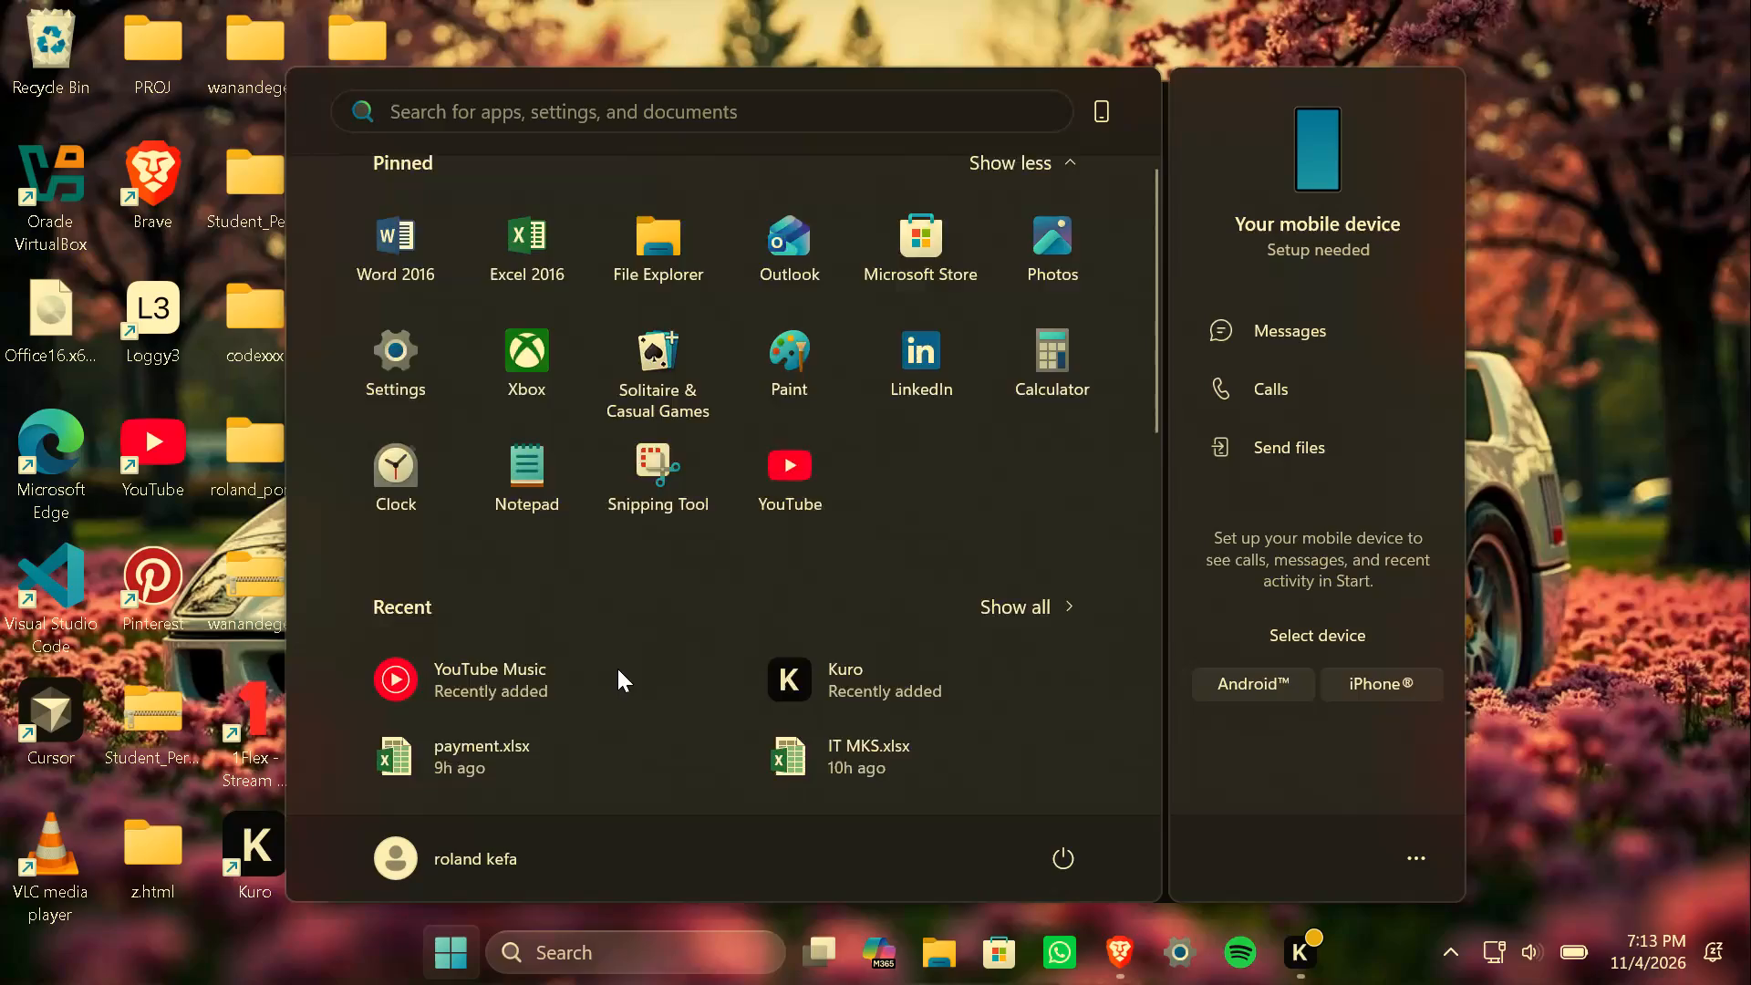
Open the recent workbook payment.xlsx in a maximized Excel window and dismiss the Office Activation Wizard.
double_click(545, 661)
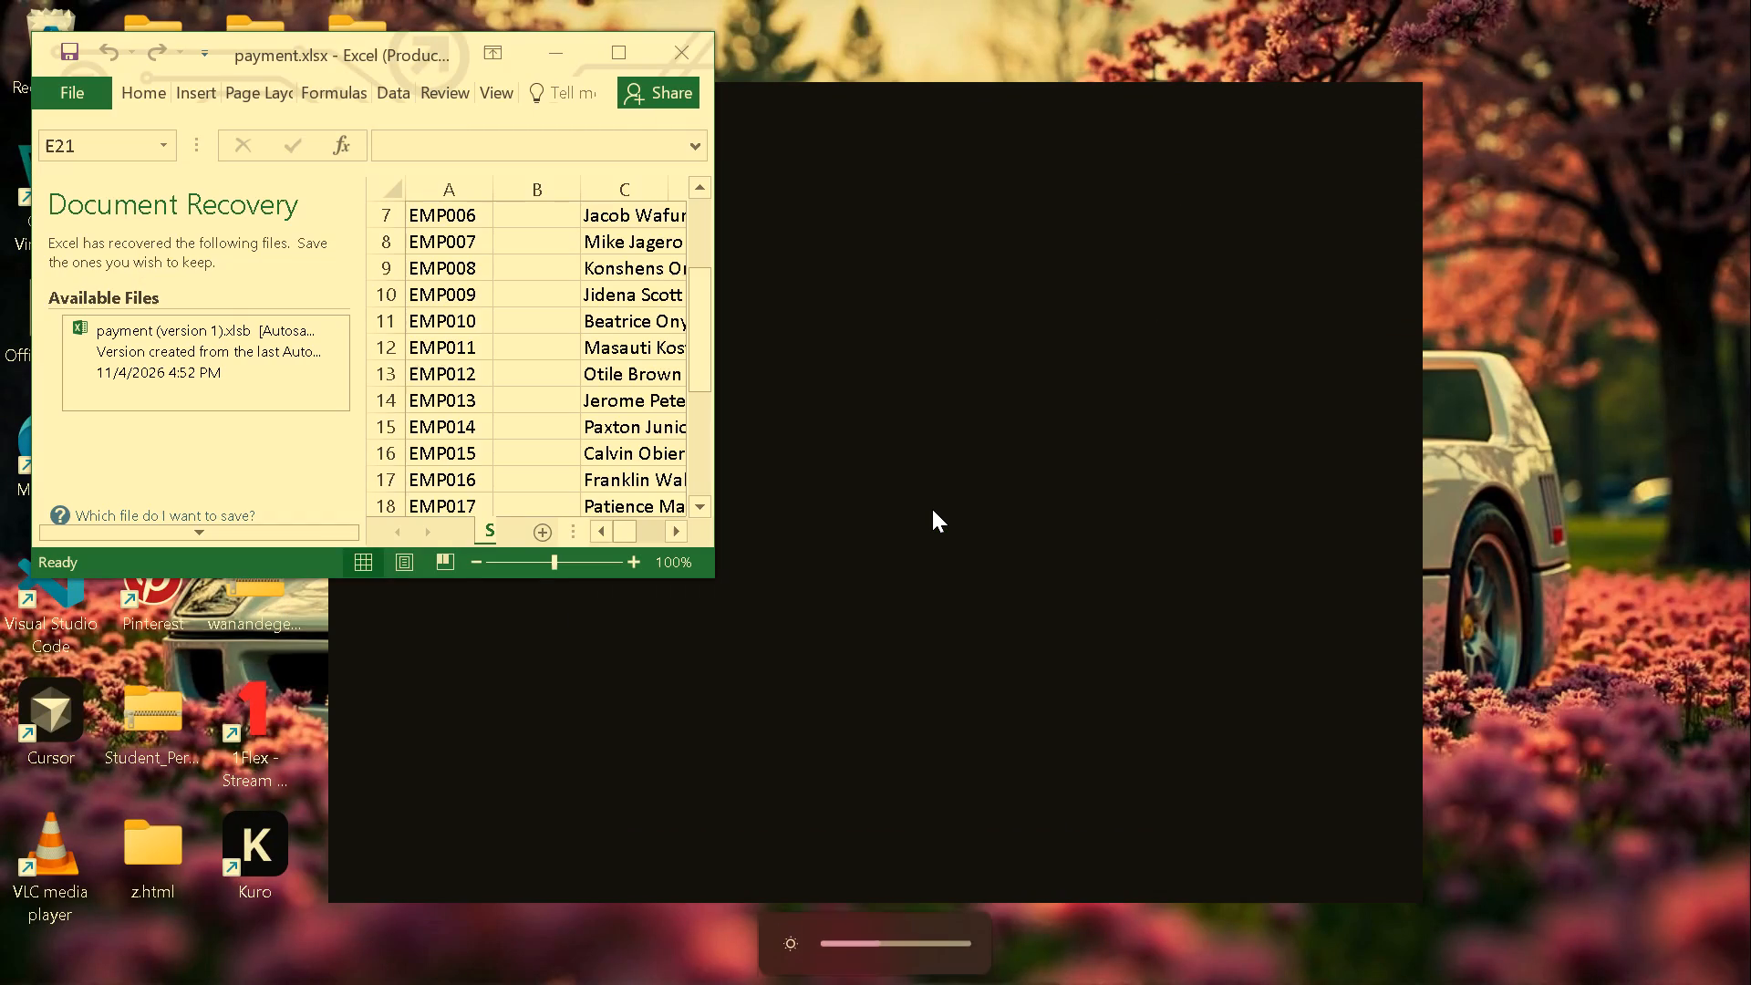
left_click(625, 39)
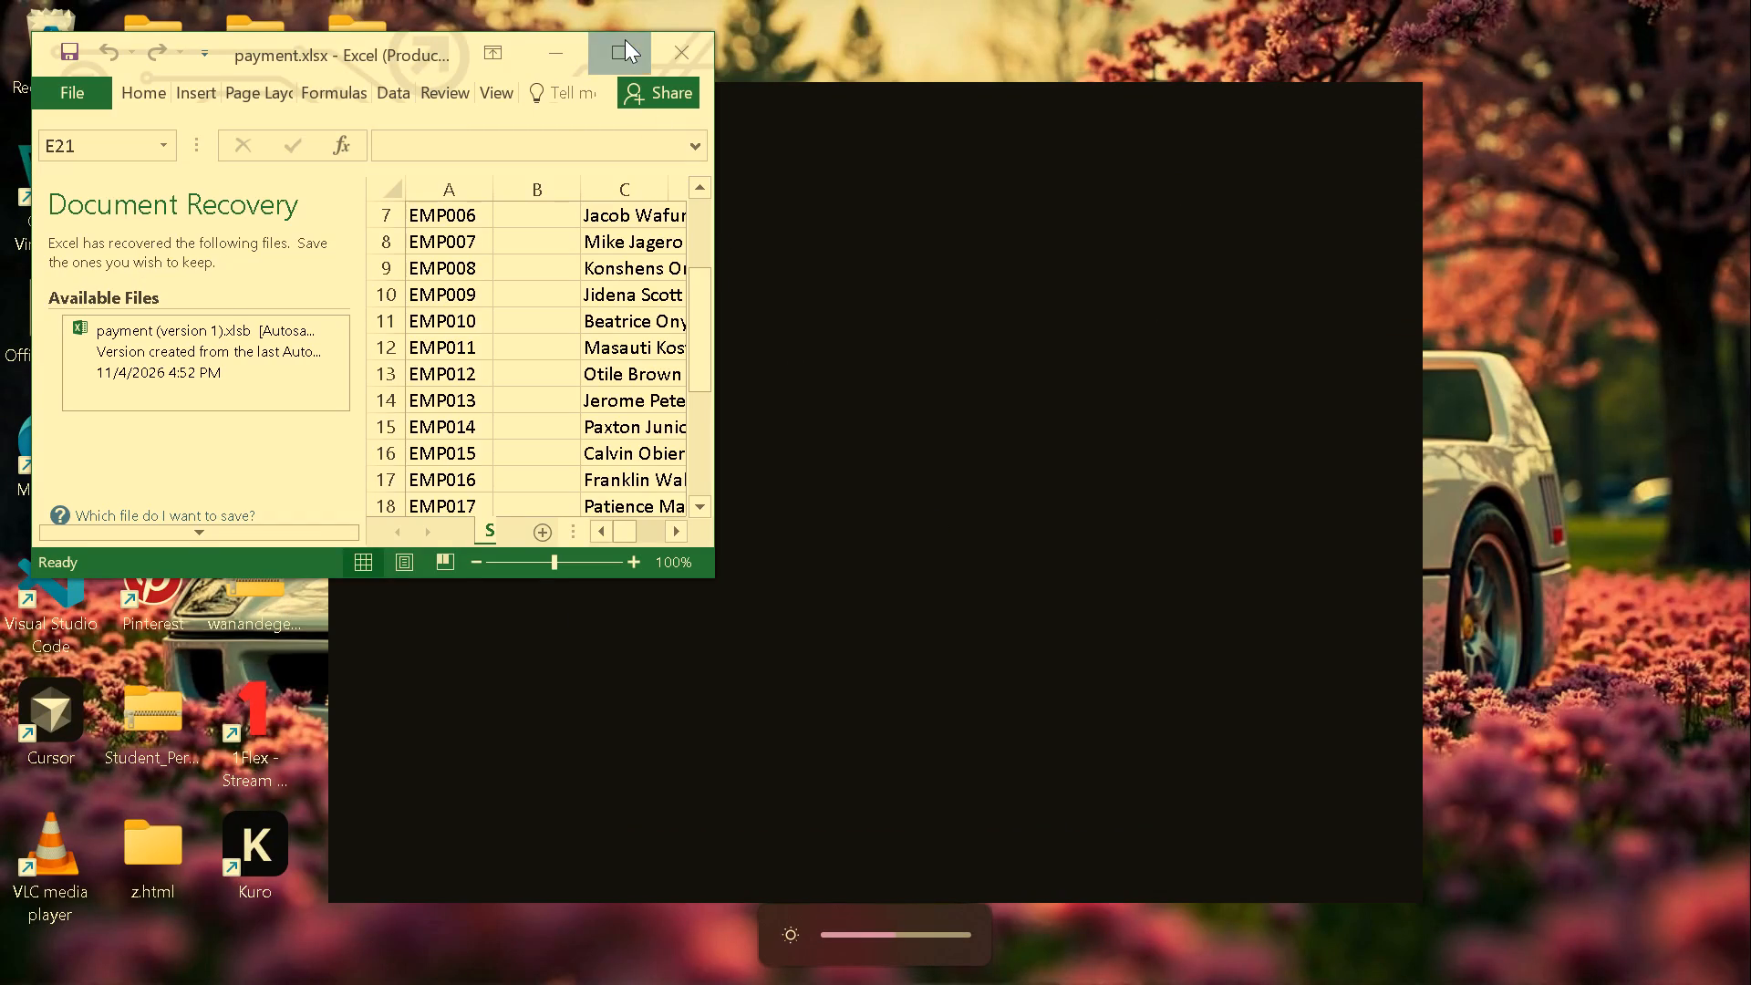
scroll(1076, 417, "down", 14)
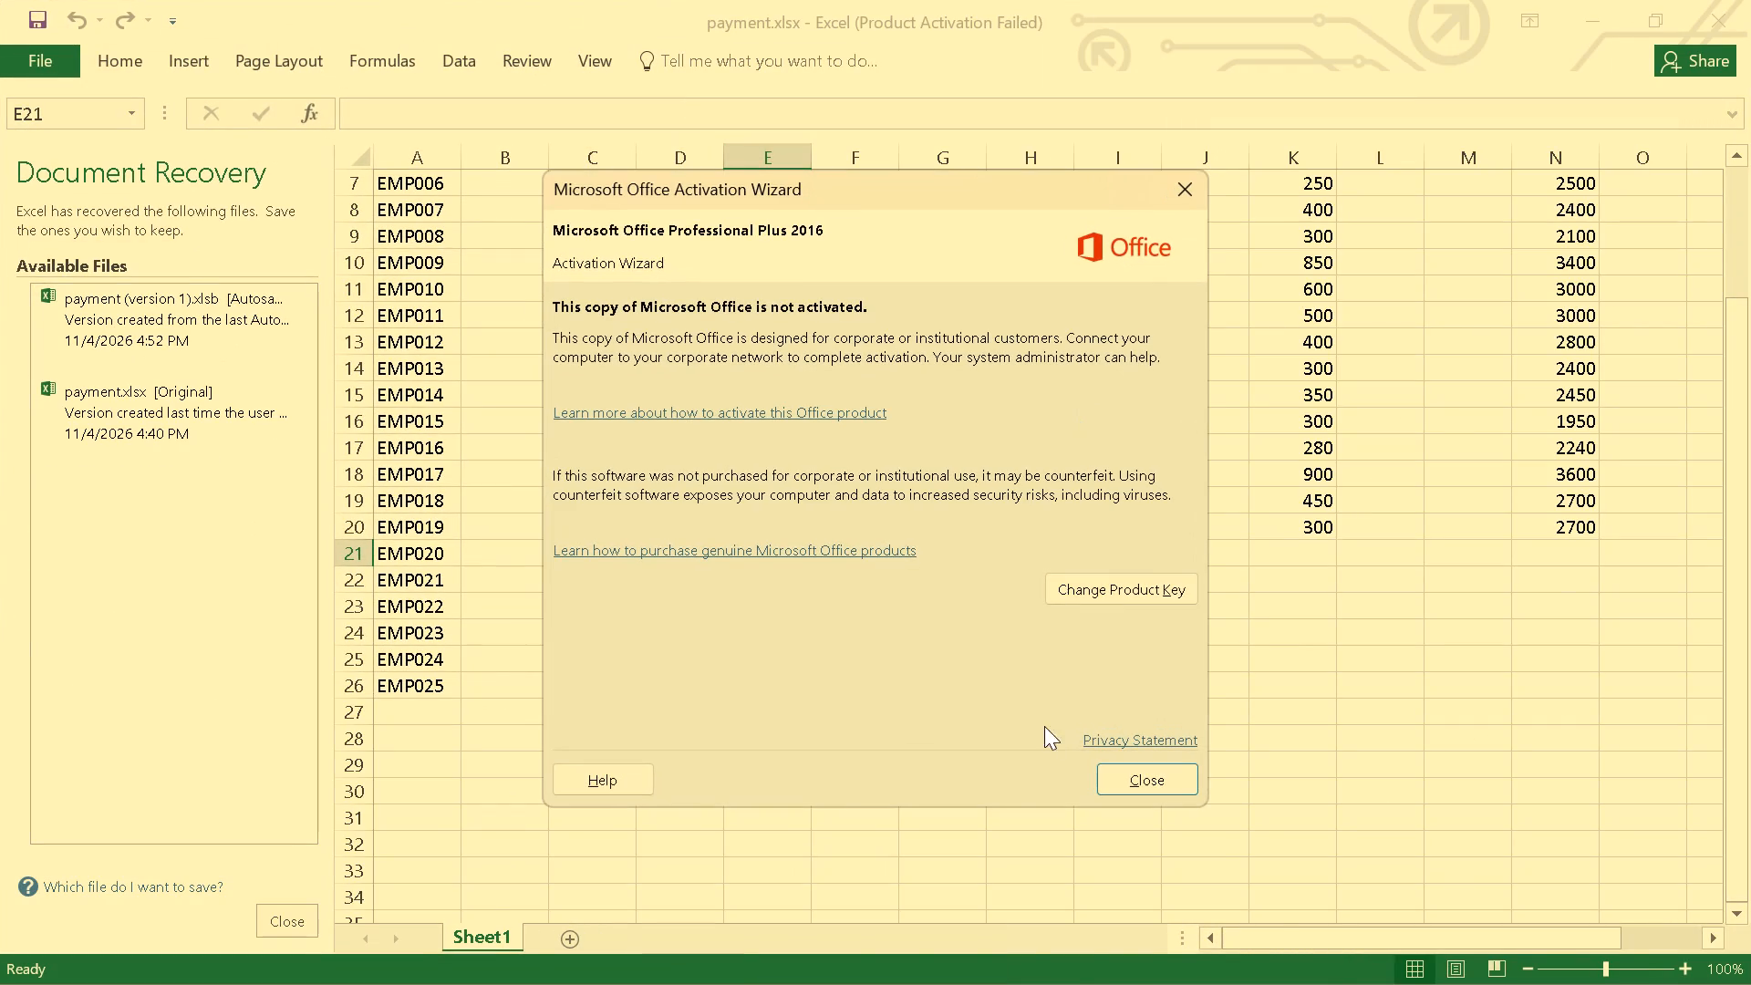
left_click(1168, 782)
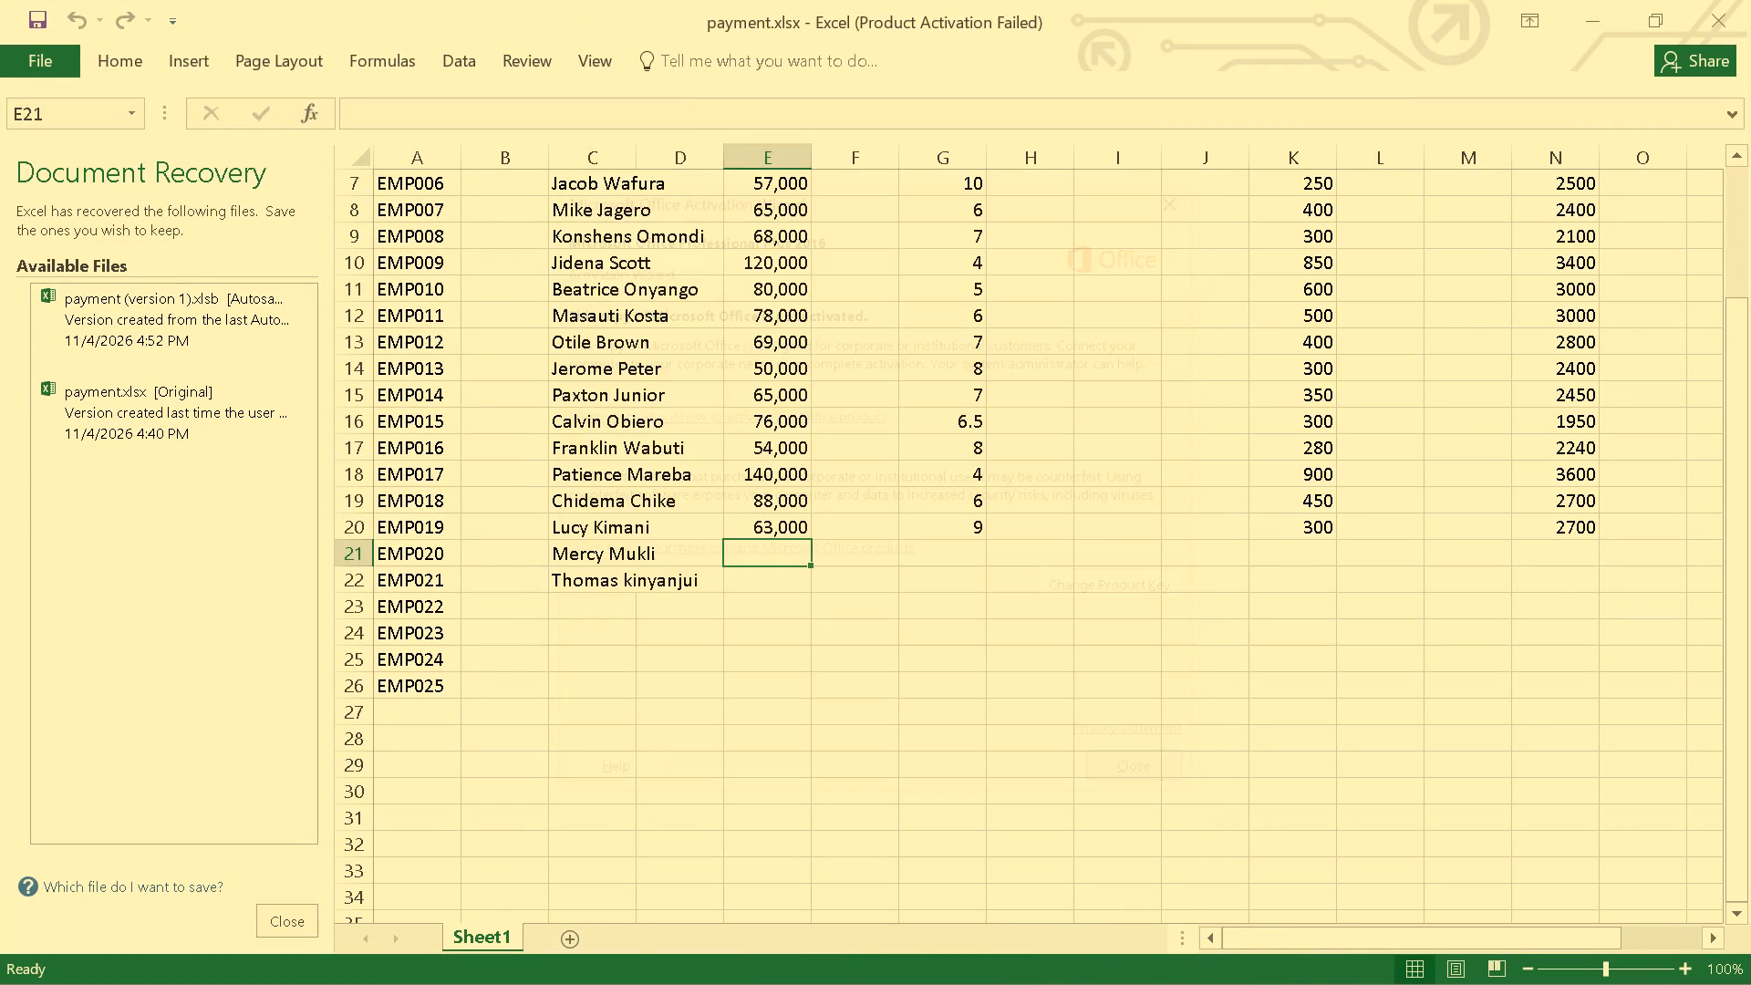
scroll(1303, 673, "up", 1)
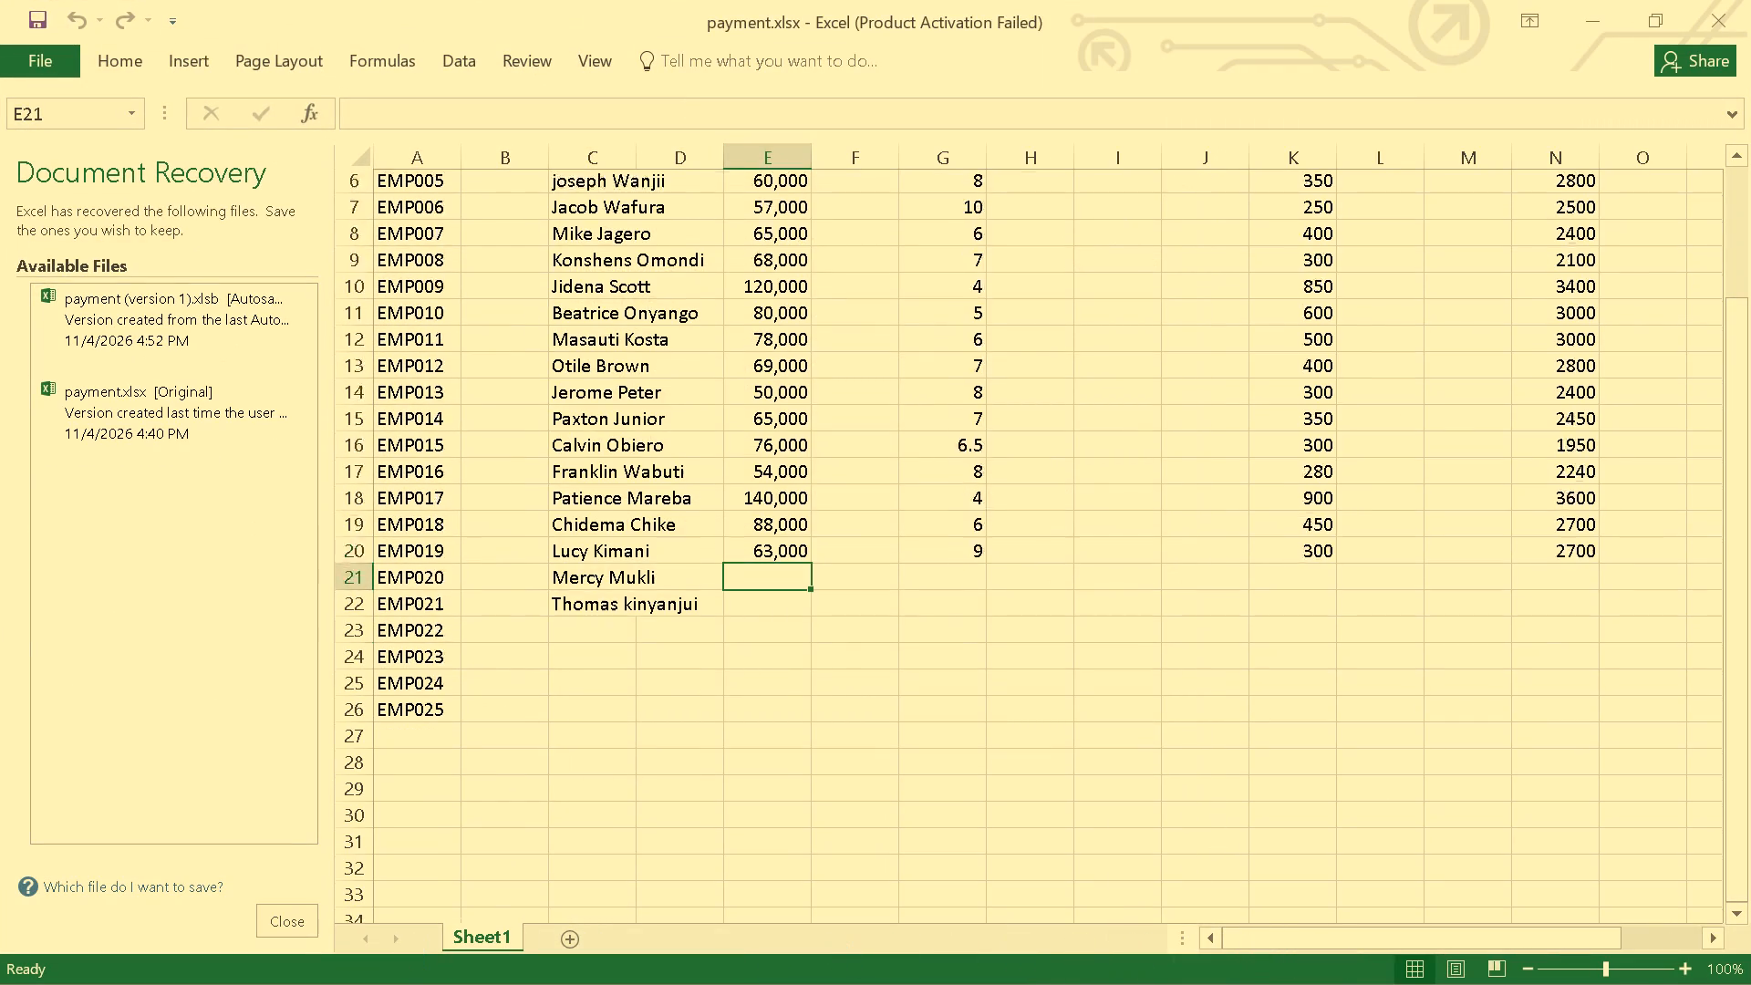
scroll(1303, 673, "up", 1)
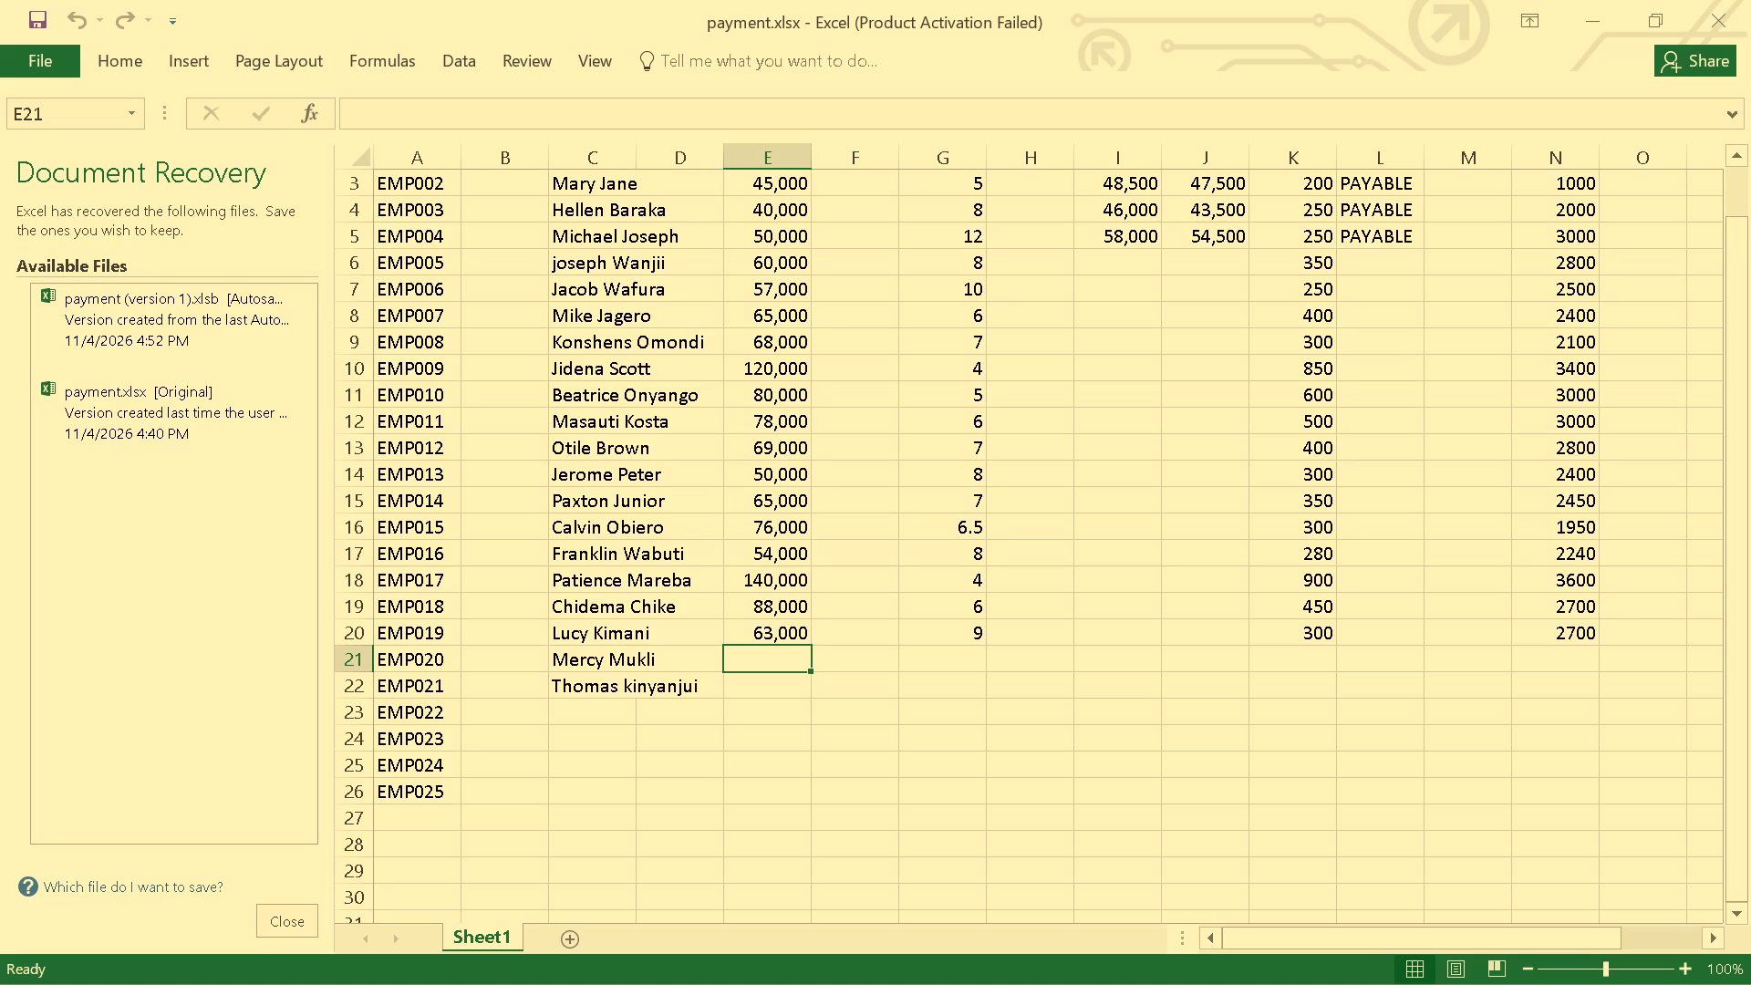
left_click(765, 661)
key("7")
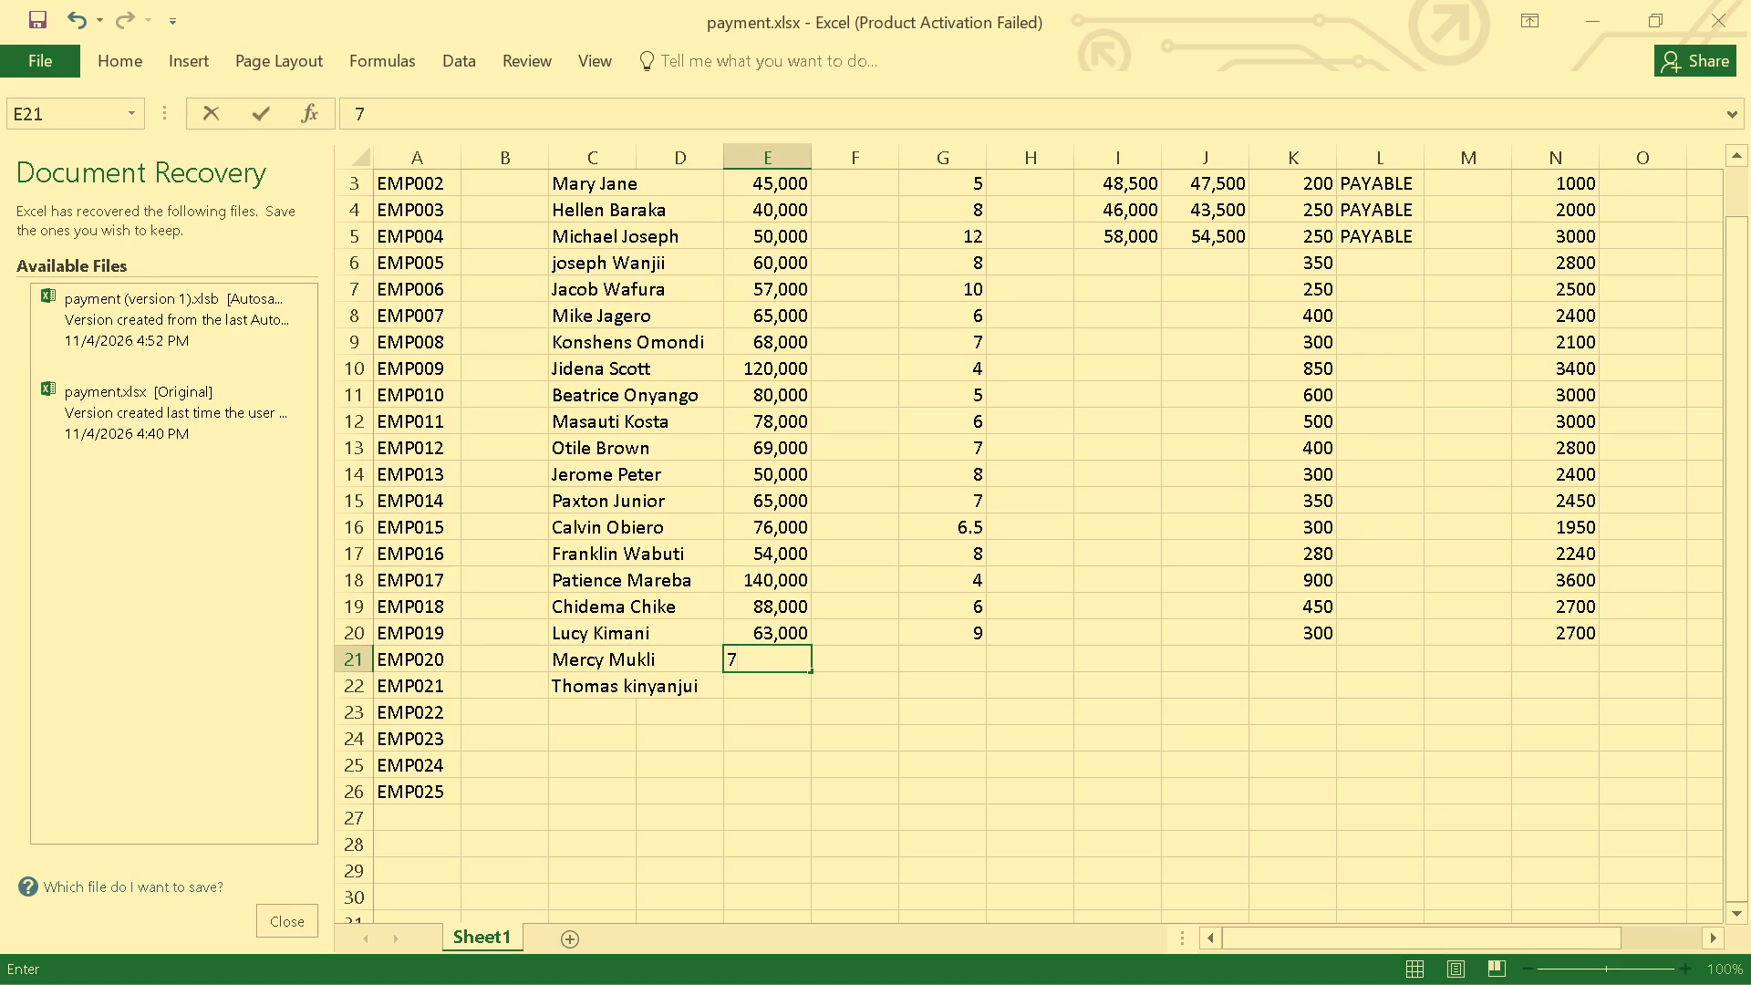
key("0")
type(",00")
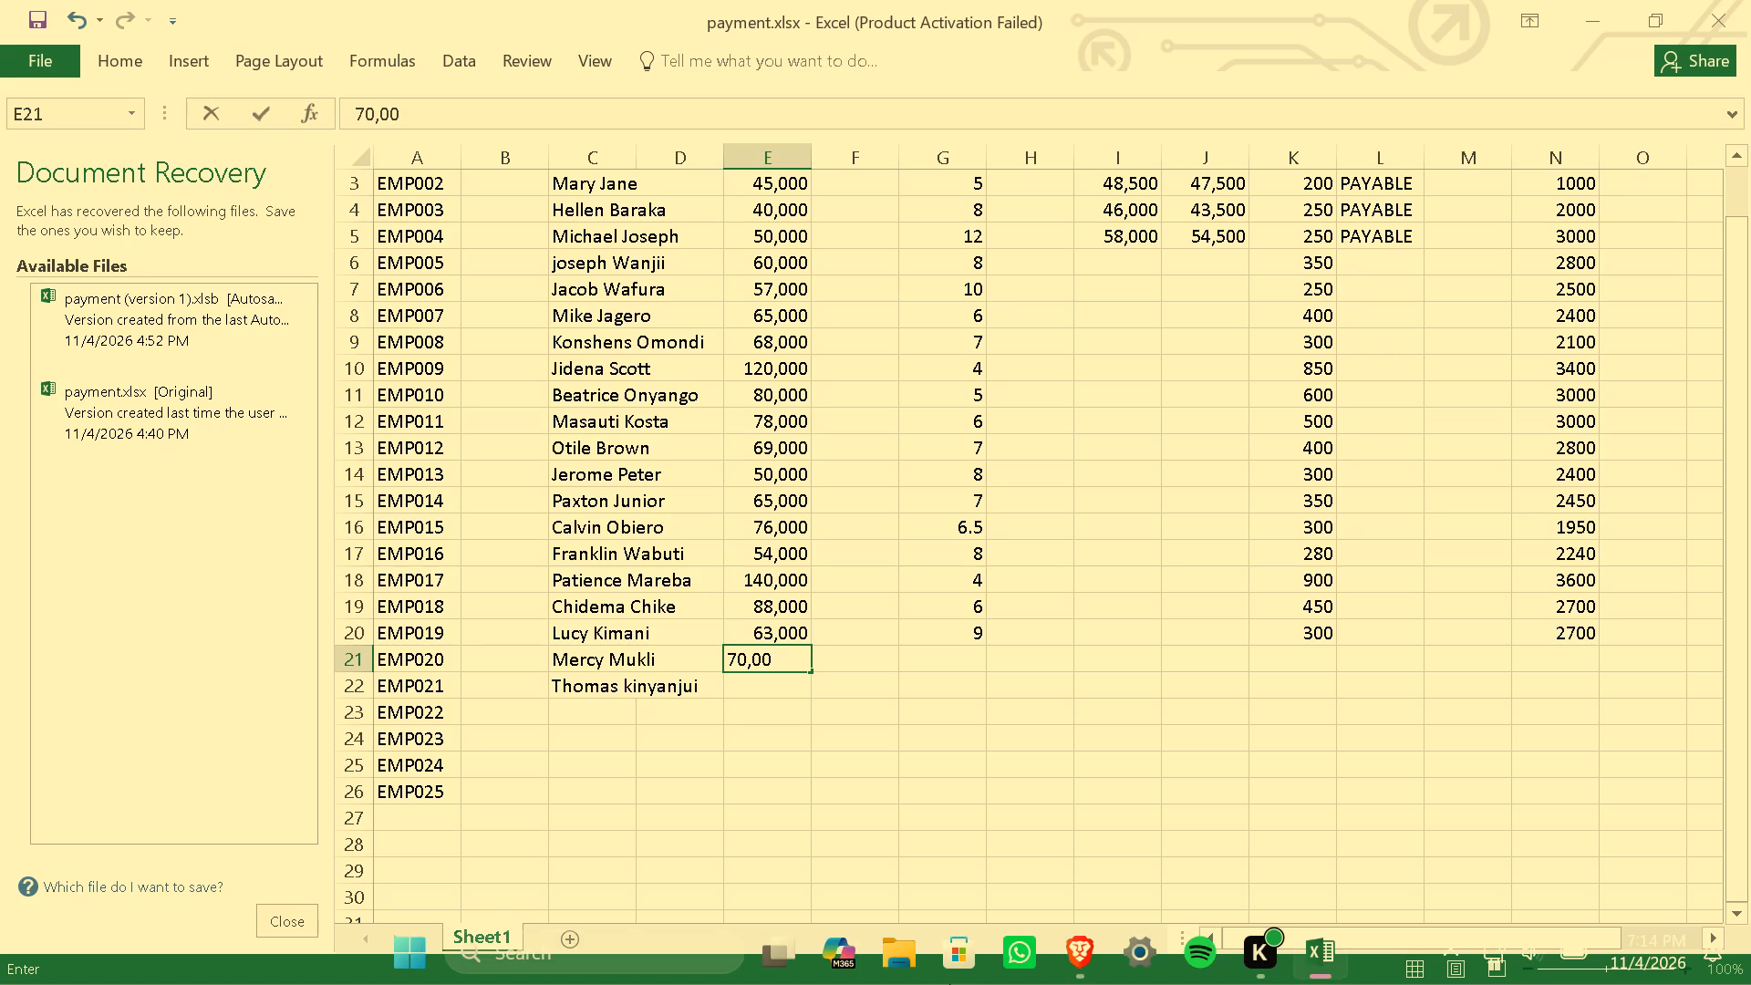
key("0")
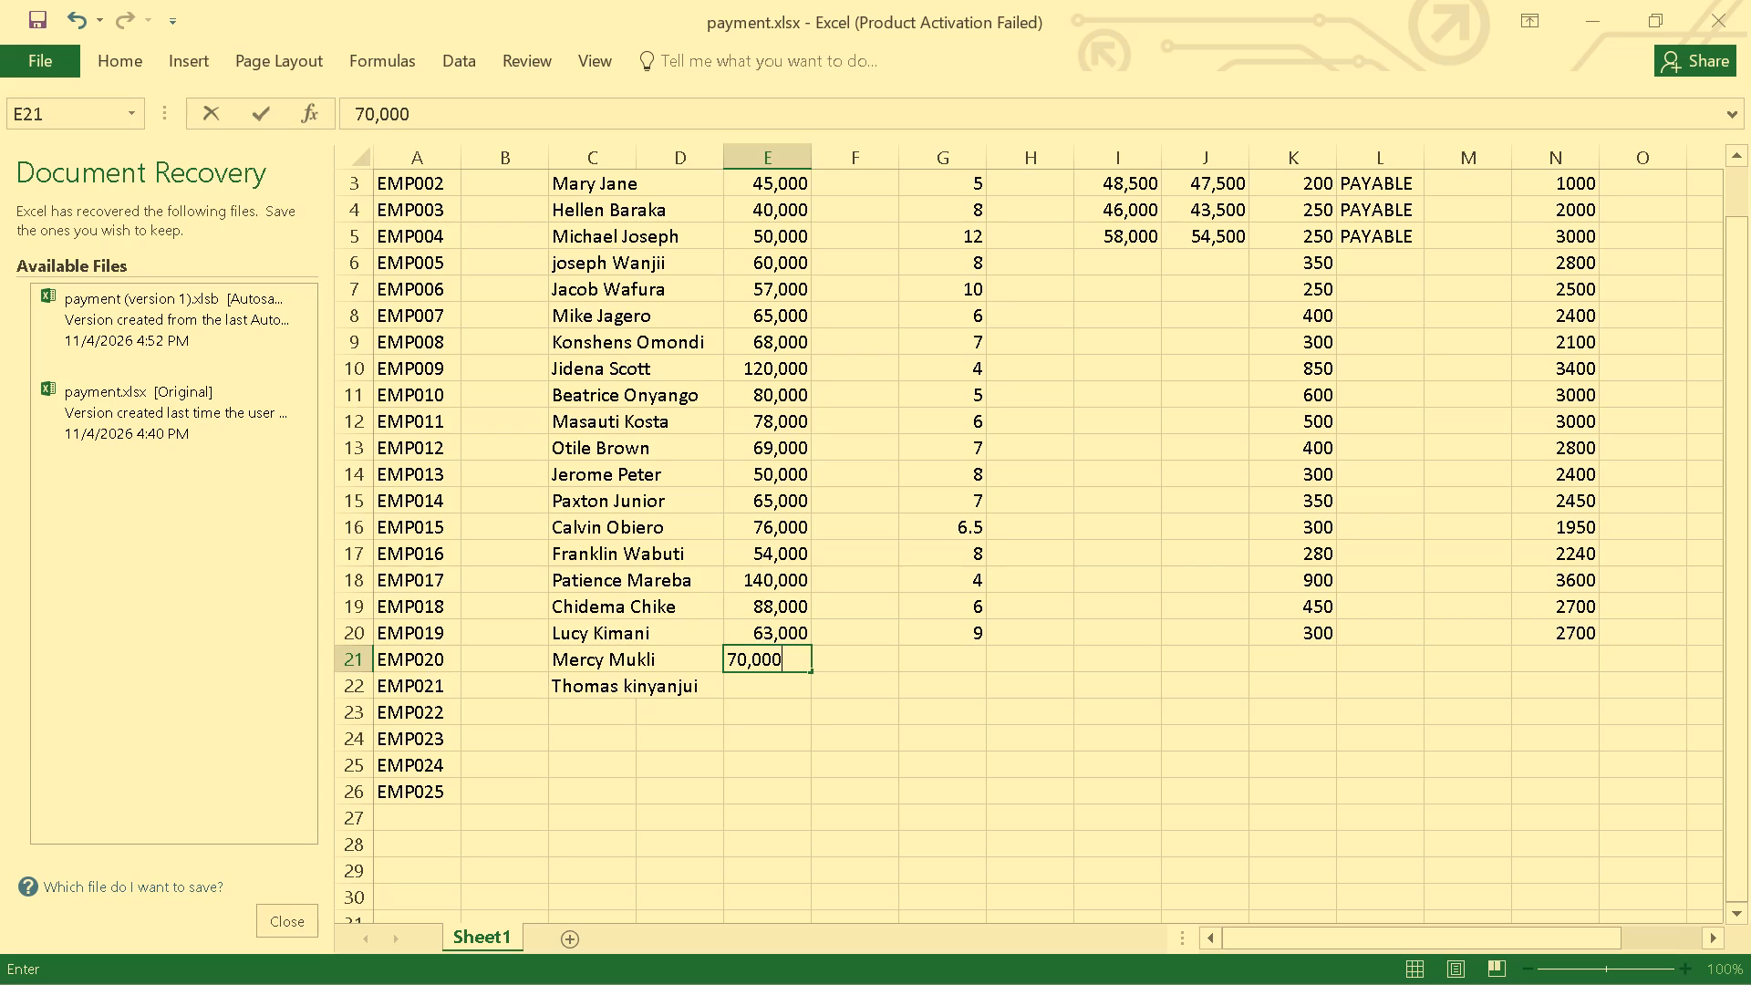
scroll(1373, 811, "up", 3)
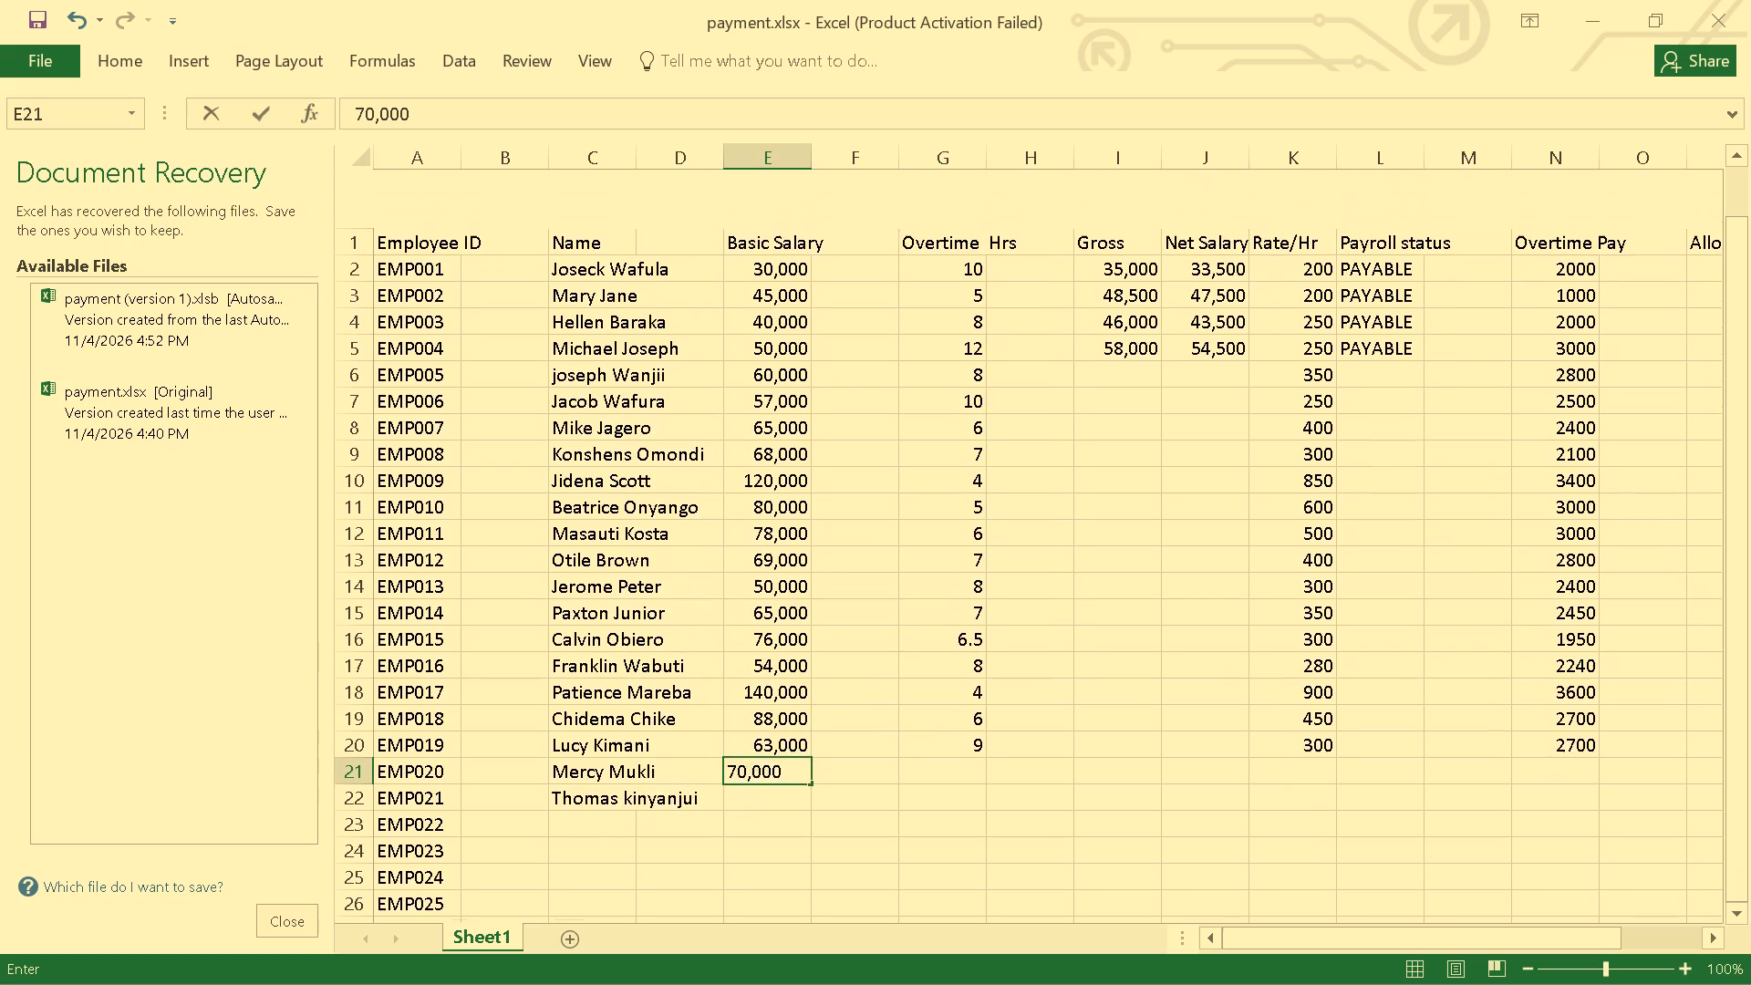
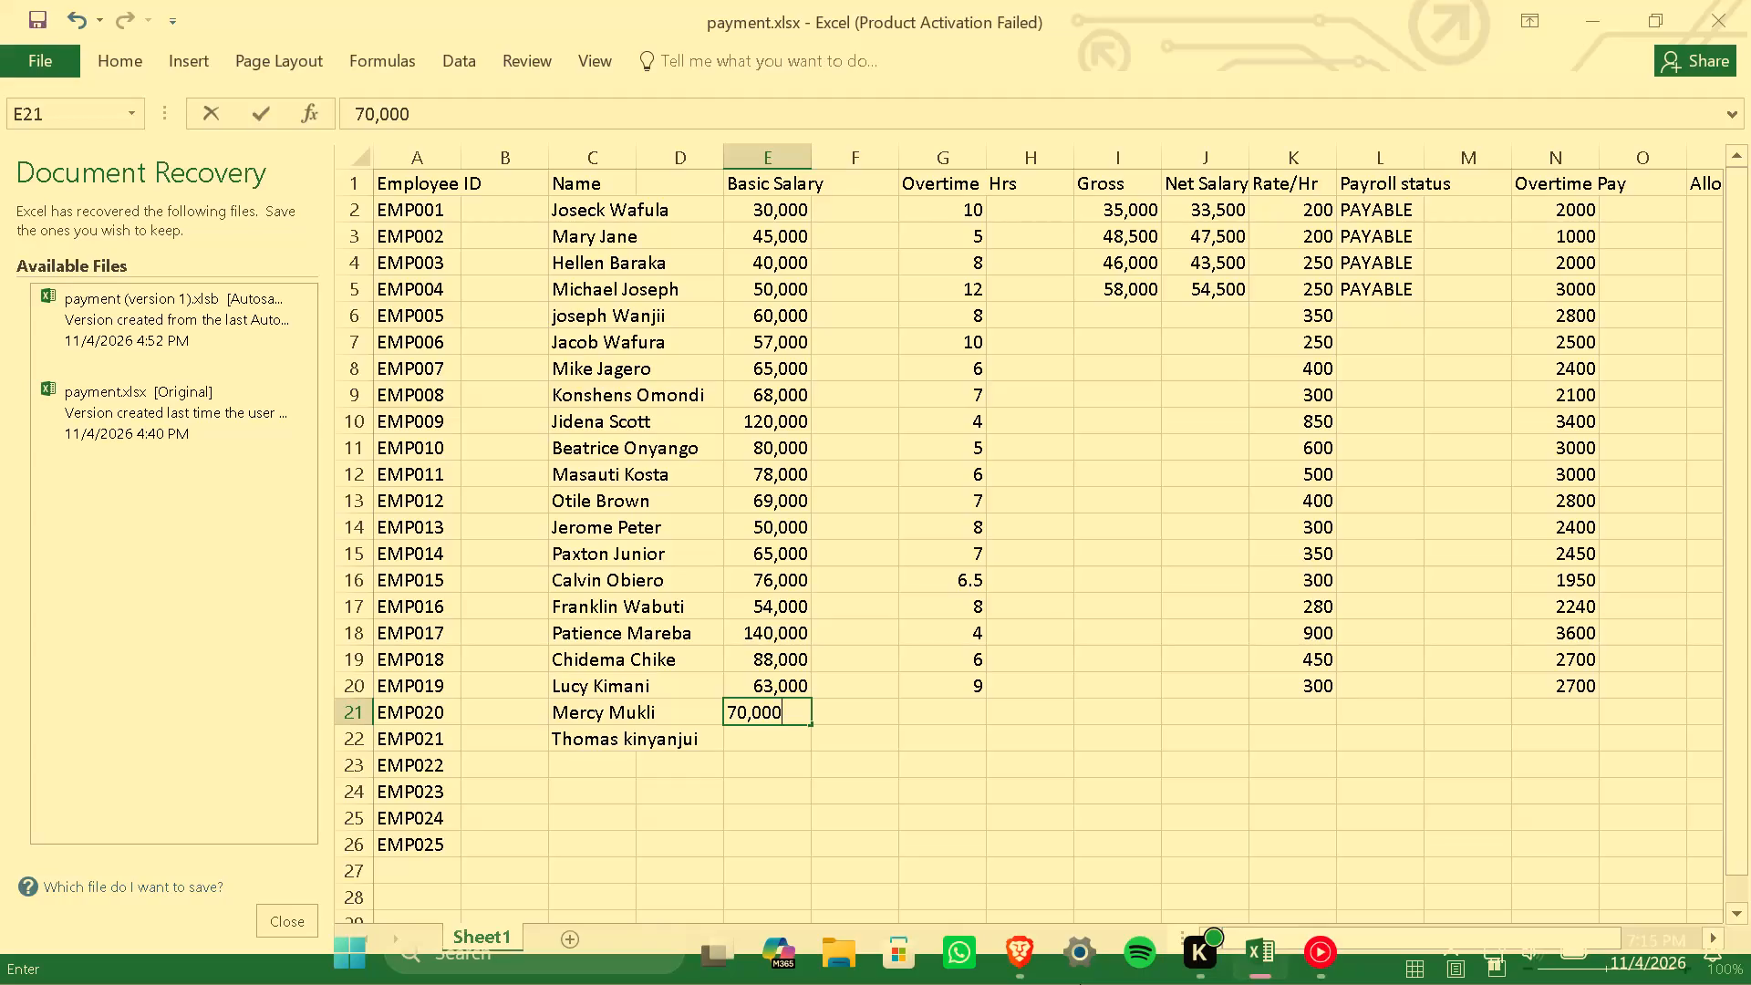
Select the empty Gross cell I6 in employee EMP005's row.
left_click(1111, 312)
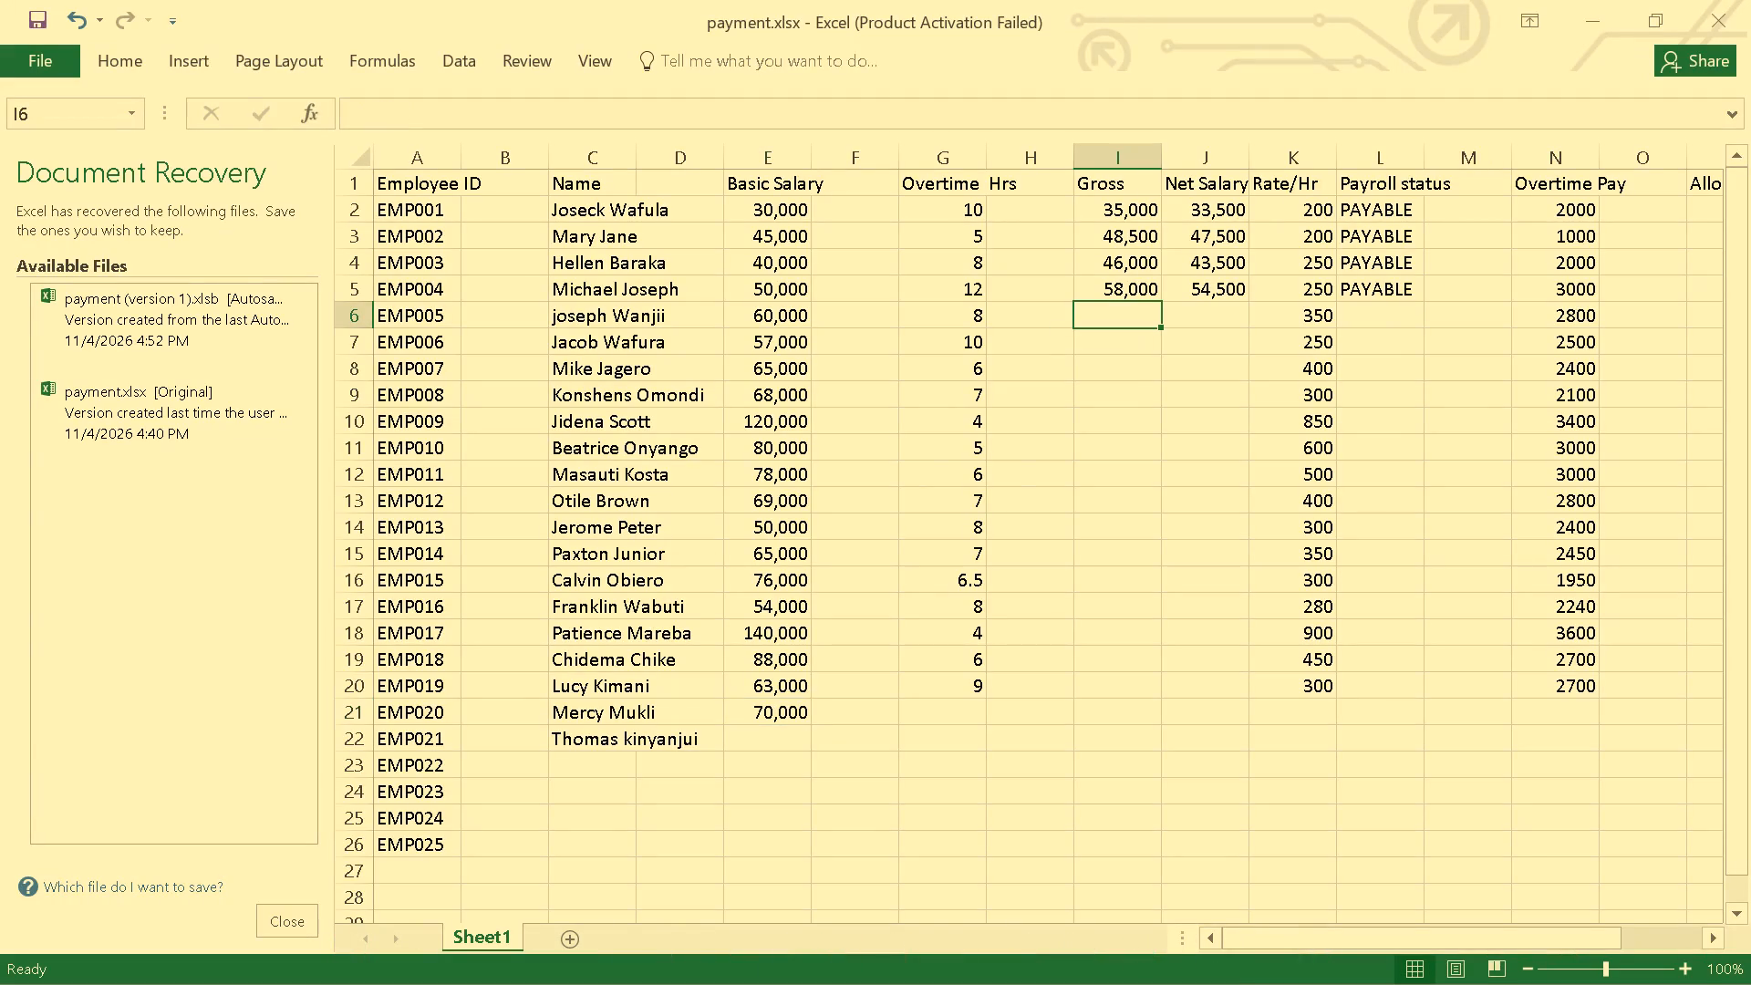
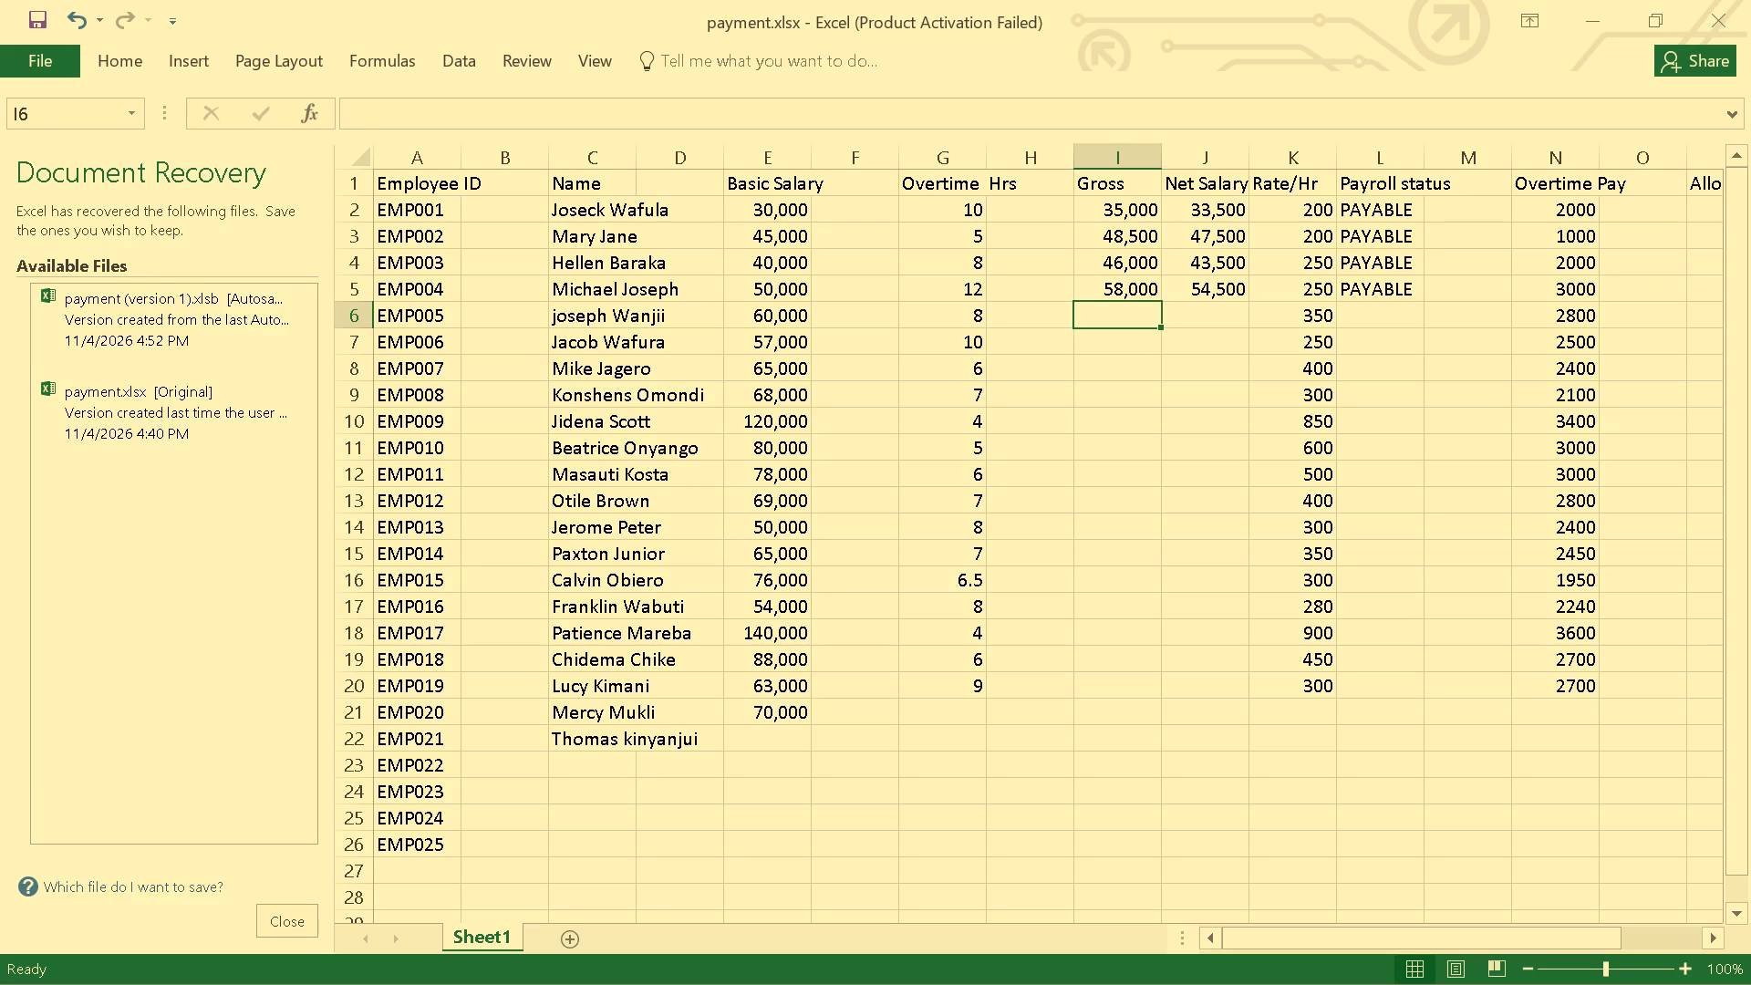
Enter the formula =E6+N6 in EMP005's Gross cell I6 to add basic salary and overtime pay.
key("equal")
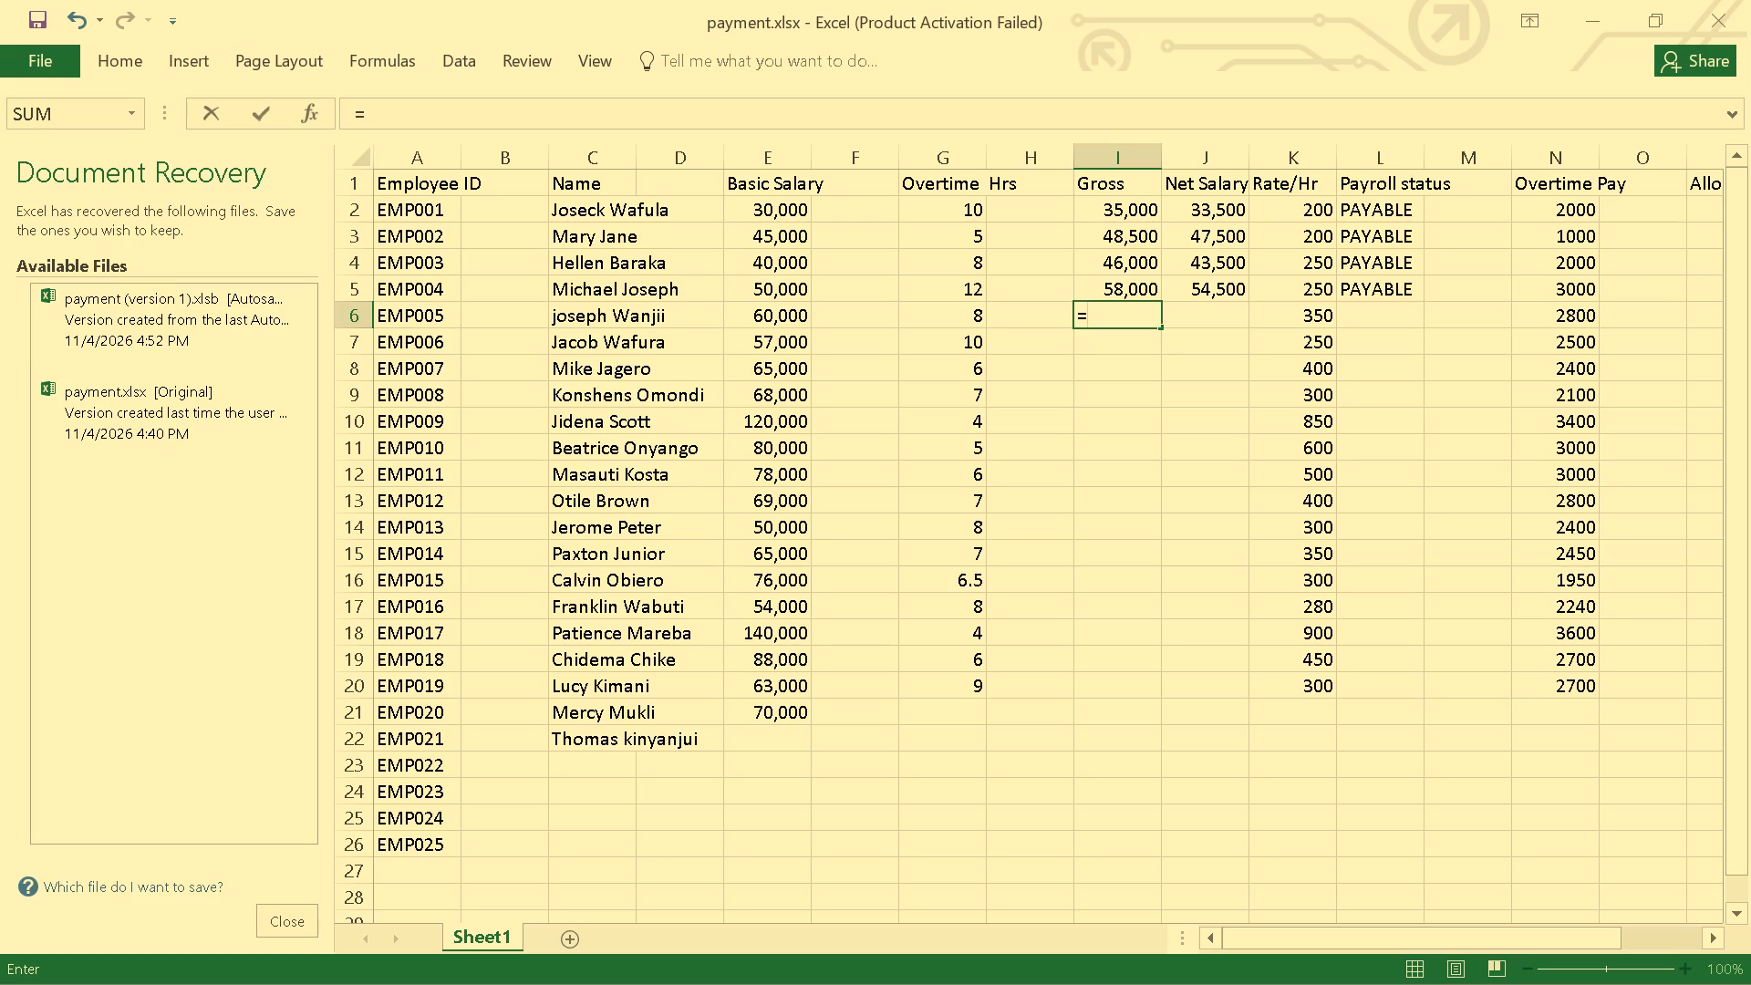
key("e")
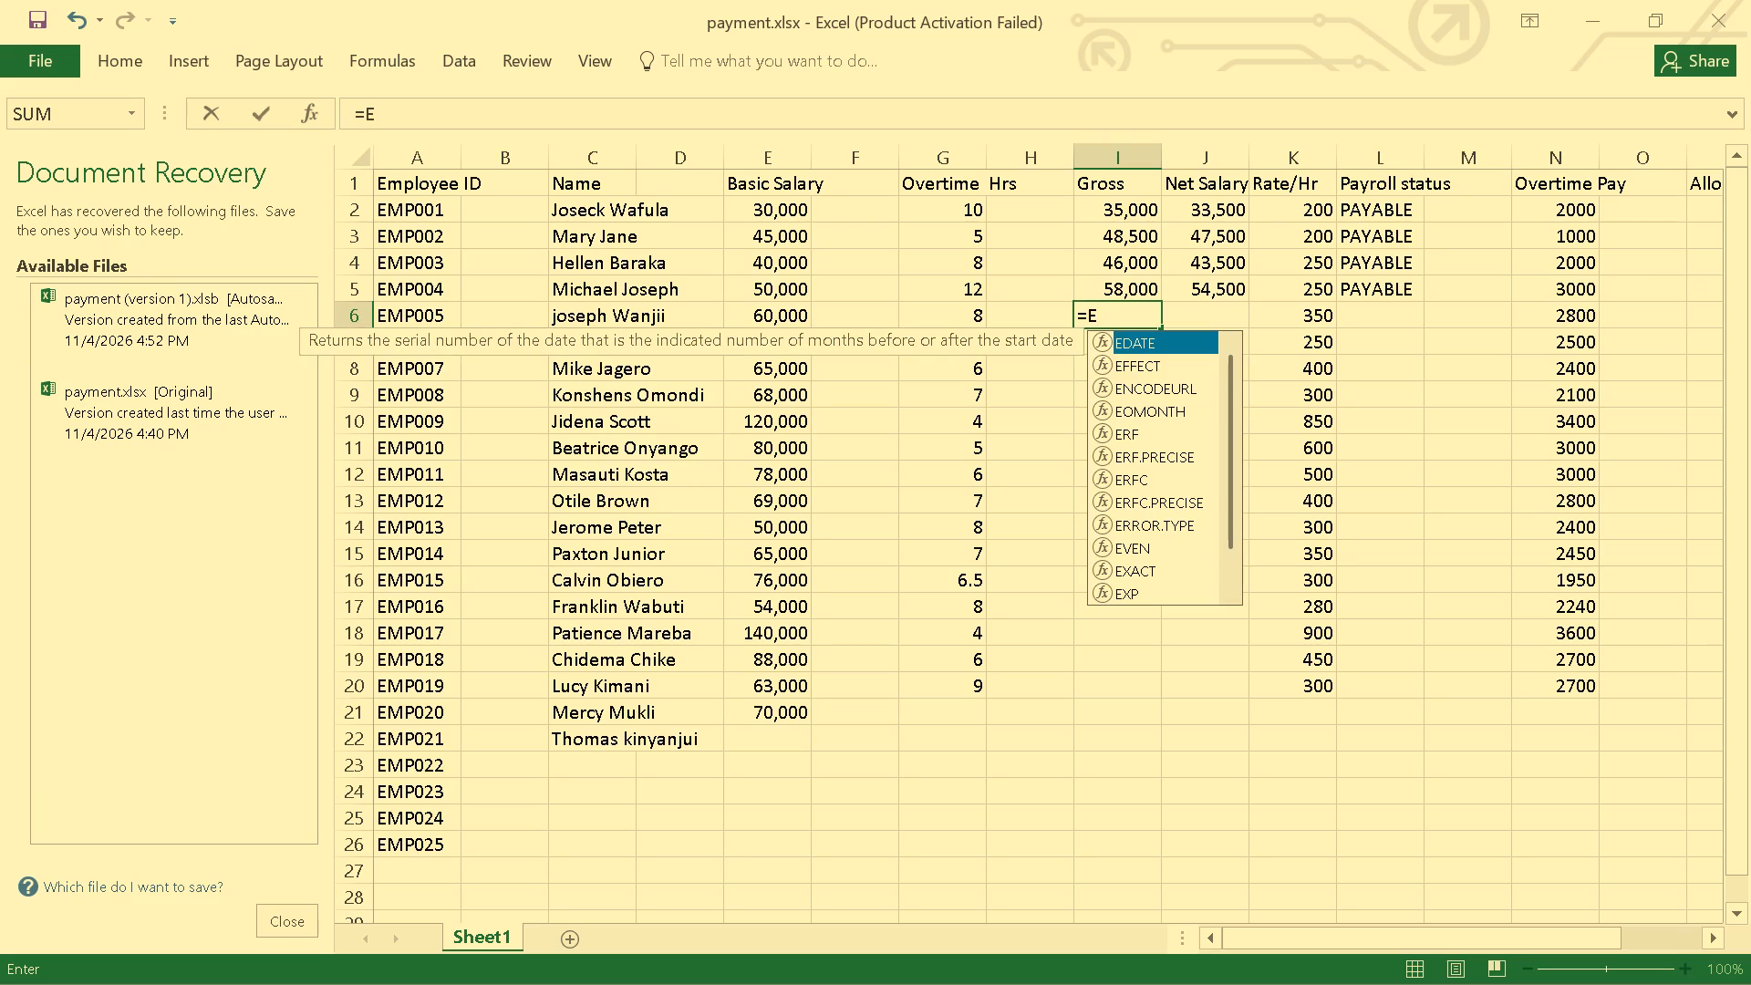
key("6")
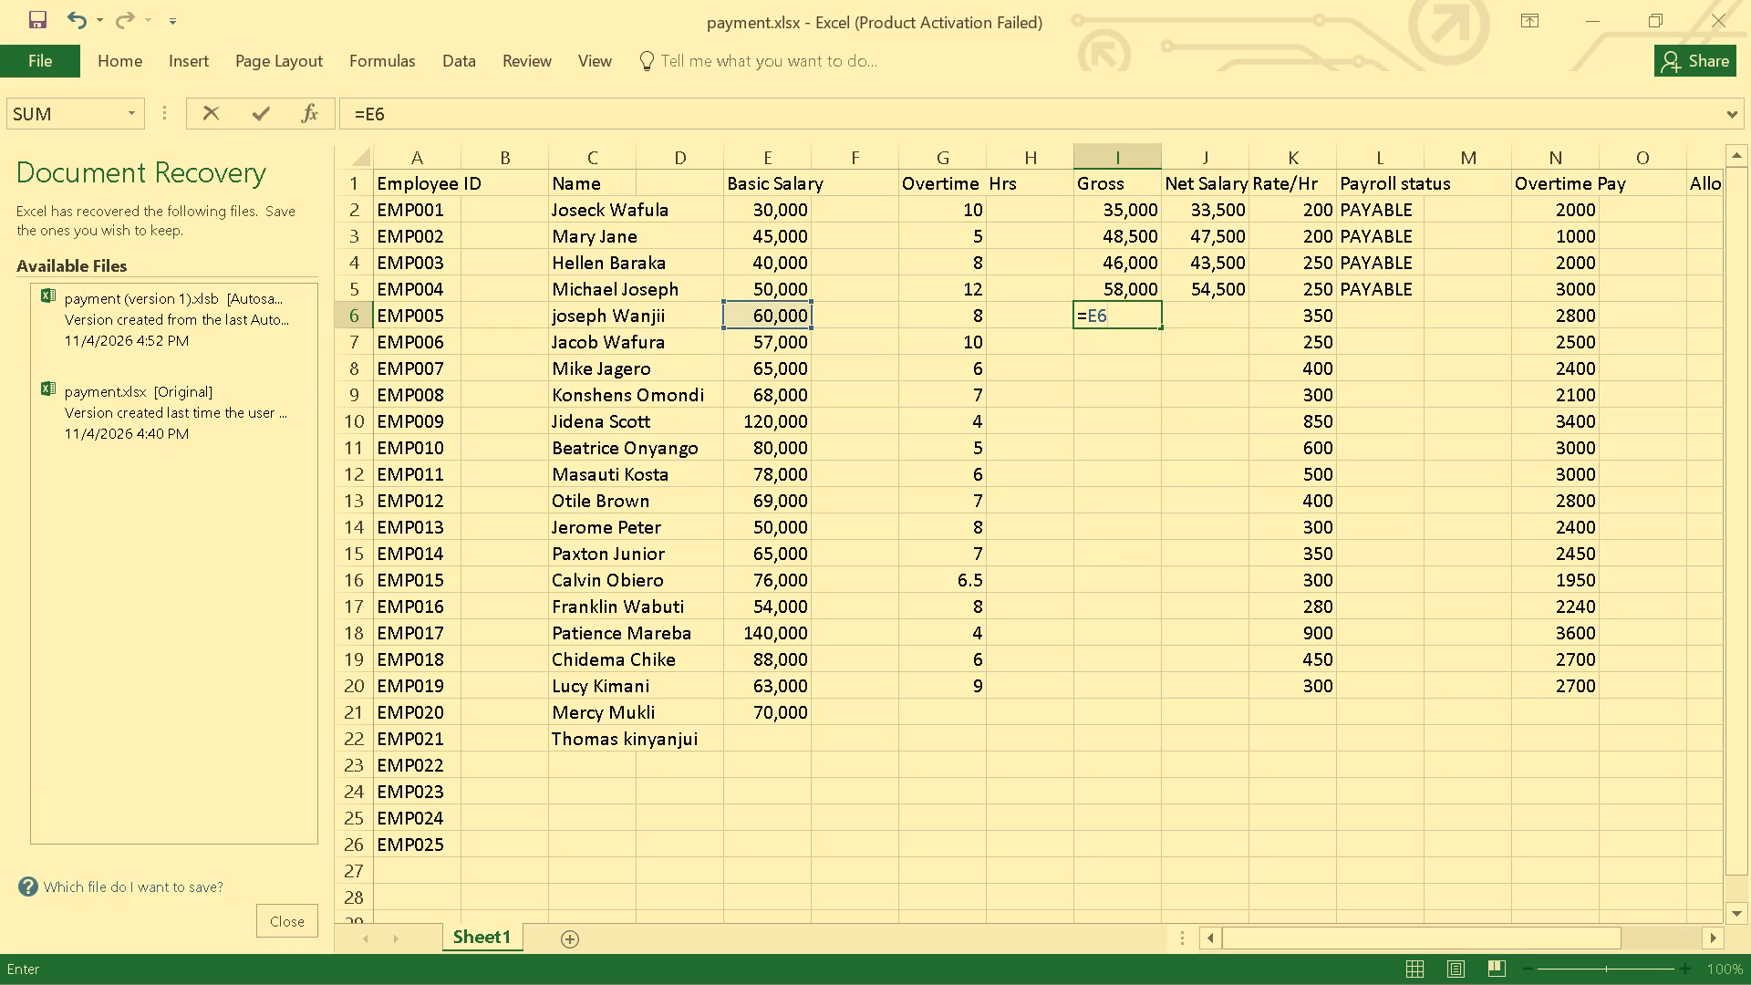
key("equal")
key("BackSpace")
key("shift+plus")
scroll(1105, 316, "left", 1)
scroll(1212, 325, "left", 2)
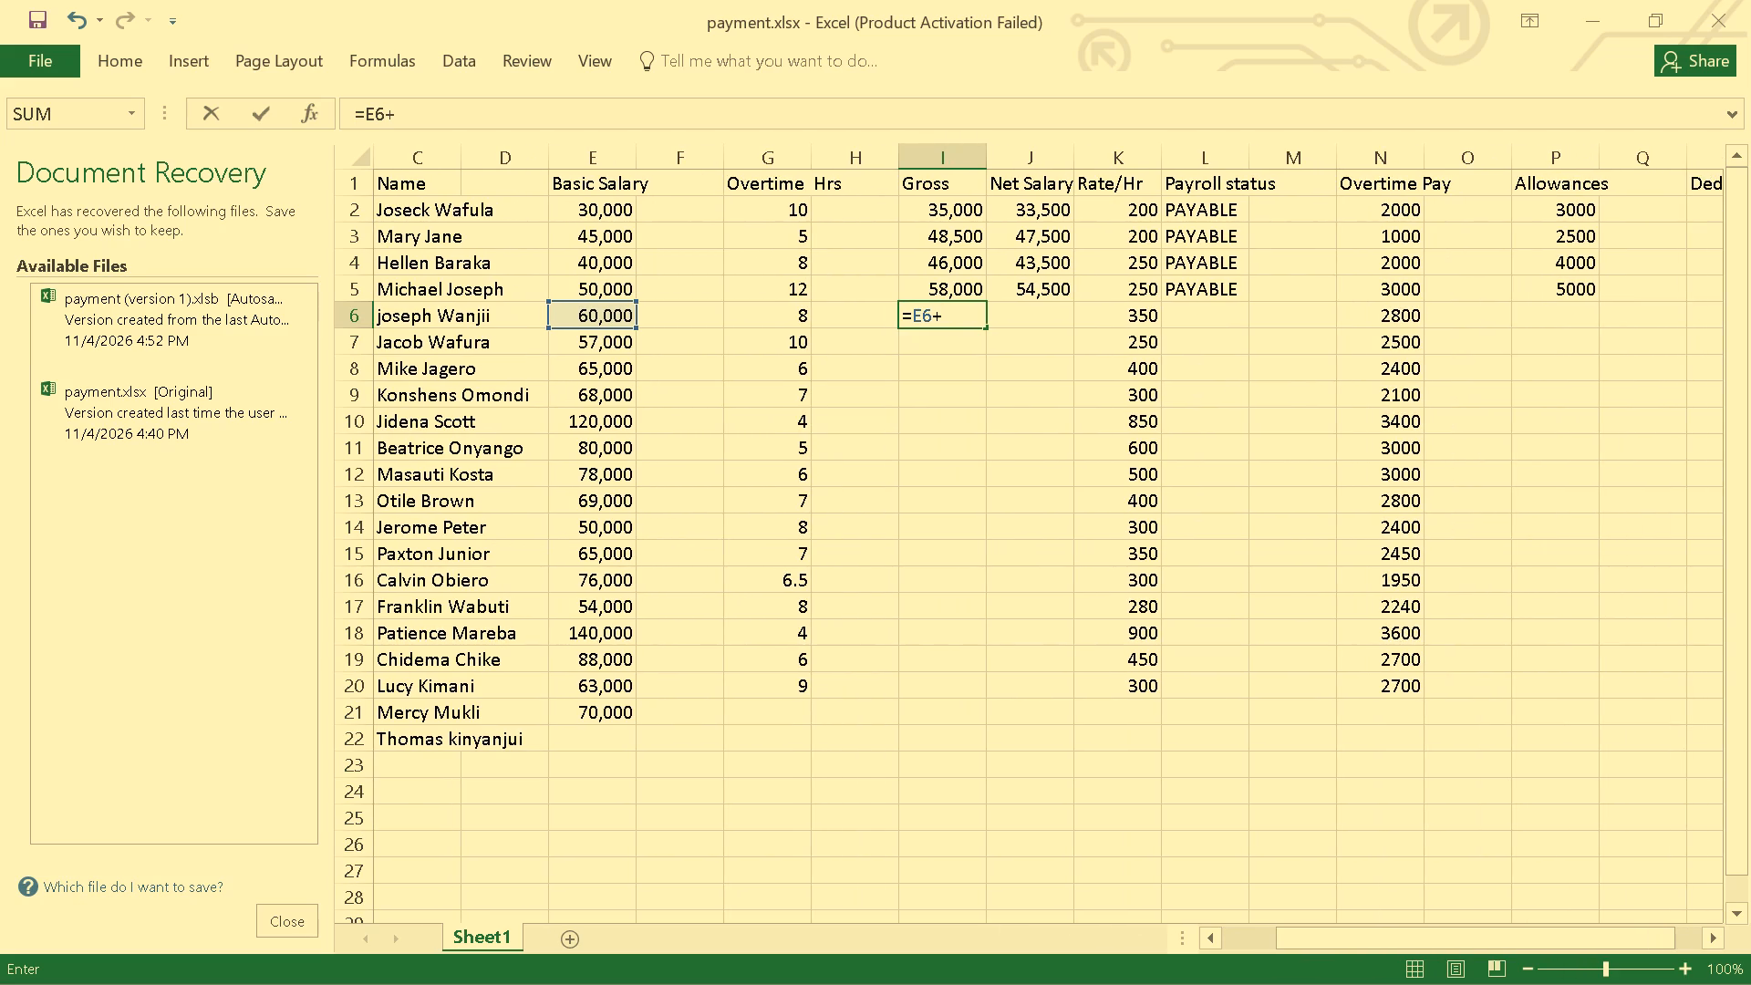
scroll(957, 315, "left", 1)
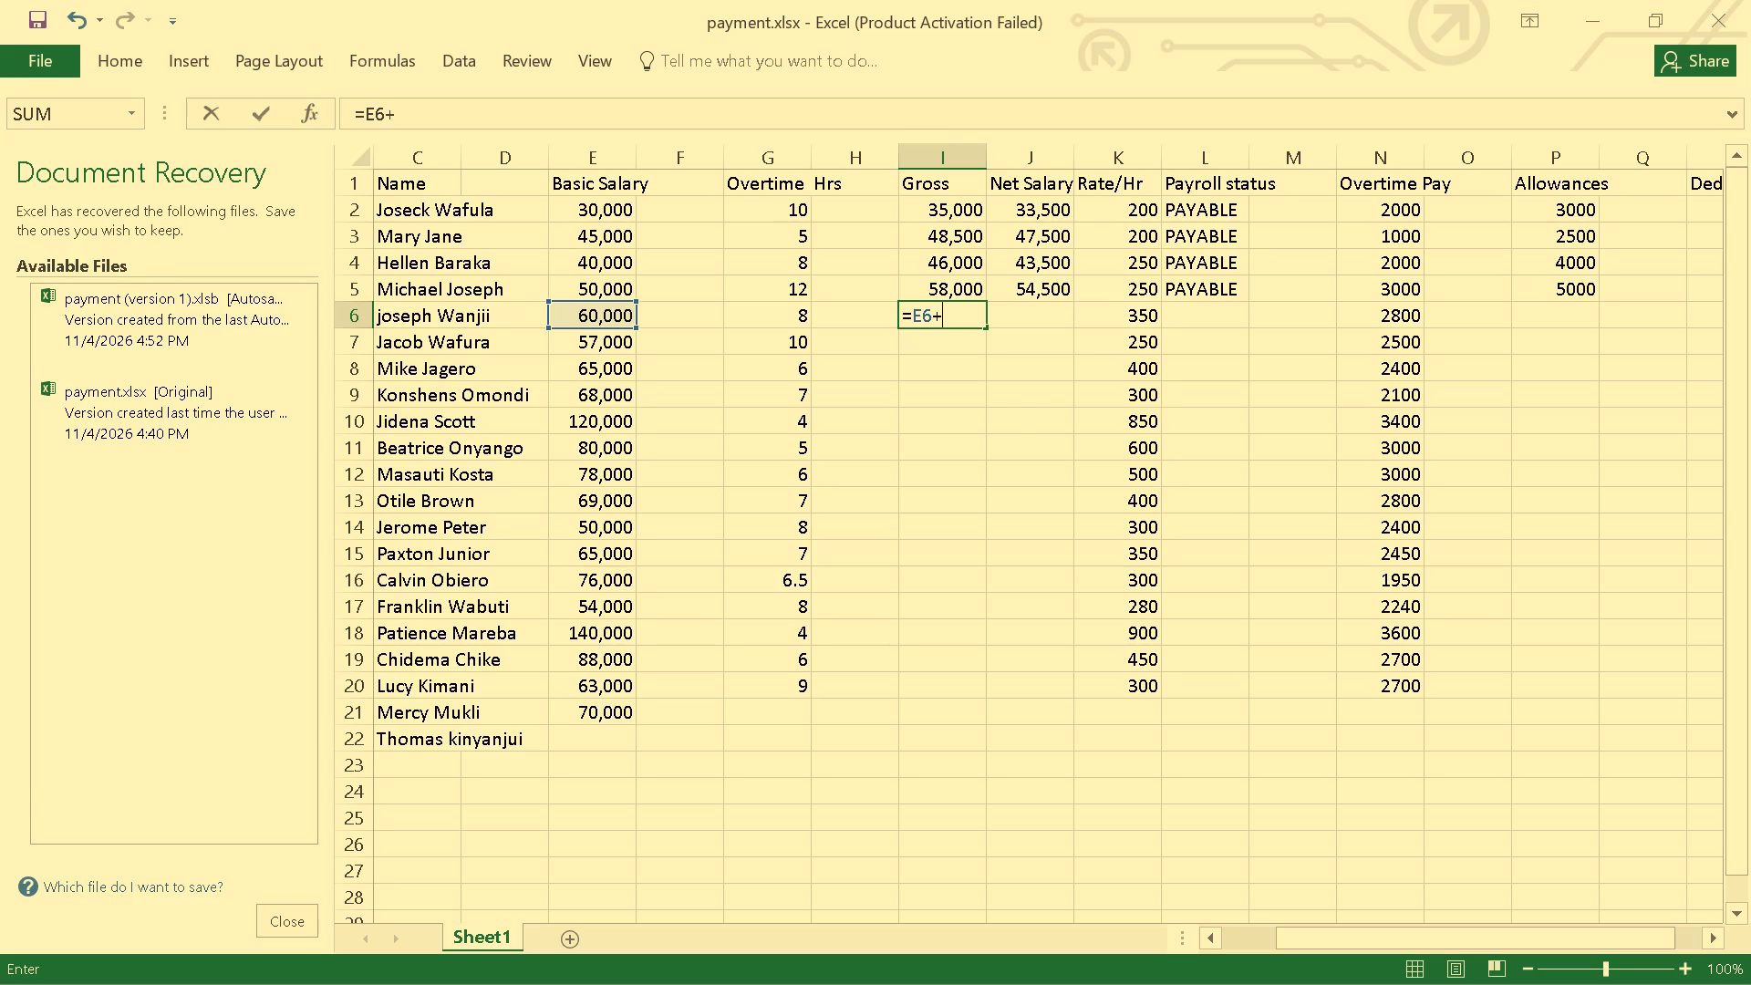
key("n")
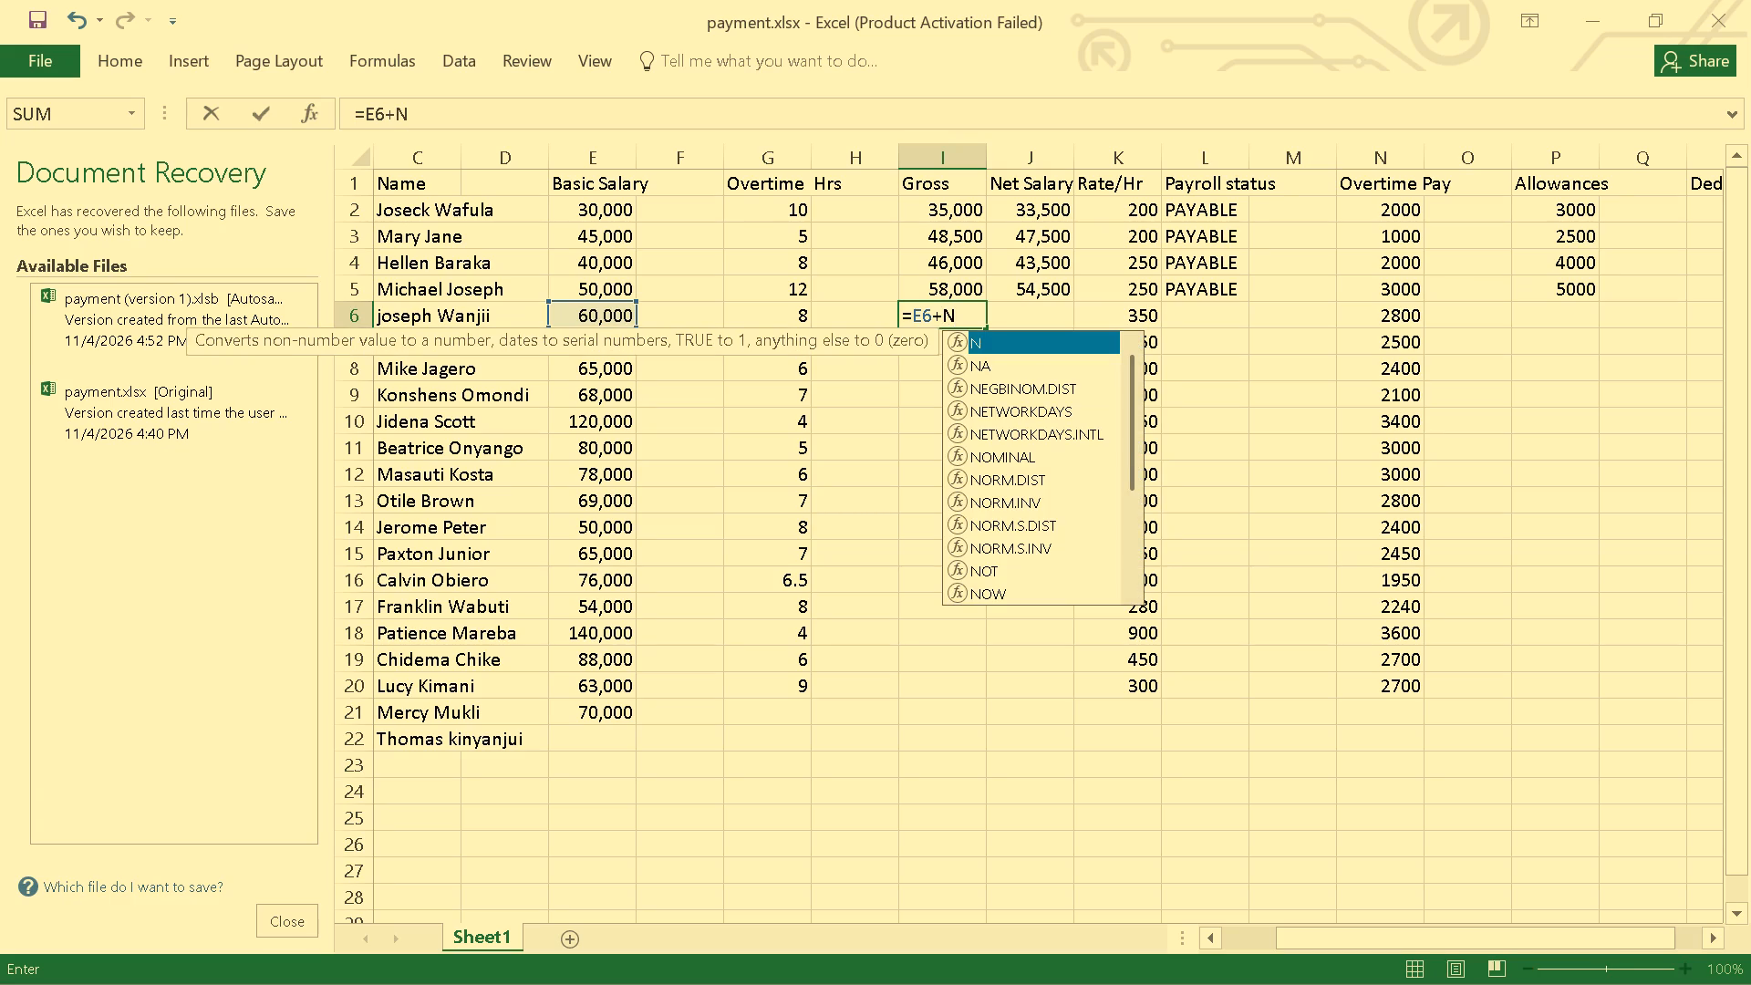
key("6")
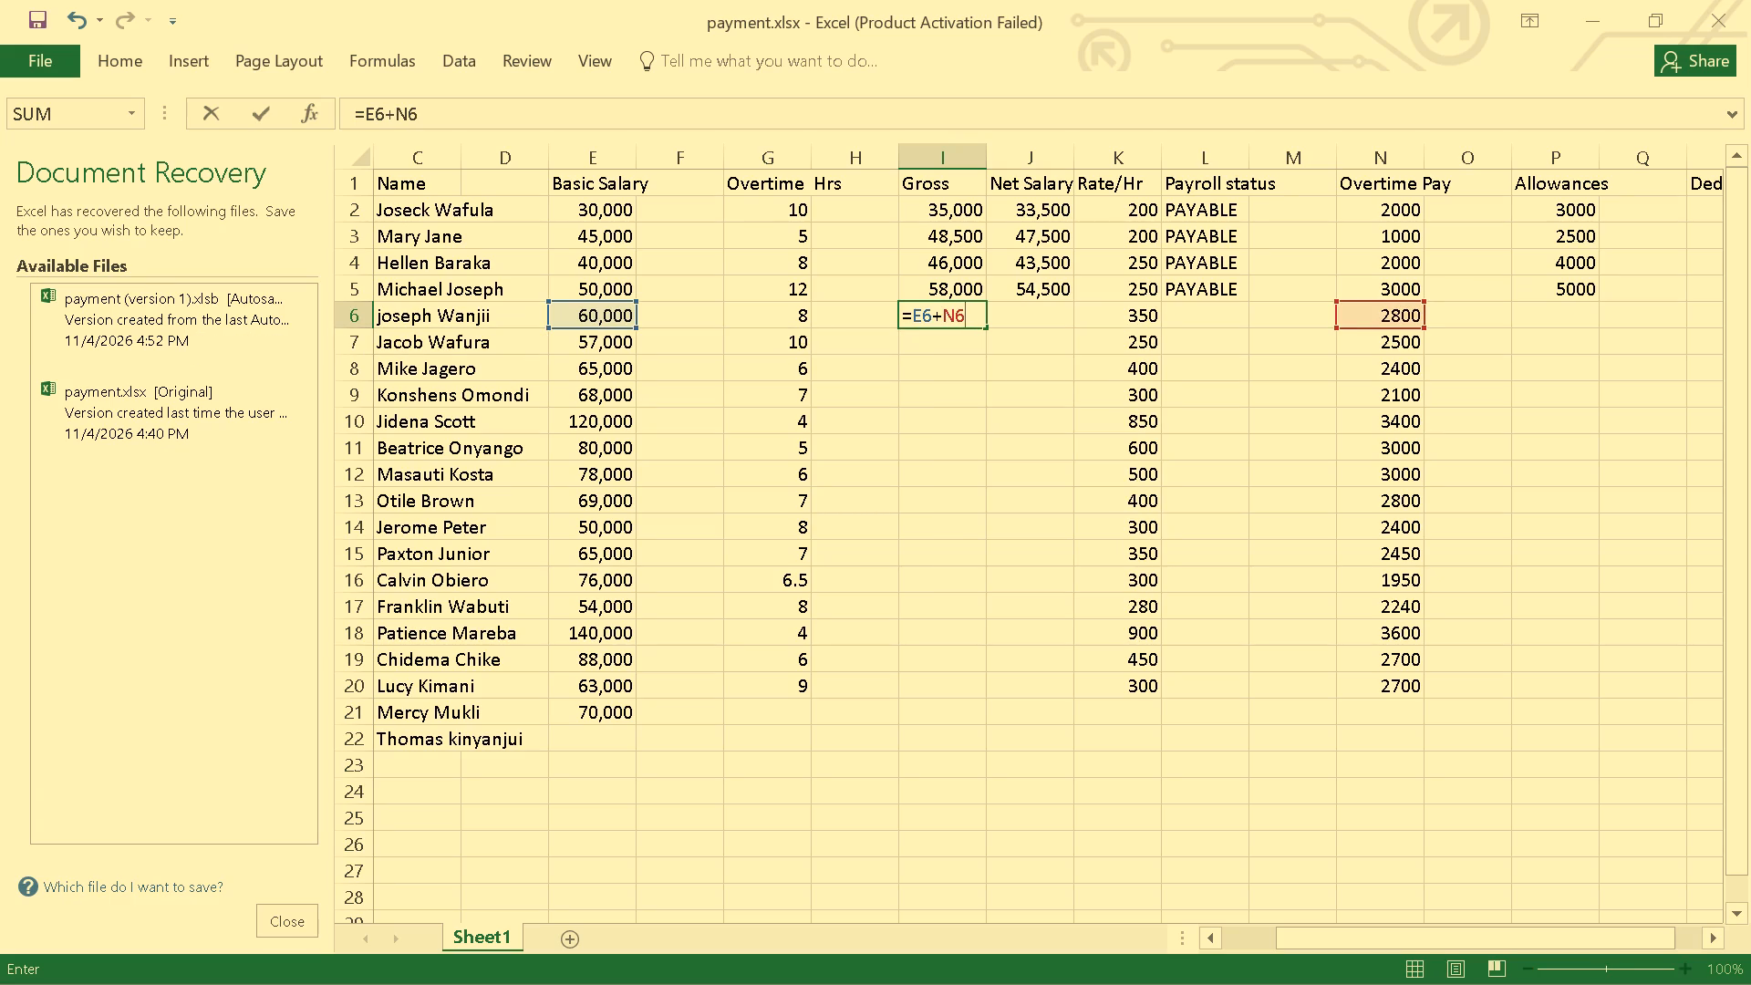
left_click(1553, 314)
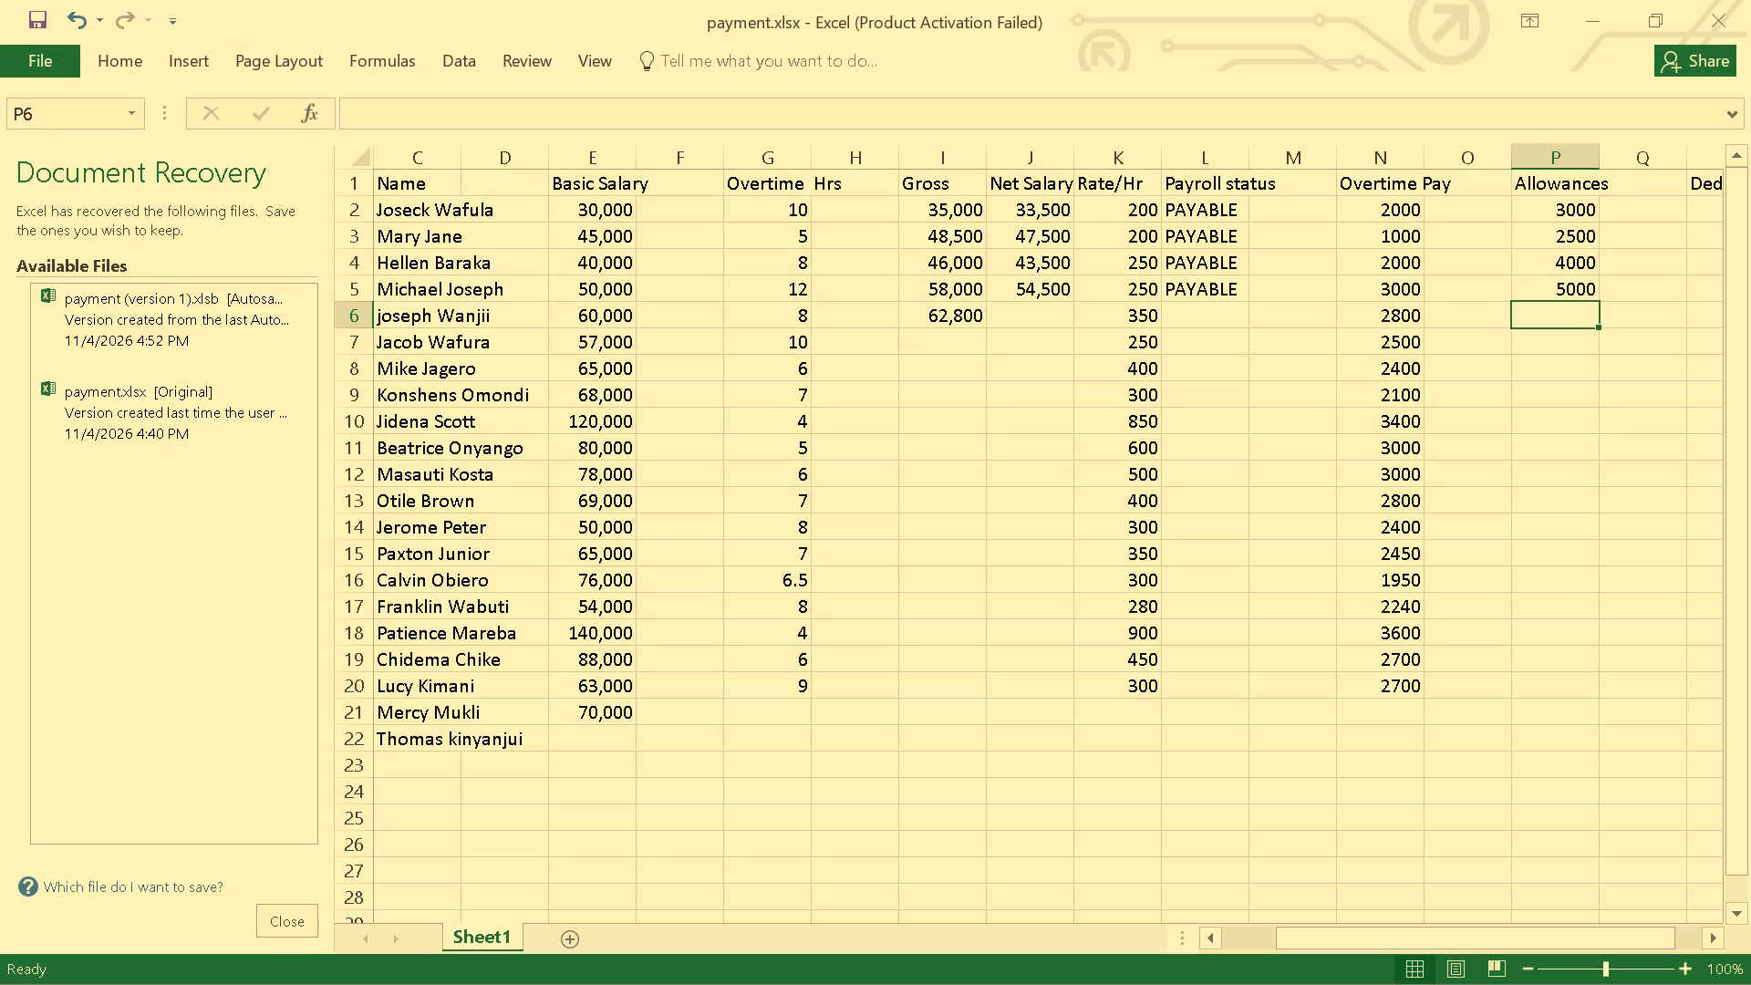
Enter an allowance of 4500 for EMP005 in cell P6 of the Allowances column.
left_click(1553, 314)
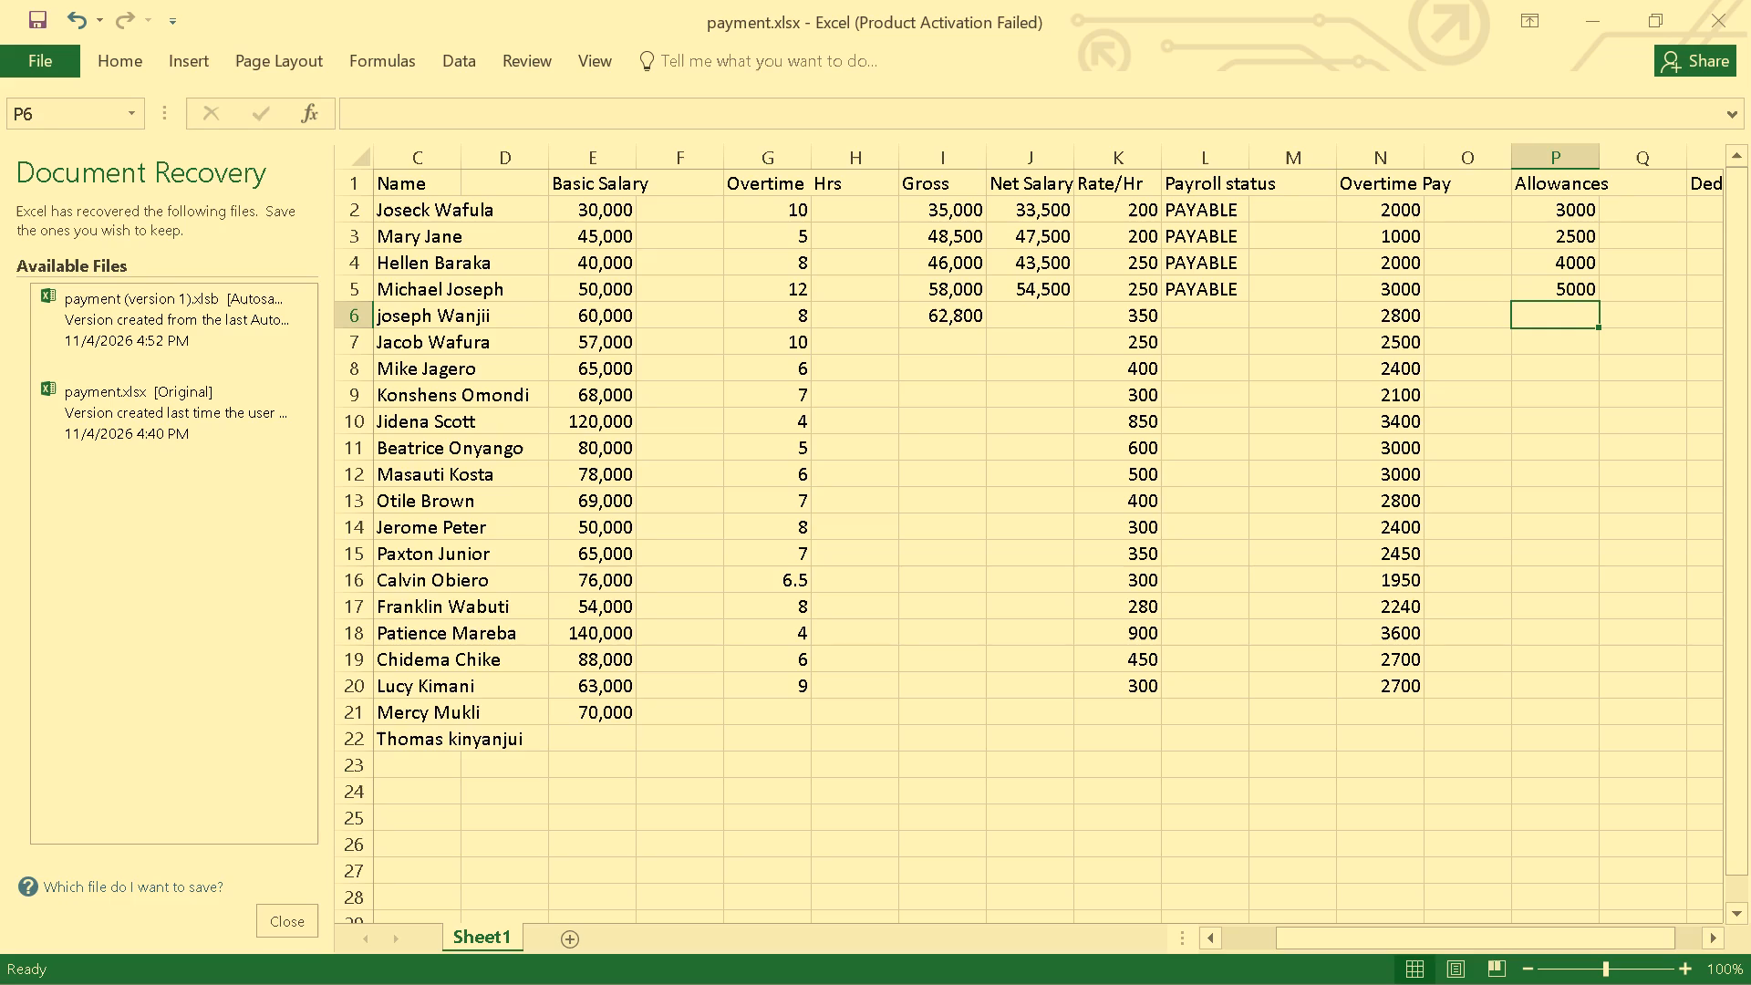
type("4500")
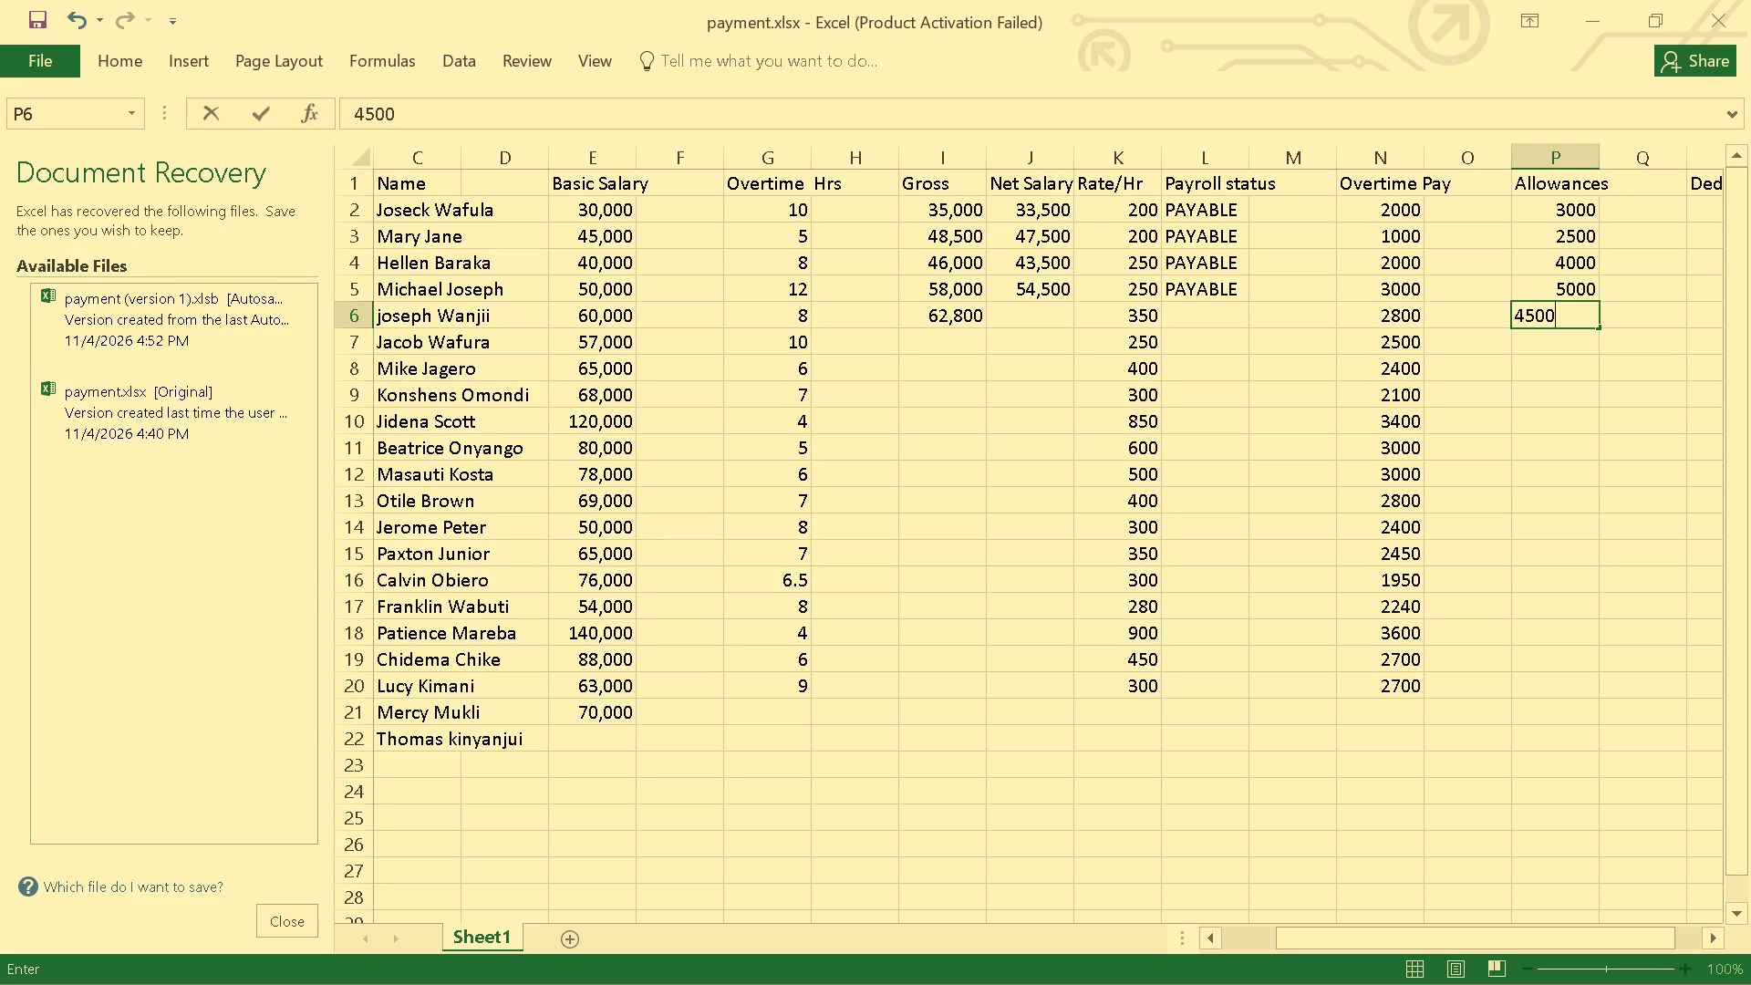
scroll(1592, 307, "left", 1)
key("Return")
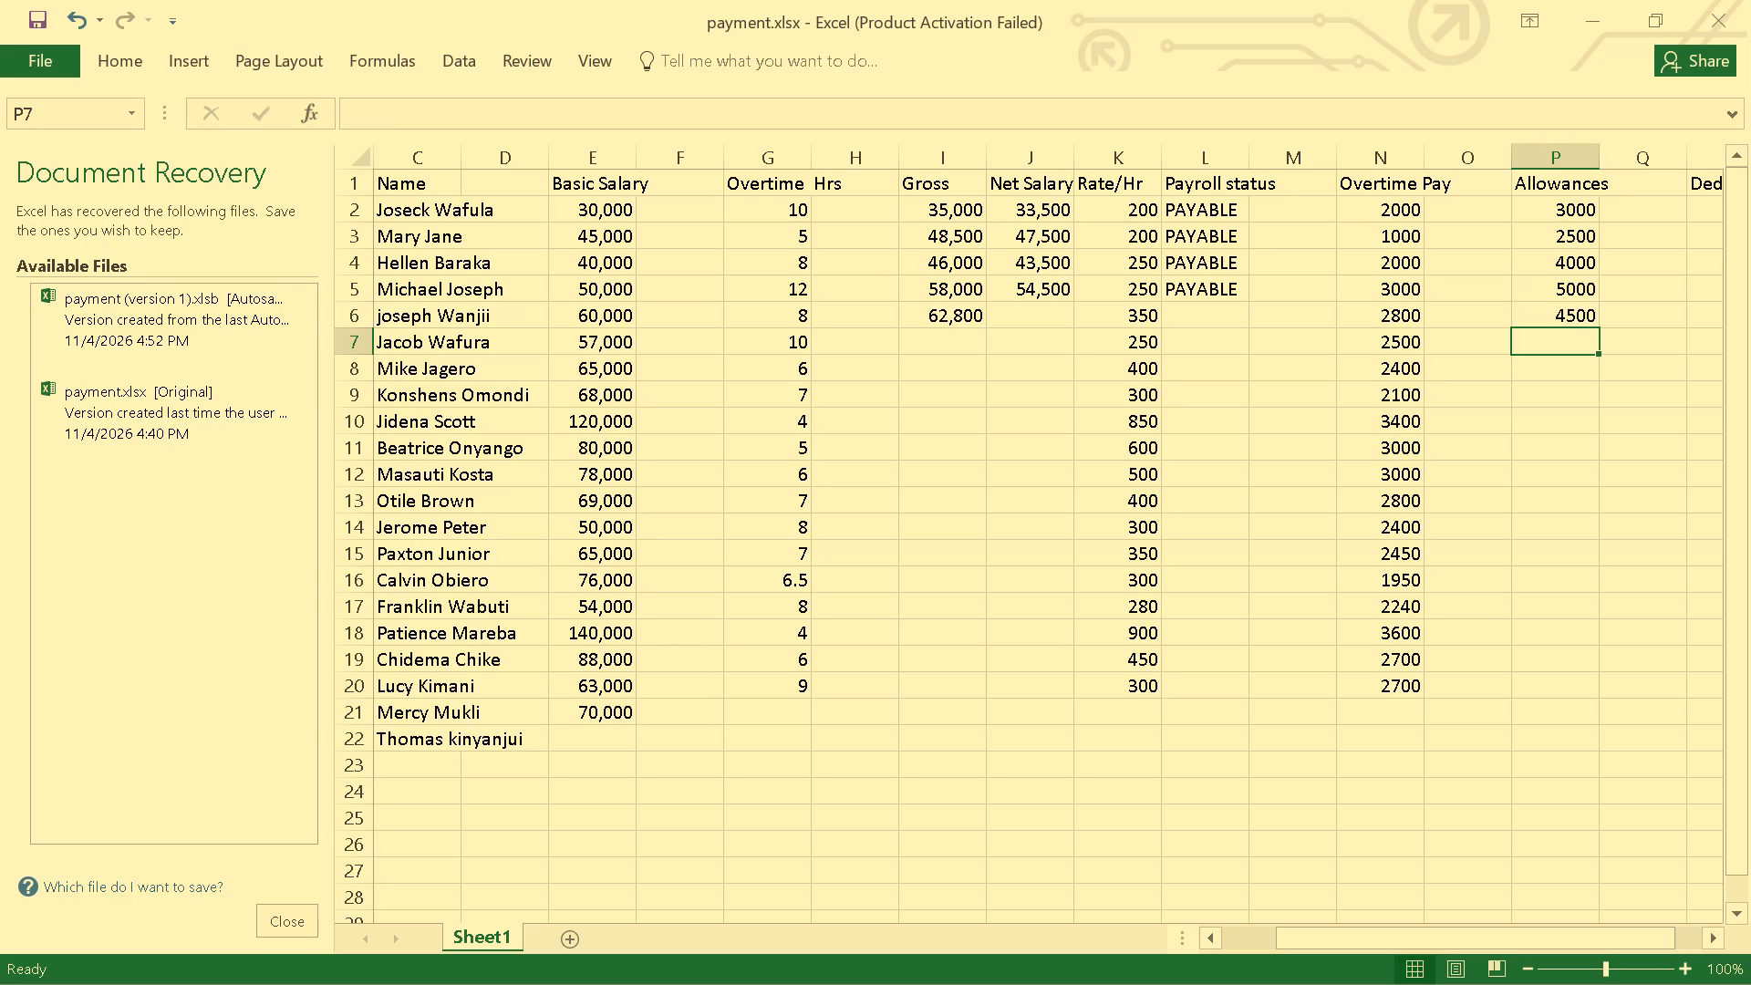
Enter a deduction of 1900 for EMP005 in cell R6 of the Deductions column.
scroll(1592, 309, "left", 2)
left_click(1570, 314)
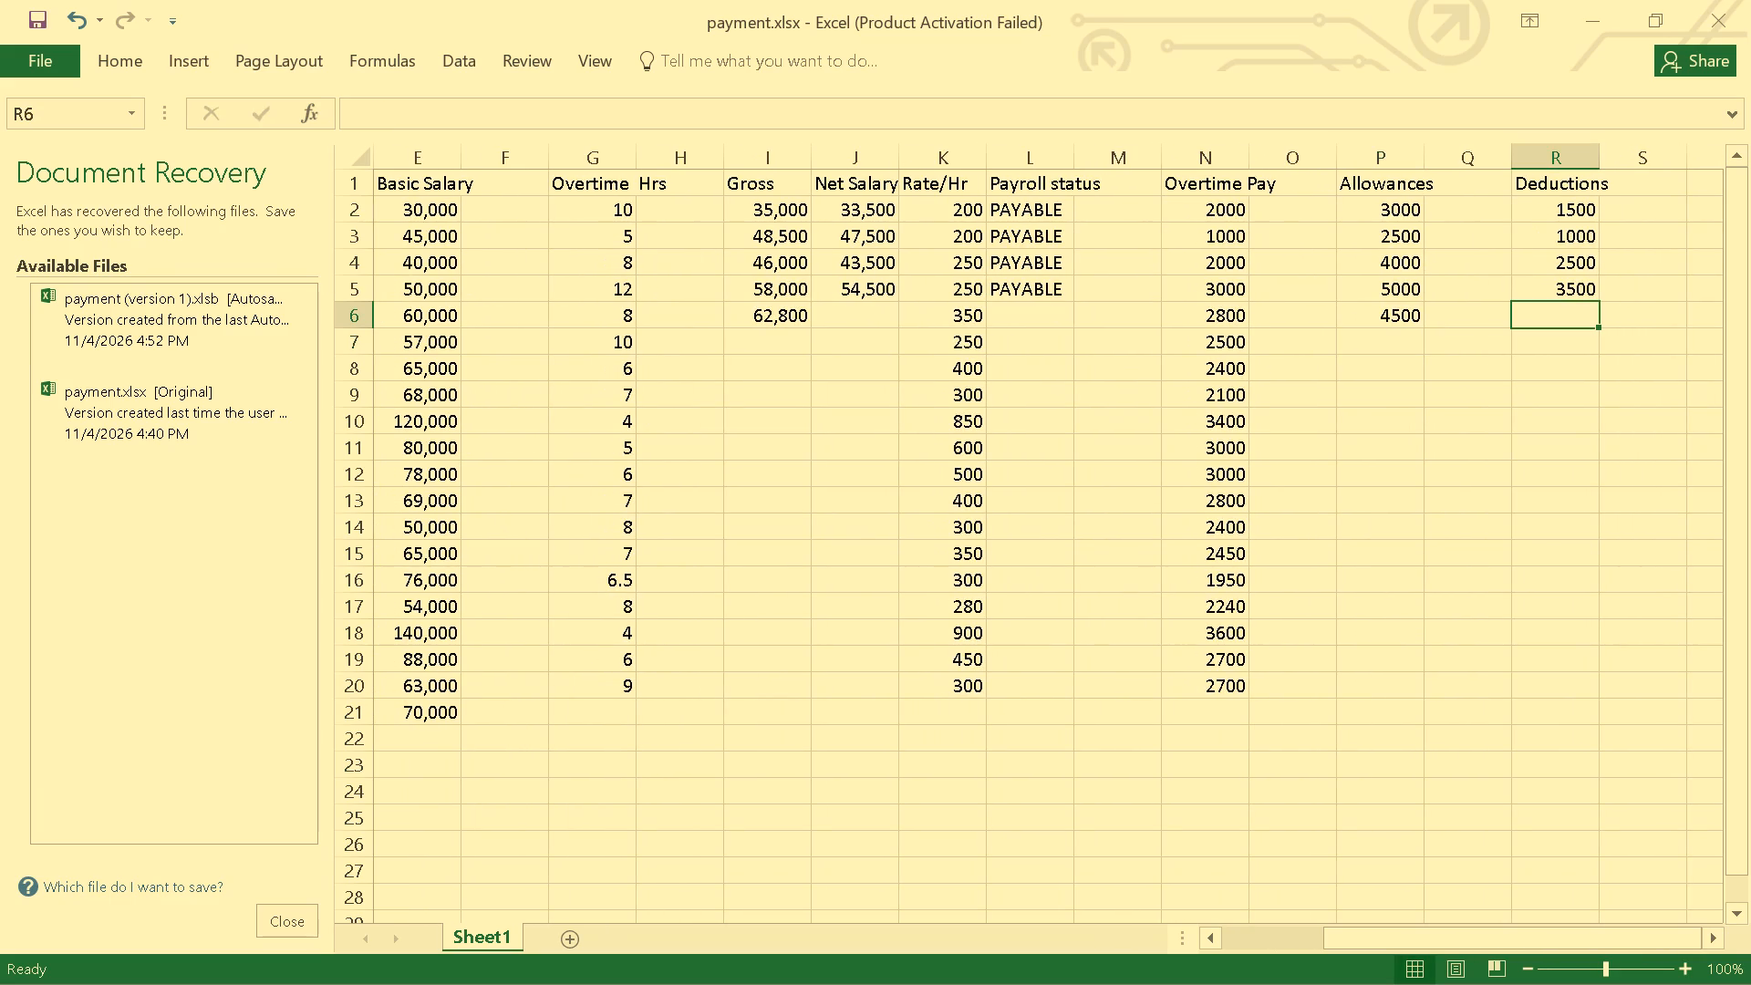
key("1")
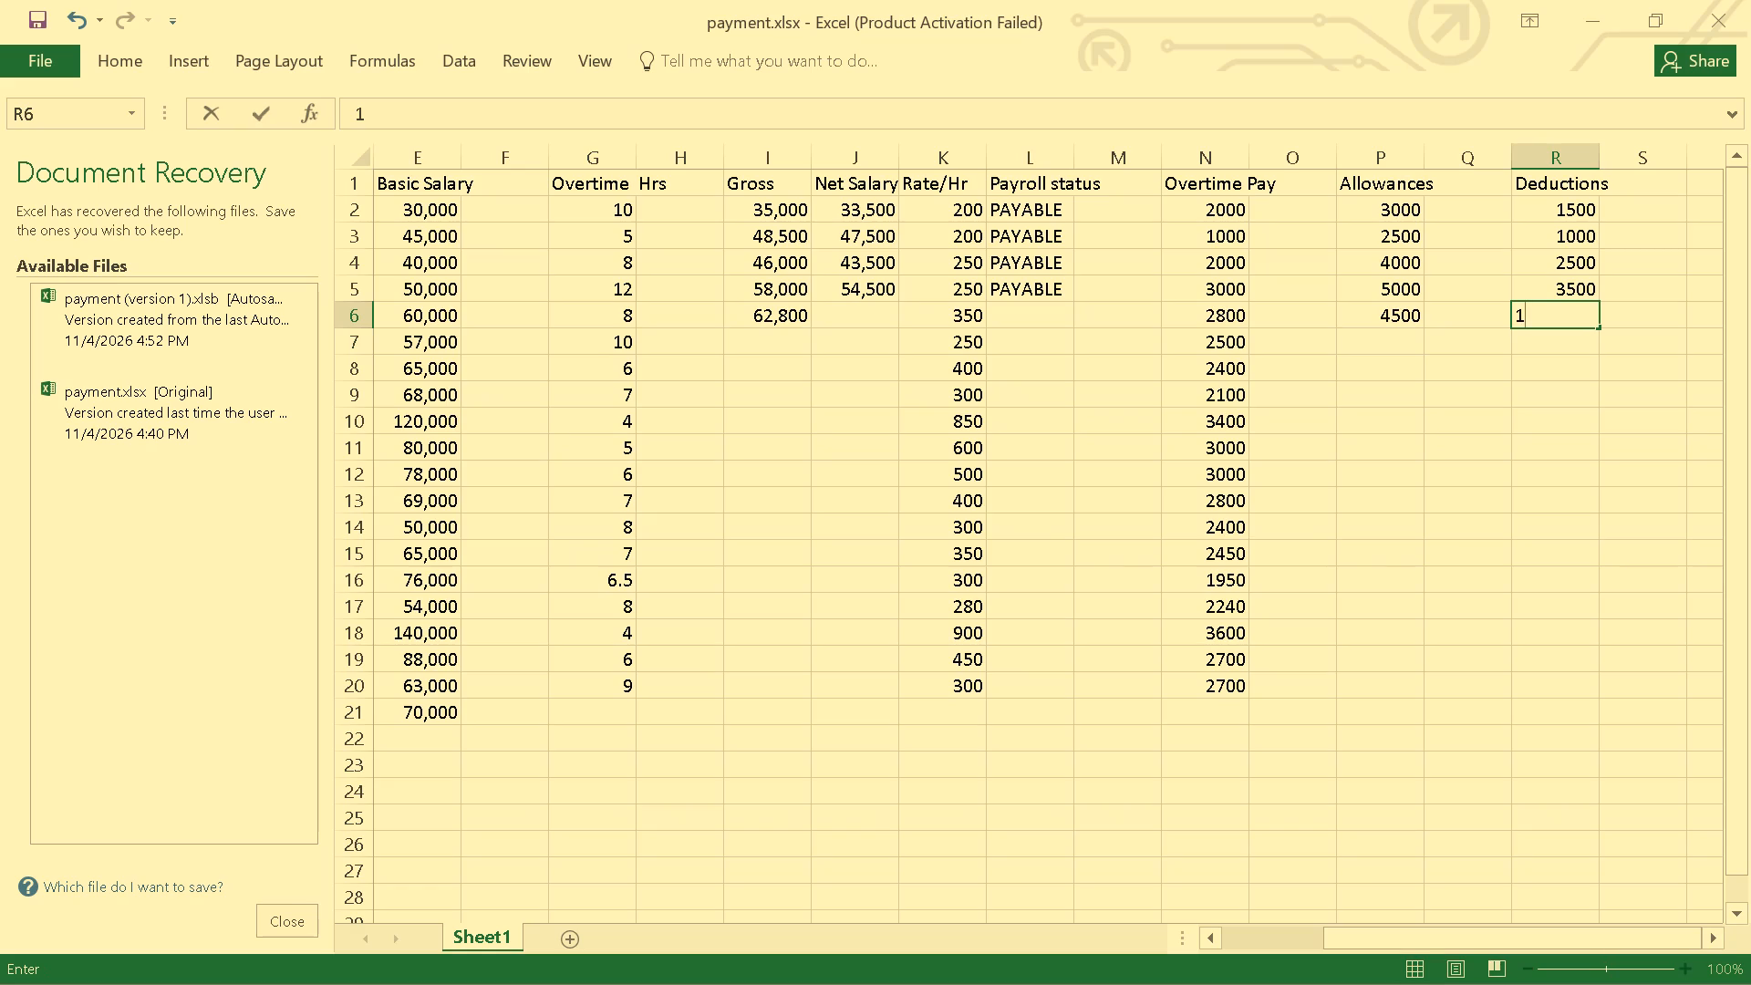
type("900")
key("Return")
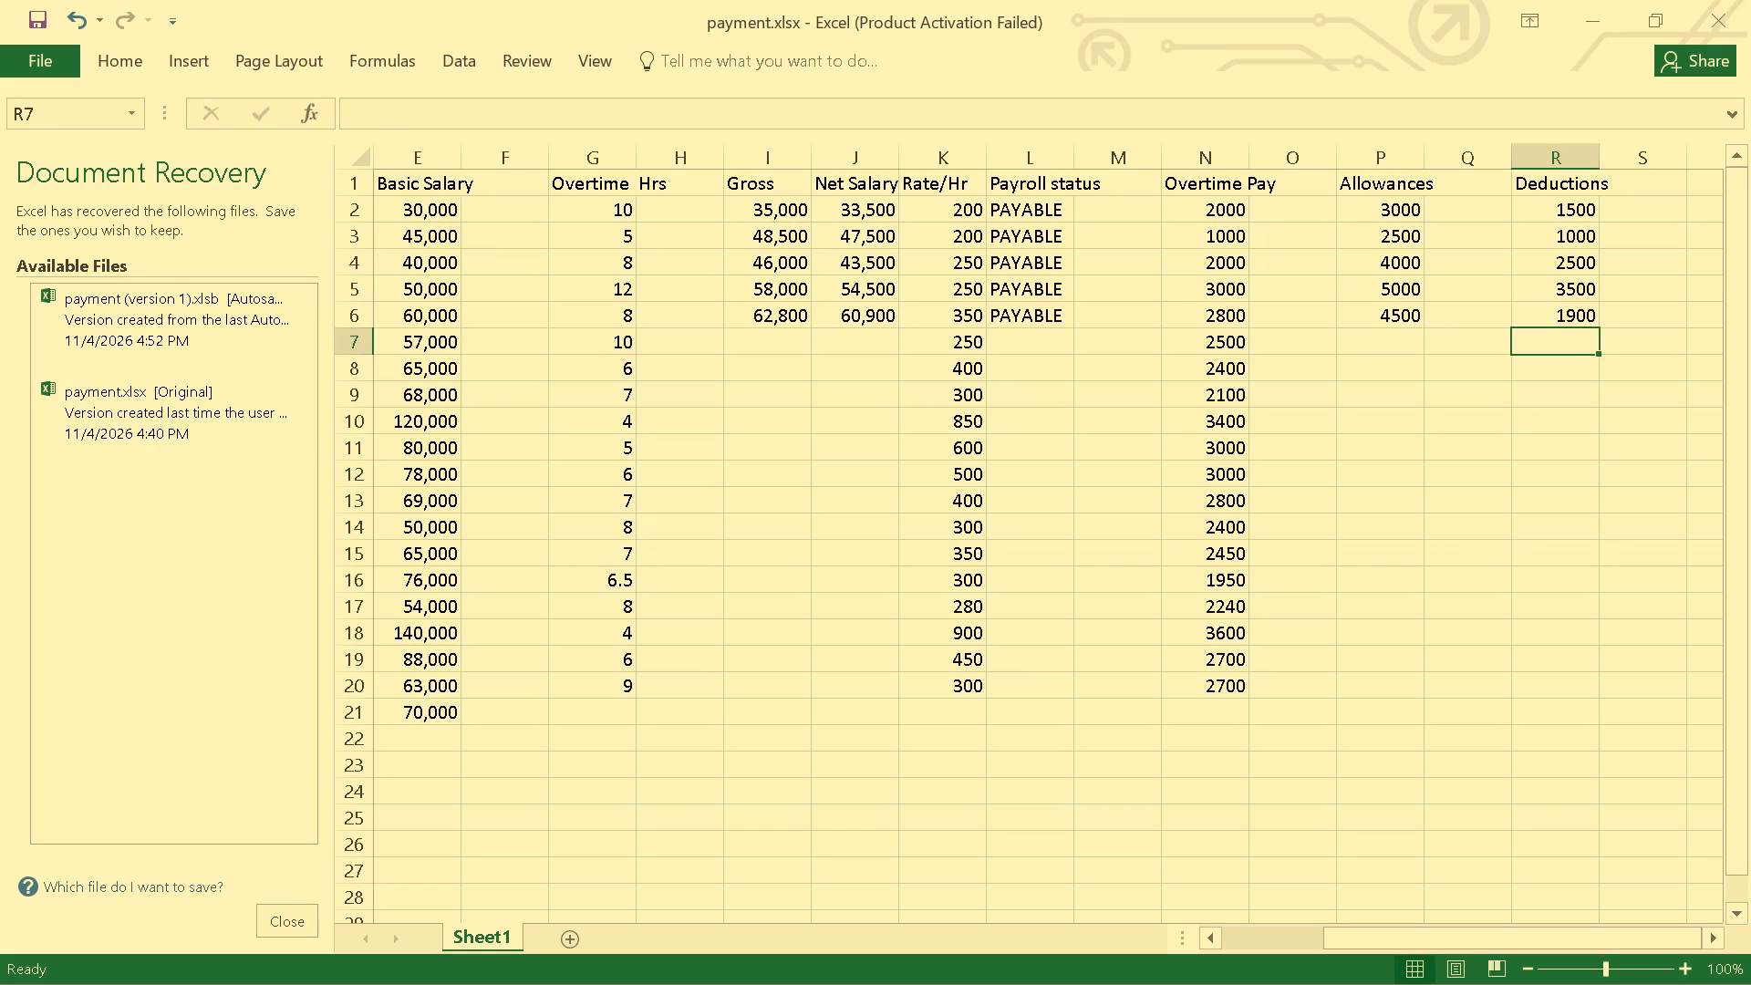
Examine the payroll columns across the sheet, from Employee ID through Deductions.
scroll(1106, 344, "right", 2)
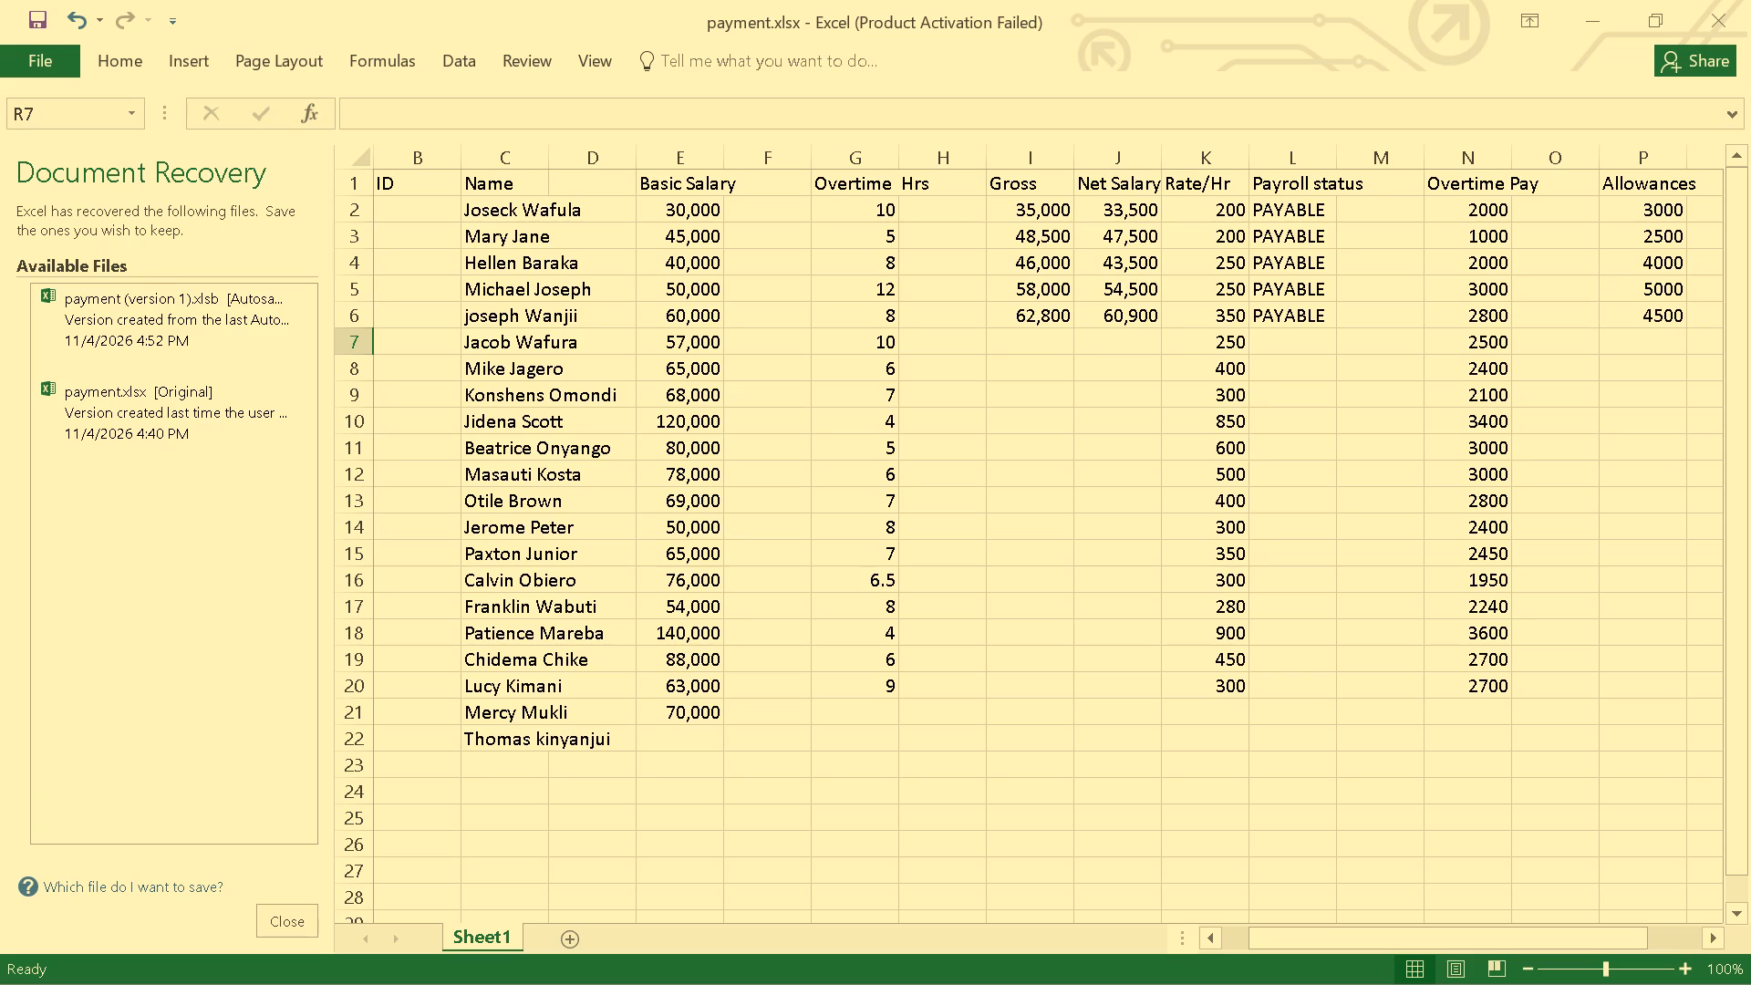
scroll(1177, 383, "left", 1)
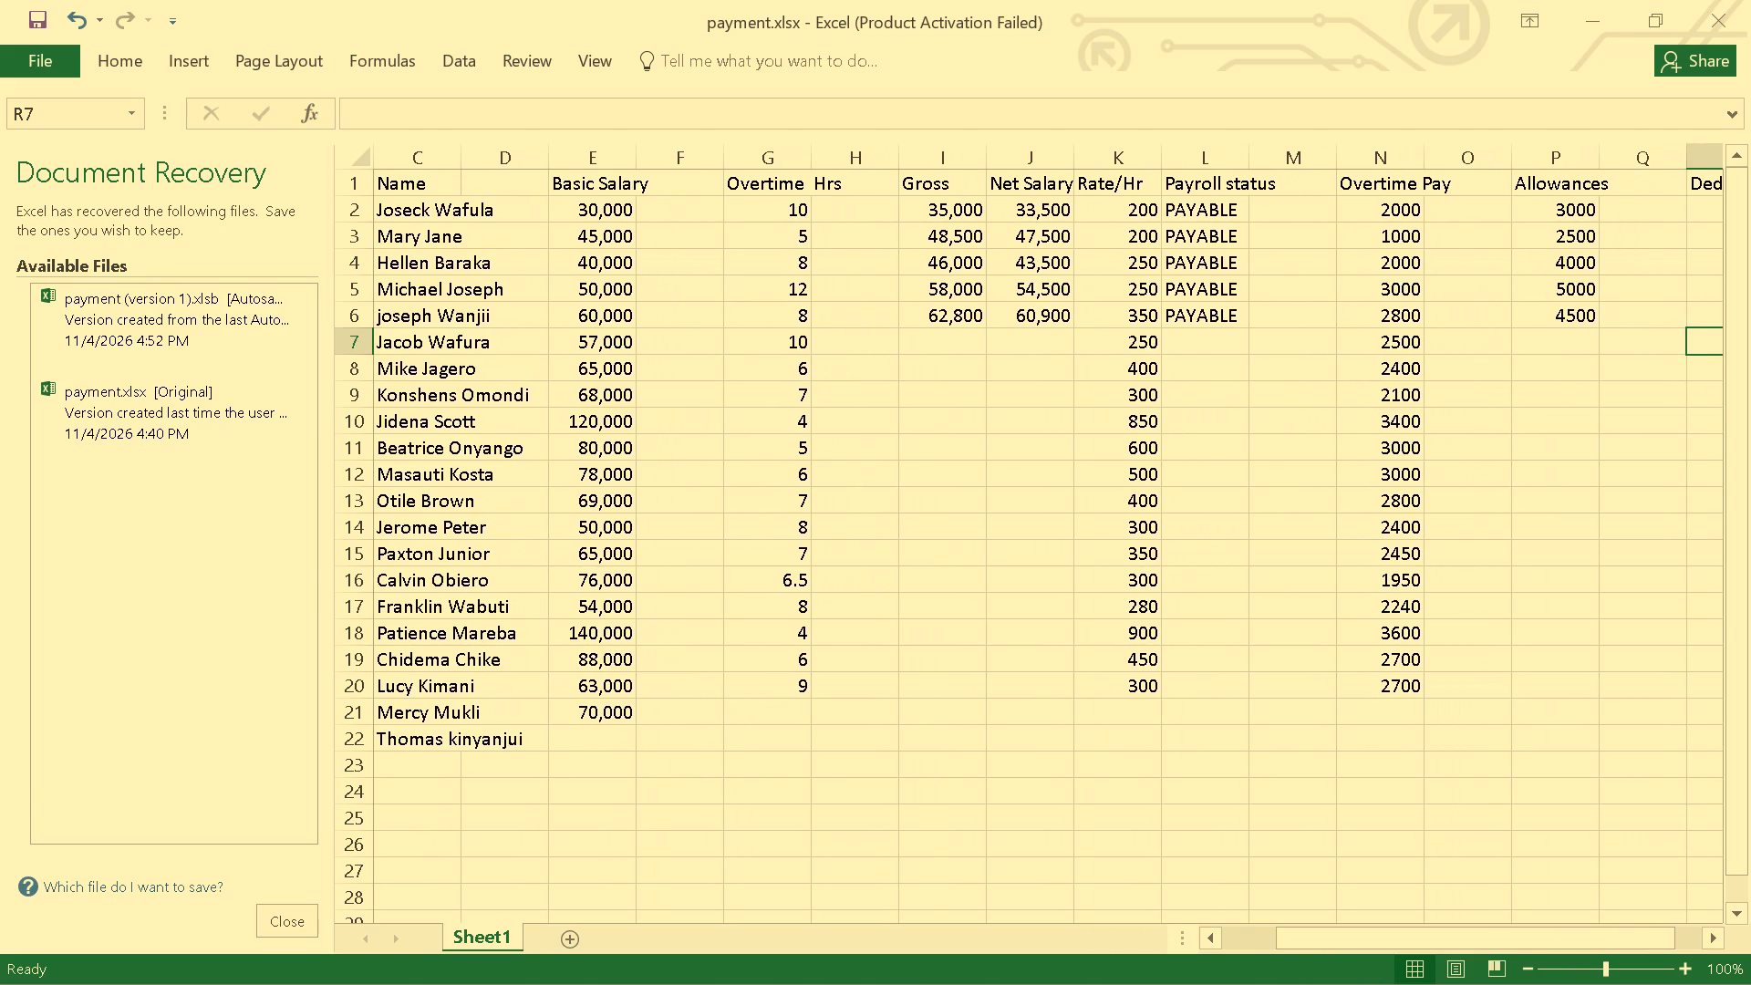
scroll(1177, 383, "left", 4)
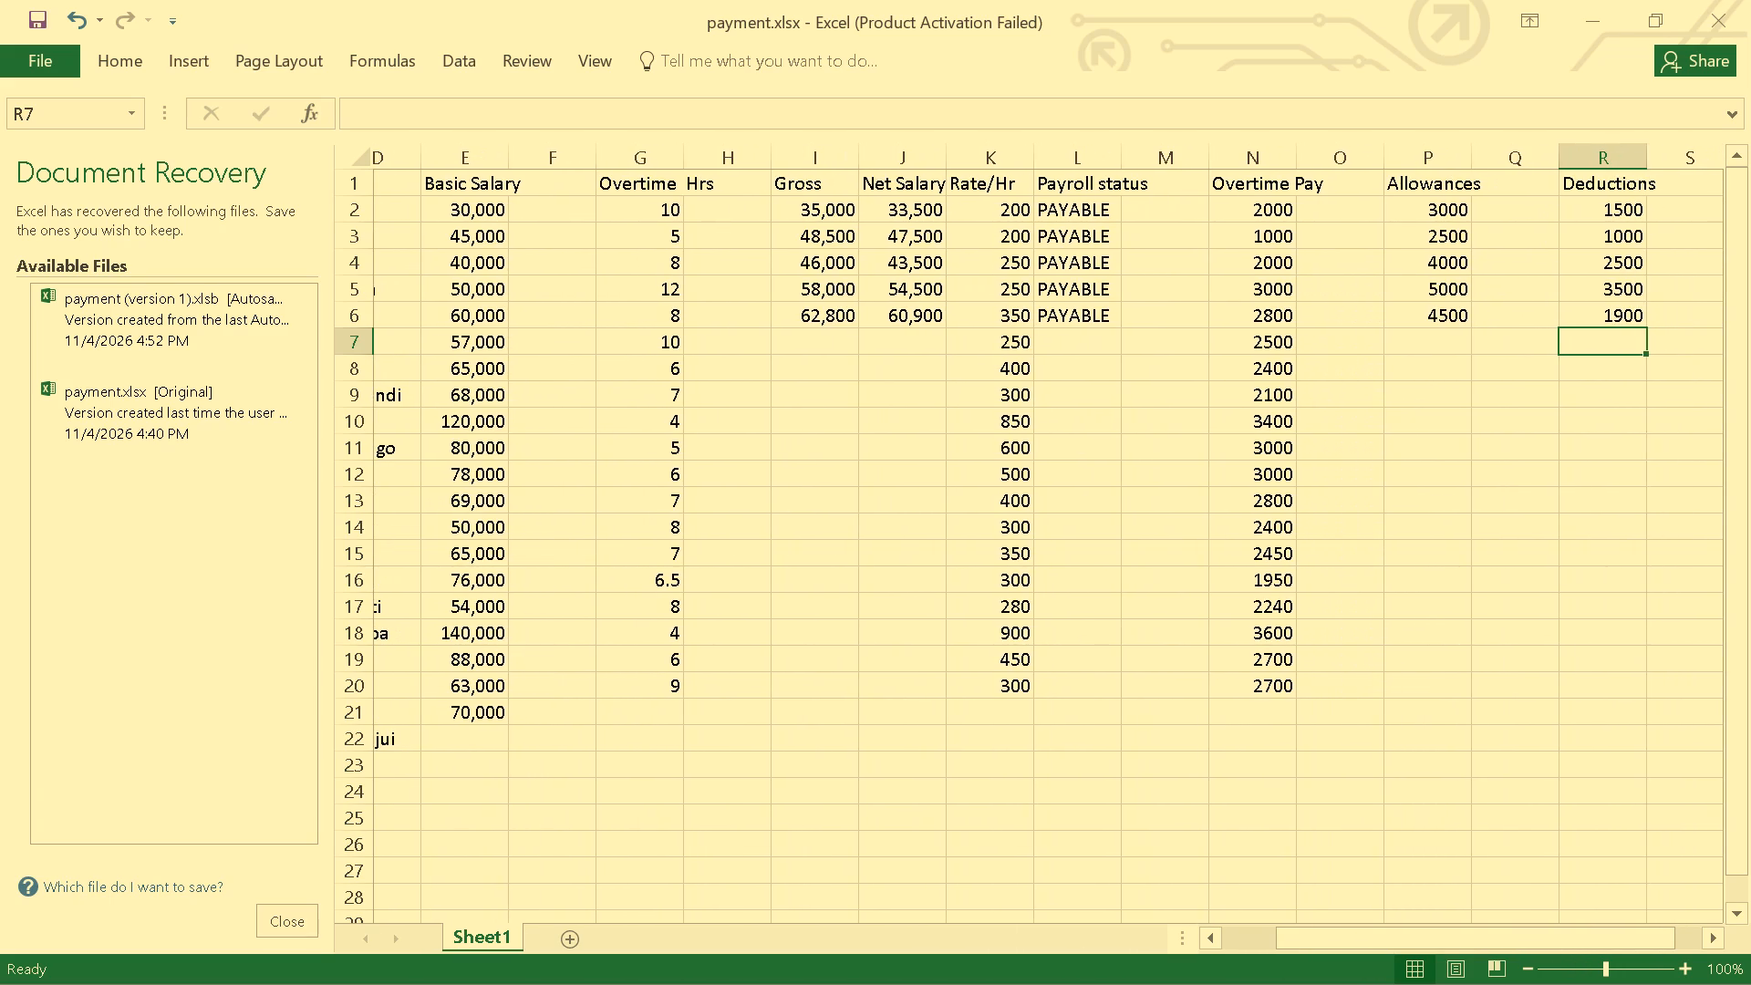
scroll(1177, 383, "left", 2)
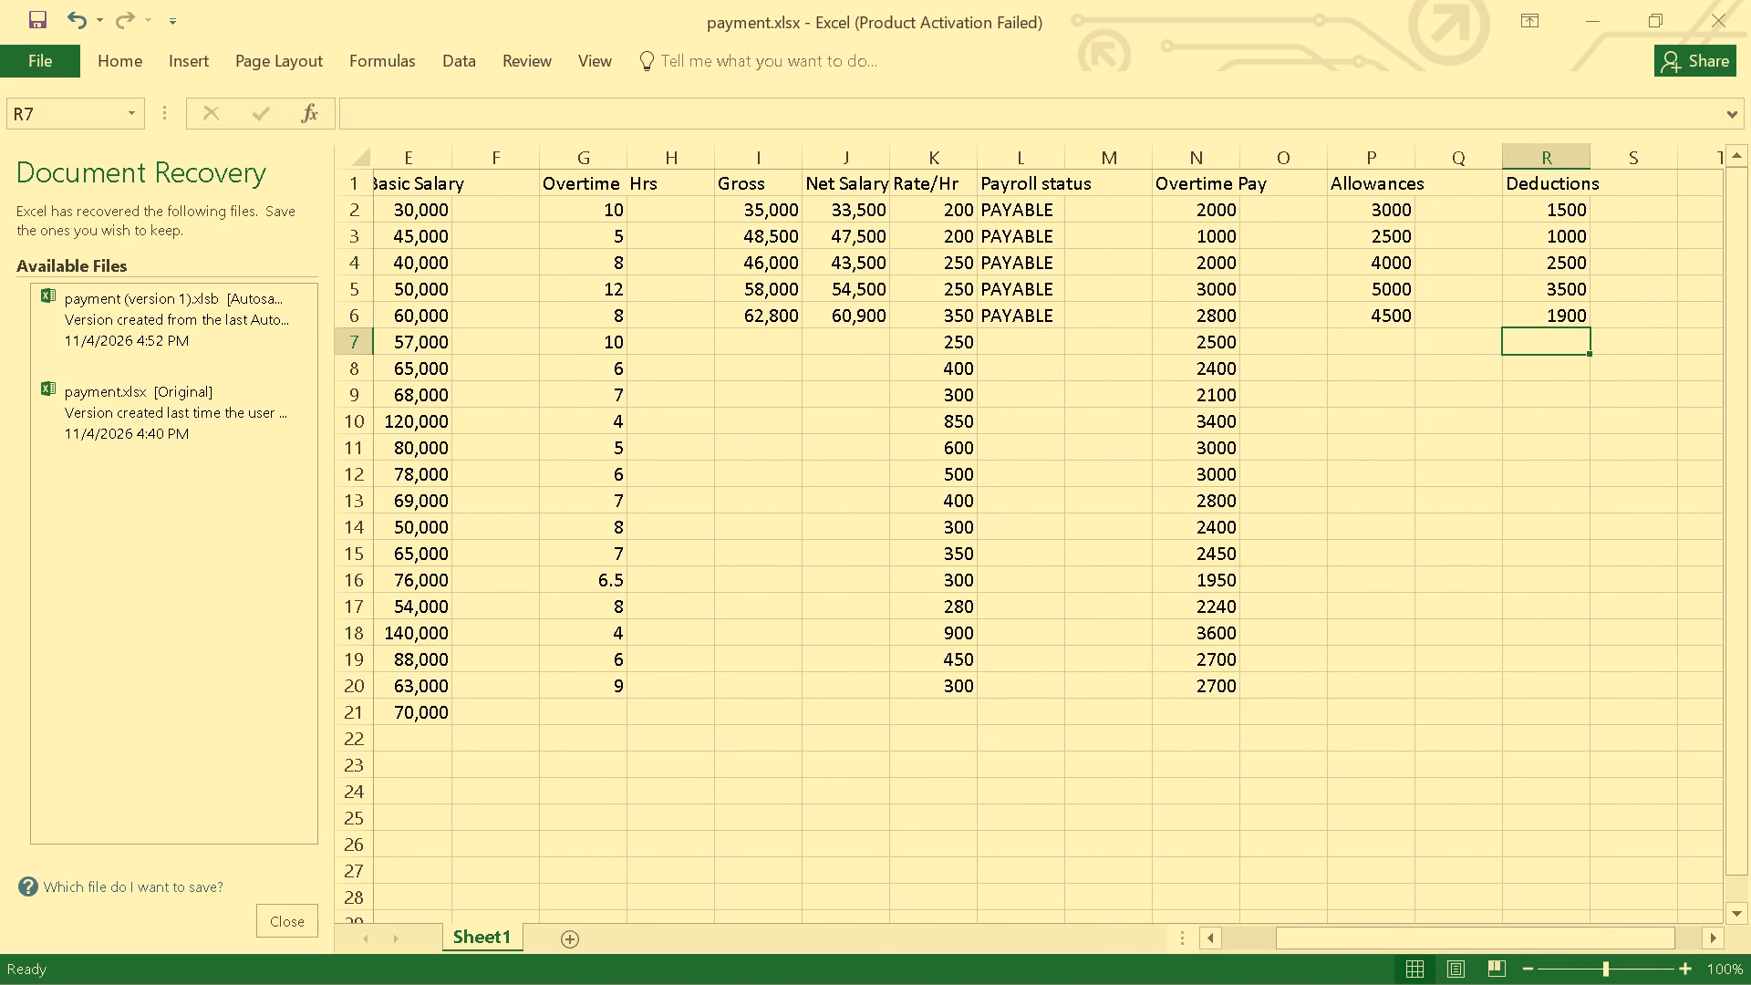
scroll(1177, 383, "left", 3)
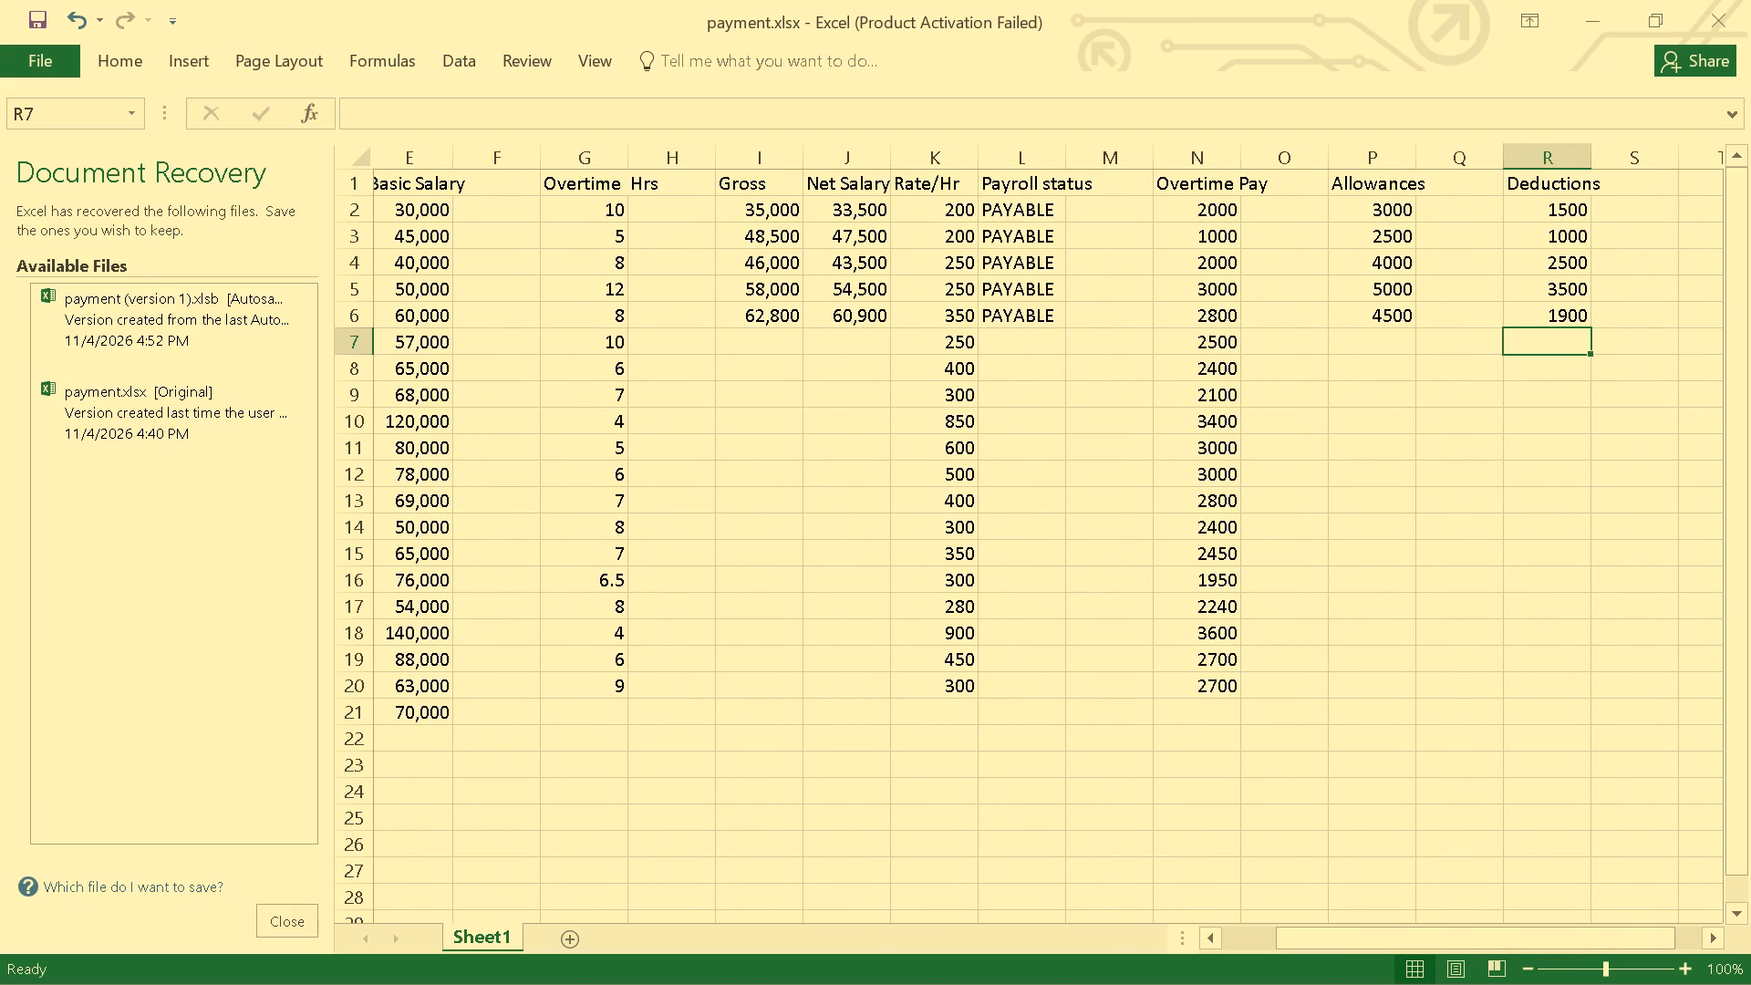
scroll(1177, 383, "left", 8)
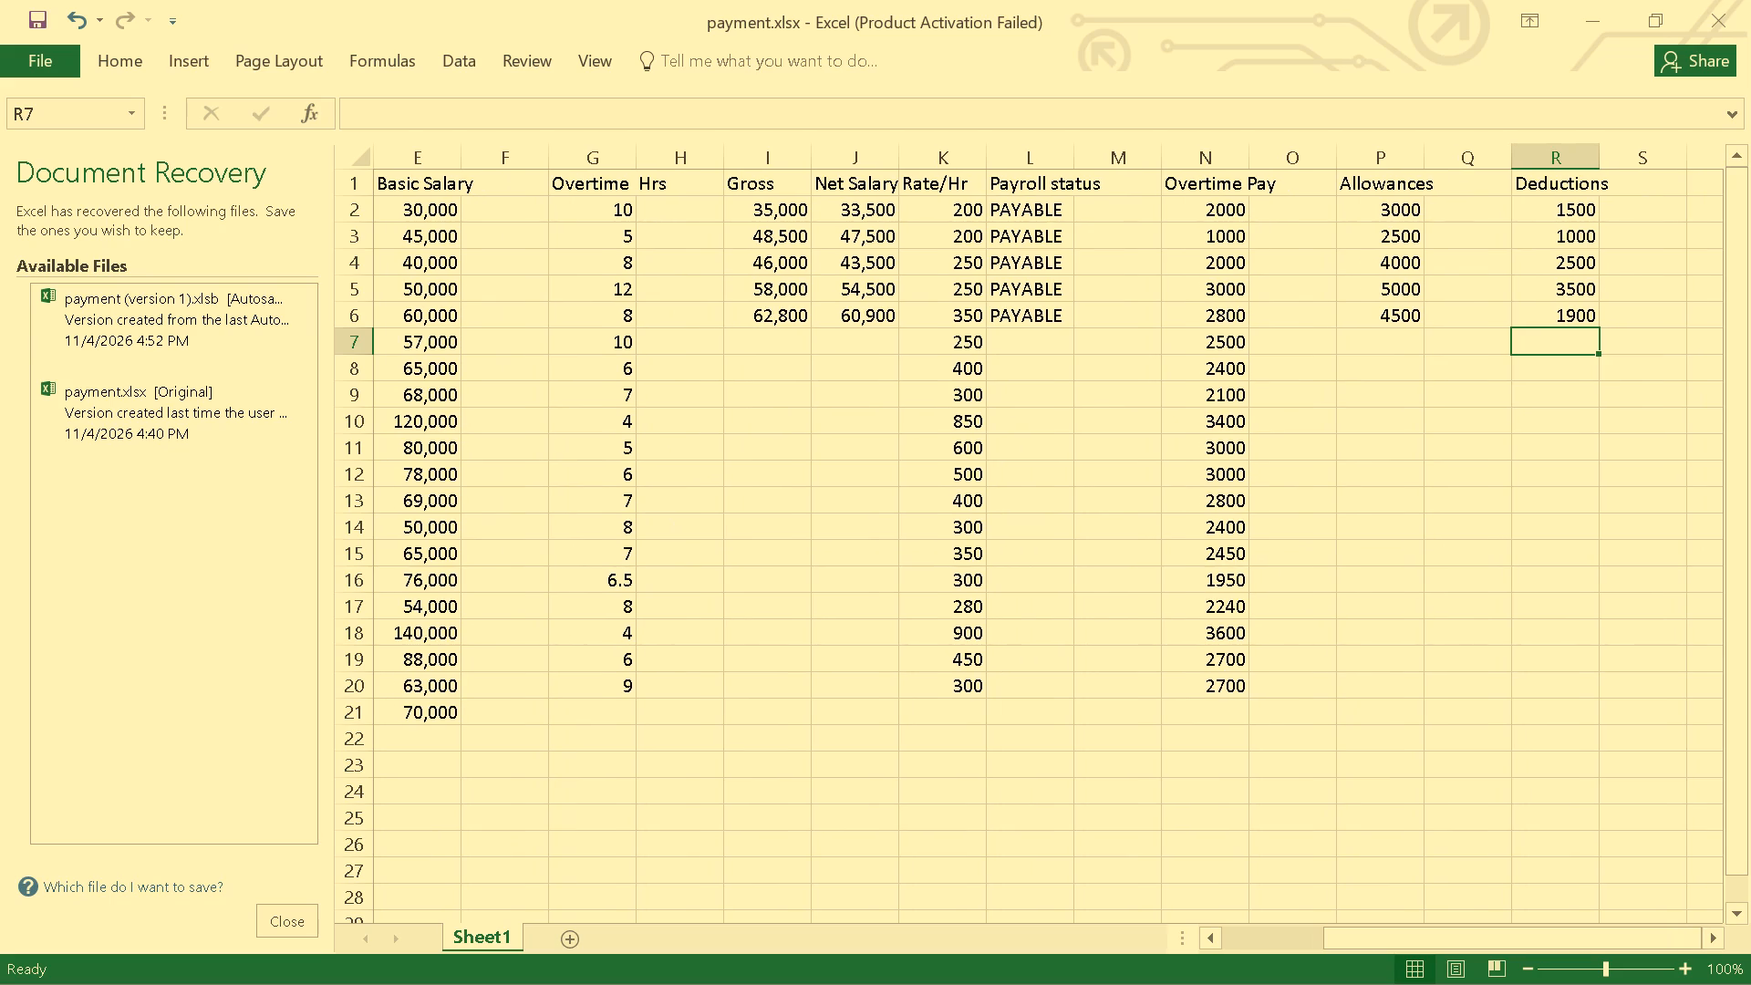
scroll(1177, 383, "right", 1)
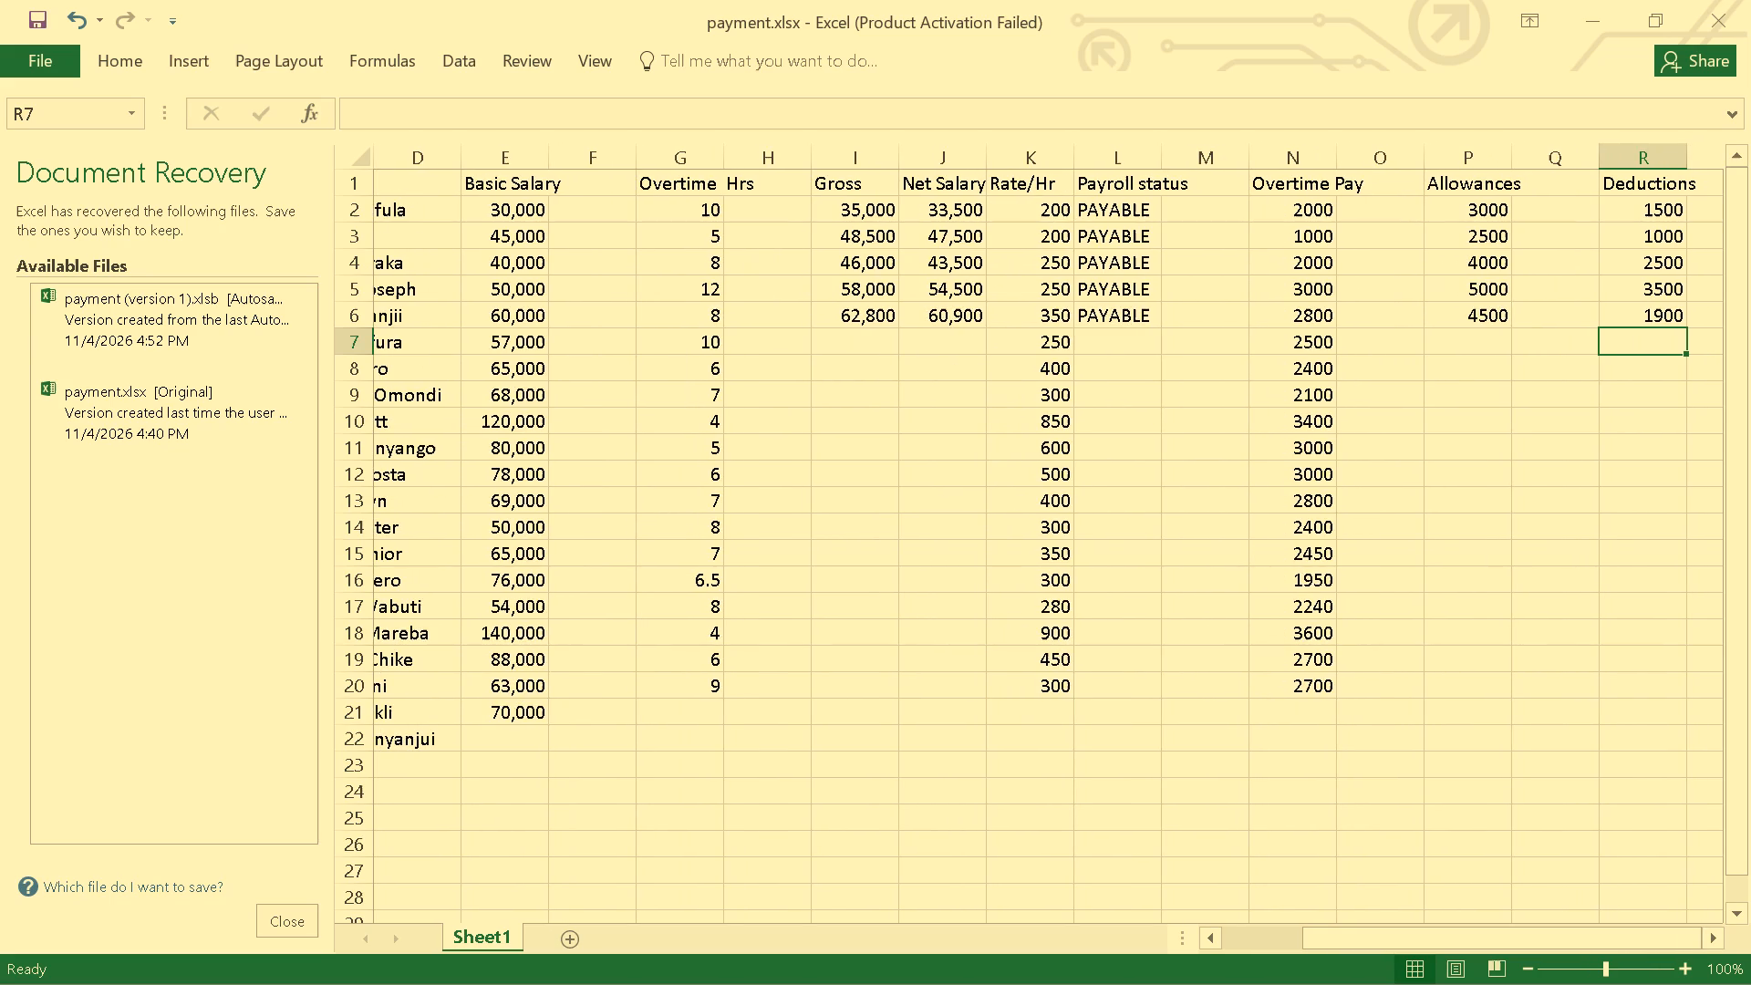
scroll(839, 389, "right", 4)
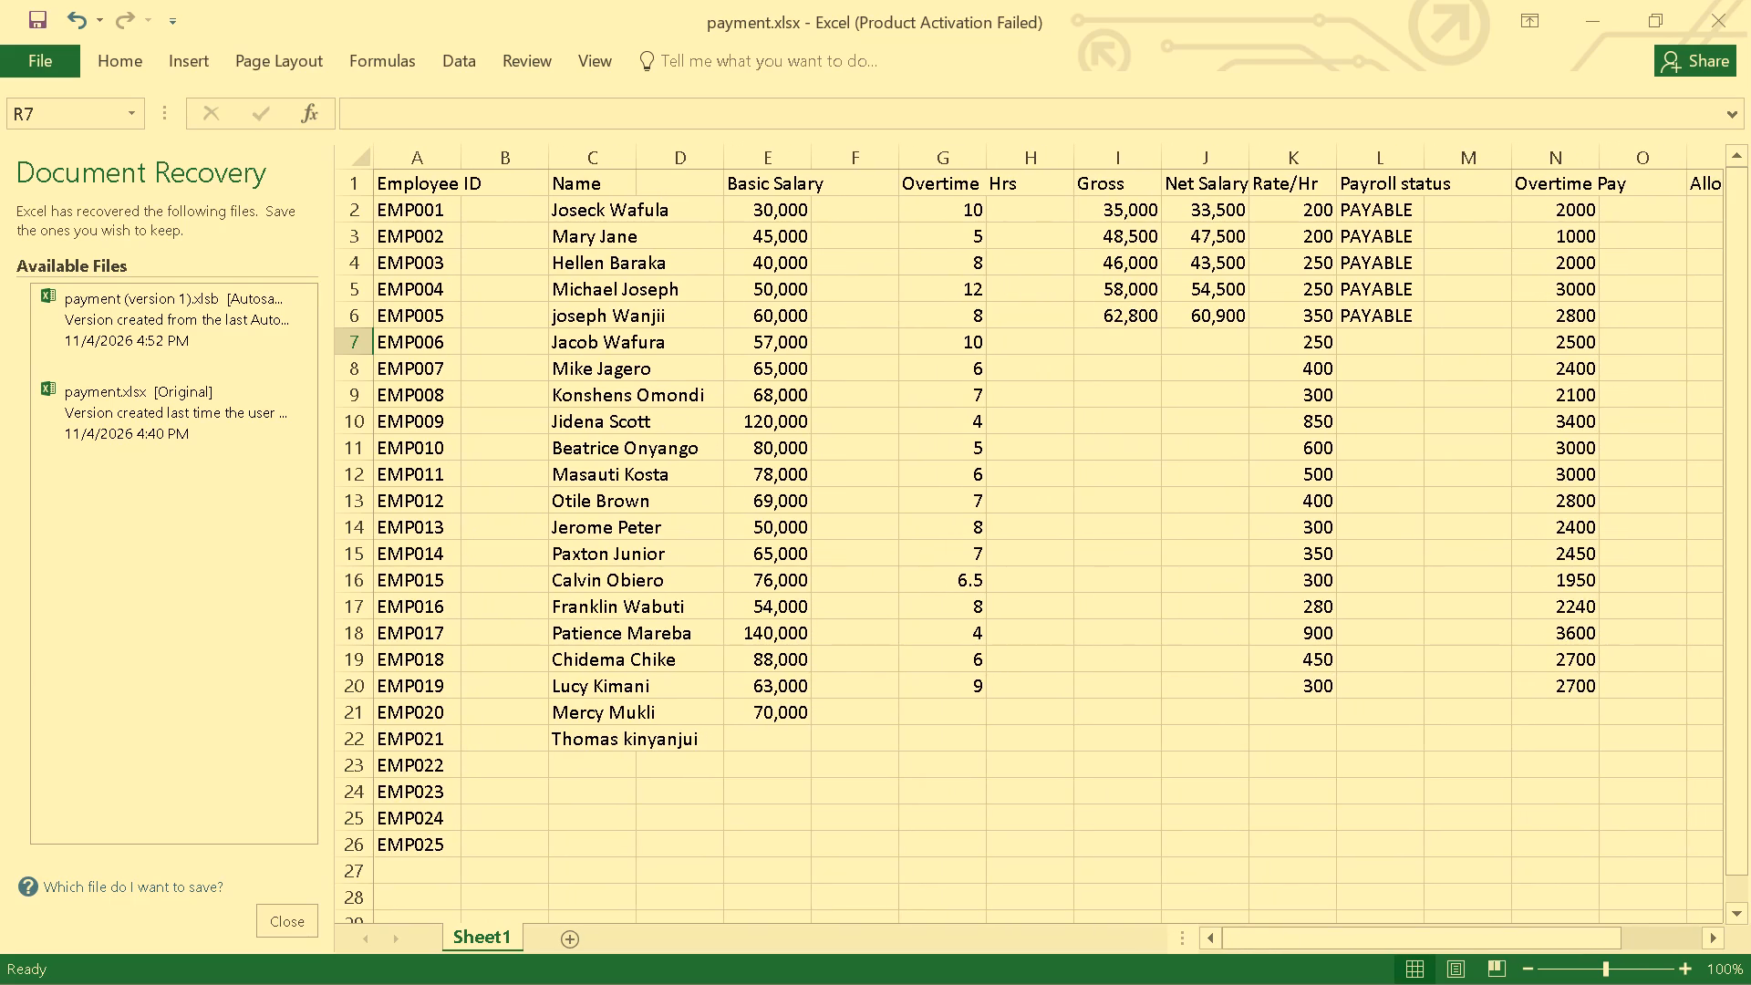
Select the empty Gross cell I7 in employee EMP006's row.
scroll(1067, 378, "left", 1)
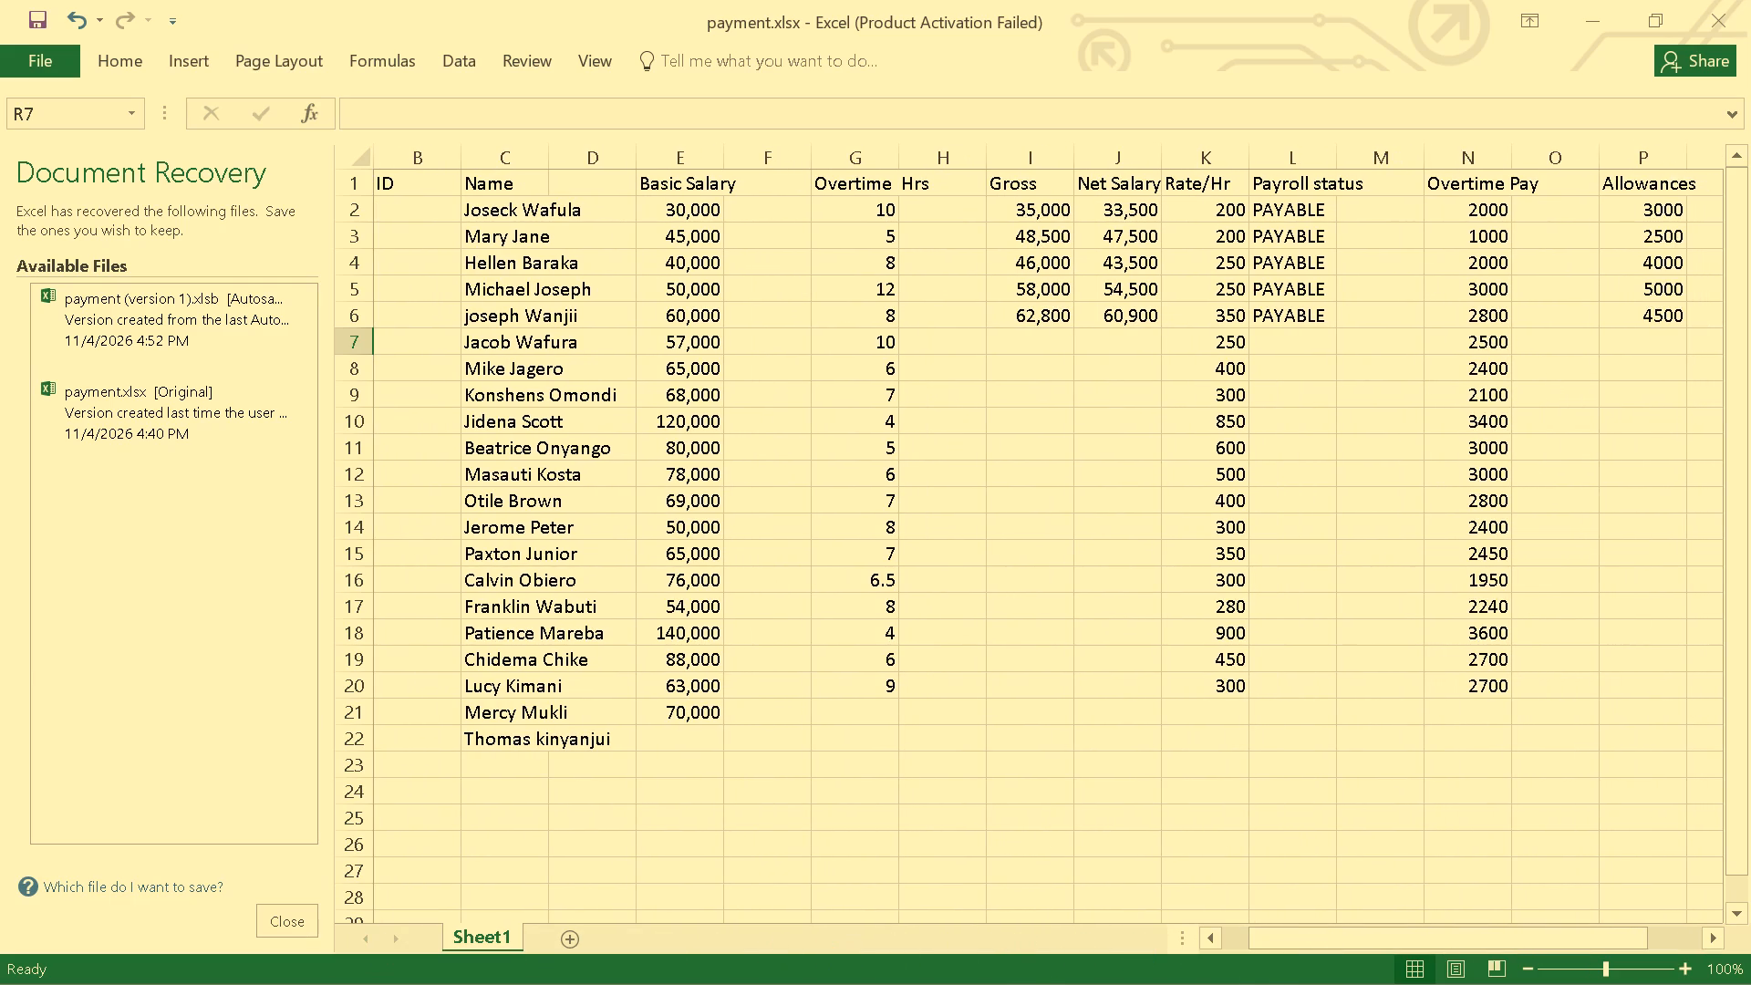
left_click(1046, 338)
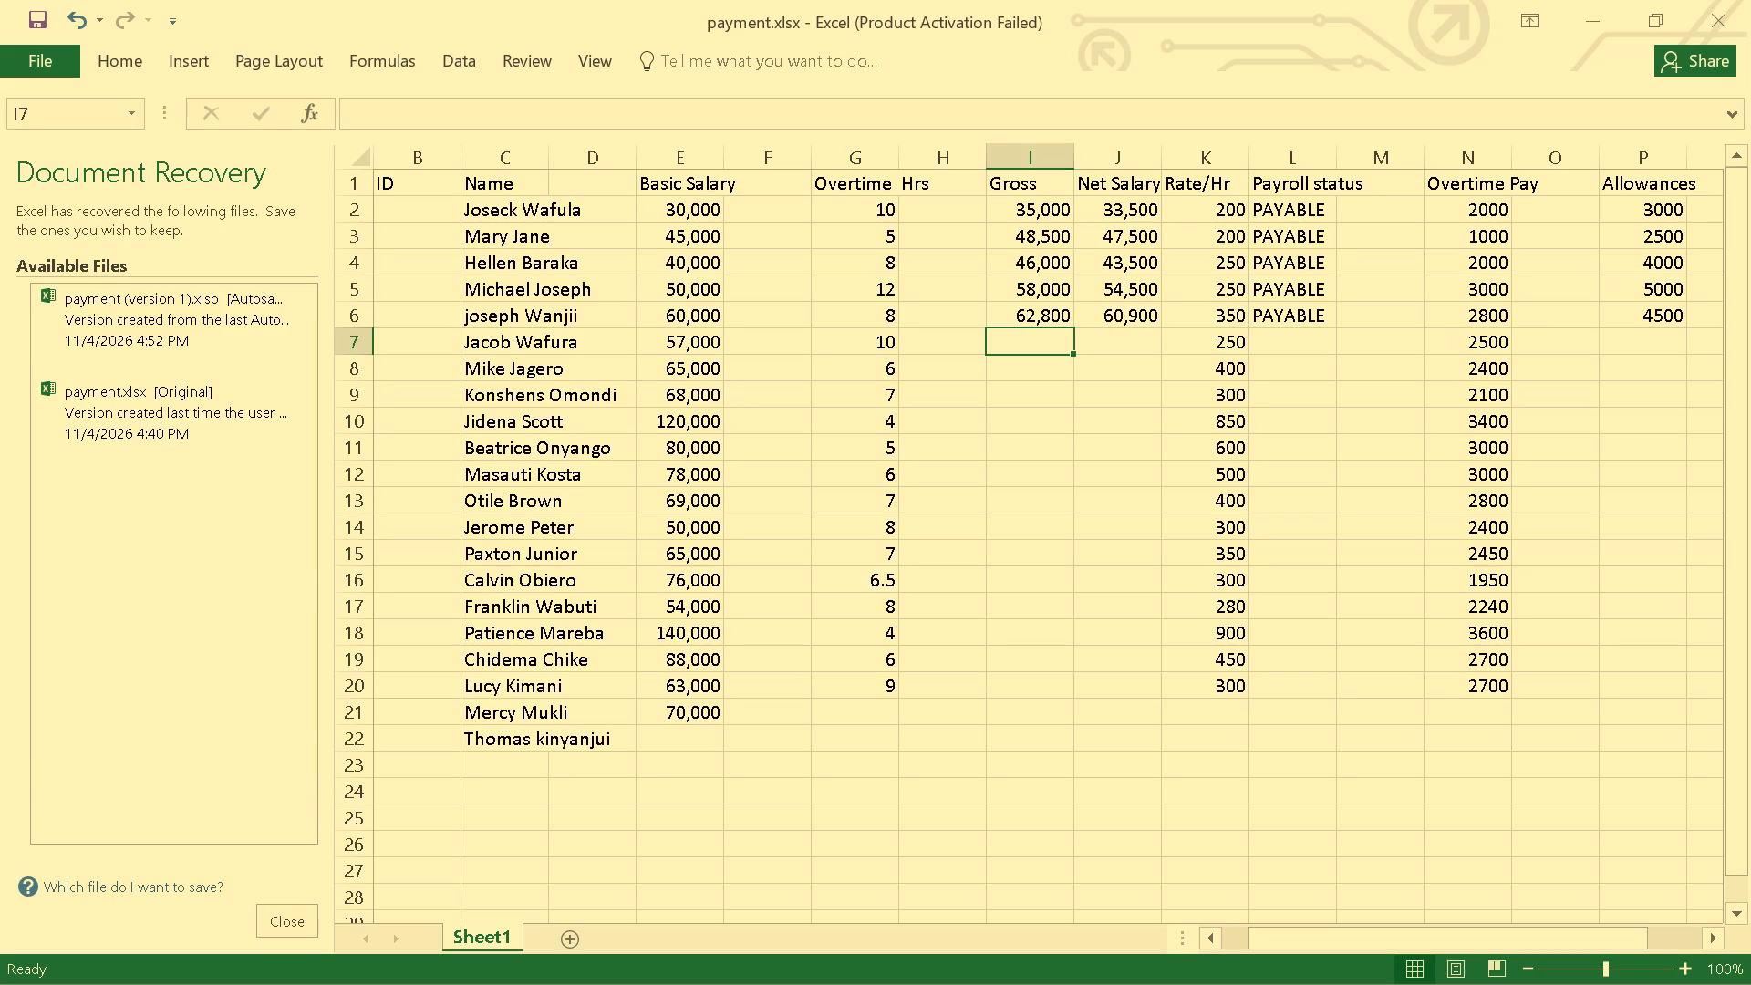
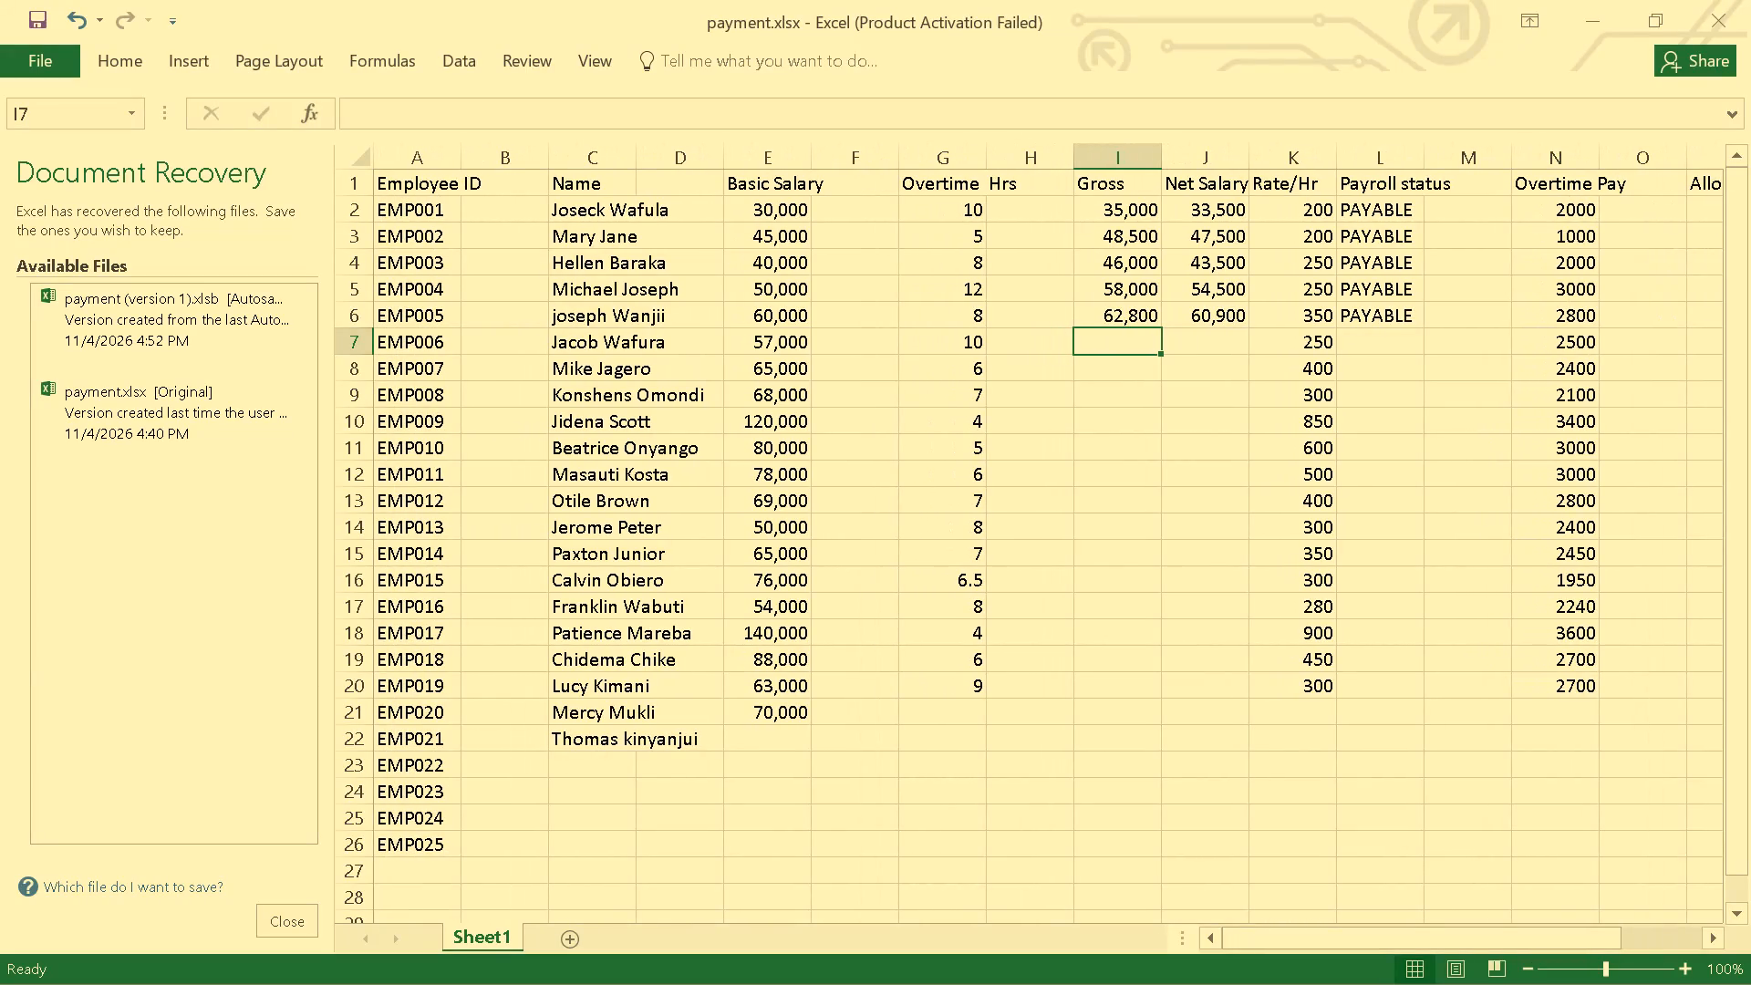
Enter an allowance of 5,000 for EMP006 in cell P7 of the Allowances column.
scroll(1380, 350, "left", 1)
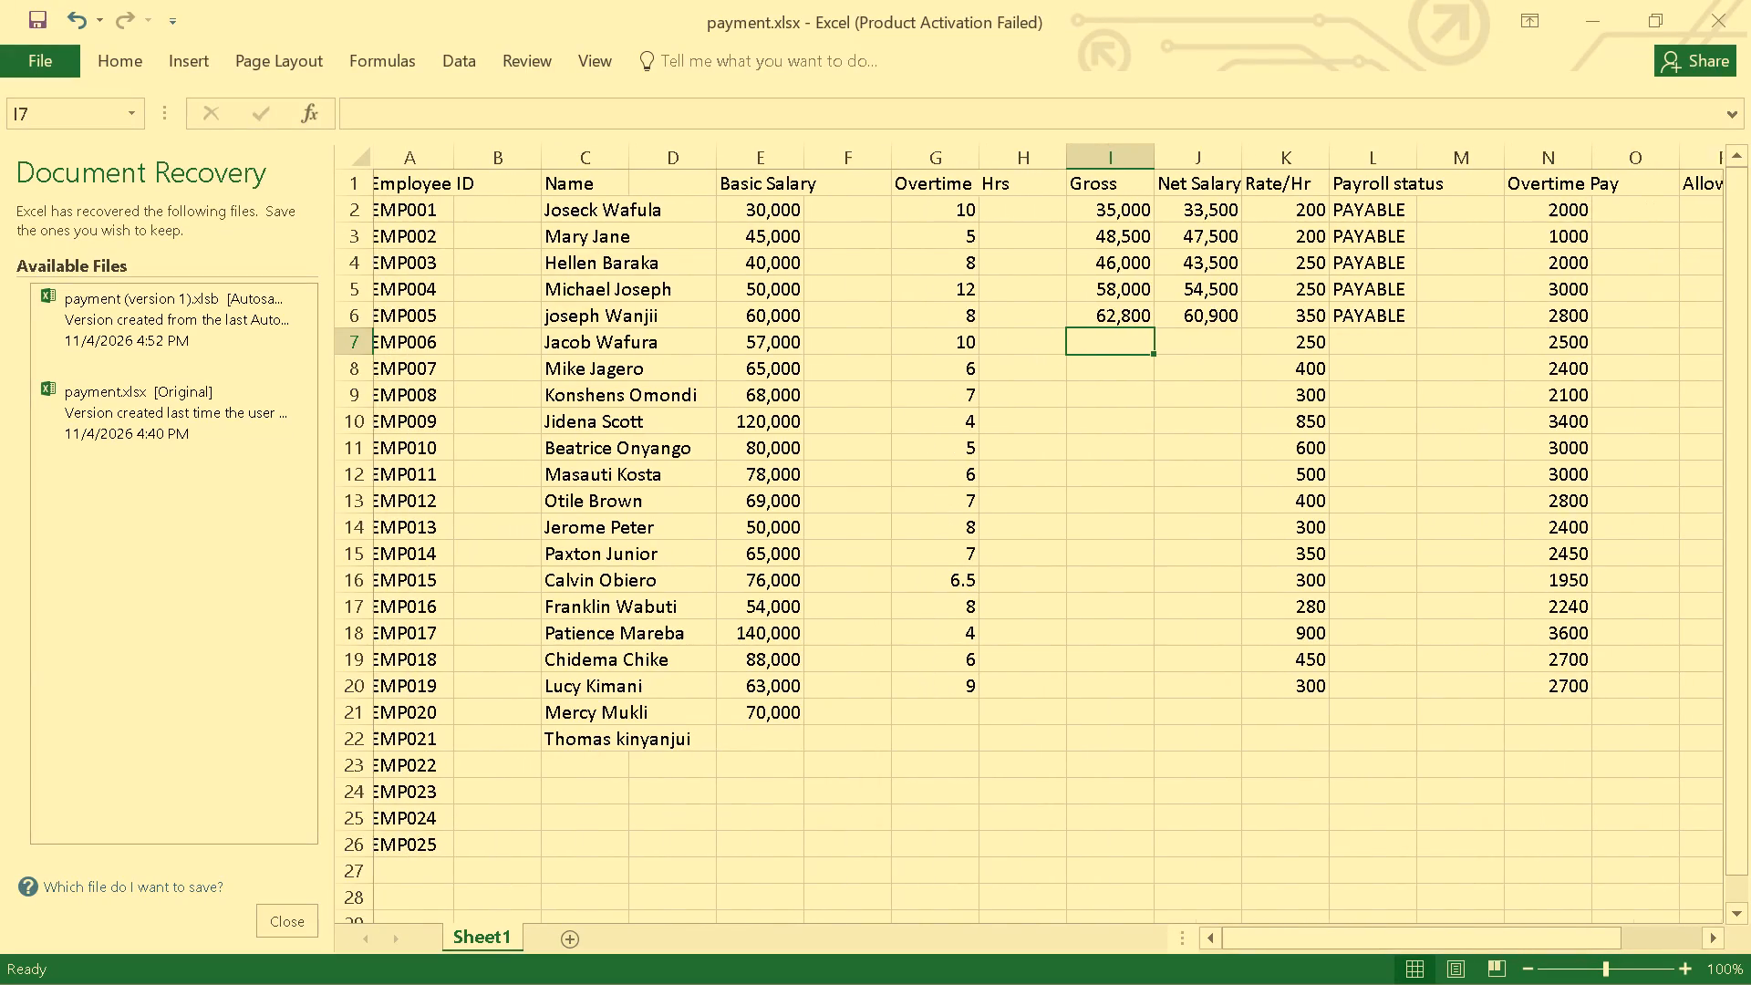
scroll(1380, 350, "left", 2)
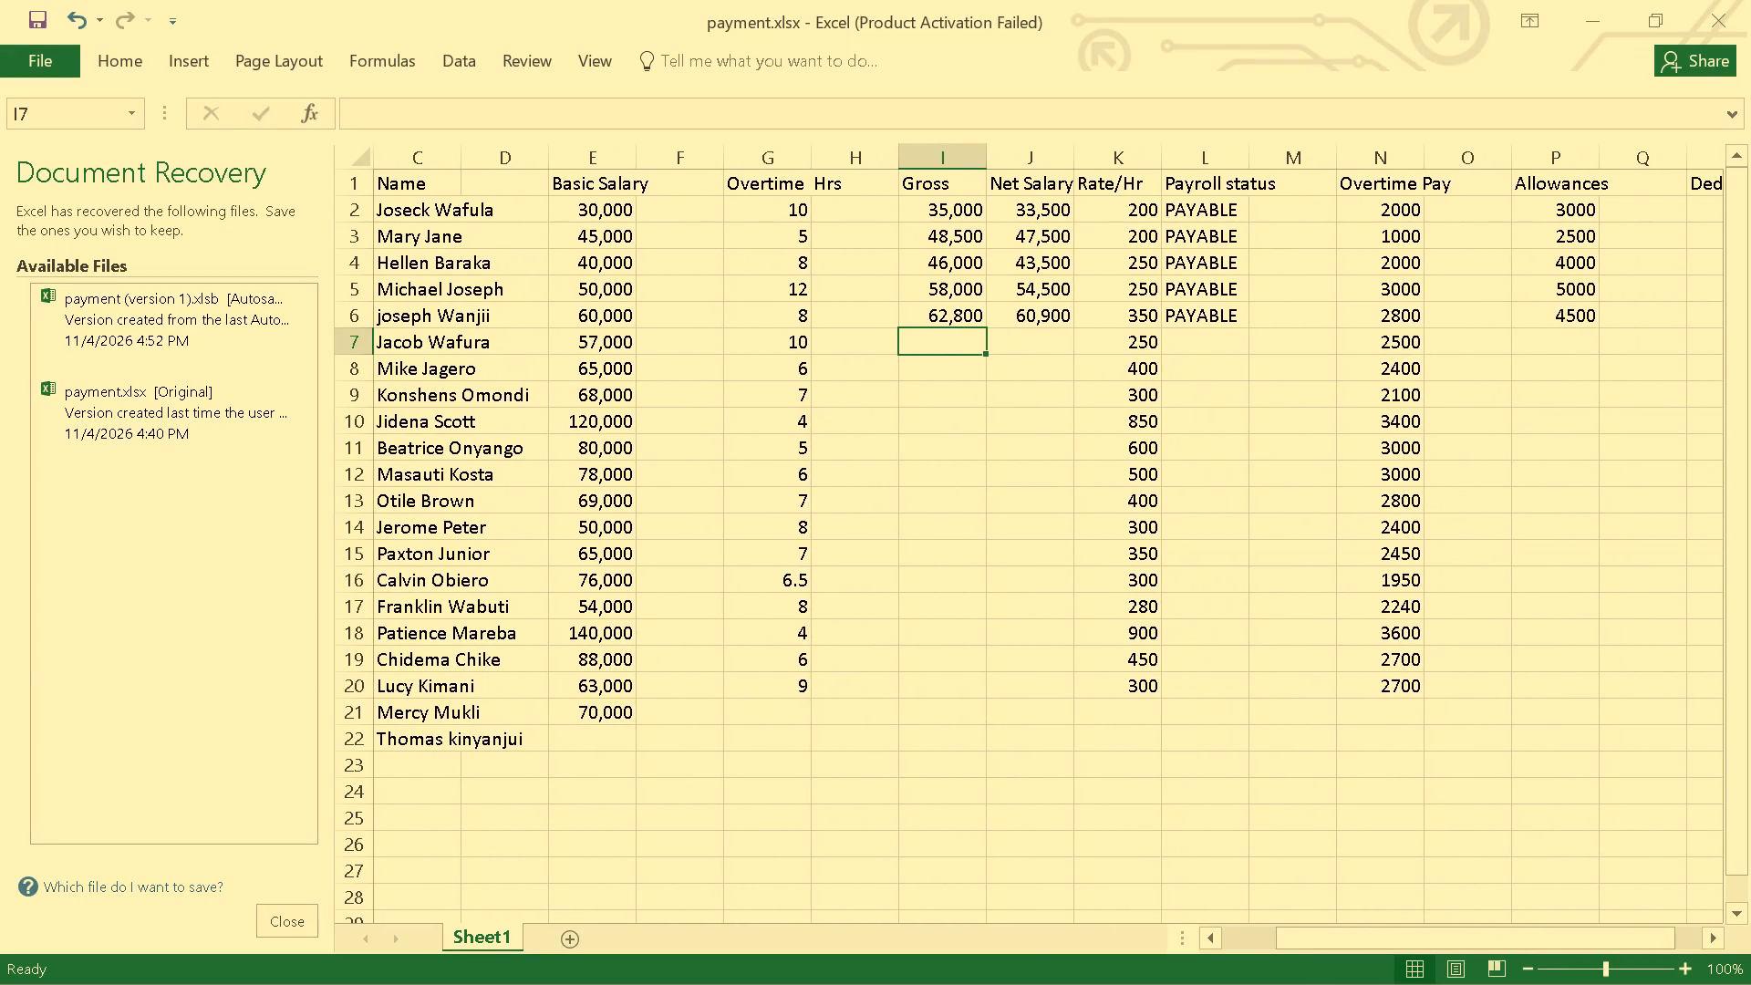
scroll(1380, 350, "left", 1)
left_click(1478, 340)
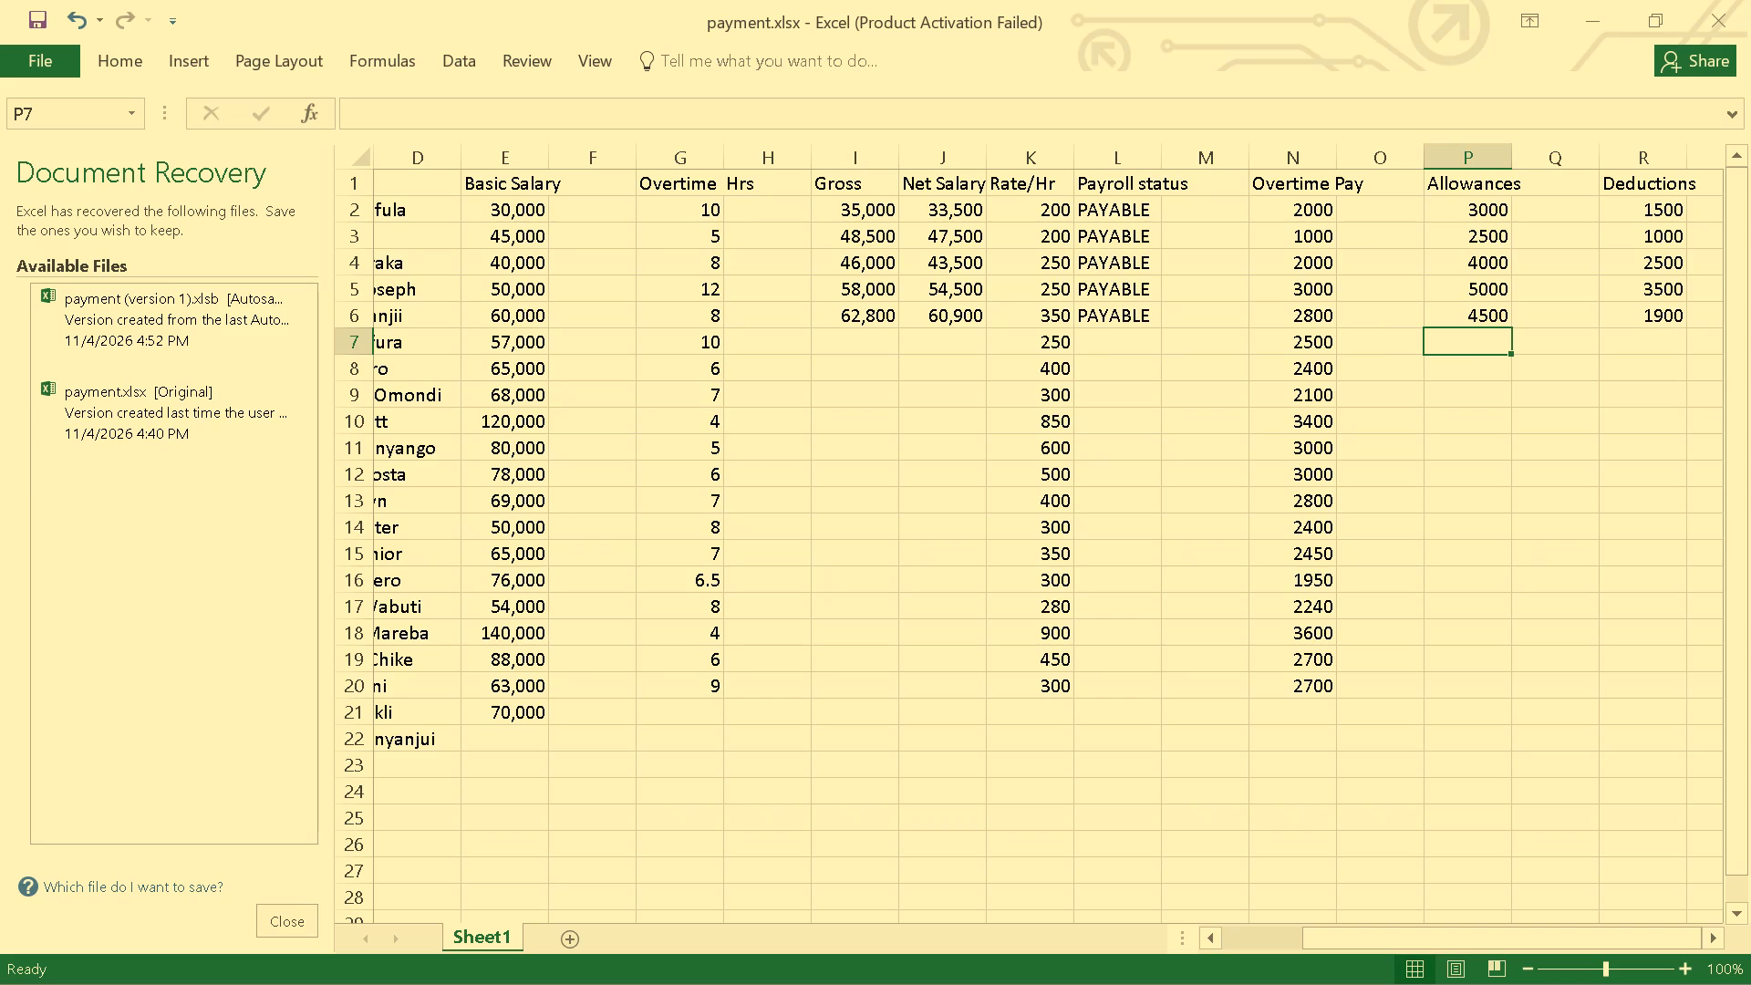
scroll(1478, 340, "right", 1)
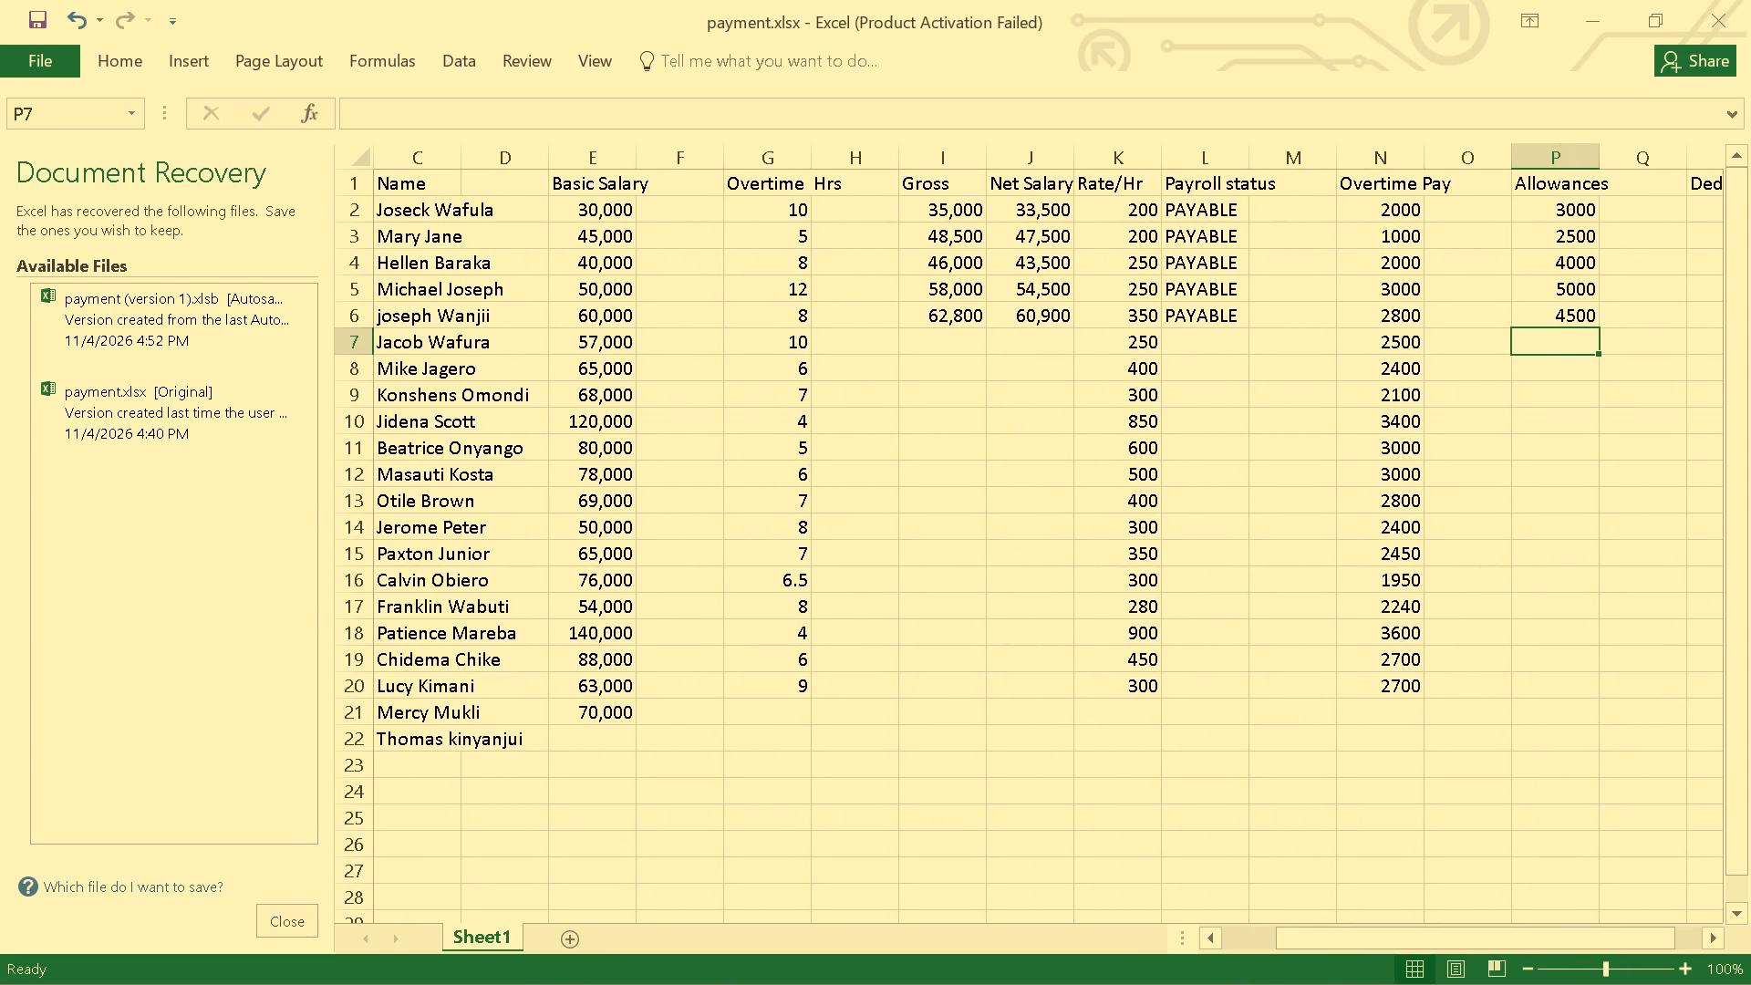
left_click(1570, 343)
key("5")
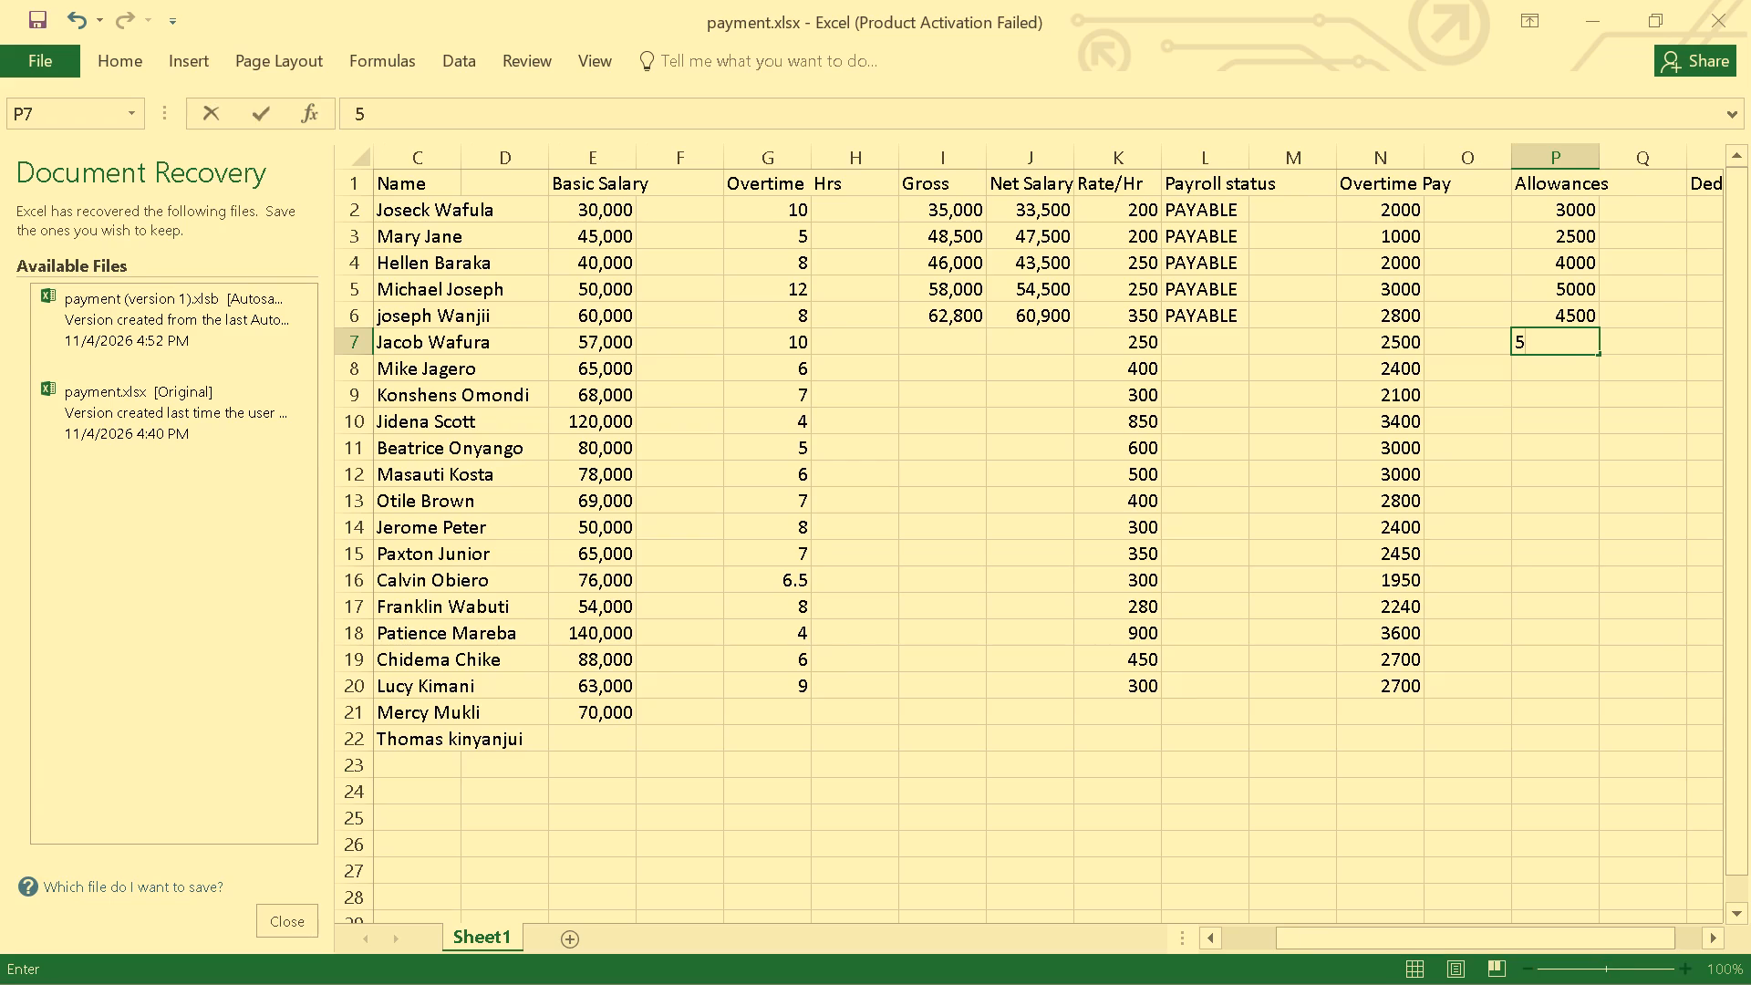
type(",000")
key("Return")
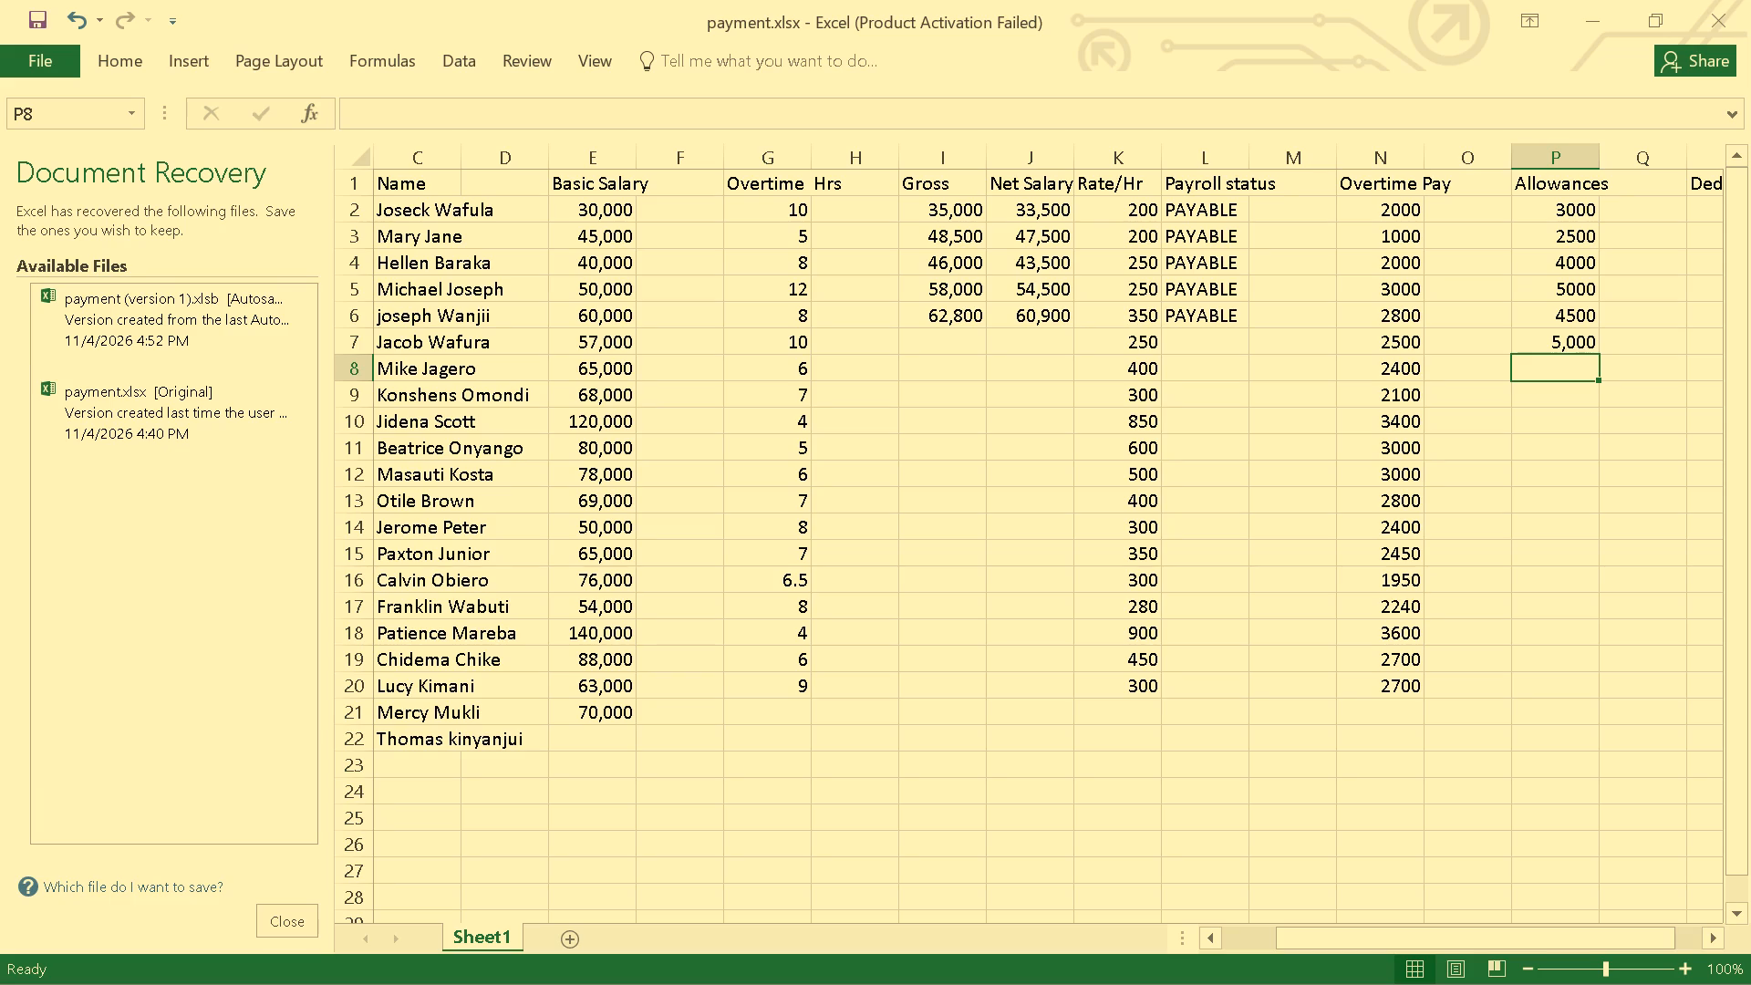
Enter allowances of 5,500 for EMP007 in cell P8 and 5,200 for EMP008 in cell P9.
key("5")
key("comma")
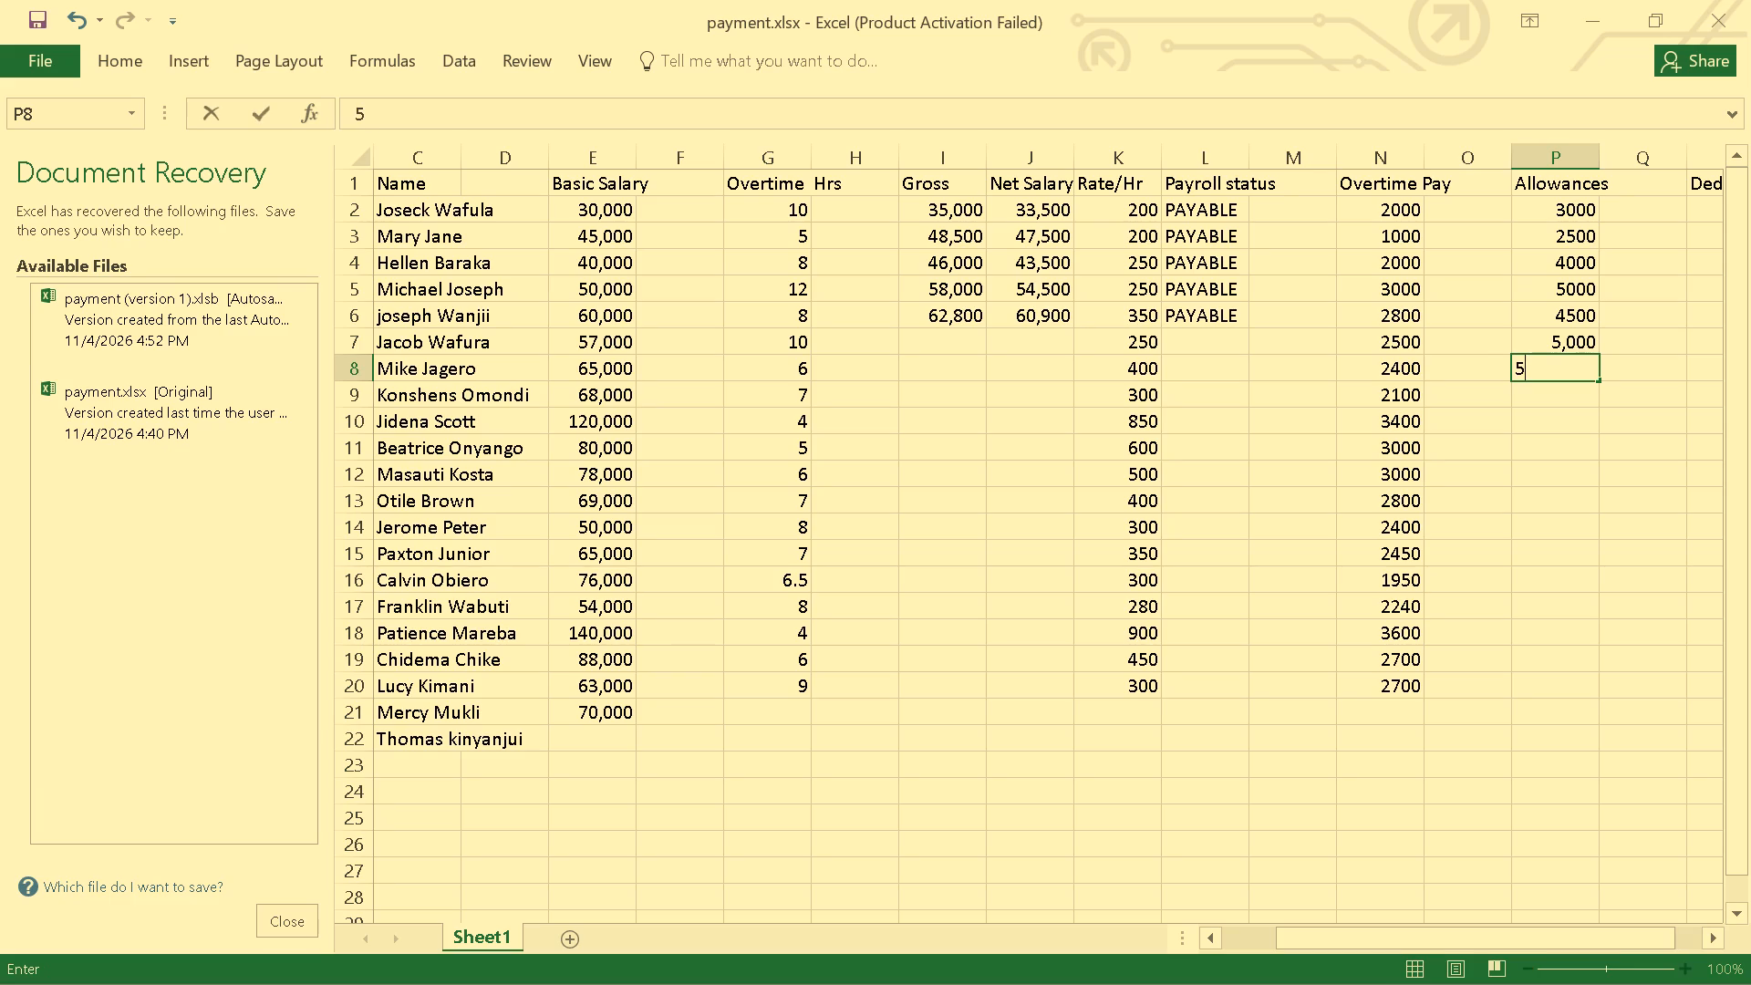
key("5")
type("00")
key("Return")
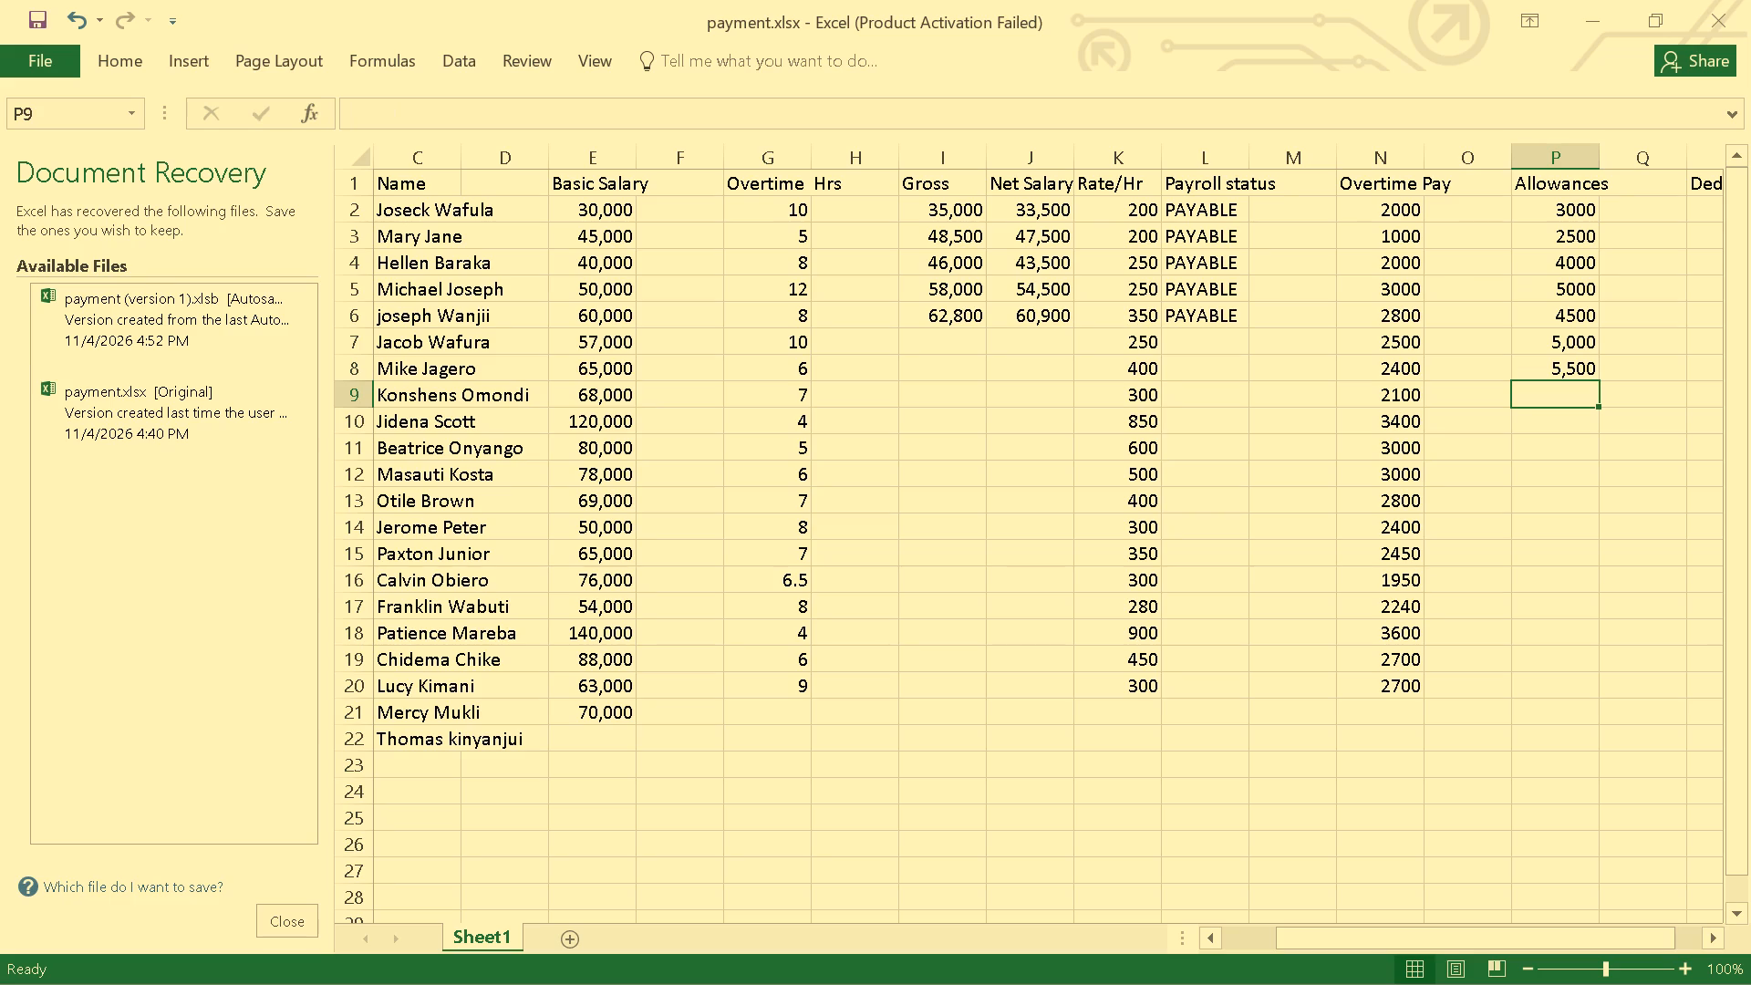
key("5")
key("comma")
type("200")
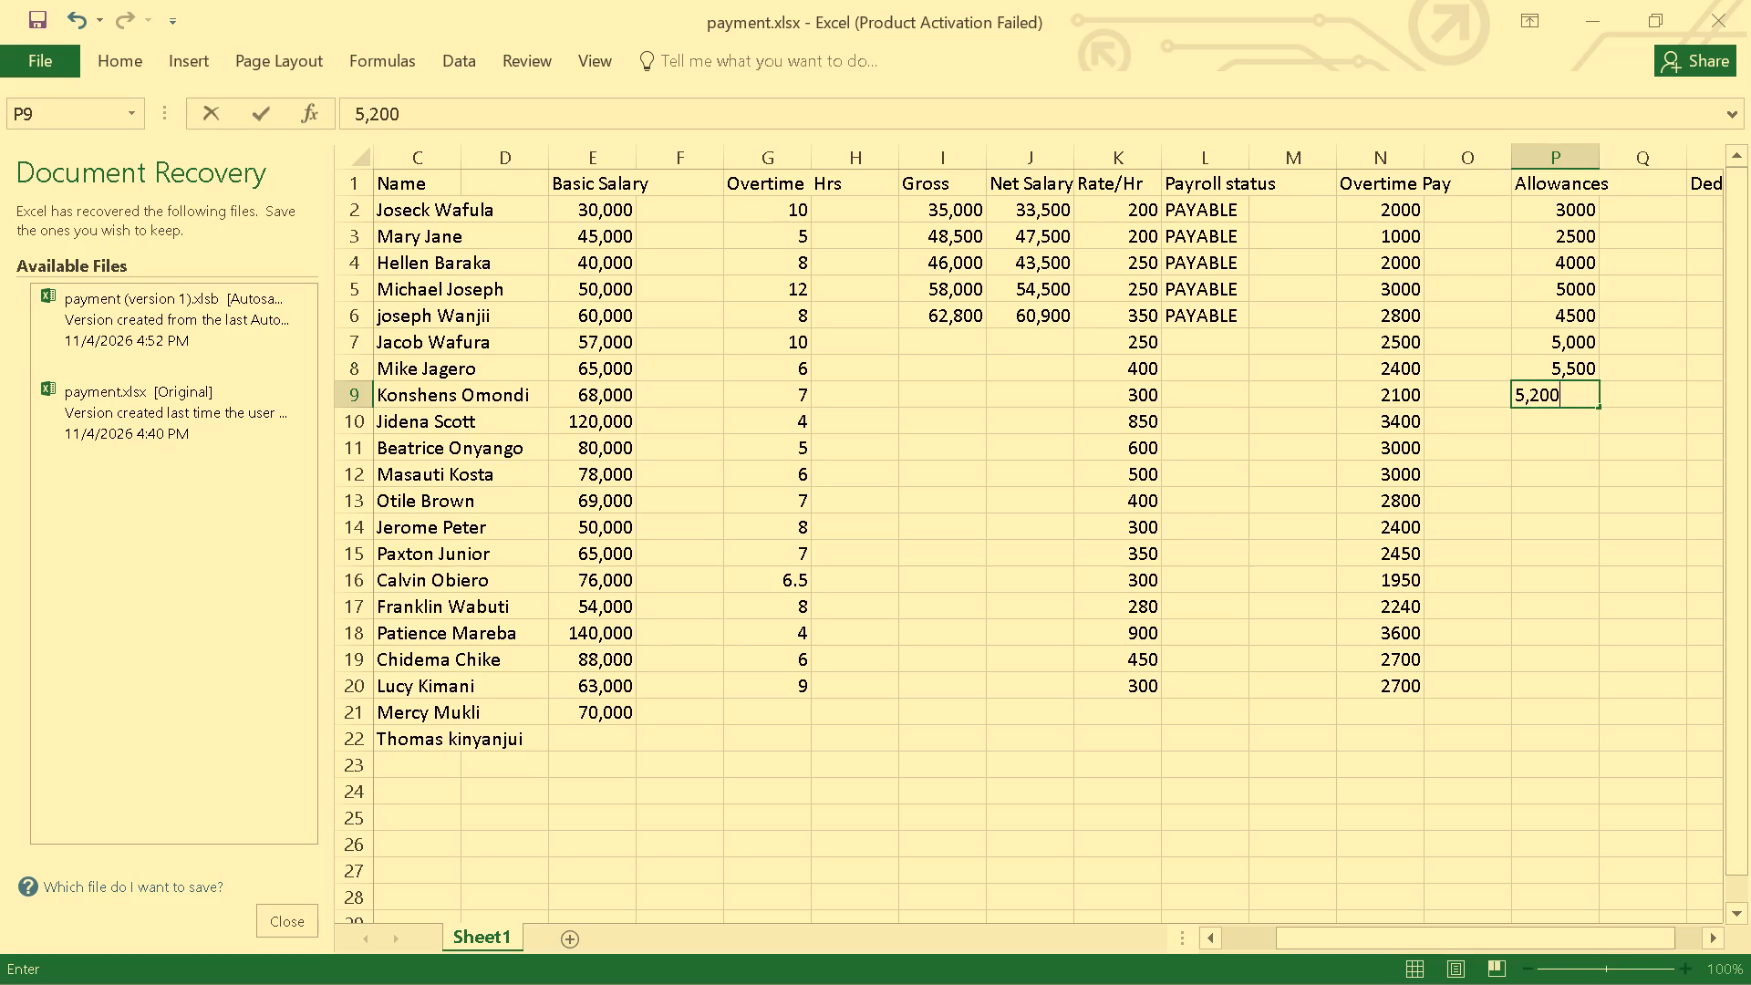
key("Return")
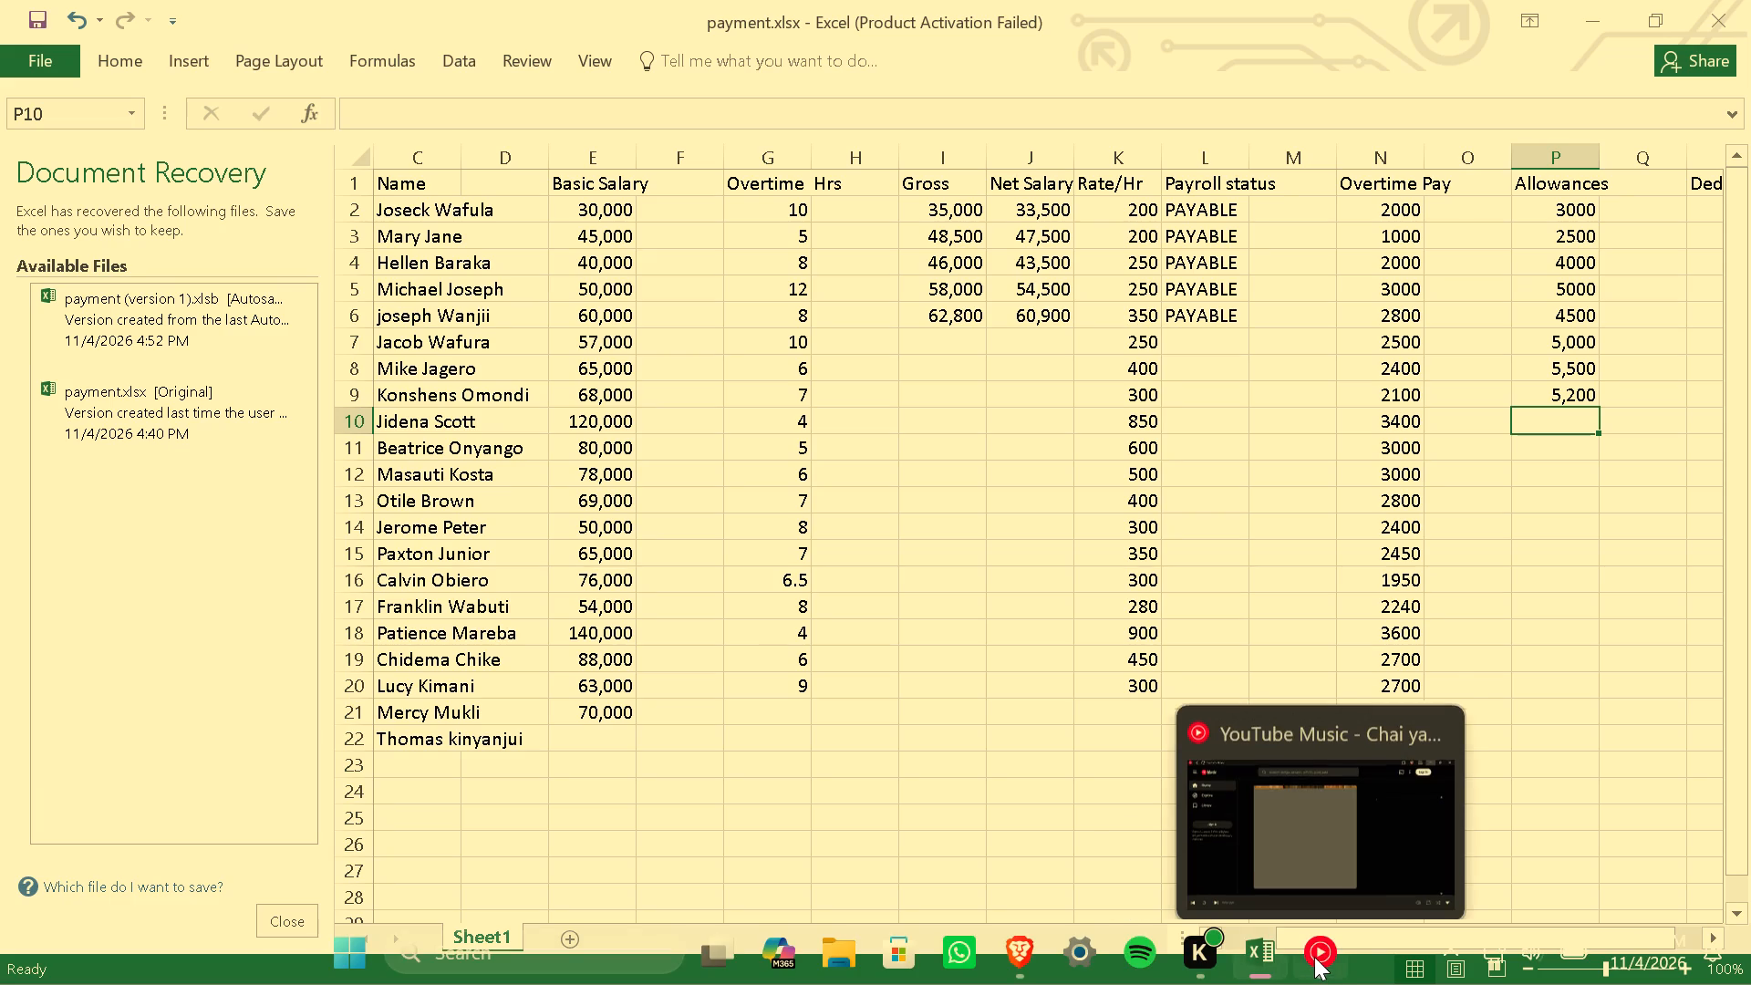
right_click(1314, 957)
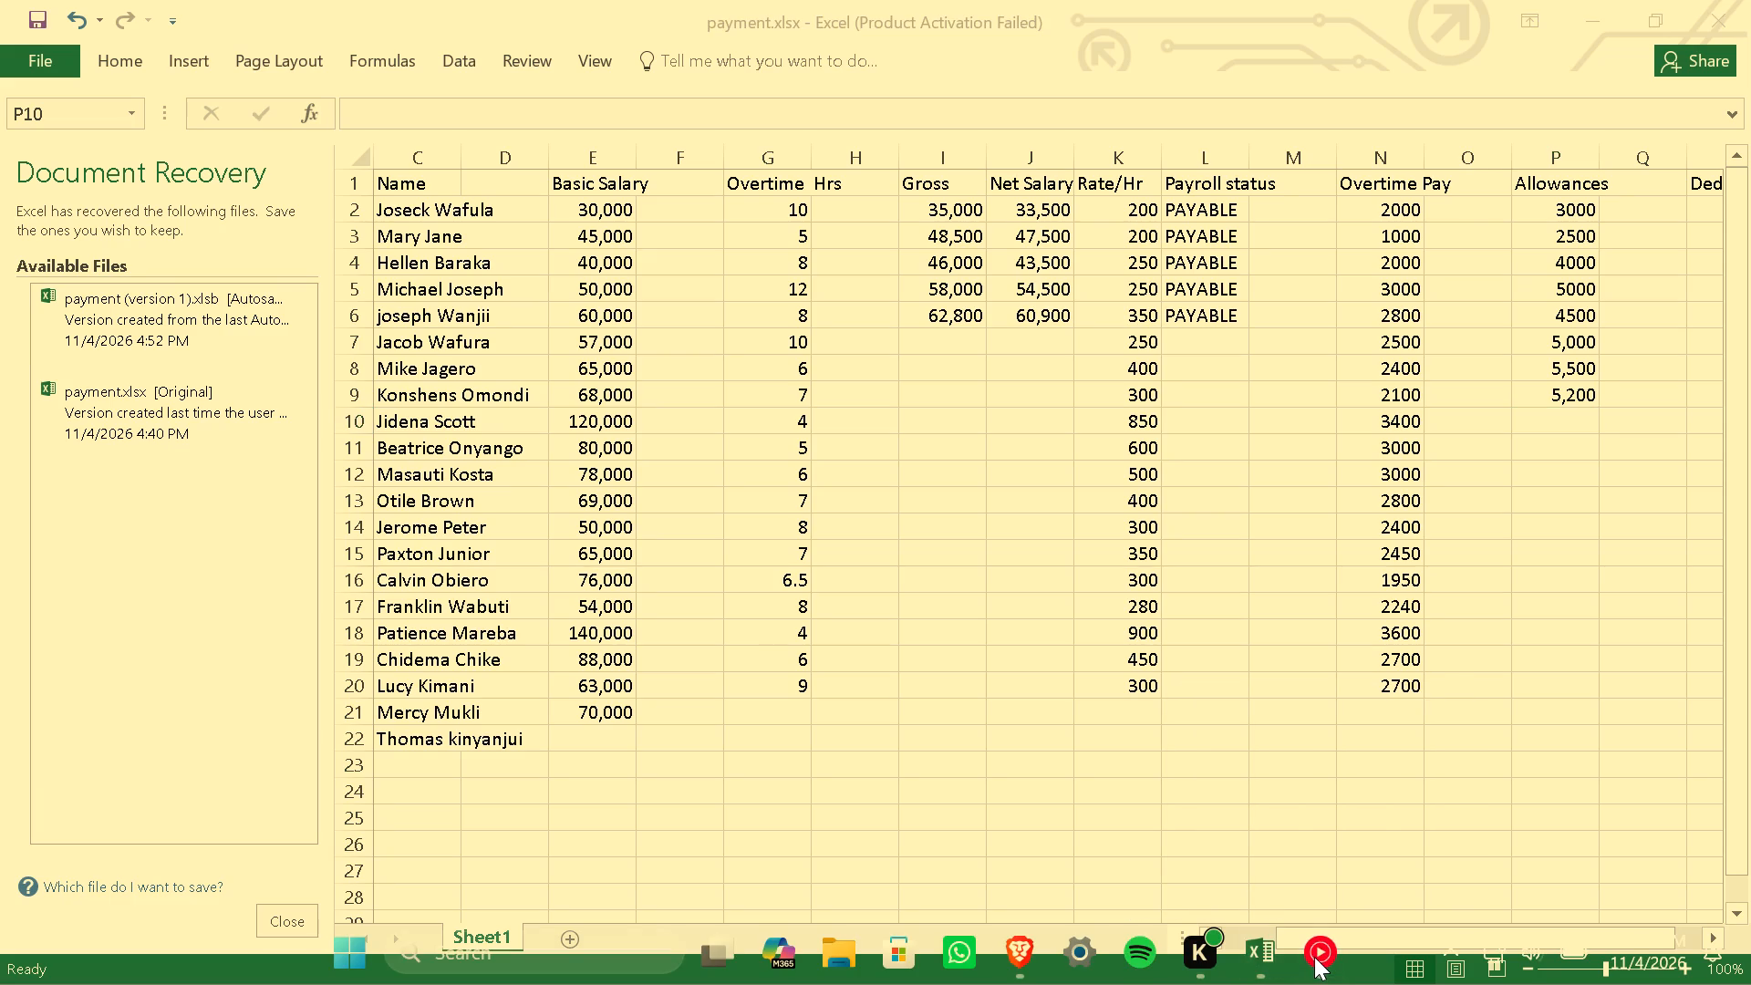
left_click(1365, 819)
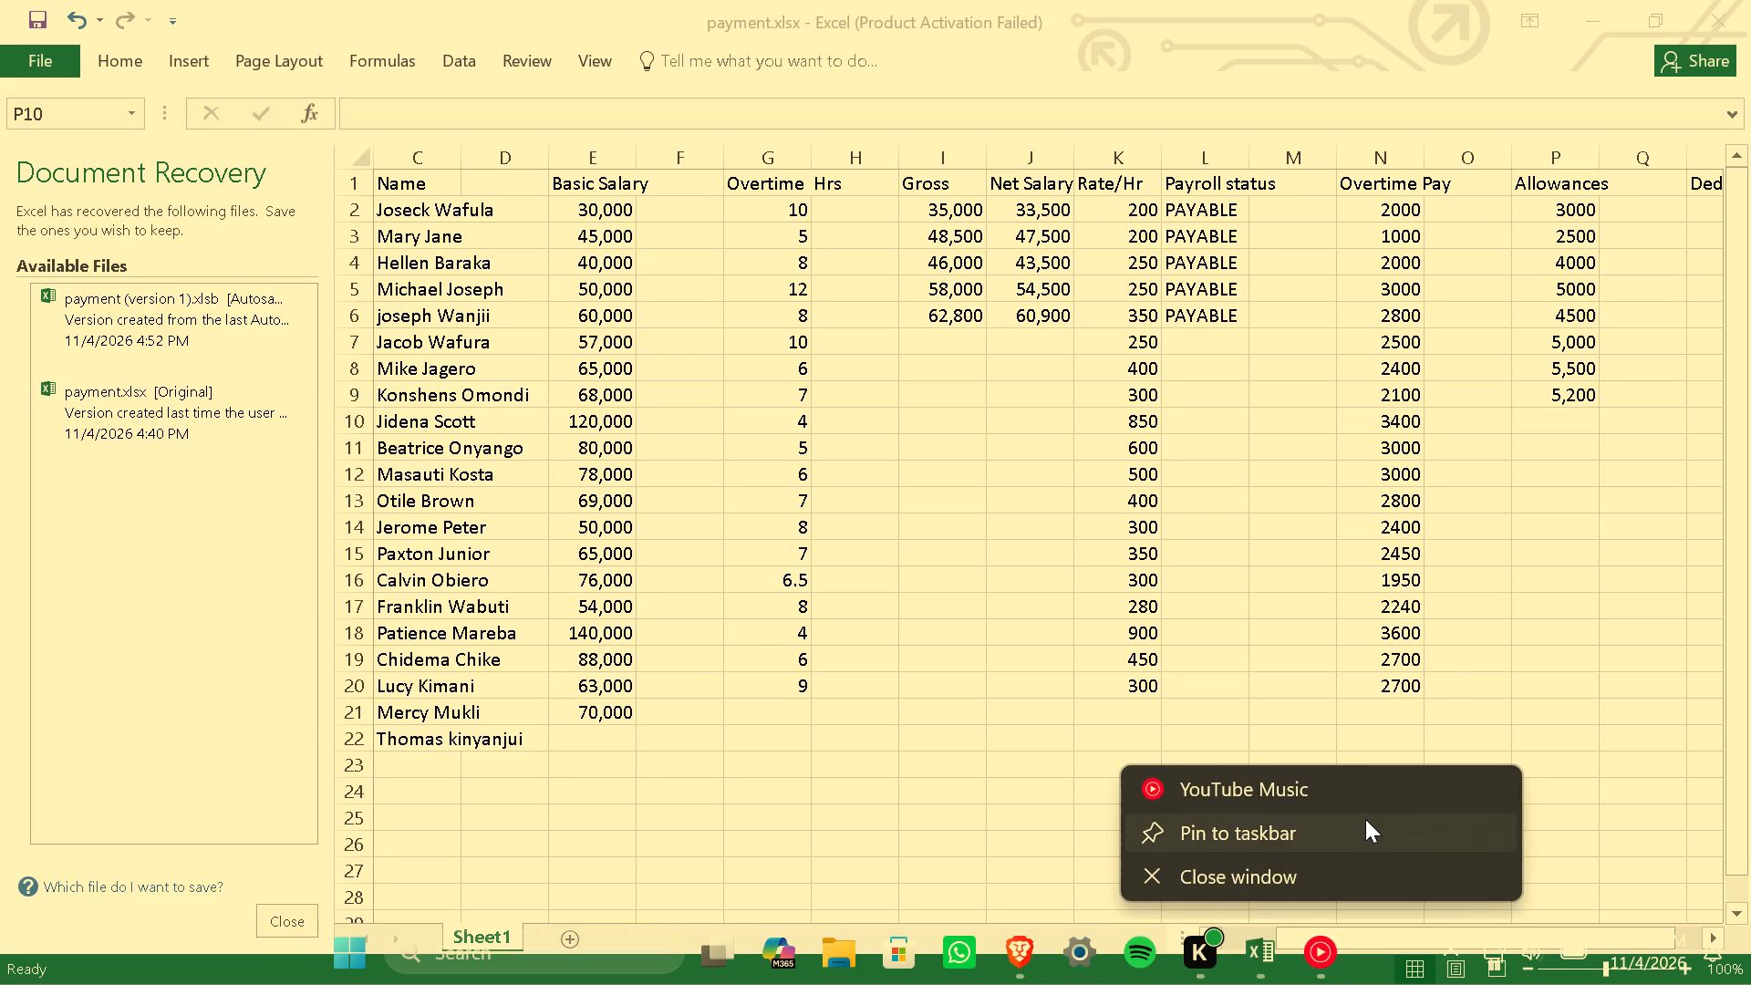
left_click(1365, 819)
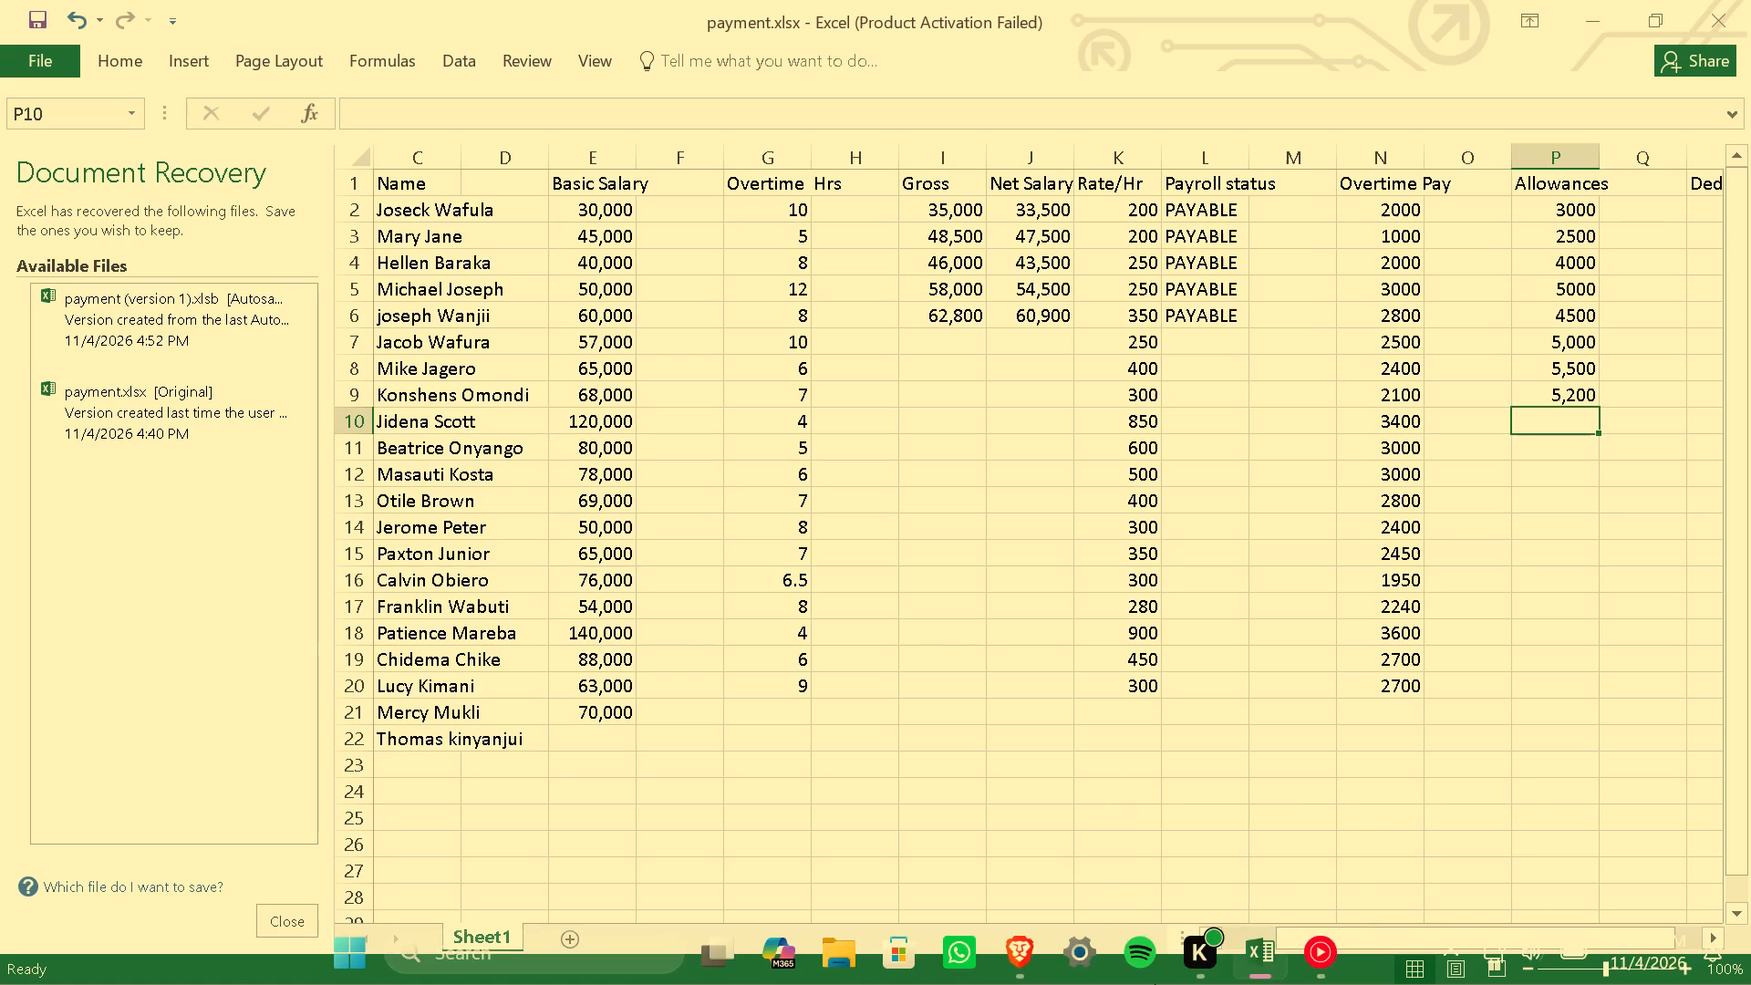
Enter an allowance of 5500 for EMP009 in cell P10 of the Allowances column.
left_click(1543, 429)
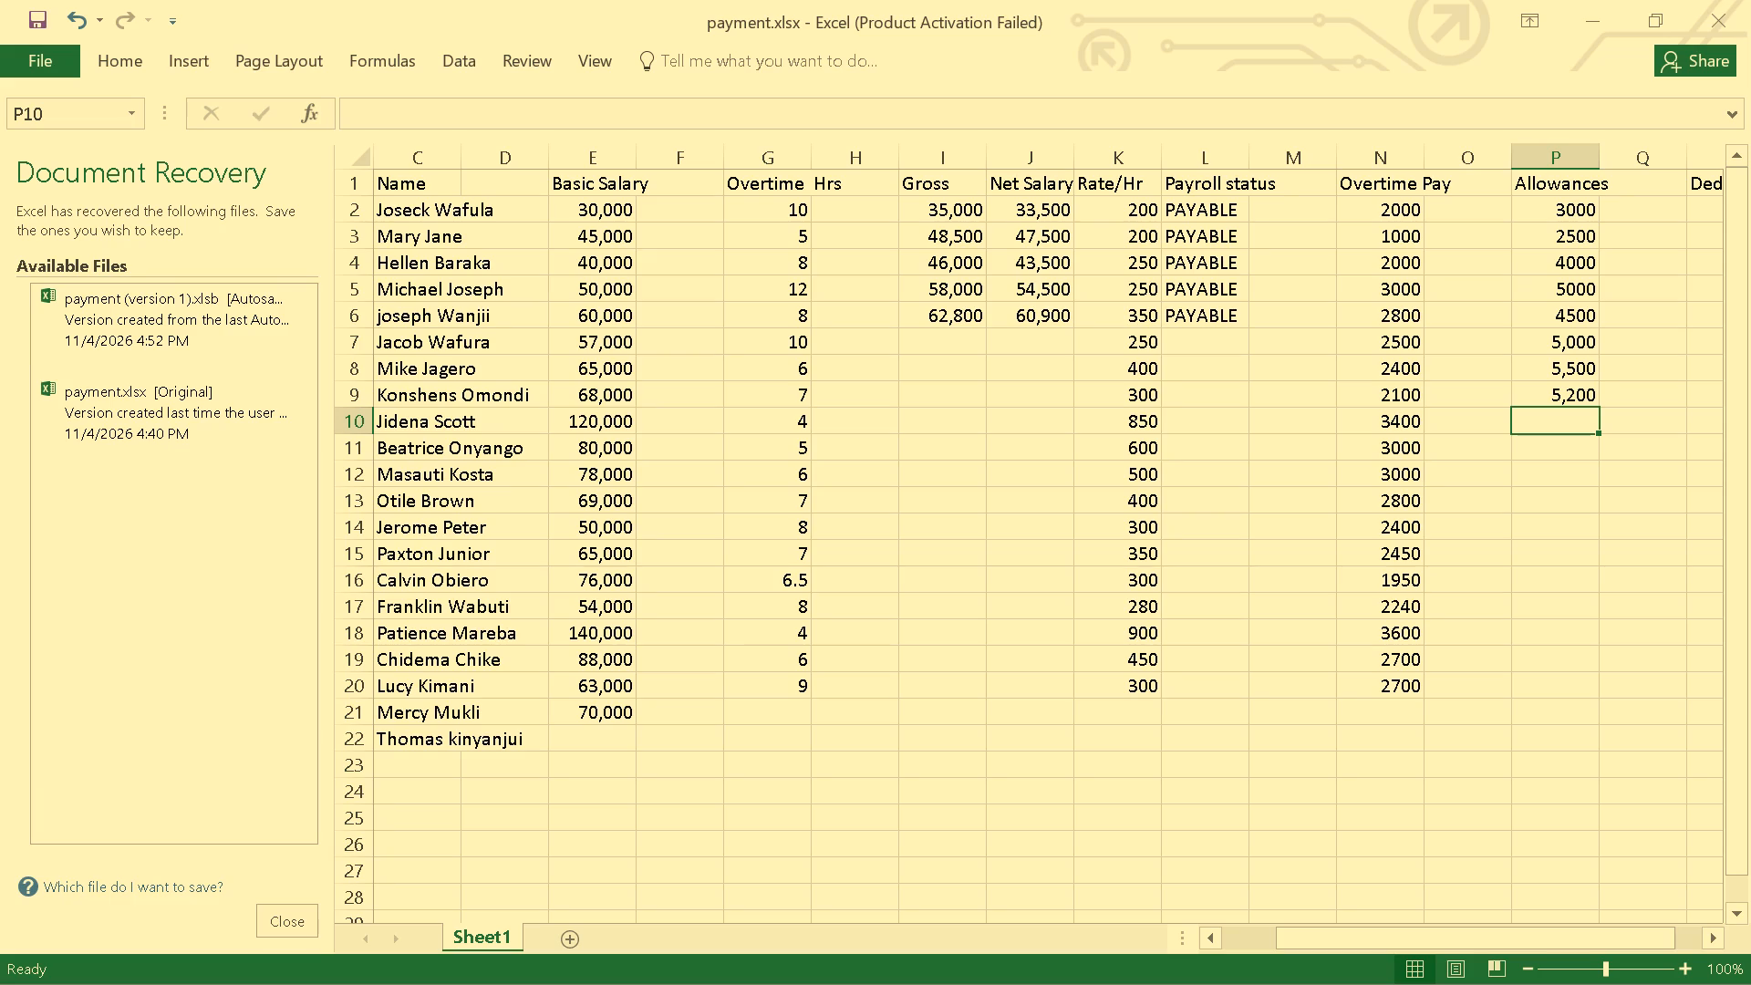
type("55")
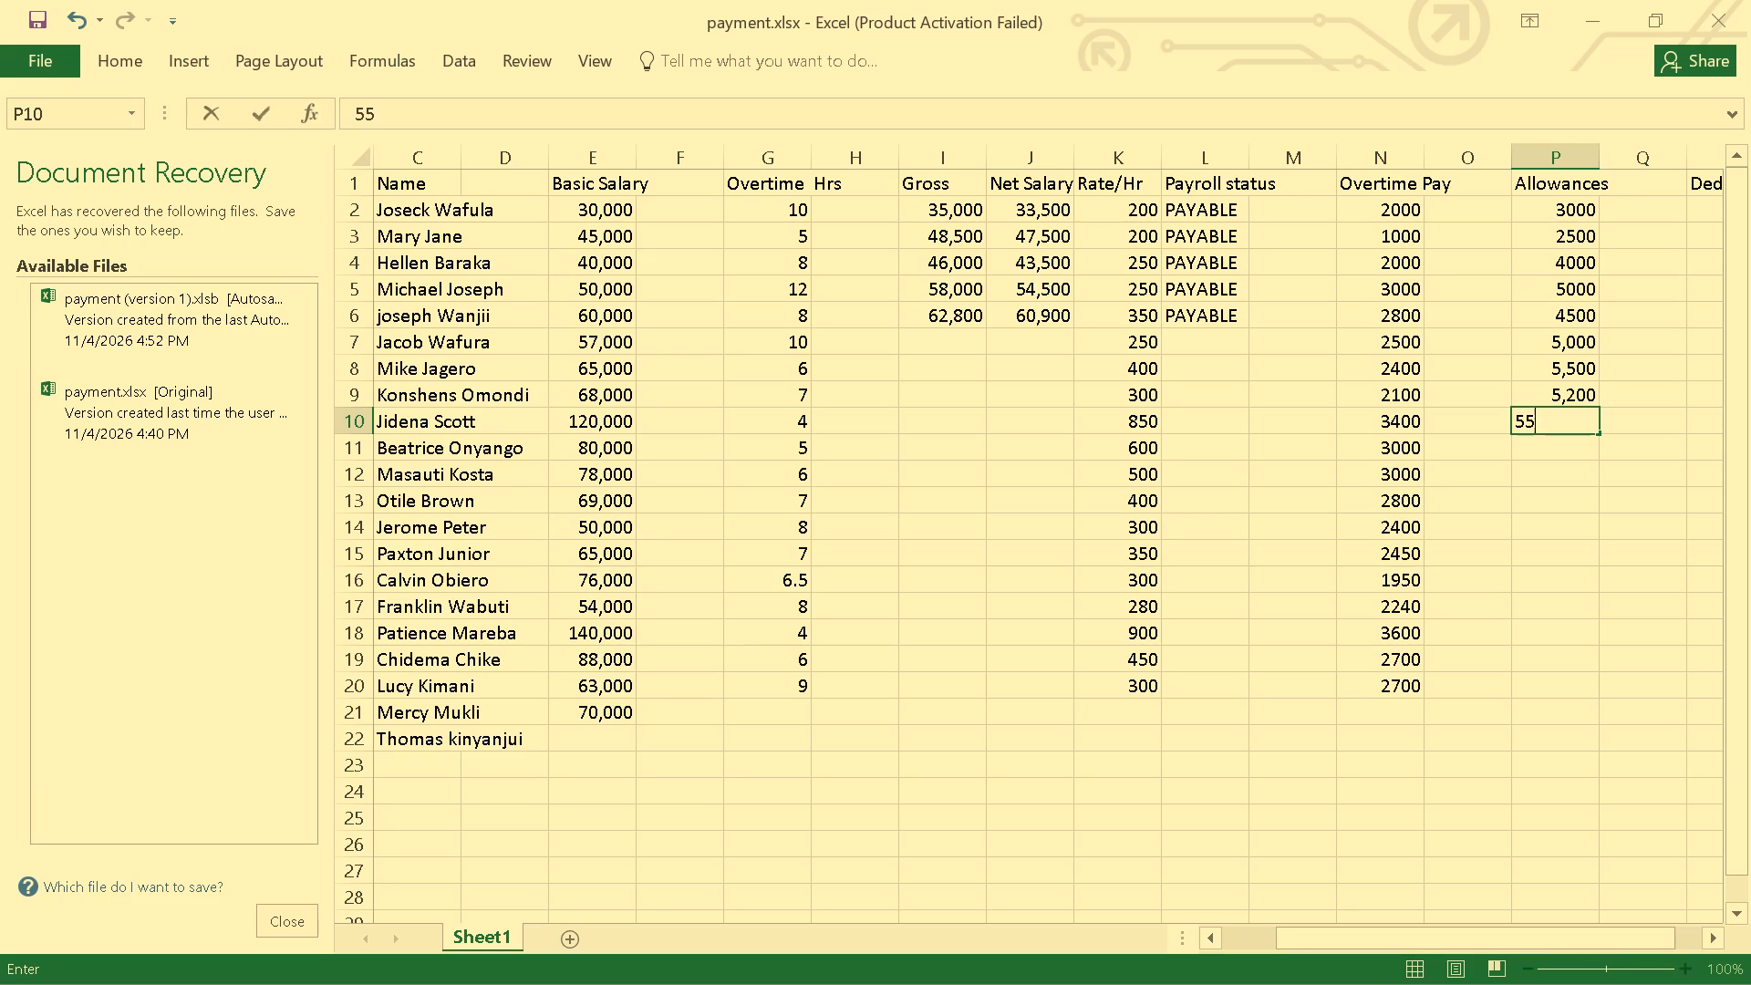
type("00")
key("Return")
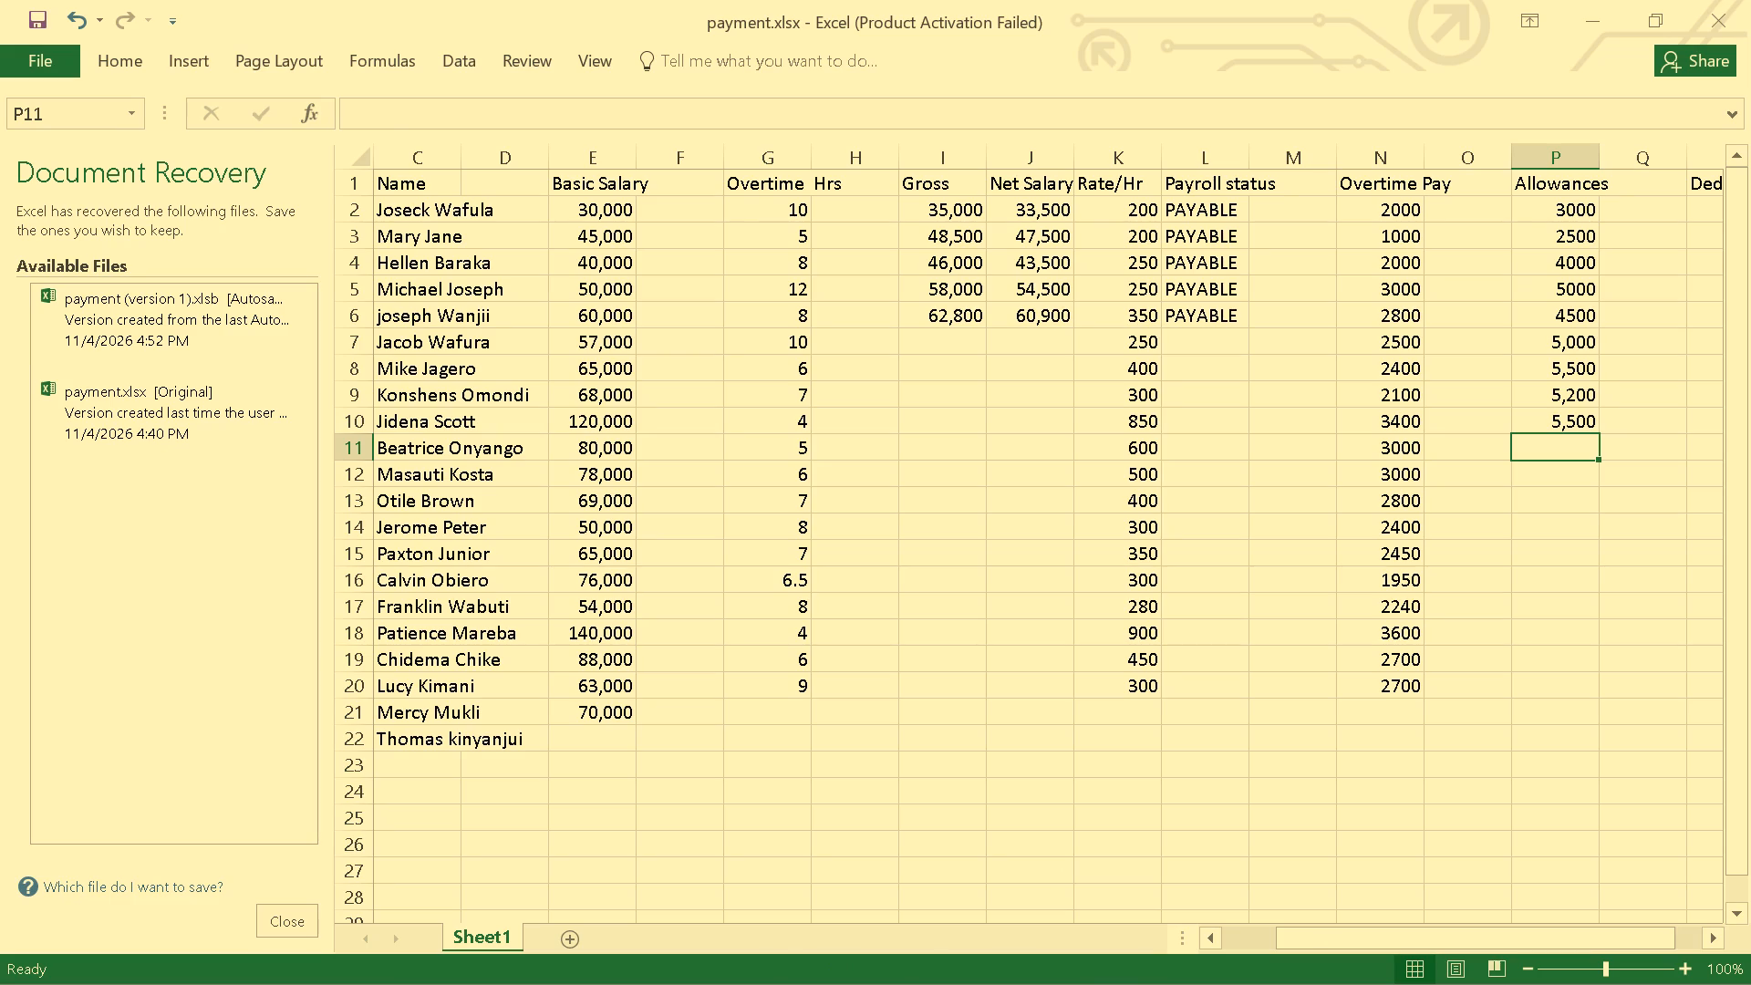
Change EMP009's allowance in cell P10 to 10500.
left_click(1564, 423)
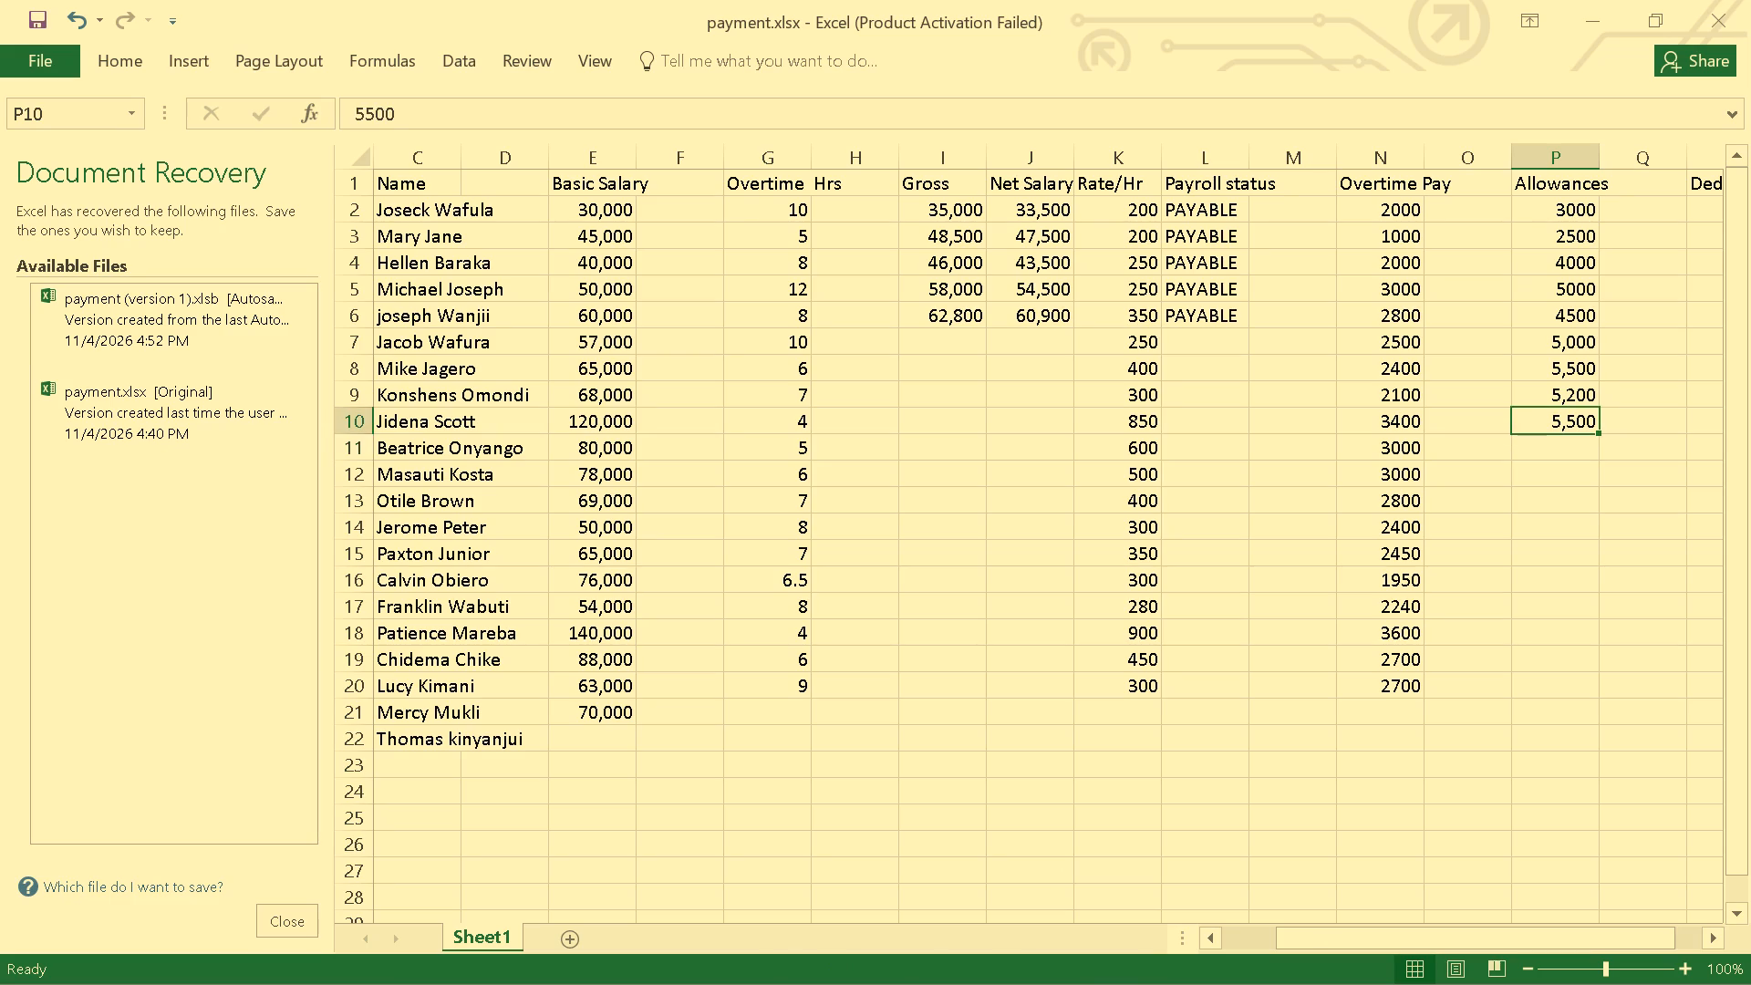
left_click(364, 114)
key("BackSpace")
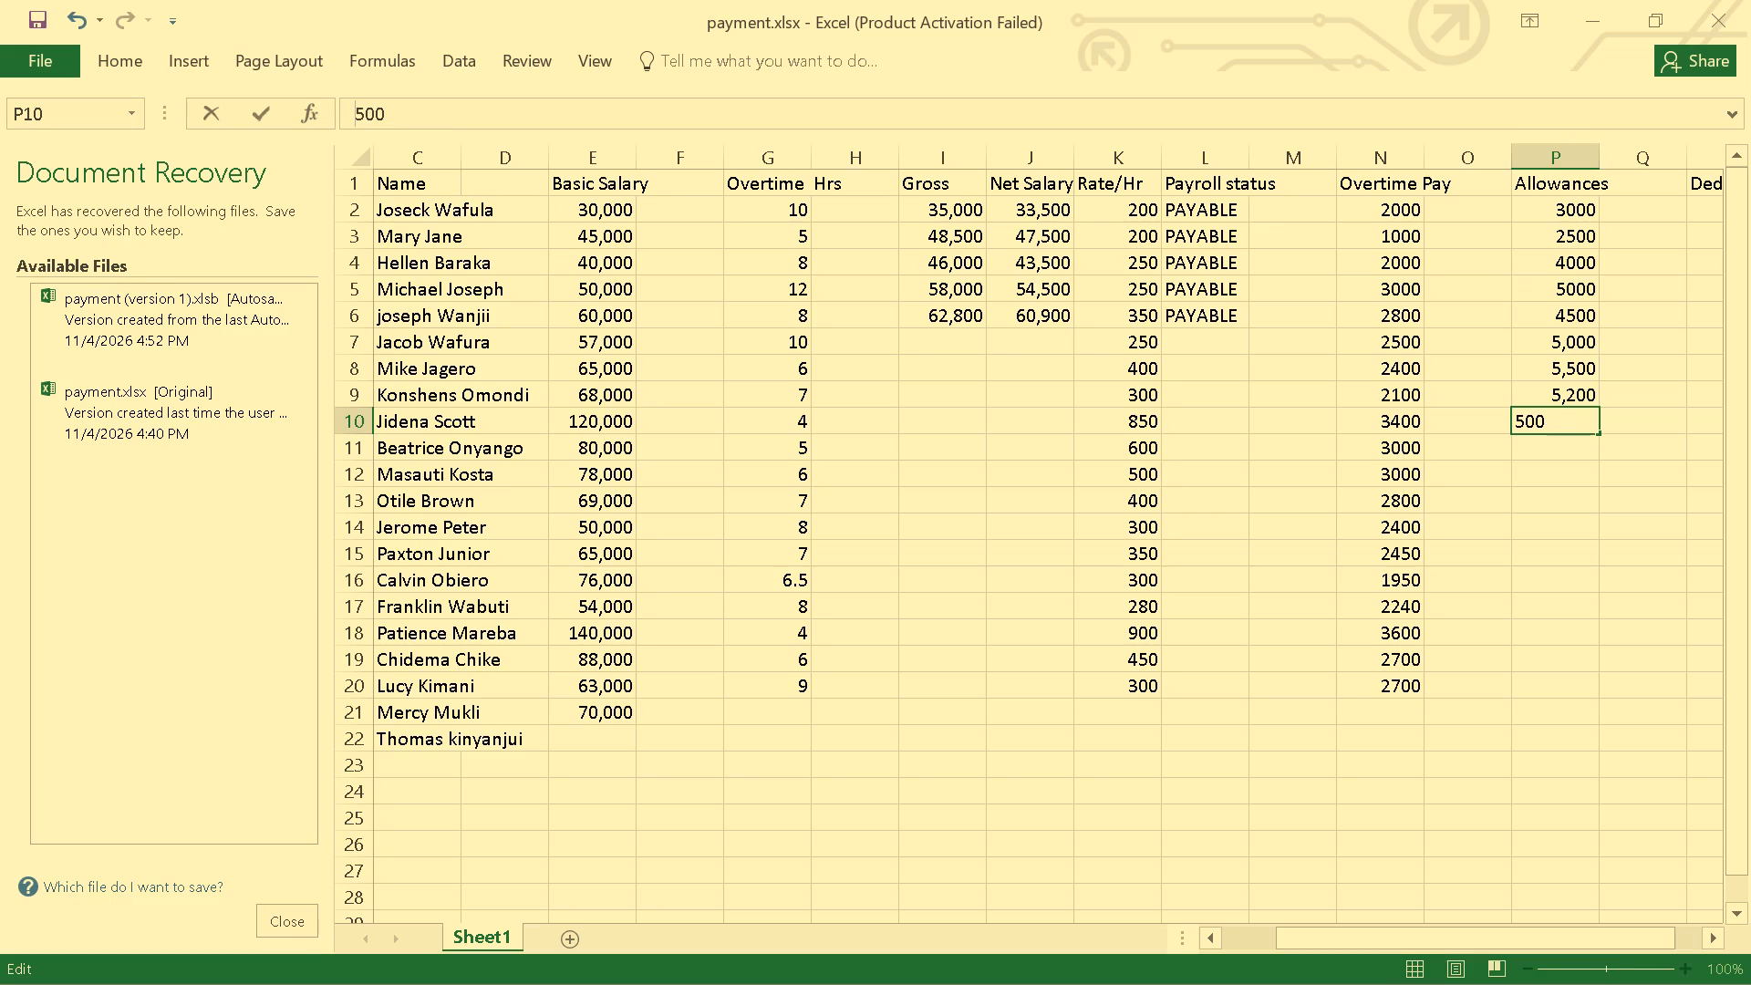
key("1")
key("0")
key("Return")
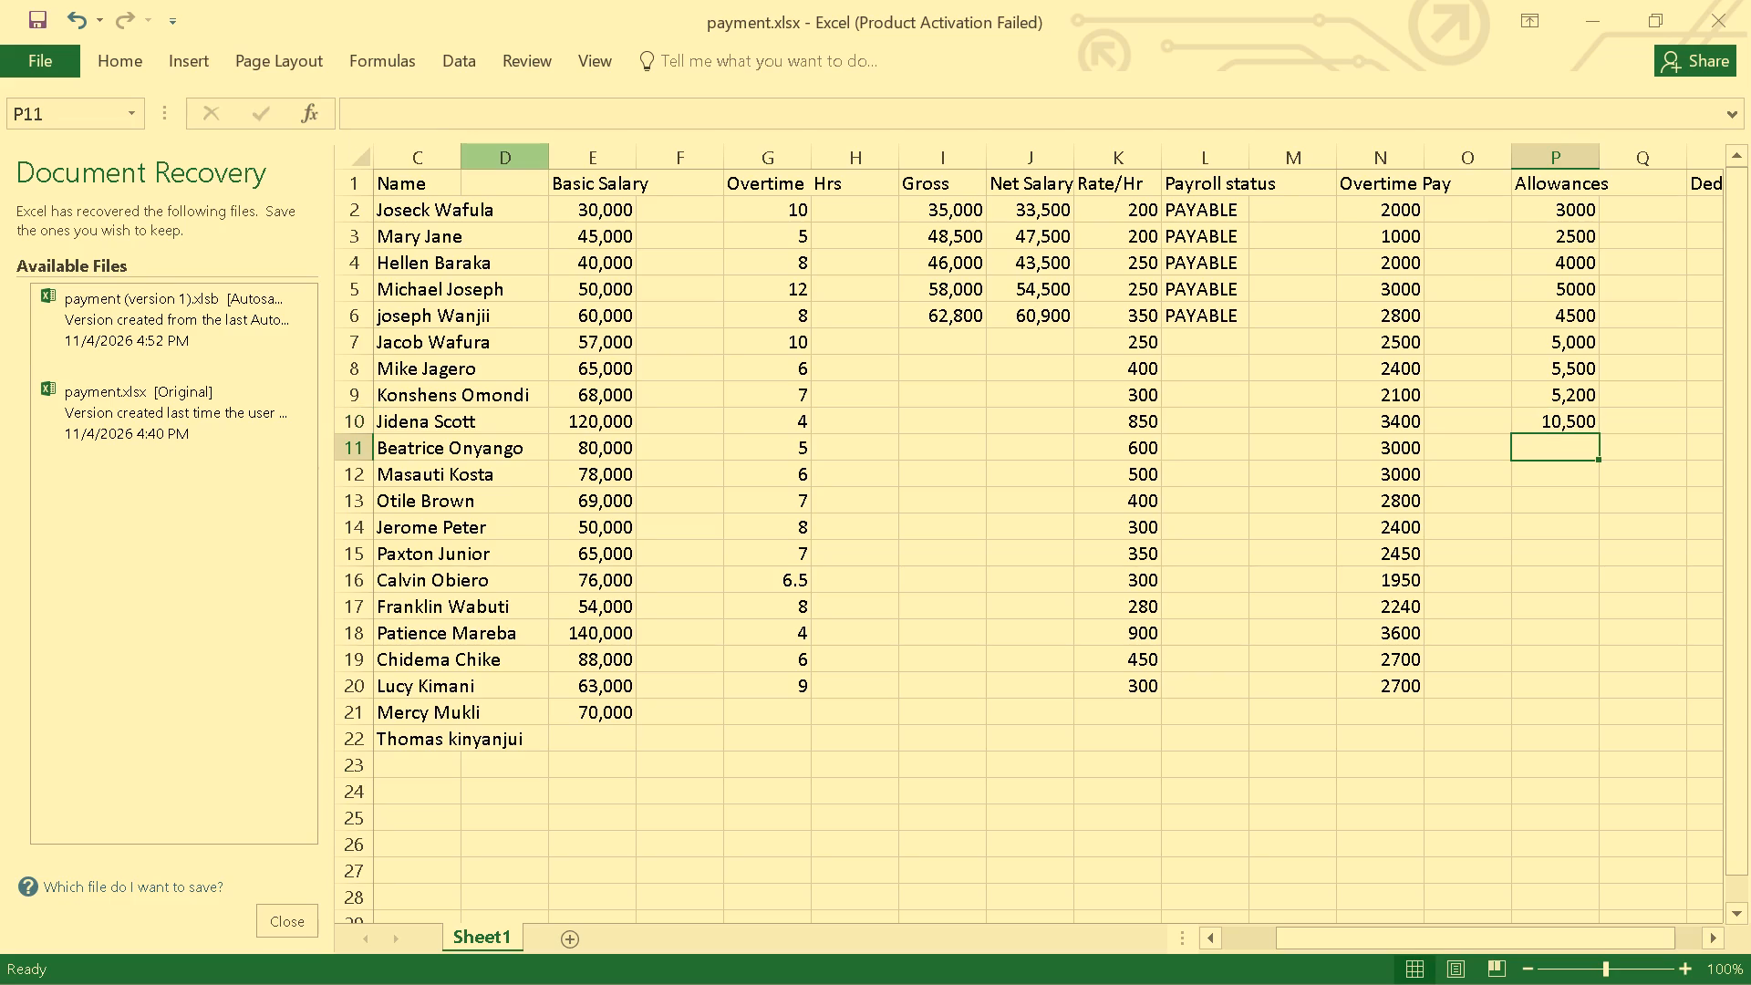
Fill Allowances cells P11 to P13 with 8,000 for EMP010, 6000 for EMP011 and 5500 for EMP012.
left_click(1542, 451)
key("8")
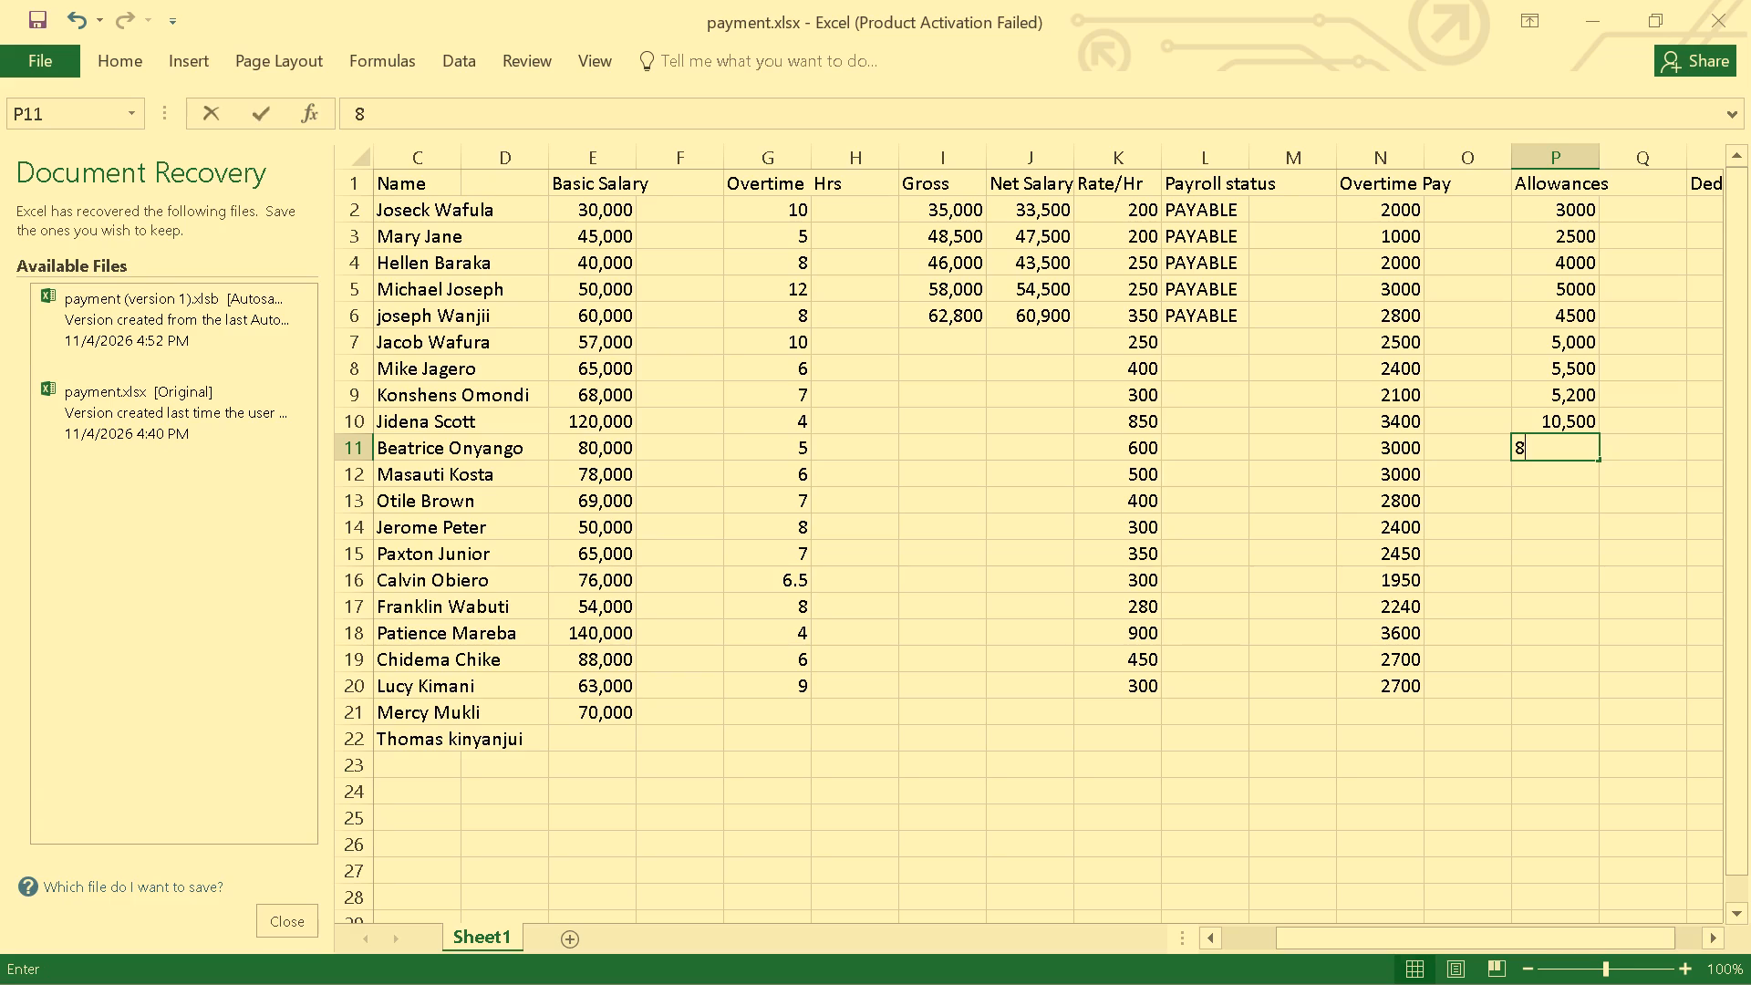
type(",000")
key("Return")
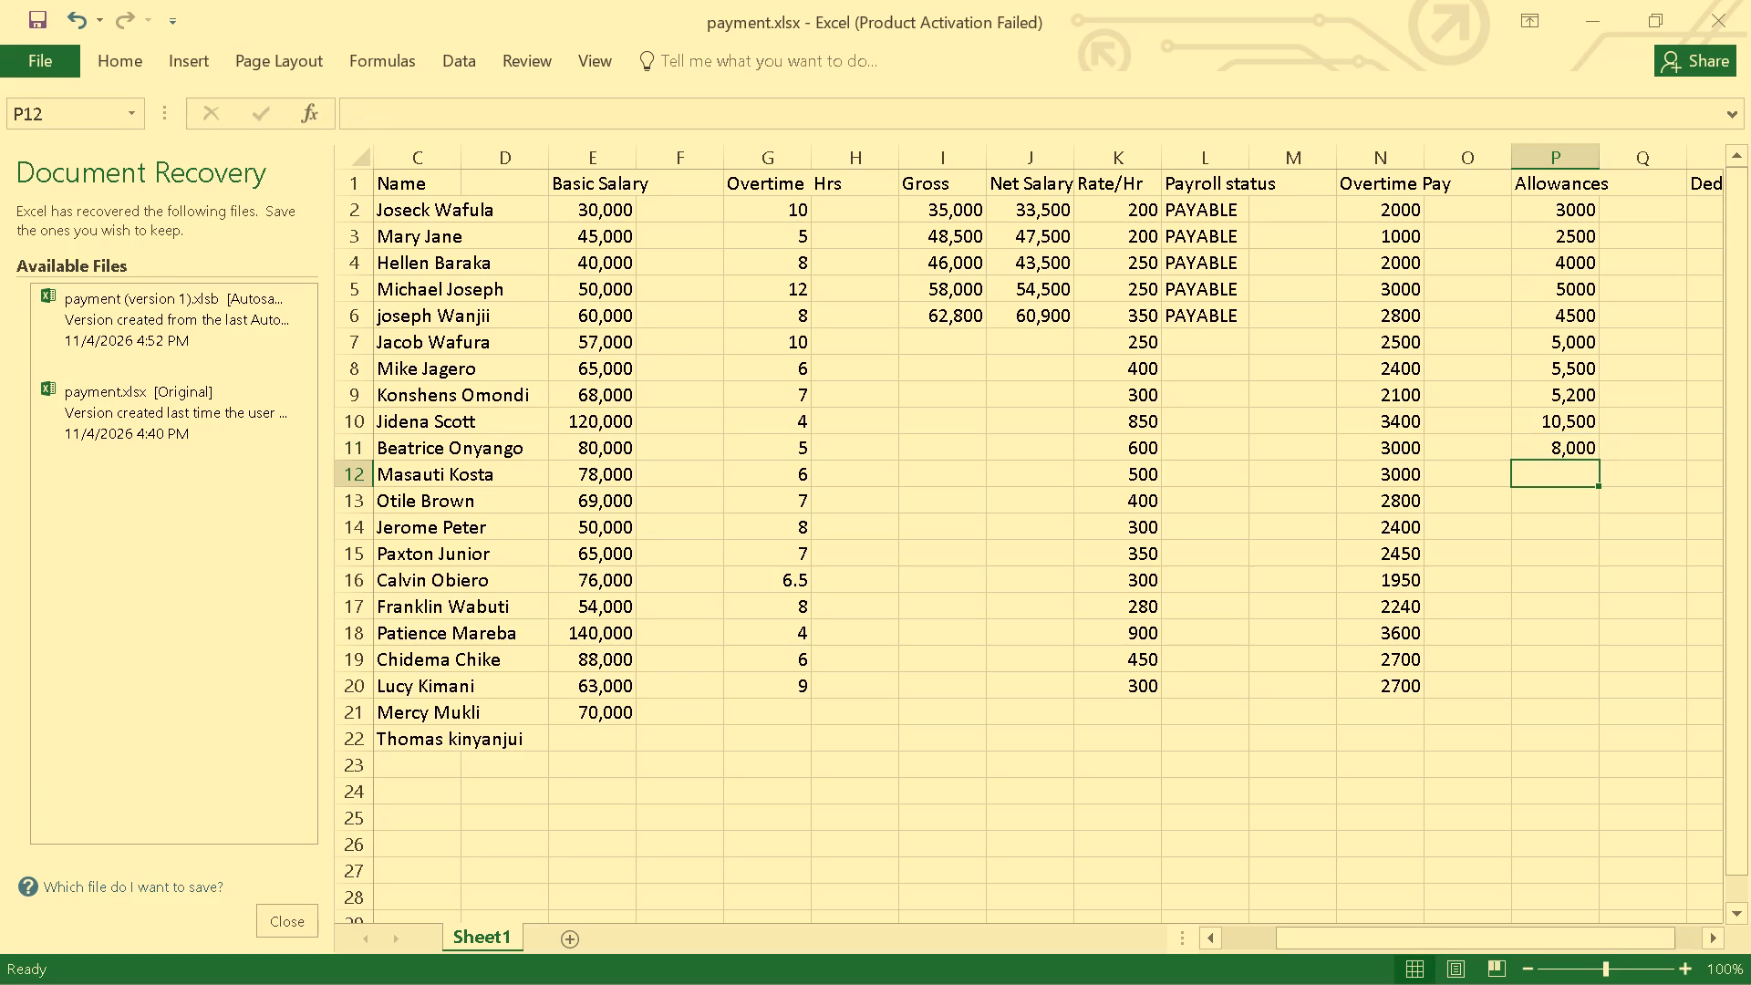
type("6000")
key("Return")
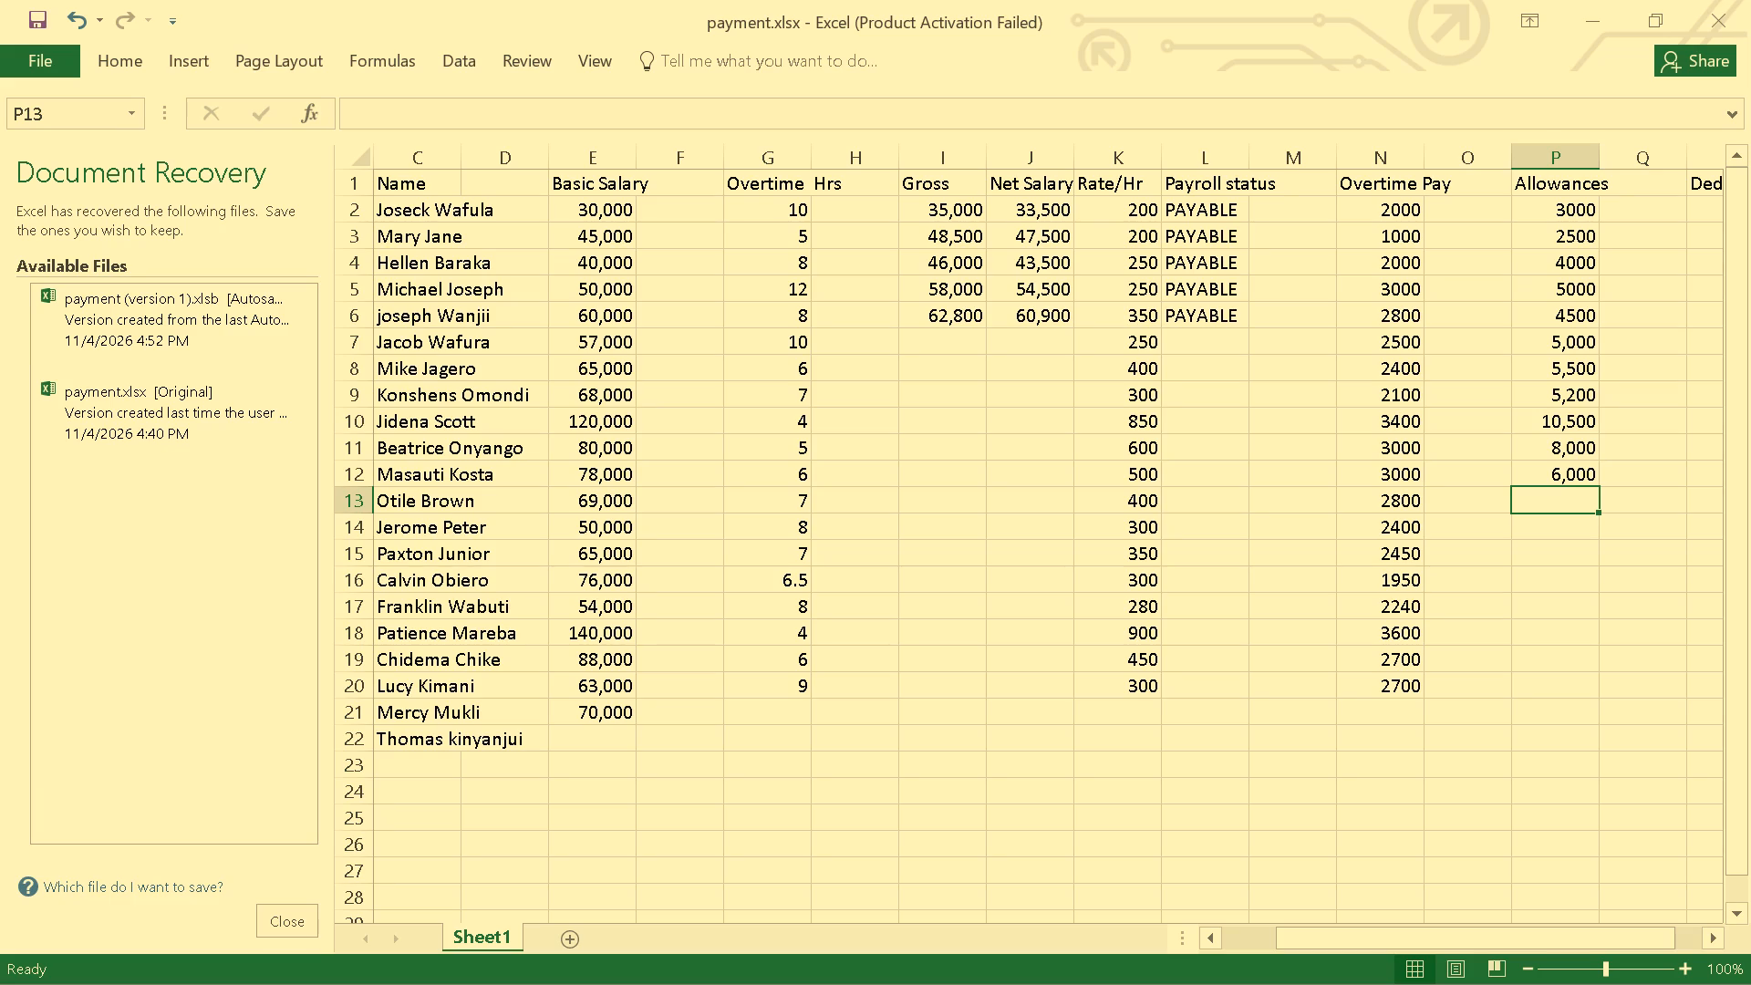
key("7")
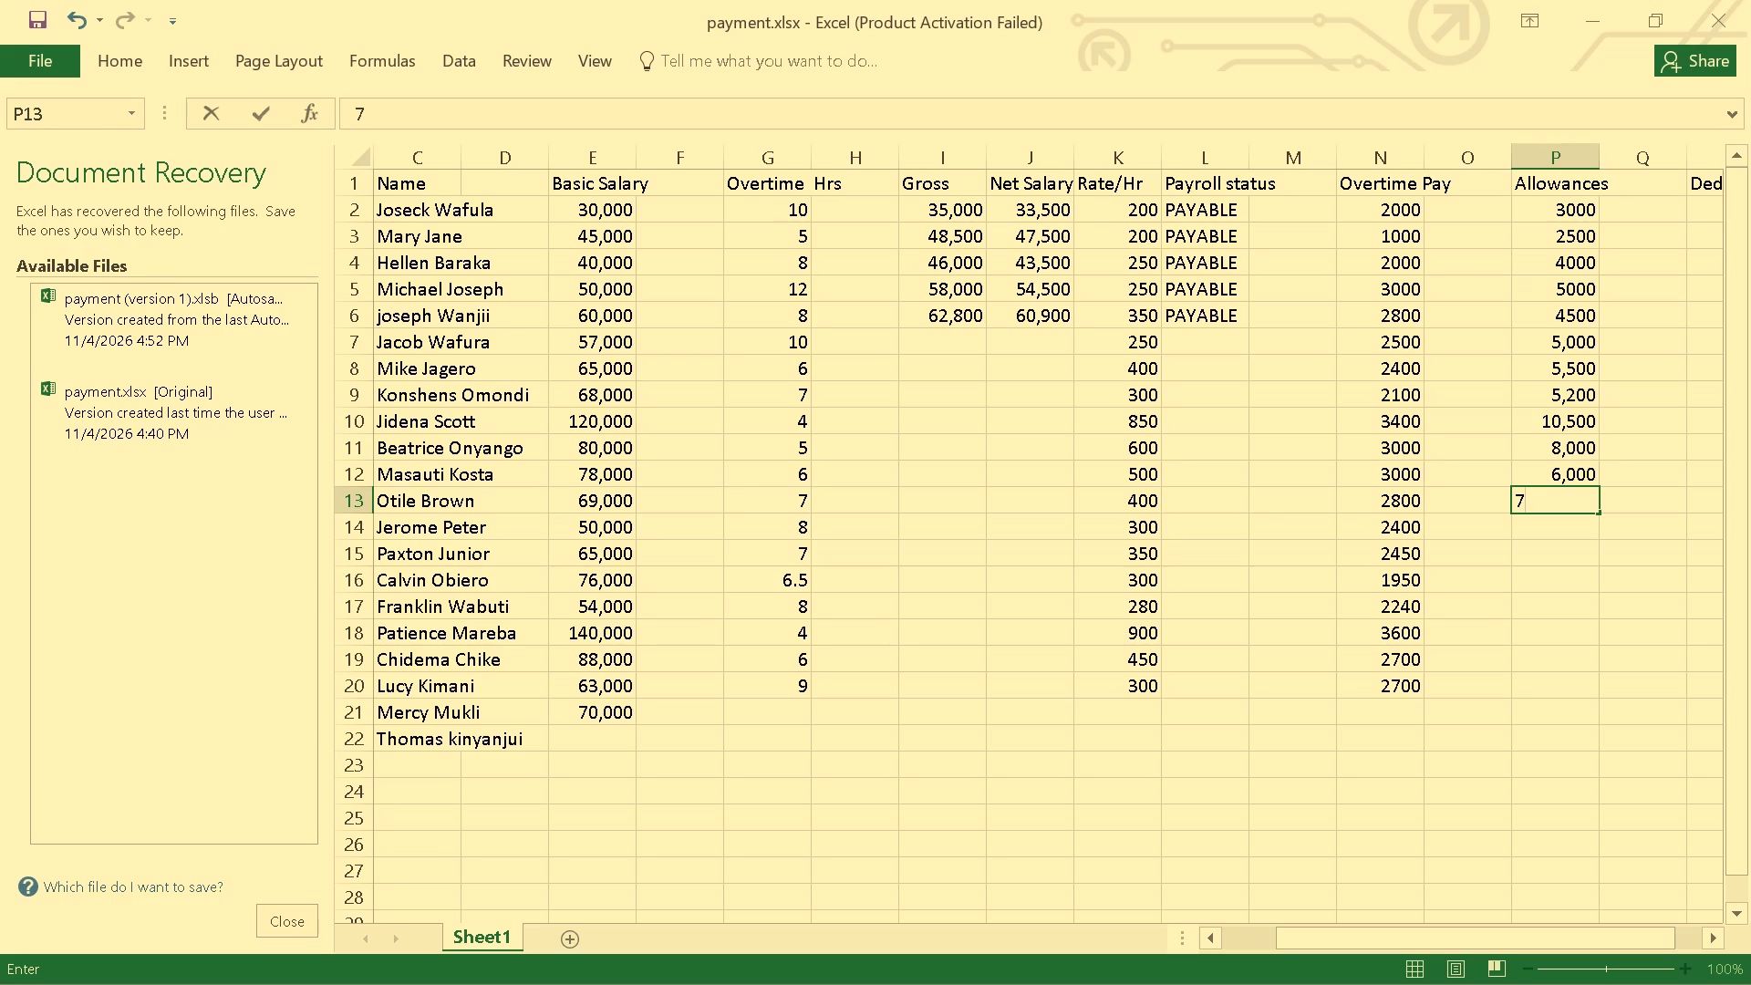
key("BackSpace")
type("5500")
key("Return")
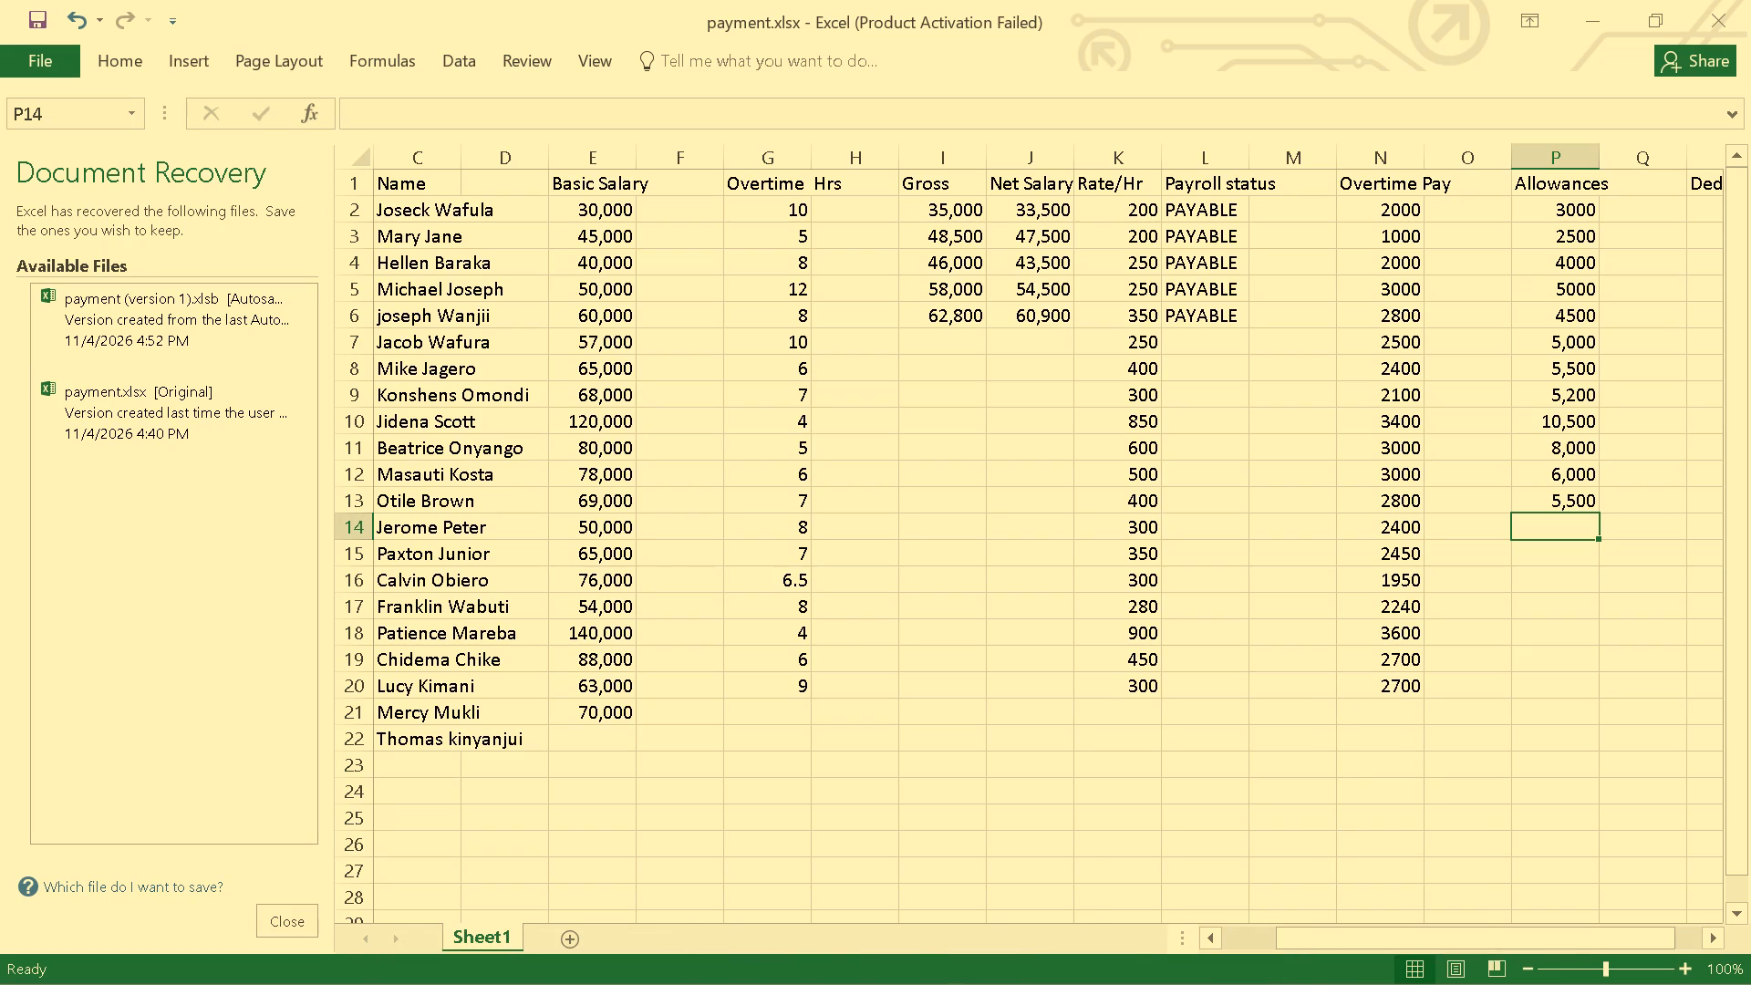
Inspect the existing Net Salary, Gross and Payroll status formulas in EMP003's row.
left_click(1185, 303)
left_click(1042, 258)
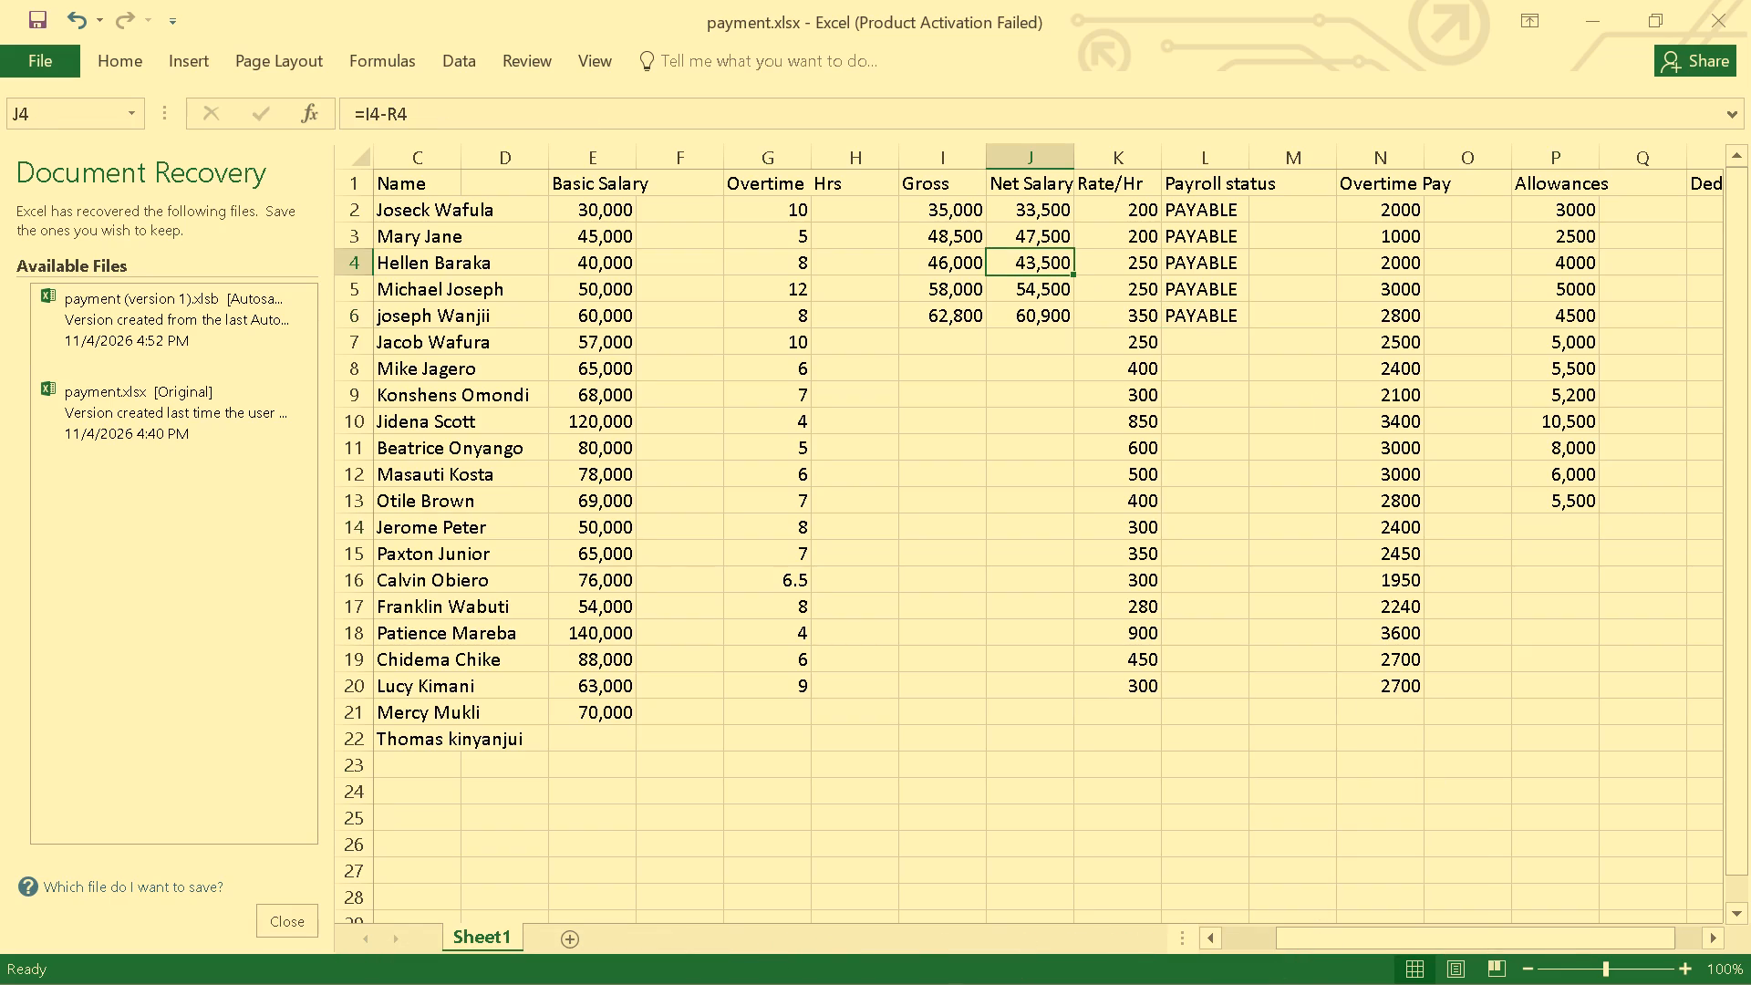
left_click(970, 264)
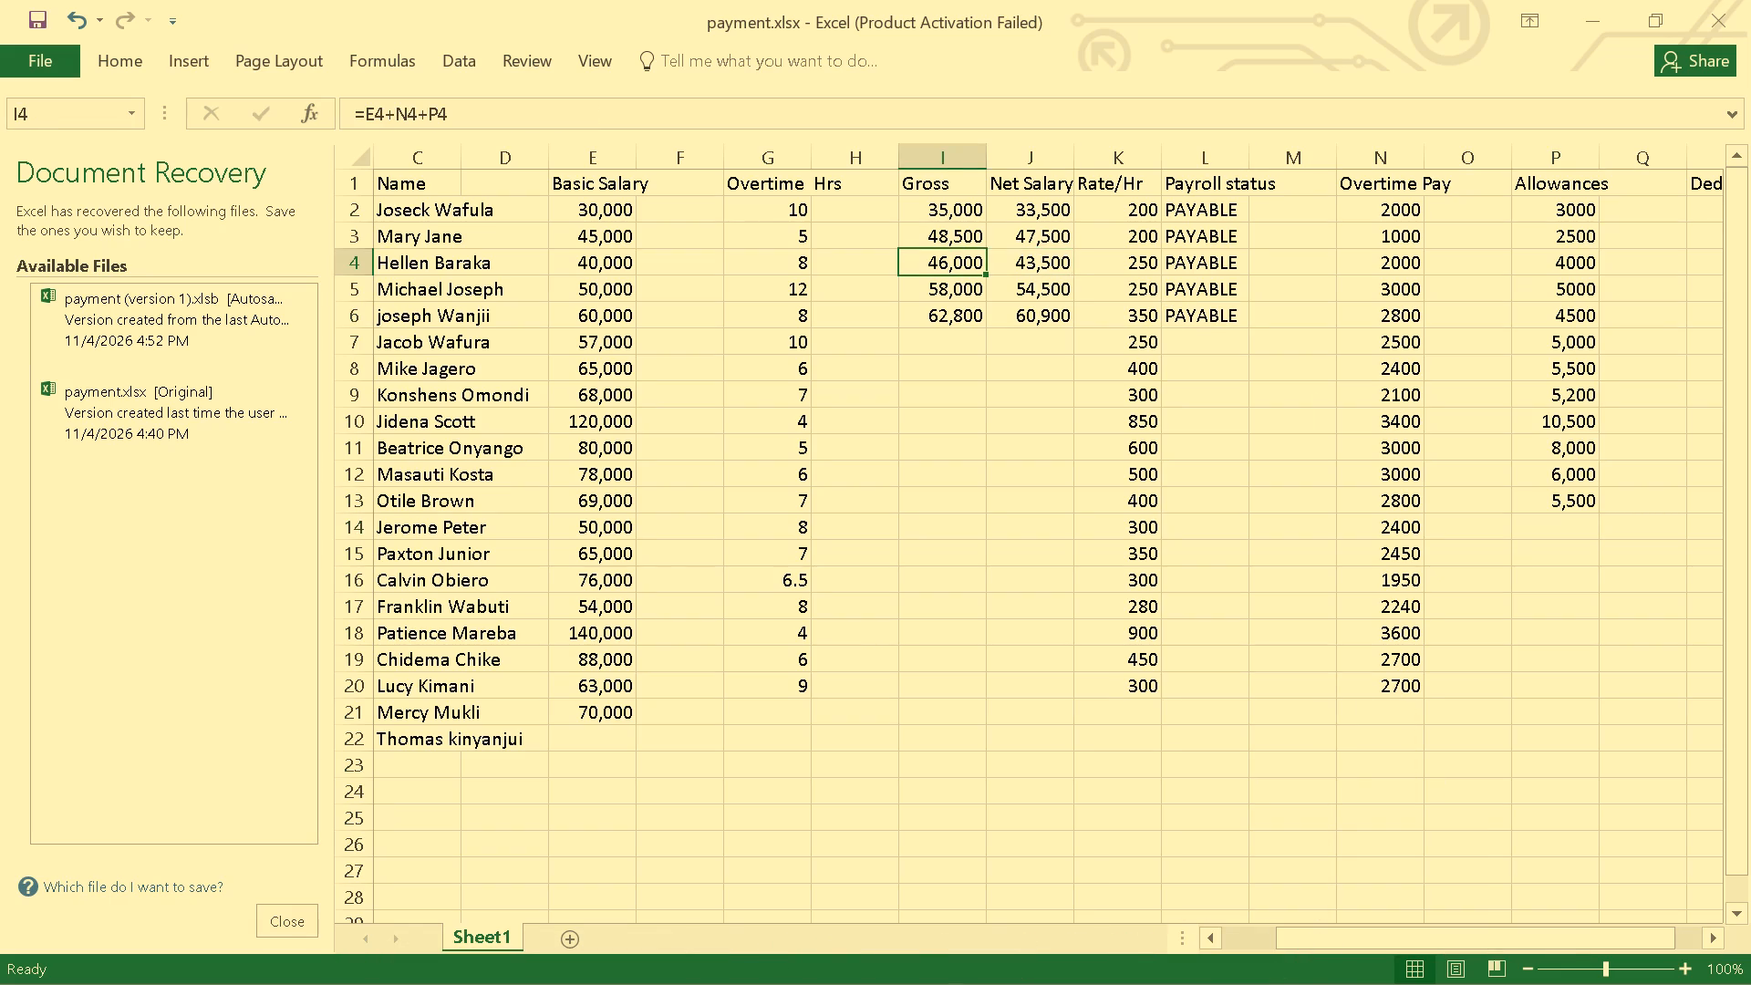
left_click(1229, 272)
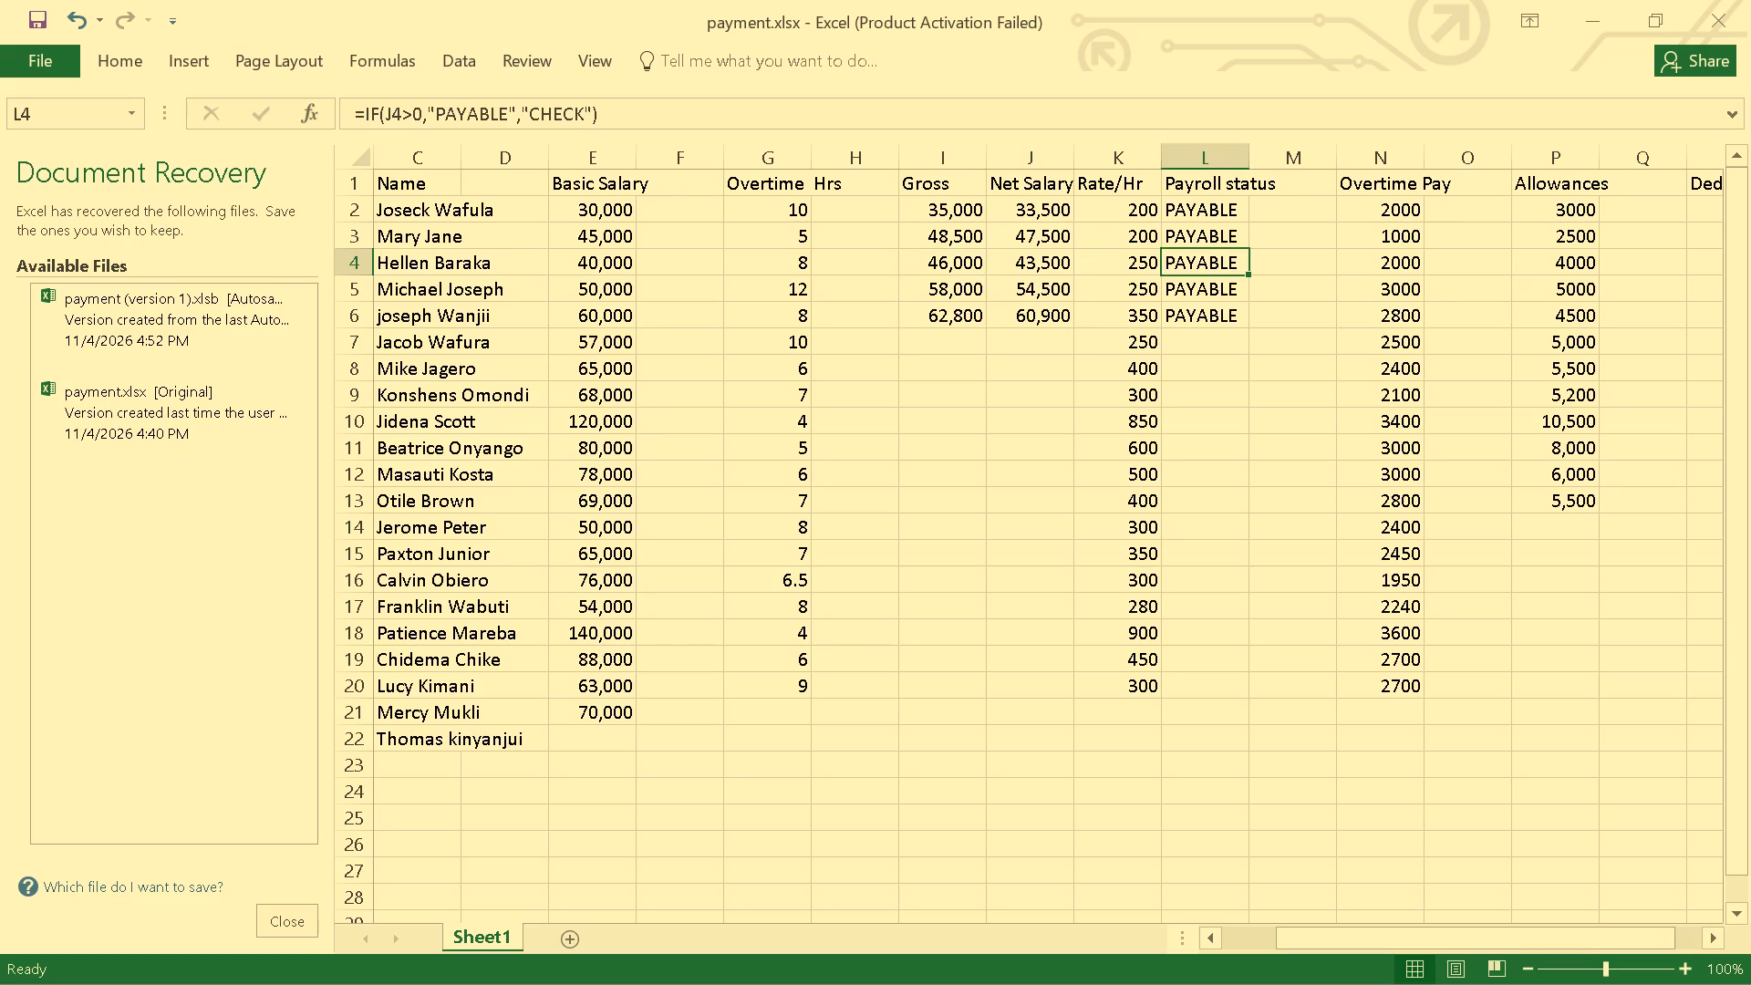
Enter a deduction of 2000 for EMP006 in cell R7 of the Deductions column.
scroll(1347, 325, "right", 2)
scroll(1347, 325, "left", 1)
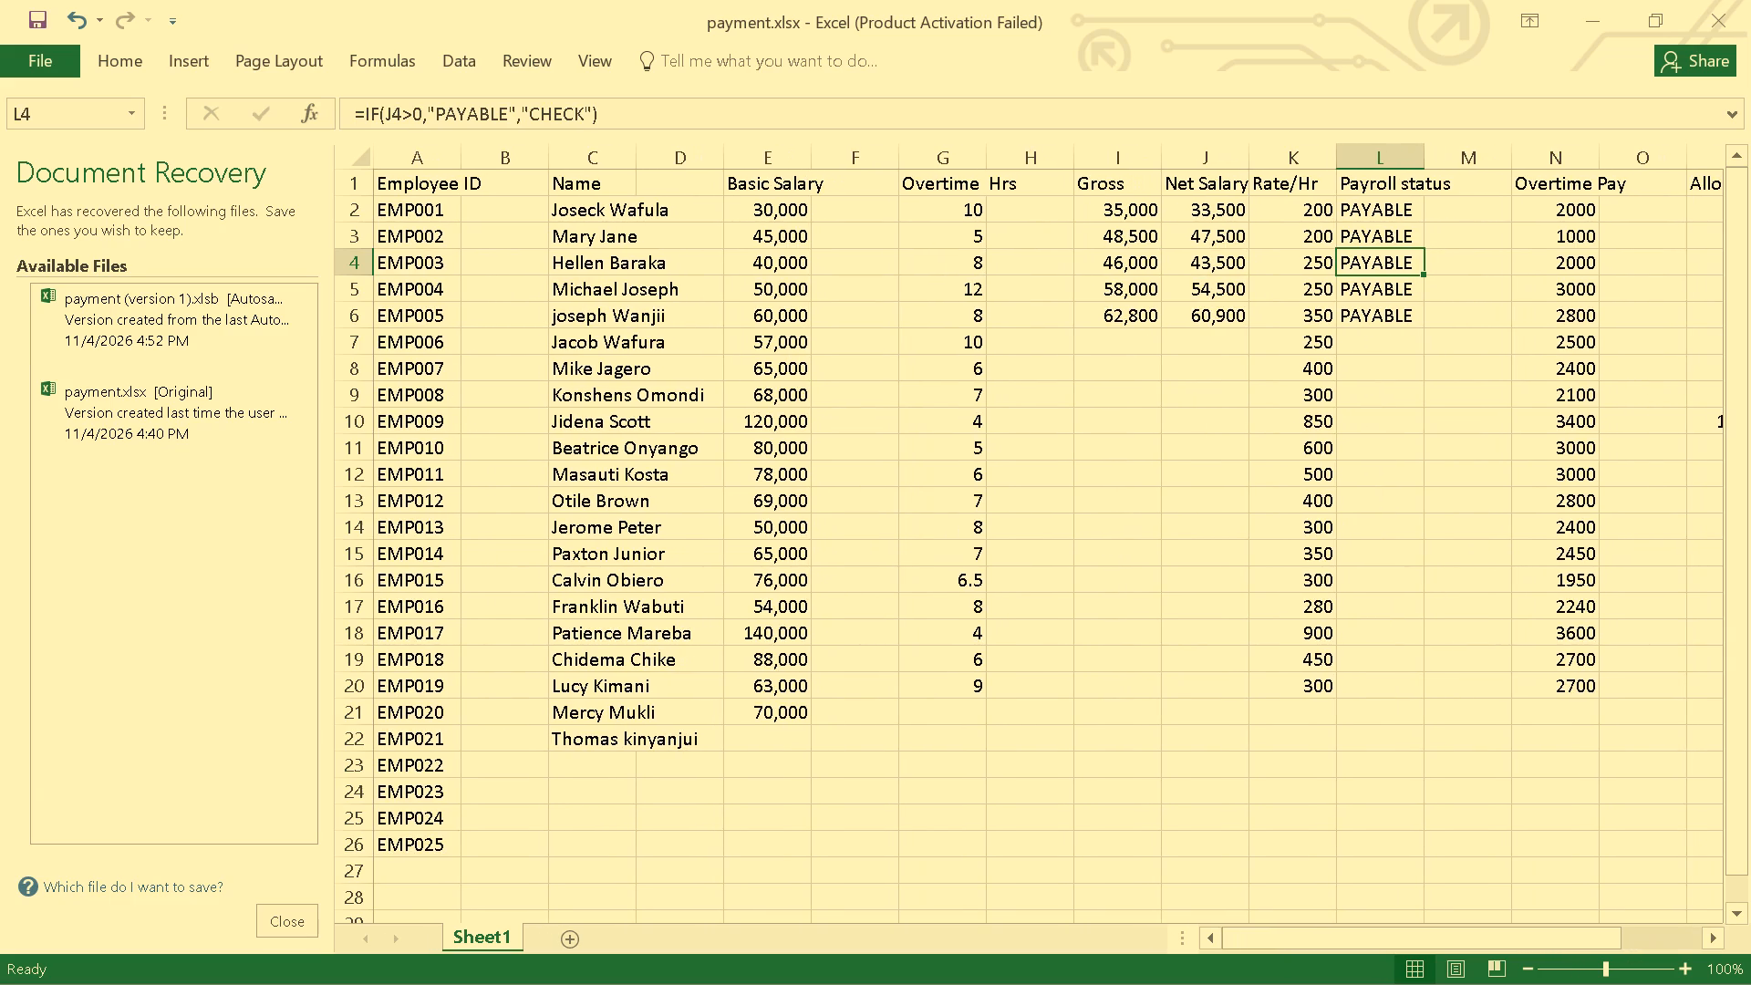
scroll(1347, 325, "left", 3)
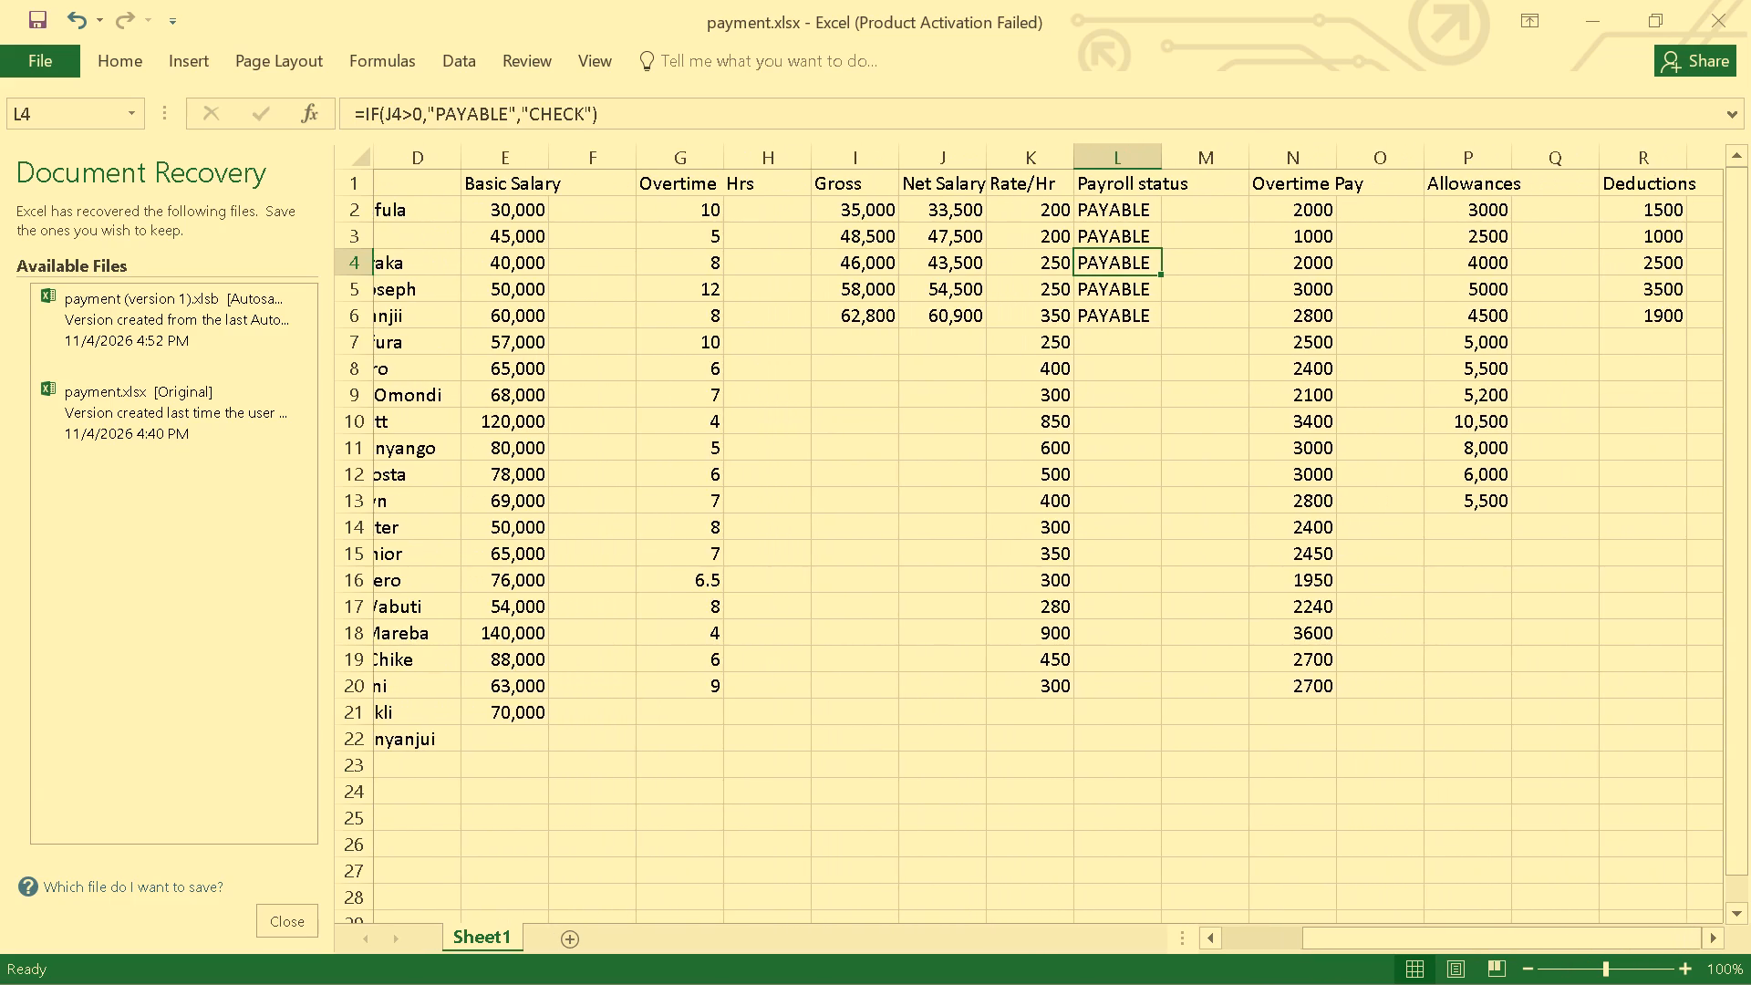
scroll(1347, 325, "left", 2)
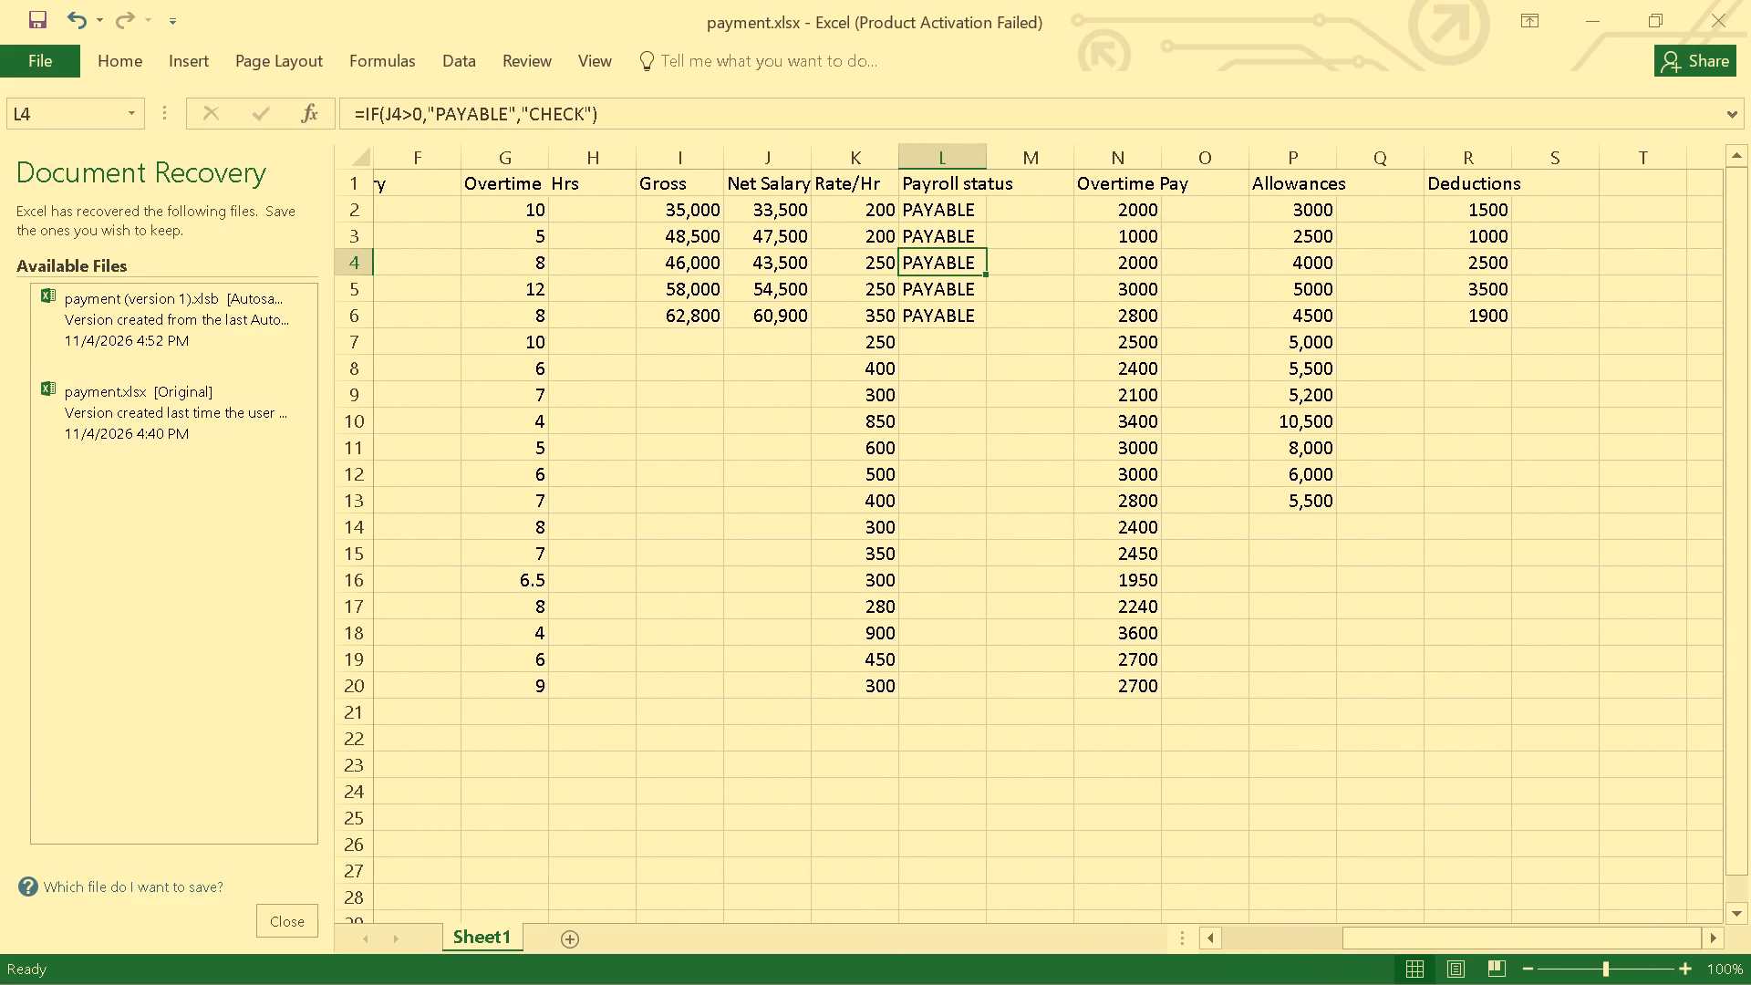
scroll(1347, 325, "left", 1)
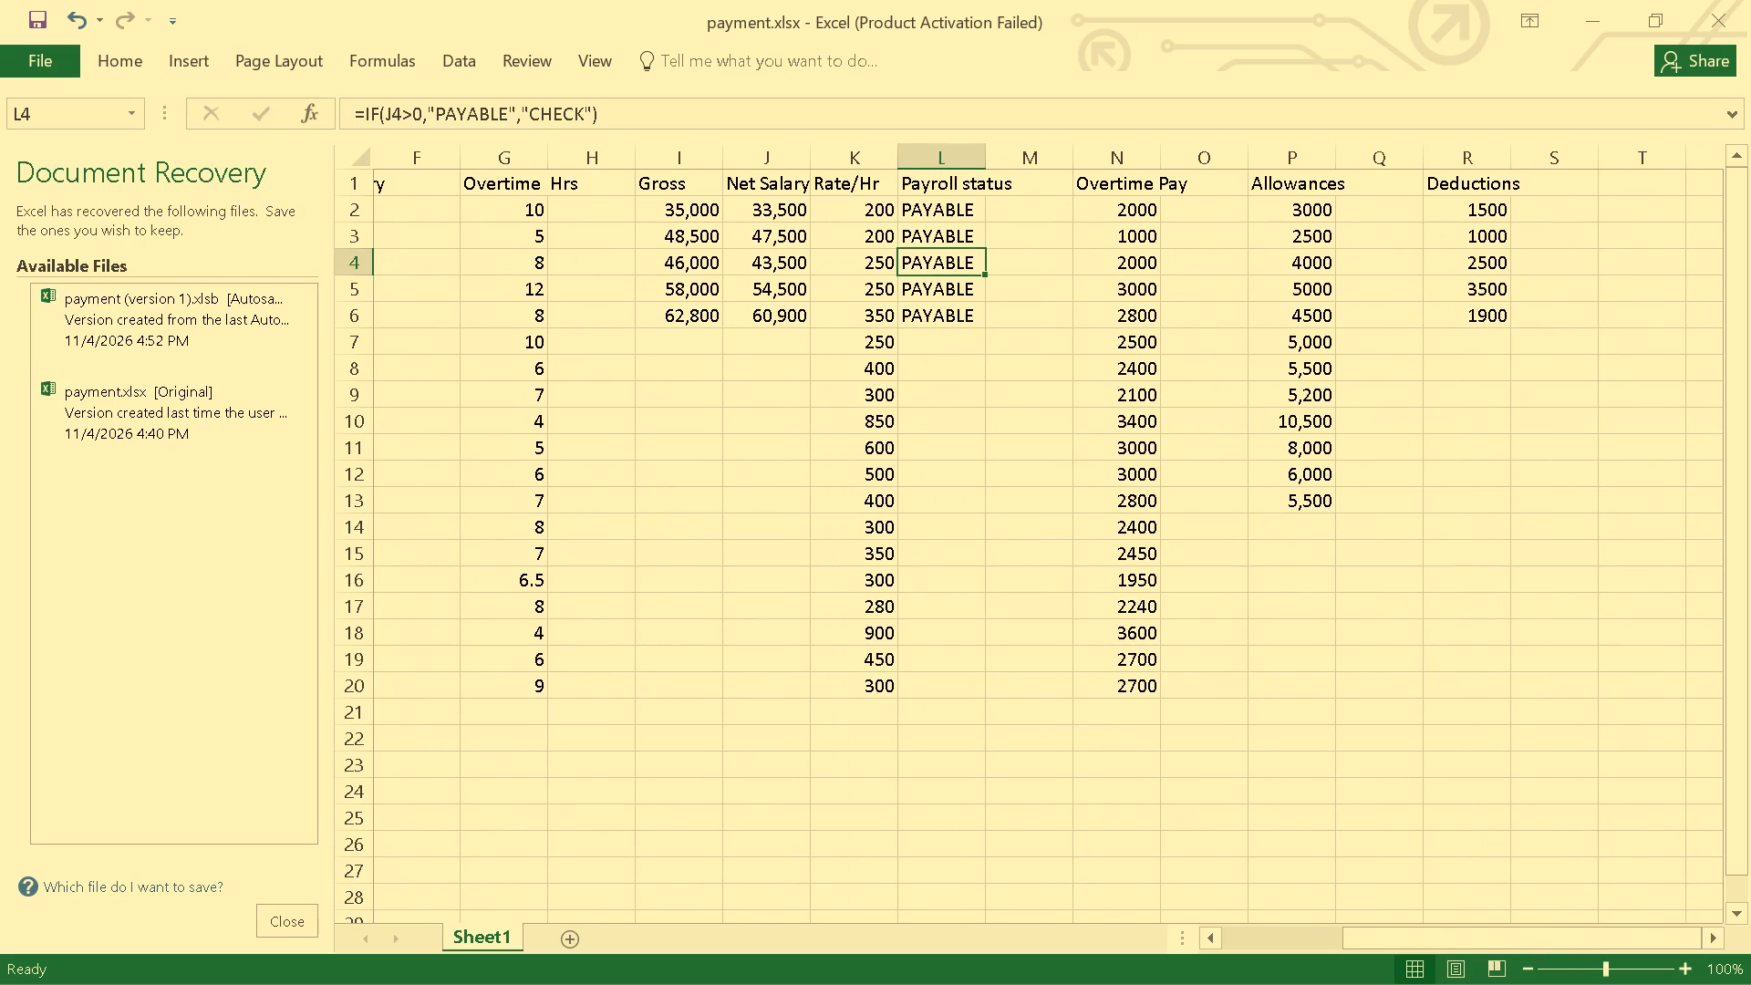
left_click(1470, 341)
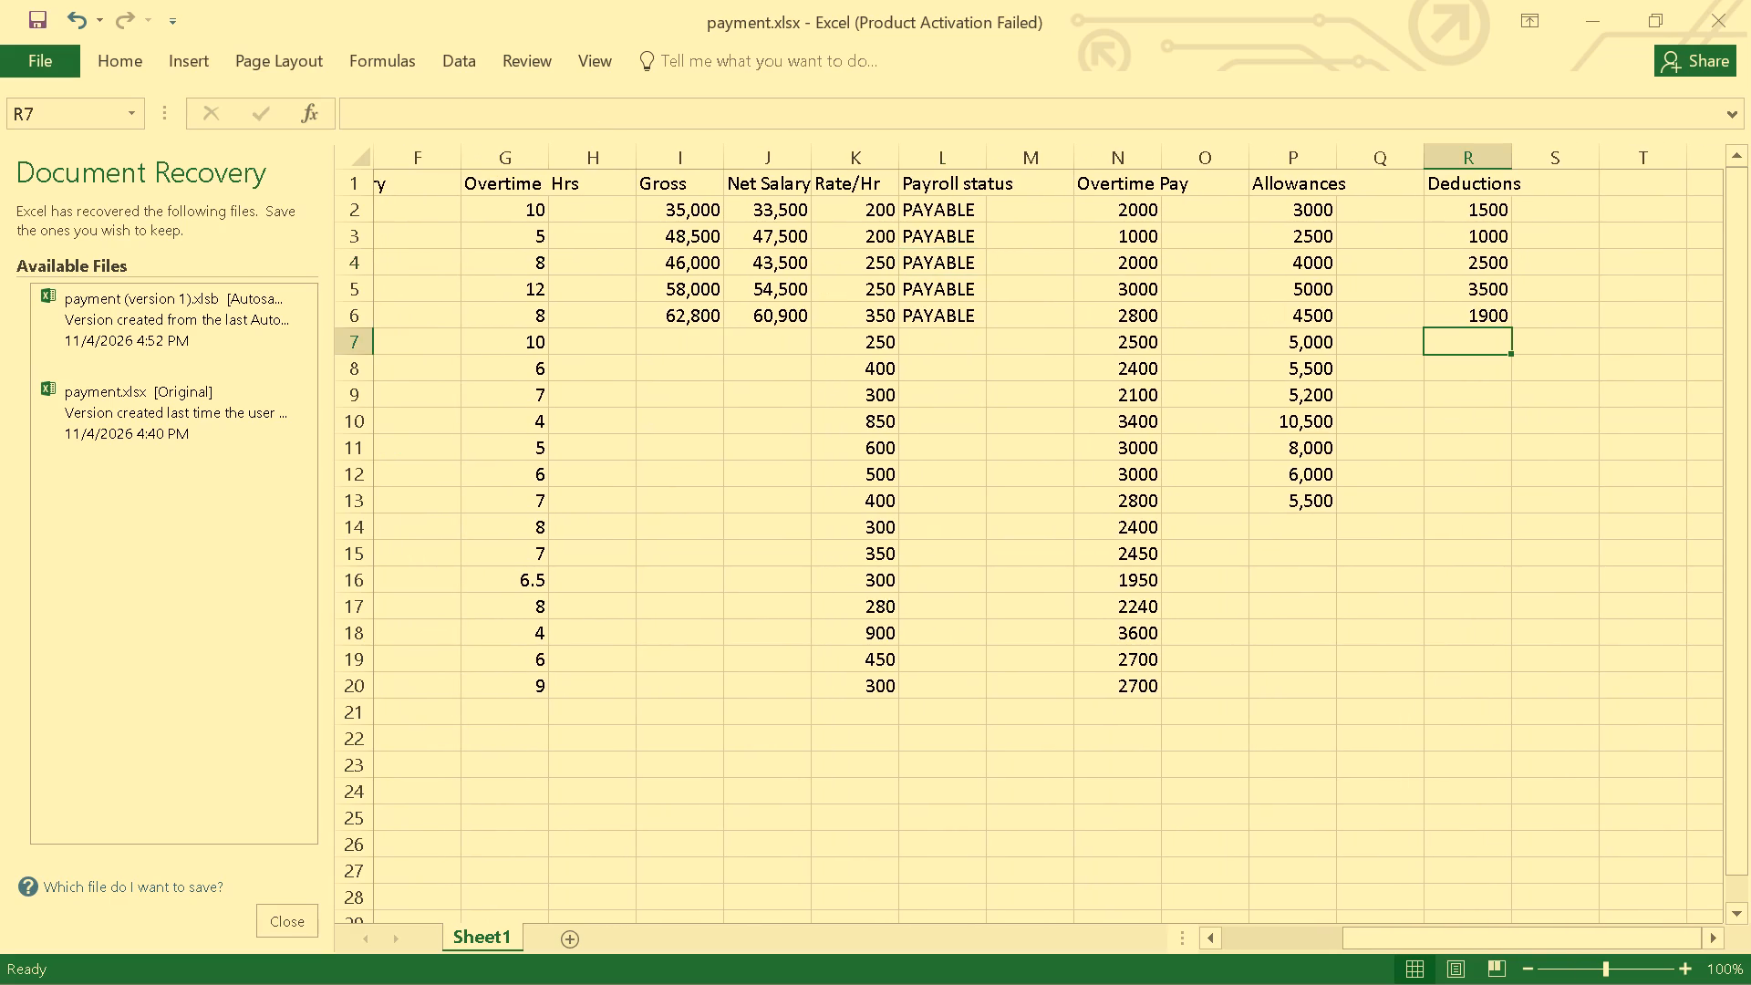
key("2")
type("000")
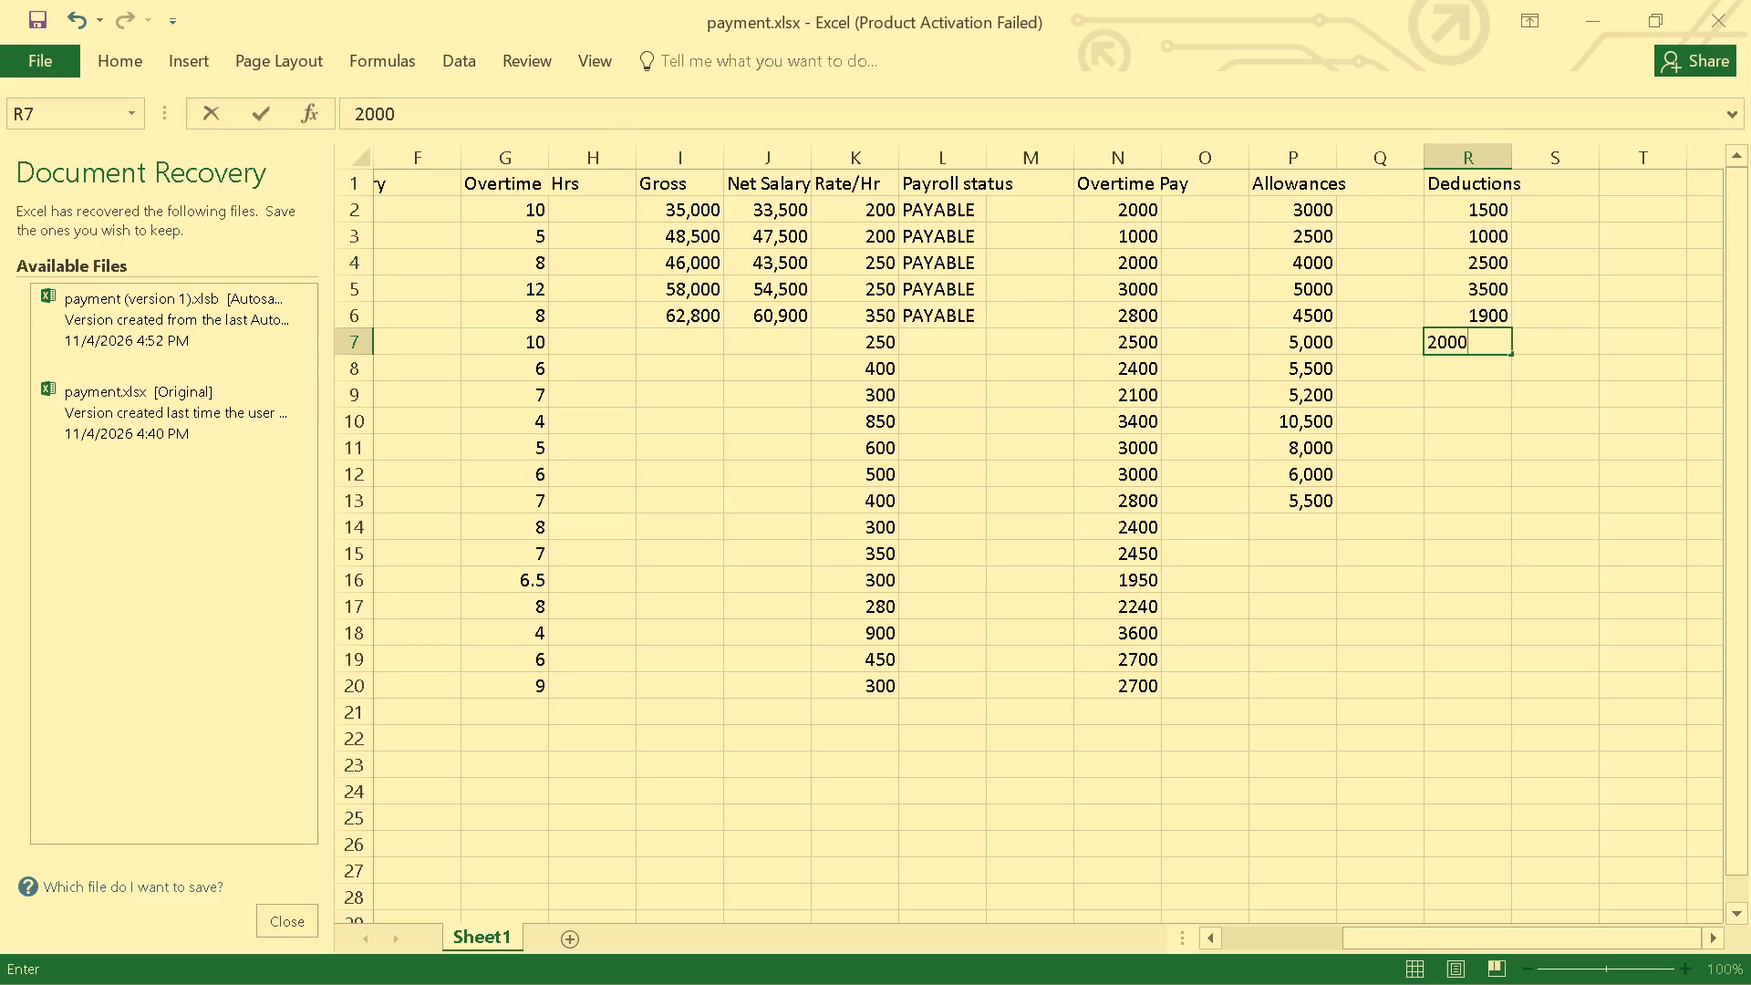
key("Return")
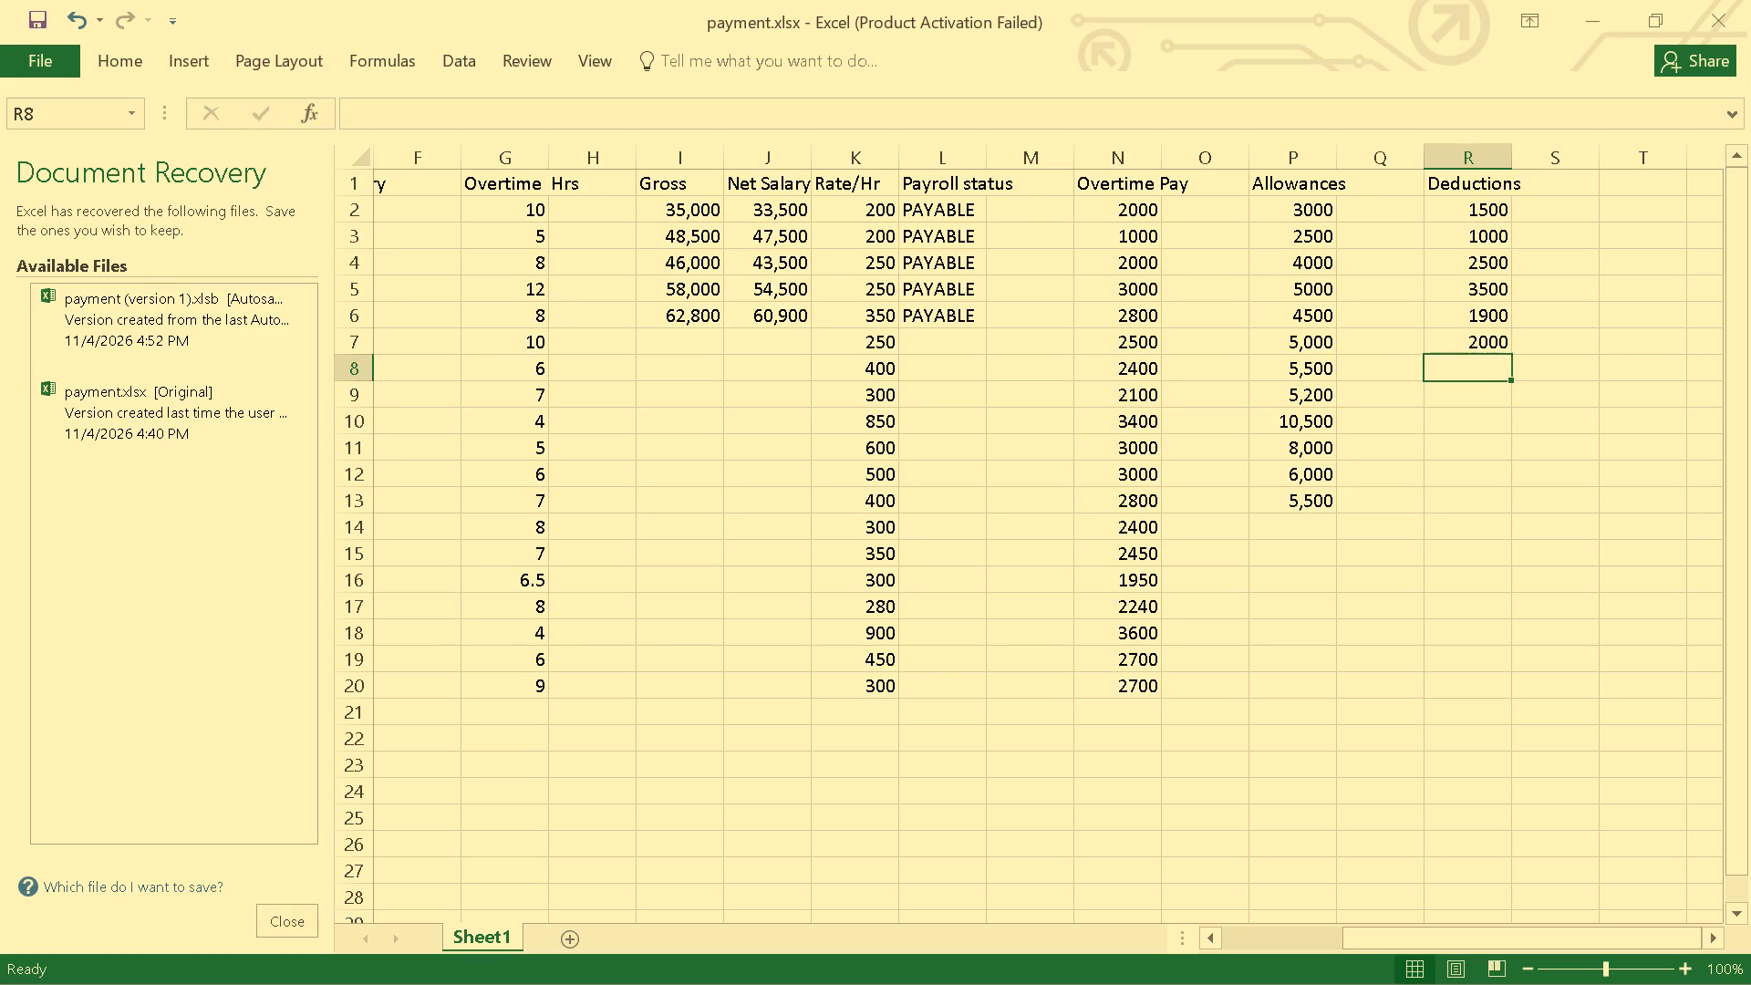
Enter a deduction of 3000 for EMP007 in cell R8 of the Deductions column.
type("22")
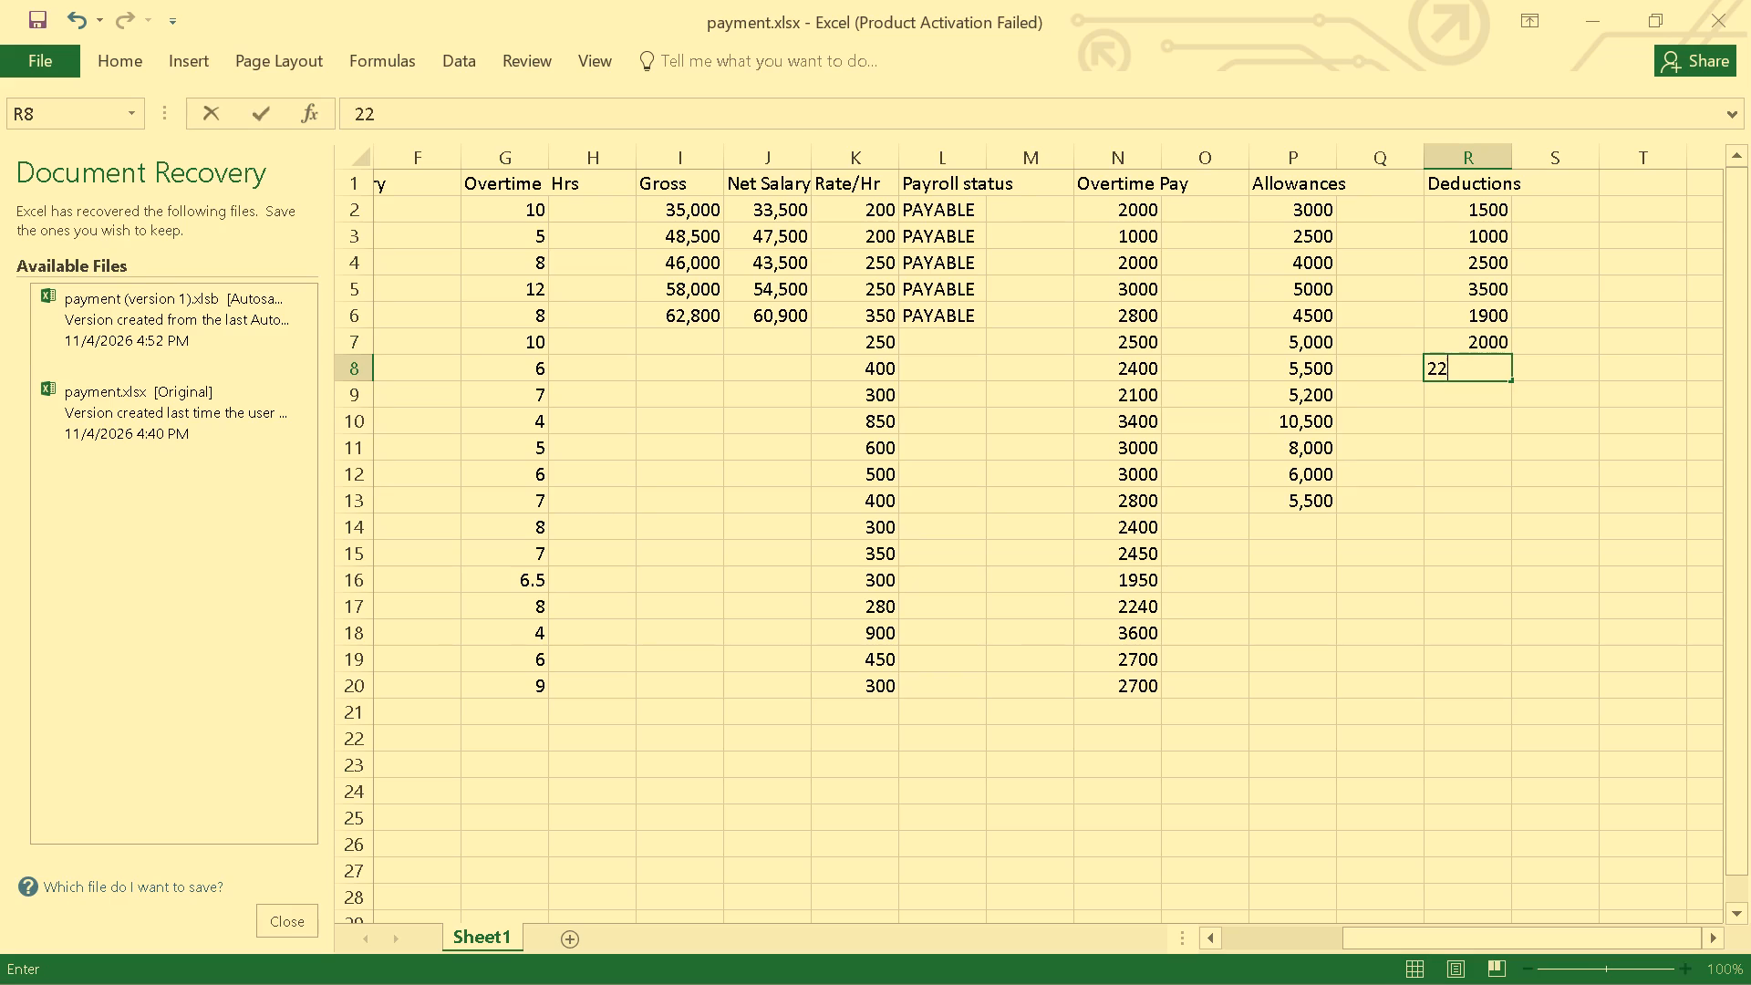
type("00")
key("BackSpace")
key("BackSpace")
key("BackSpace")
key("BackSpace")
key("3")
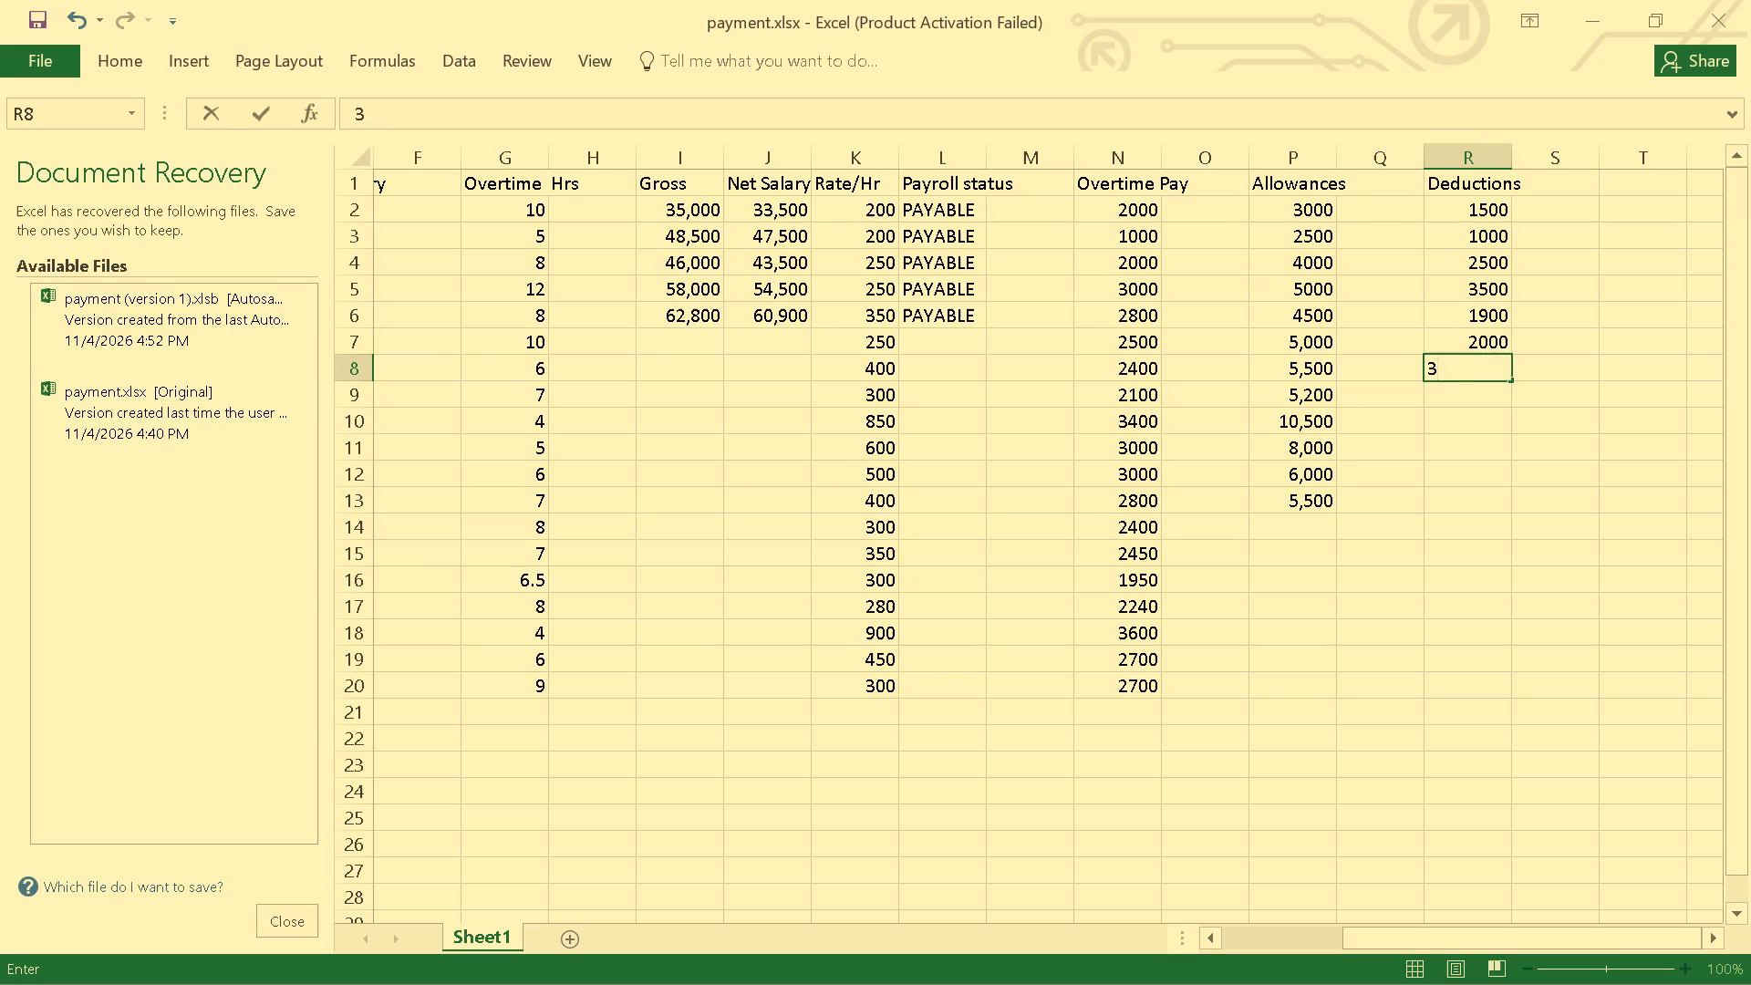
type("000")
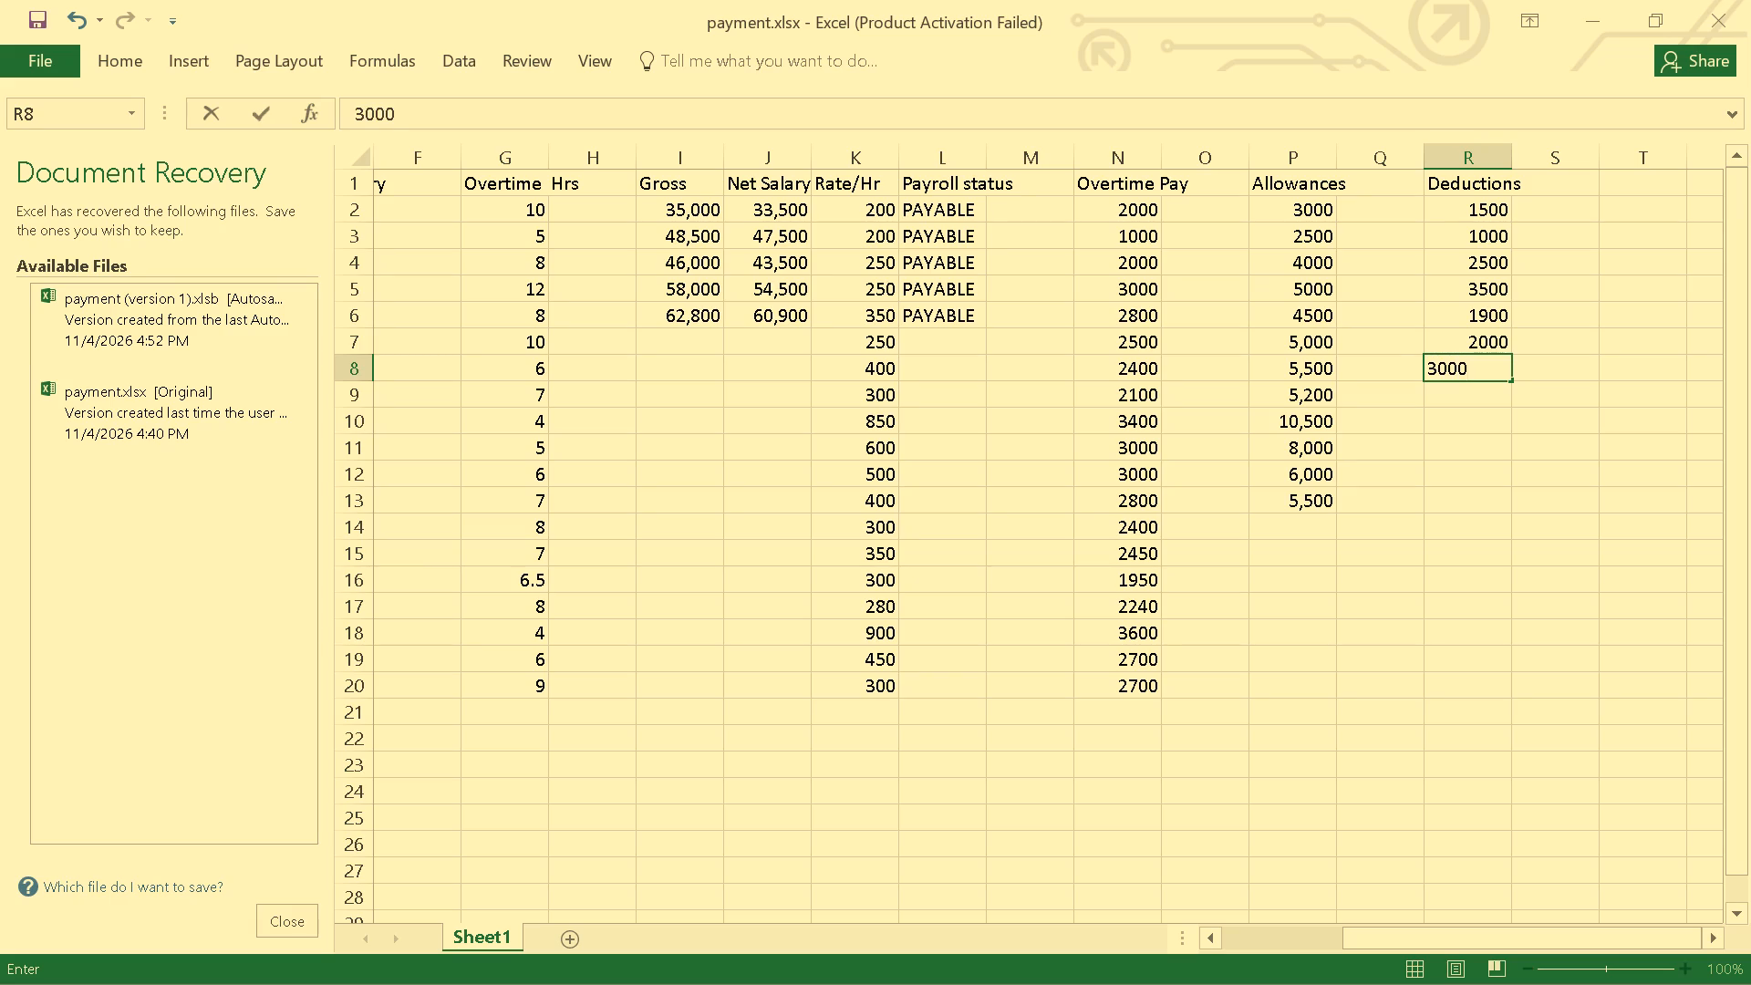
key("Return")
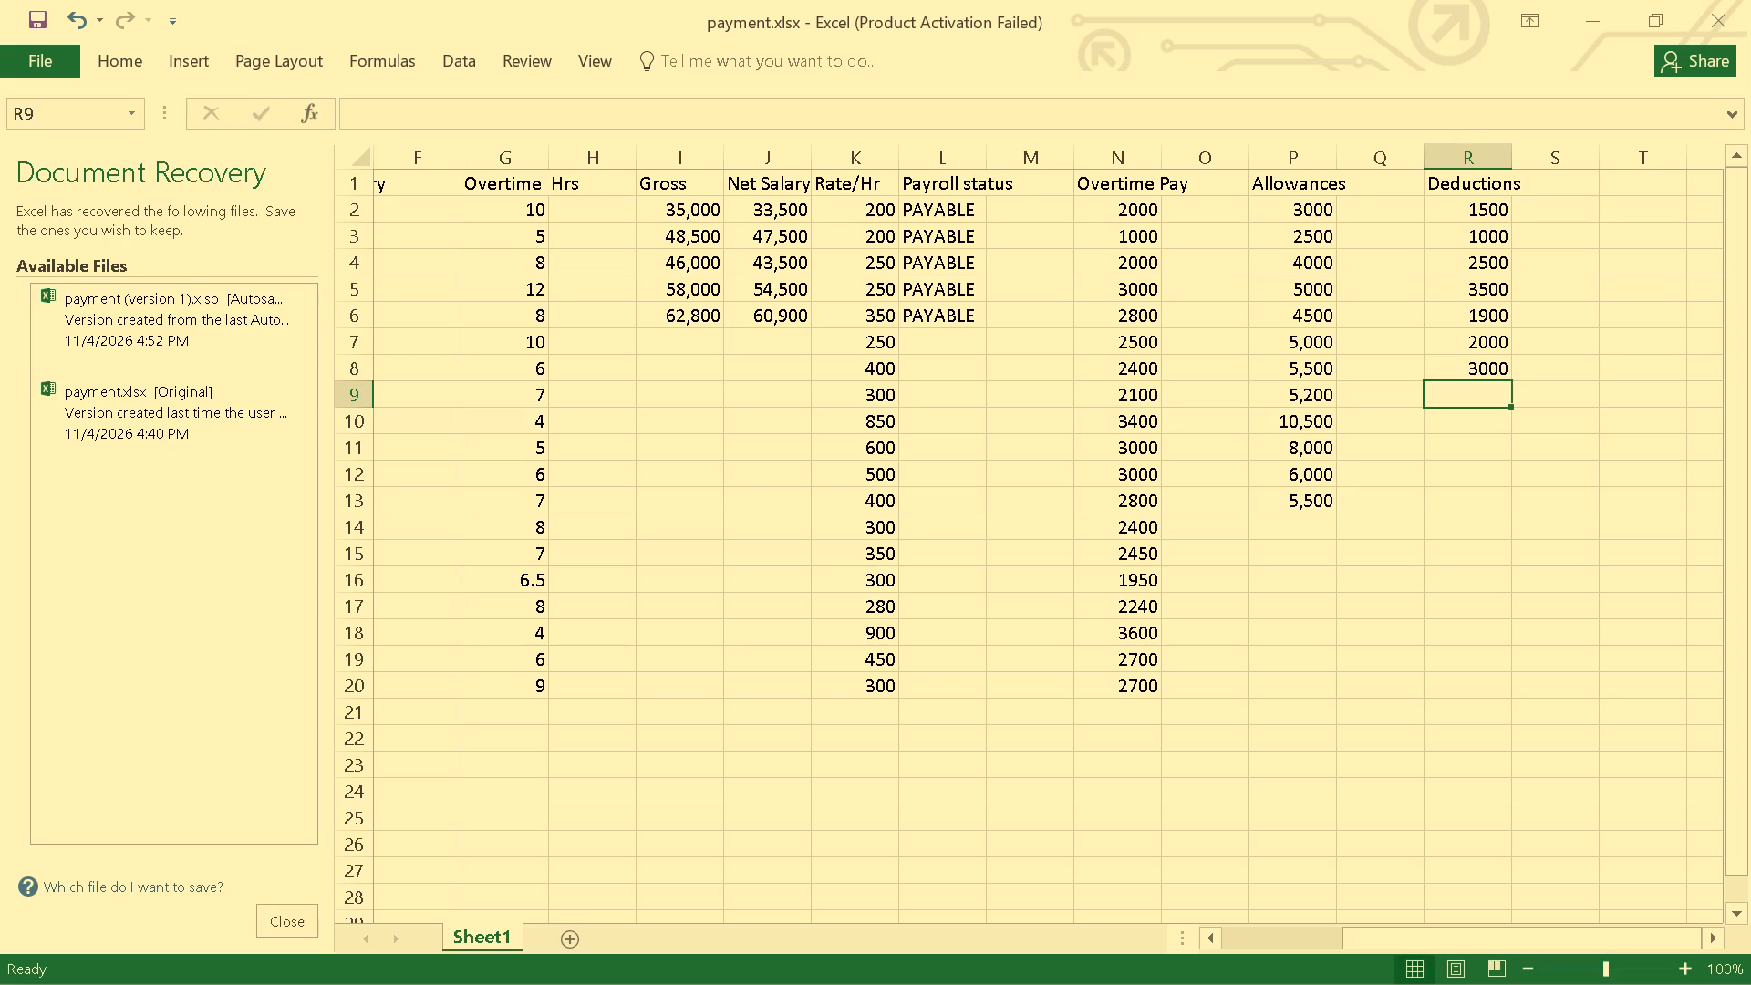
Fill Deductions cells R9 and R10 with 4500 for EMP008 and 5000 for EMP009.
type("45")
type("00")
key("Return")
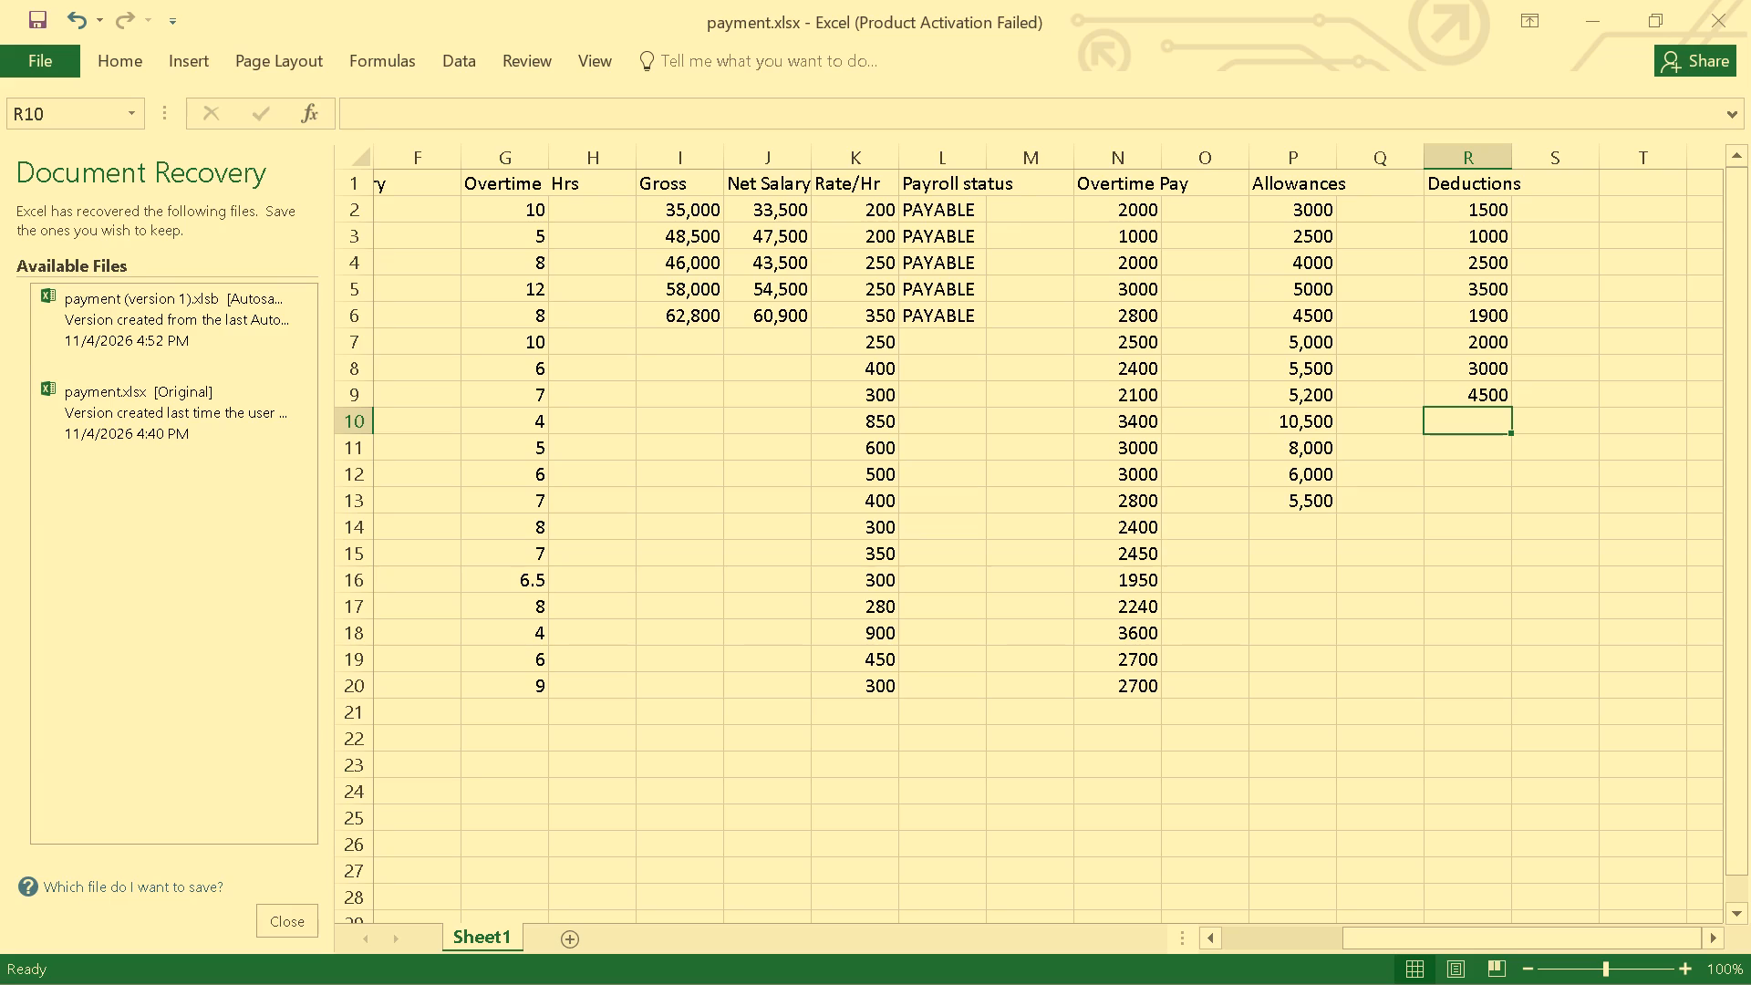
key("5")
type("000")
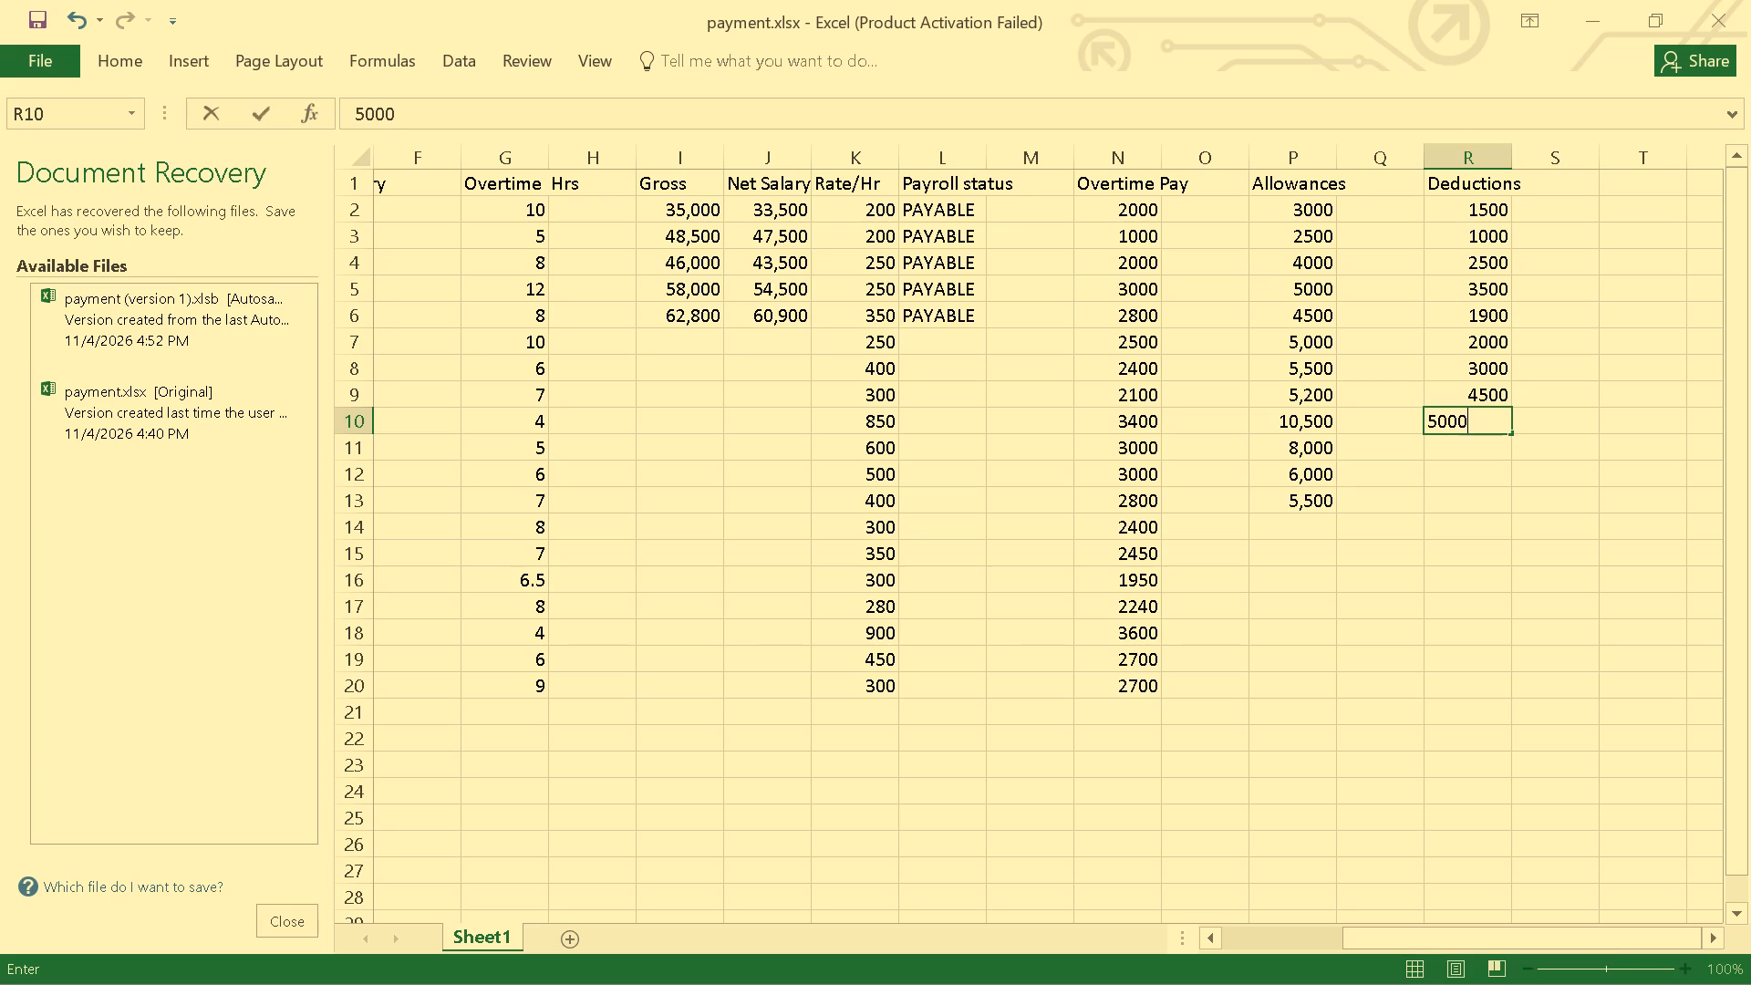
key("Return")
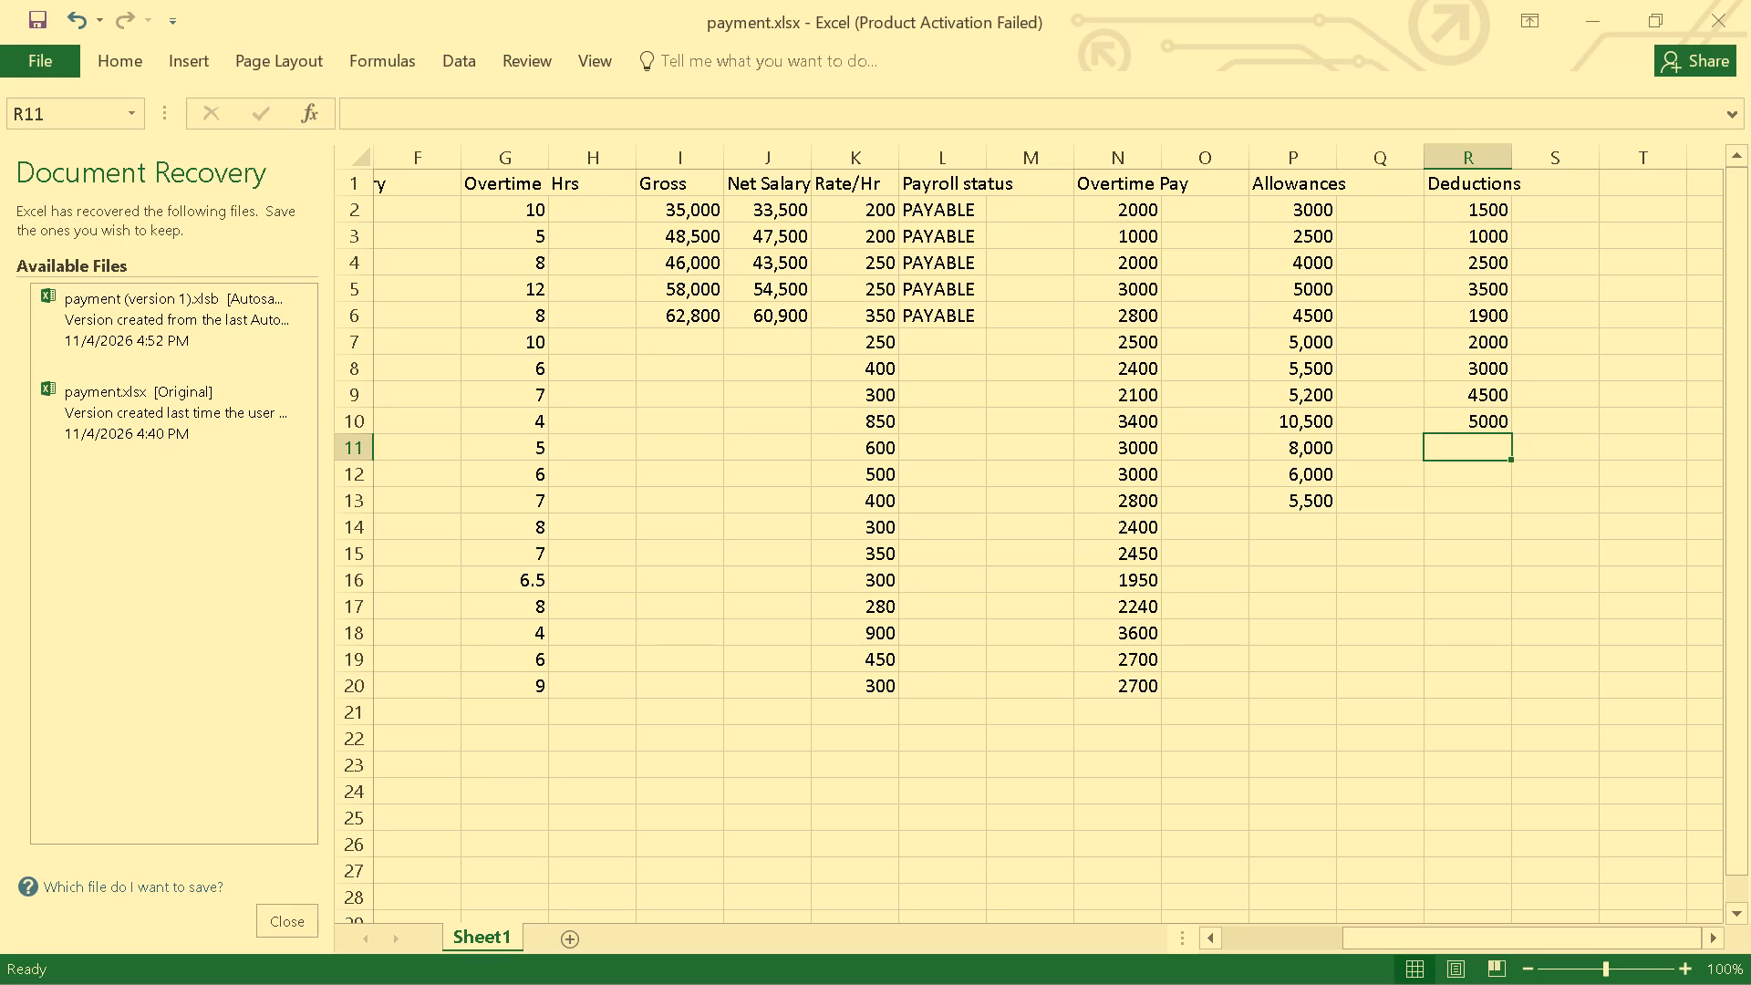
Change EMP009's allowance in cell P10 of the Allowances column to 20500.
left_click(1482, 454)
key("Left")
key("Left")
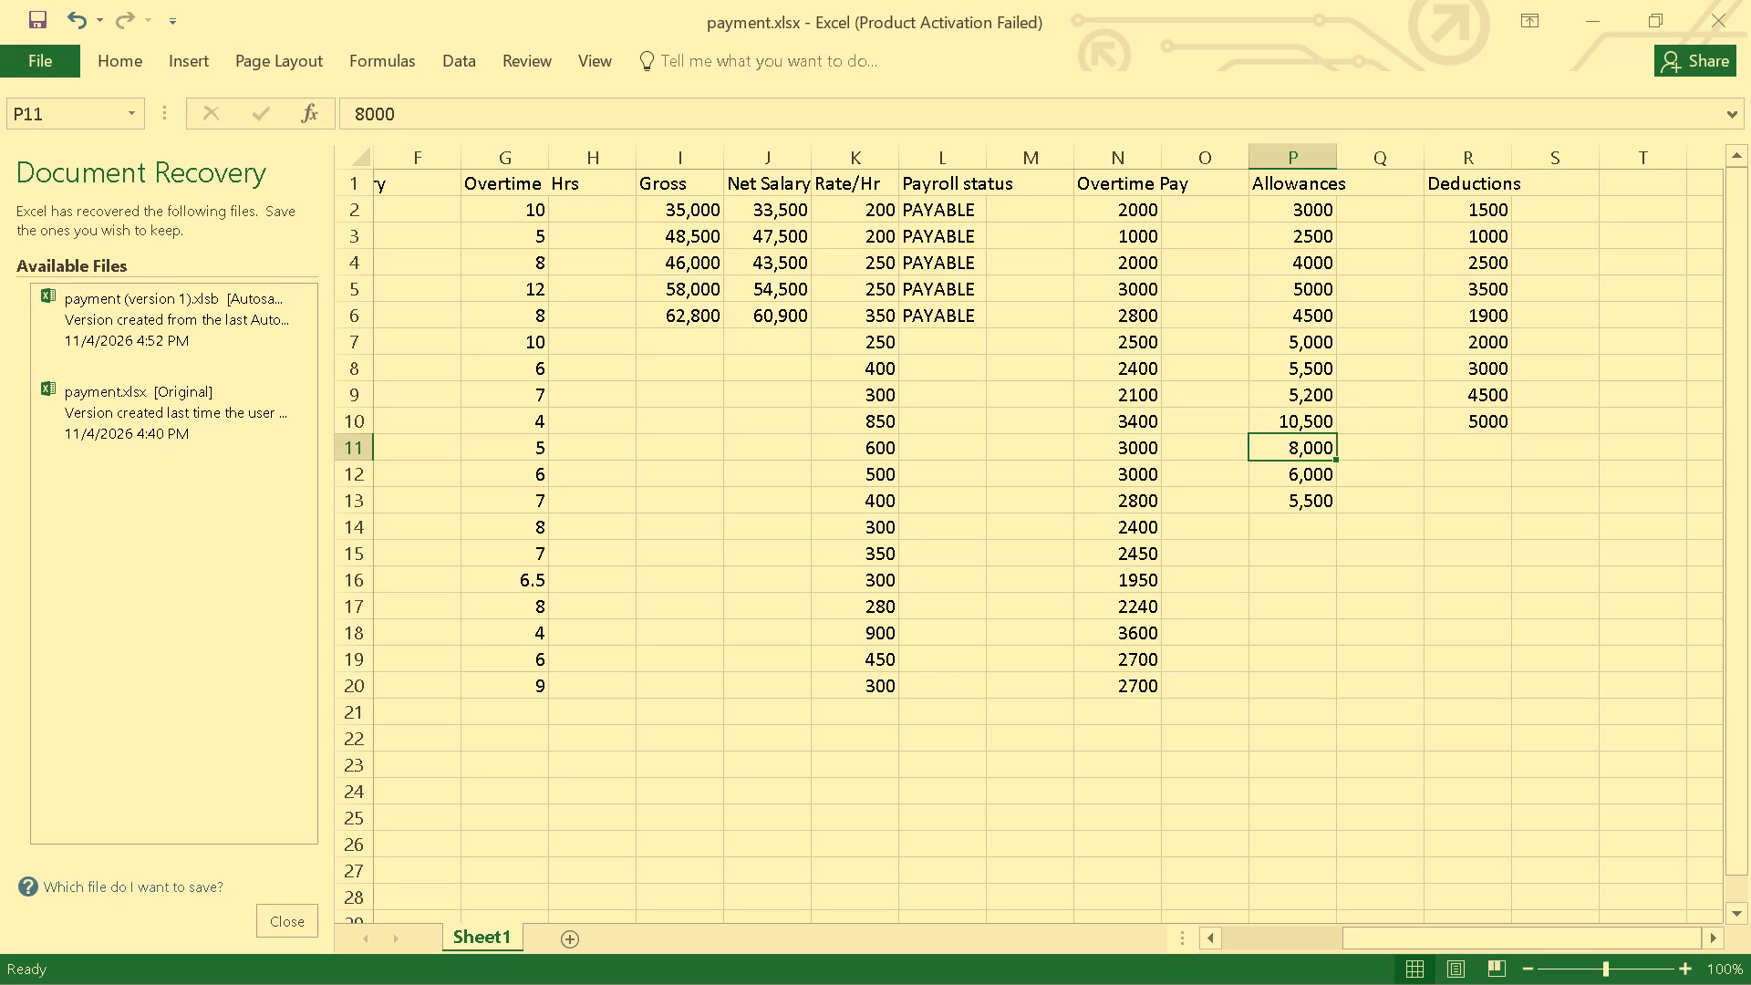
key("Up")
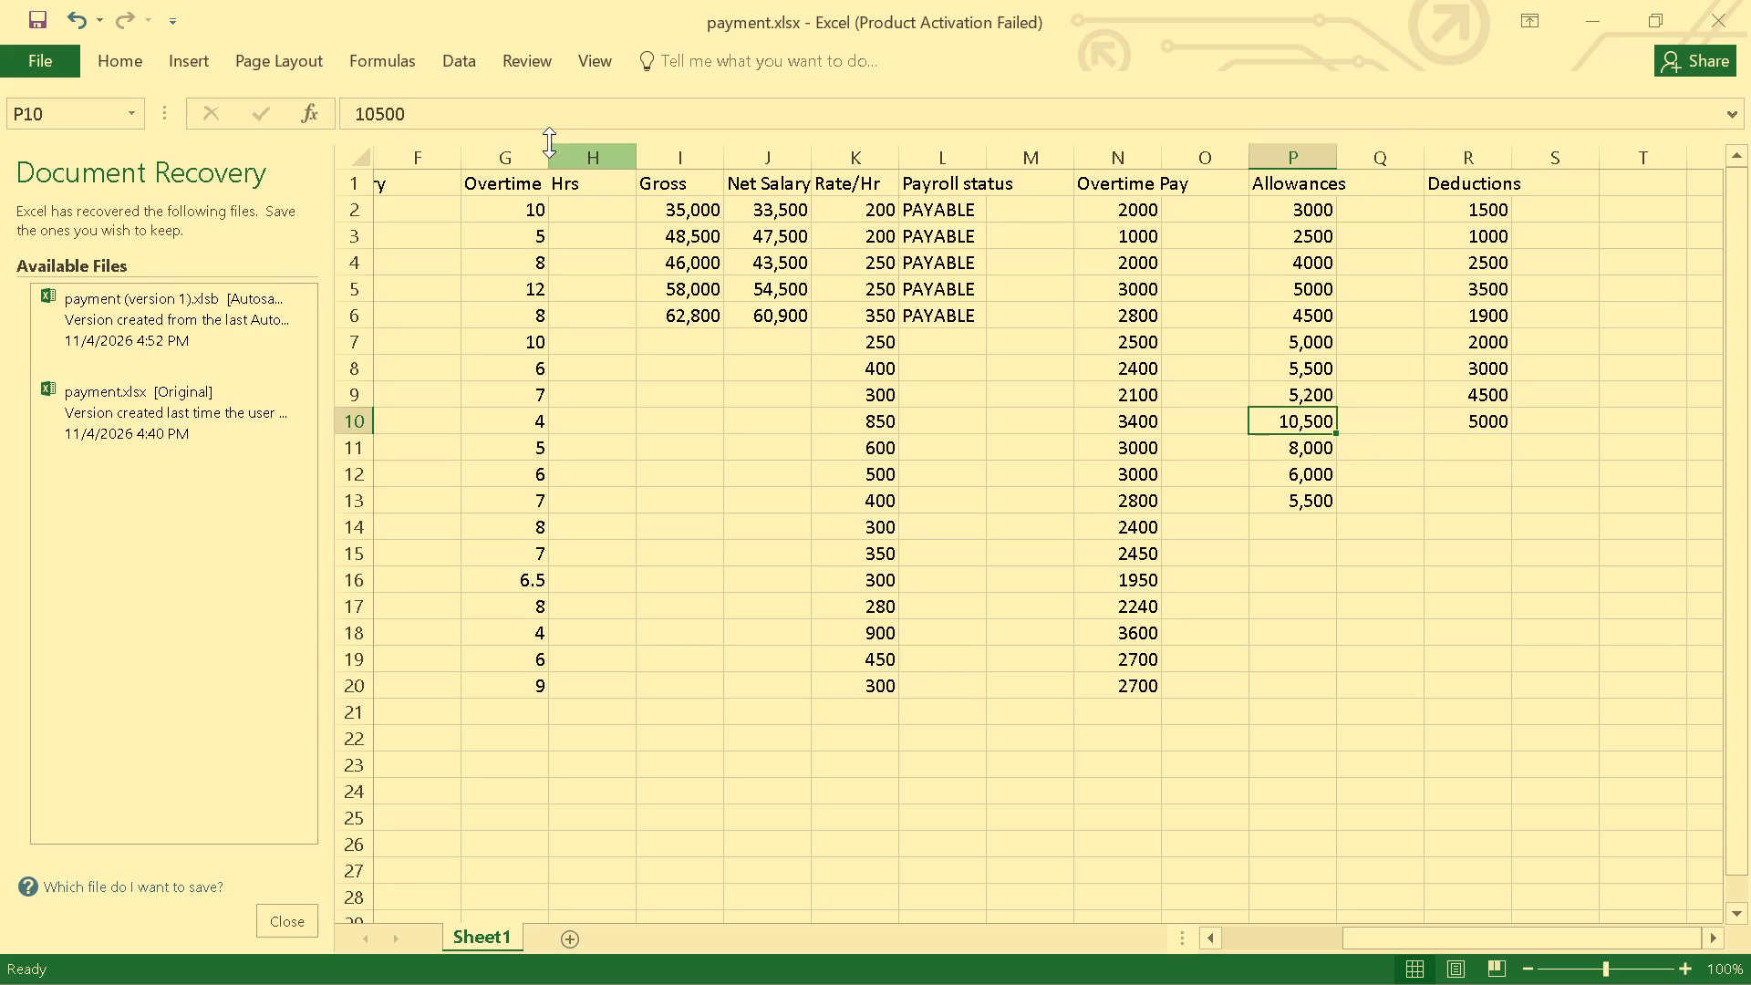
left_click(362, 109)
key("BackSpace")
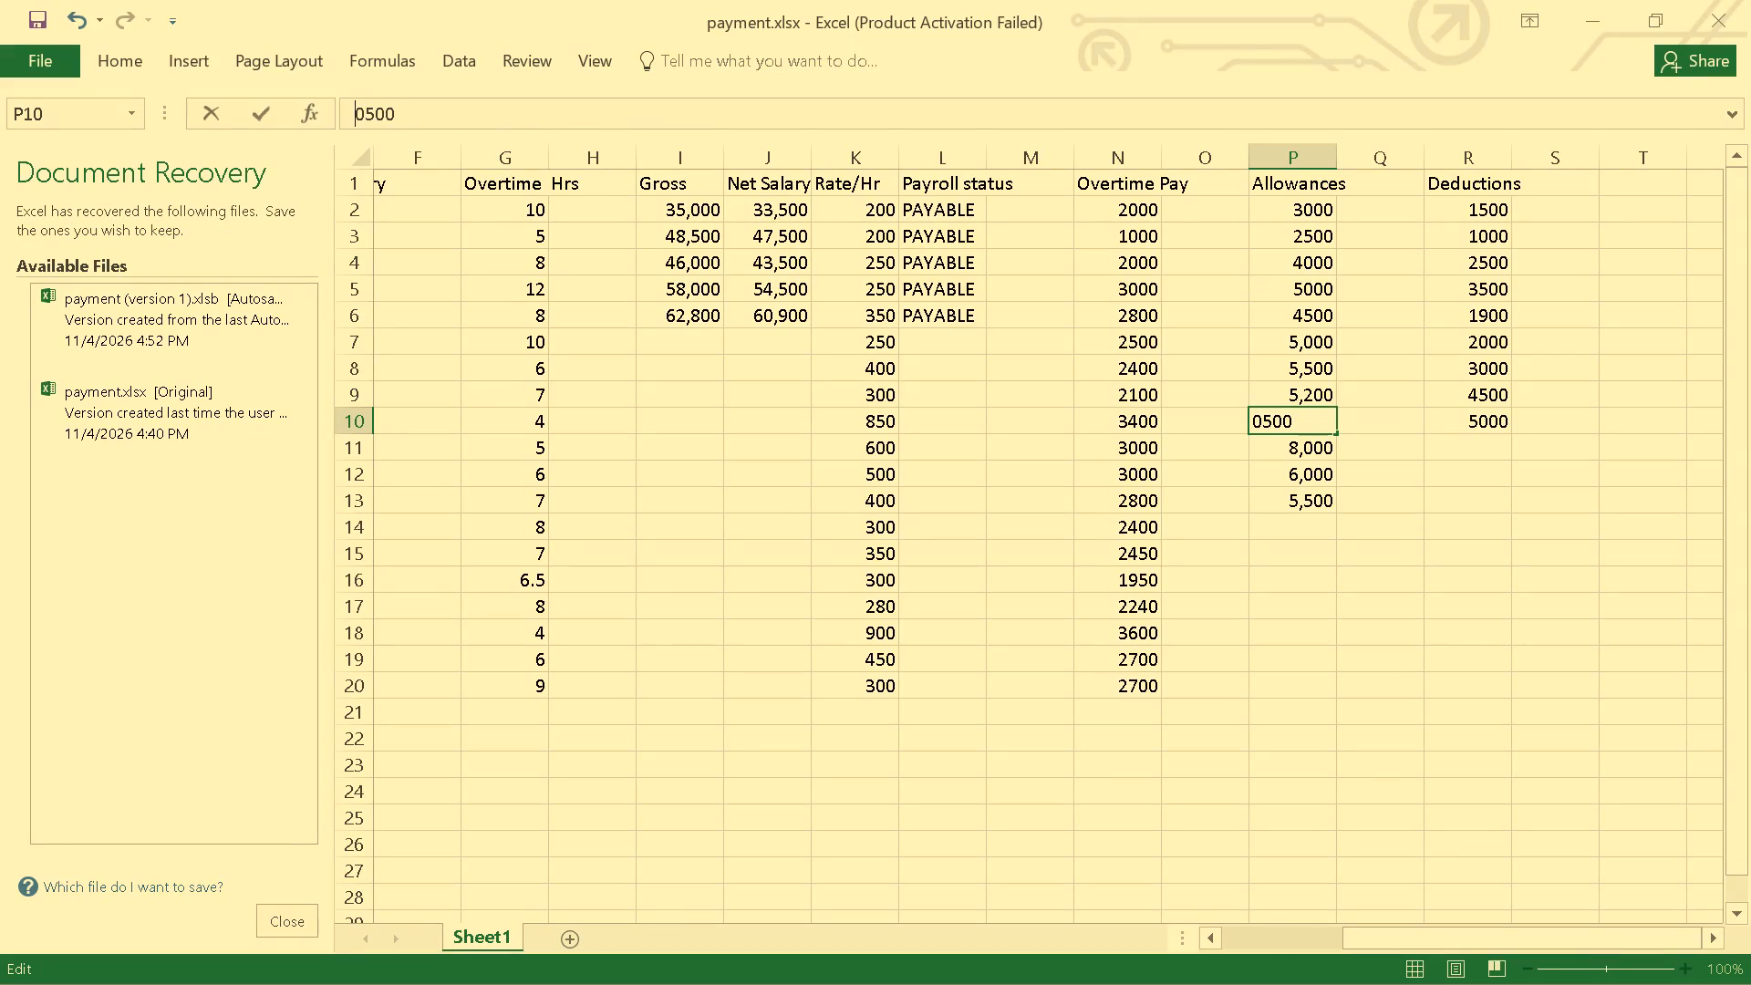
key("2")
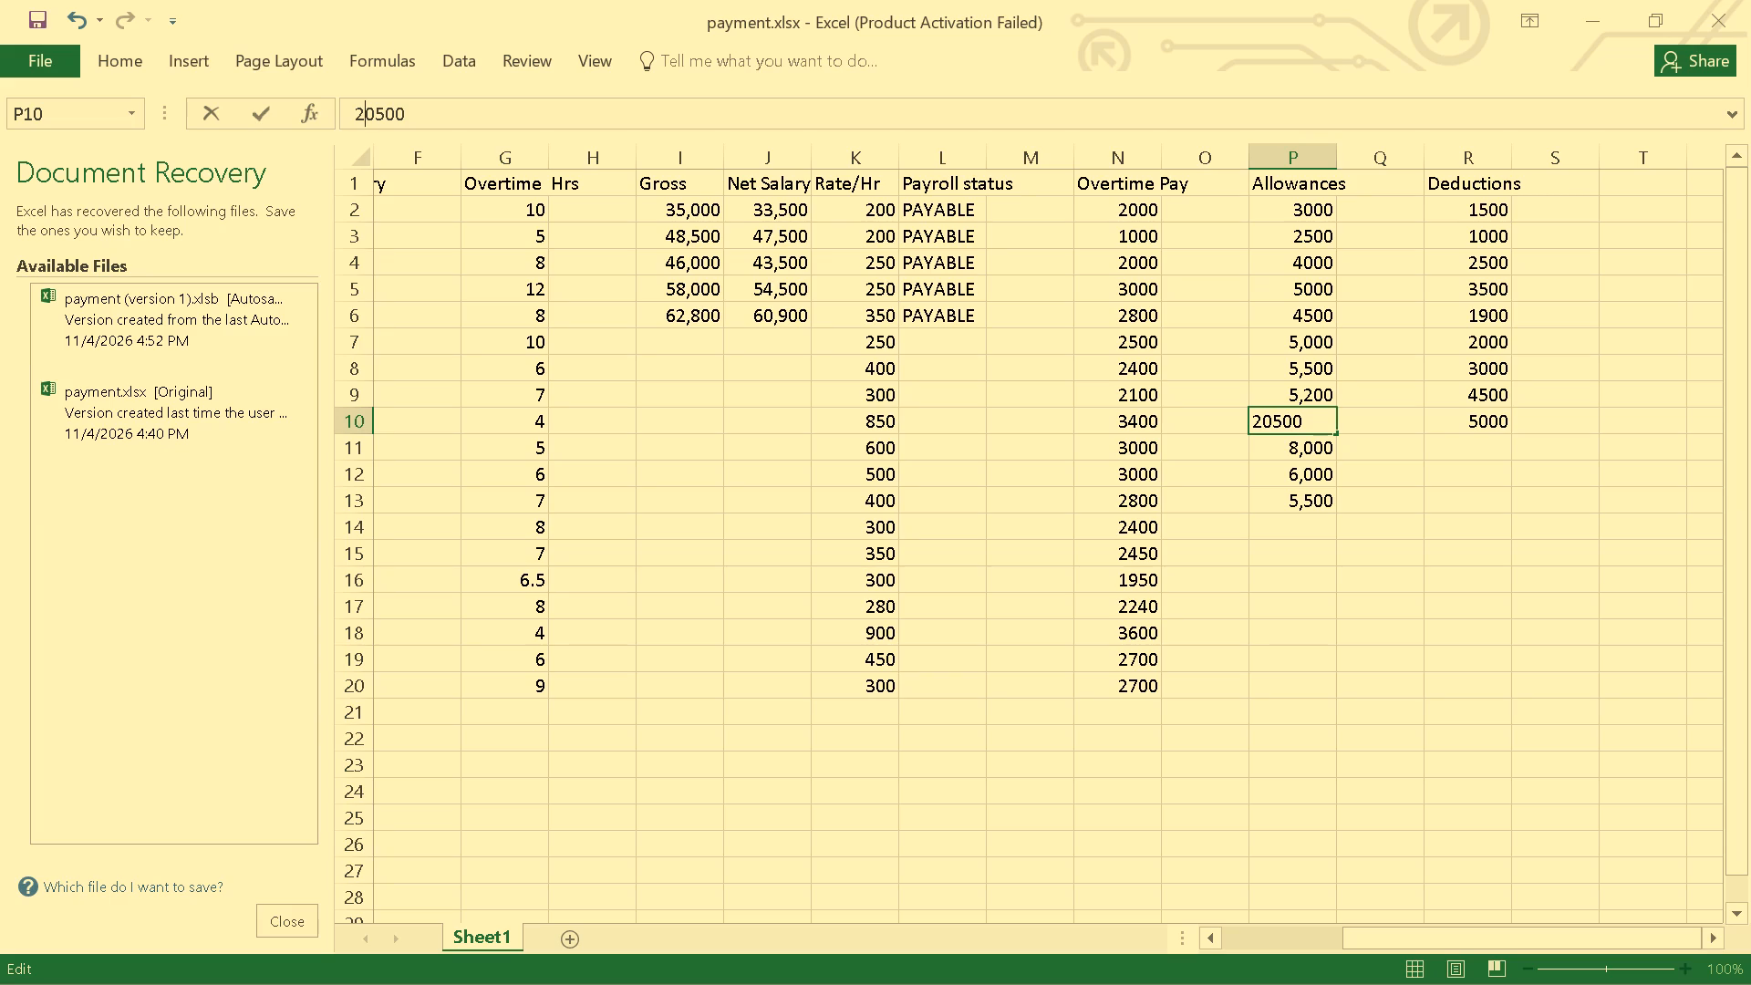
left_click(1461, 447)
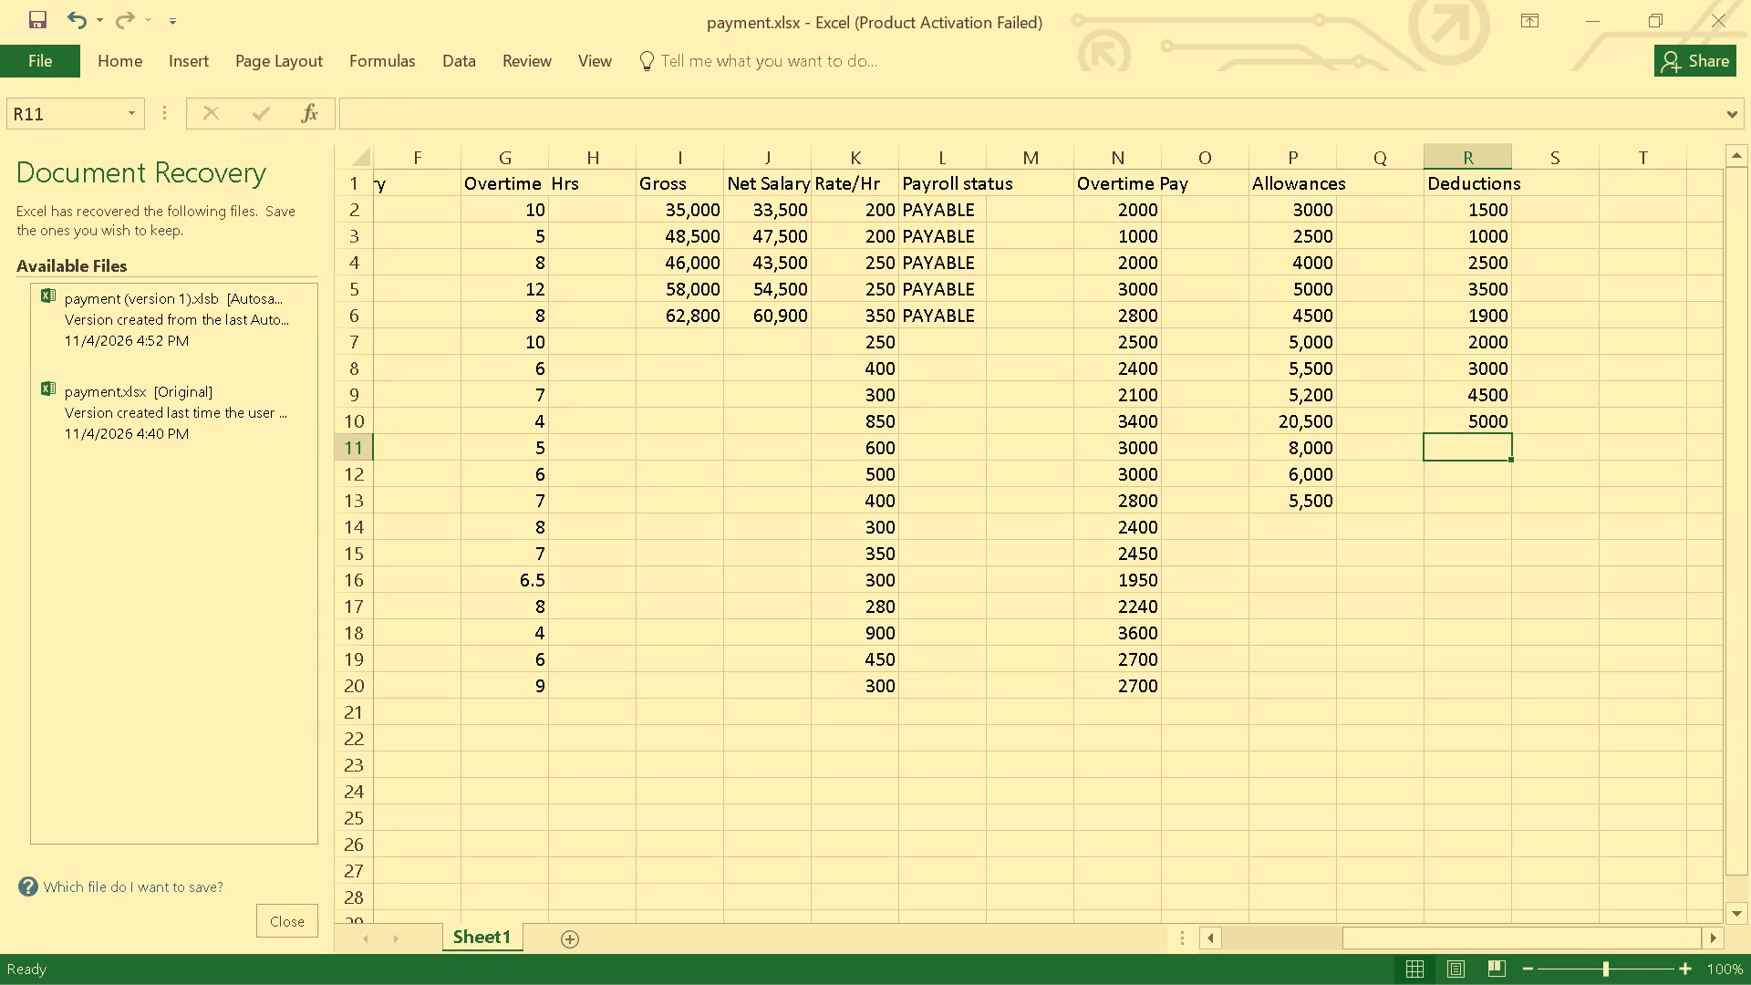
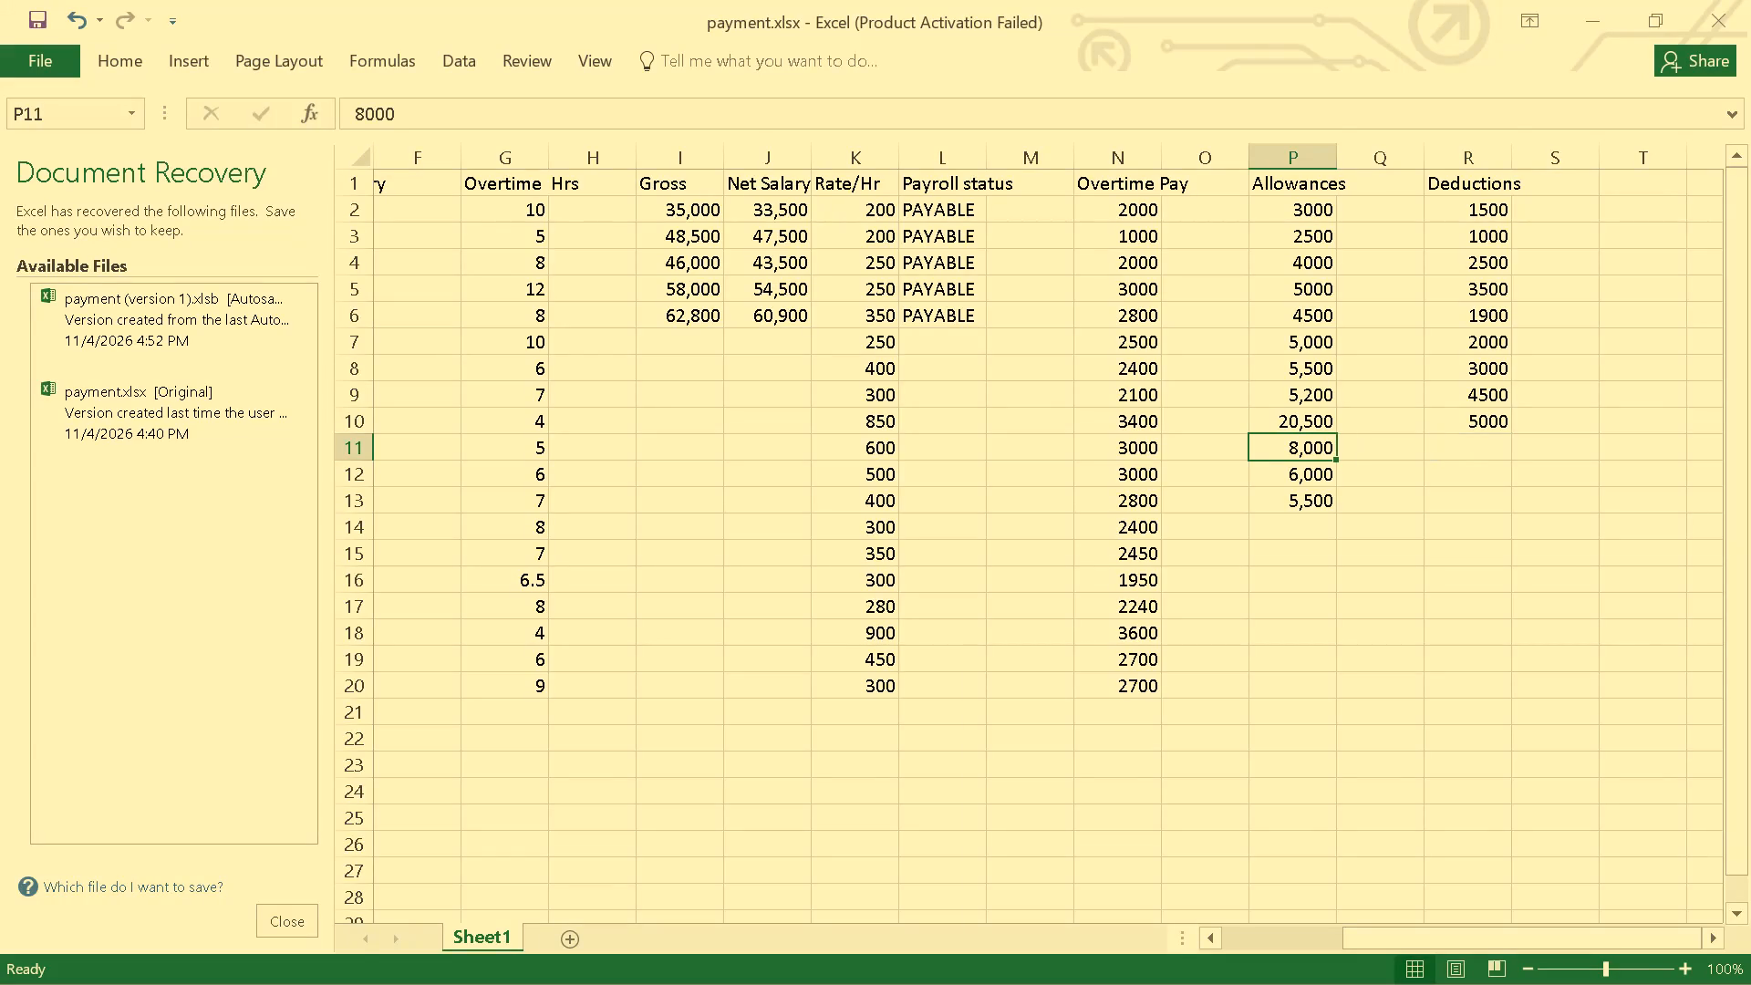
Fill Deductions cells R11 to R13 with 4000 for EMP010, 4200 for EMP011 and 3000 for EMP012.
left_click(1458, 452)
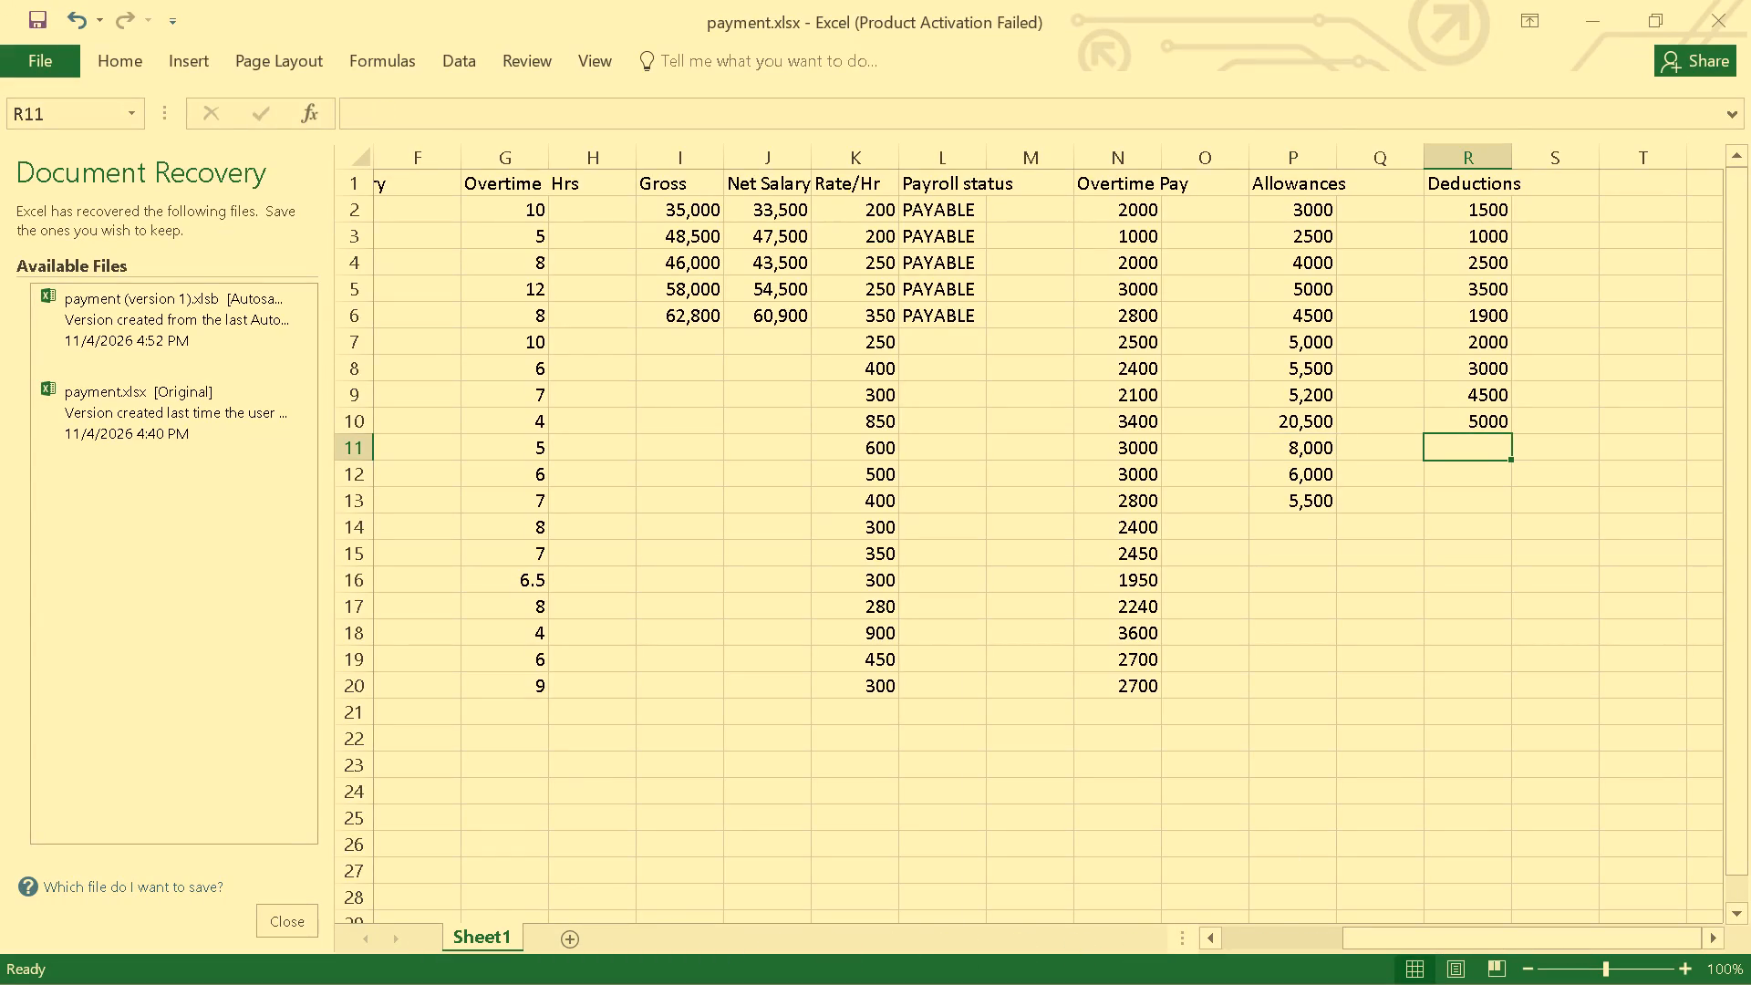
left_click(1466, 450)
type("4000")
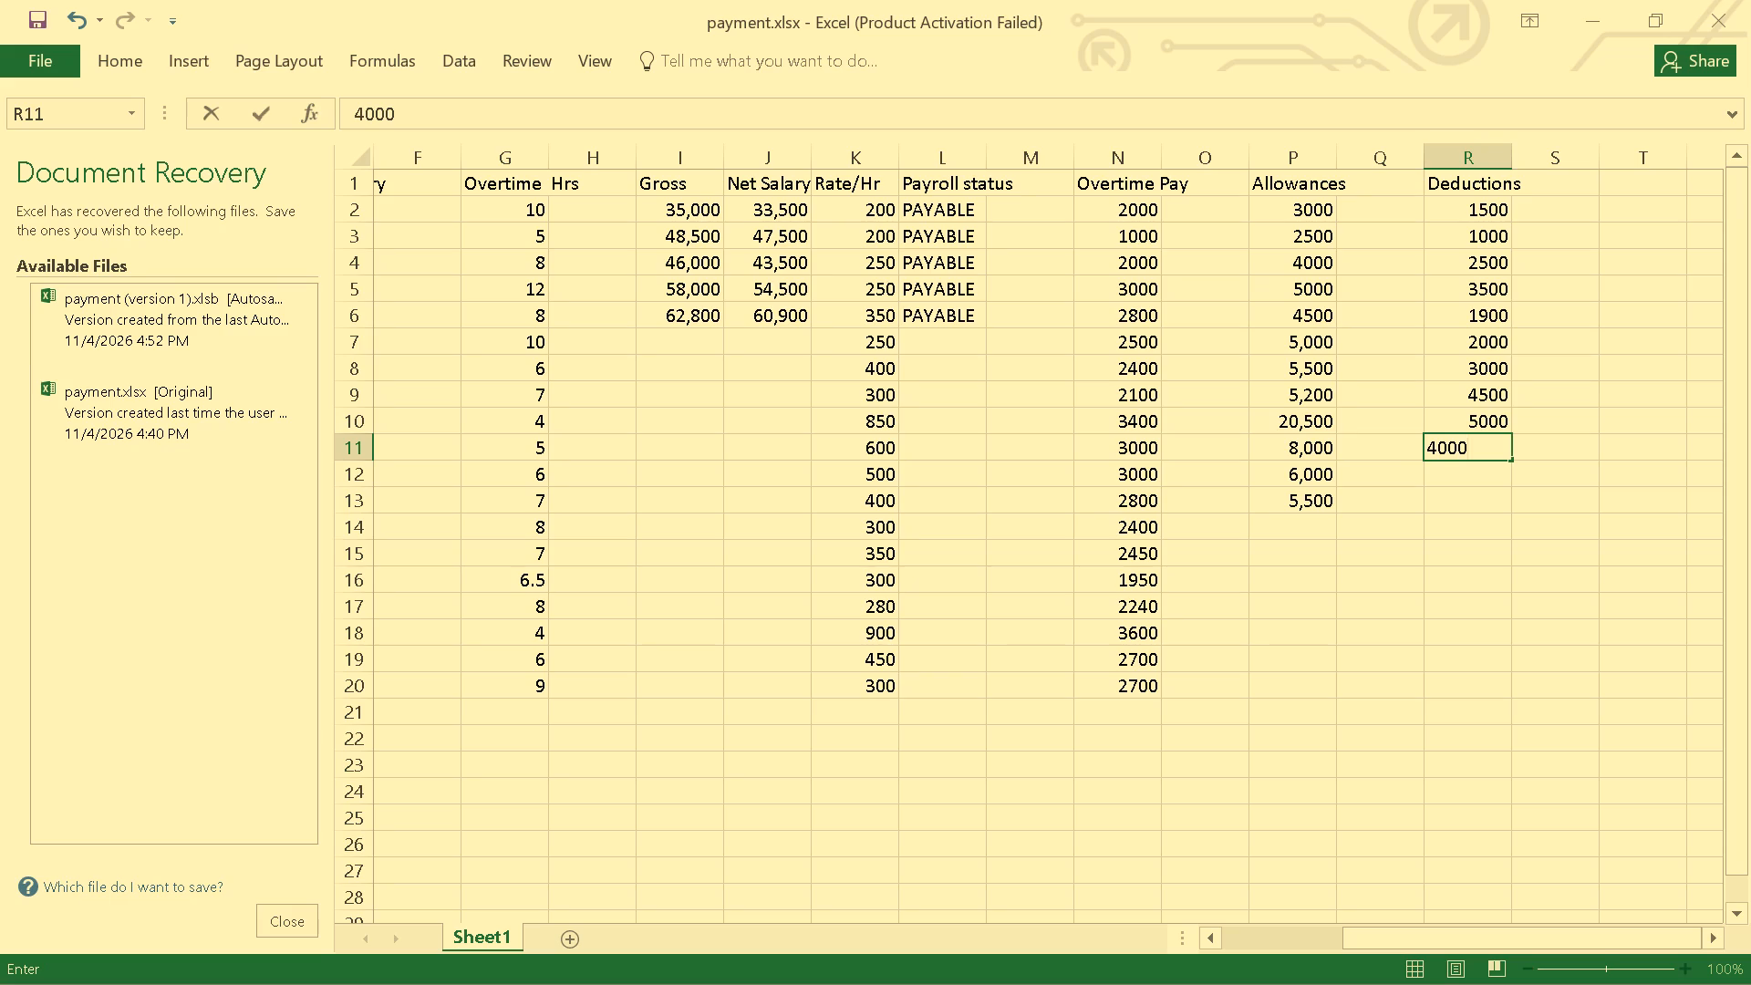
key("Return")
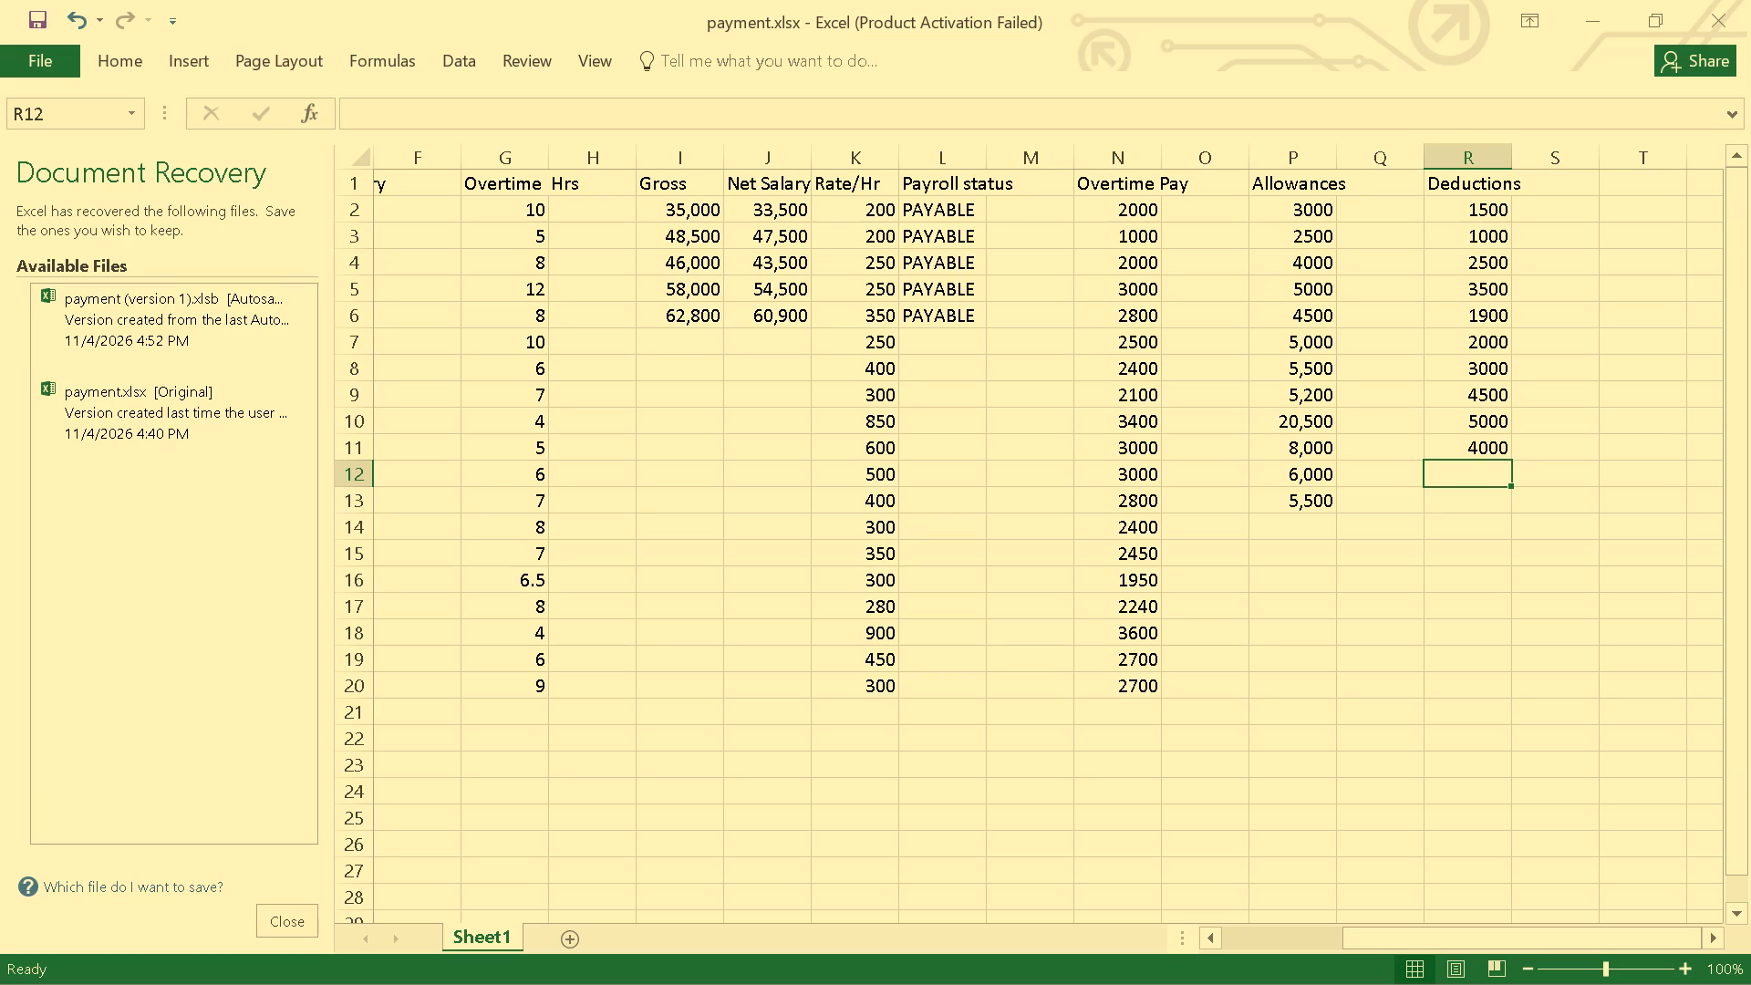
left_click(1476, 477)
key("4")
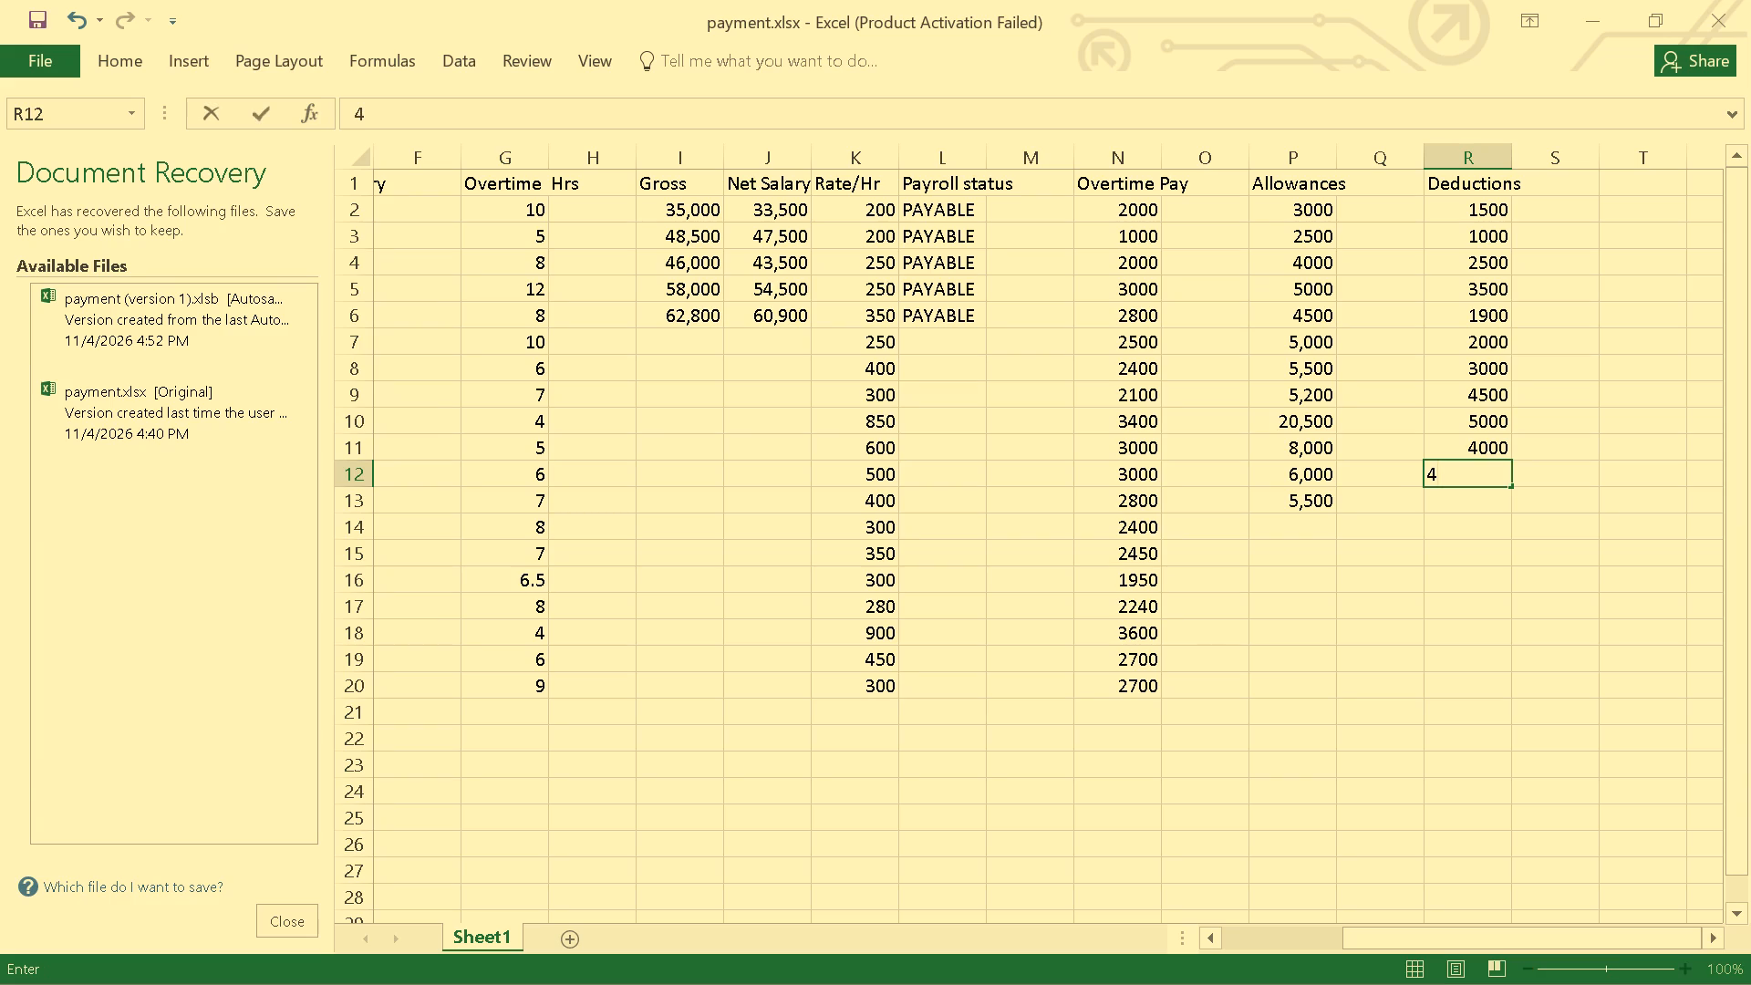
type("200")
key("Return")
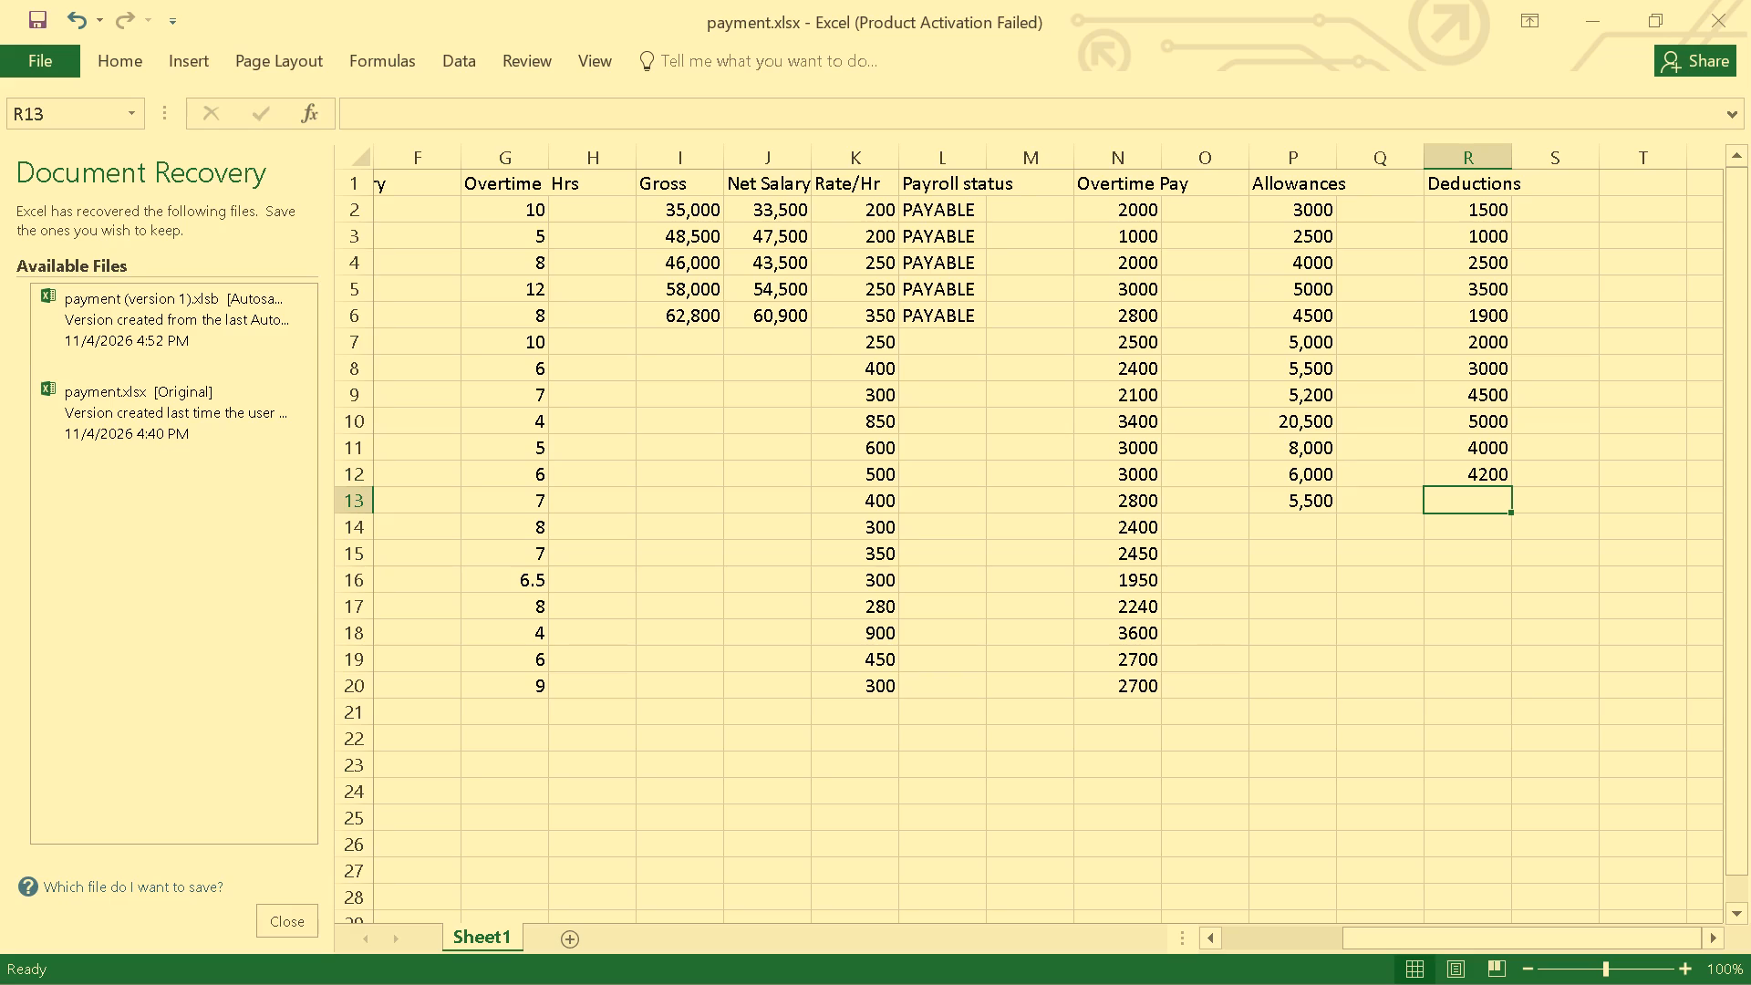
left_click(1476, 508)
key("3")
type("000")
key("Return")
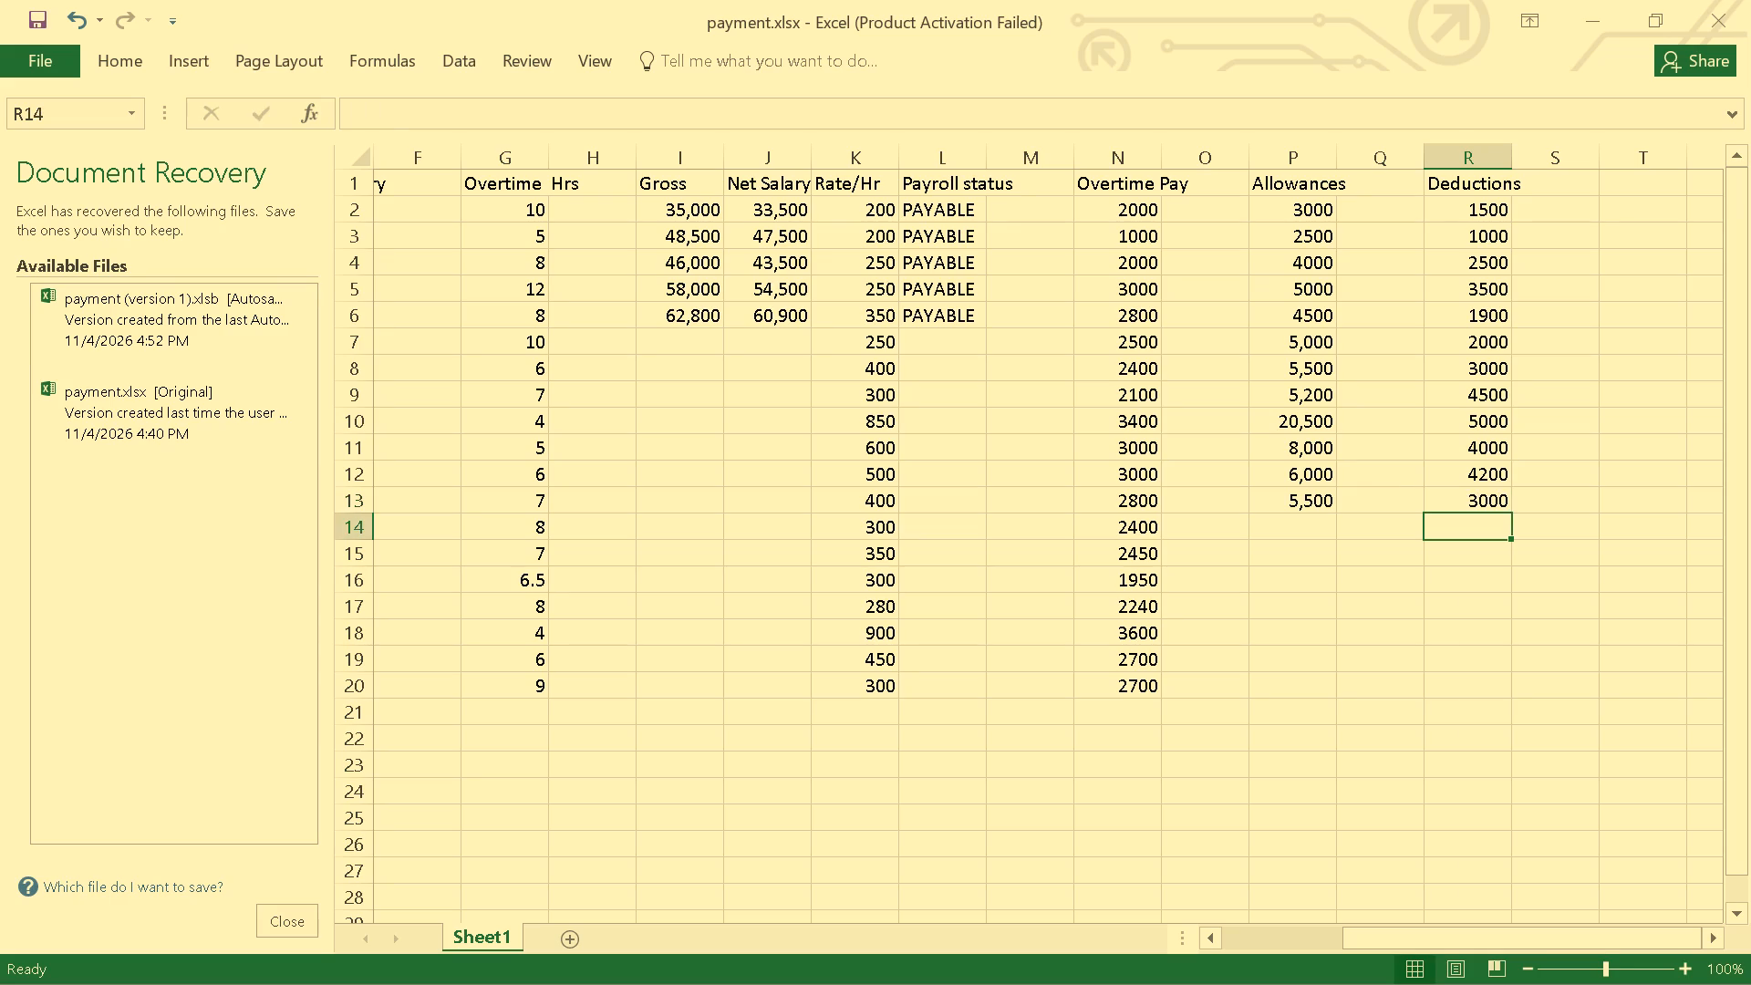
Close the Document Recovery pane, choosing to remove the recovered files.
scroll(1476, 508, "up", 2)
scroll(1476, 508, "right", 3)
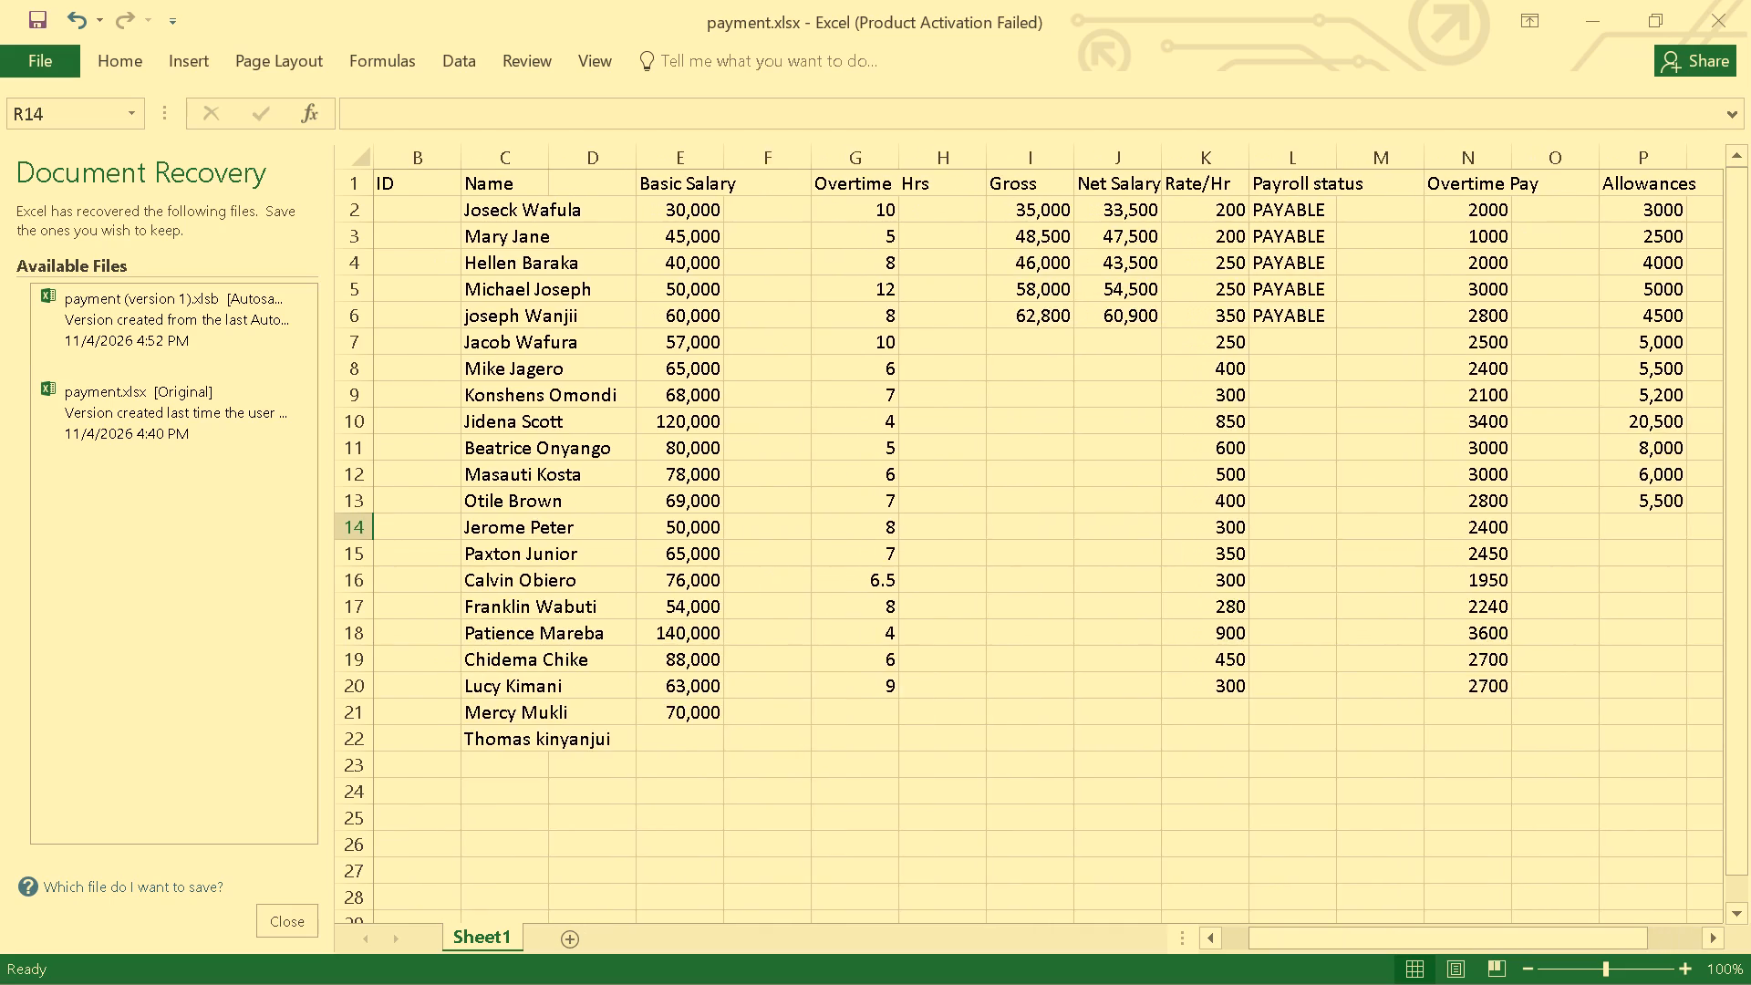
scroll(1476, 508, "right", 1)
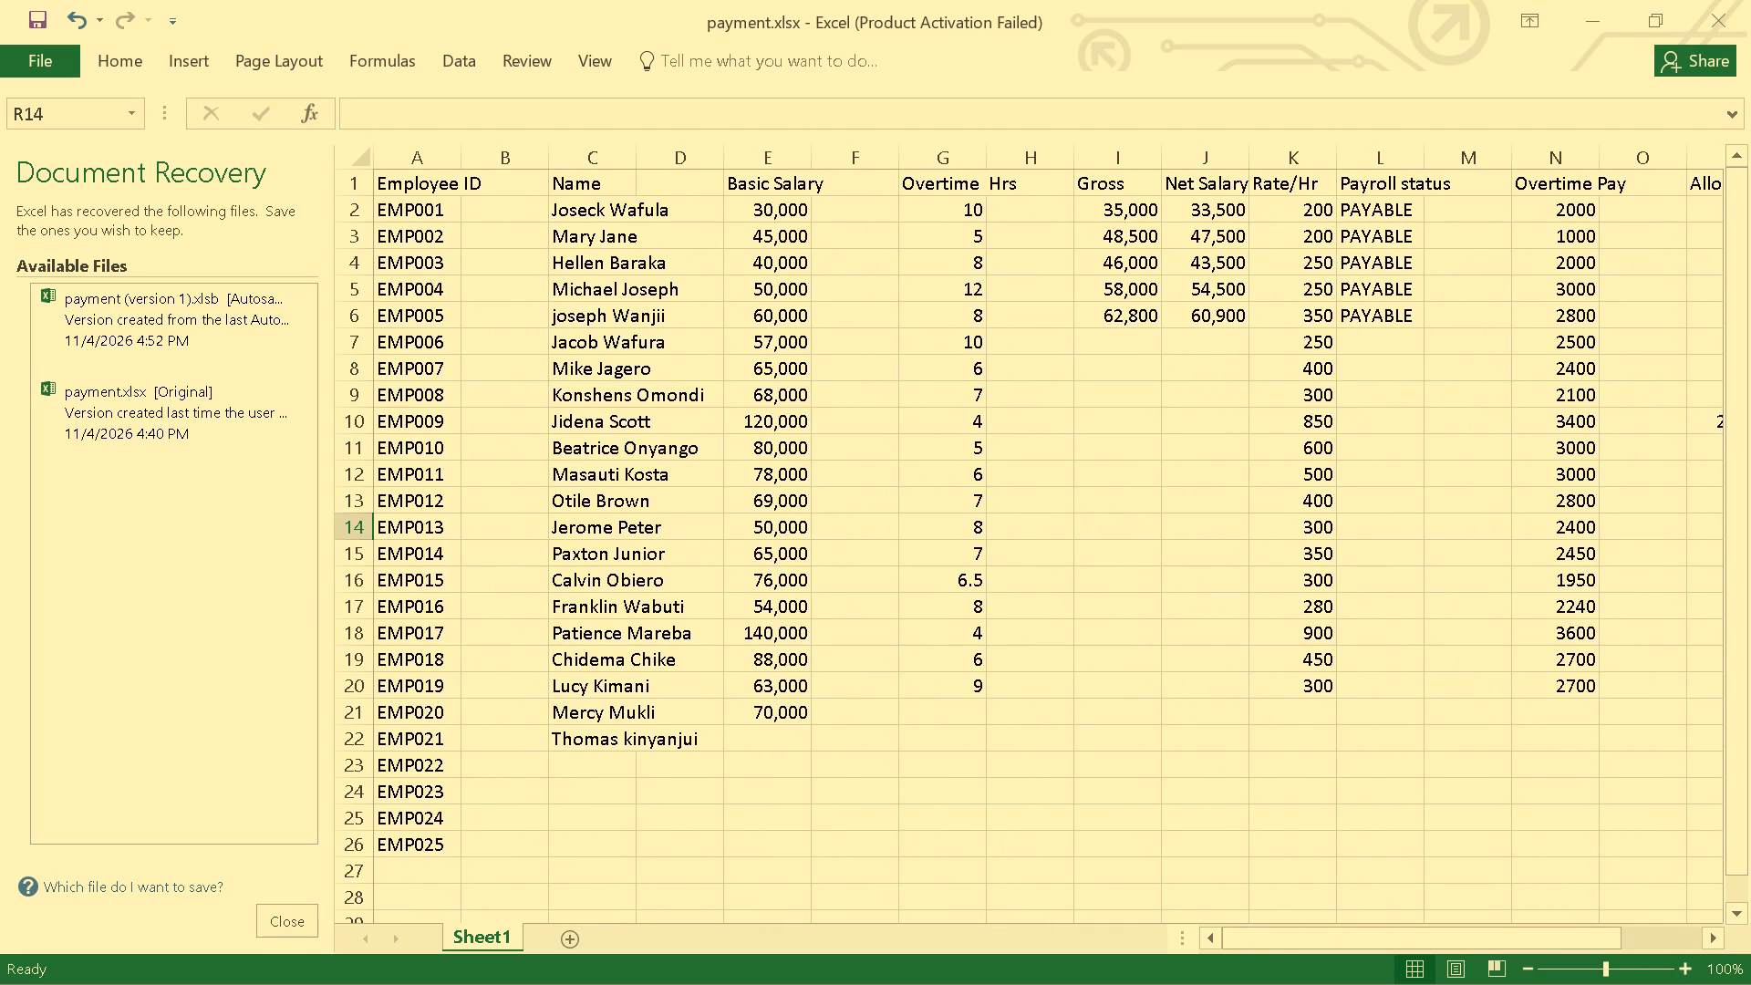
scroll(1476, 508, "left", 1)
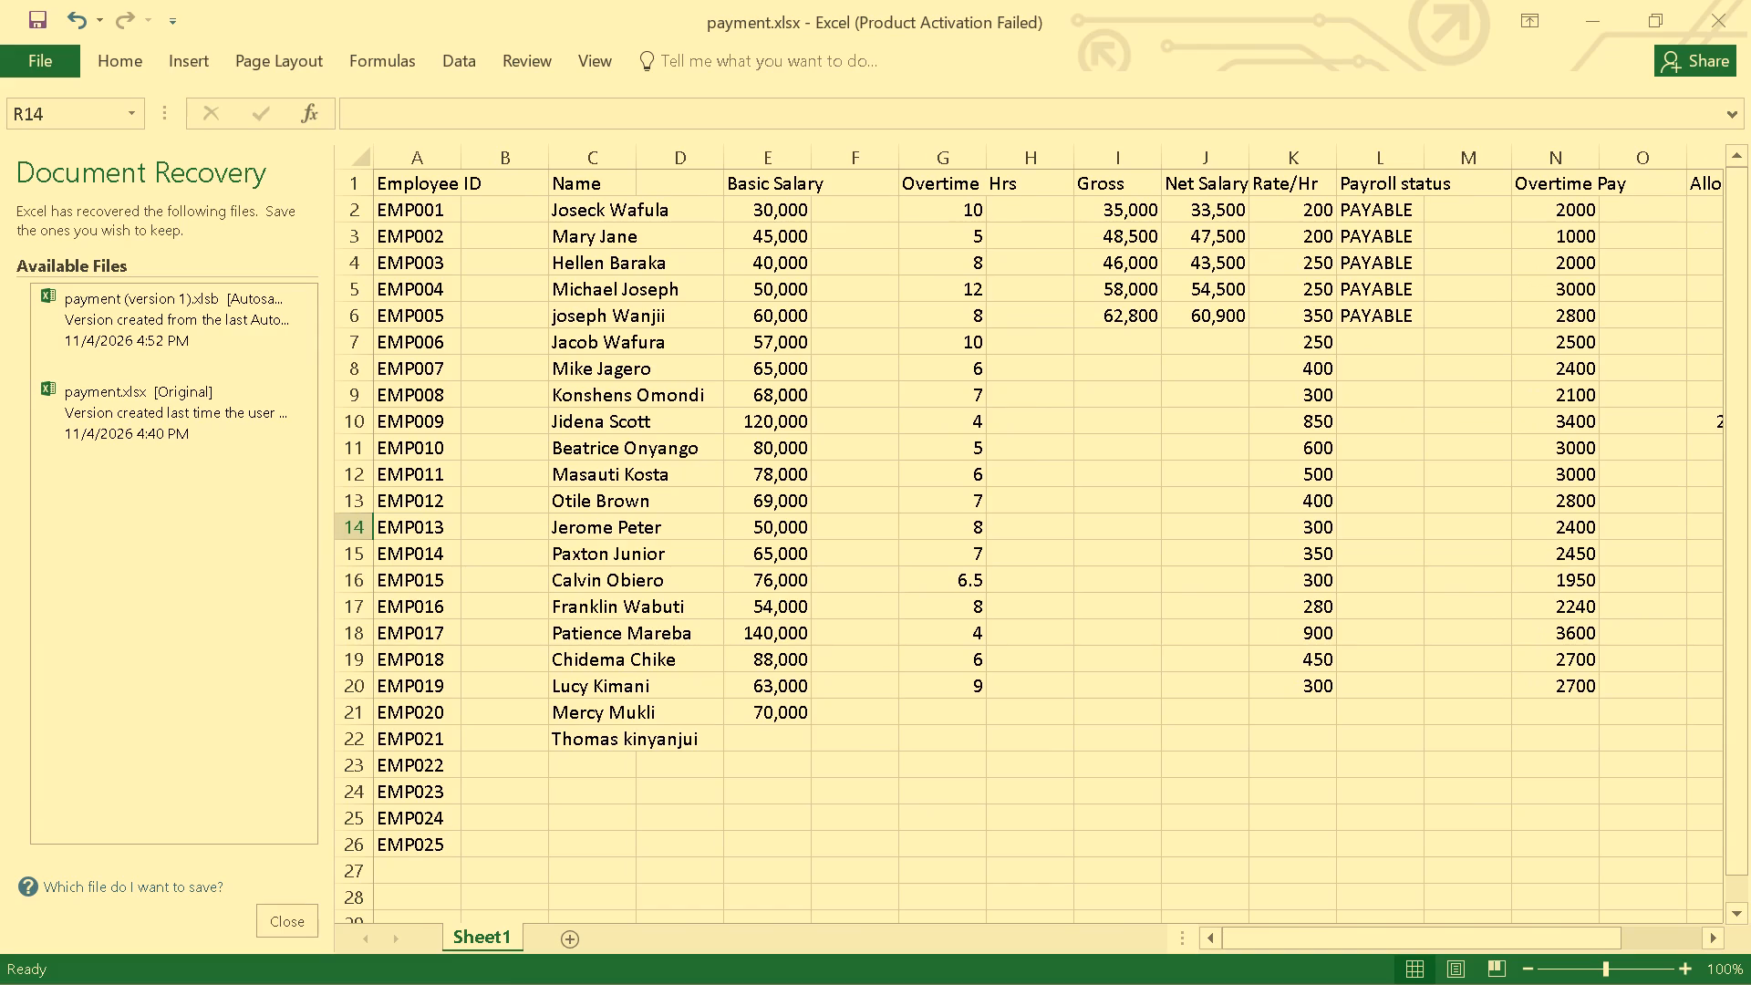
left_click(298, 926)
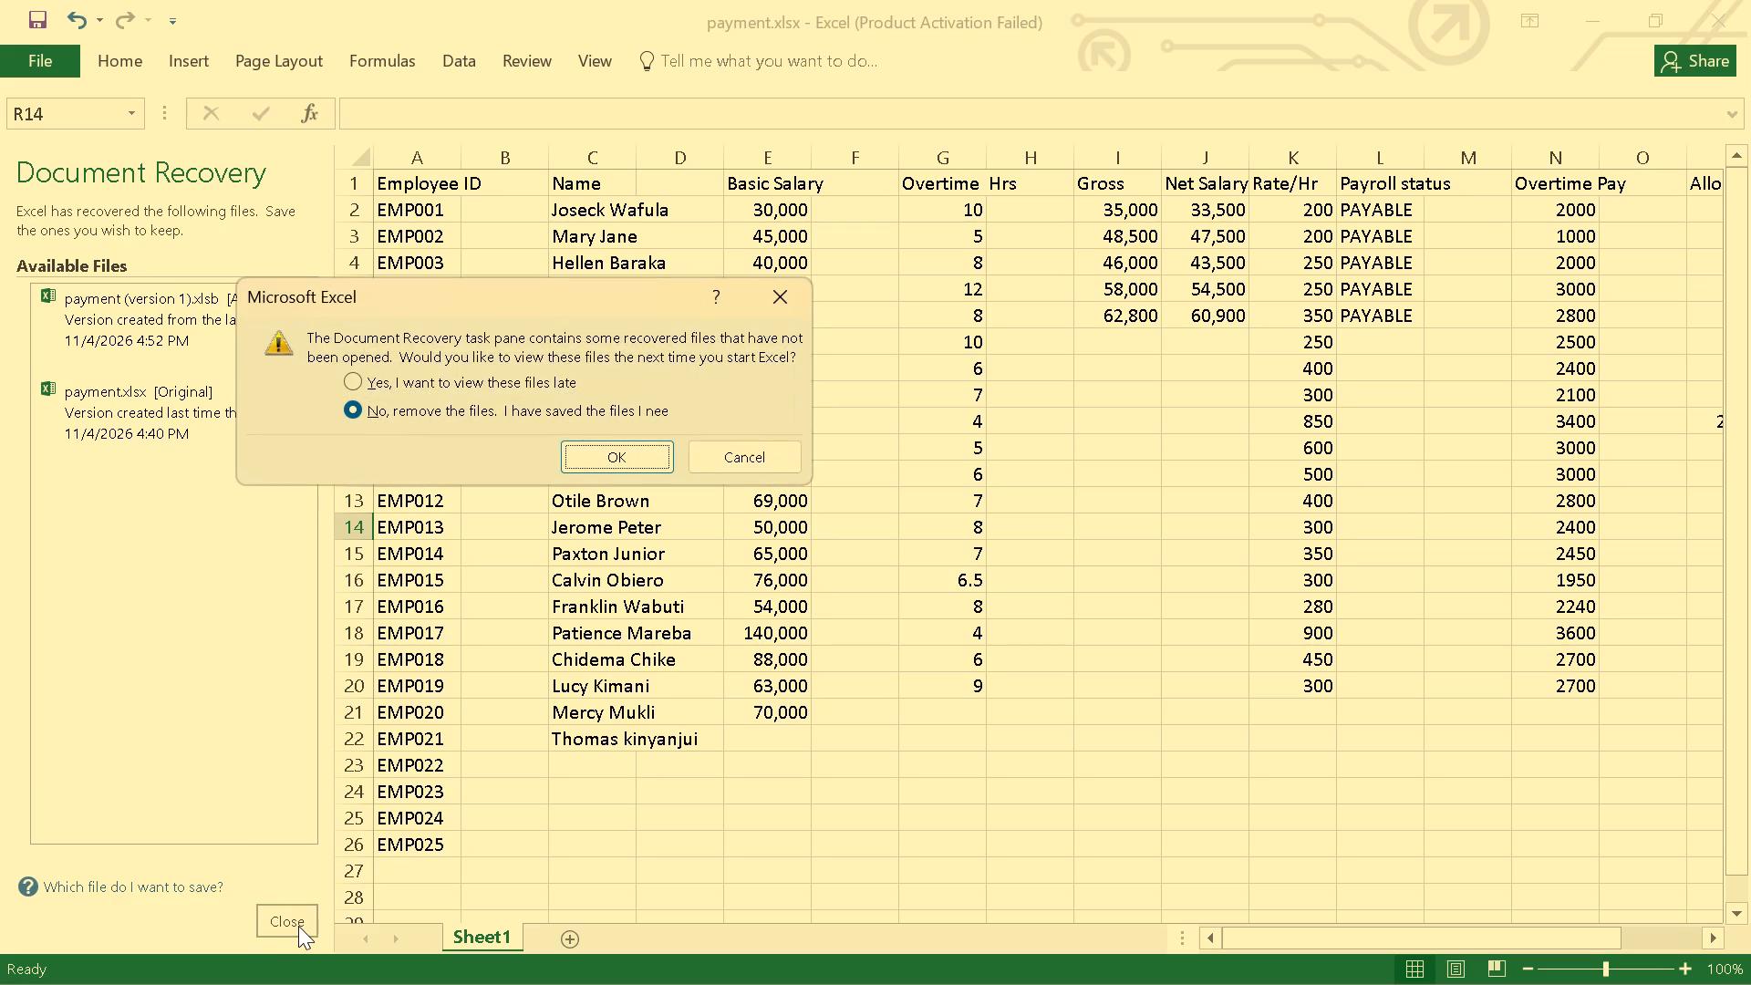
left_click(615, 454)
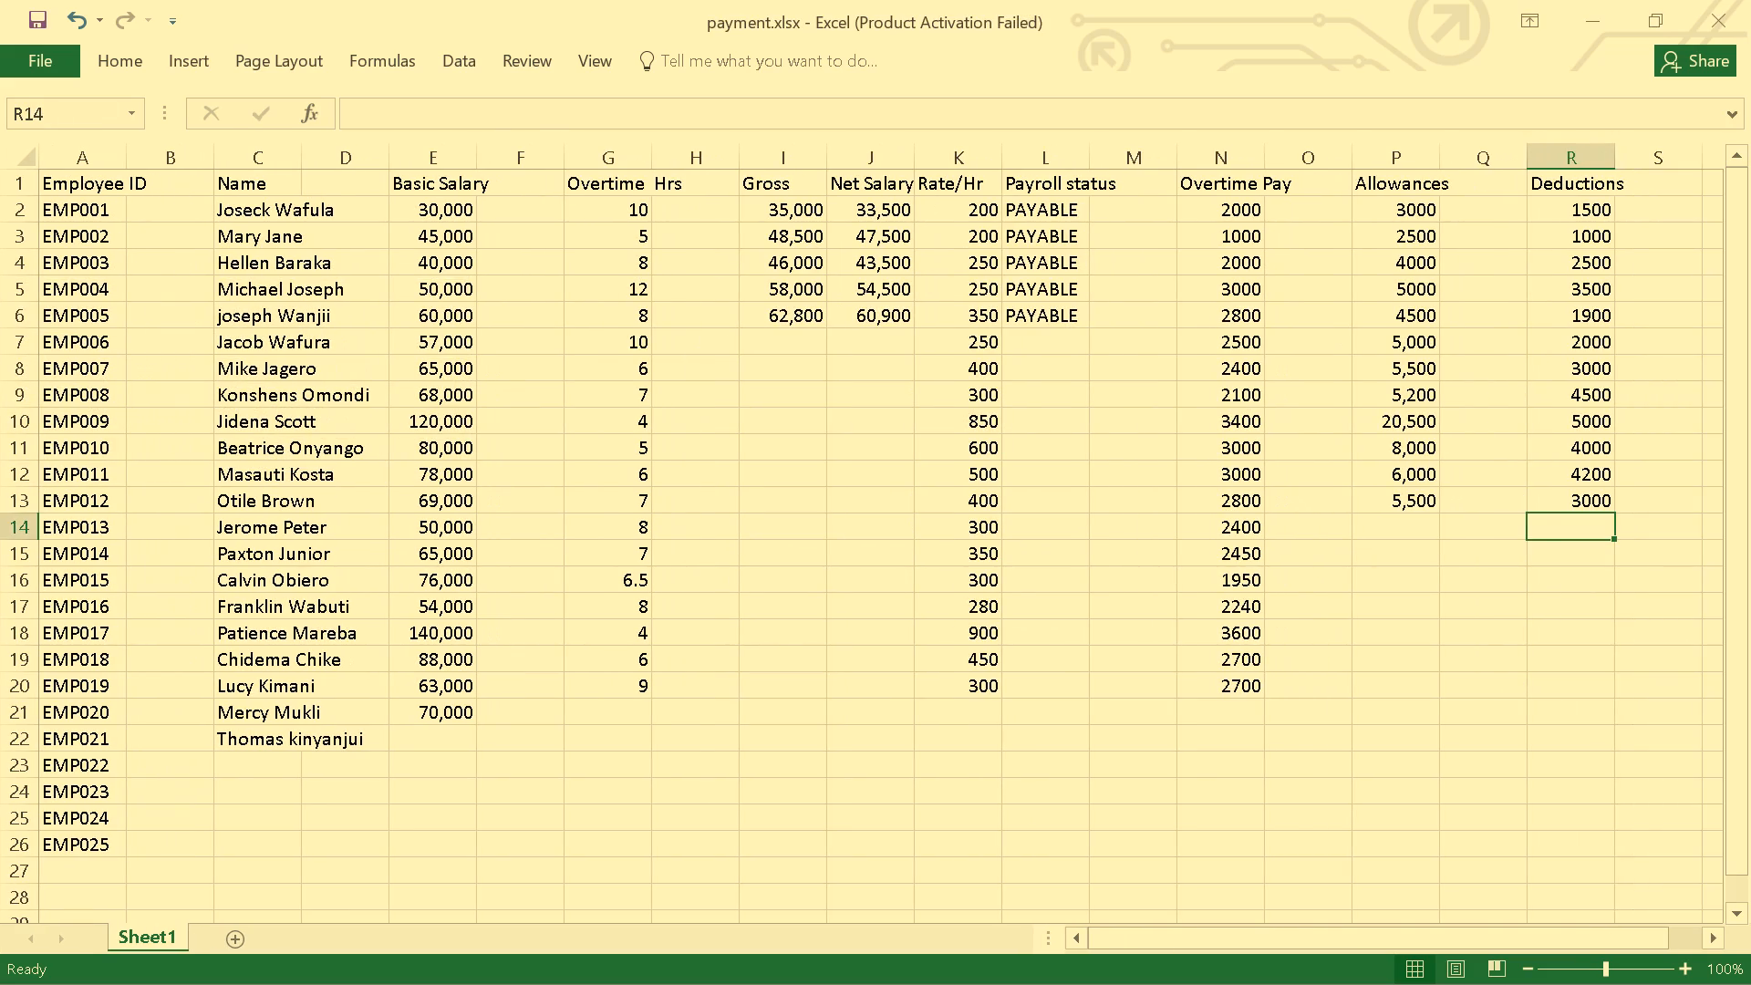
Select EMP006's empty cell I7 in the Gross column.
scroll(1052, 427, "right", 2)
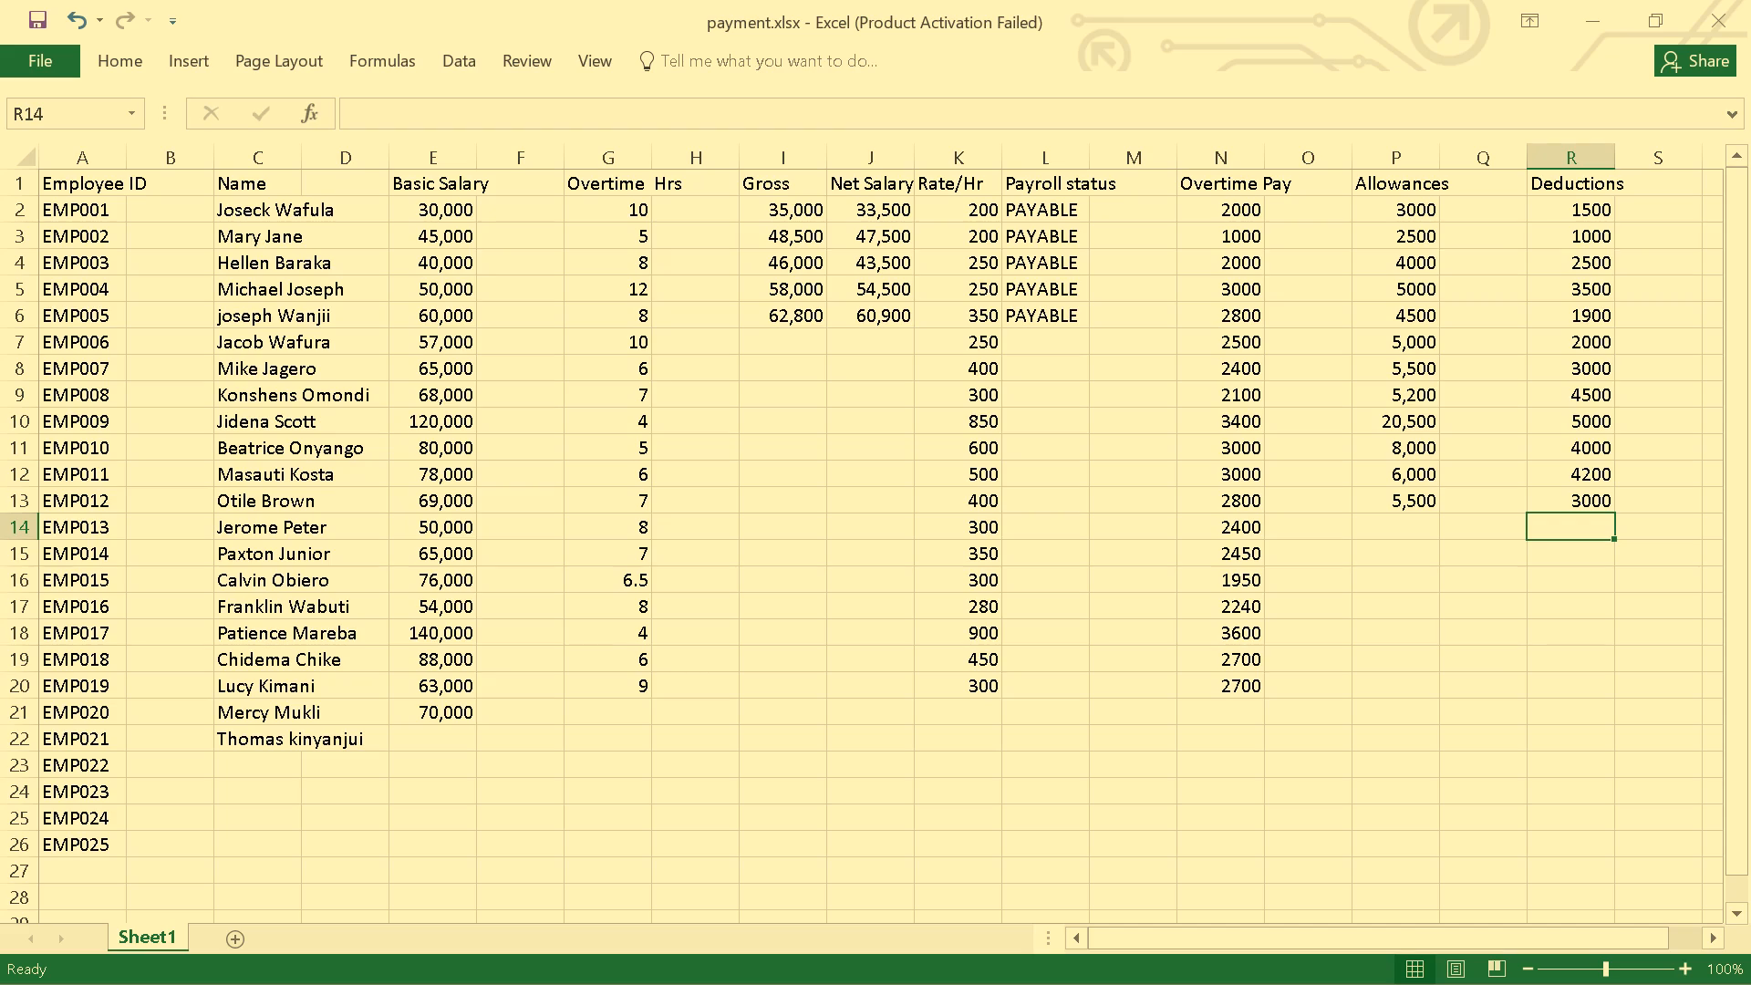
left_click(793, 339)
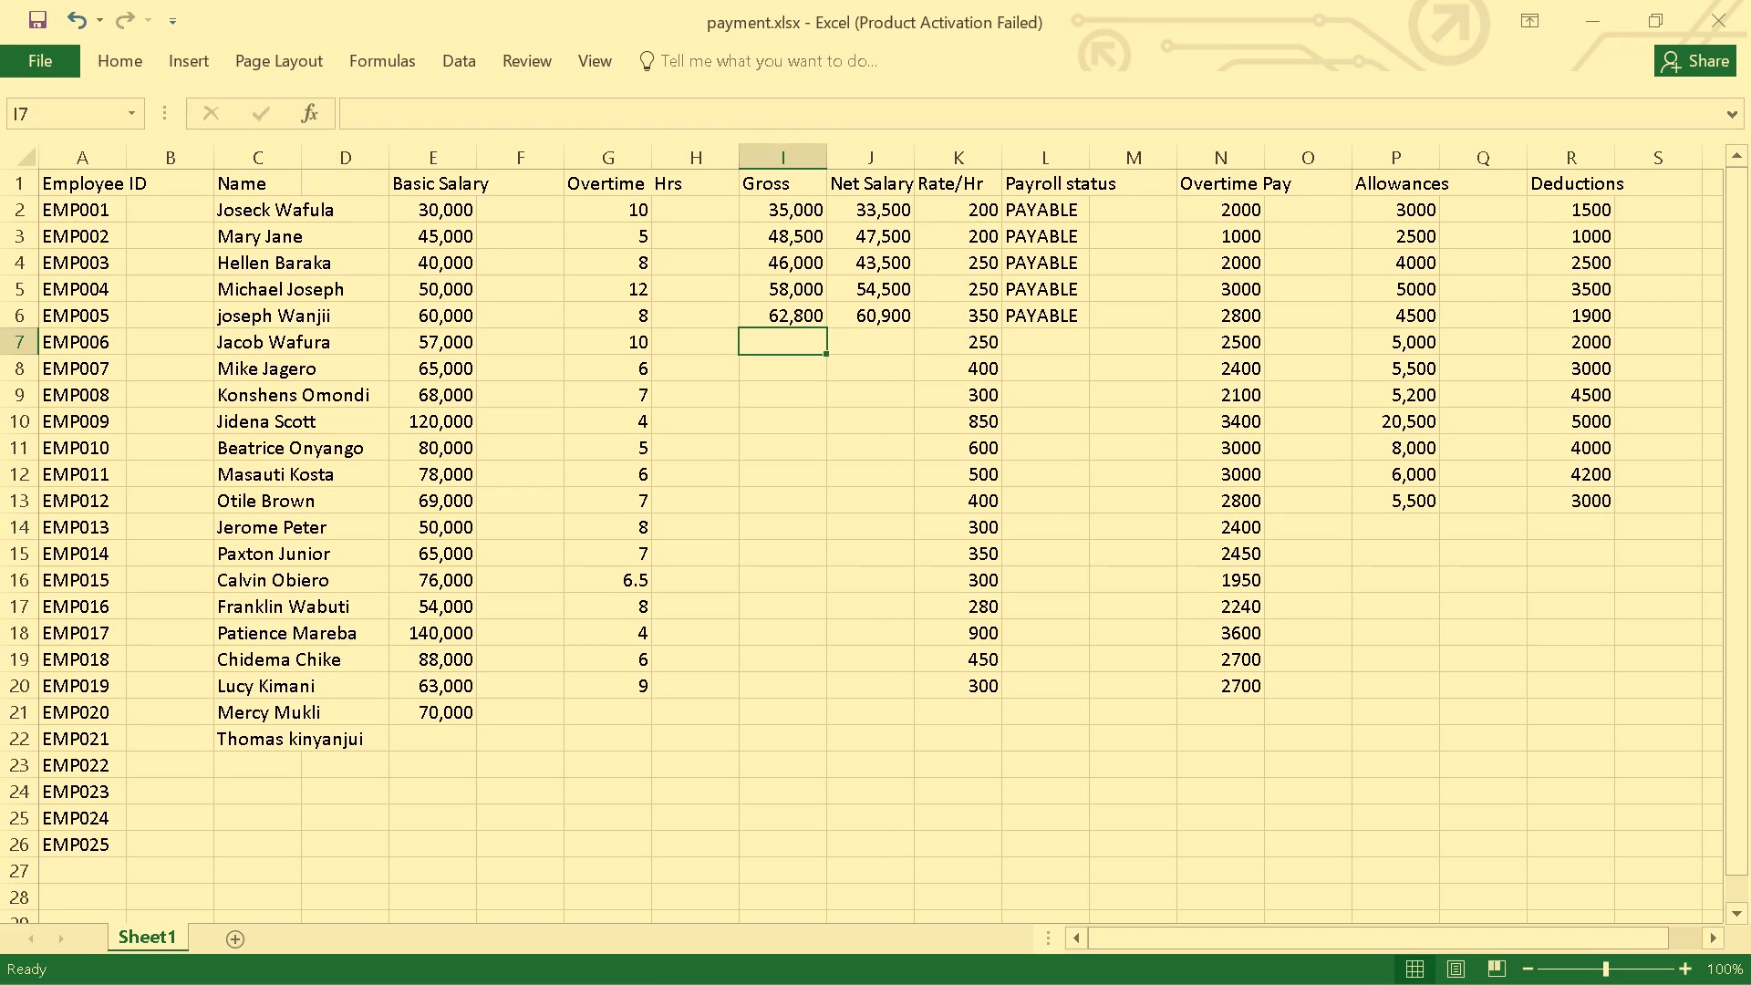
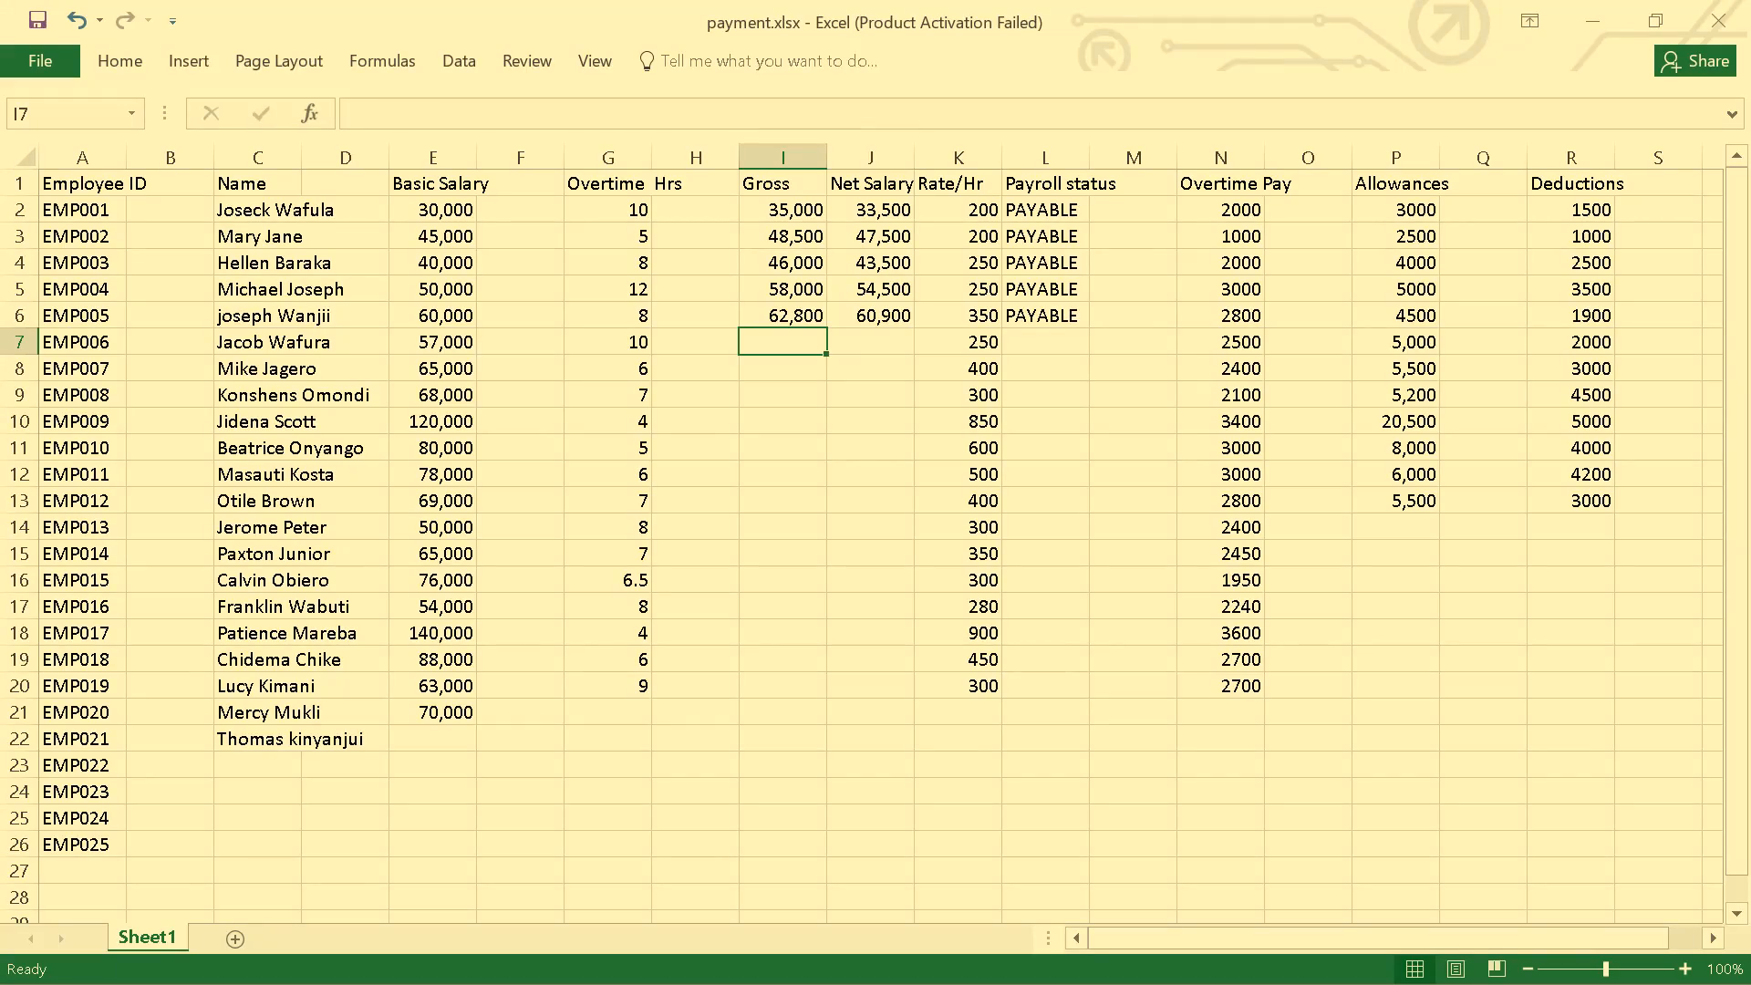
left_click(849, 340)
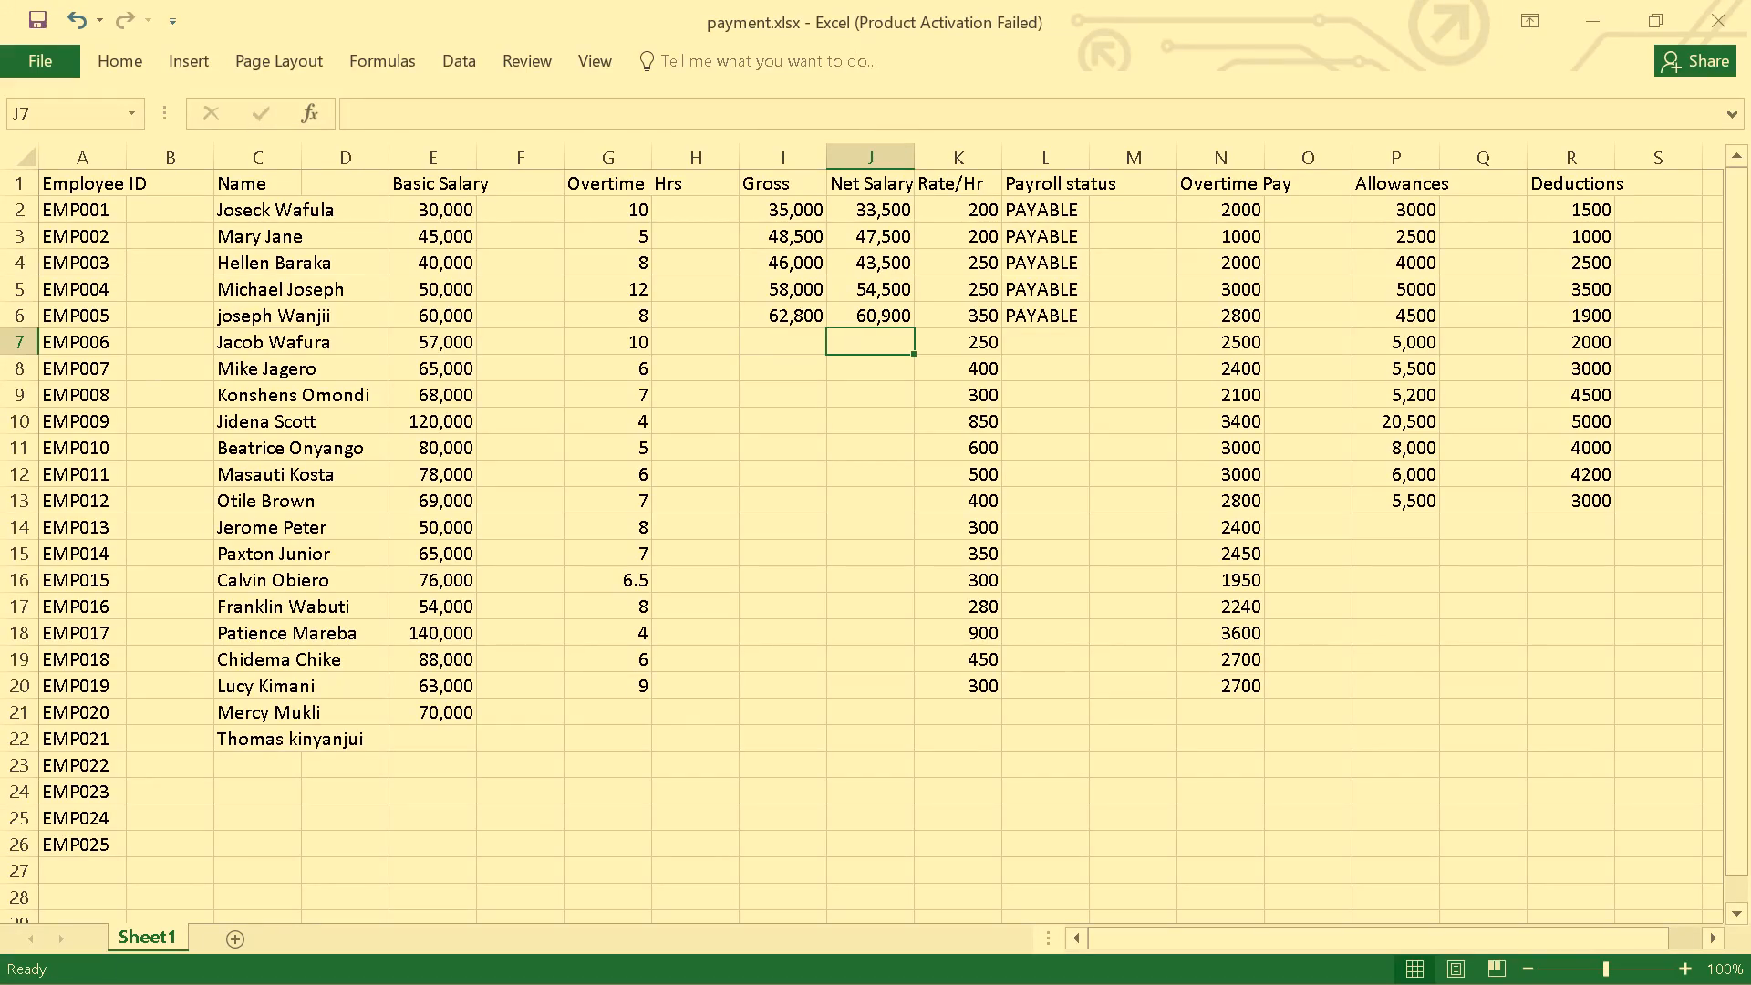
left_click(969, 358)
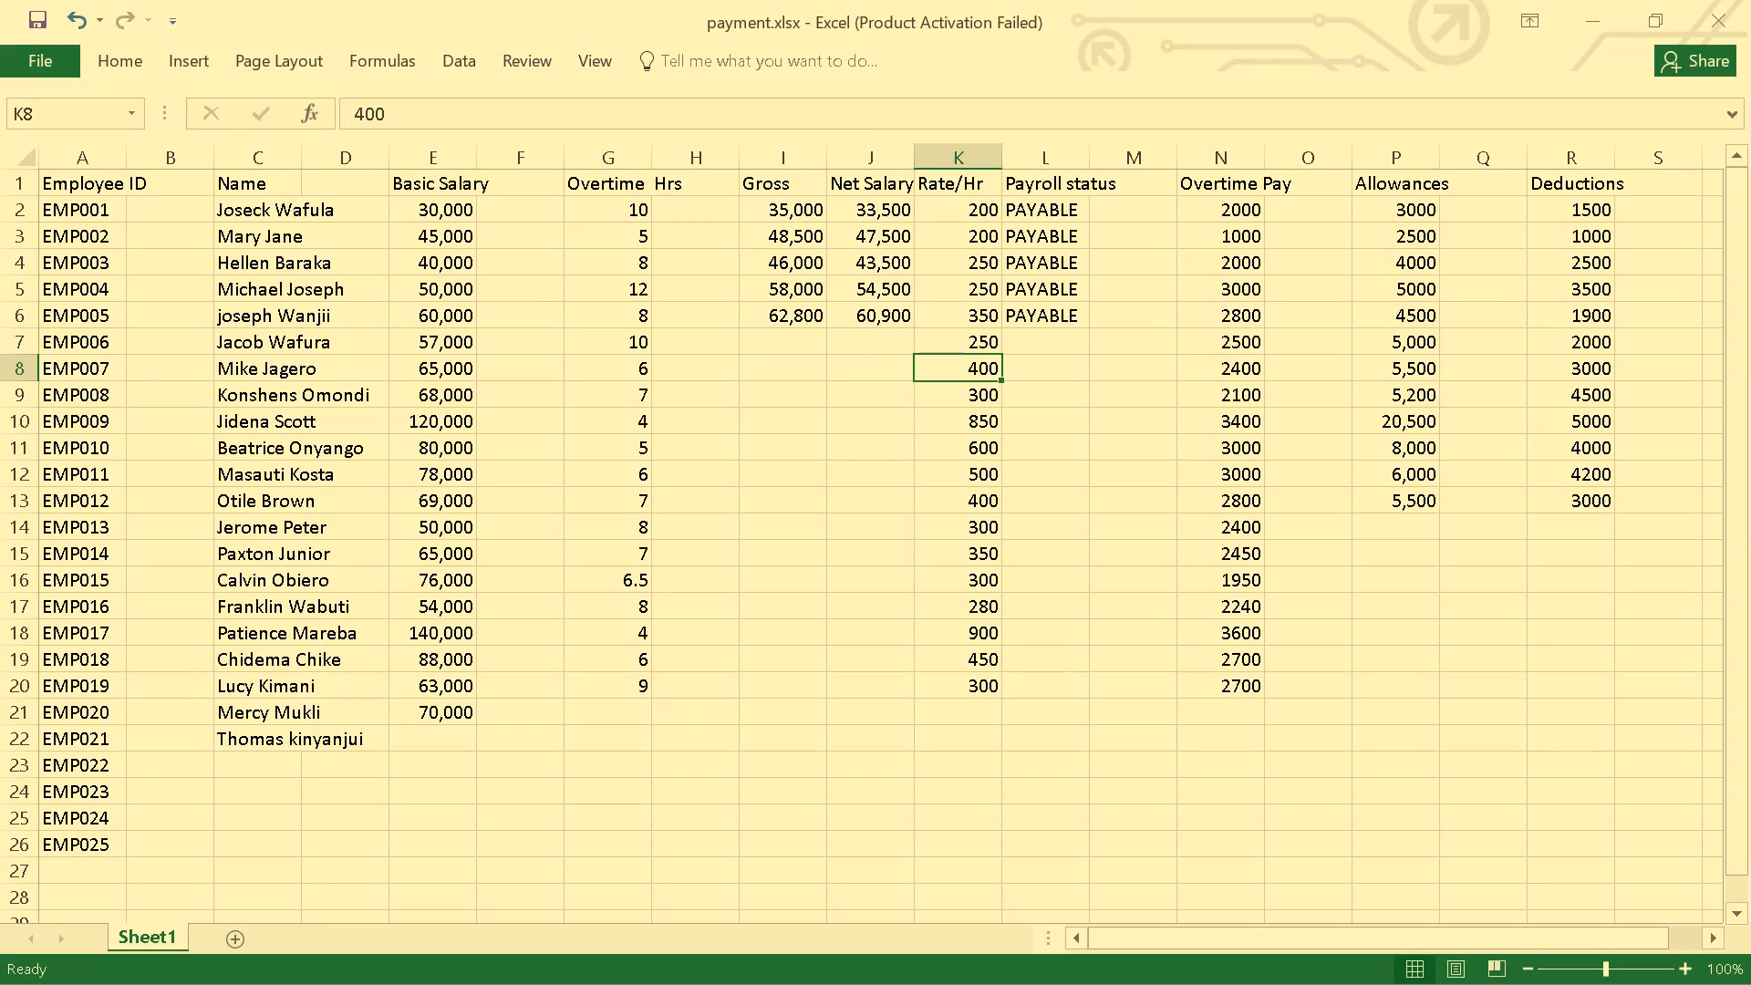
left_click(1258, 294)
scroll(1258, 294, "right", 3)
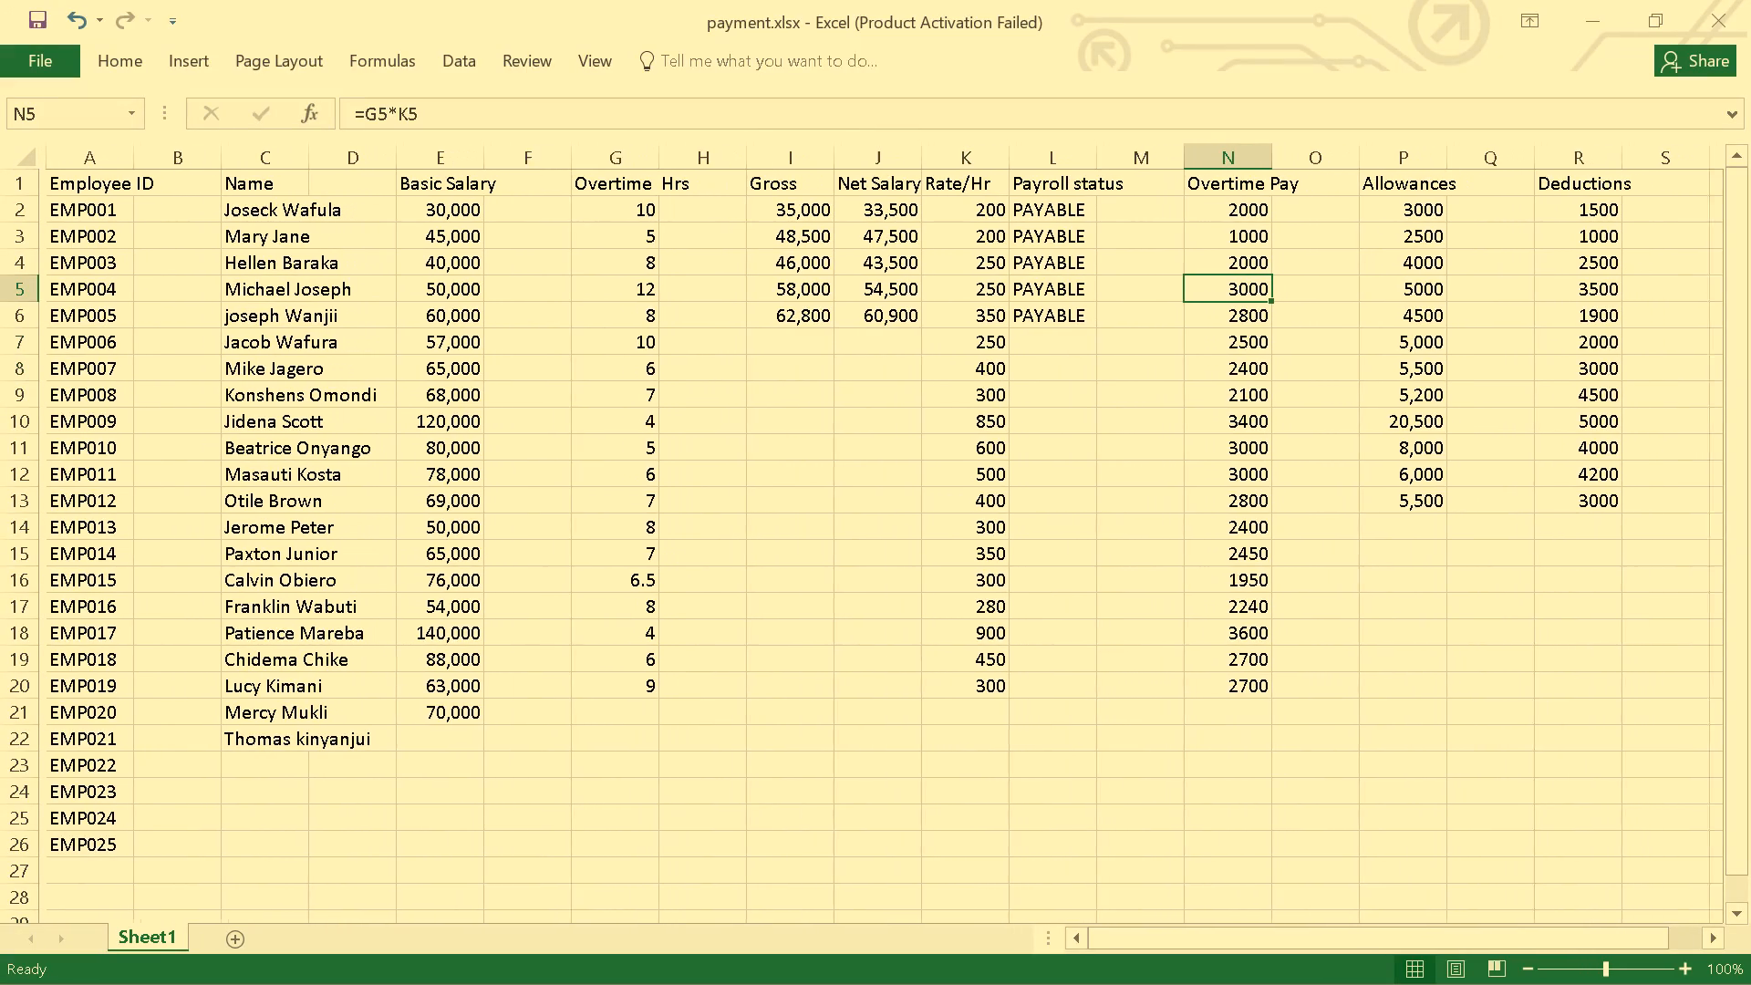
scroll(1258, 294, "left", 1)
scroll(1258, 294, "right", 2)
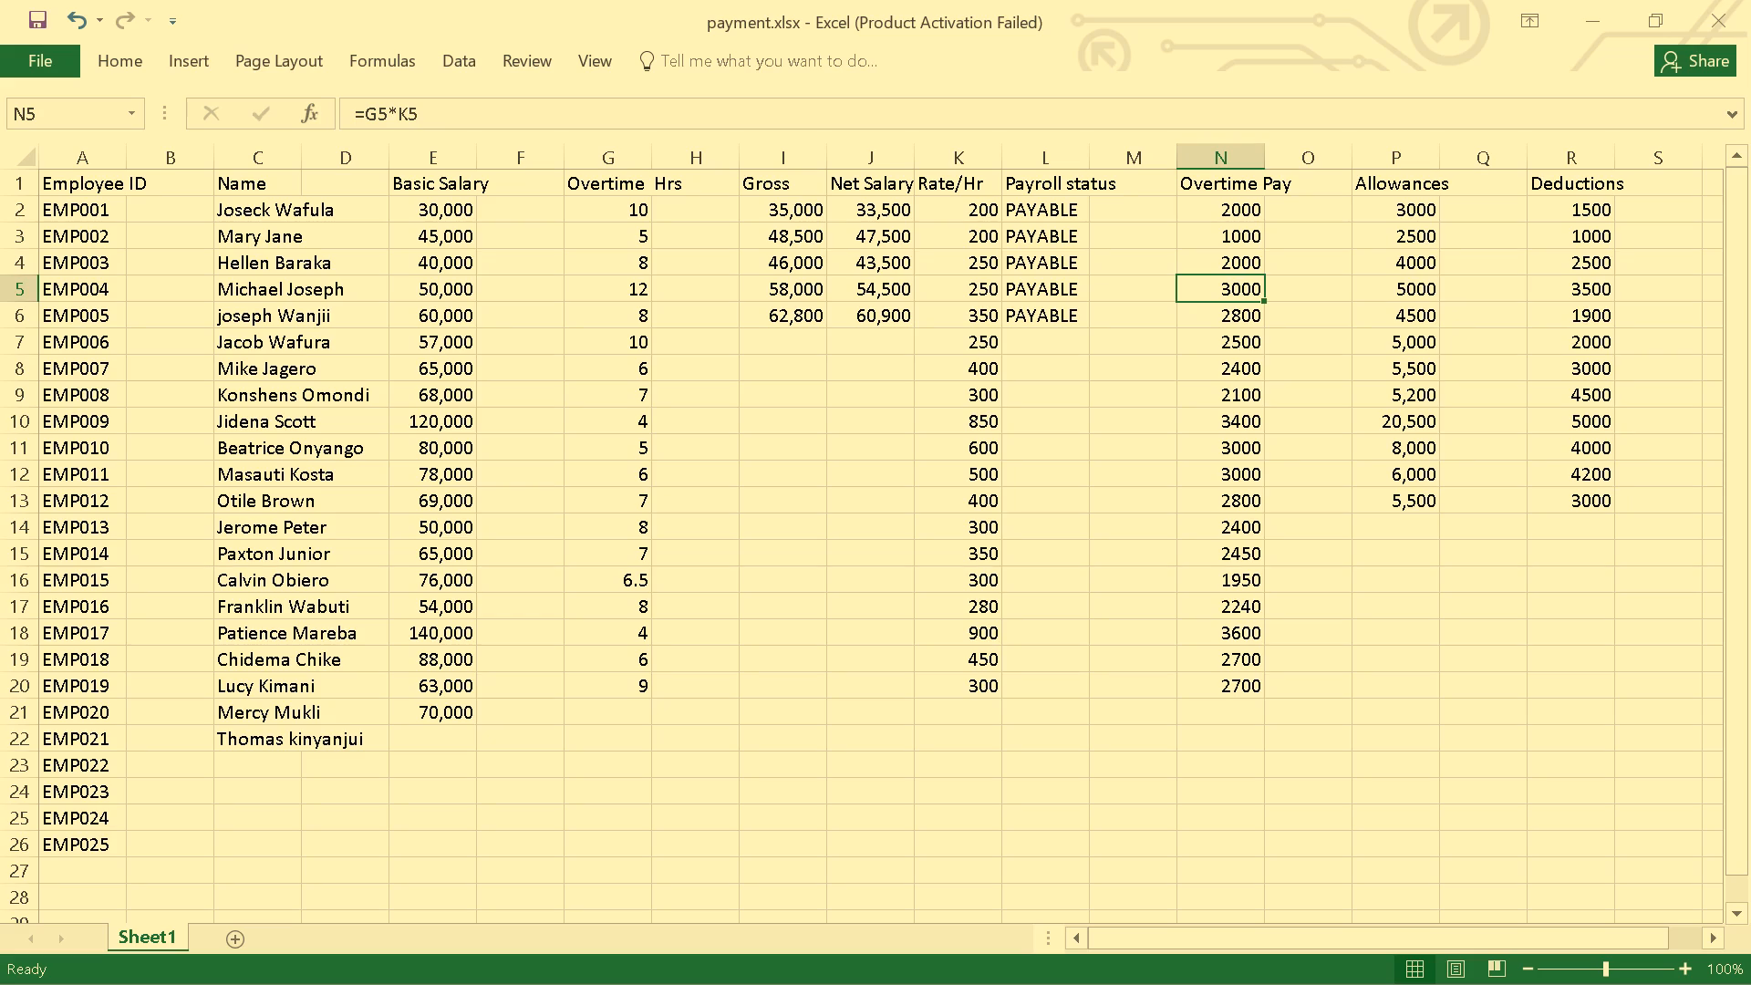
Fill Allowances cells P18 and P19 with 23,000 for EMP017 and 9,000 for EMP018.
left_click(1404, 517)
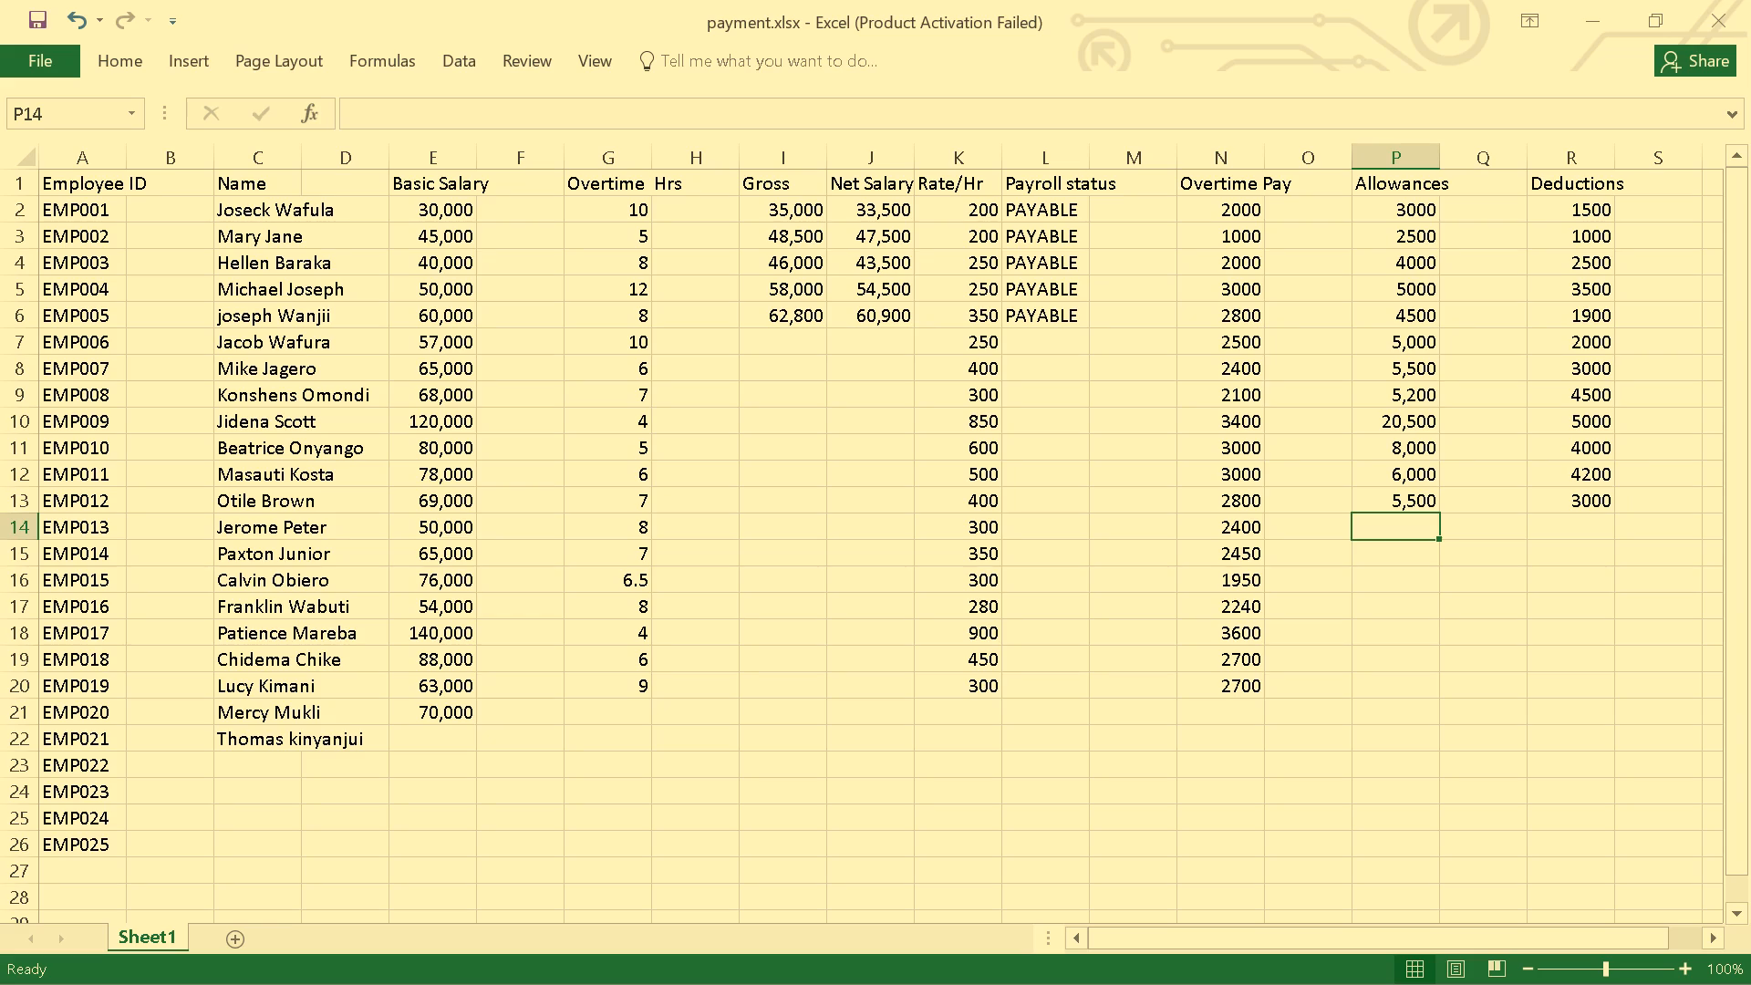
left_click(1383, 633)
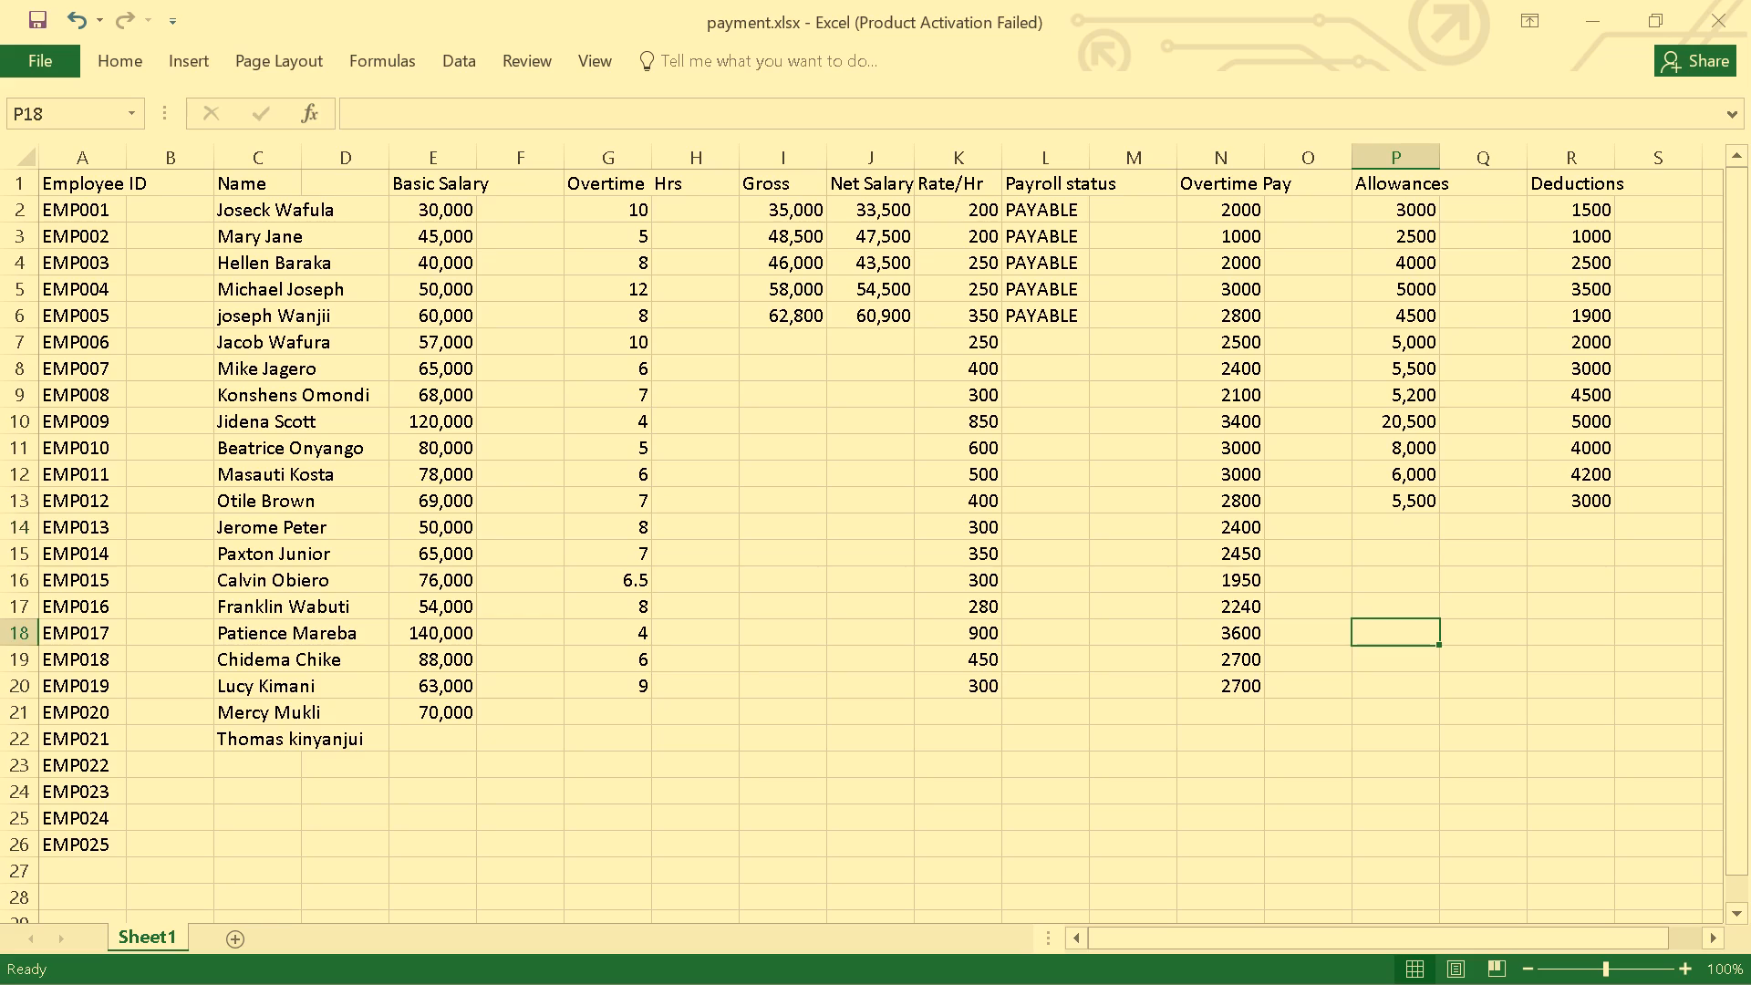
type("23")
type(",000")
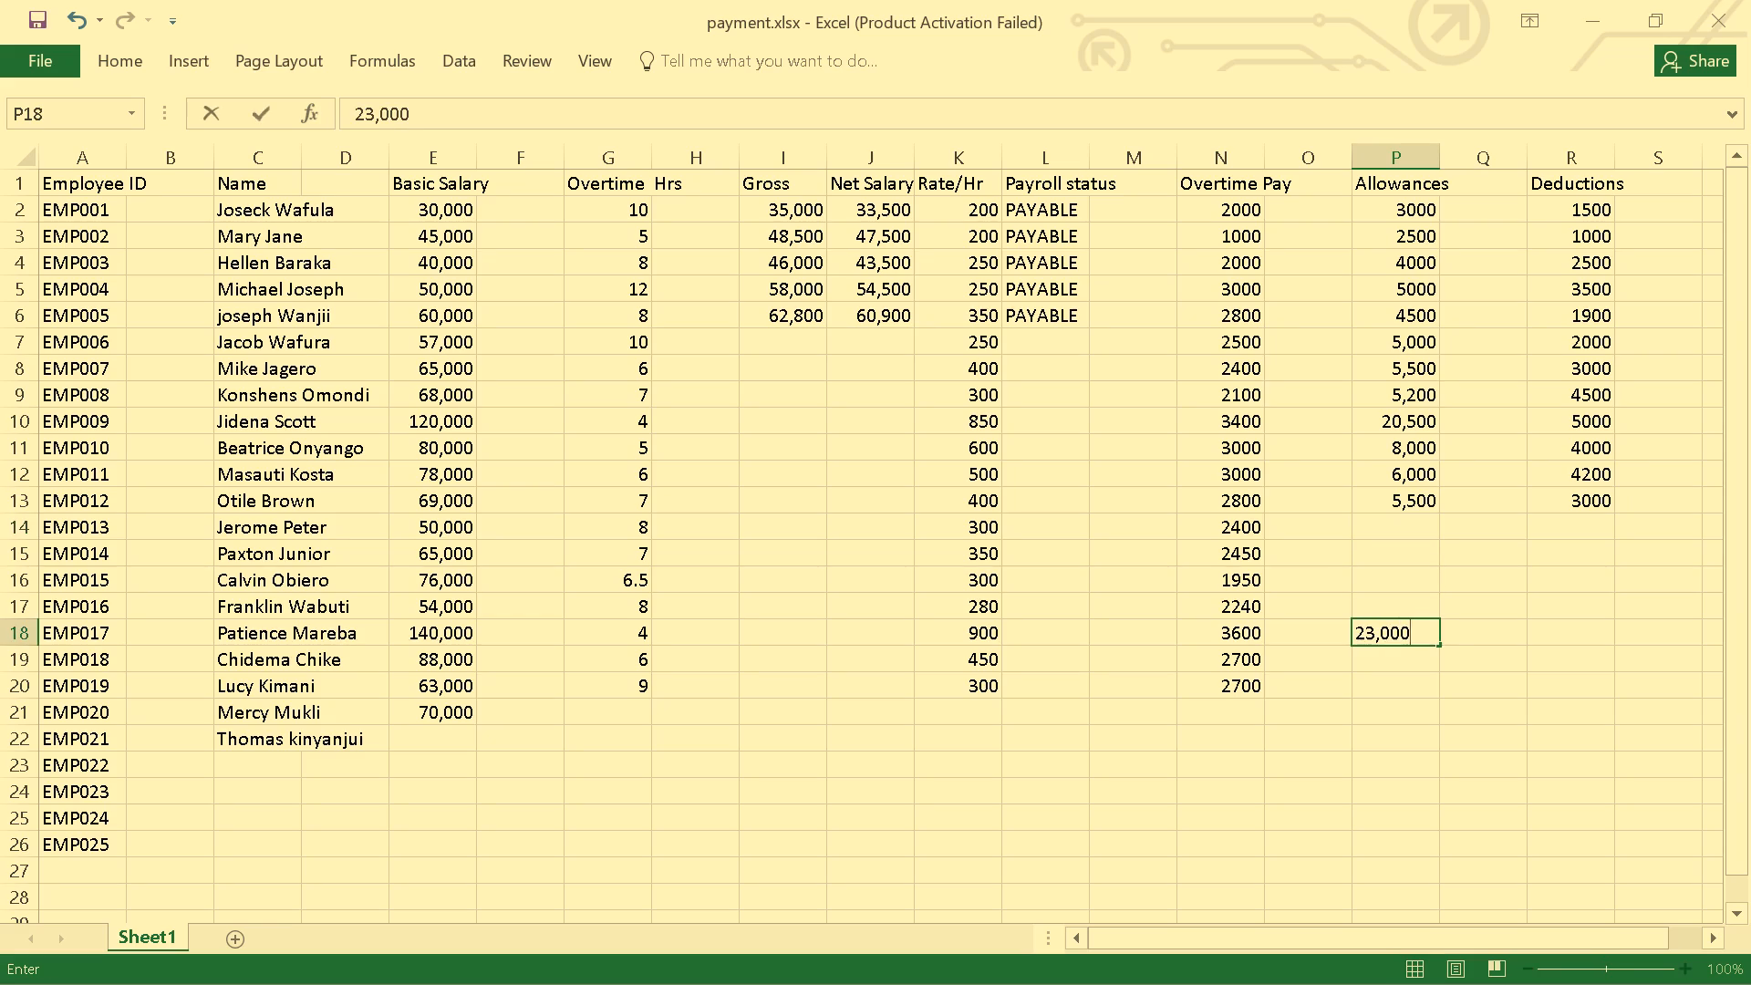
key("Down")
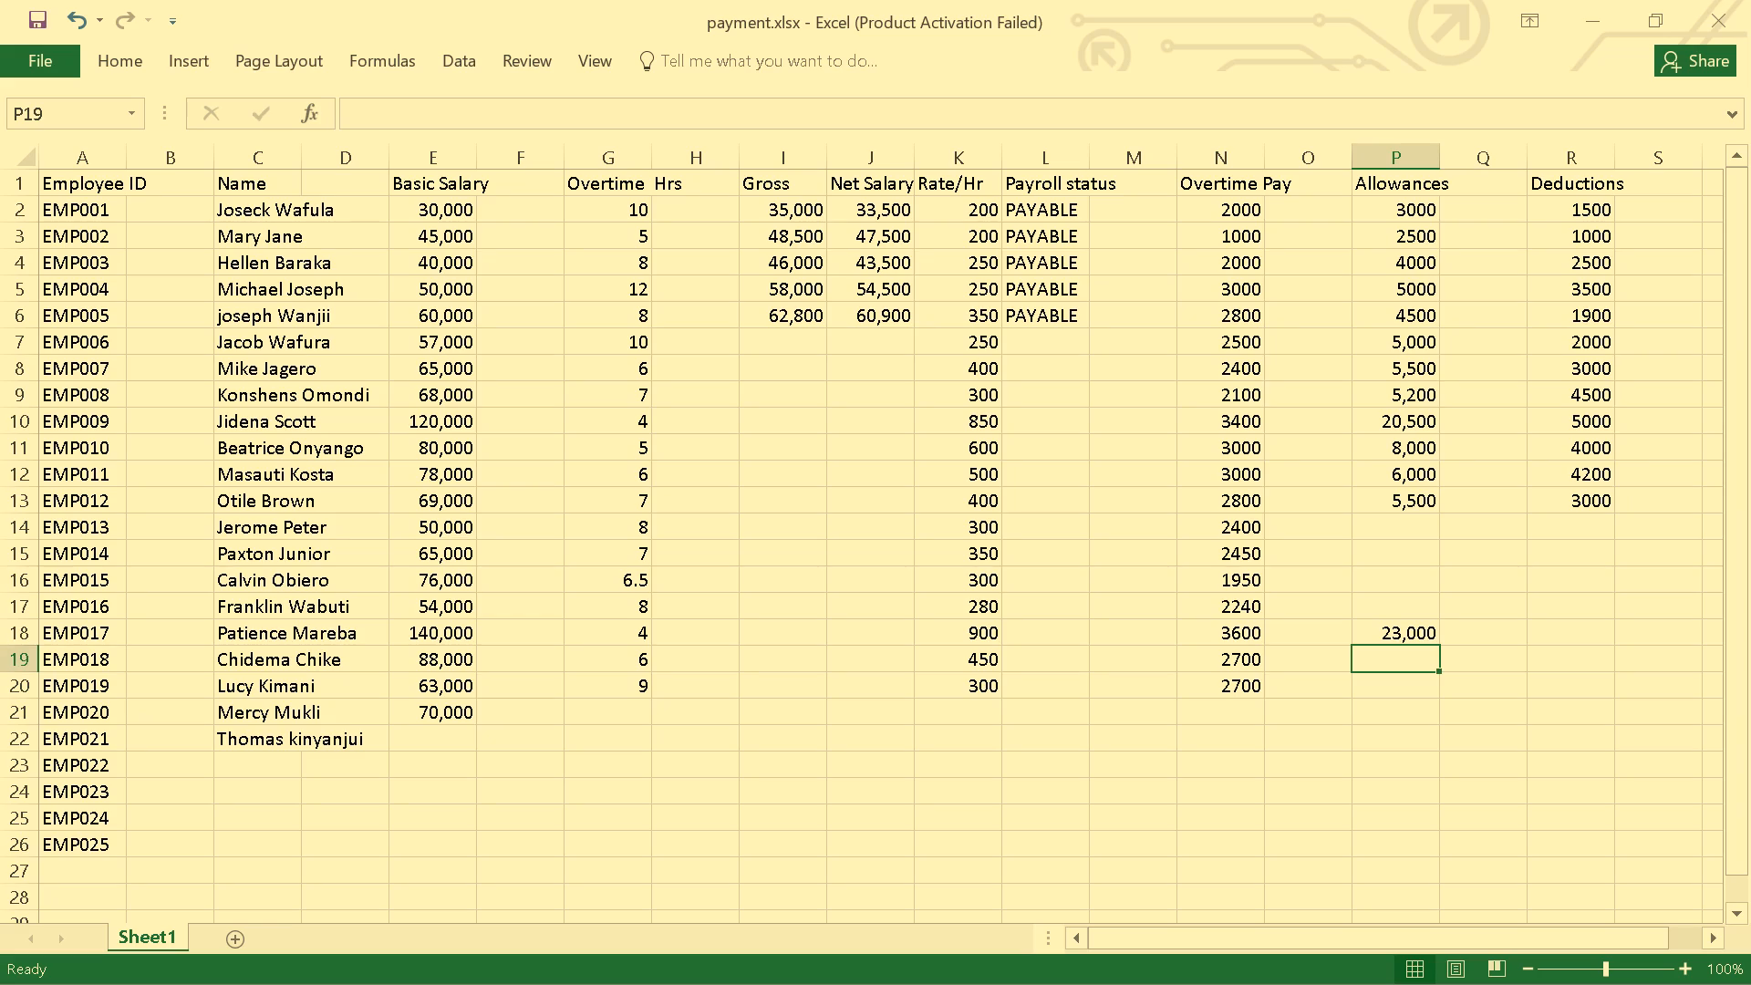
left_click(1388, 663)
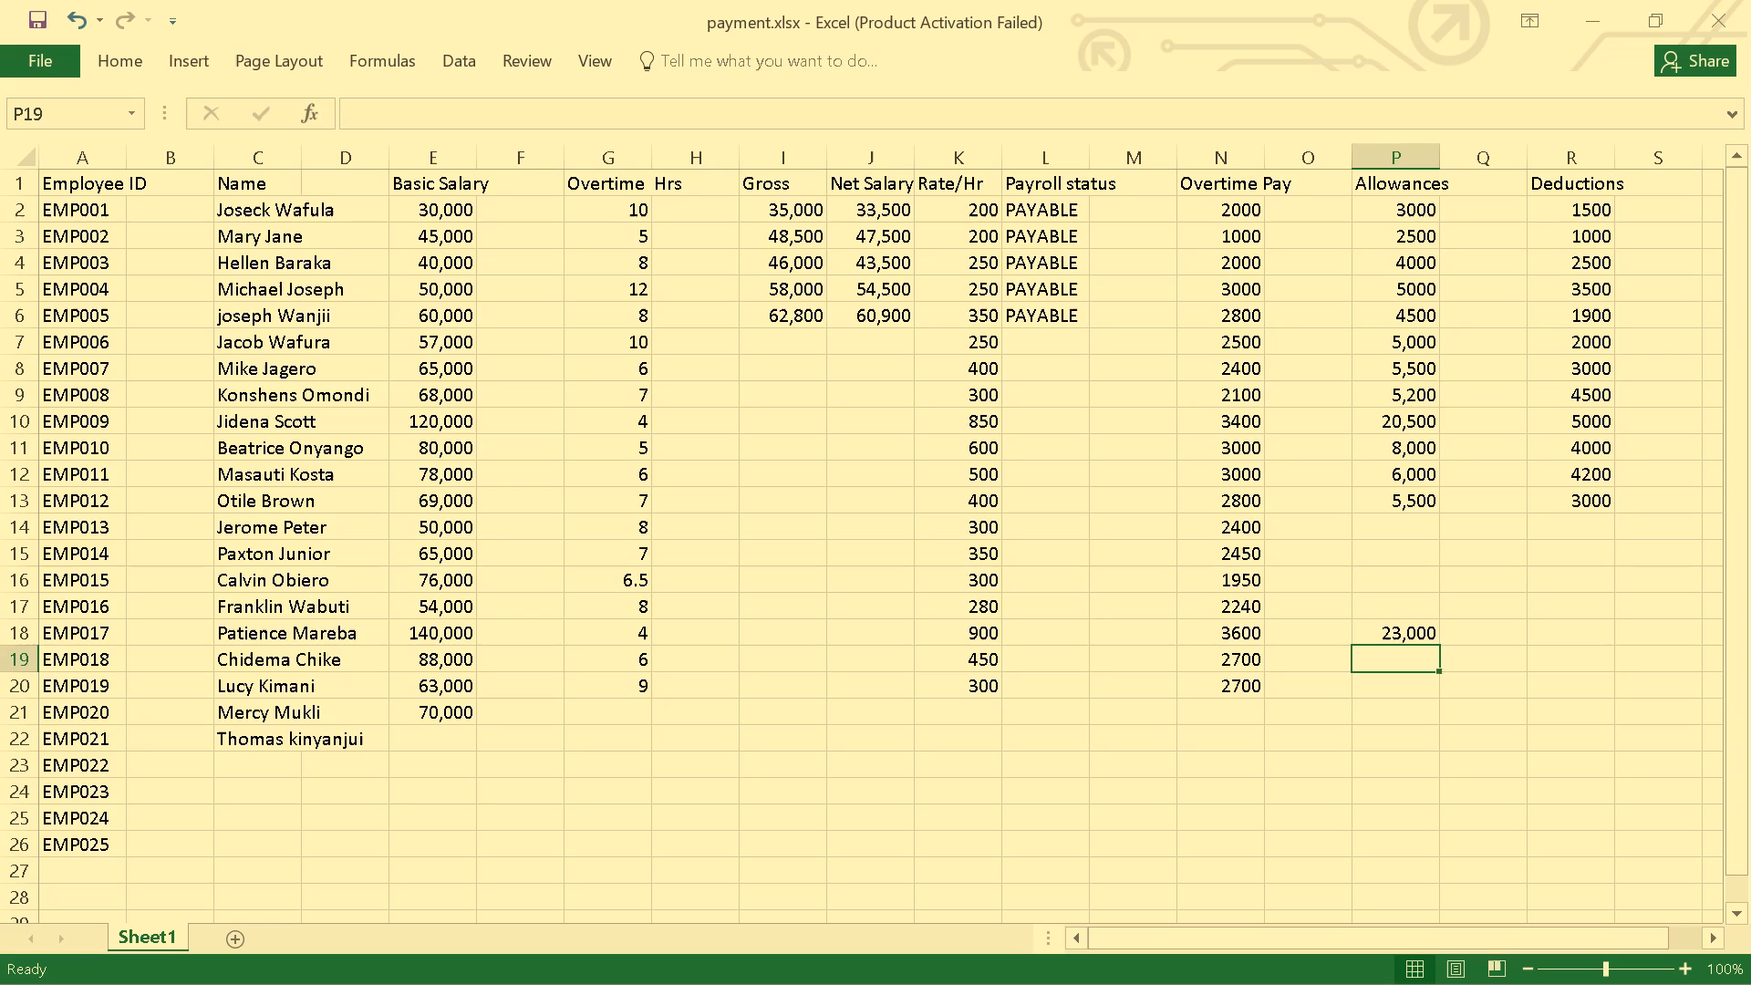
key("9")
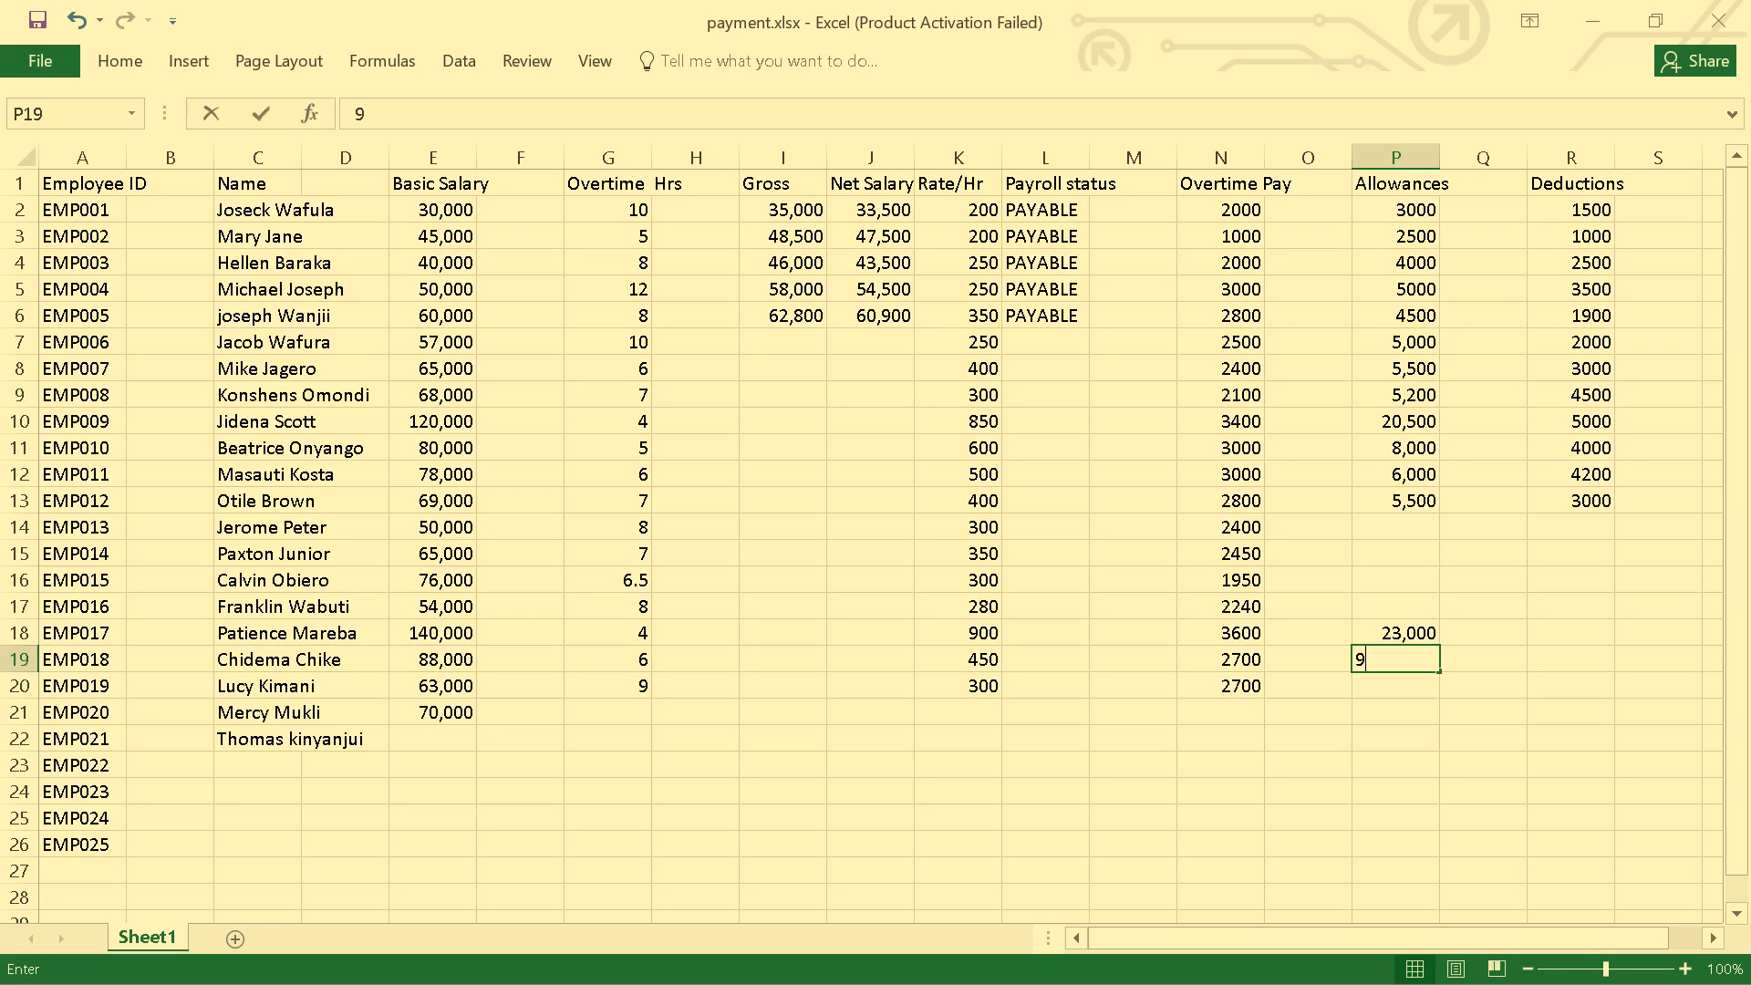
type(",000")
key("Return")
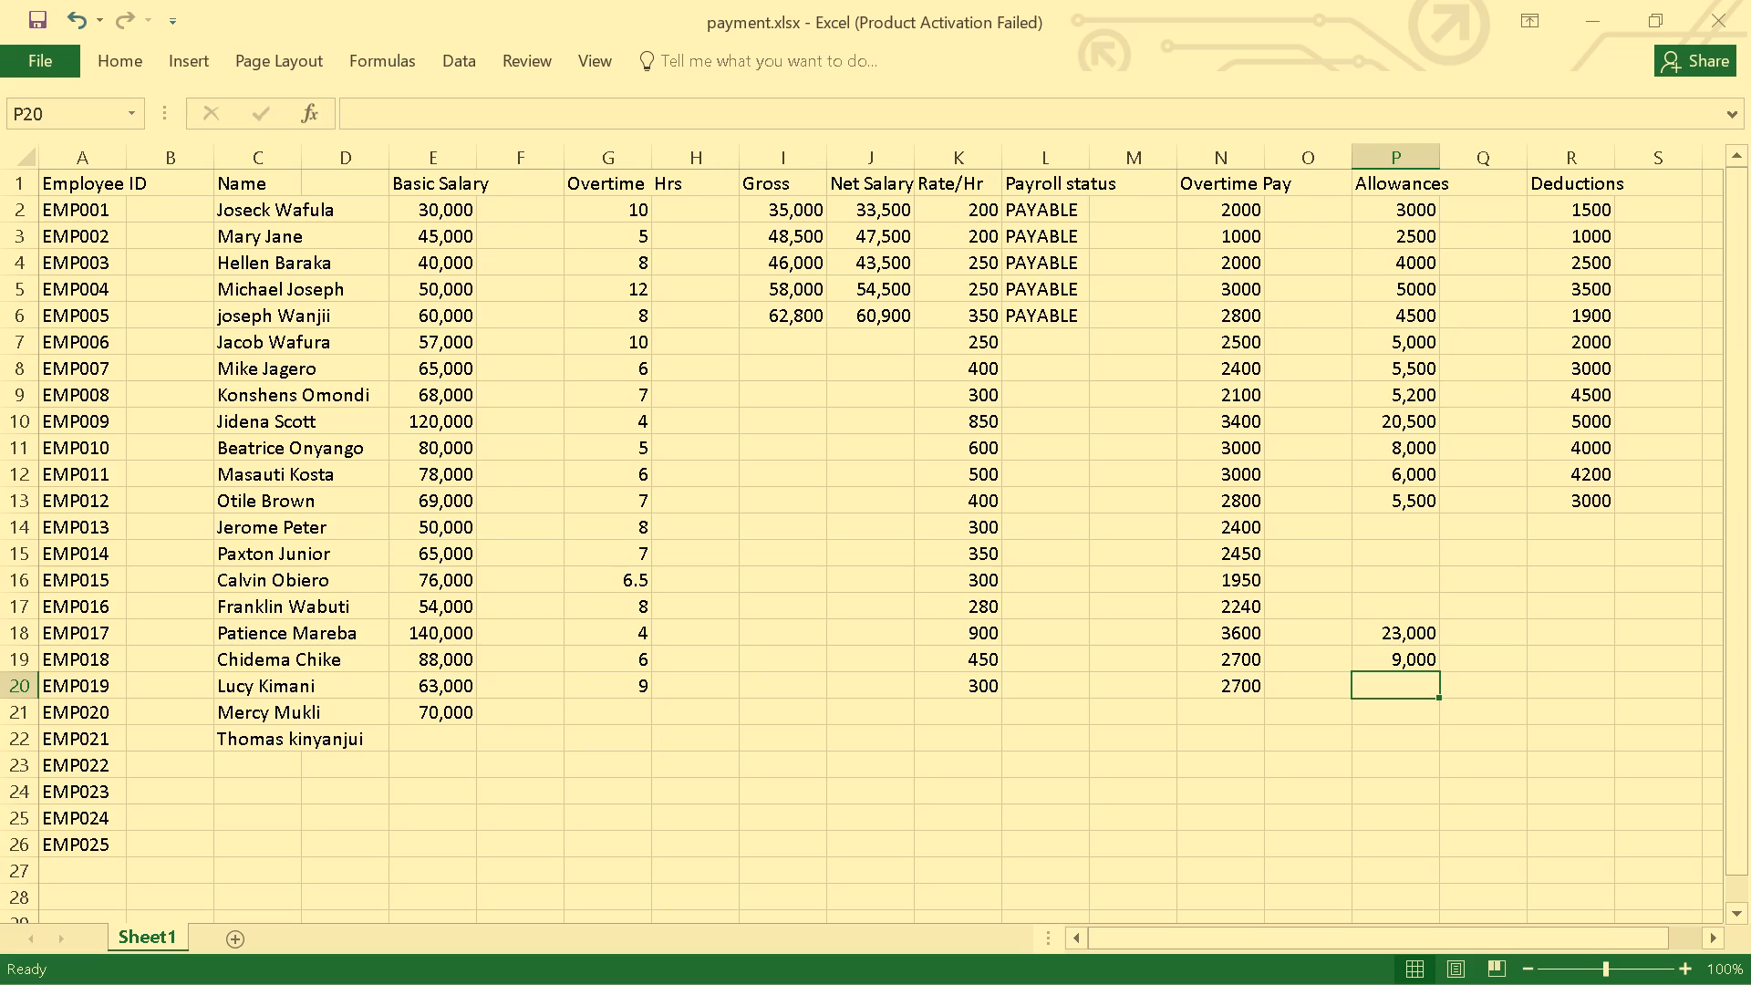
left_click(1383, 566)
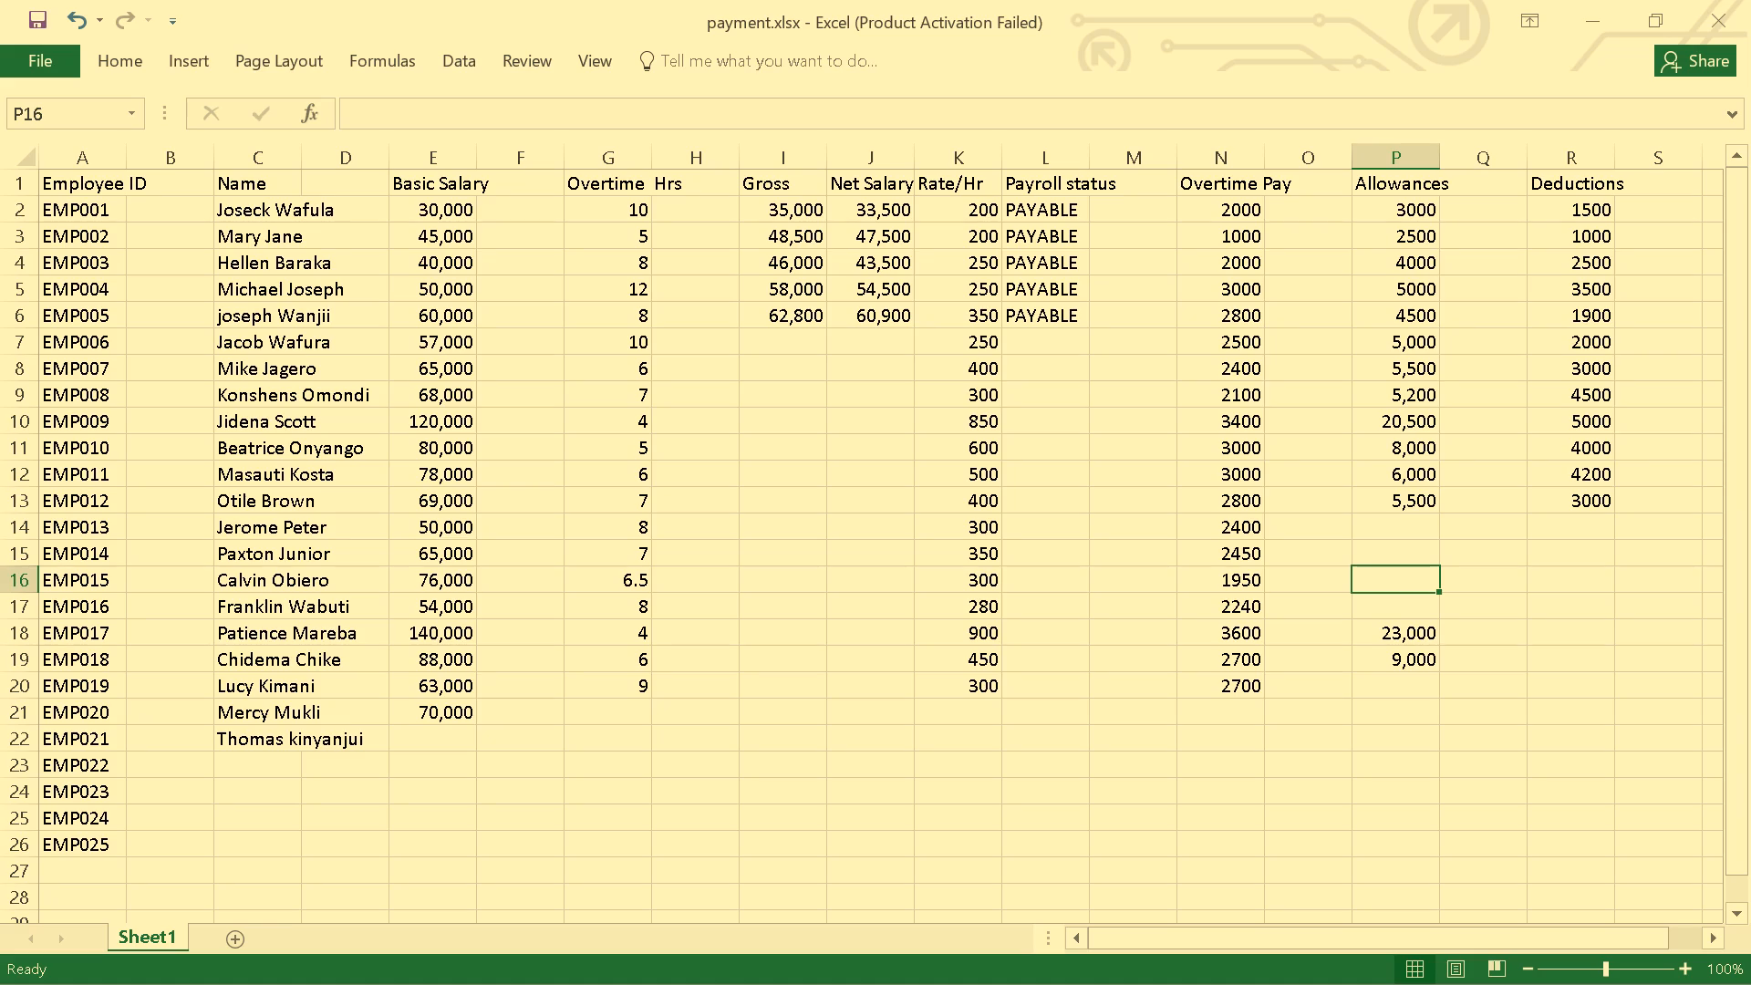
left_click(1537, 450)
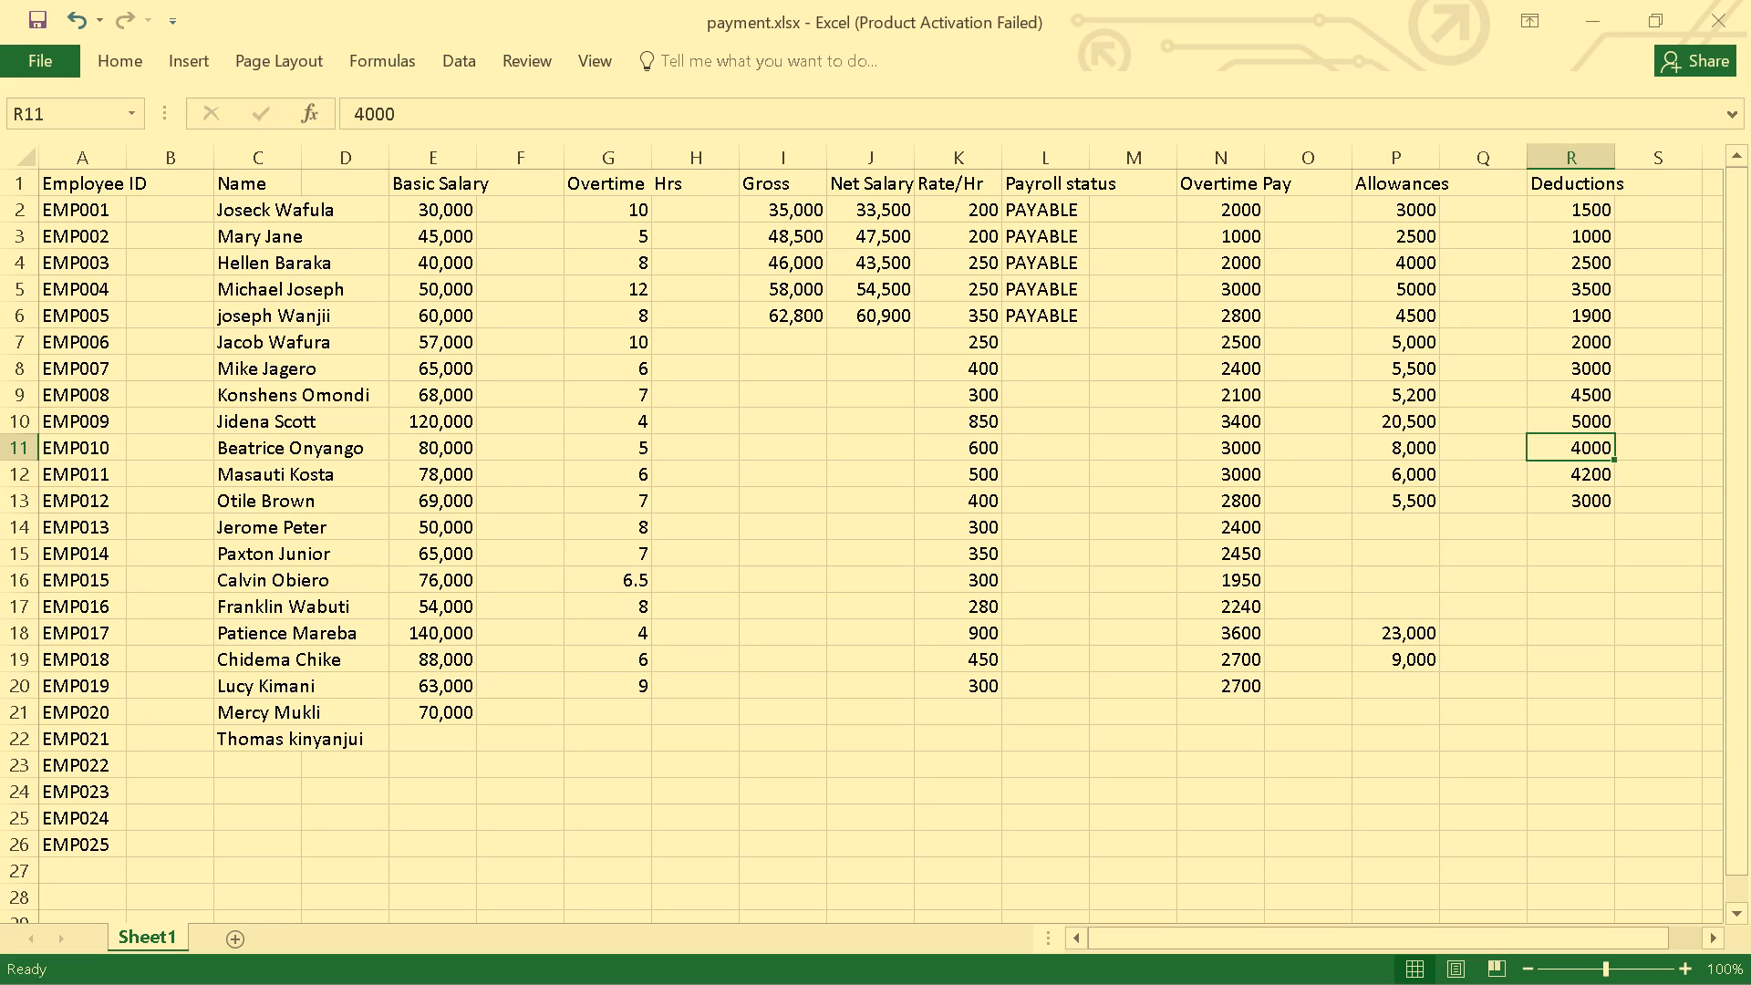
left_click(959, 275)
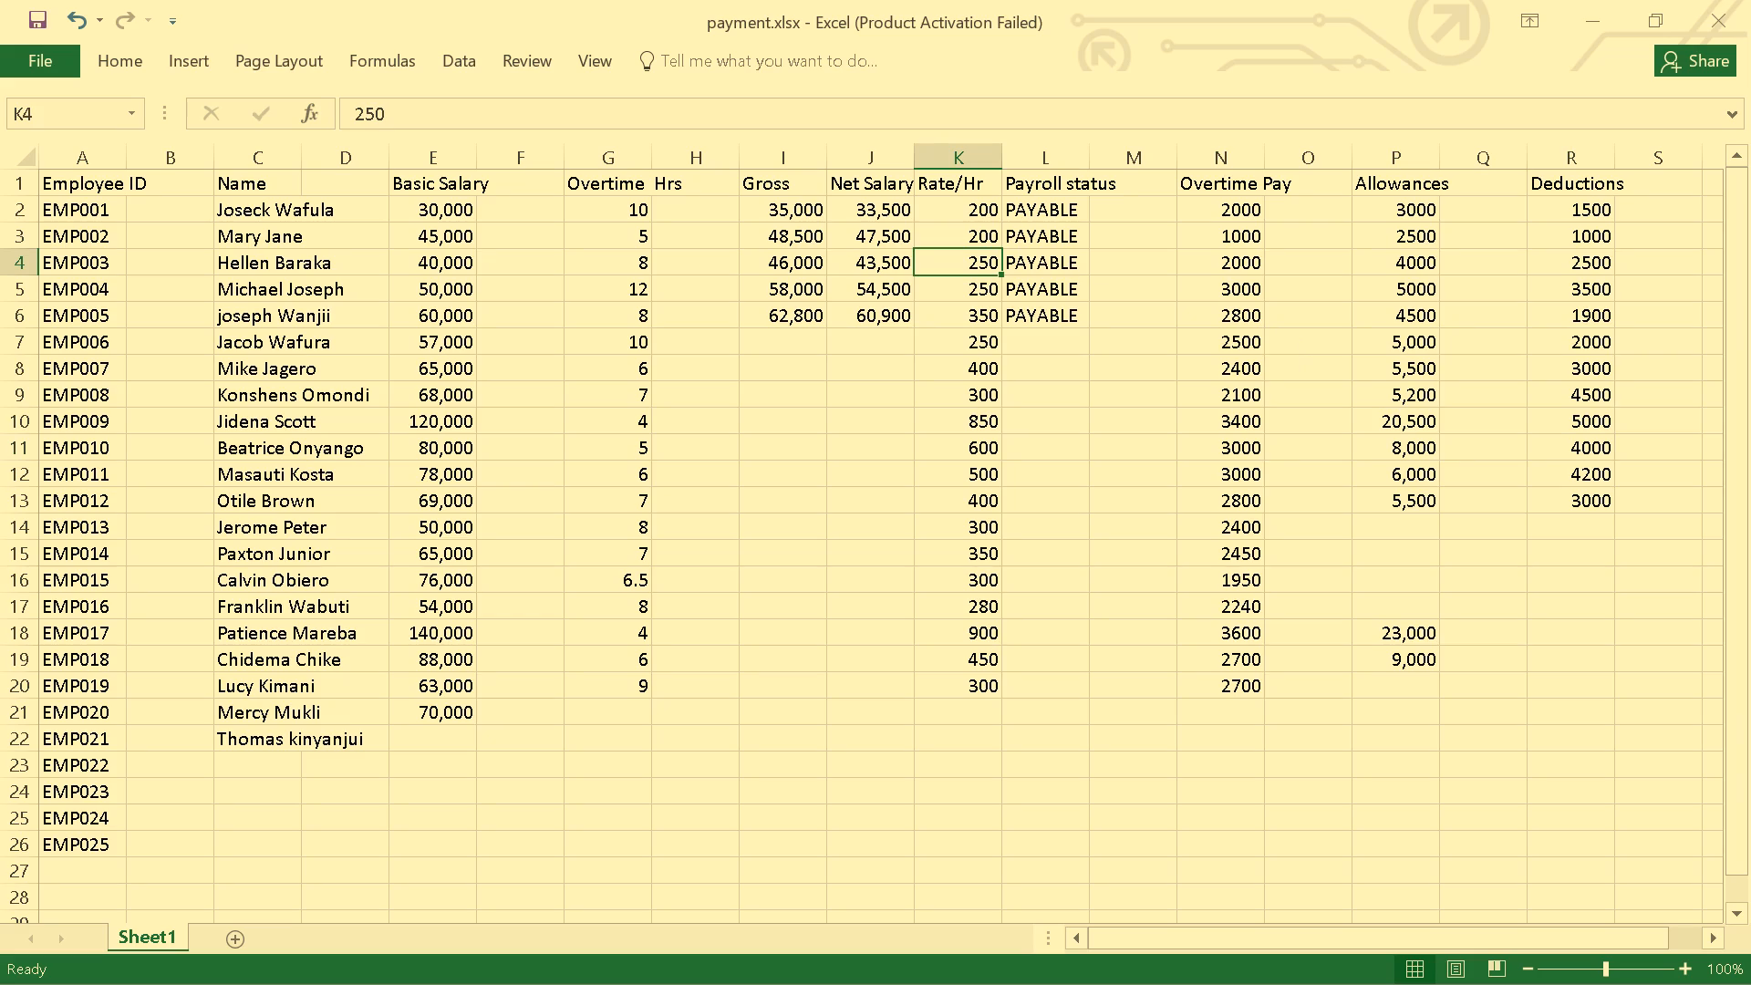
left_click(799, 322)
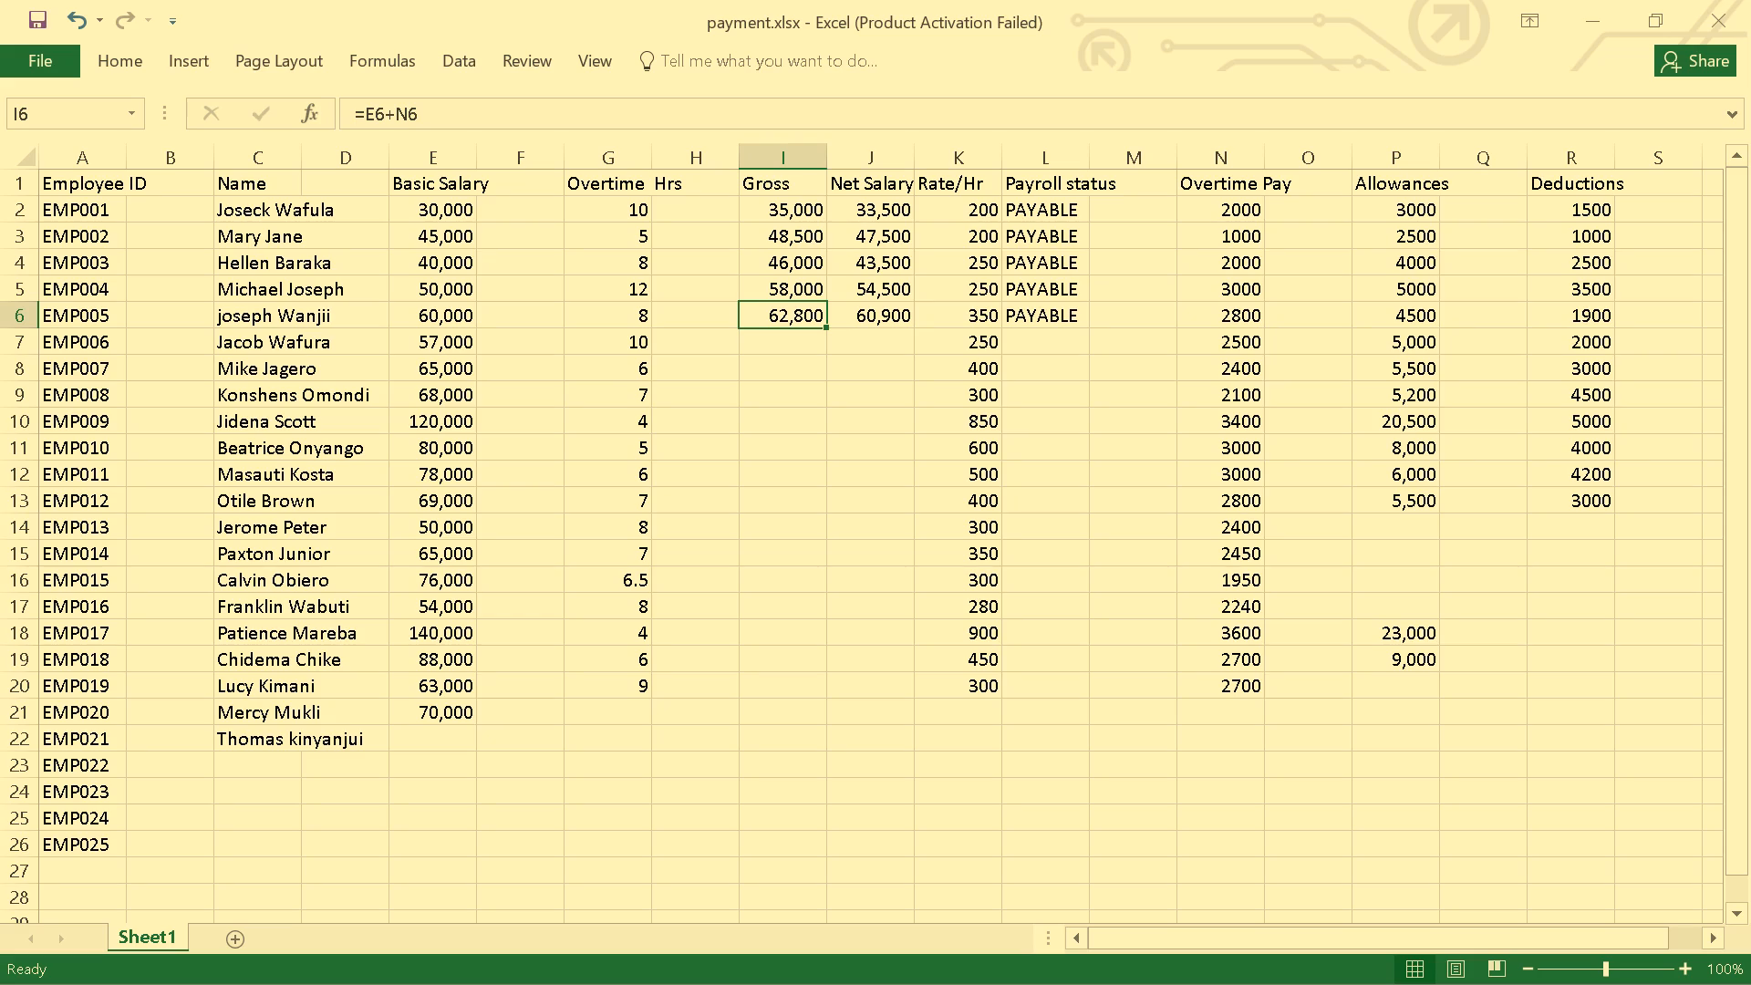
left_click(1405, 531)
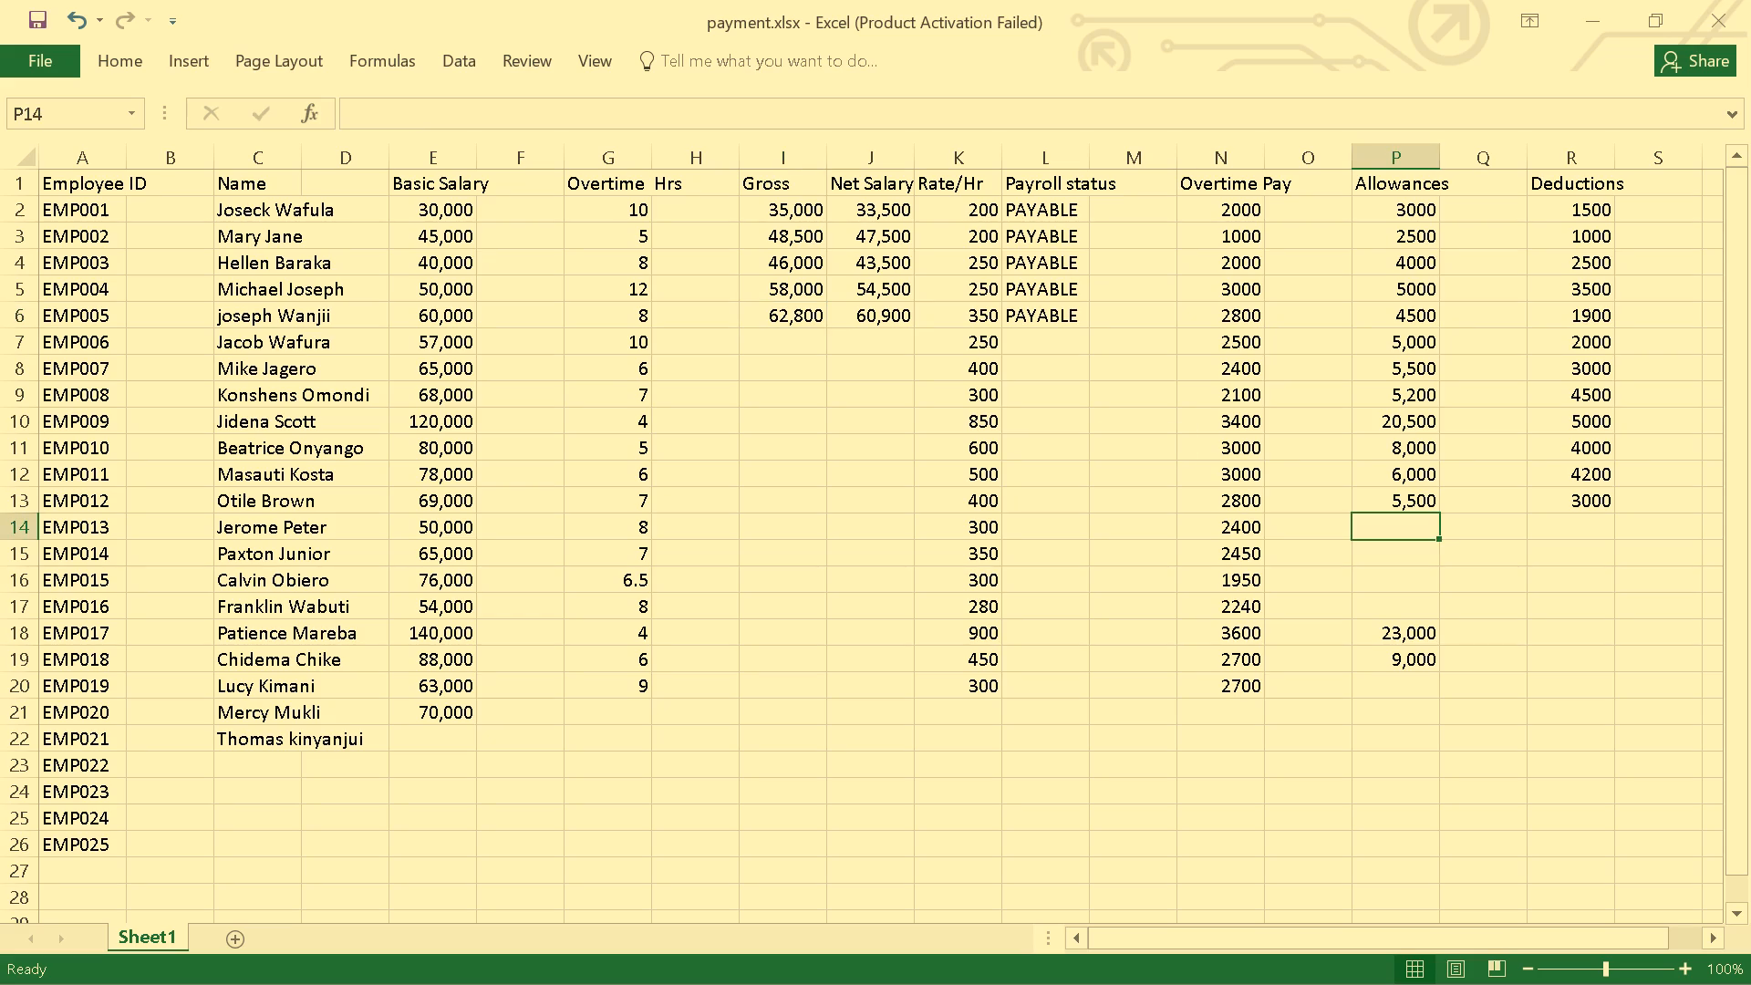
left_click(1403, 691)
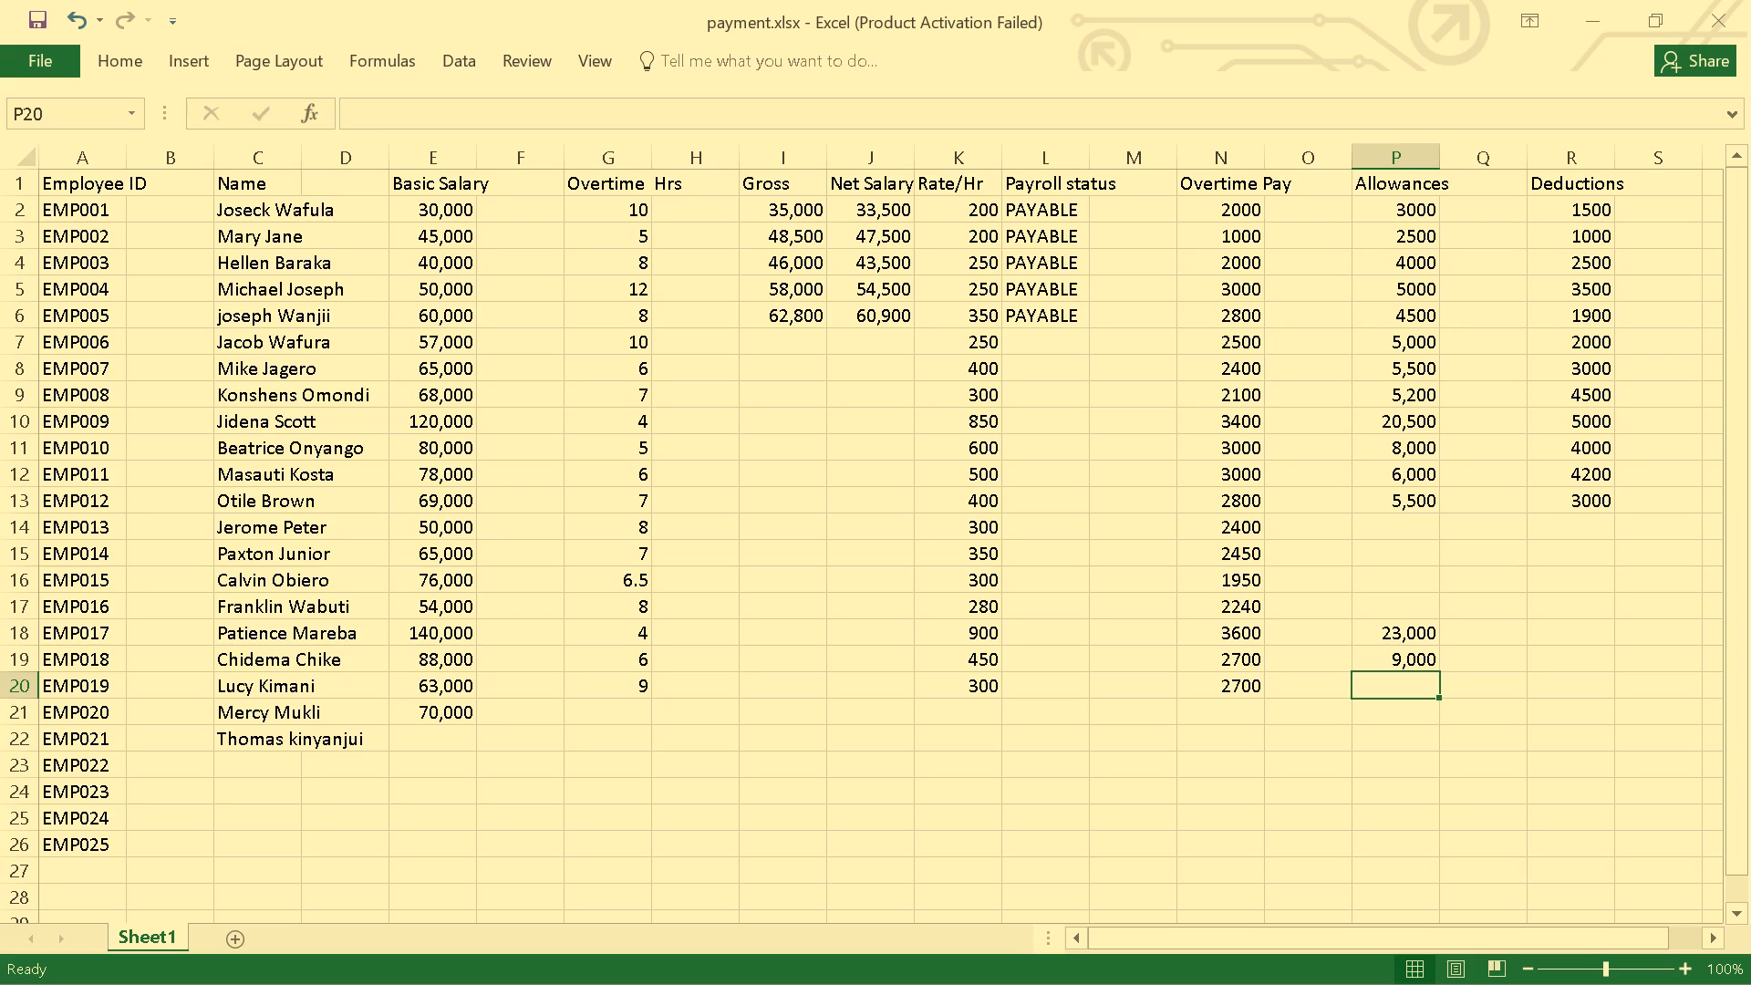
Enter a Basic Salary of 58,000 for EMP021 in cell E22.
left_click(452, 747)
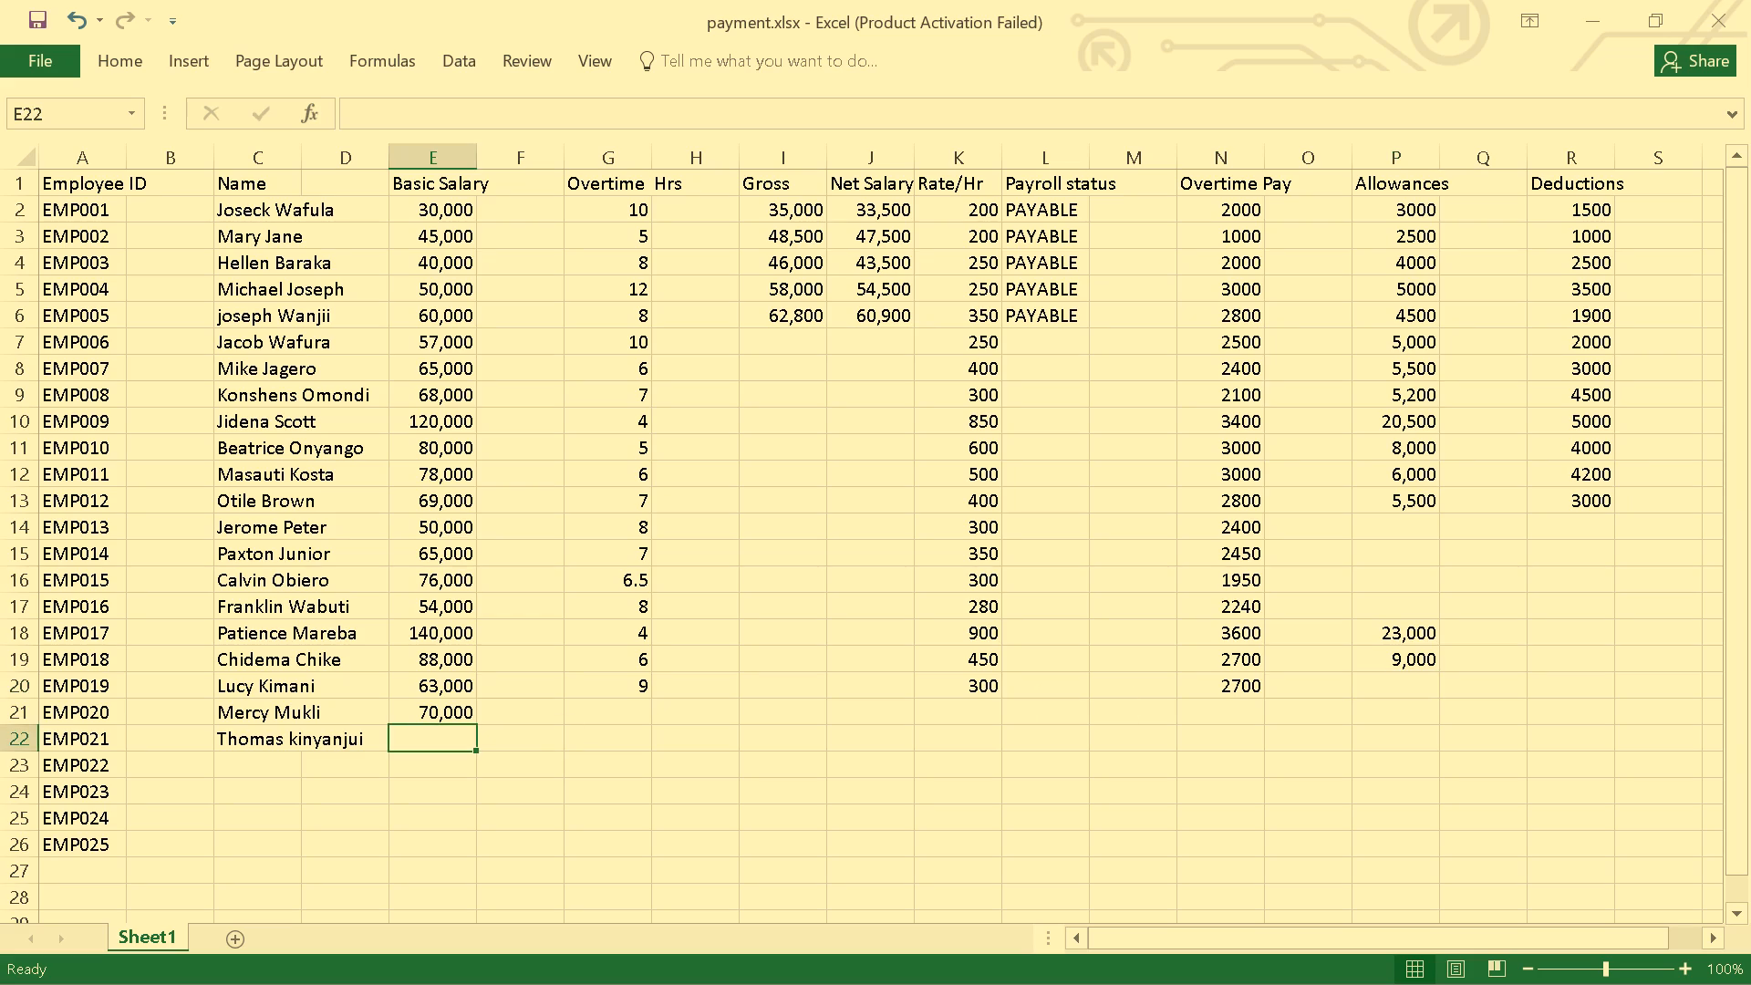
key("5")
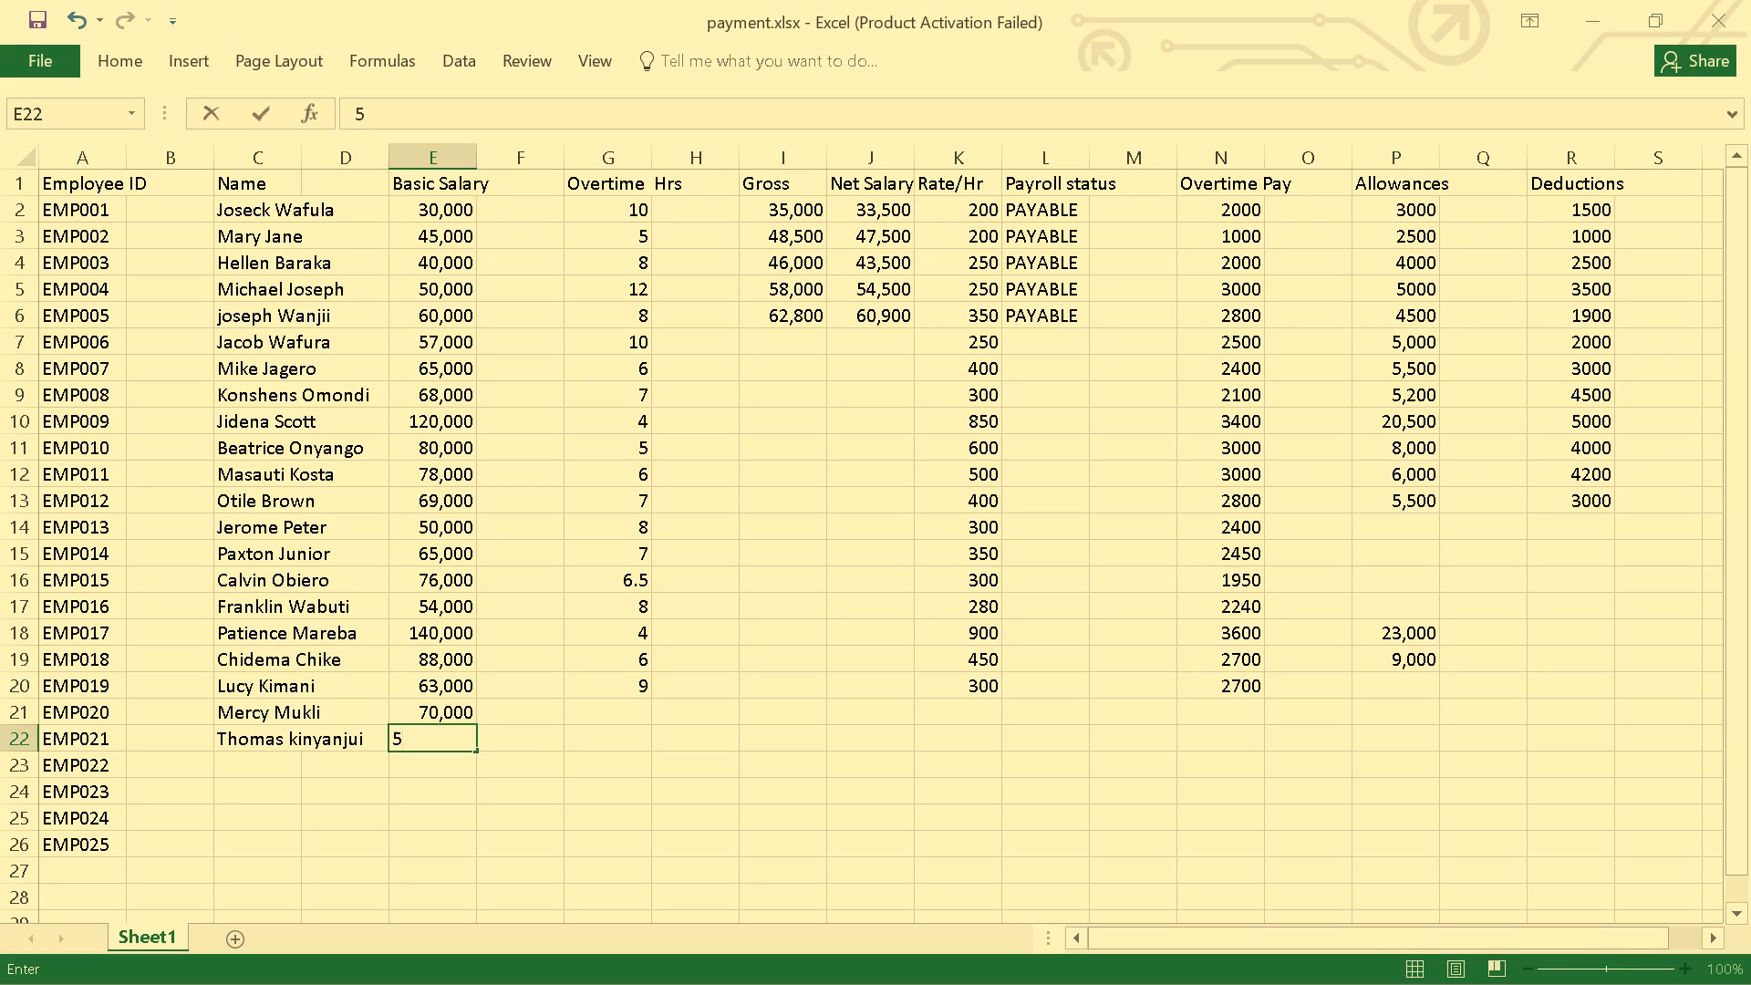
key("8")
type("000")
key("Return")
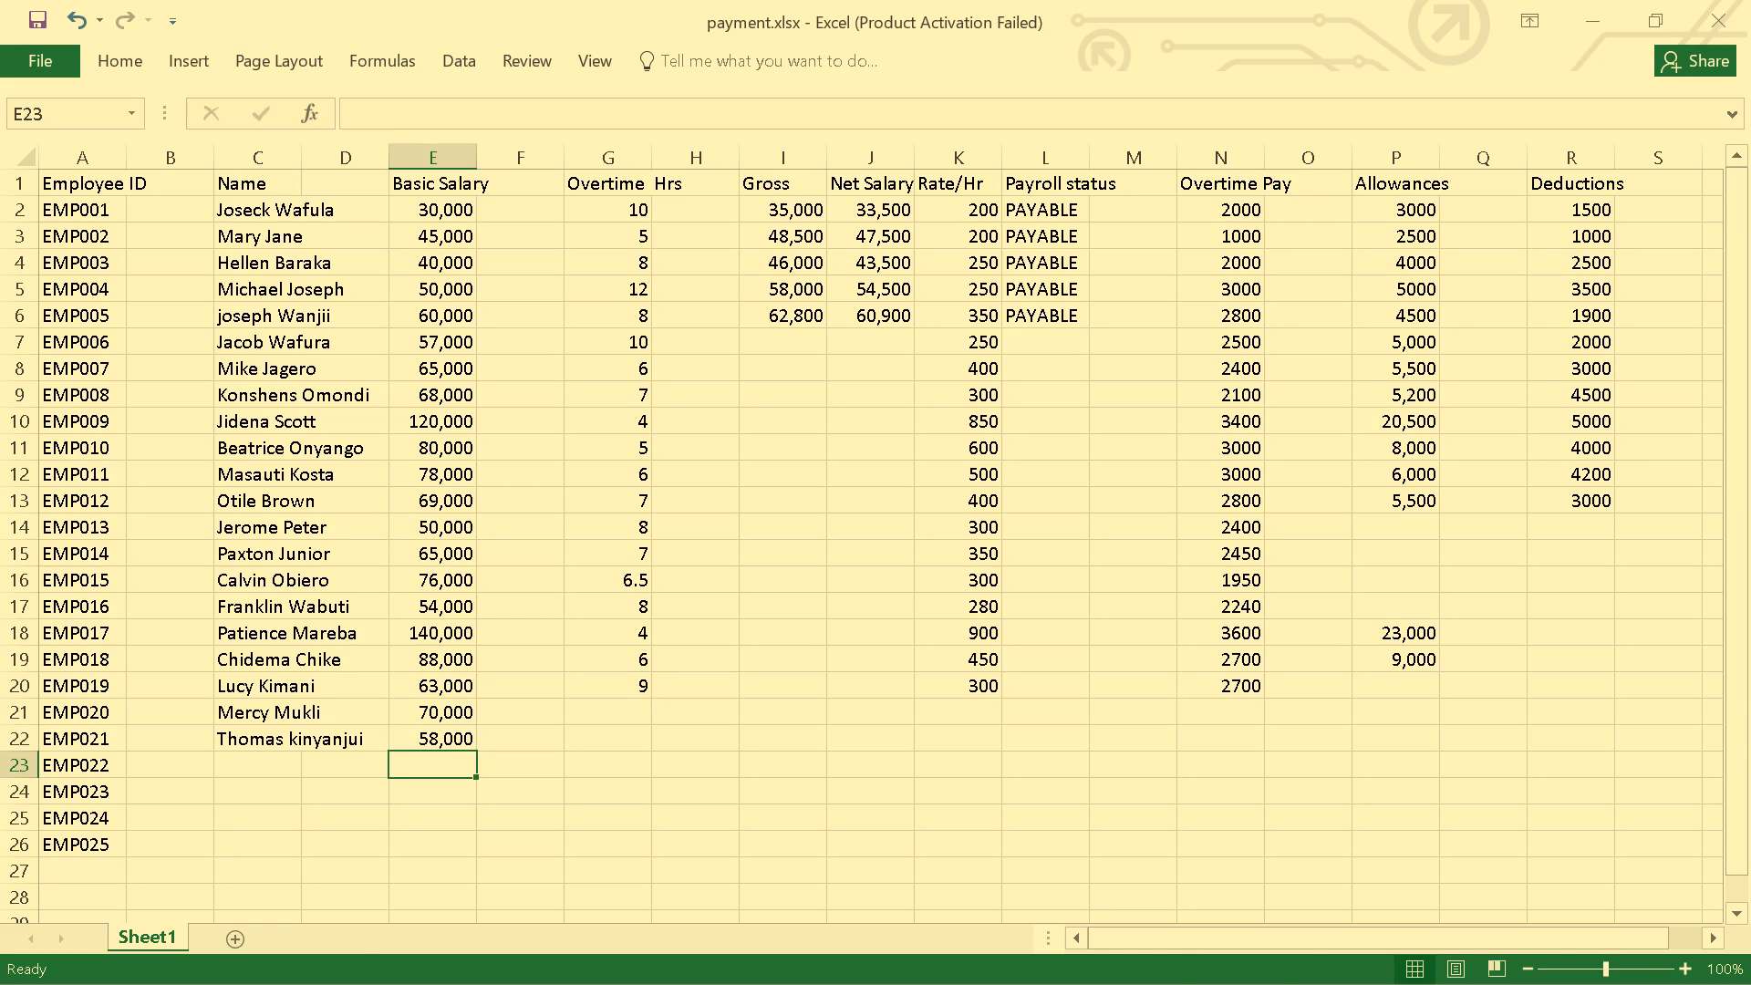
Select EMP013's empty cell R14 in the Deductions column.
left_click(1409, 555)
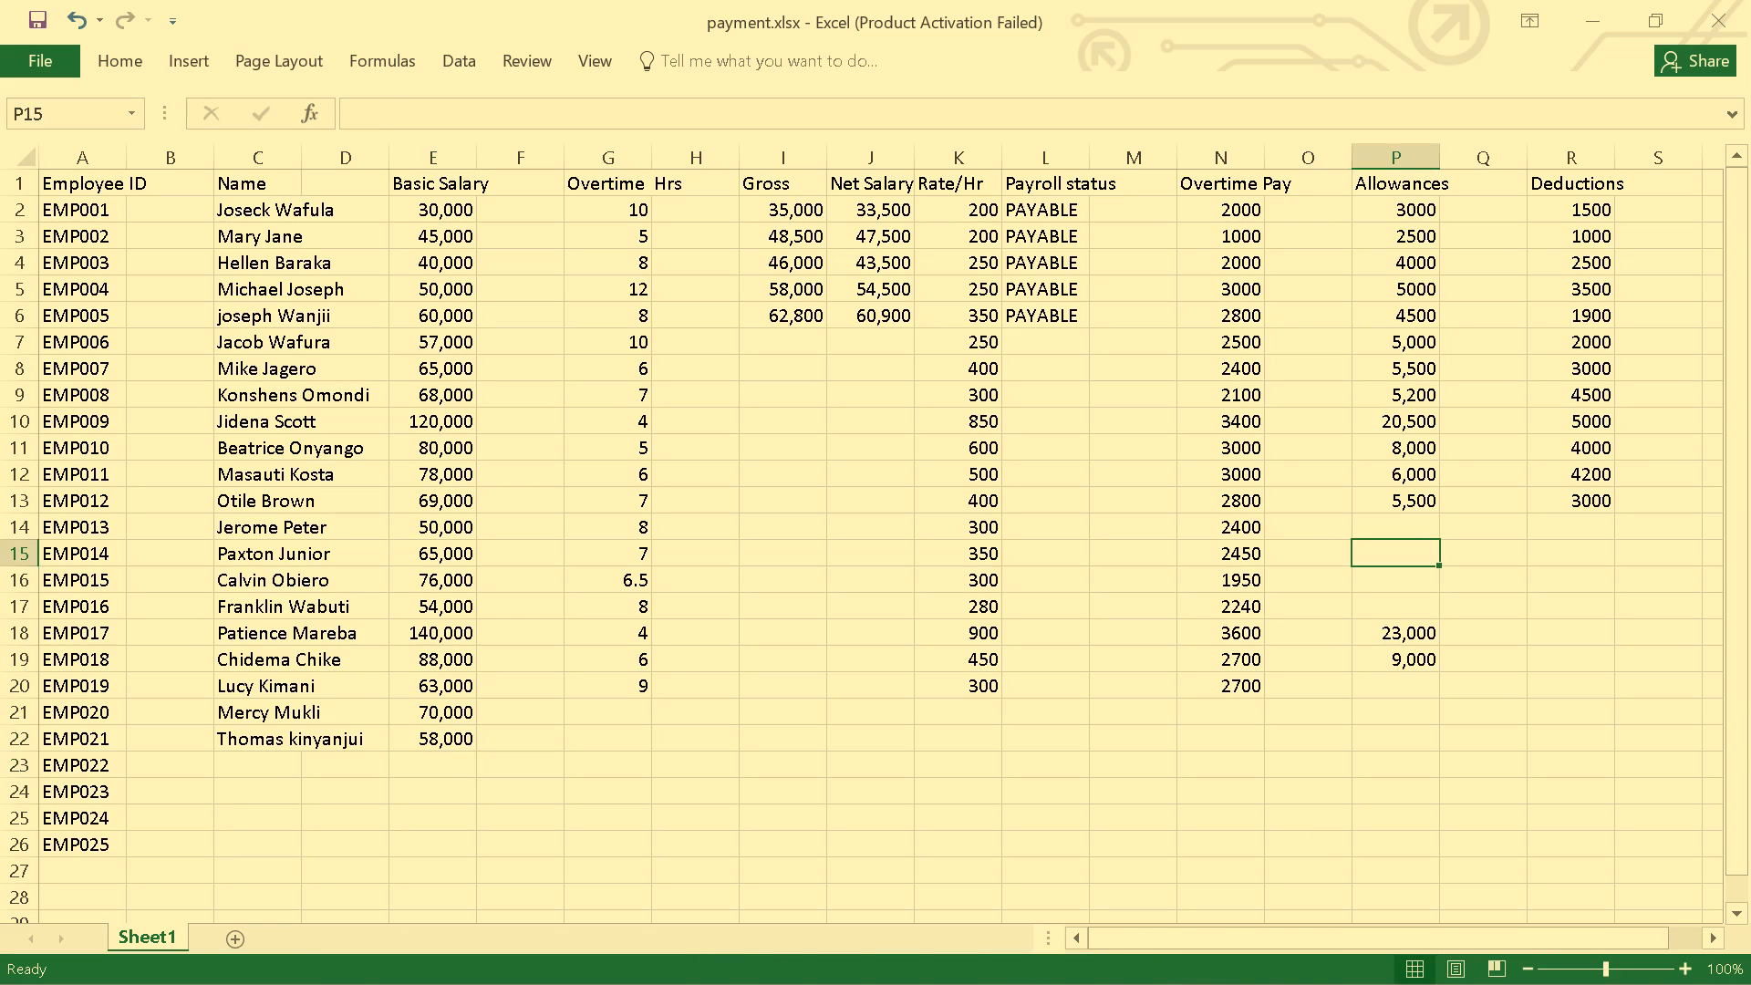
left_click(1581, 527)
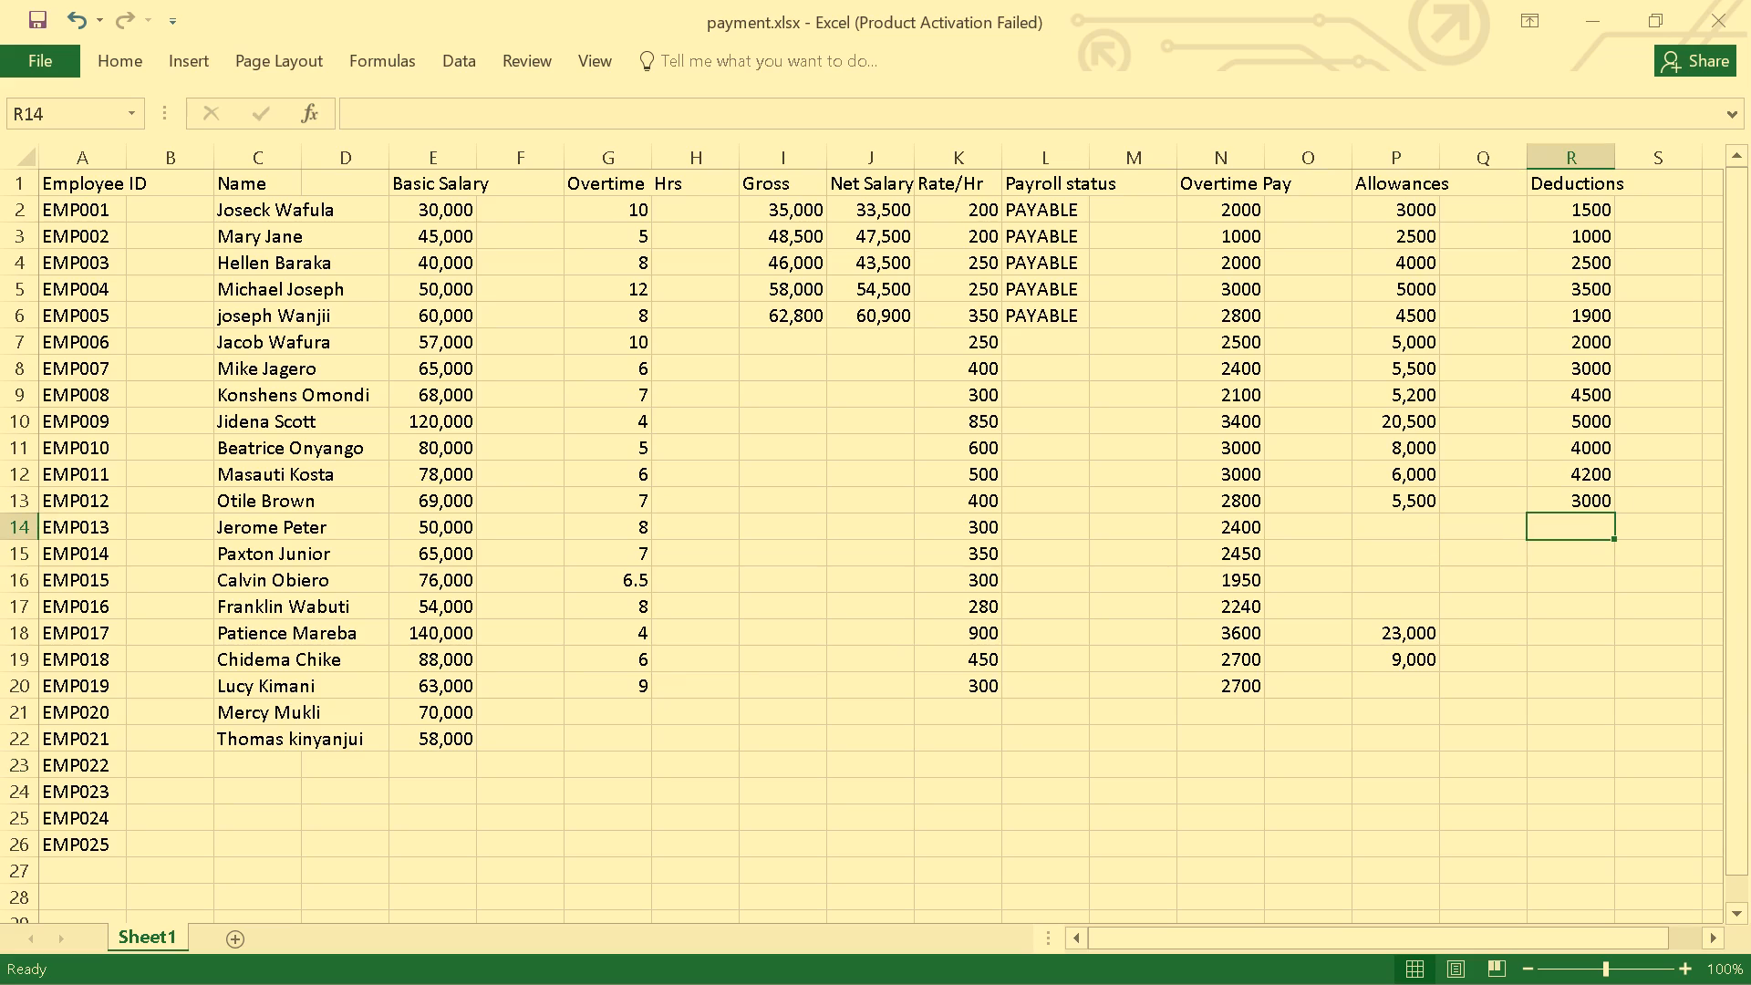
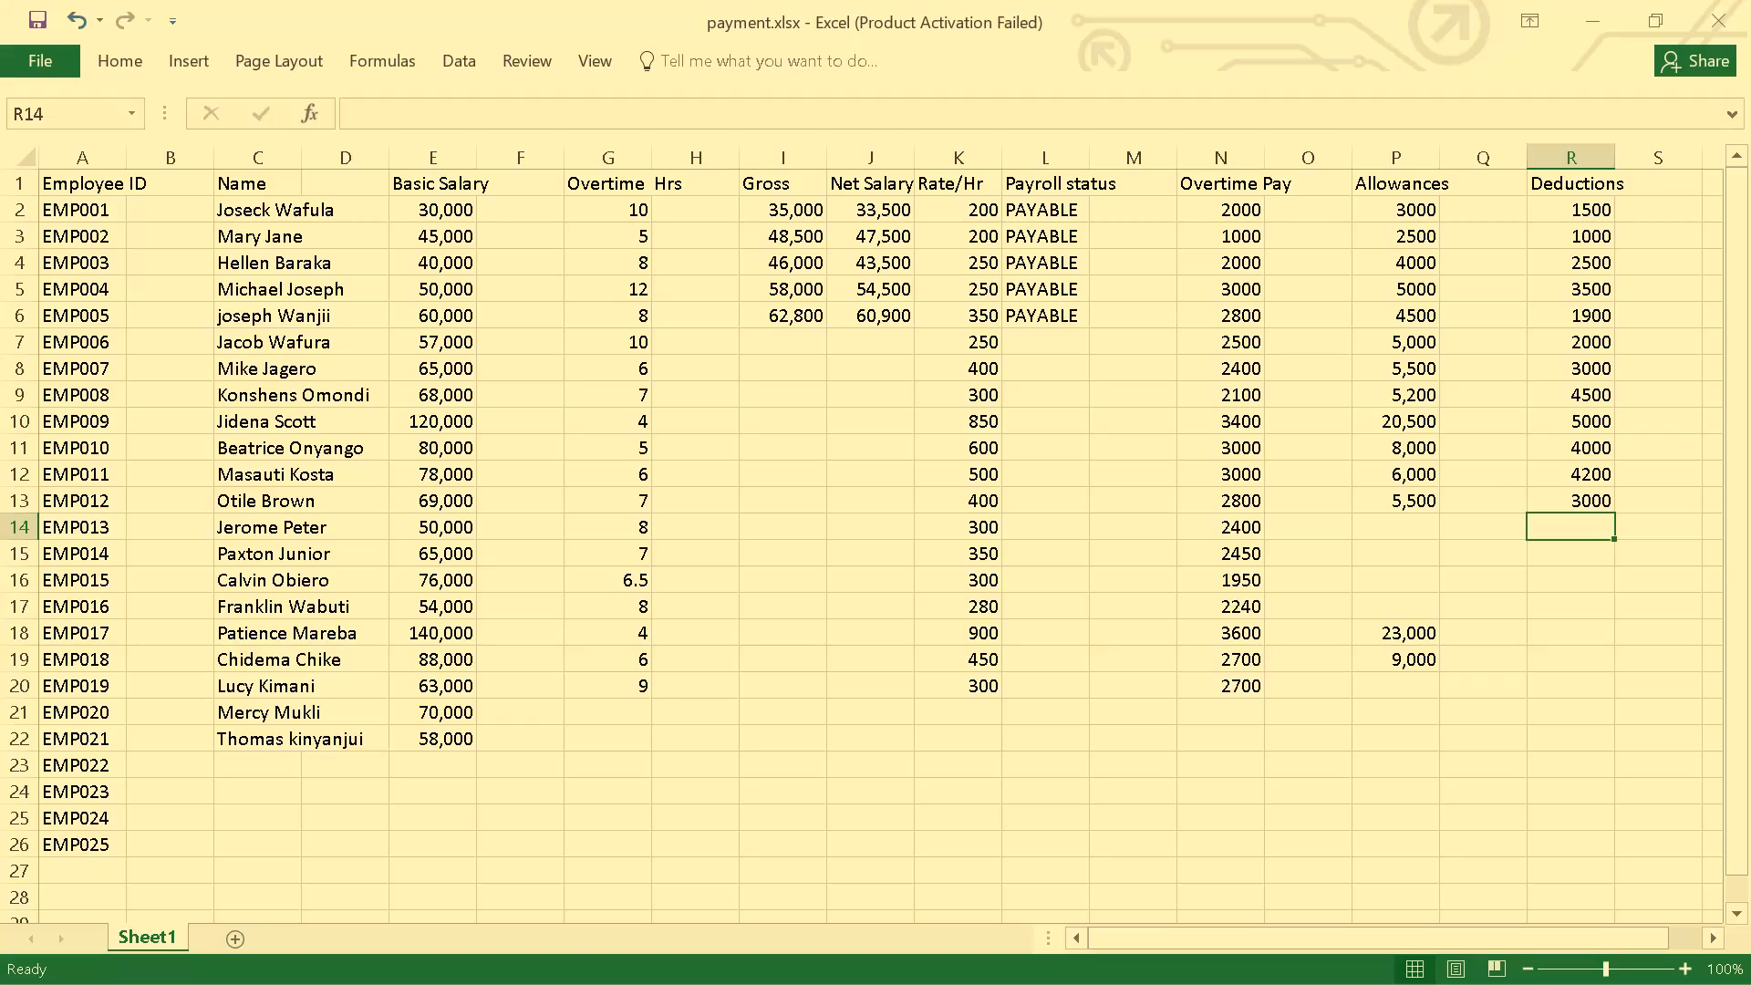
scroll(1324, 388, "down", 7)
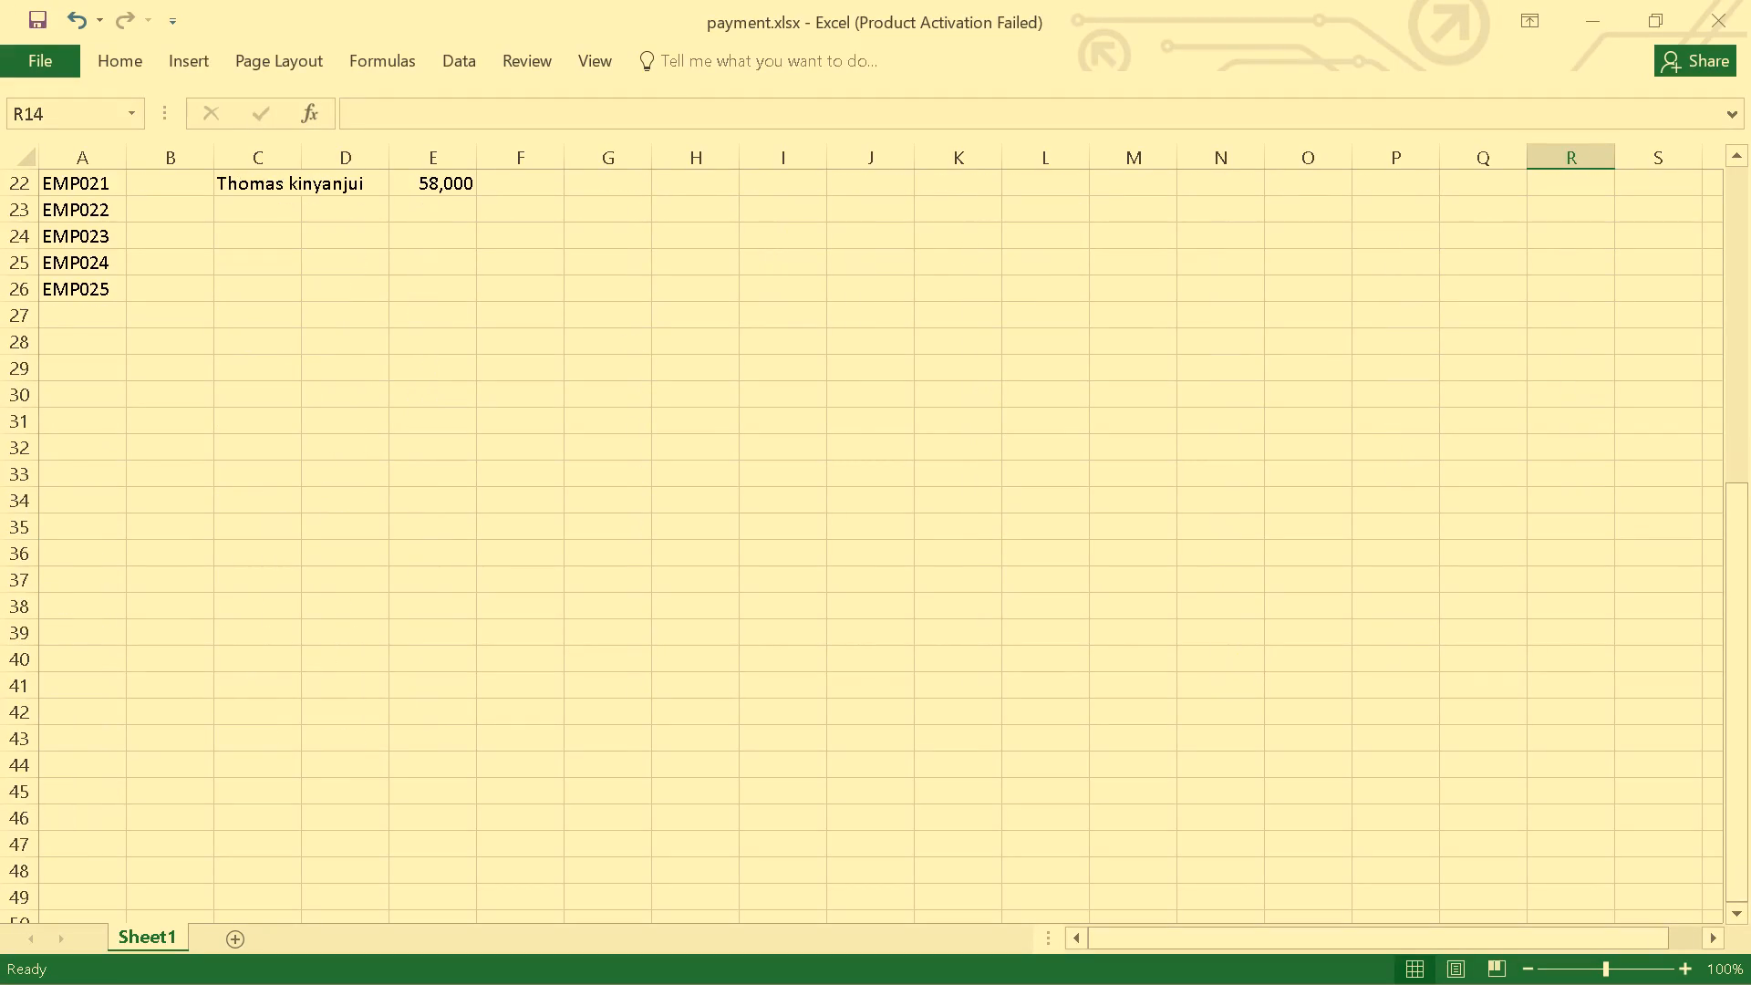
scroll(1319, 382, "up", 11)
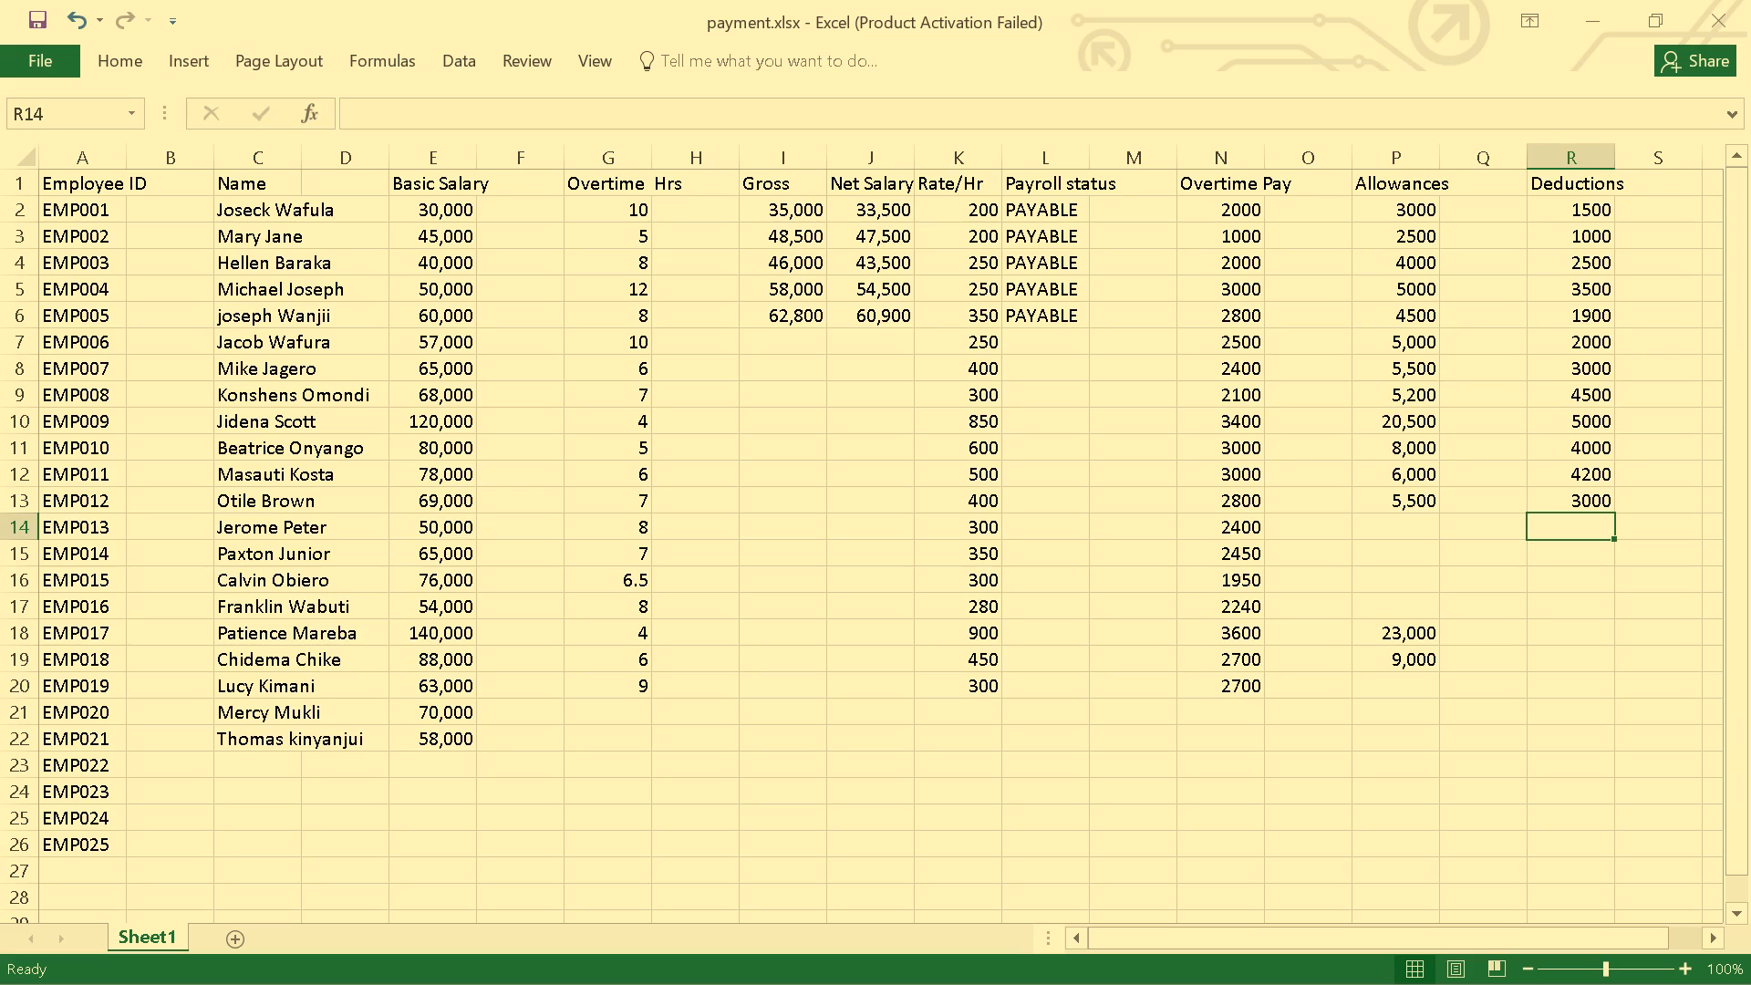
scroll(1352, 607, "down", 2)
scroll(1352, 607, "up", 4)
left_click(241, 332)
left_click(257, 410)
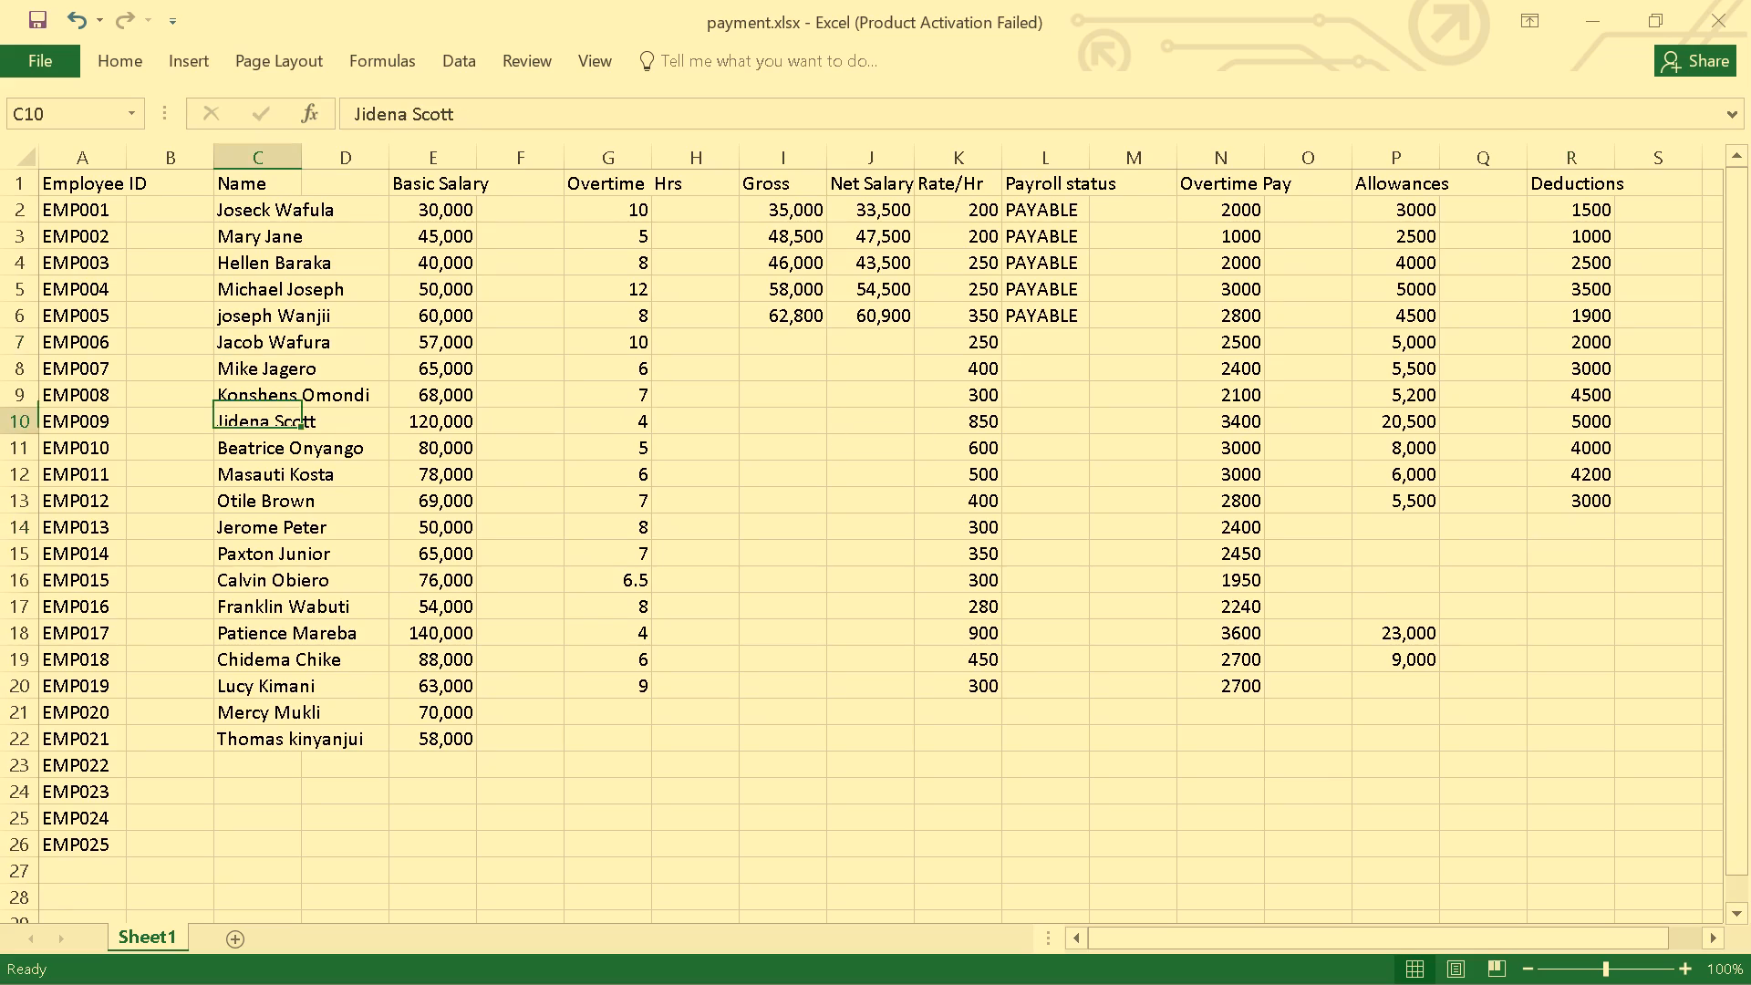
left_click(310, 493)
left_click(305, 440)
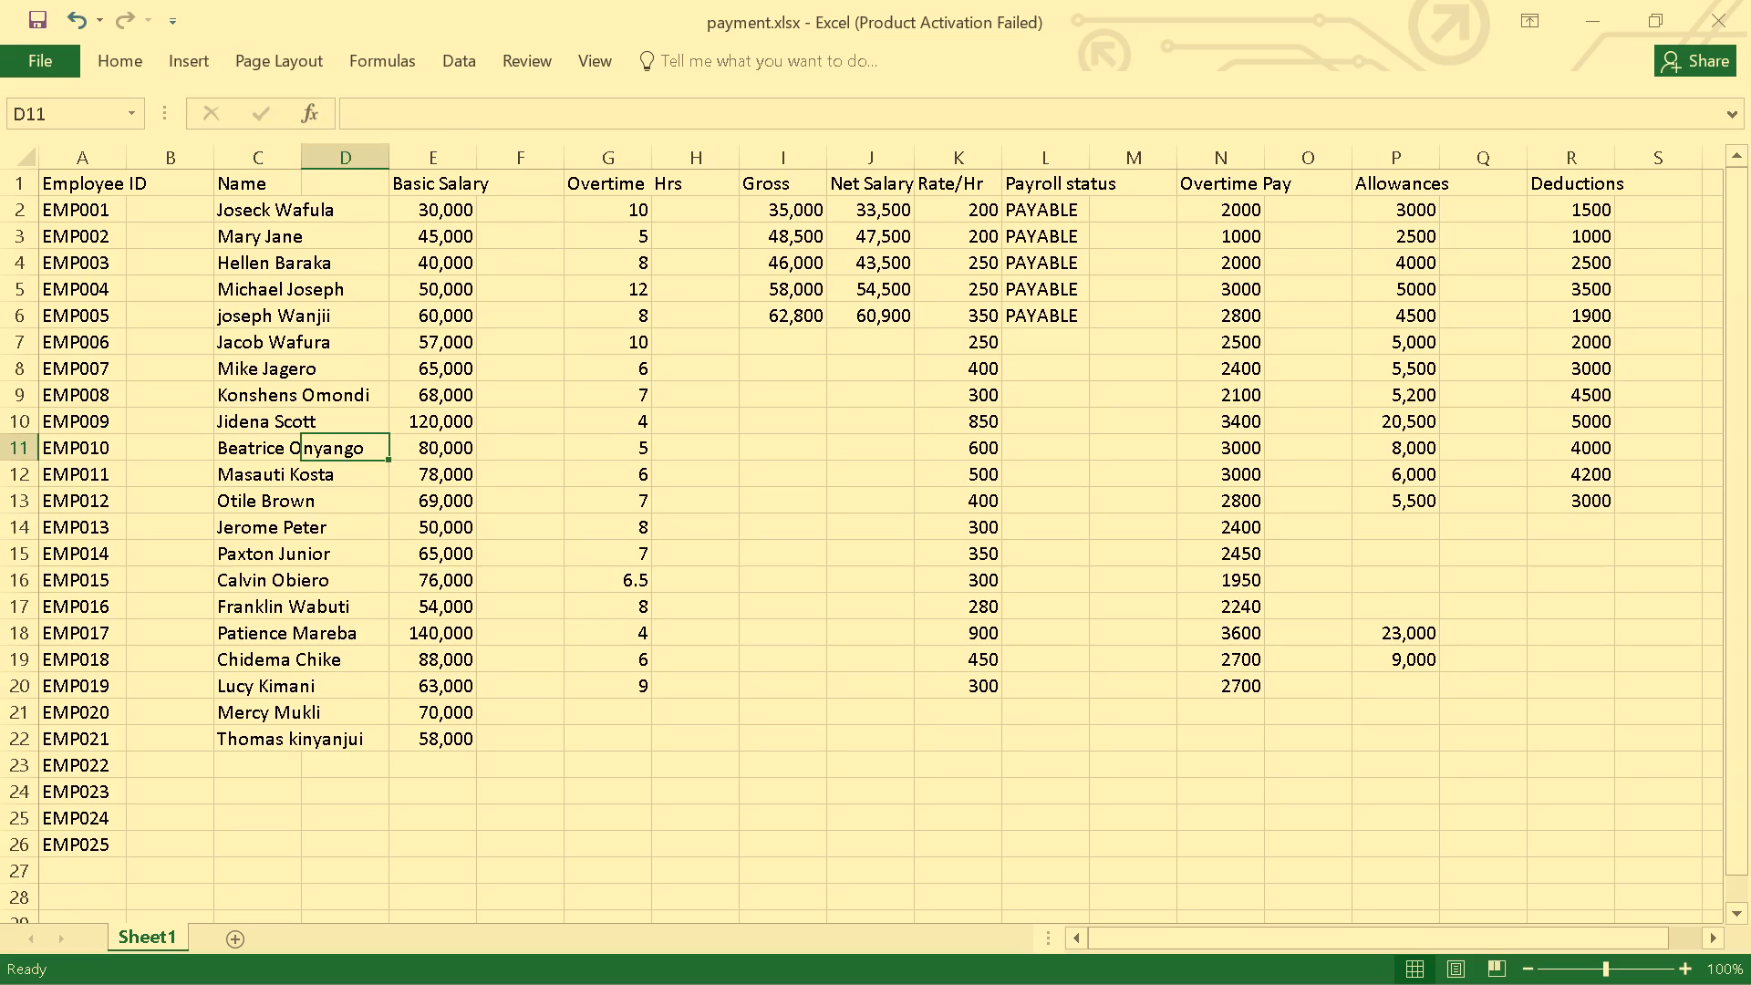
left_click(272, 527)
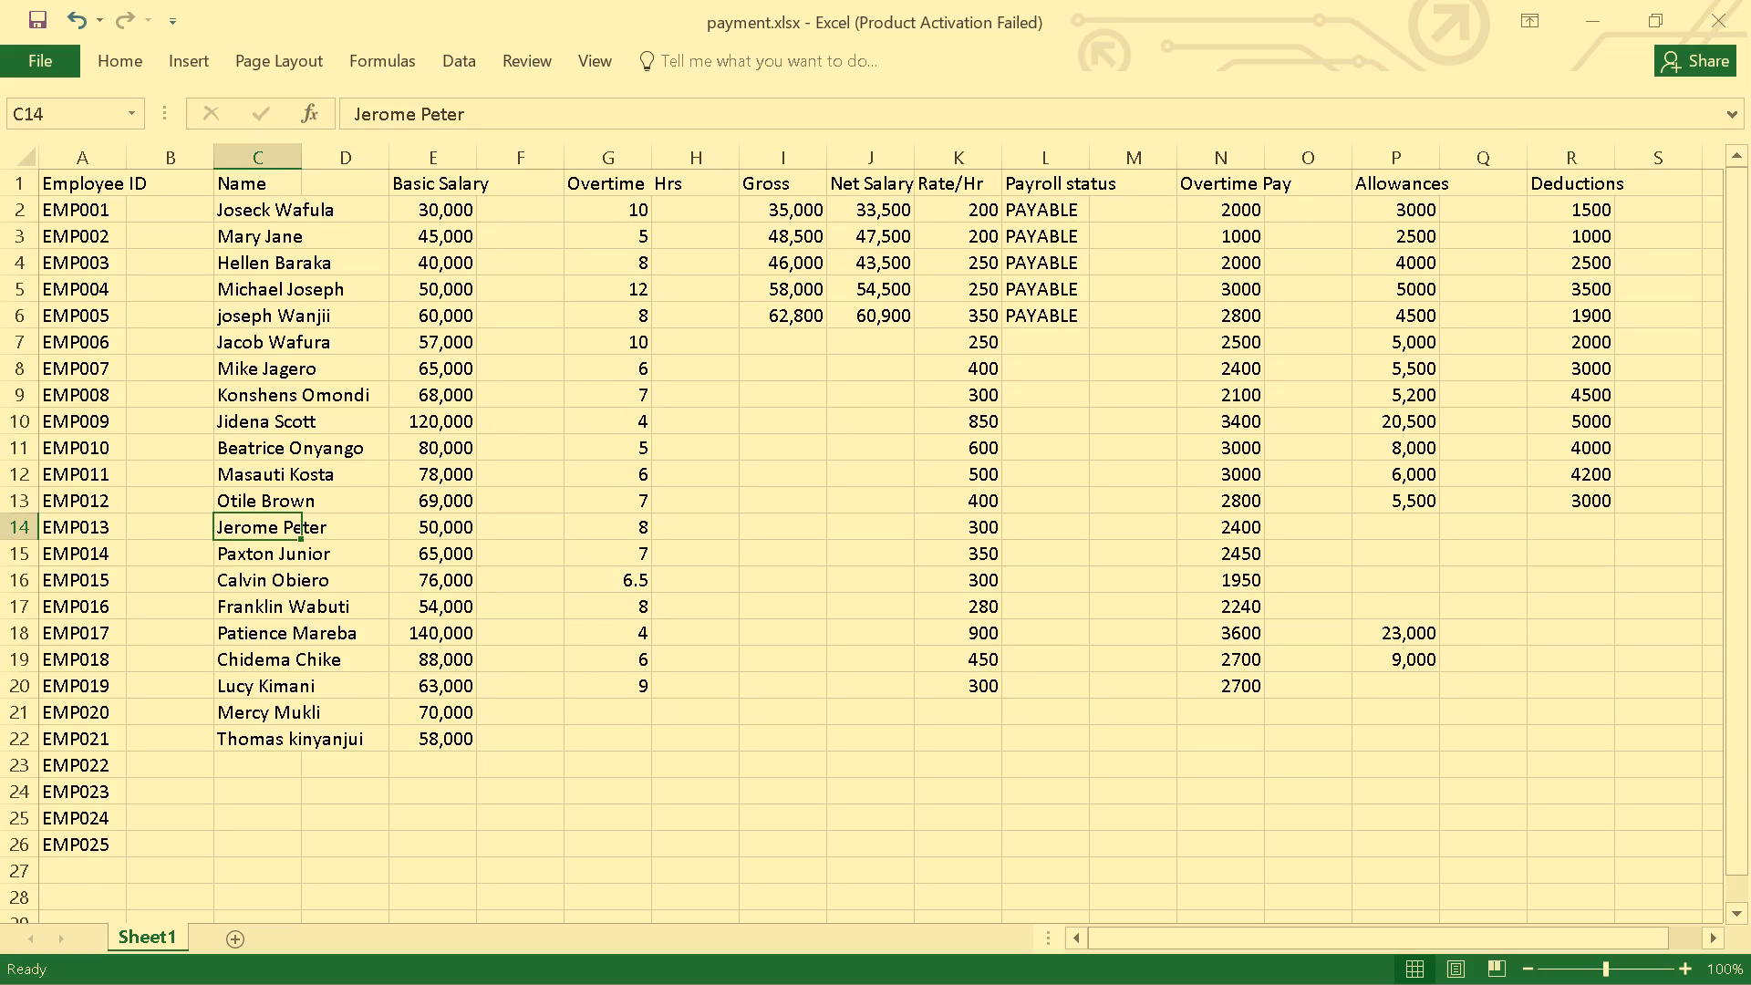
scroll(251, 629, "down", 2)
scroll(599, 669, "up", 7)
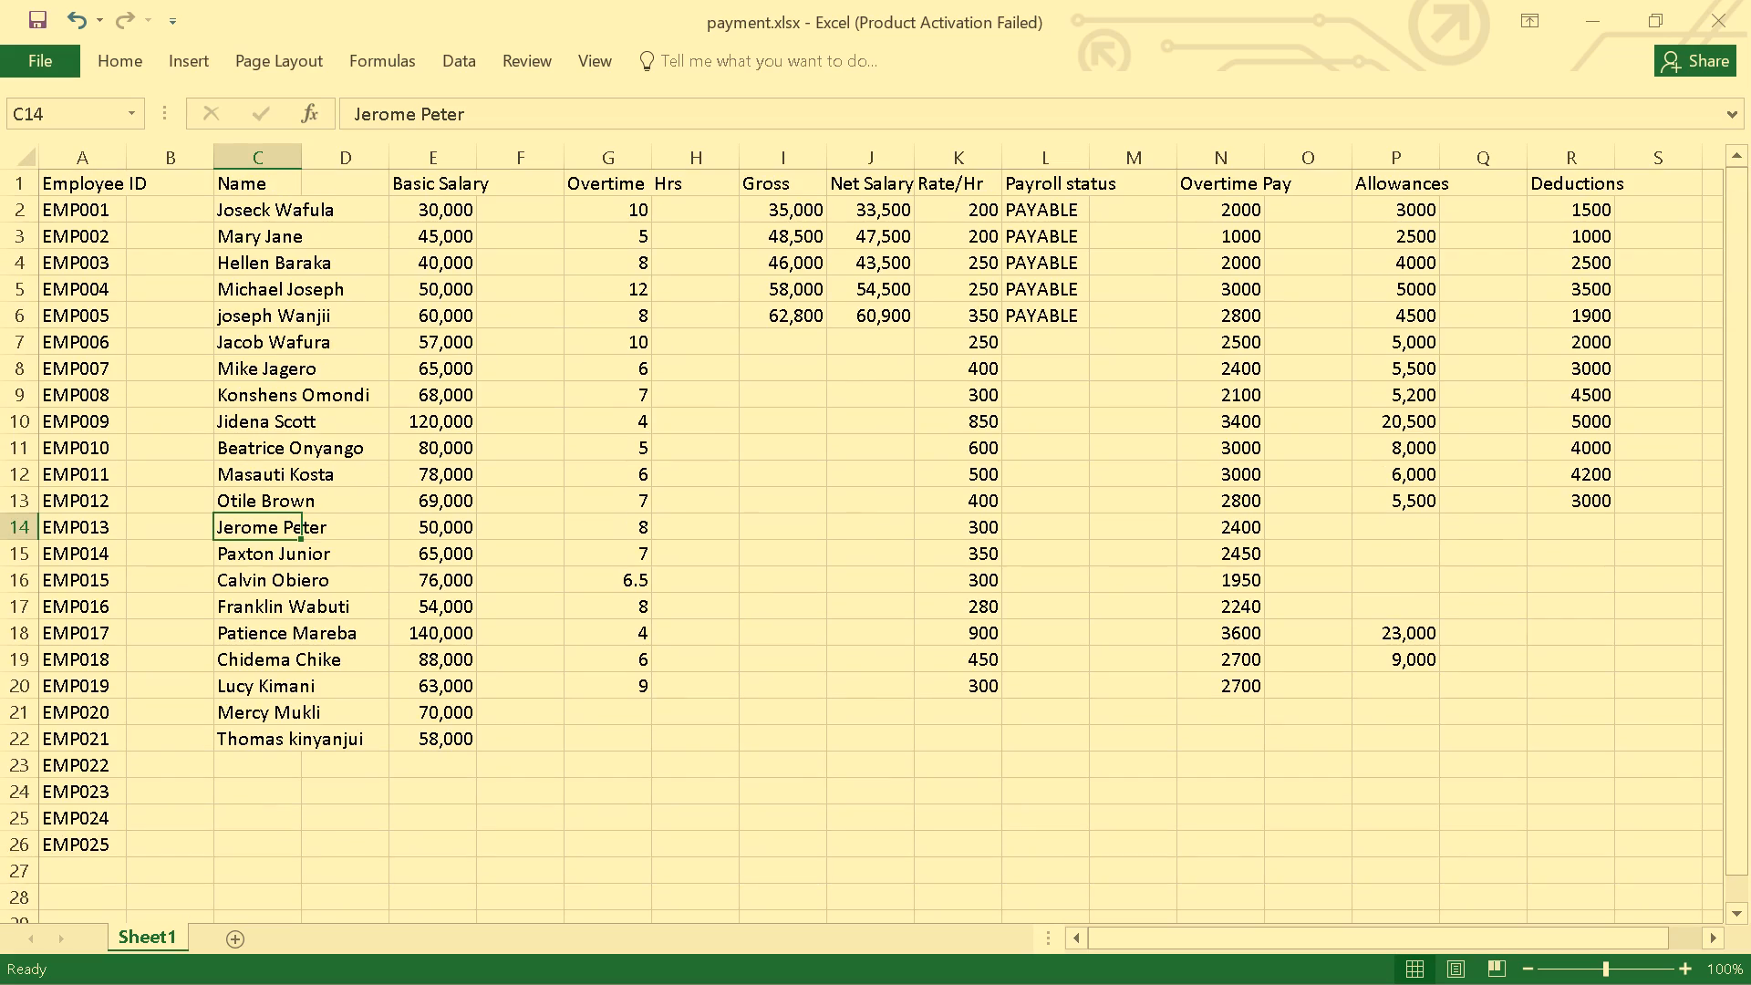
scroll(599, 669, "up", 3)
Inspect the existing formulas in the Payroll status, Gross and Net Salary columns.
left_click(1028, 264)
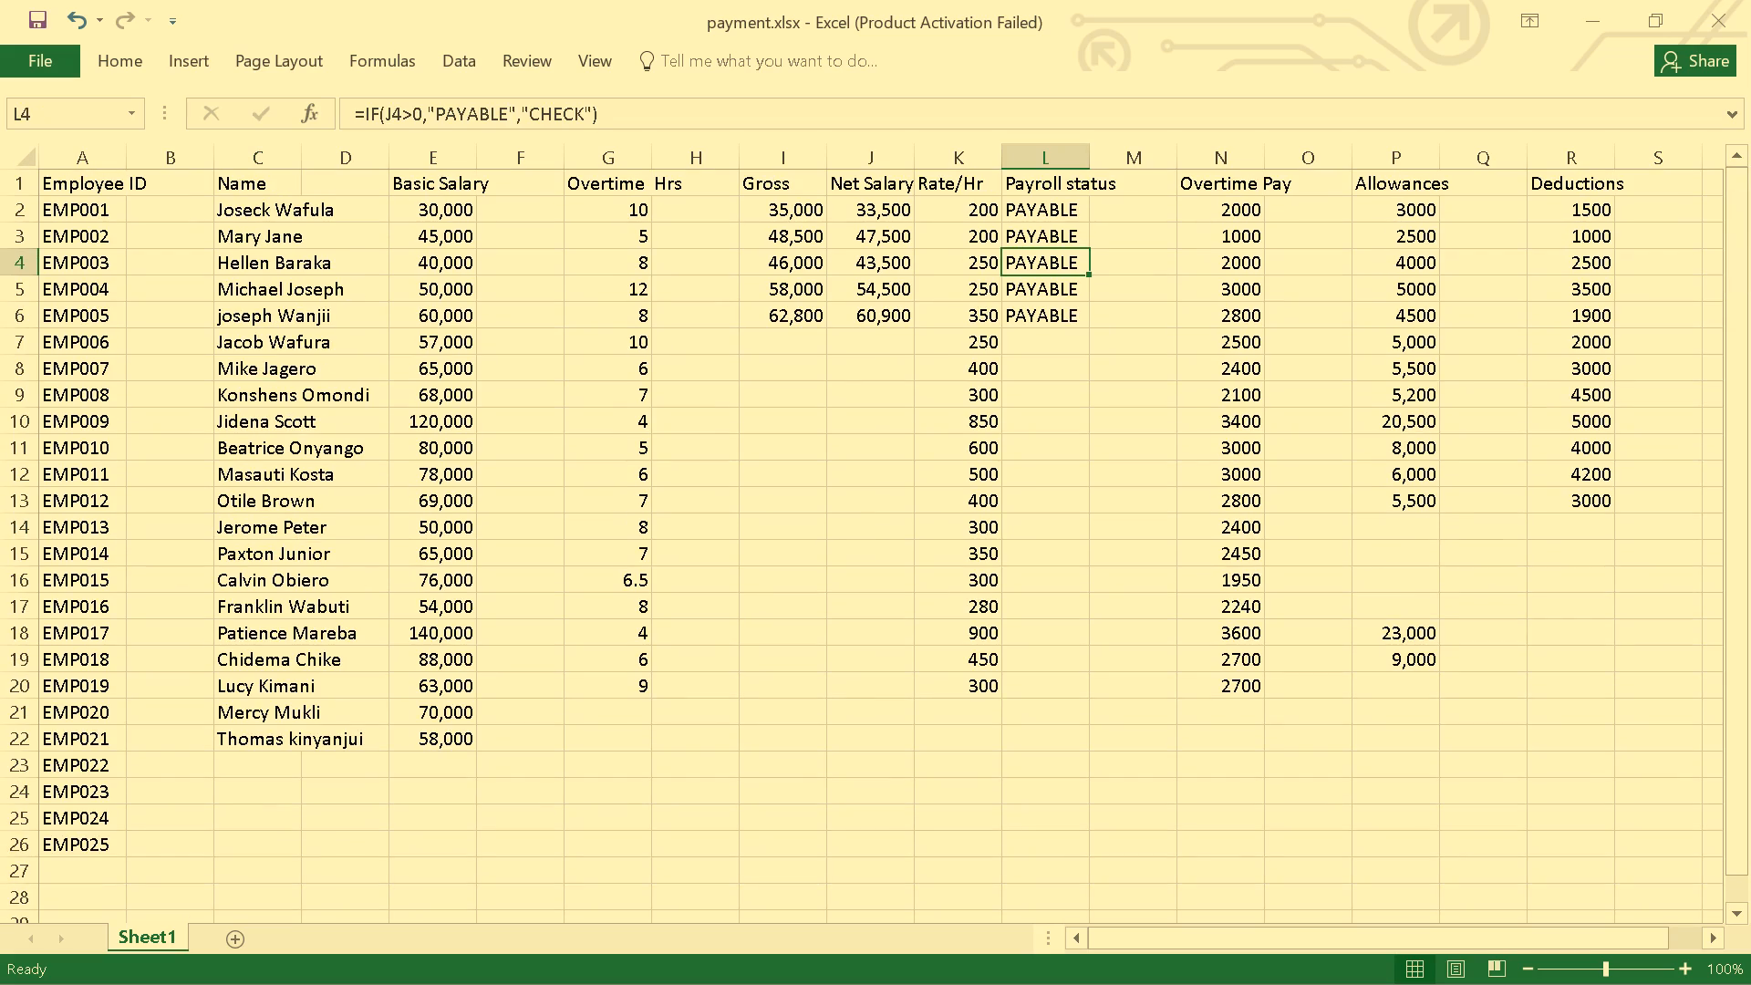
left_click(1576, 526)
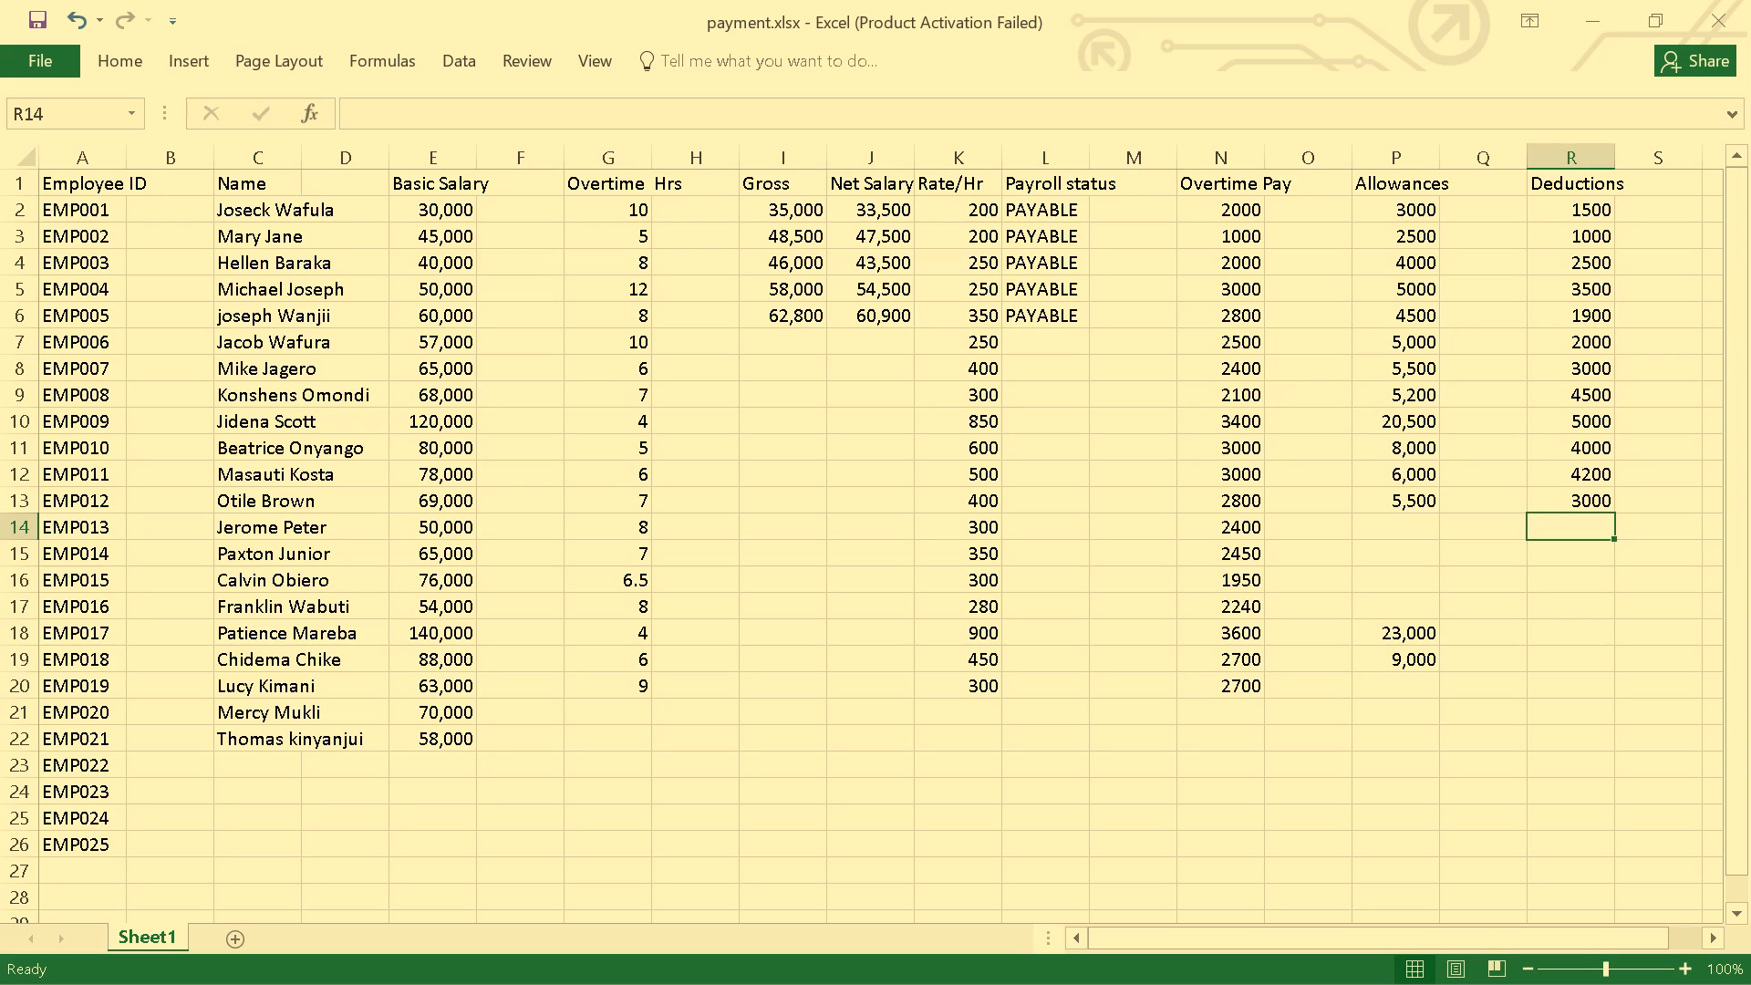
left_click(790, 275)
left_click(884, 250)
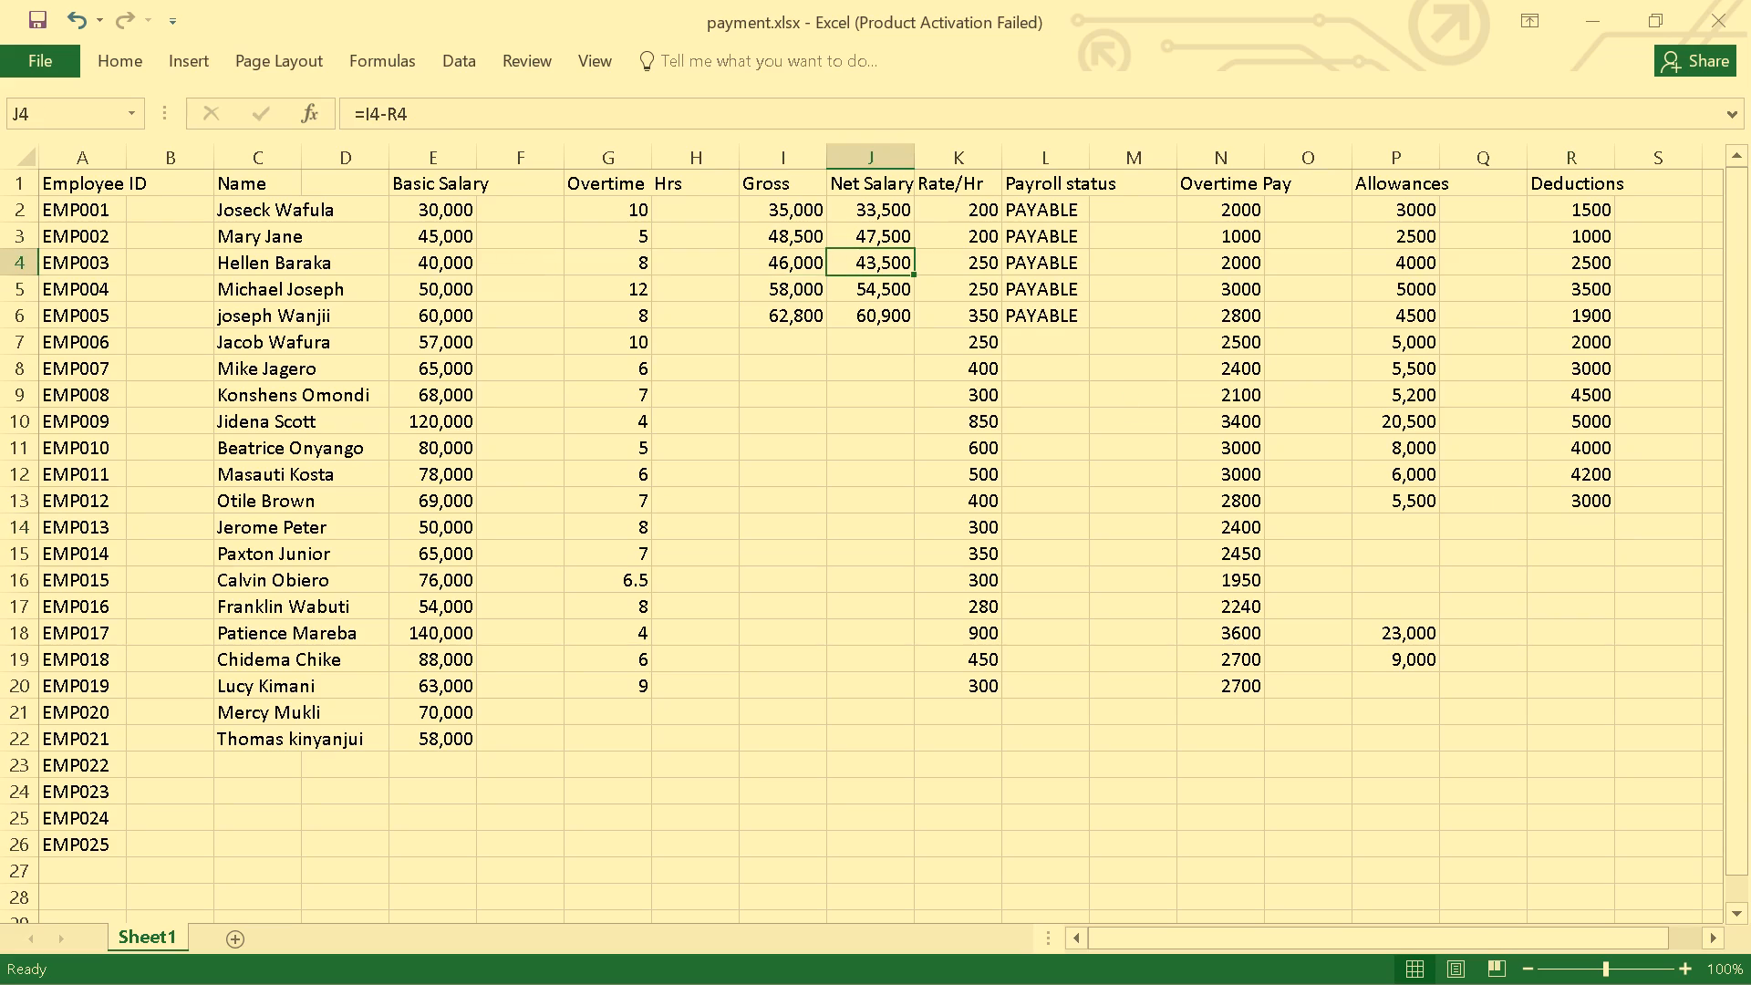
left_click(806, 343)
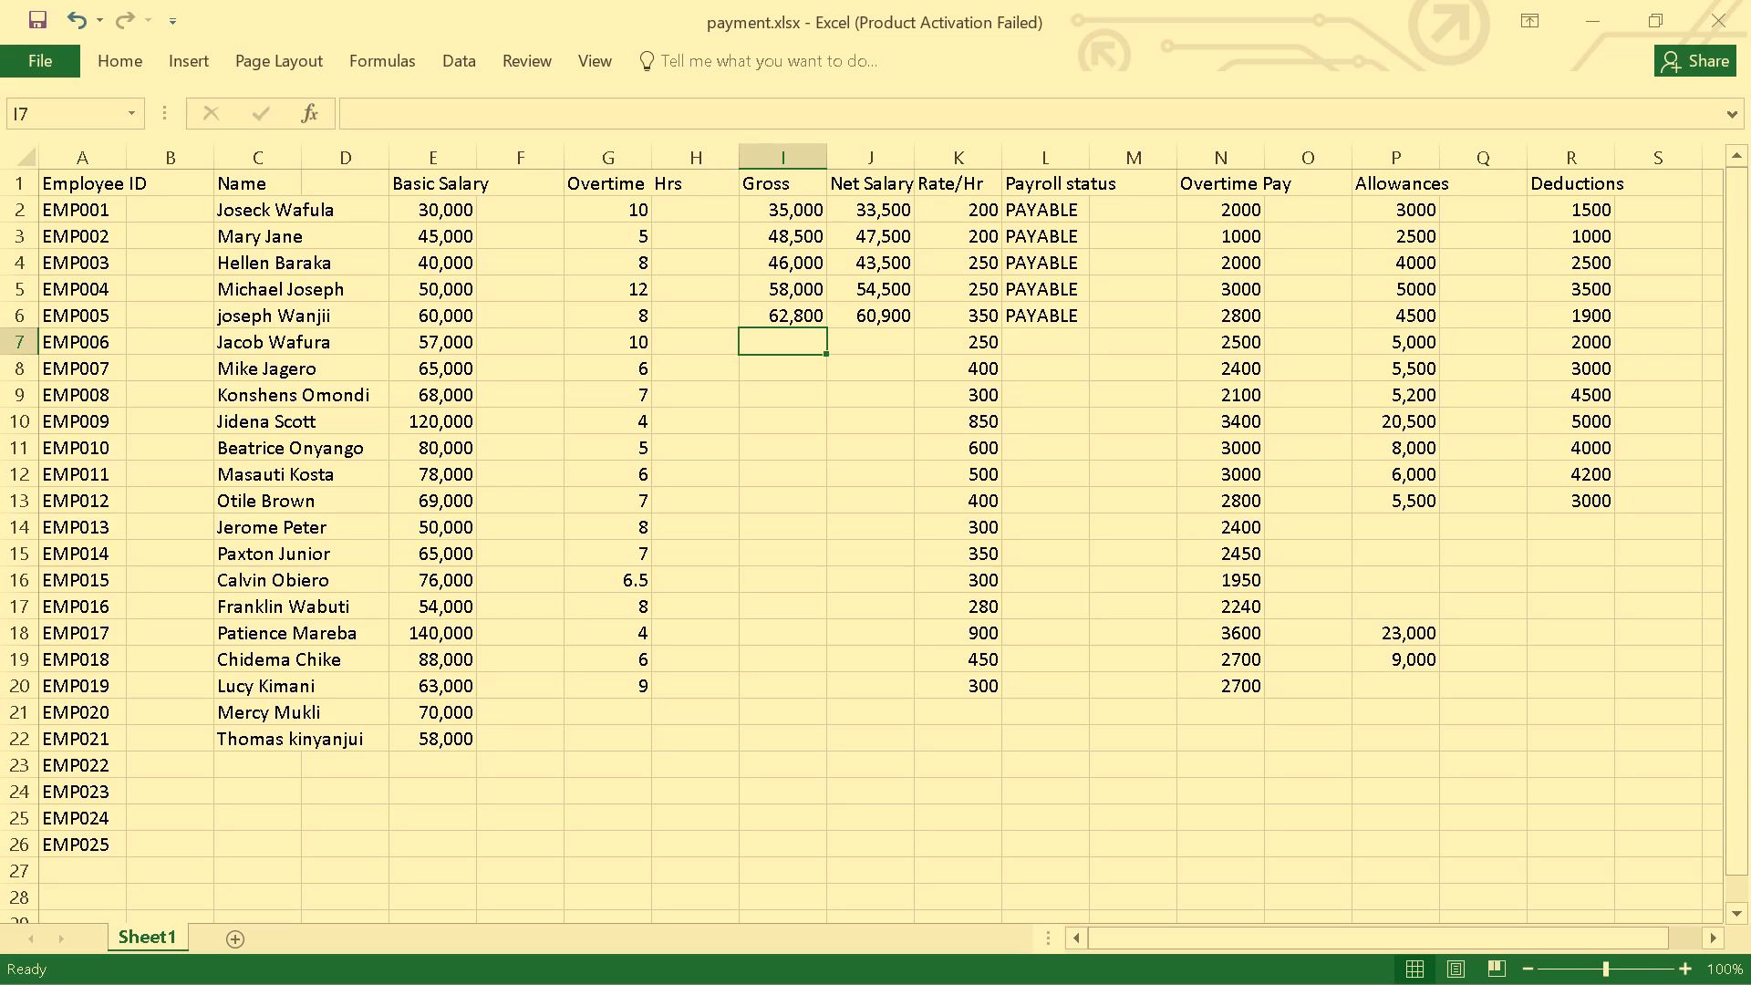
Enter a deduction of 2800 for EMP013 in cell R14.
left_click(1574, 534)
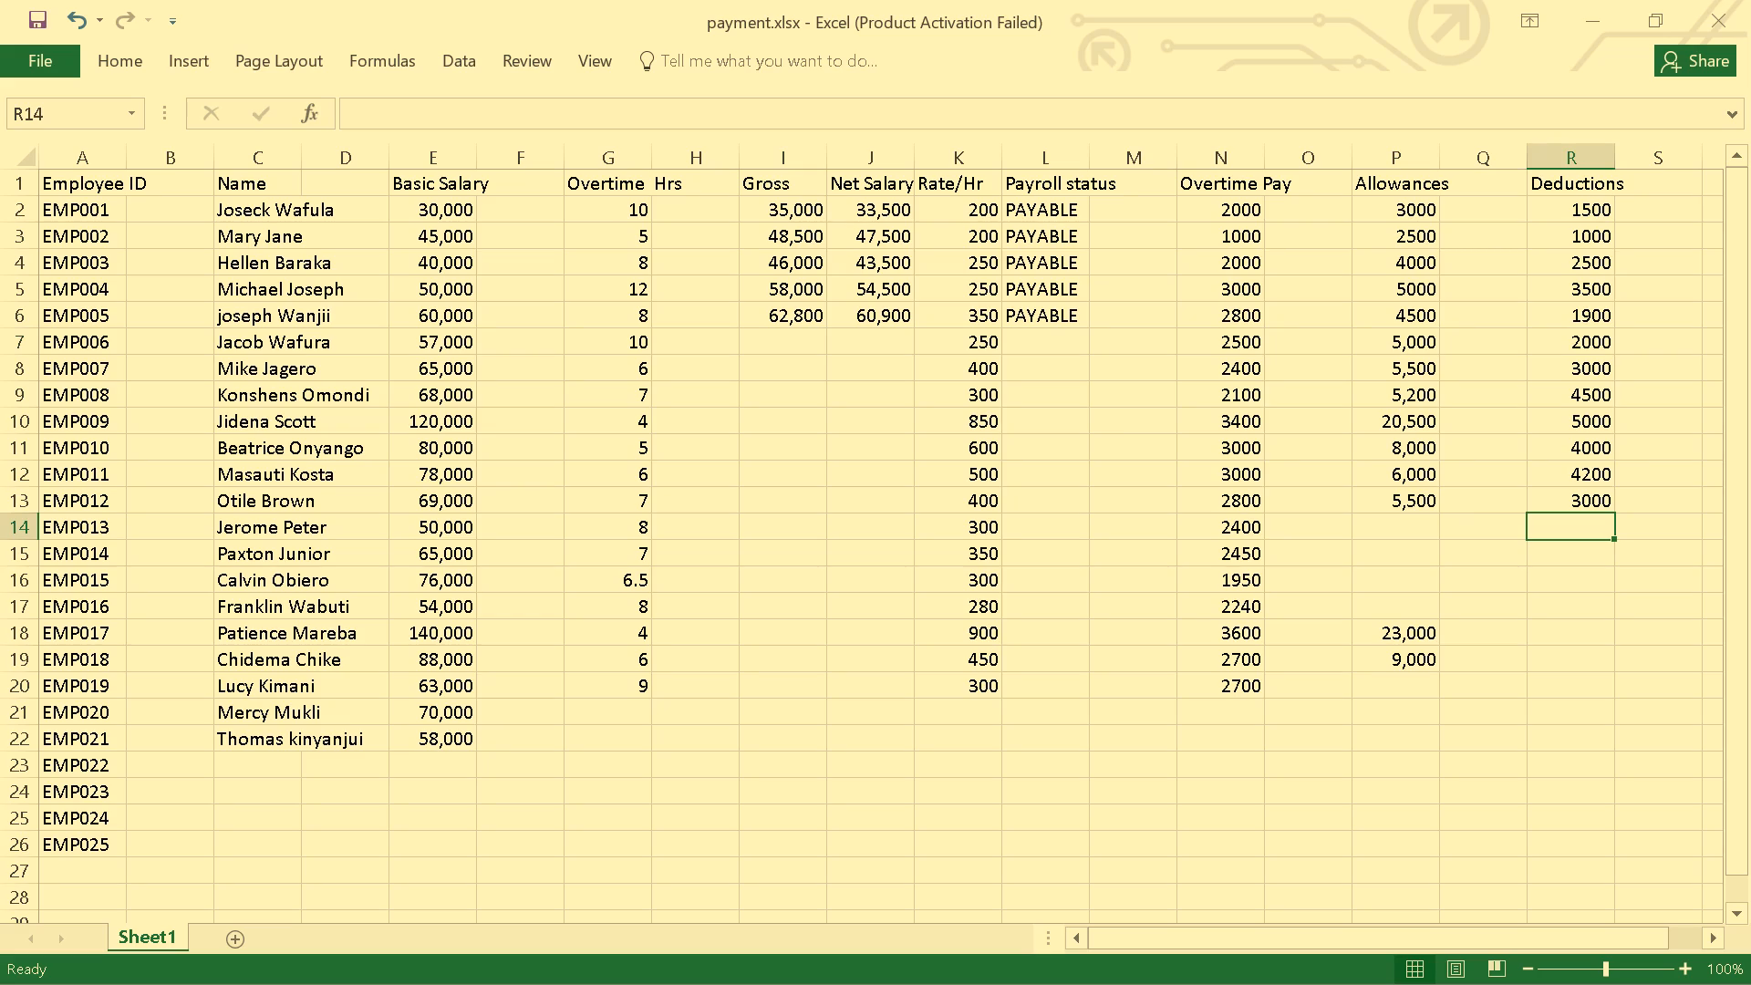
key("2")
type("800")
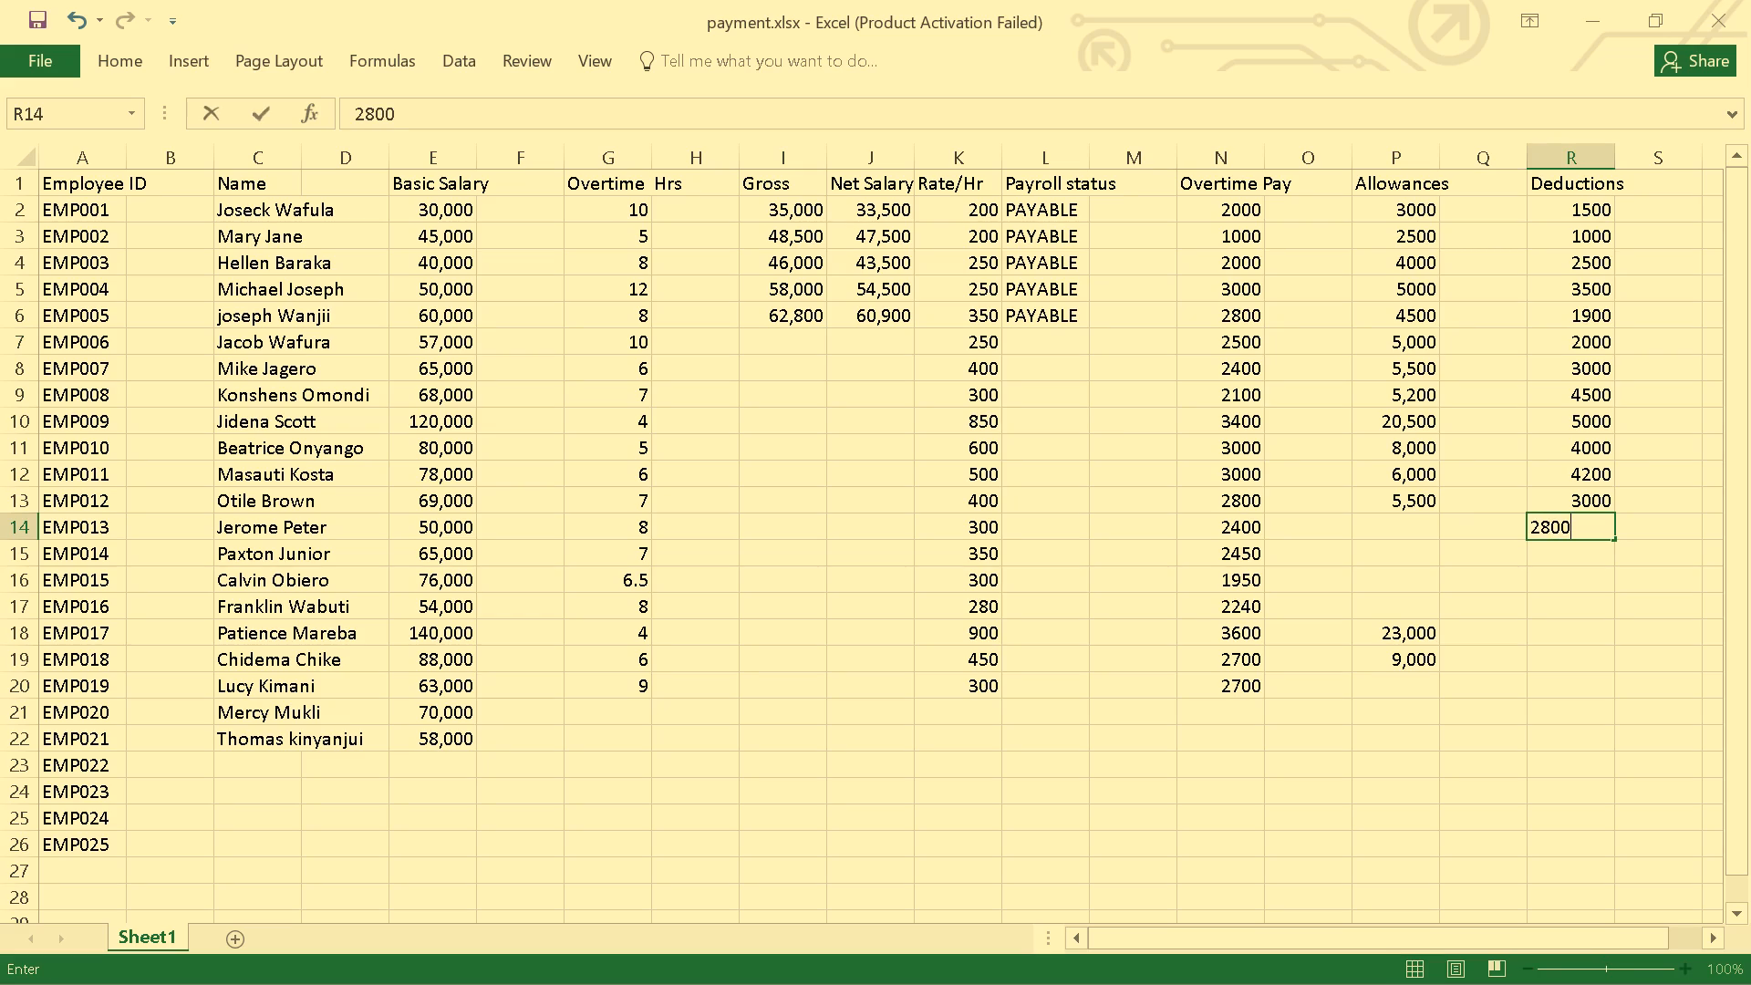
key("Return")
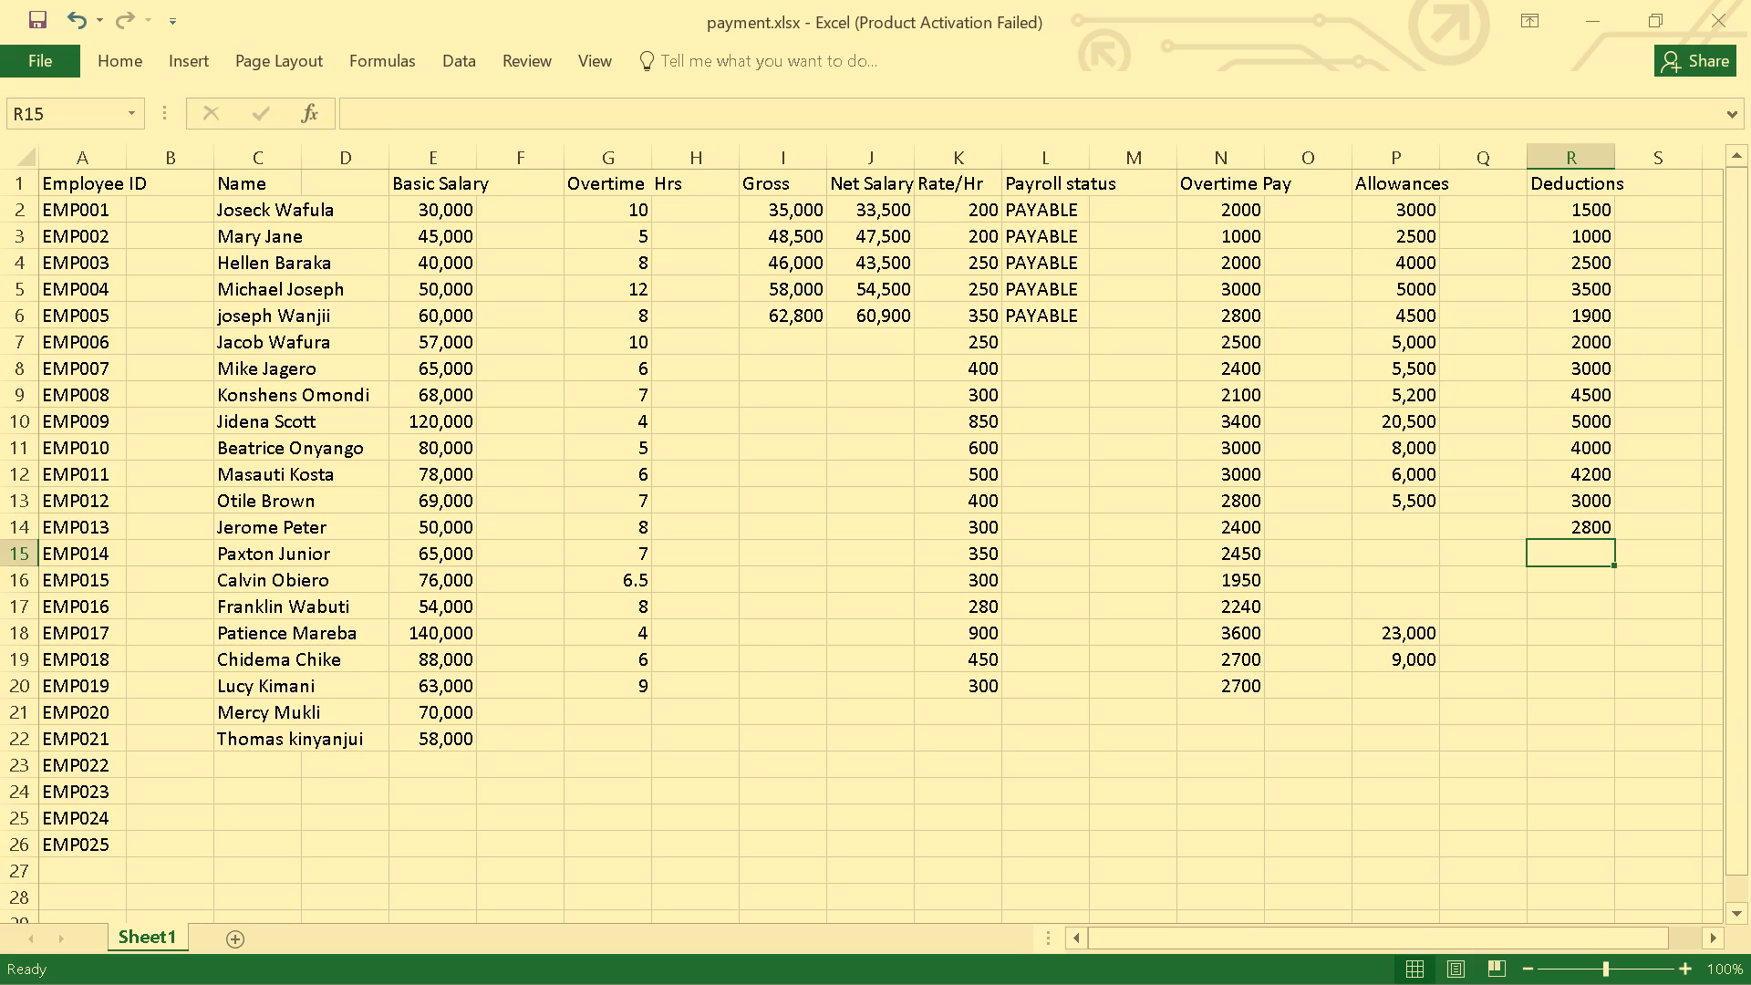
Review the existing Allowances and Deductions entries for EMP008 to EMP013 and the empty cells that still need values.
scroll(1546, 524, "down", 1)
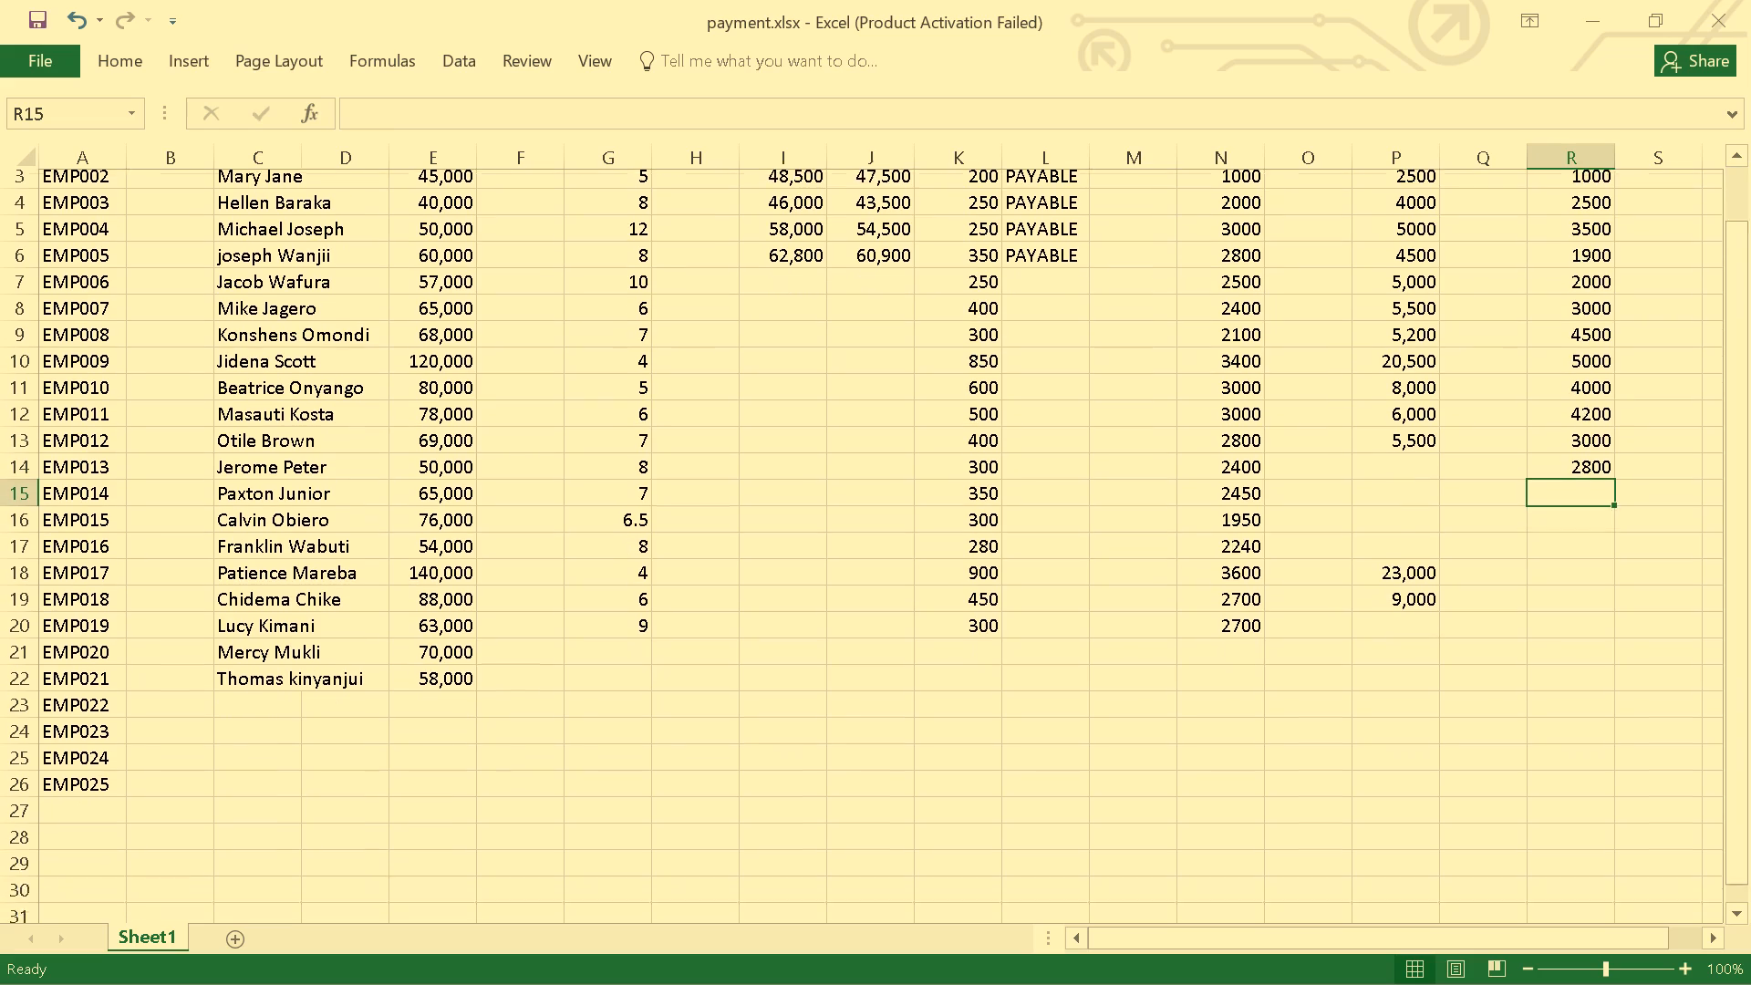
left_click(1403, 422)
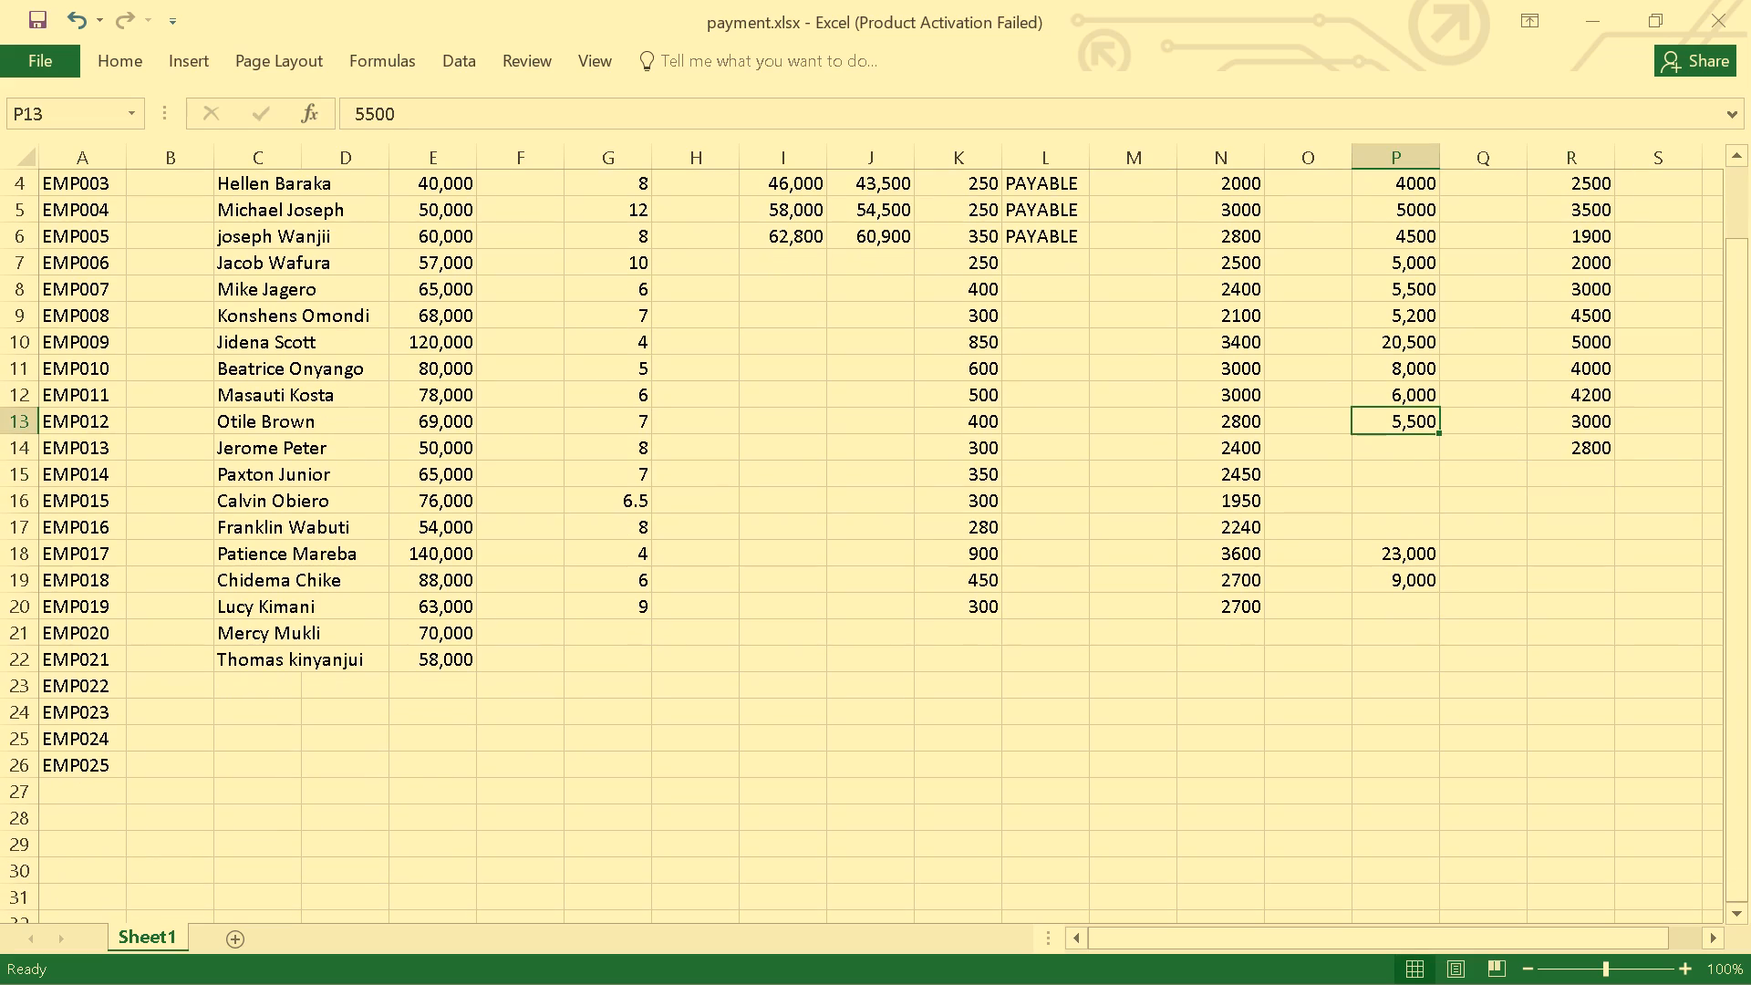
scroll(1427, 487, "down", 2)
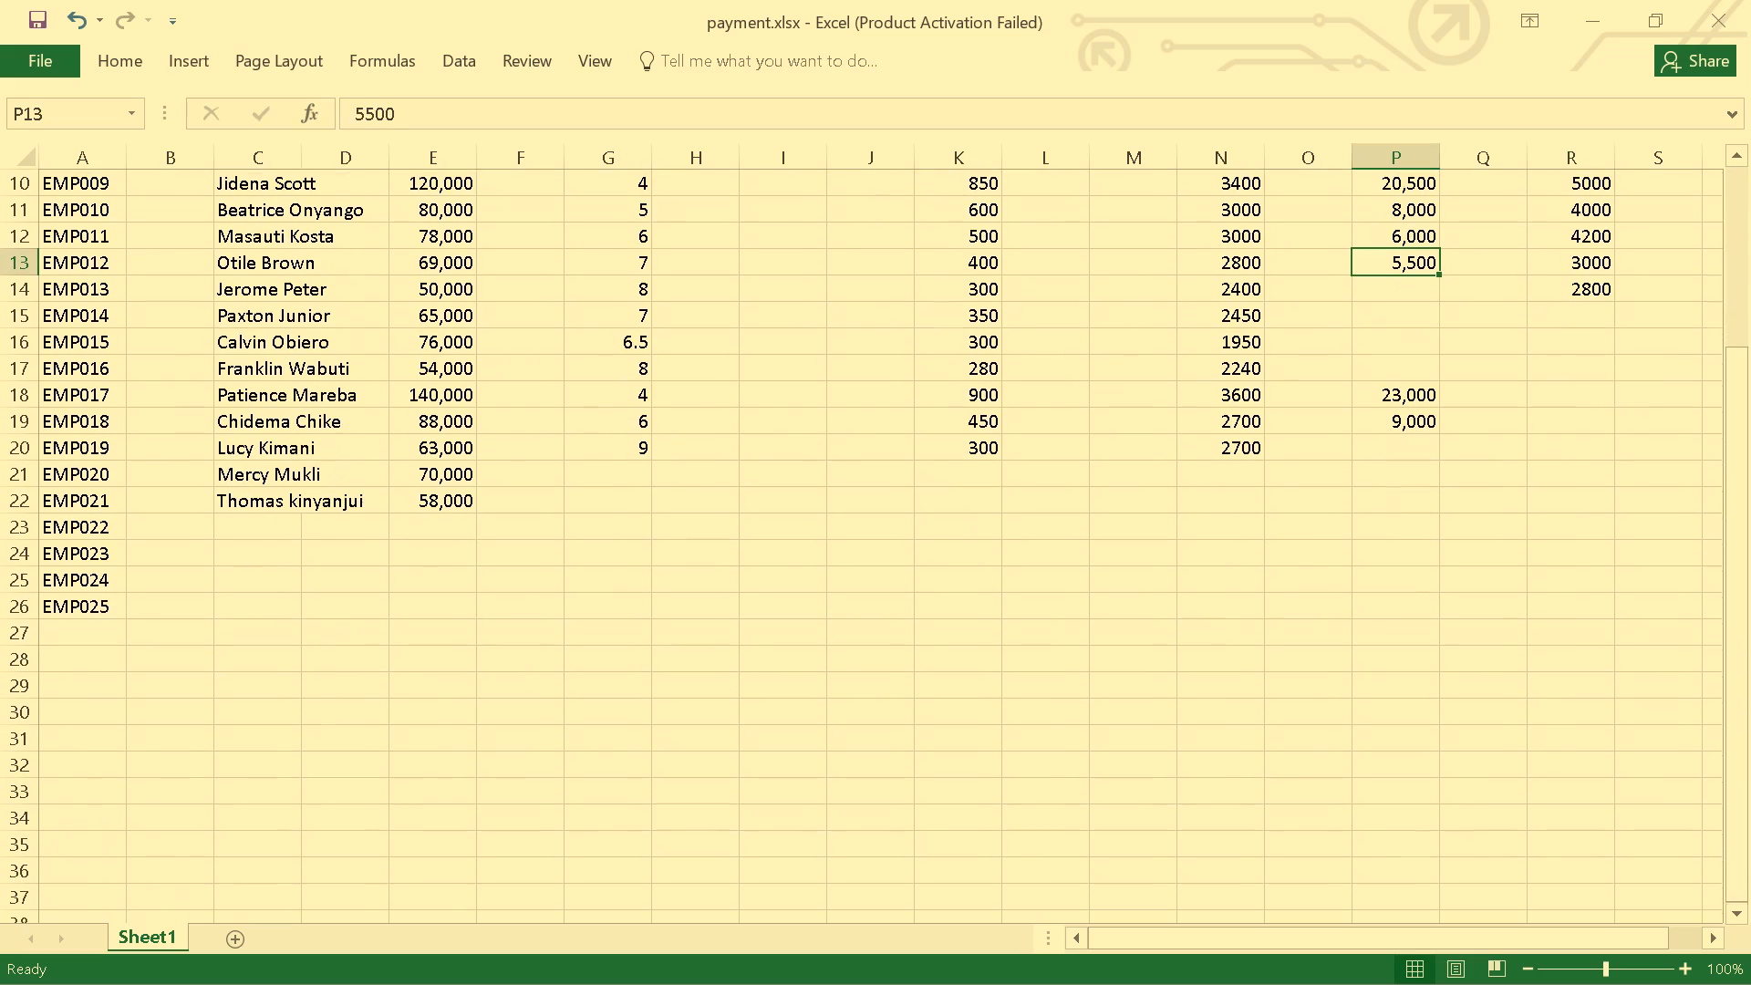
scroll(1427, 487, "up", 3)
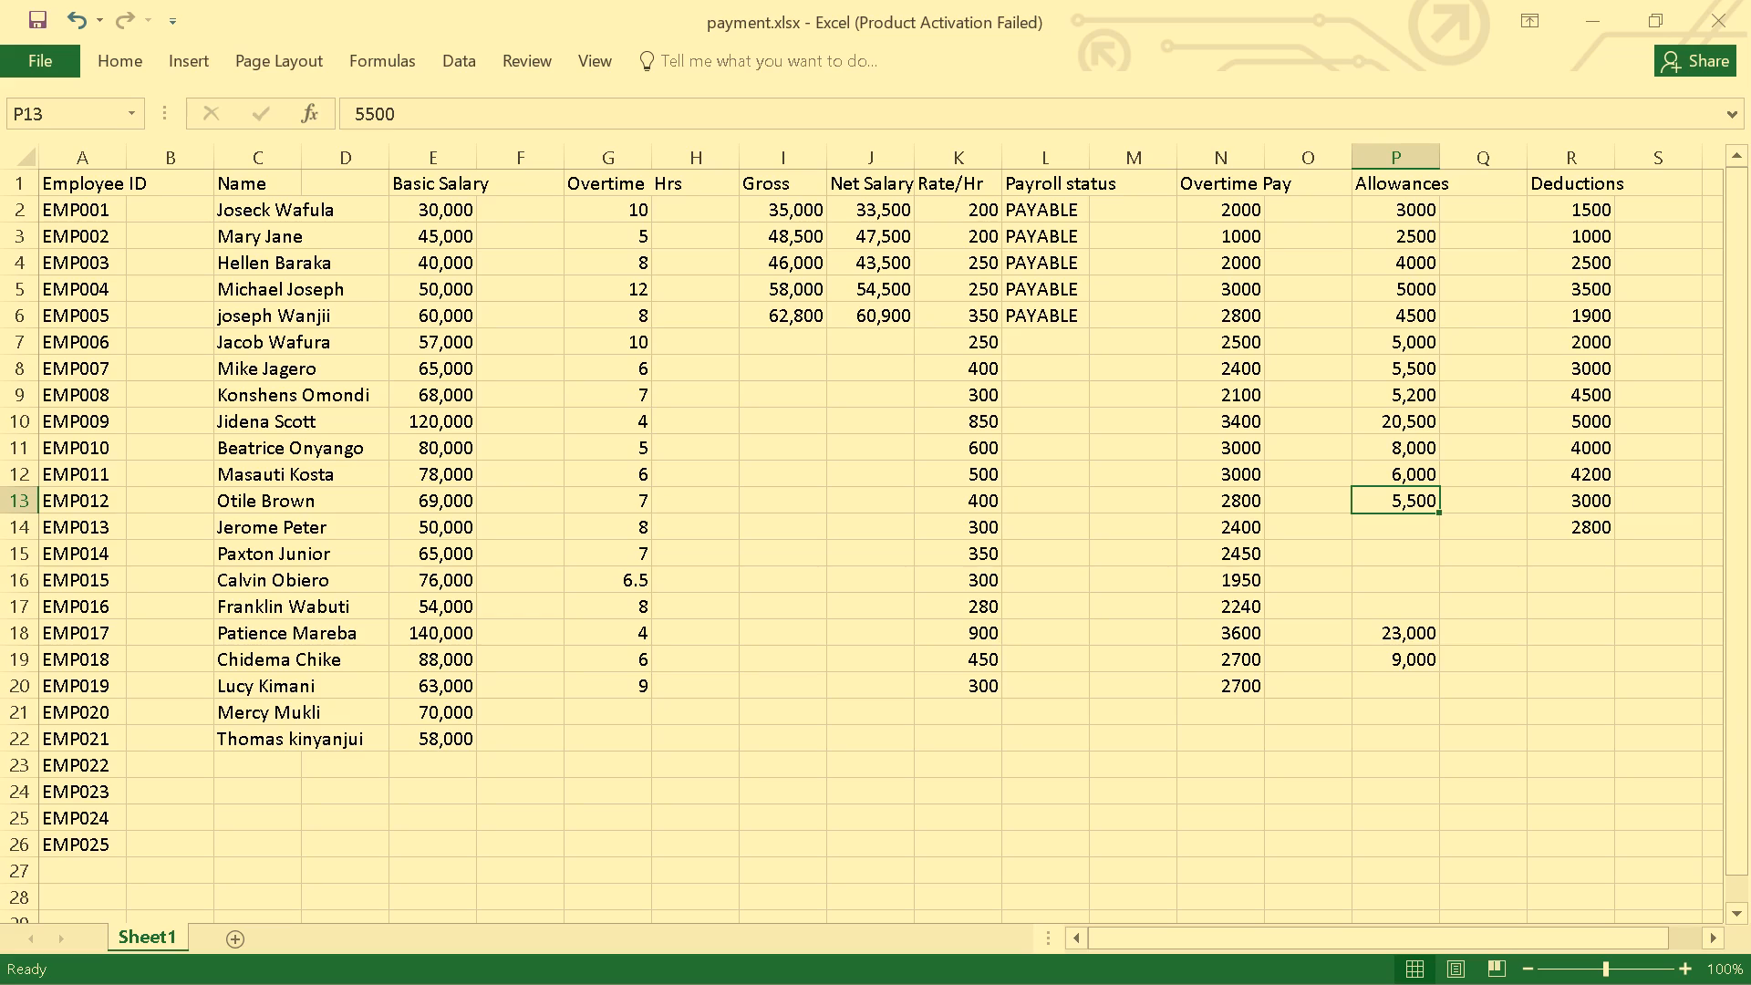
left_click(1409, 439)
left_click(1400, 409)
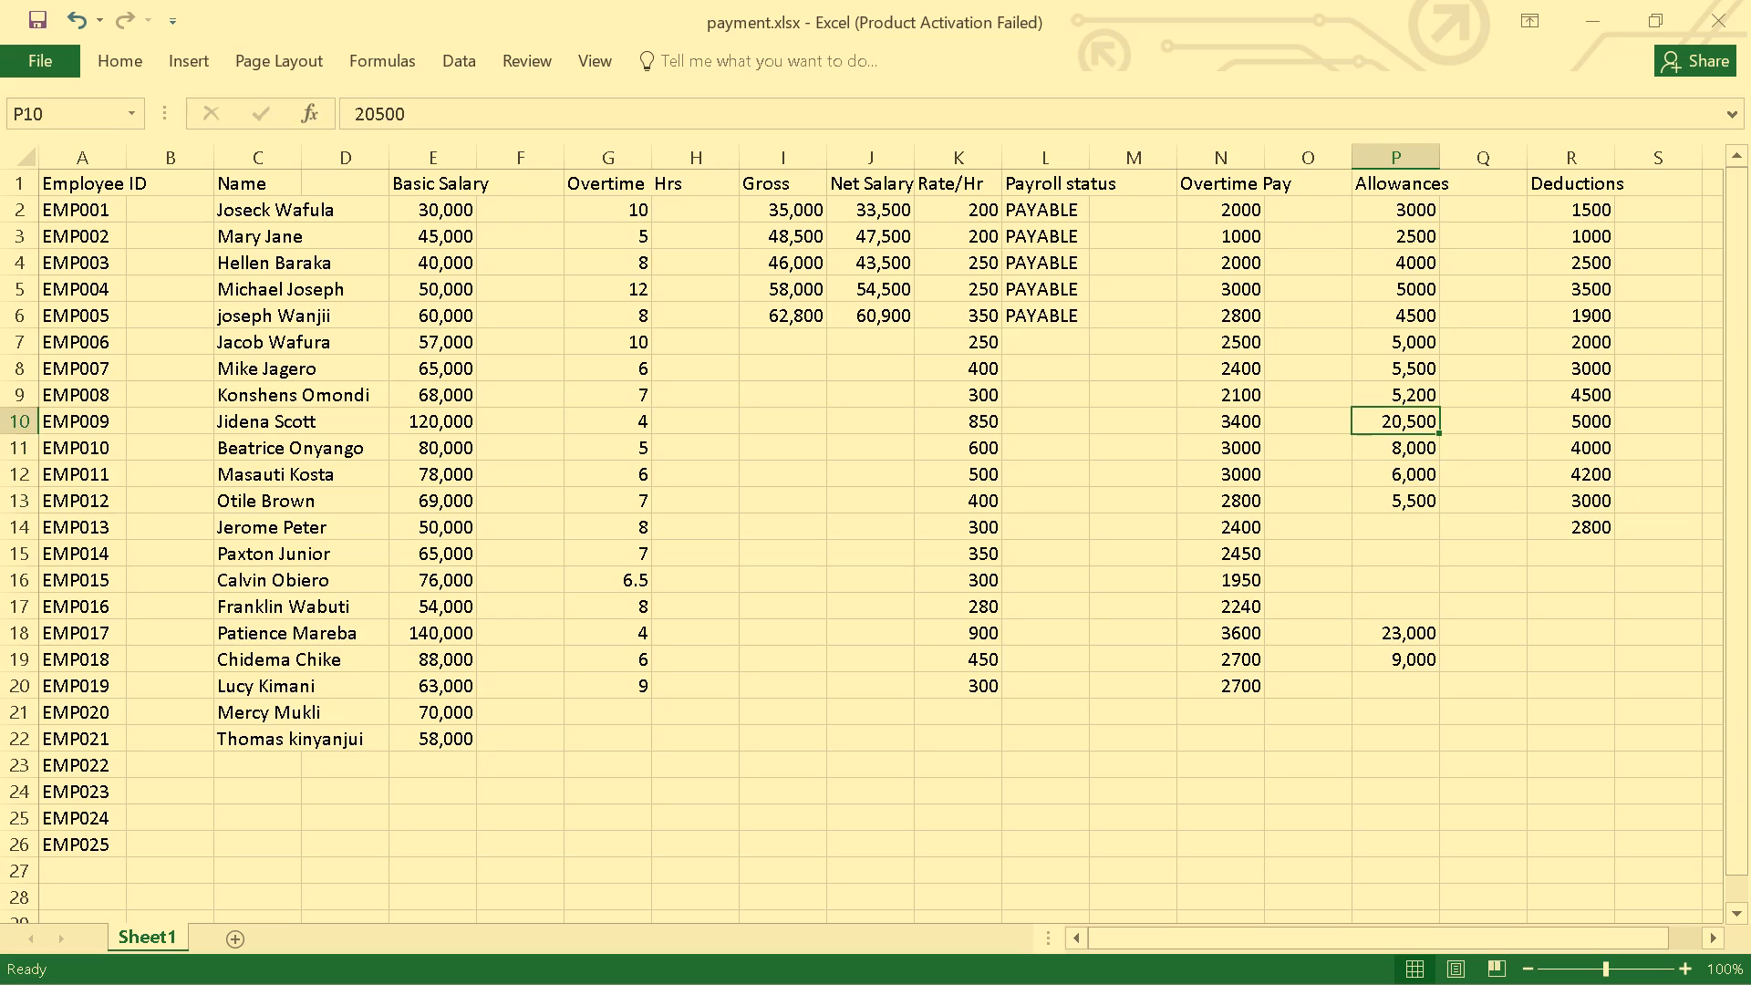
left_click(1414, 385)
left_click(1414, 460)
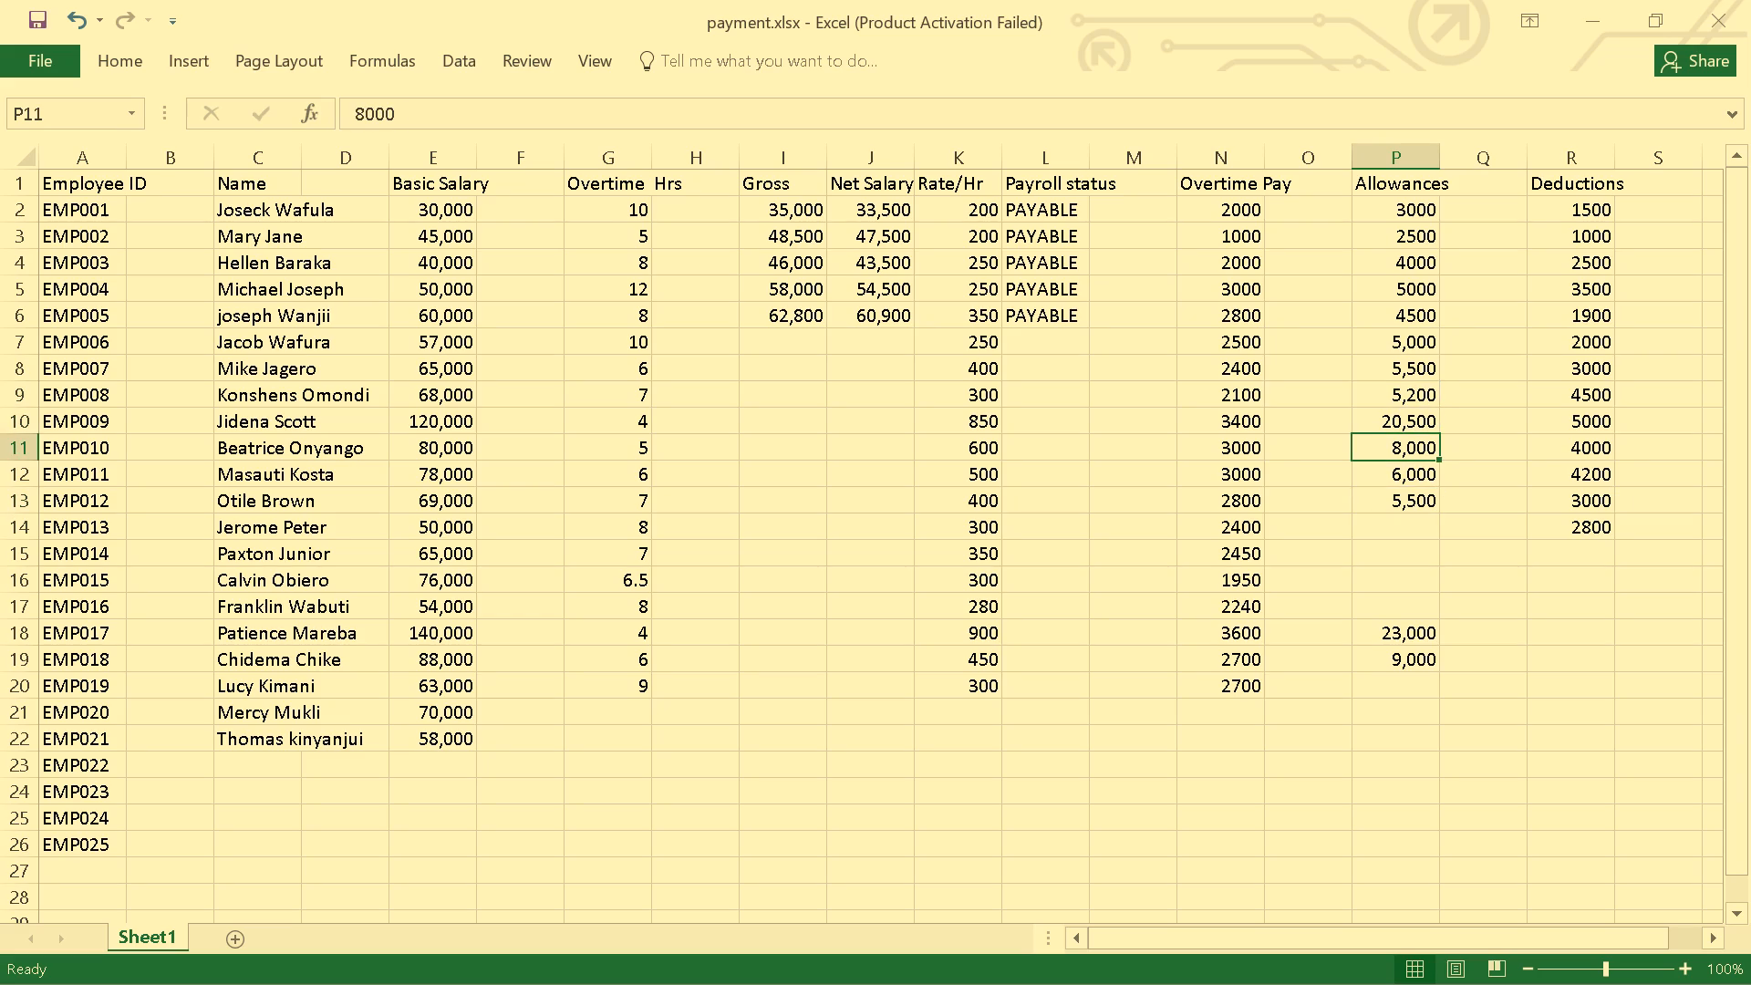
left_click(1395, 387)
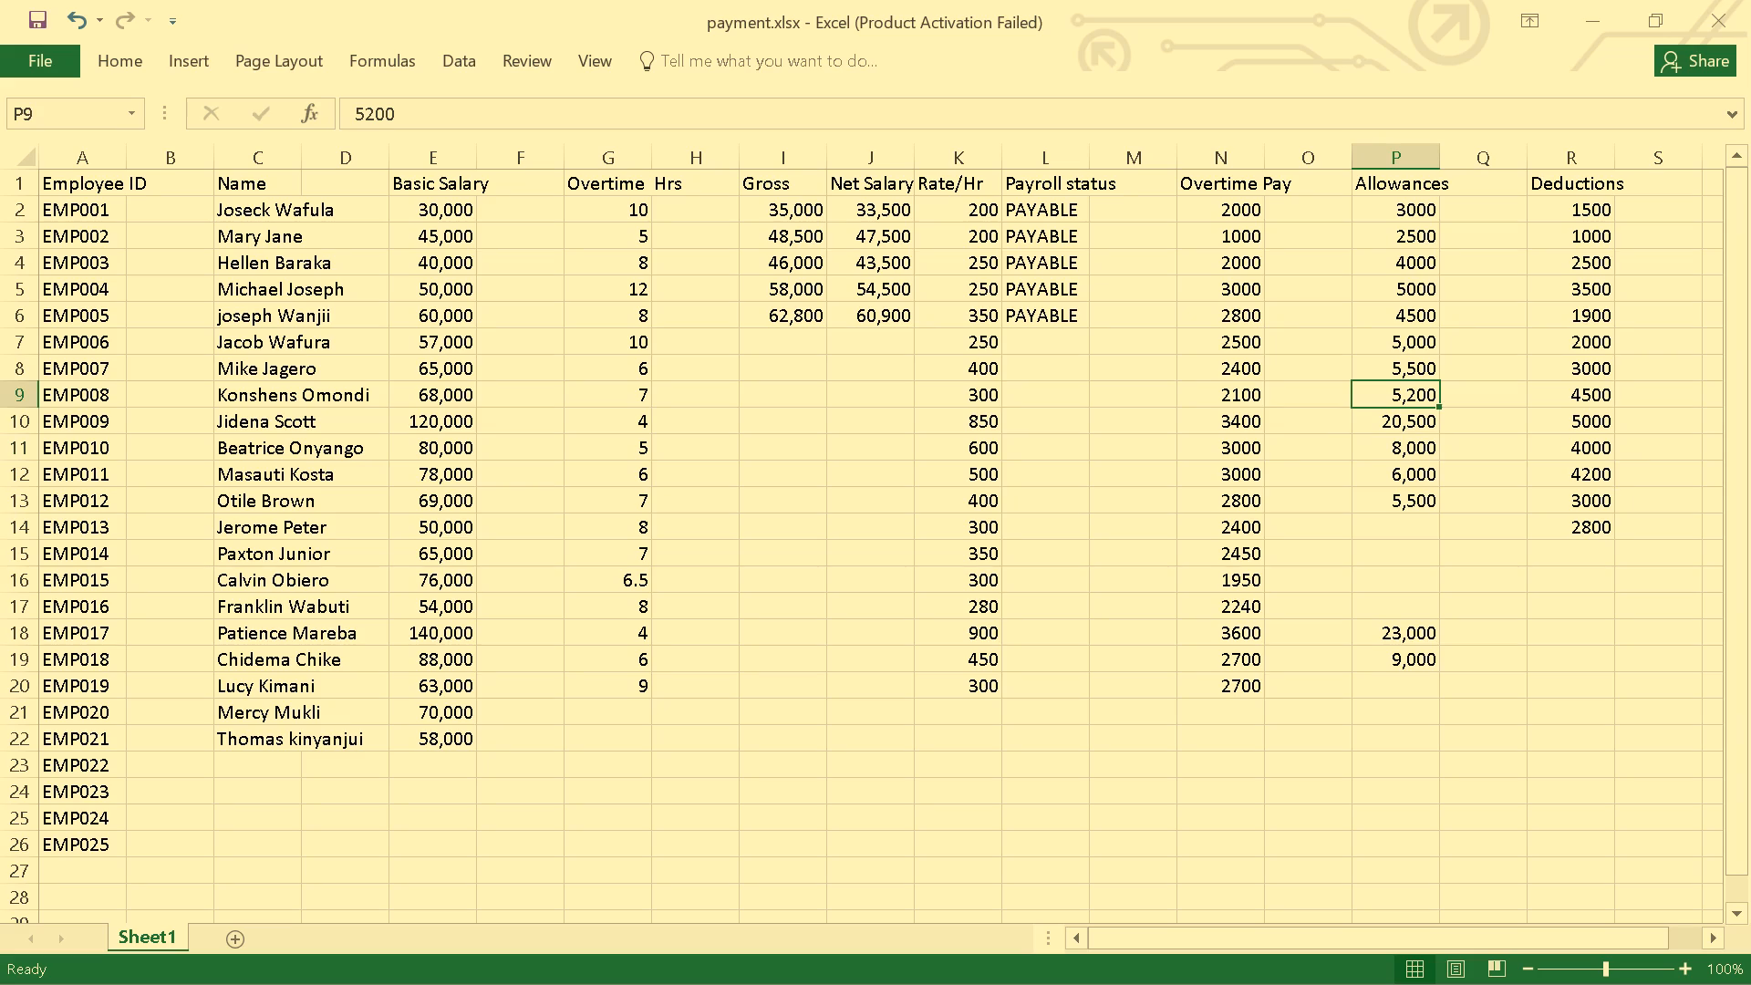
left_click(1393, 465)
left_click(1404, 404)
left_click(1419, 468)
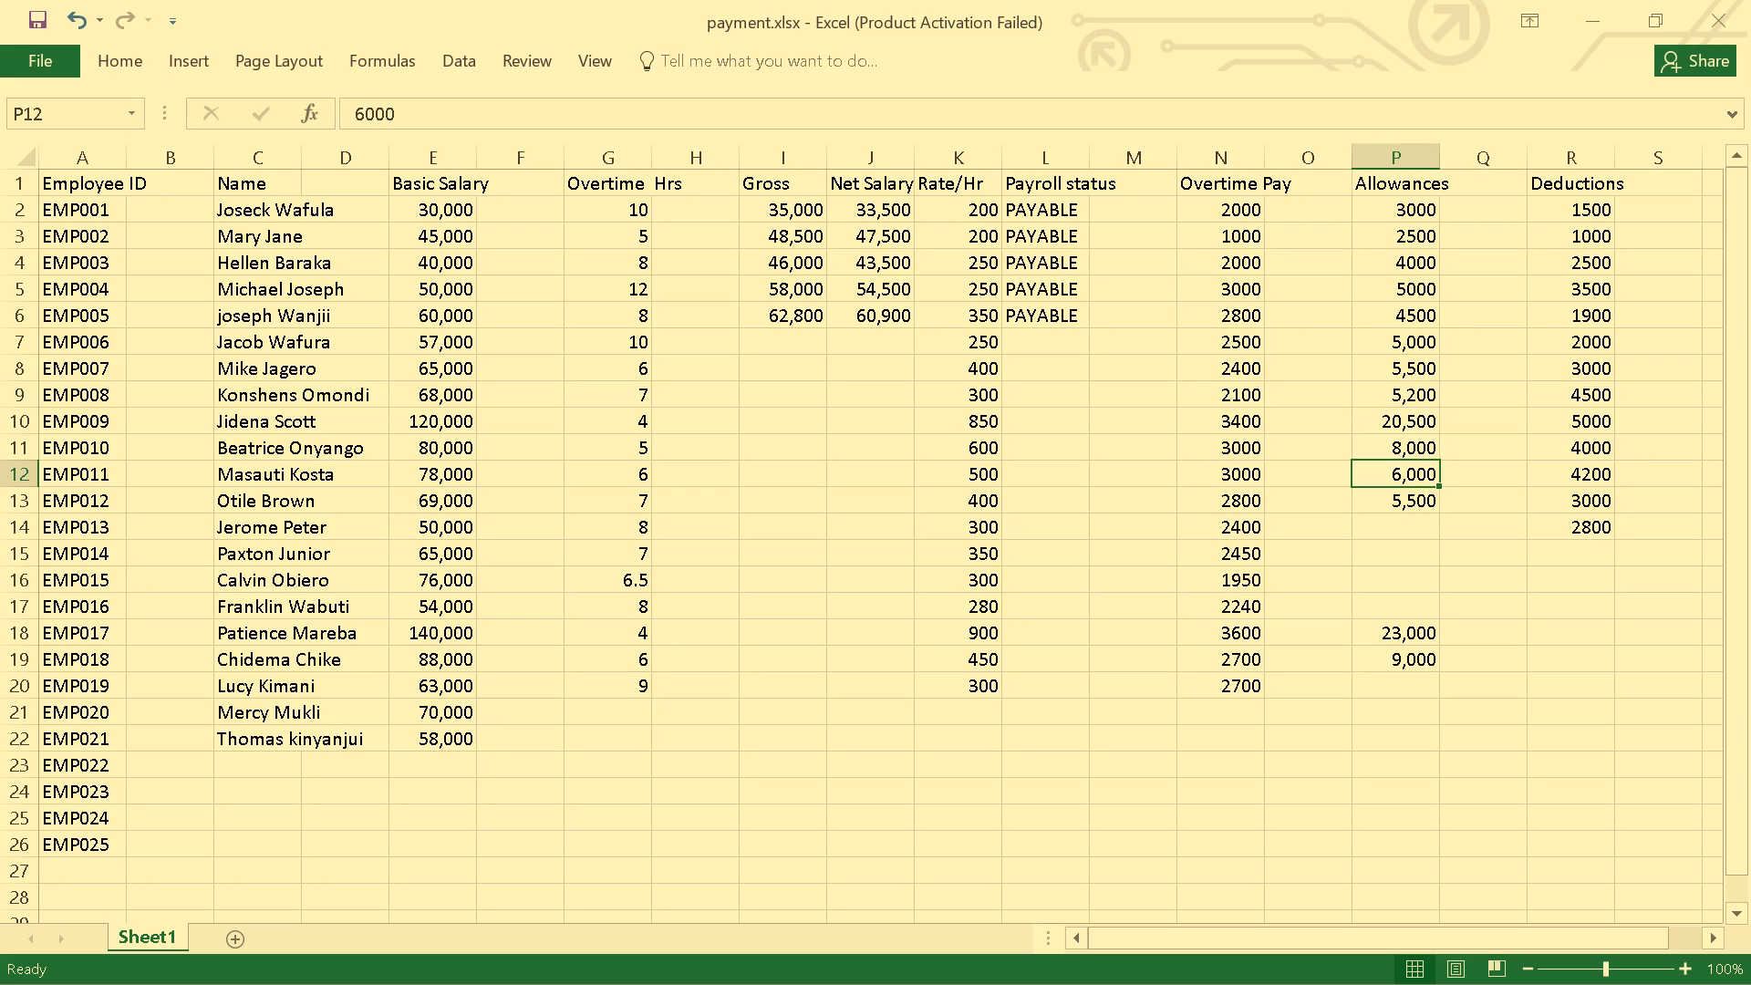
left_click(1410, 505)
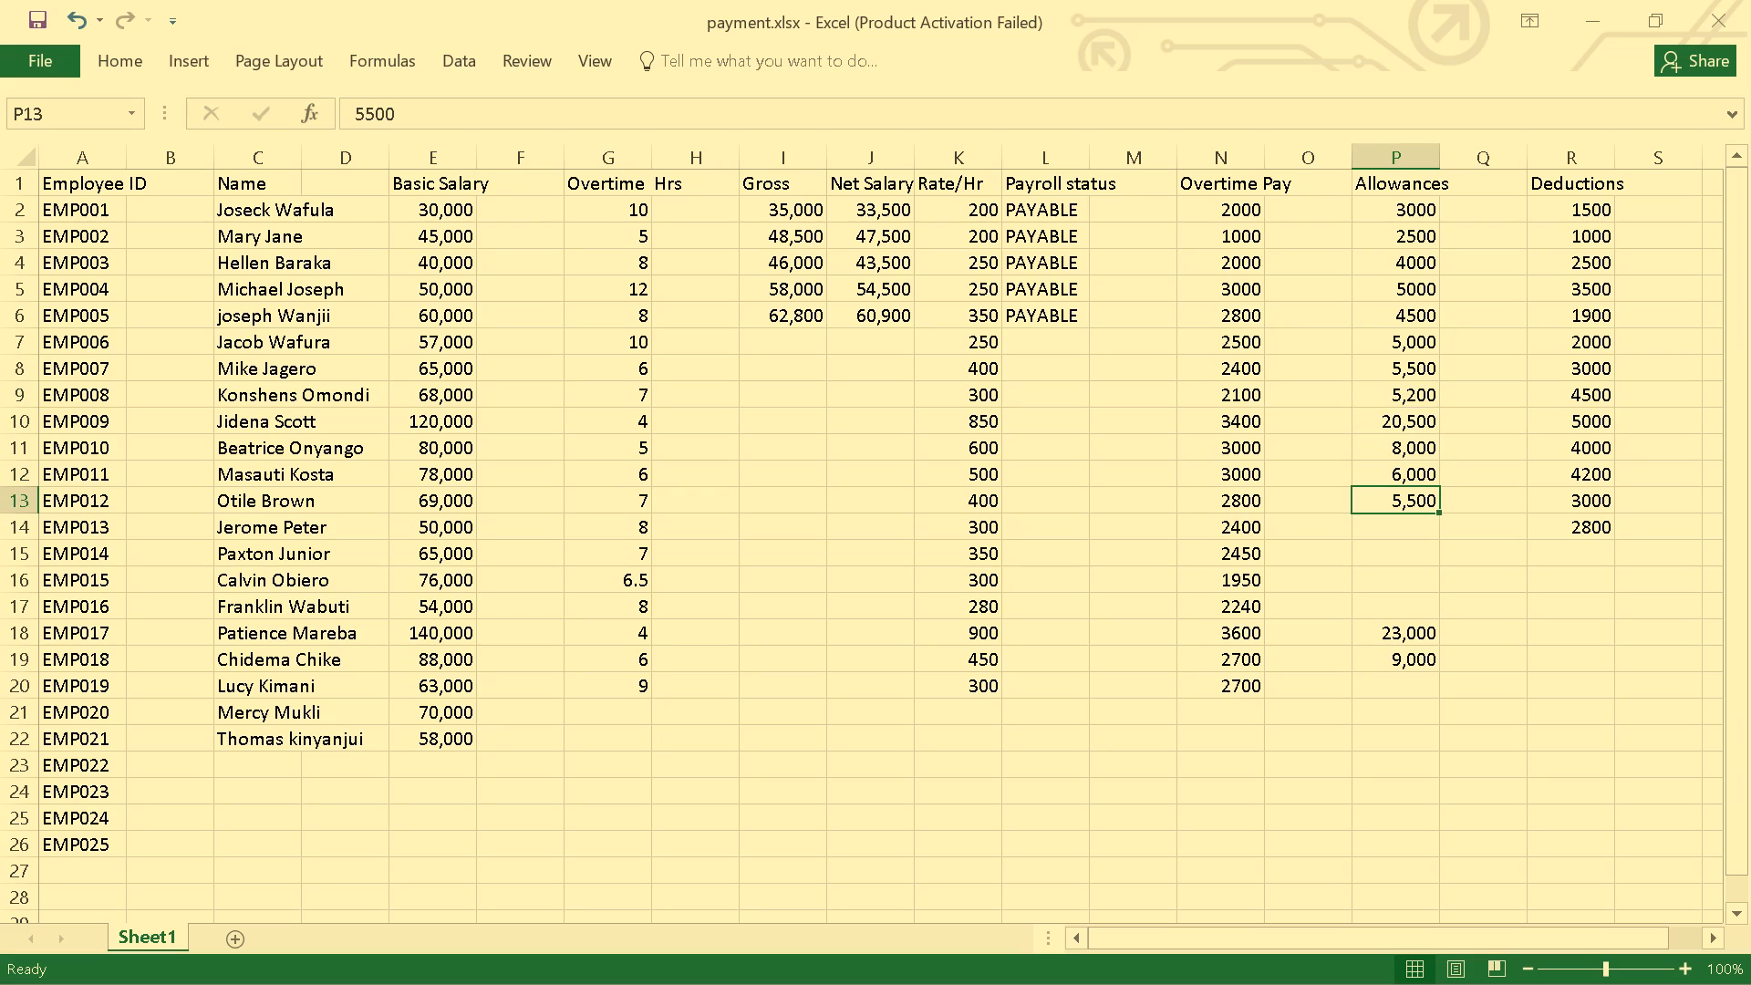
left_click(1610, 506)
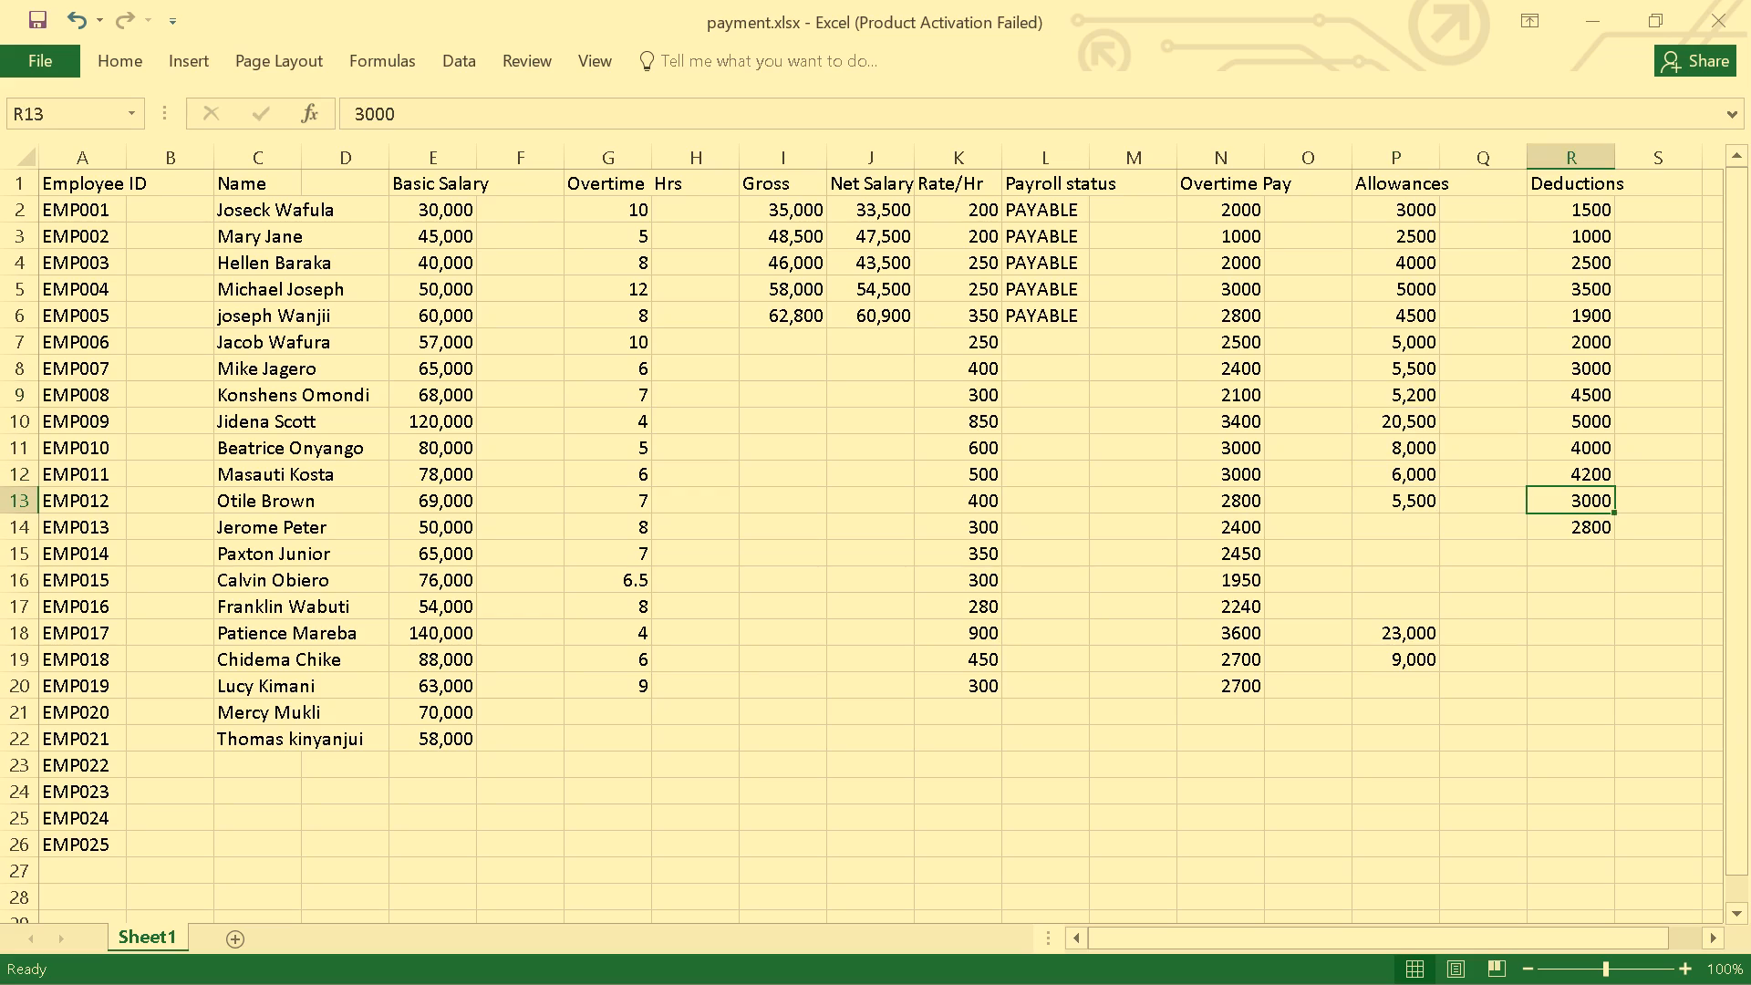
left_click(1575, 533)
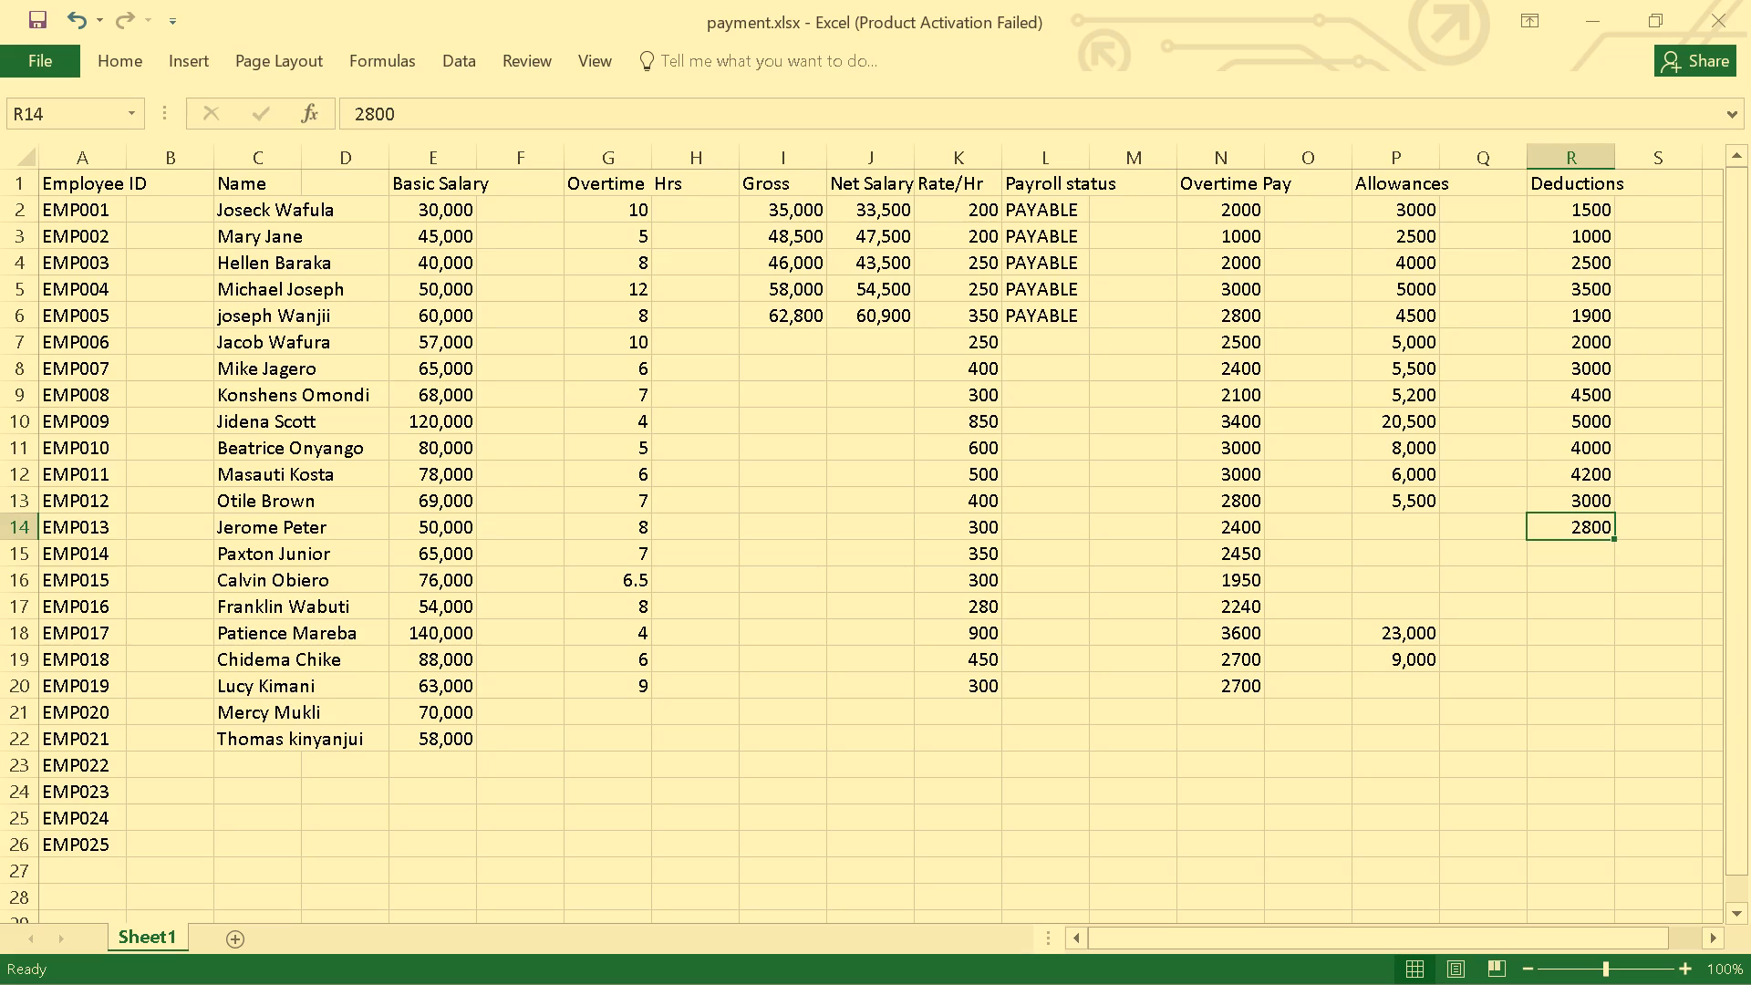
left_click(1416, 455)
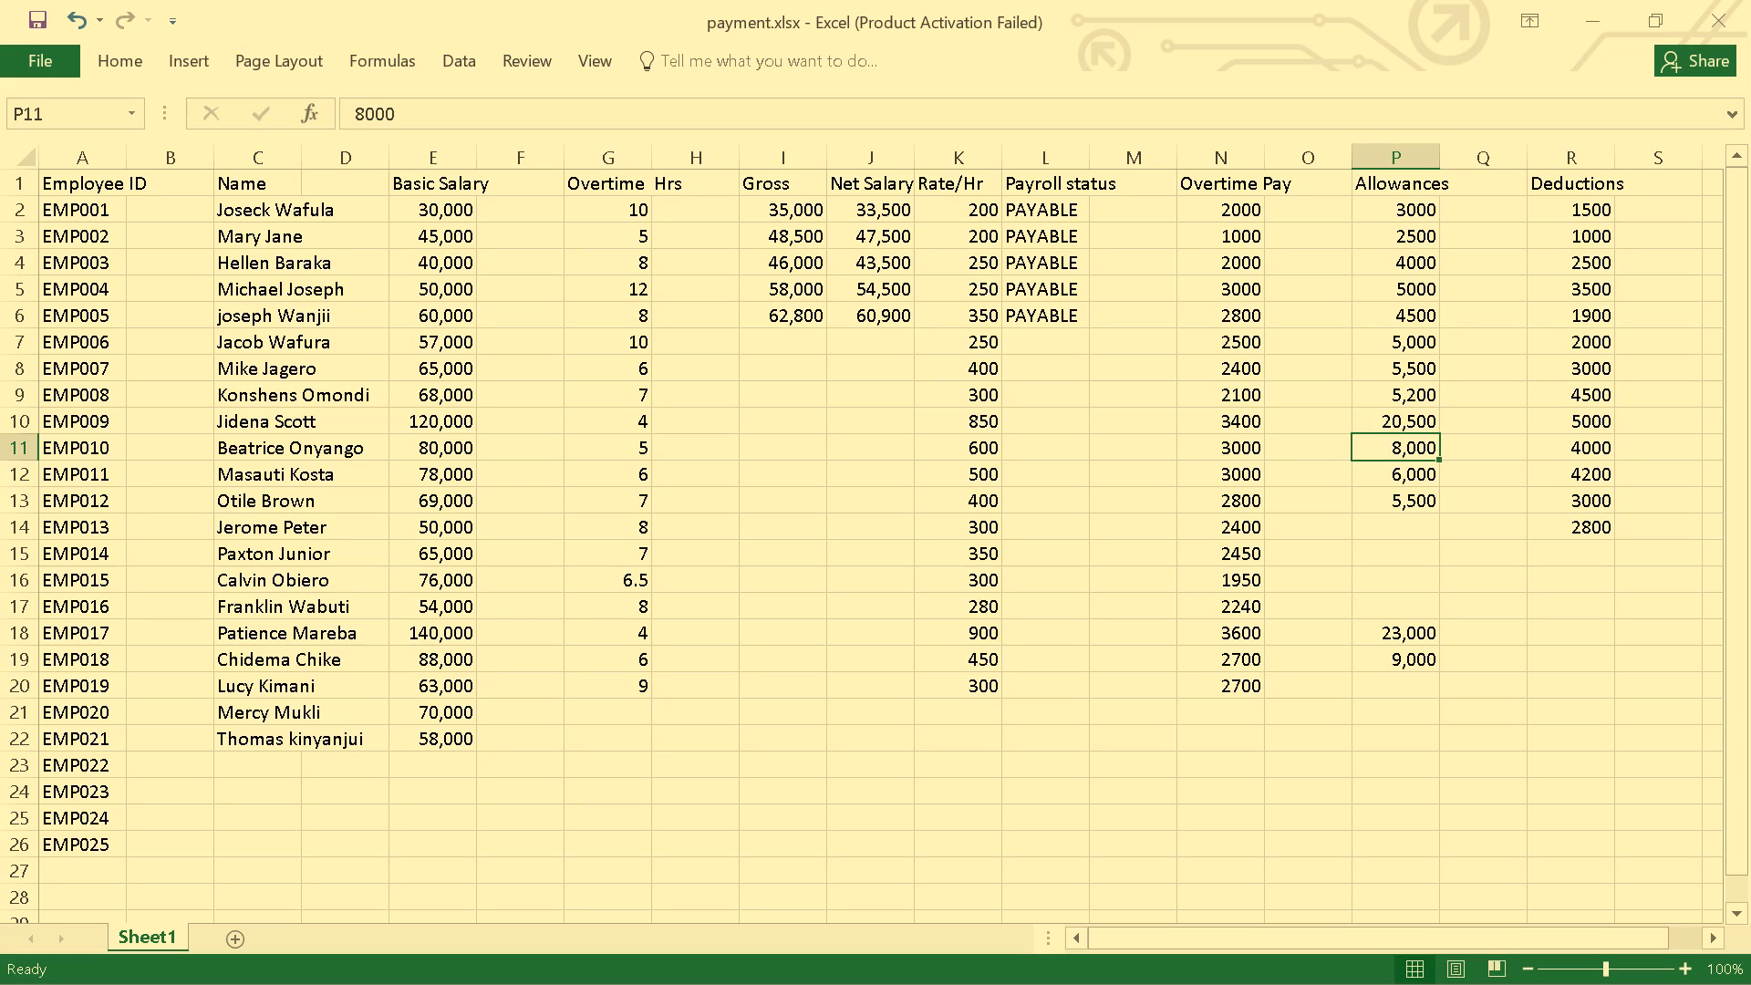
left_click(1575, 549)
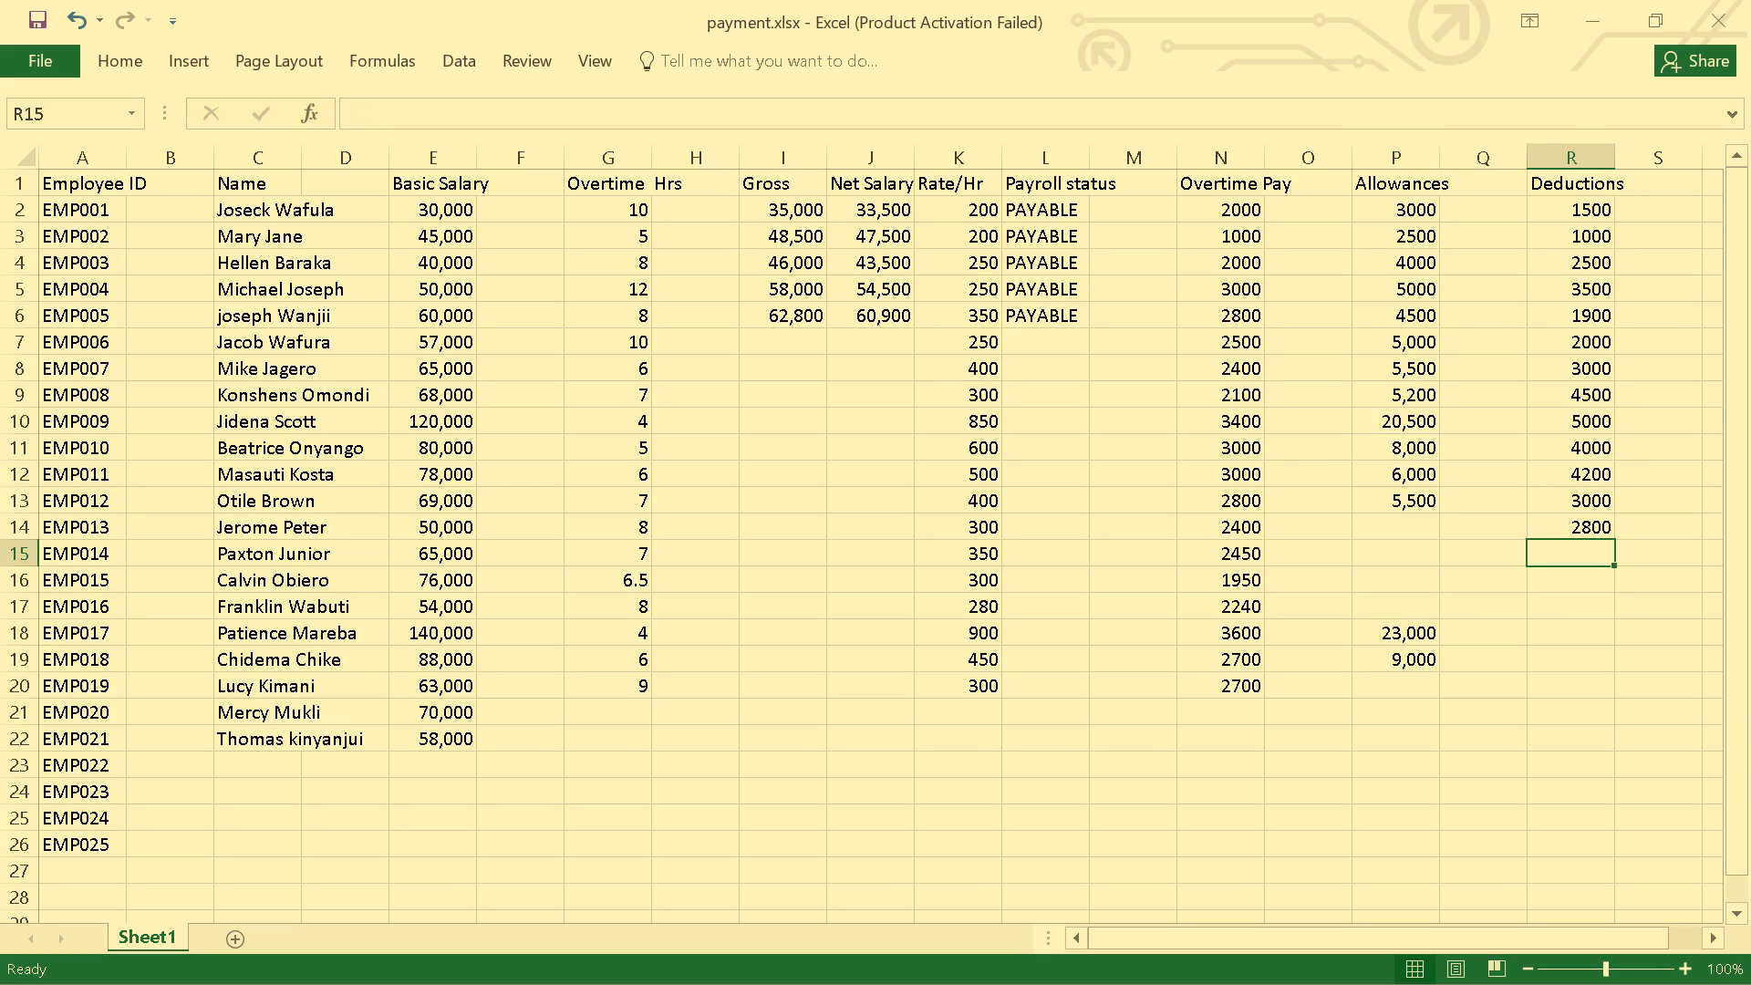
left_click(1564, 598)
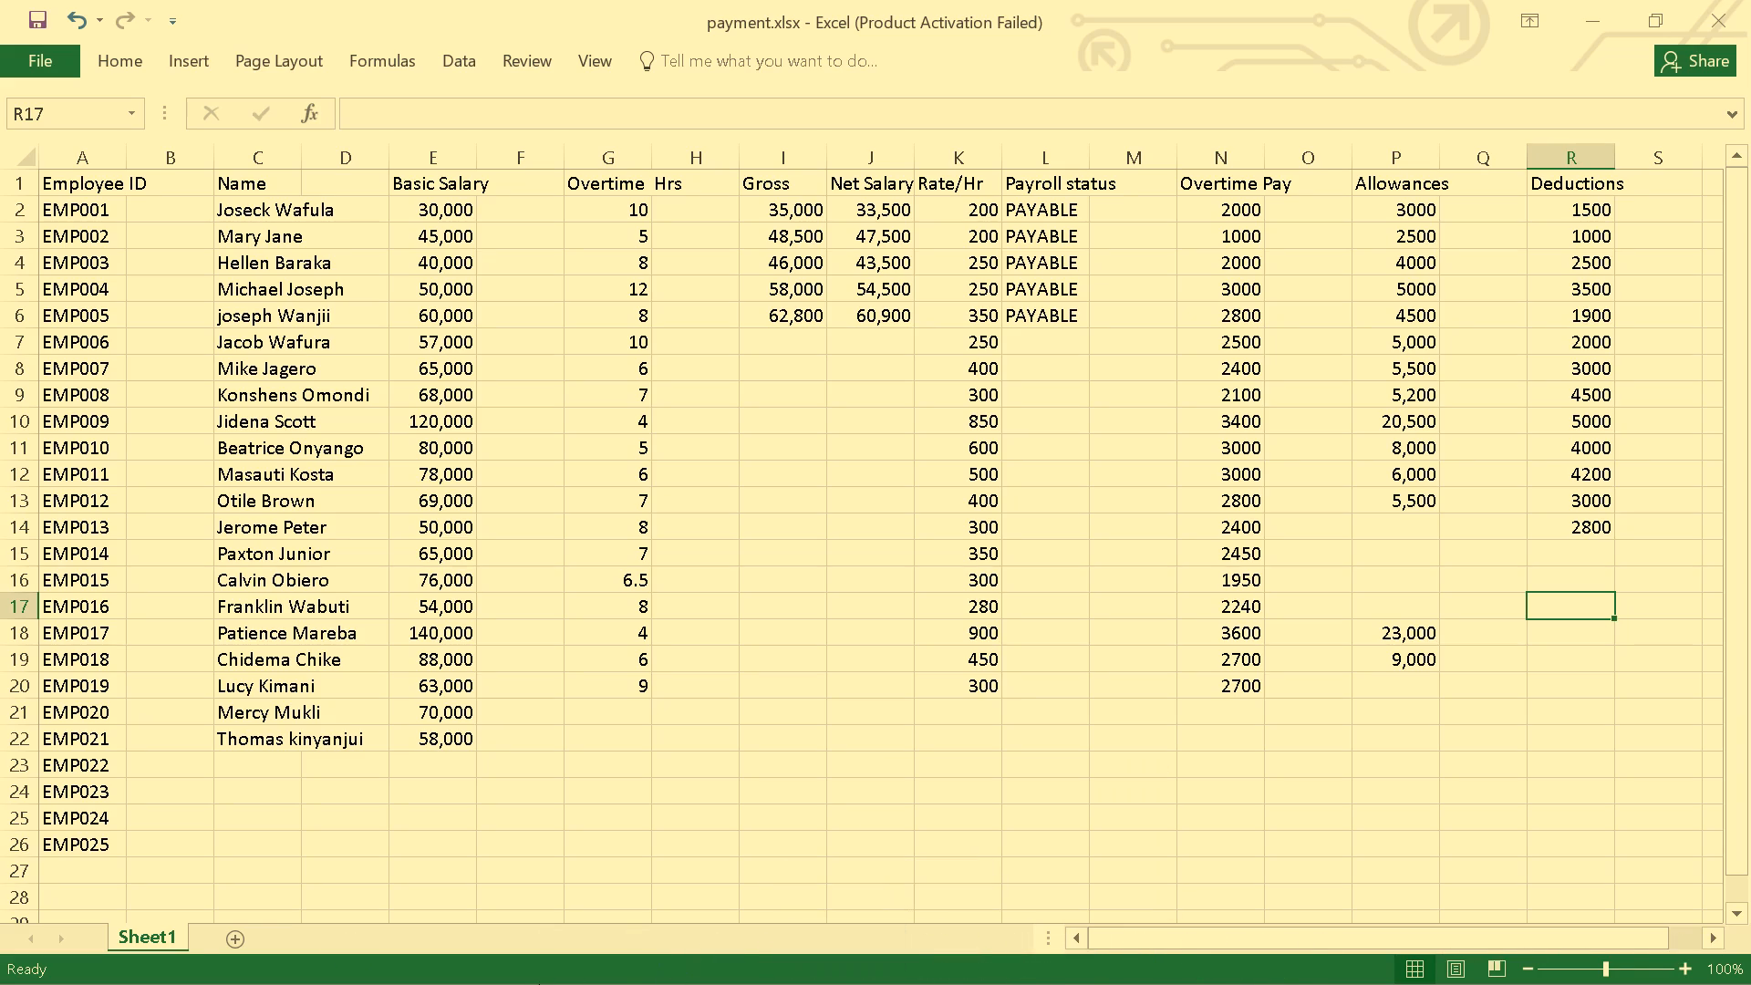
left_click(772, 334)
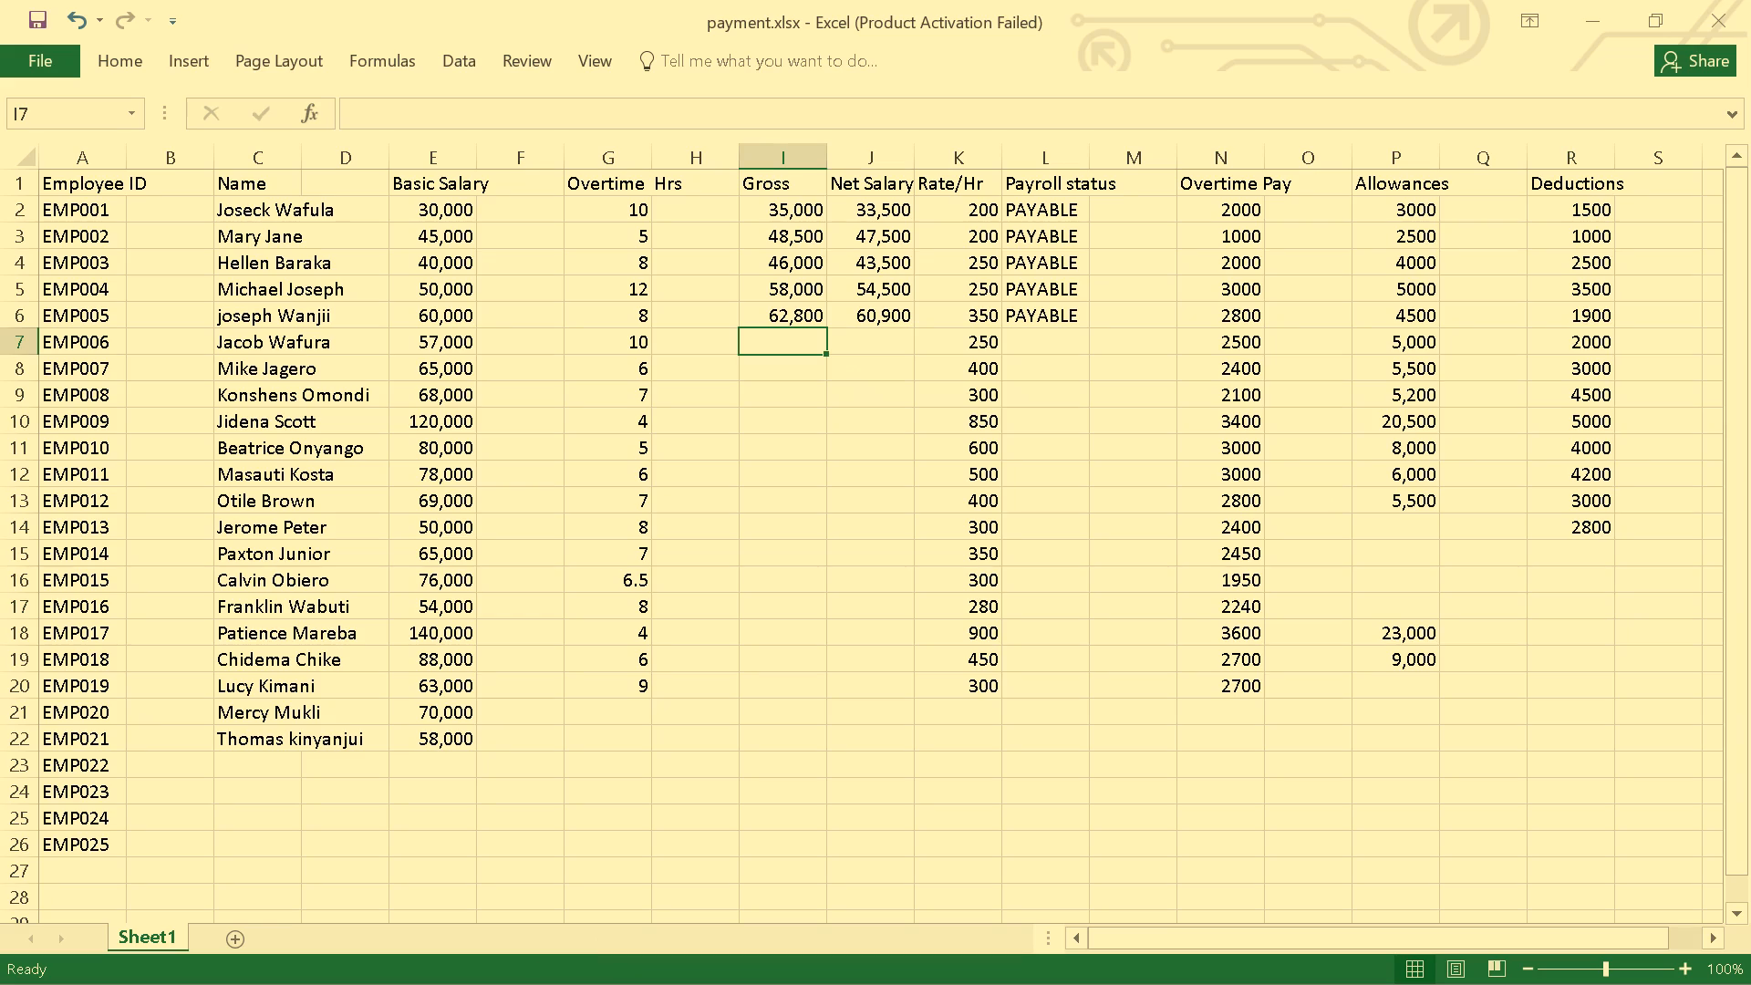
Fill Allowances cells P15 and P16 with 6,400 for EMP014 and 7000 for EMP015.
left_click(1413, 546)
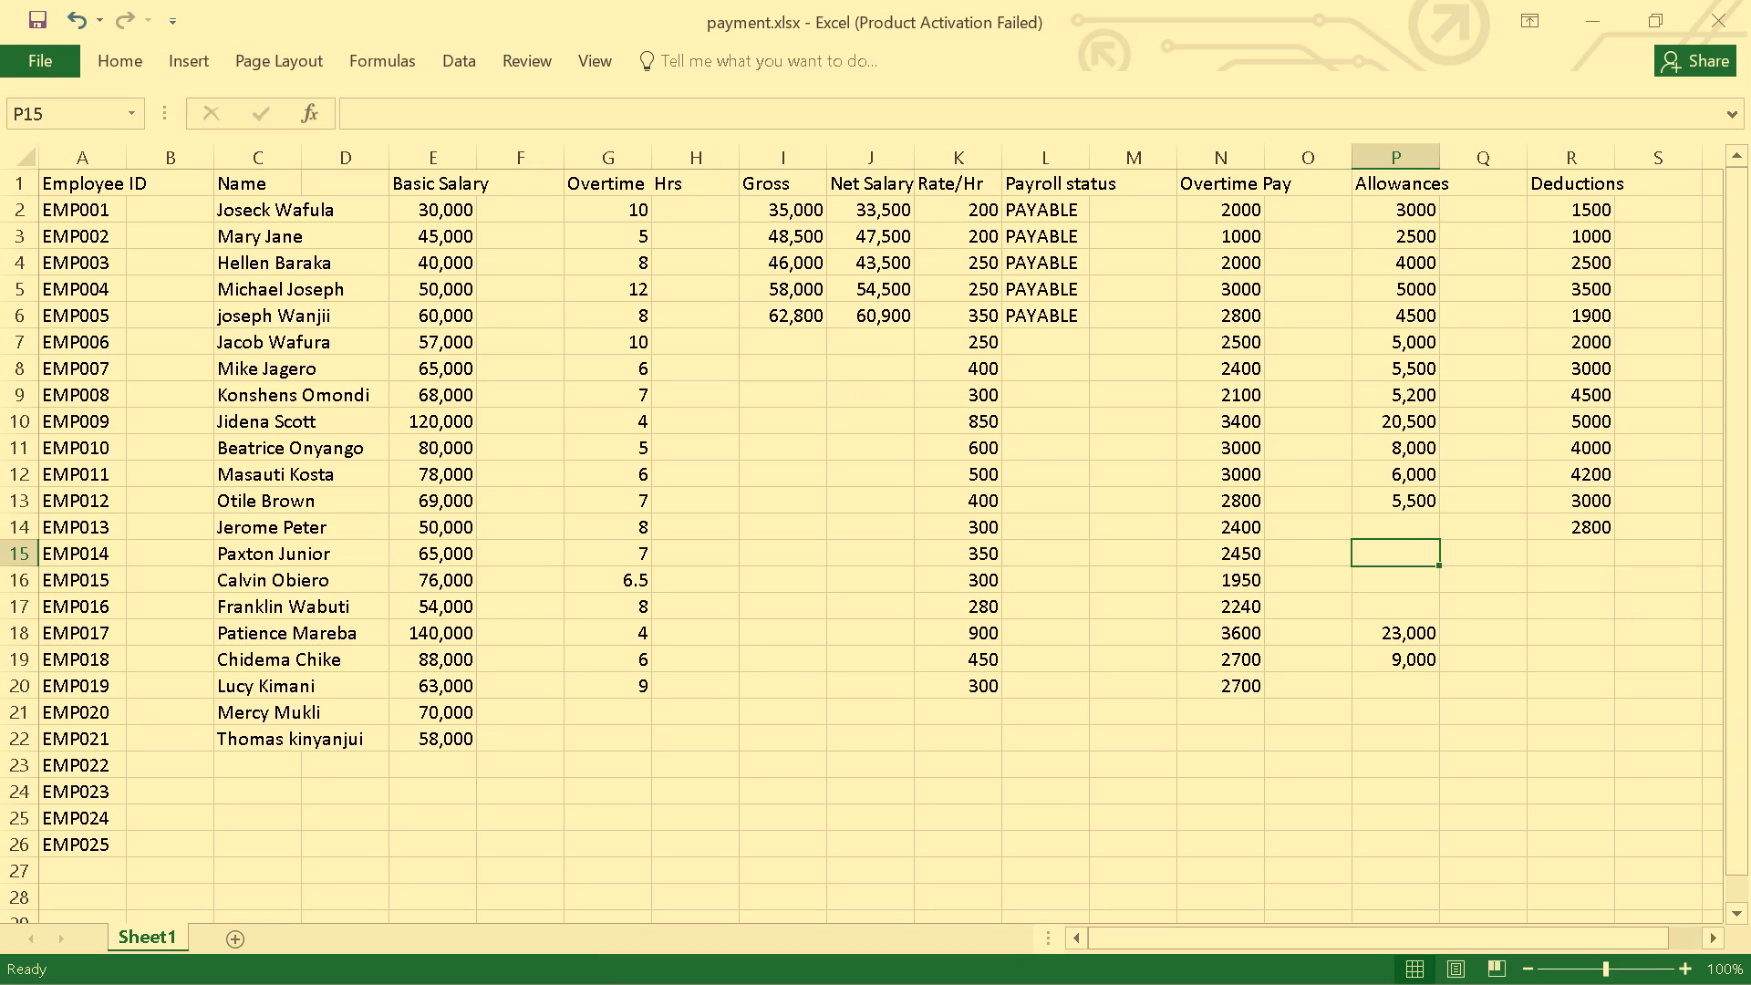
key("6")
key("comma")
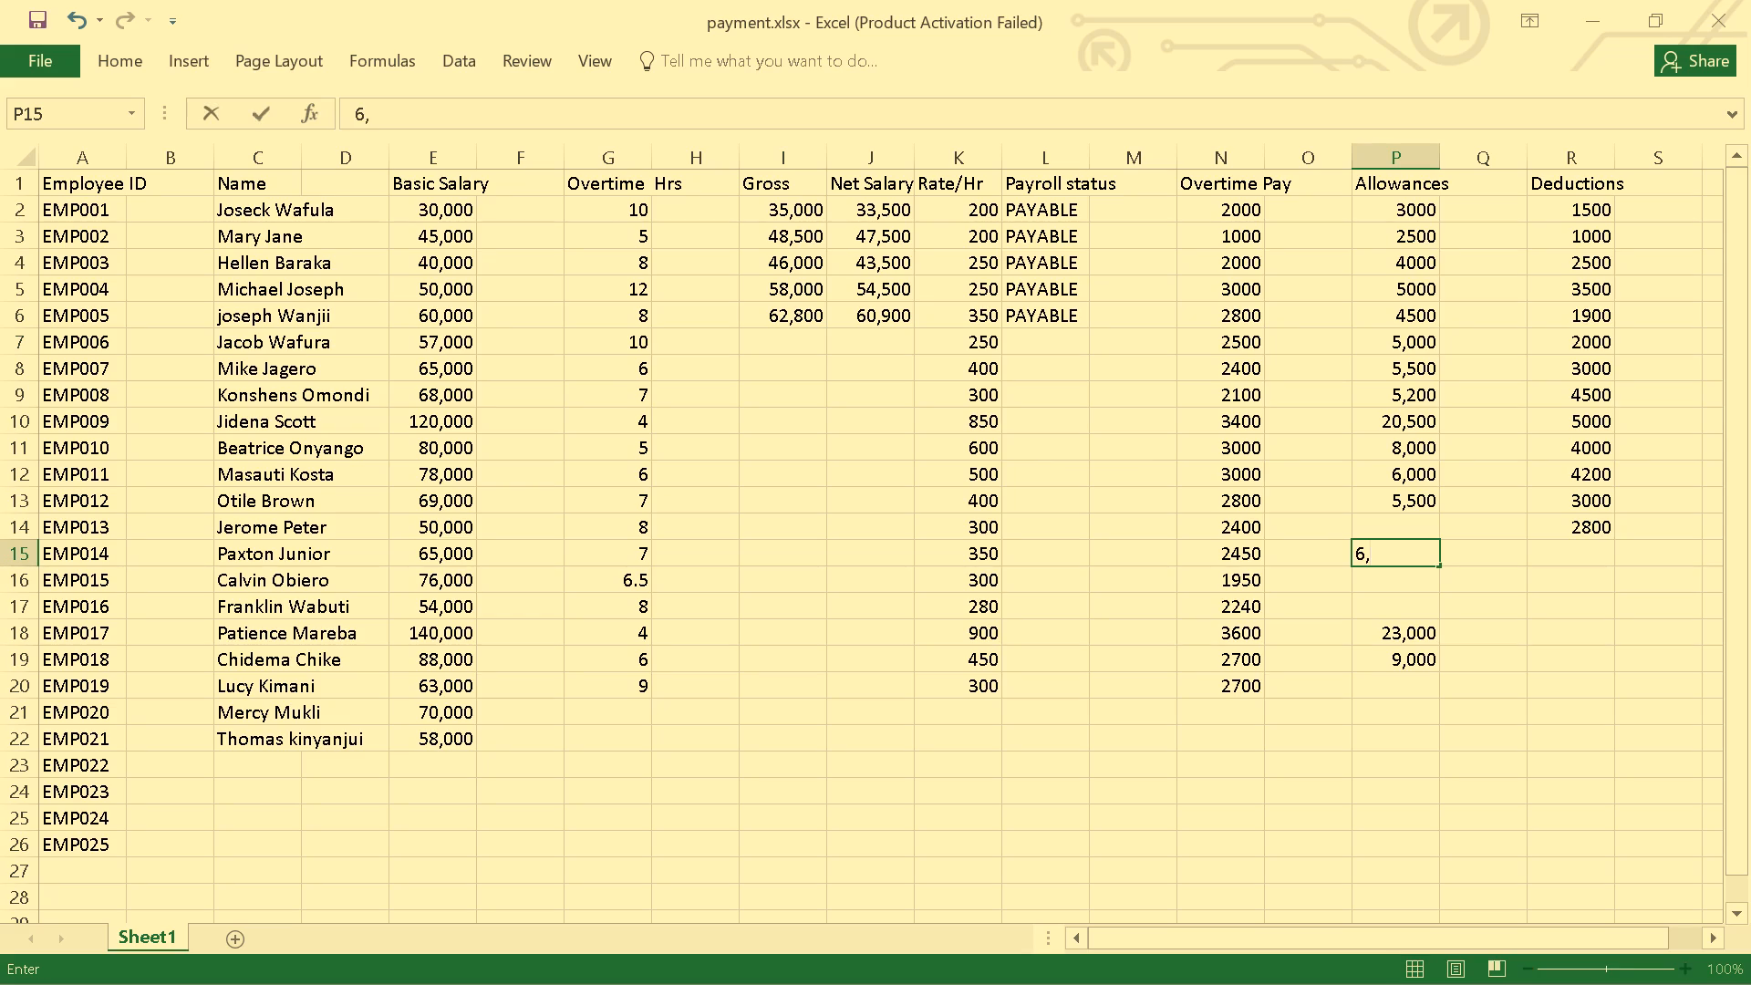
type("400")
key("Return")
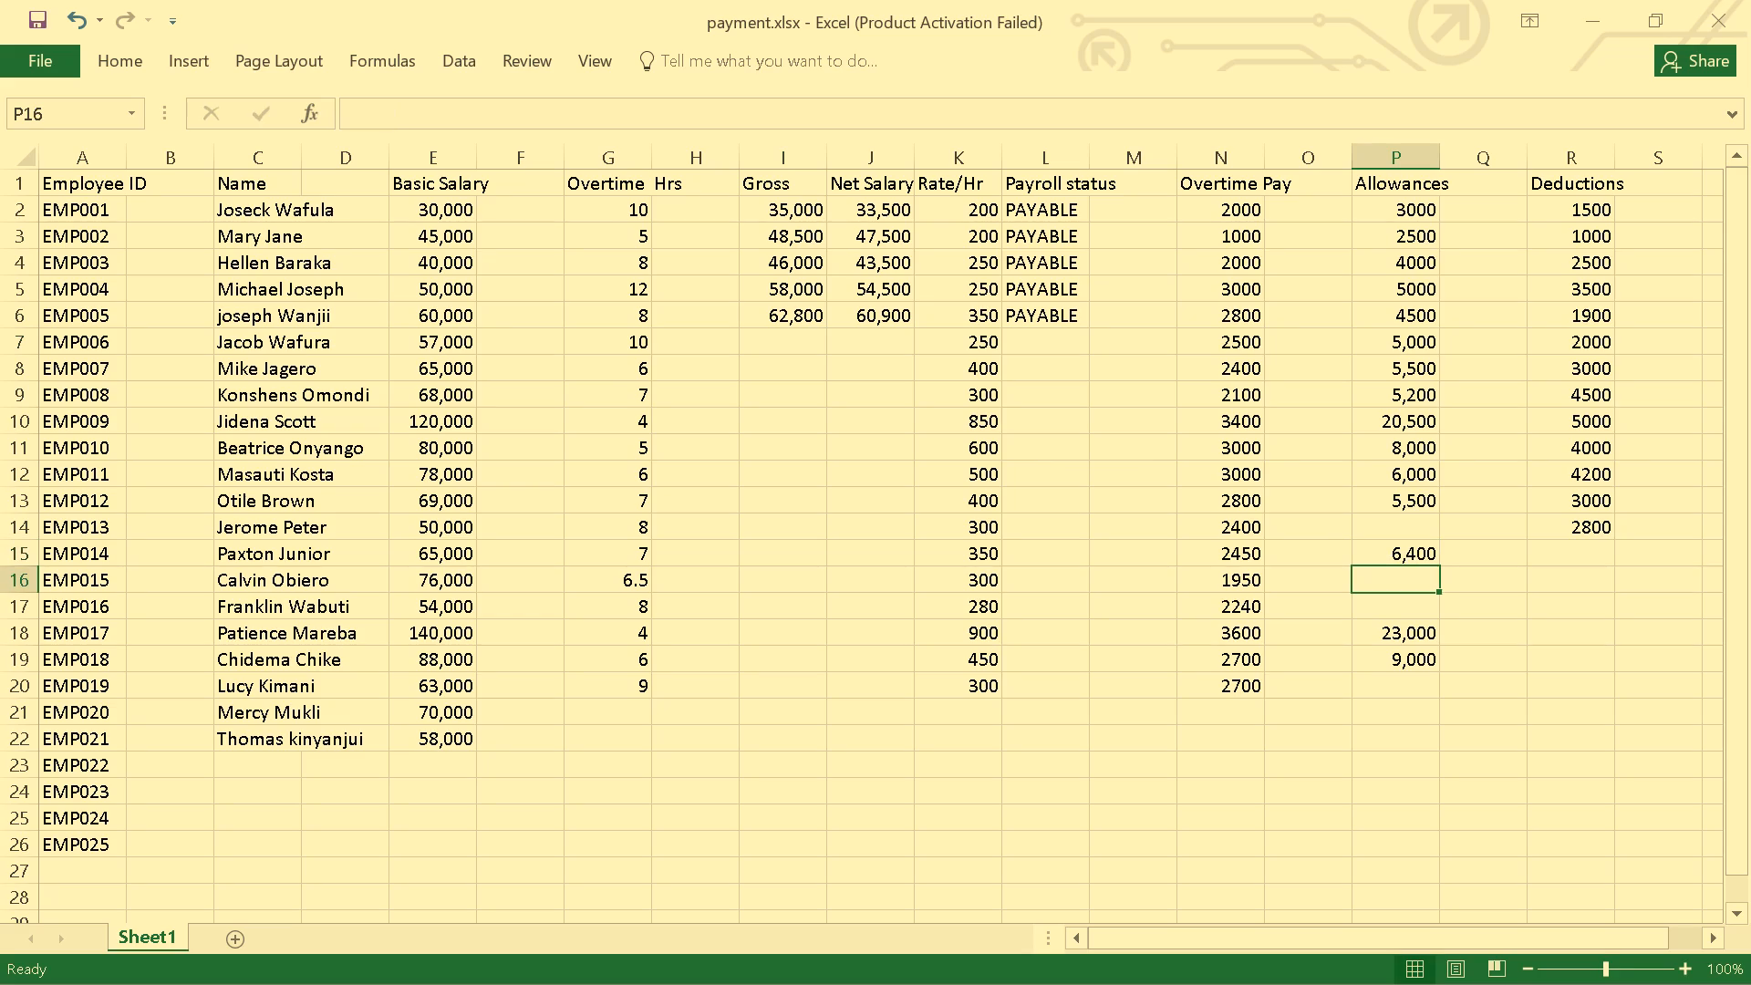
key("7")
type("000")
key("Return")
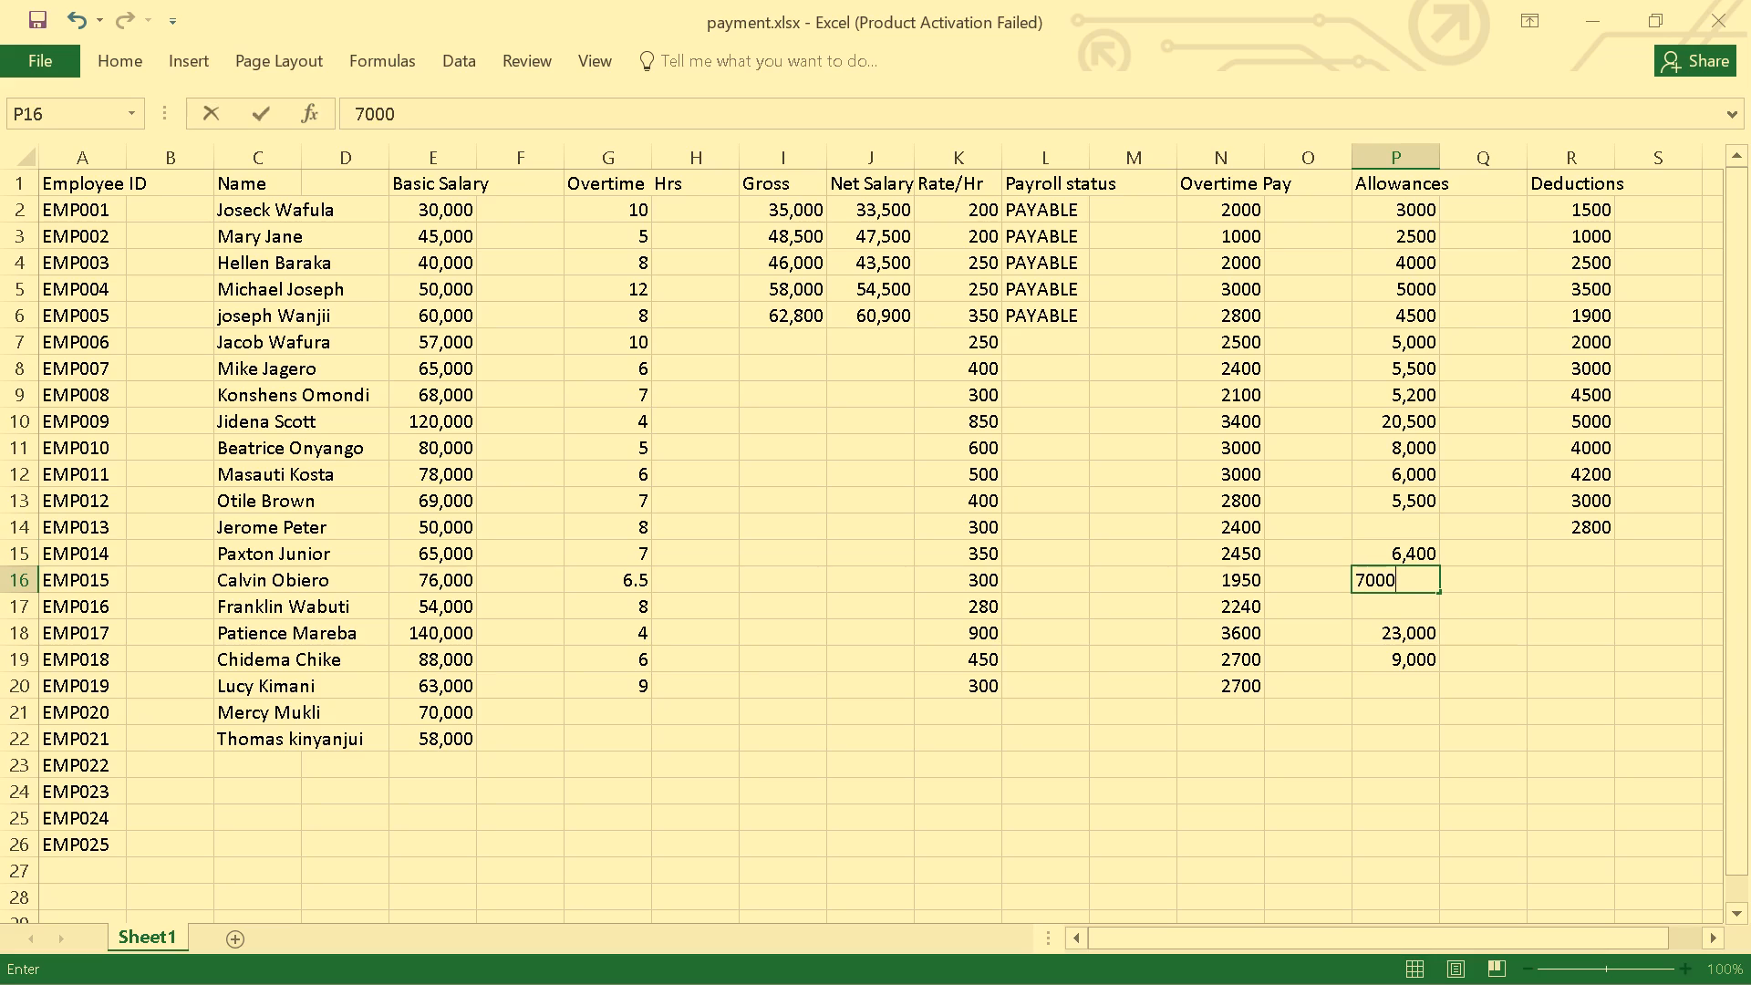
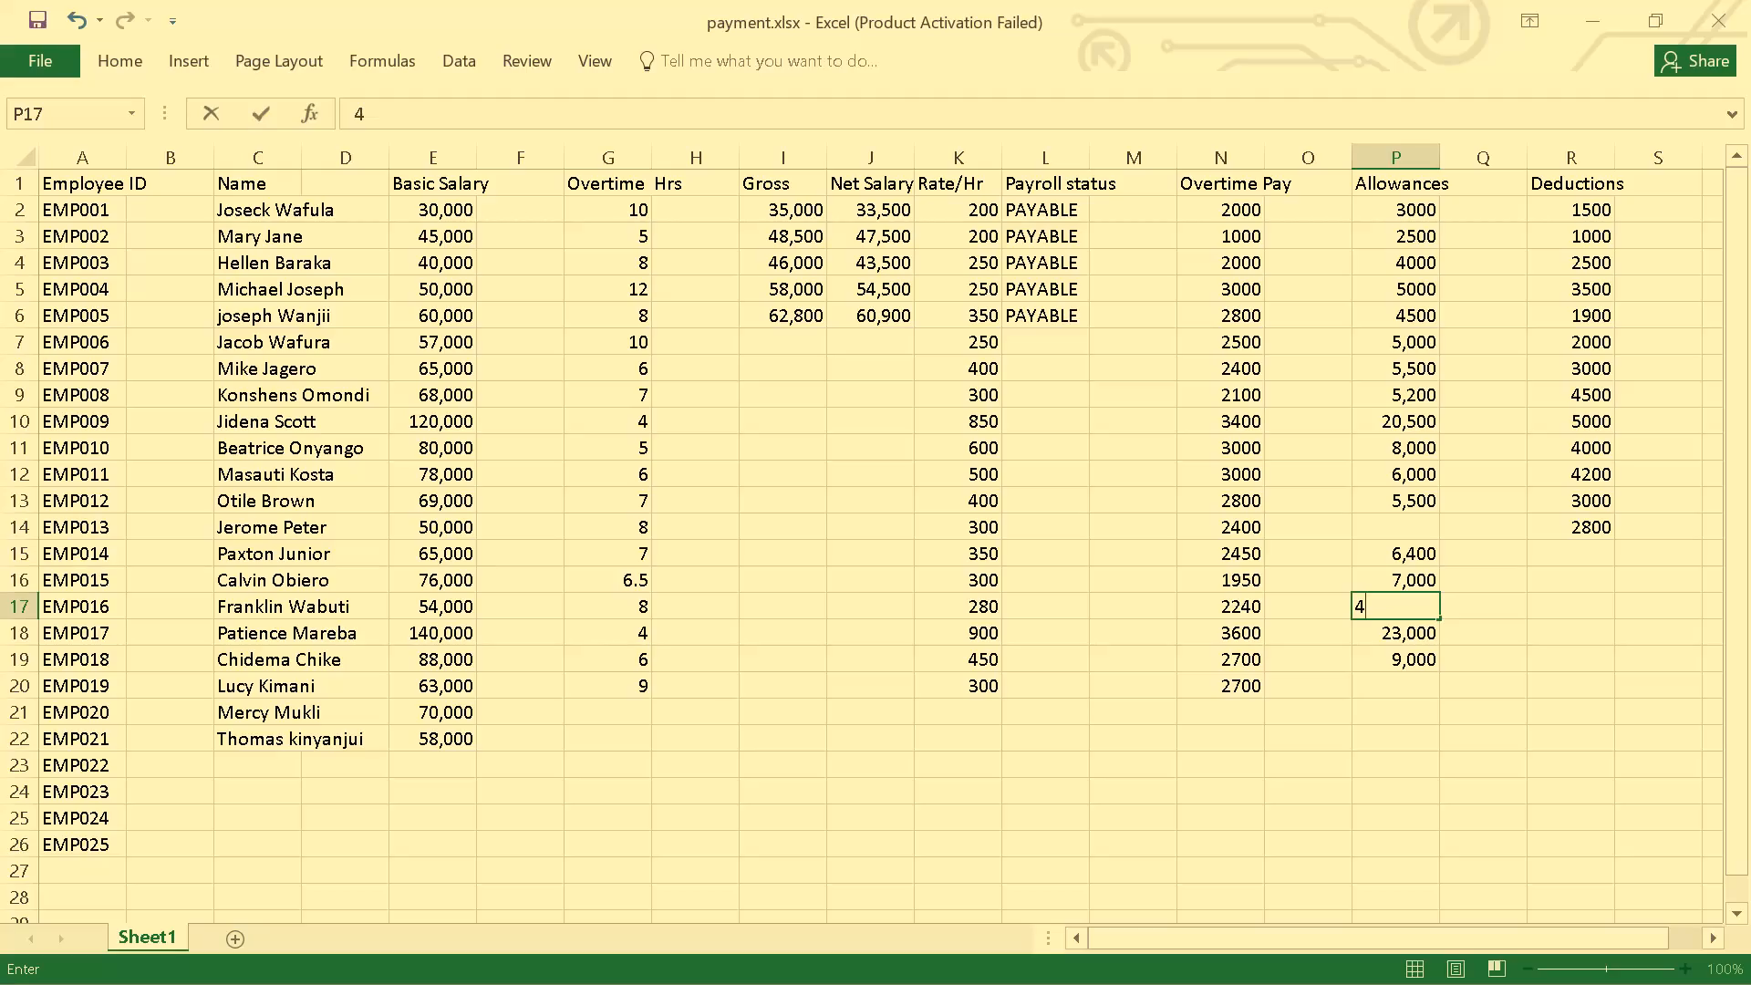
Enter an allowance of 4000 for EMP016 in cell P17.
type("009")
key("BackSpace")
key("0")
key("Return")
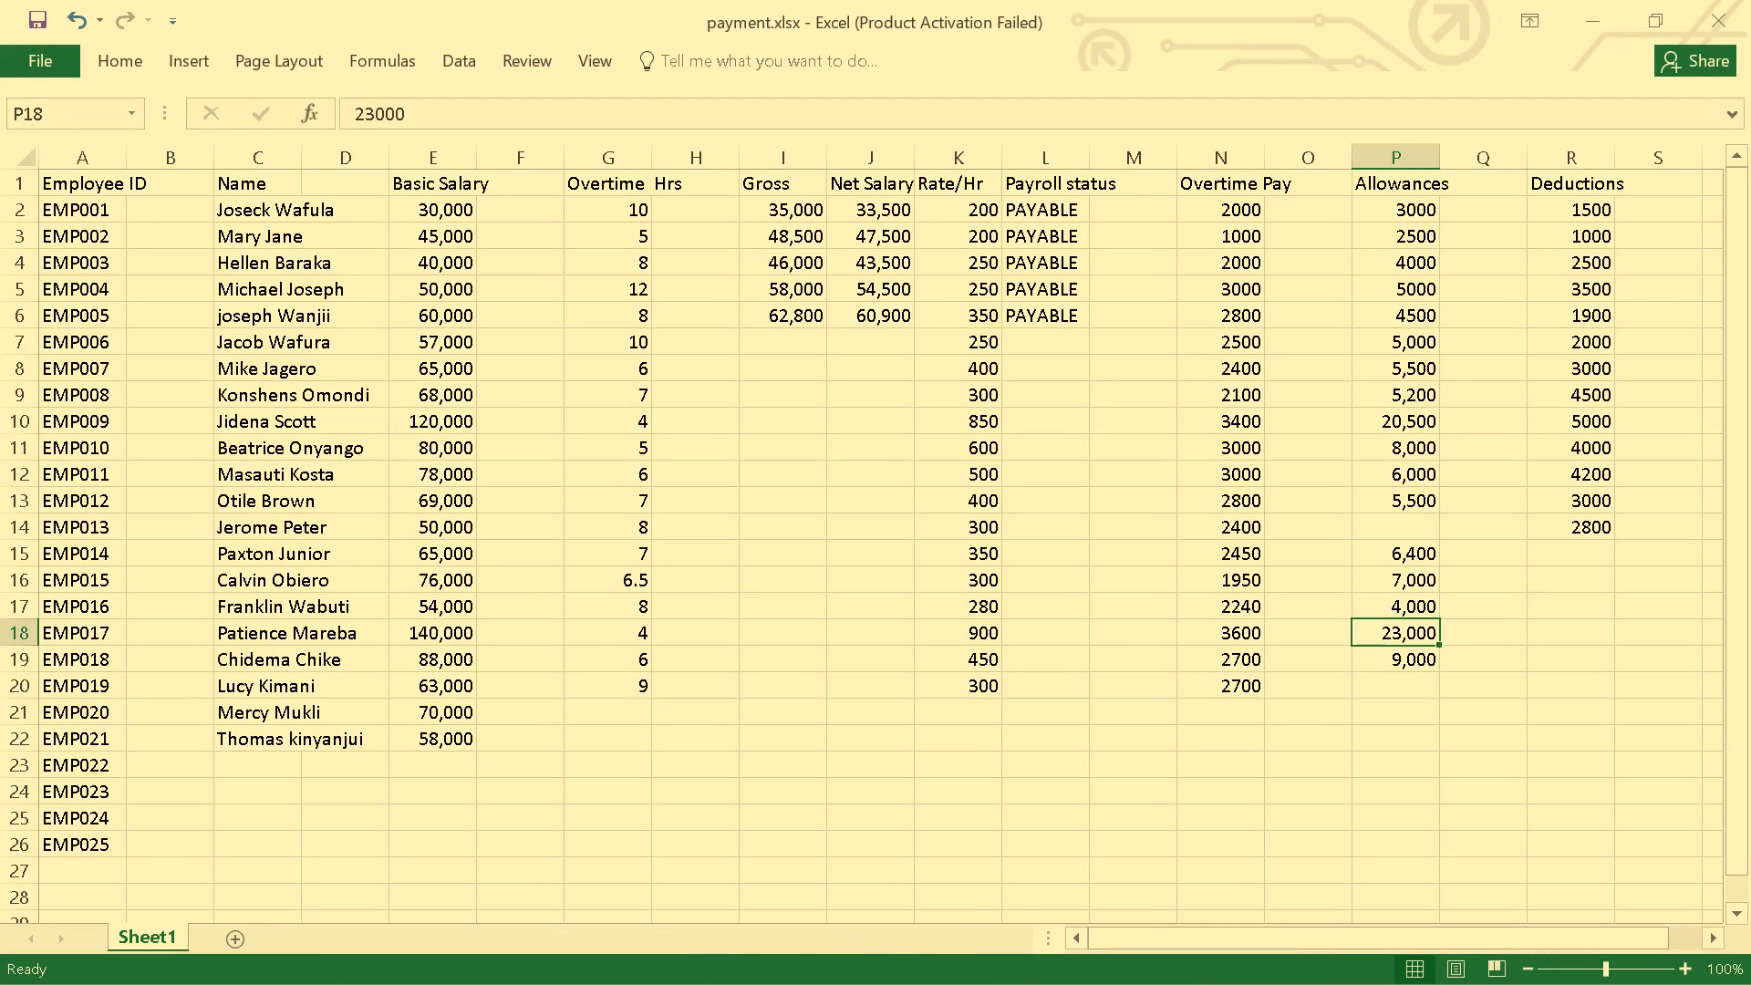
Select the empty Allowances cell P14 for EMP013.
left_click(1402, 536)
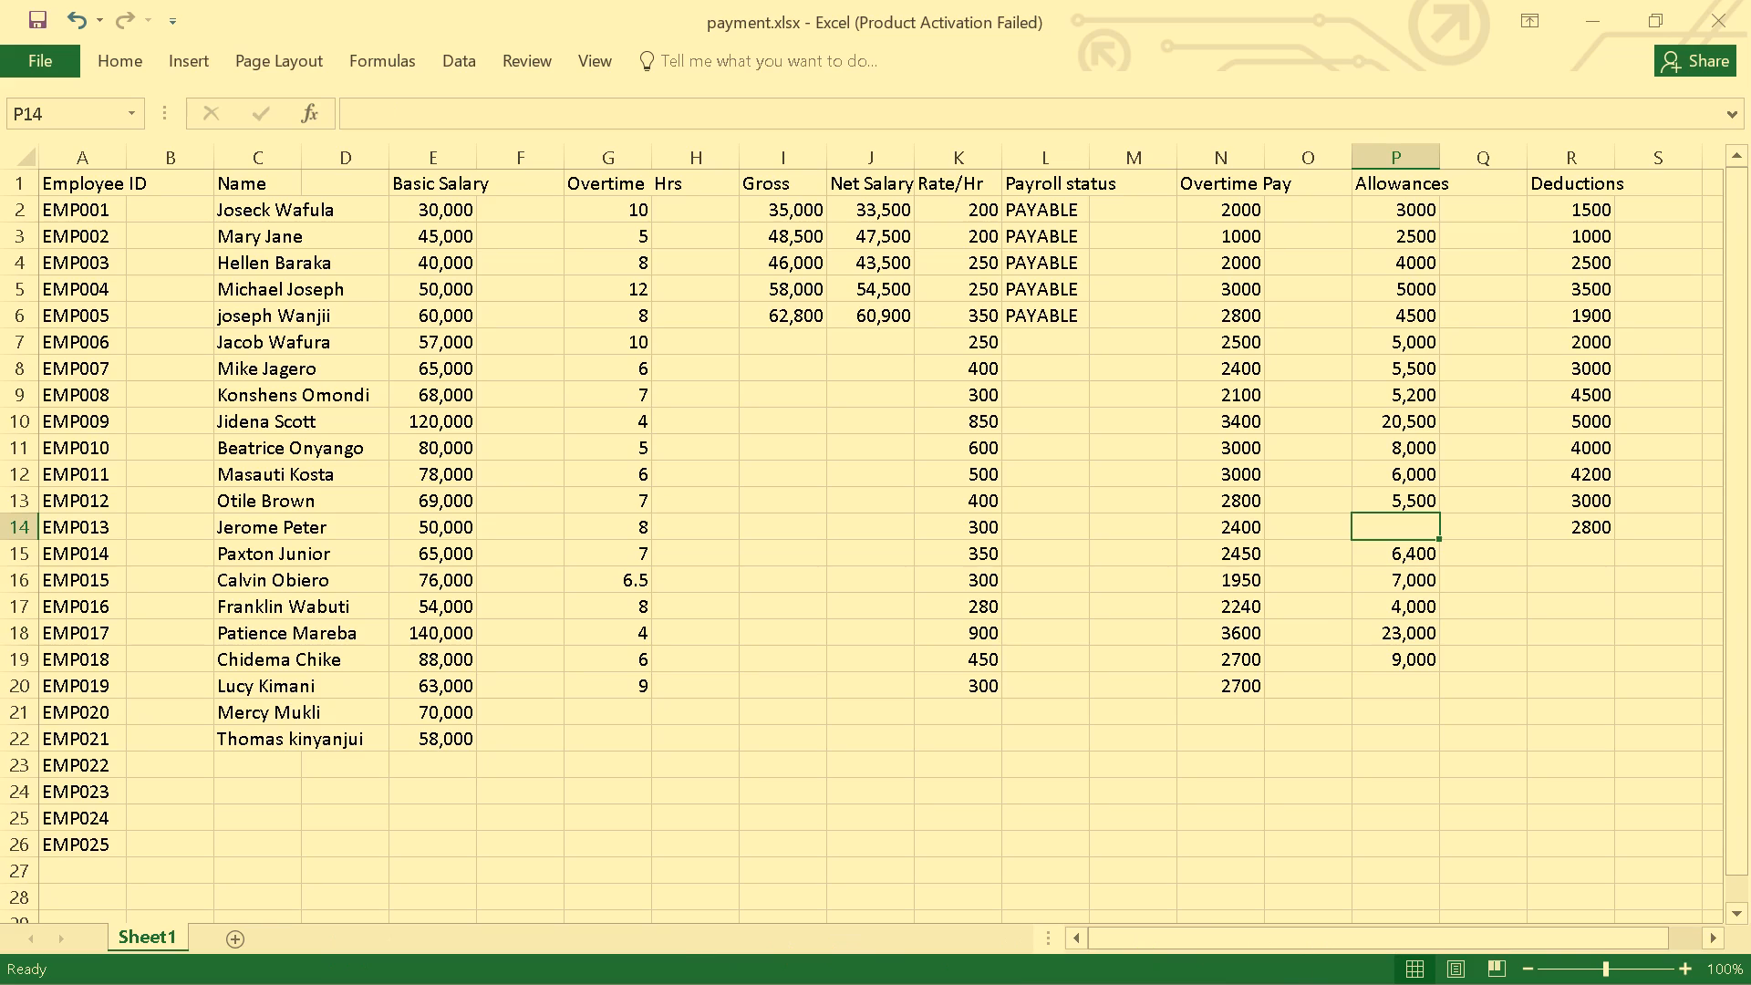
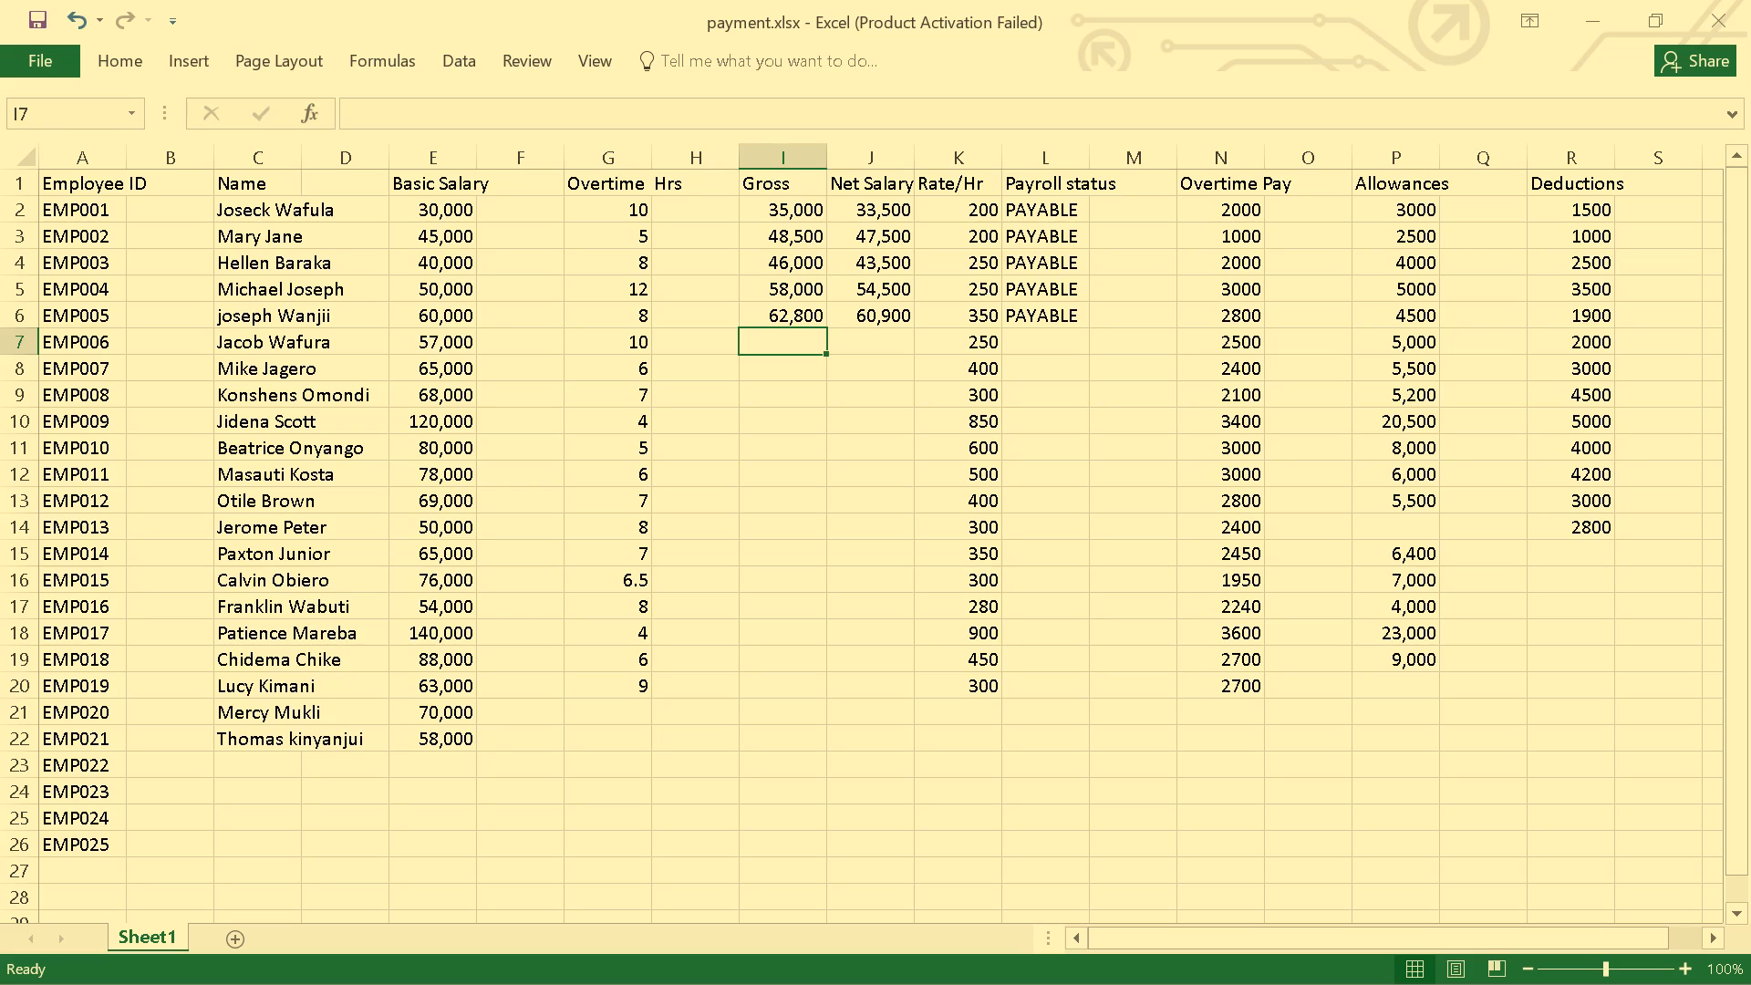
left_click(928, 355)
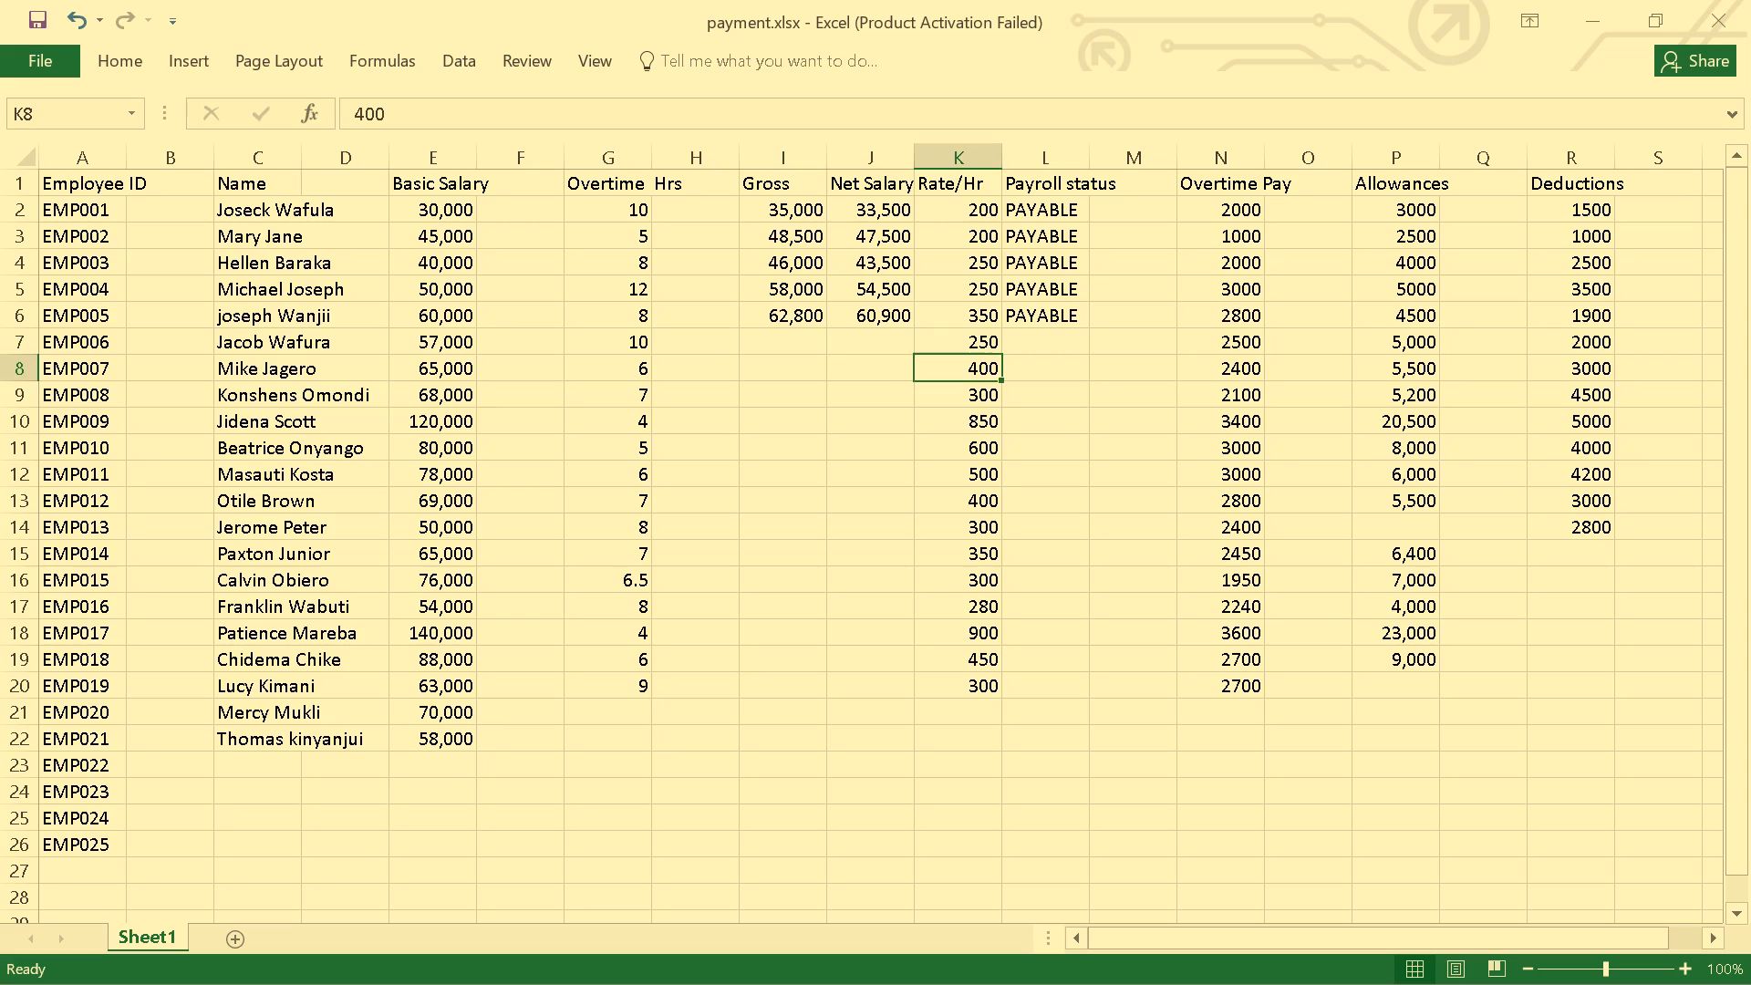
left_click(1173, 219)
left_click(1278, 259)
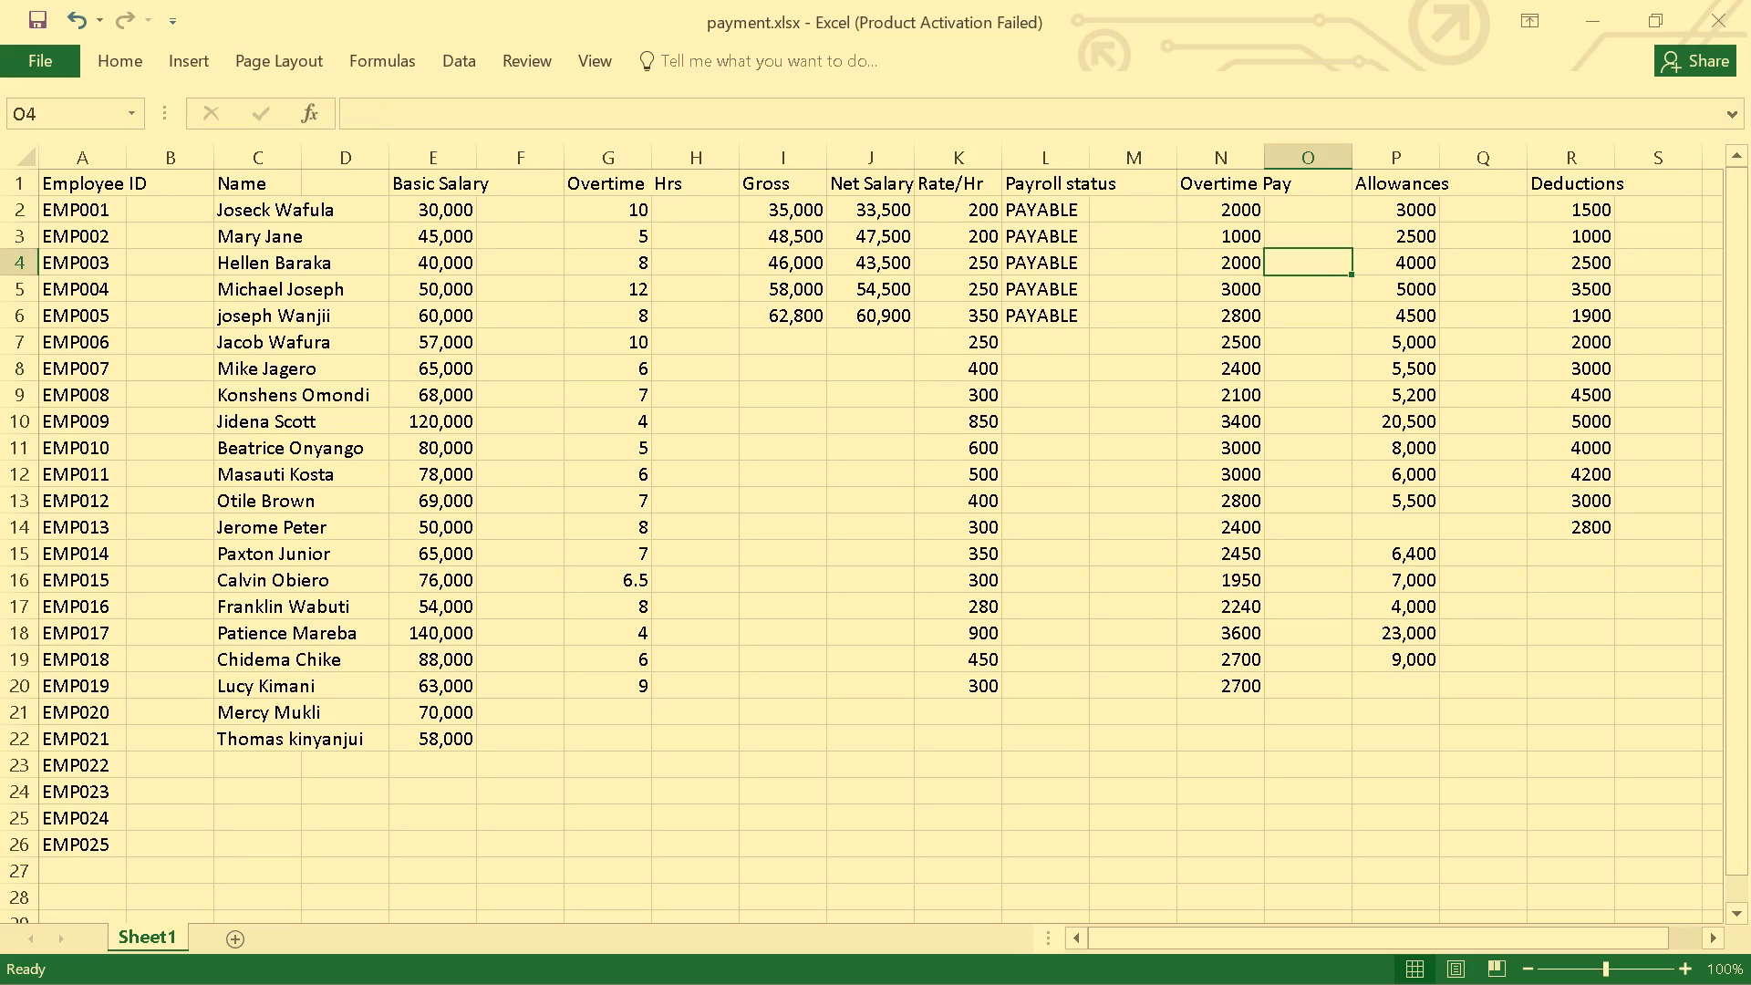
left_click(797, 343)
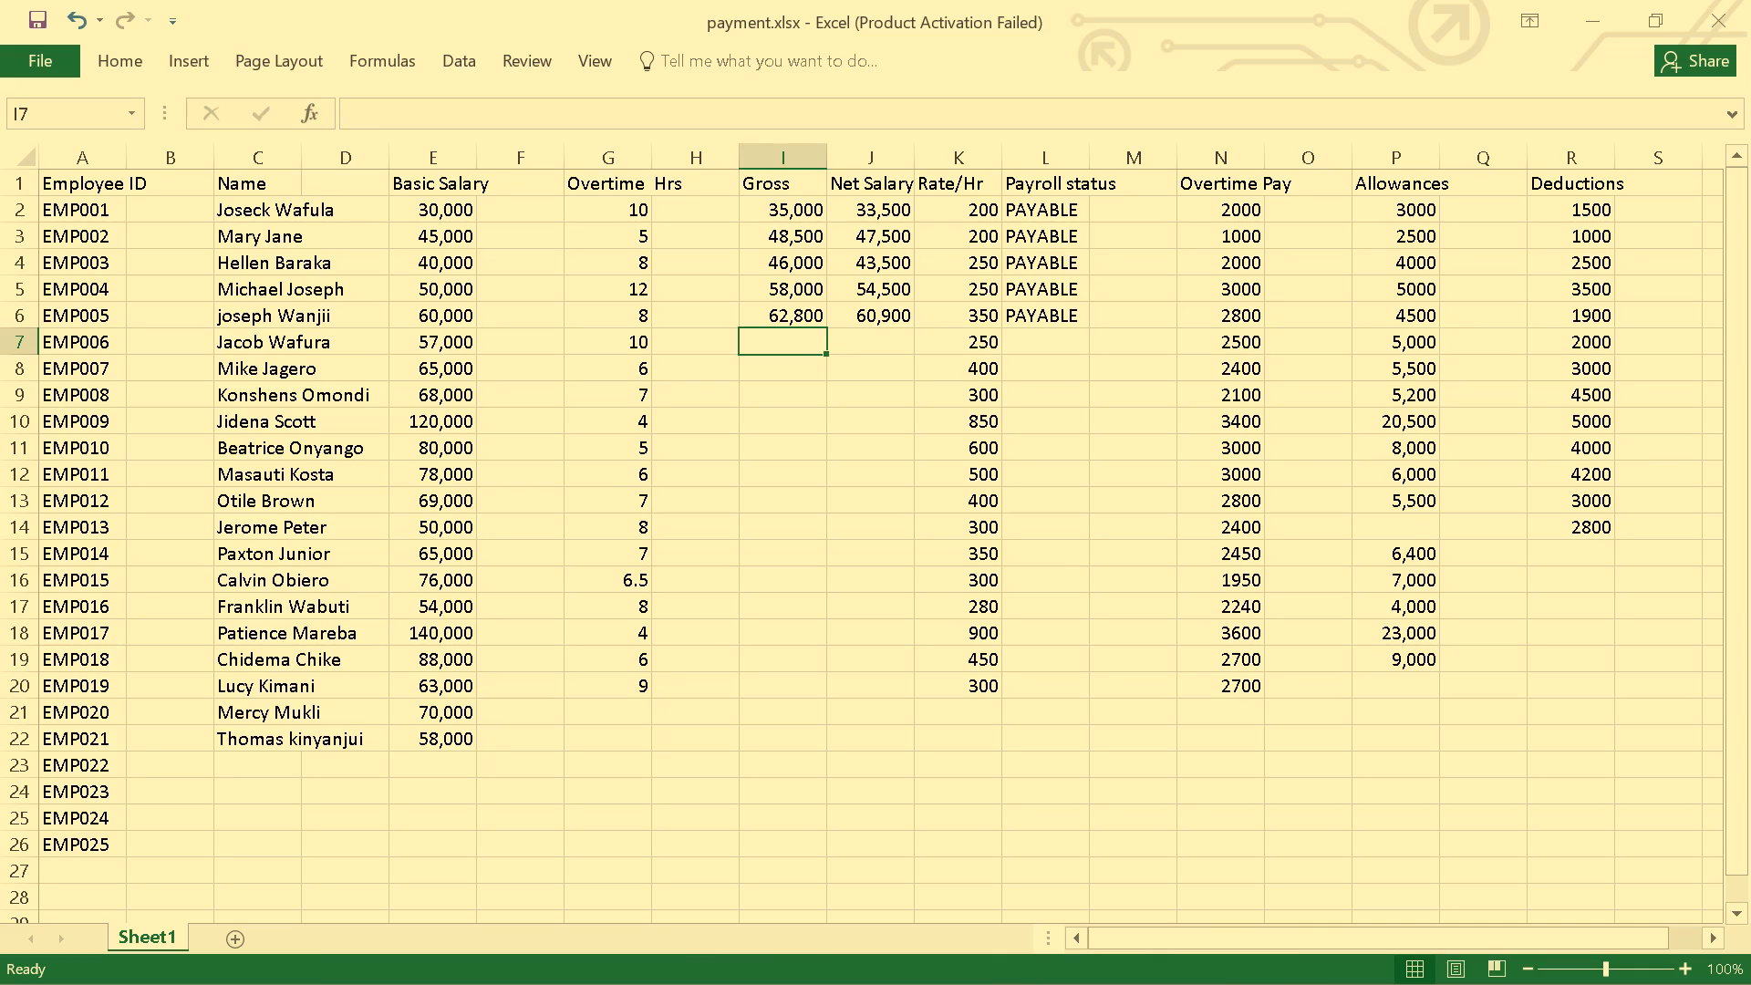
Select the empty Allowances cell P14 for EMP013.
left_click(1402, 525)
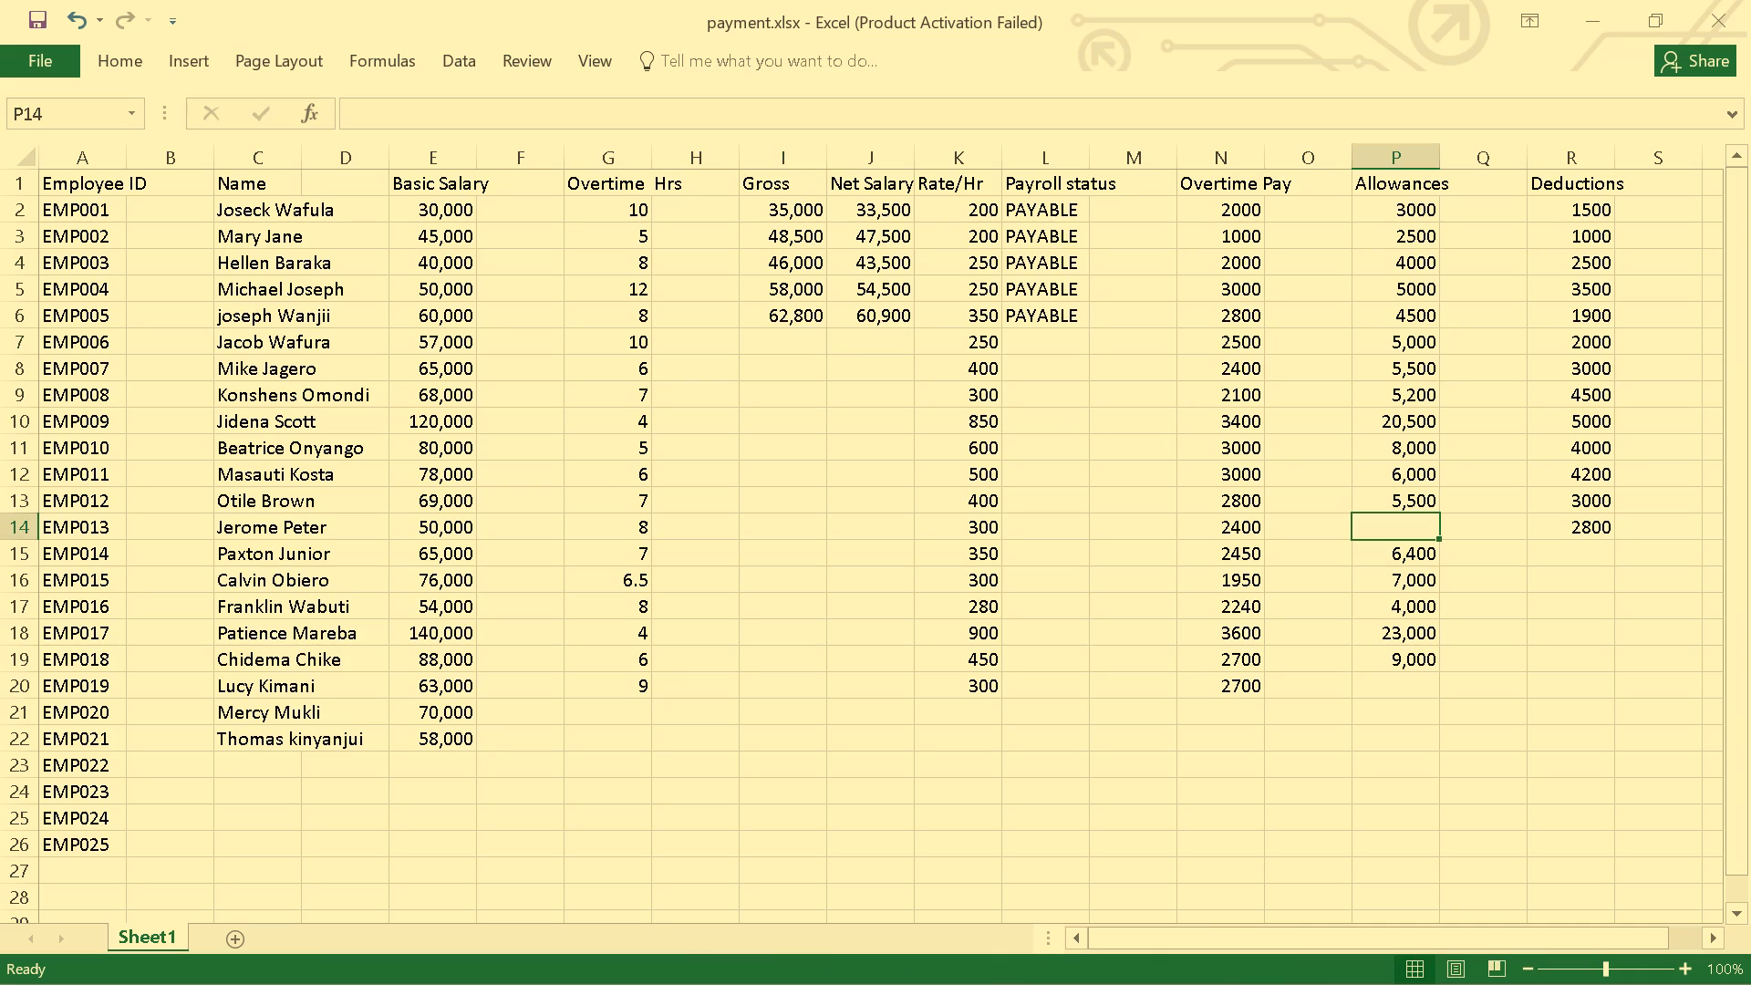
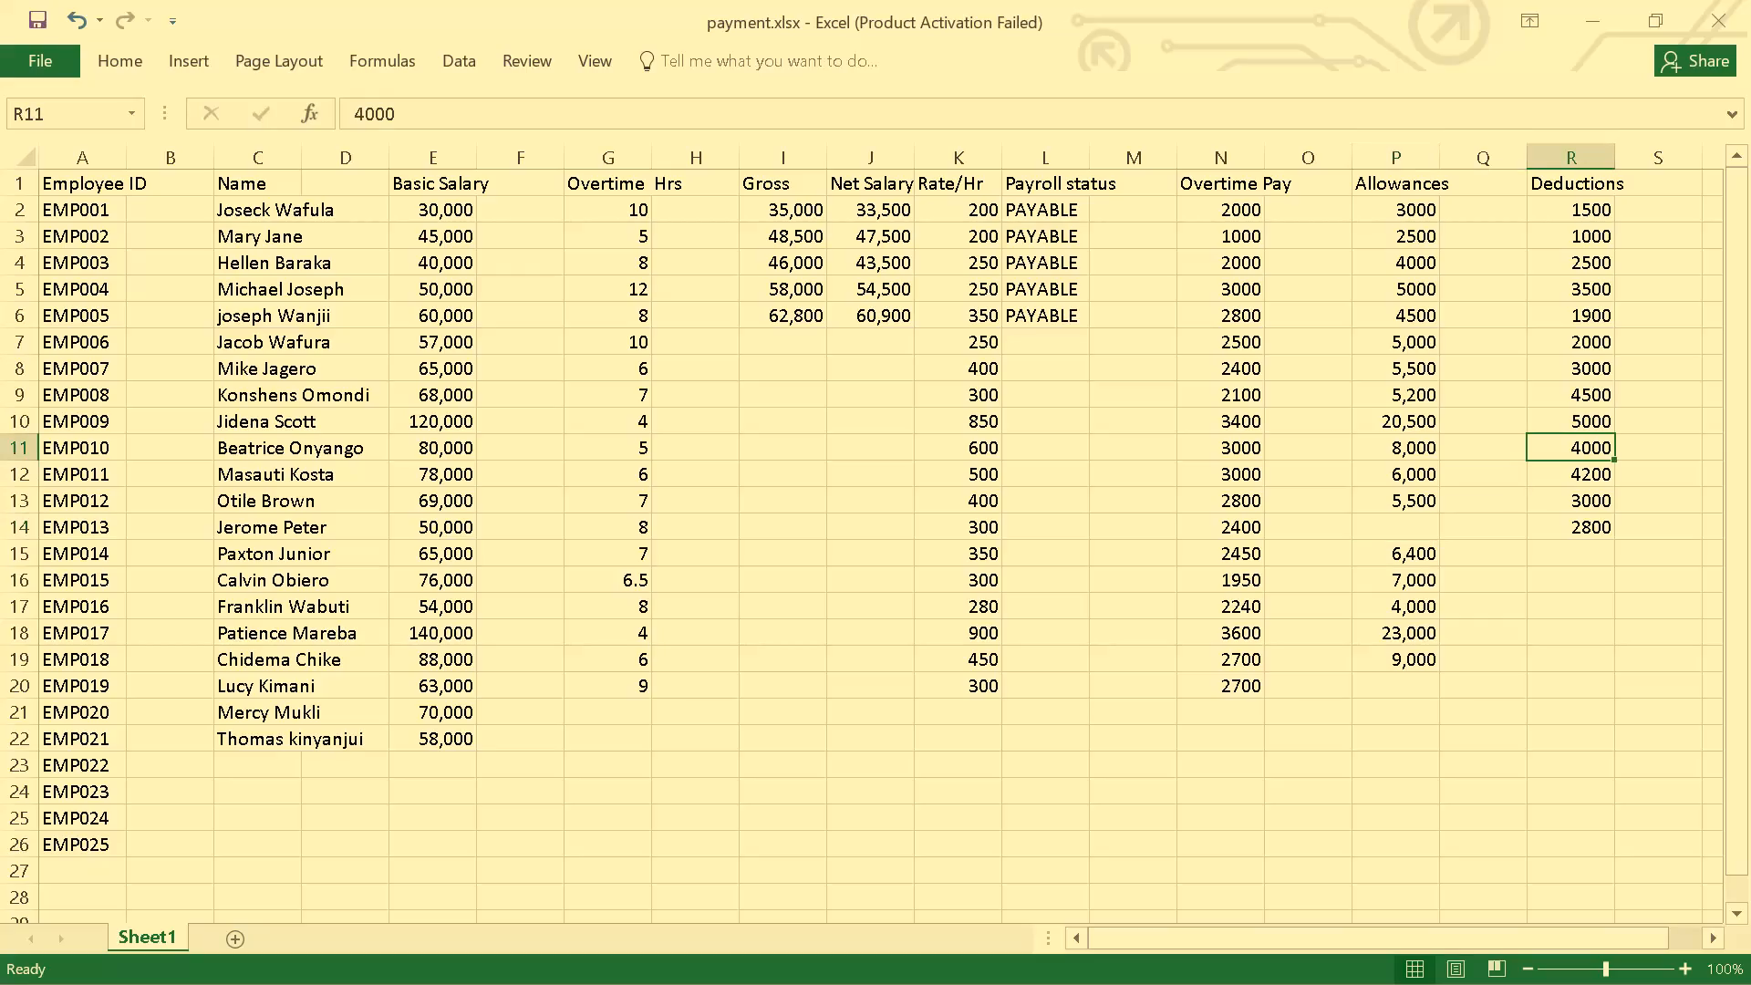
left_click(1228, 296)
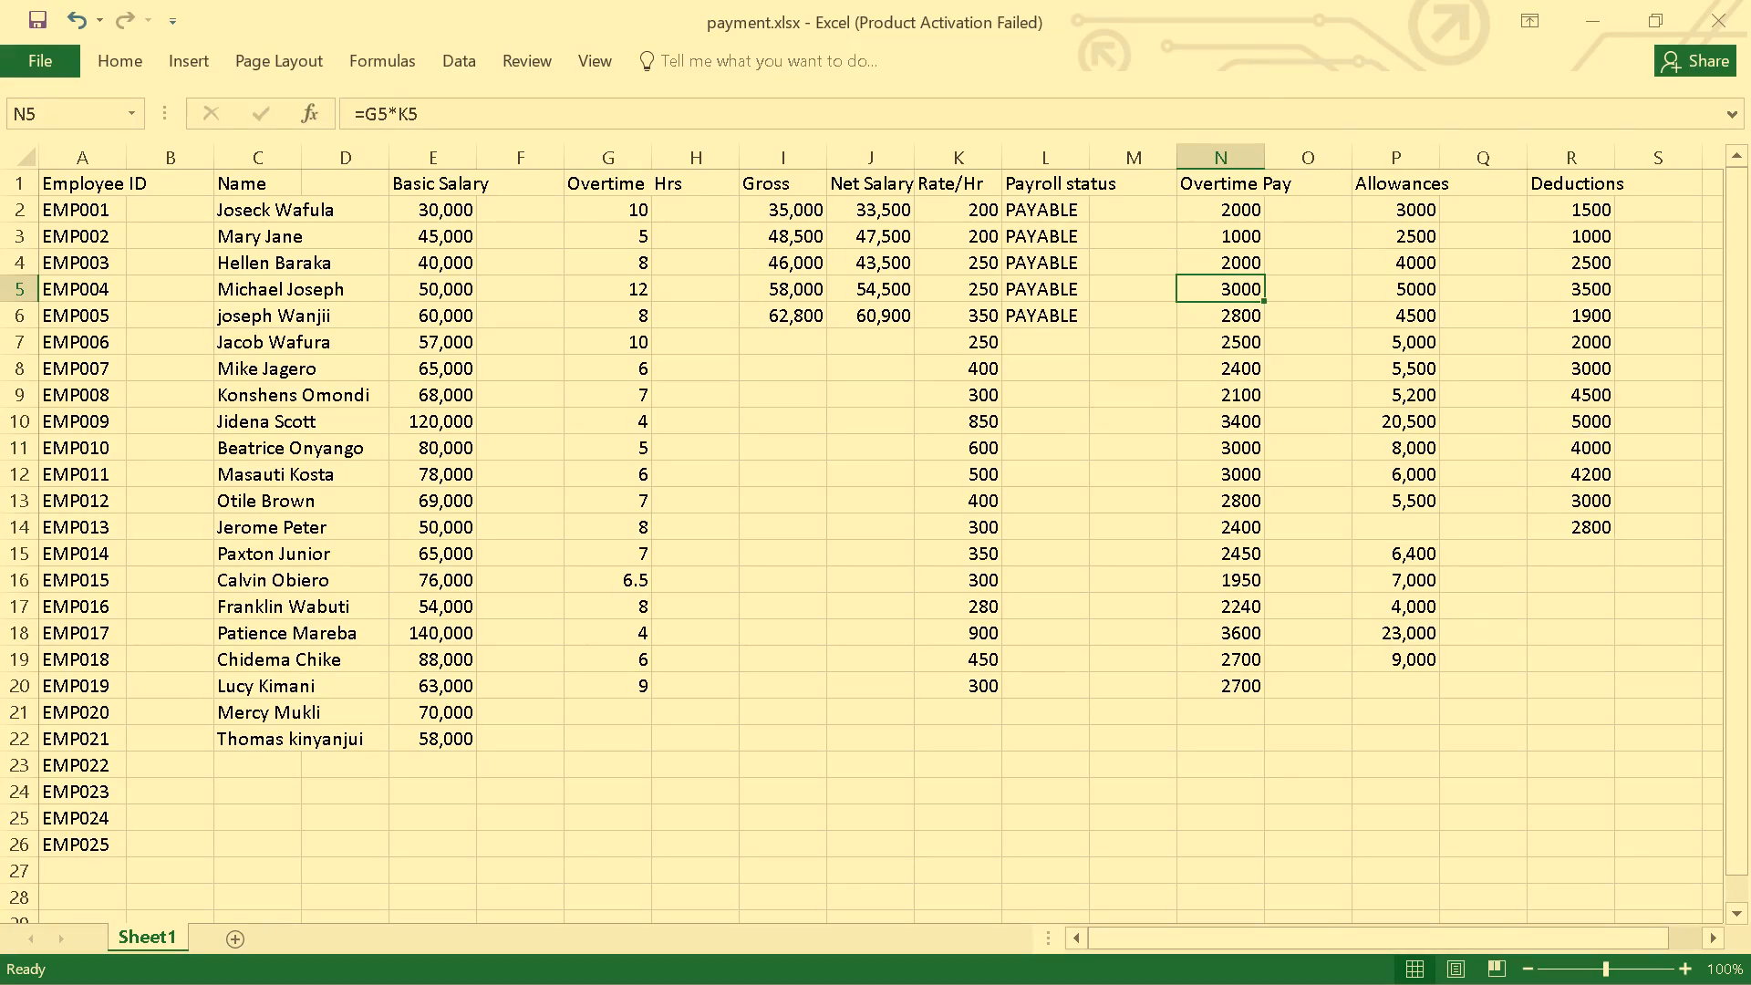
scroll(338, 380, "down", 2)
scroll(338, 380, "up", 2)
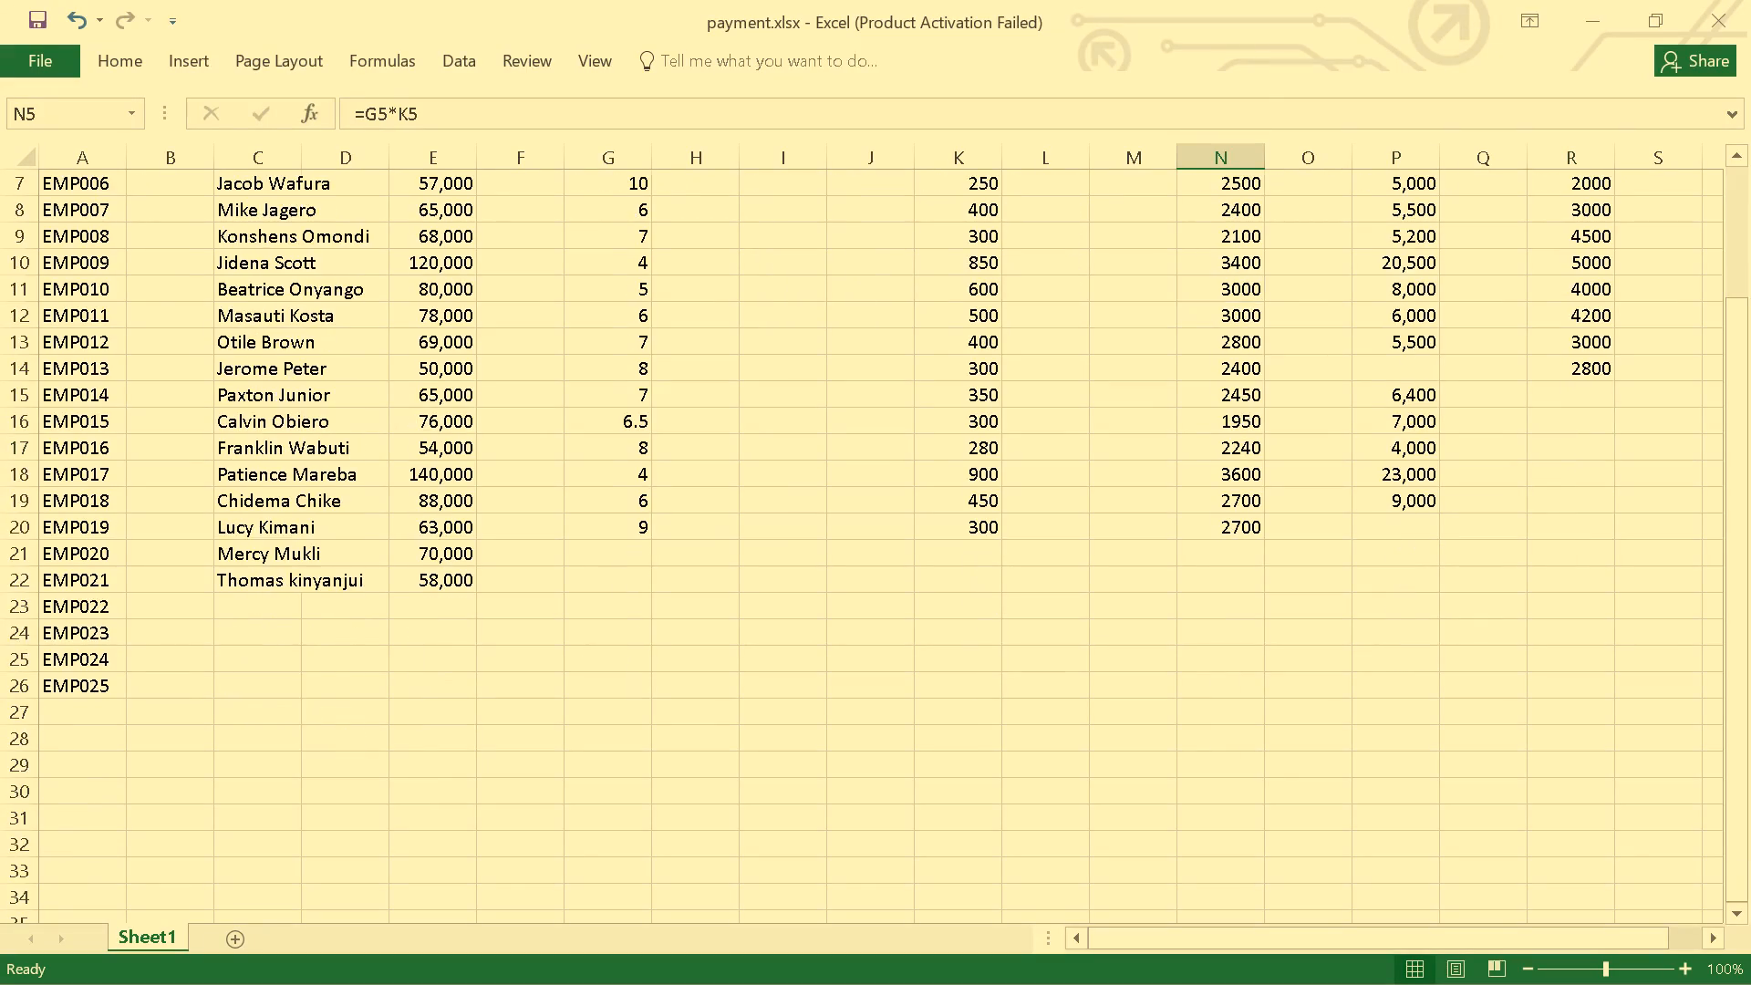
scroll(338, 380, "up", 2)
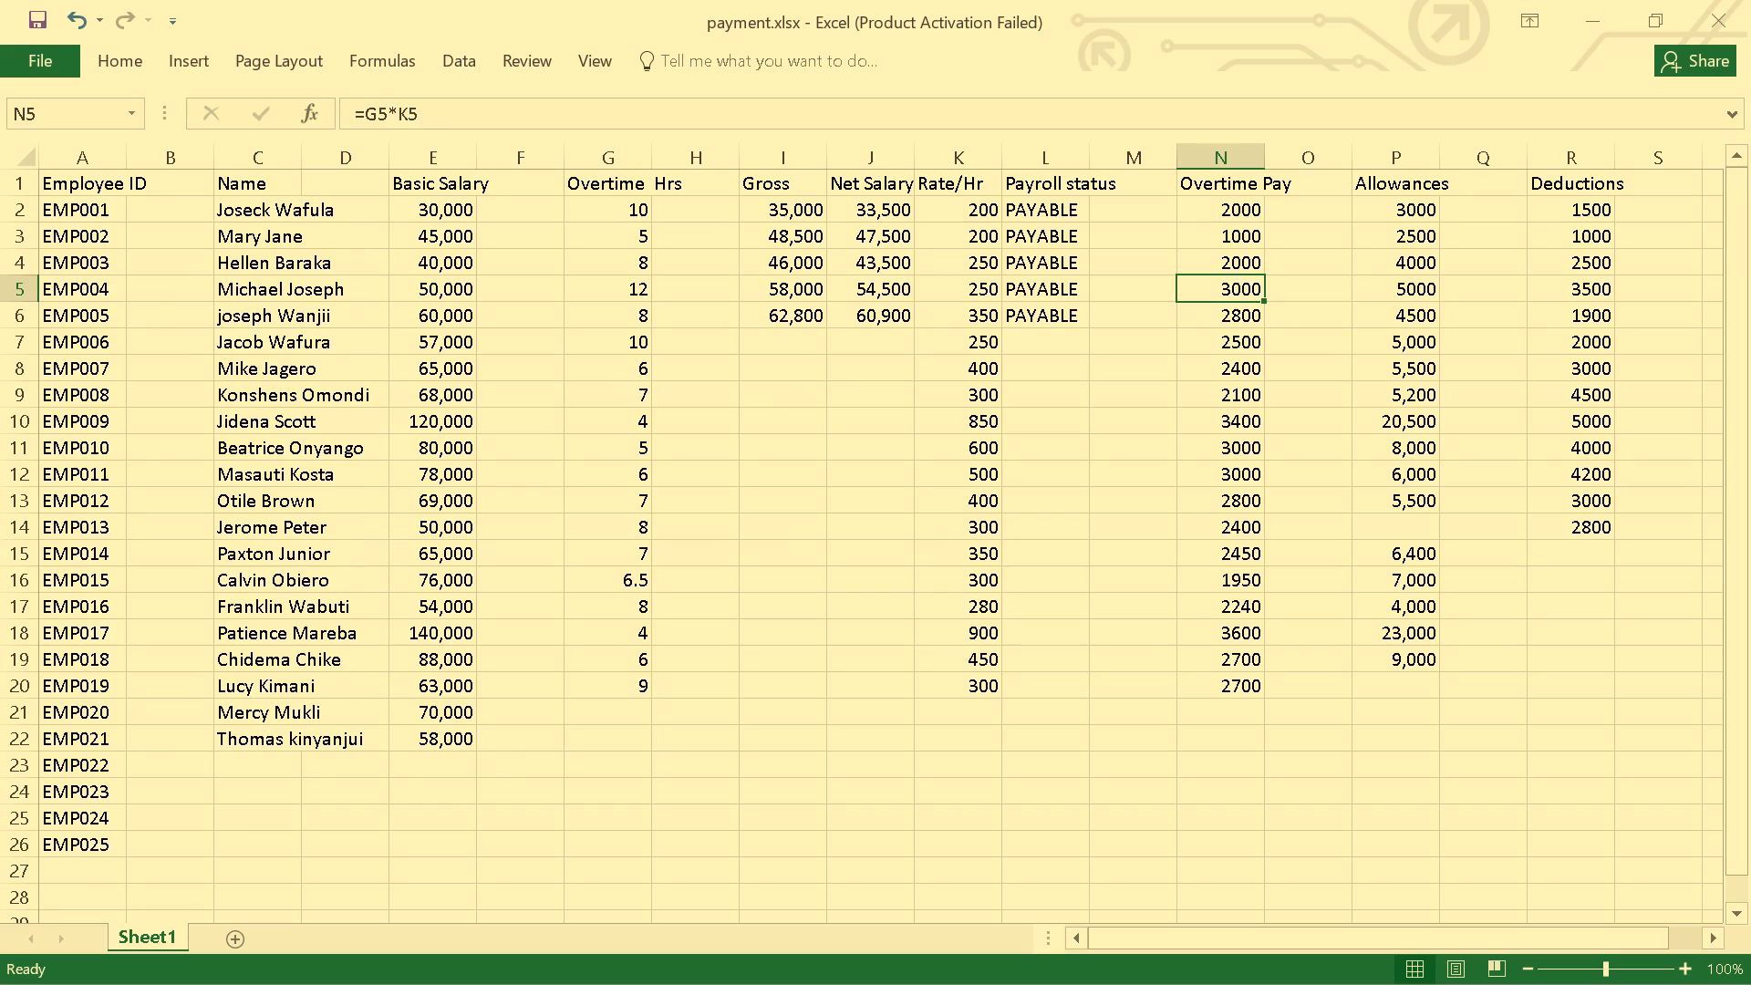
left_click(1392, 525)
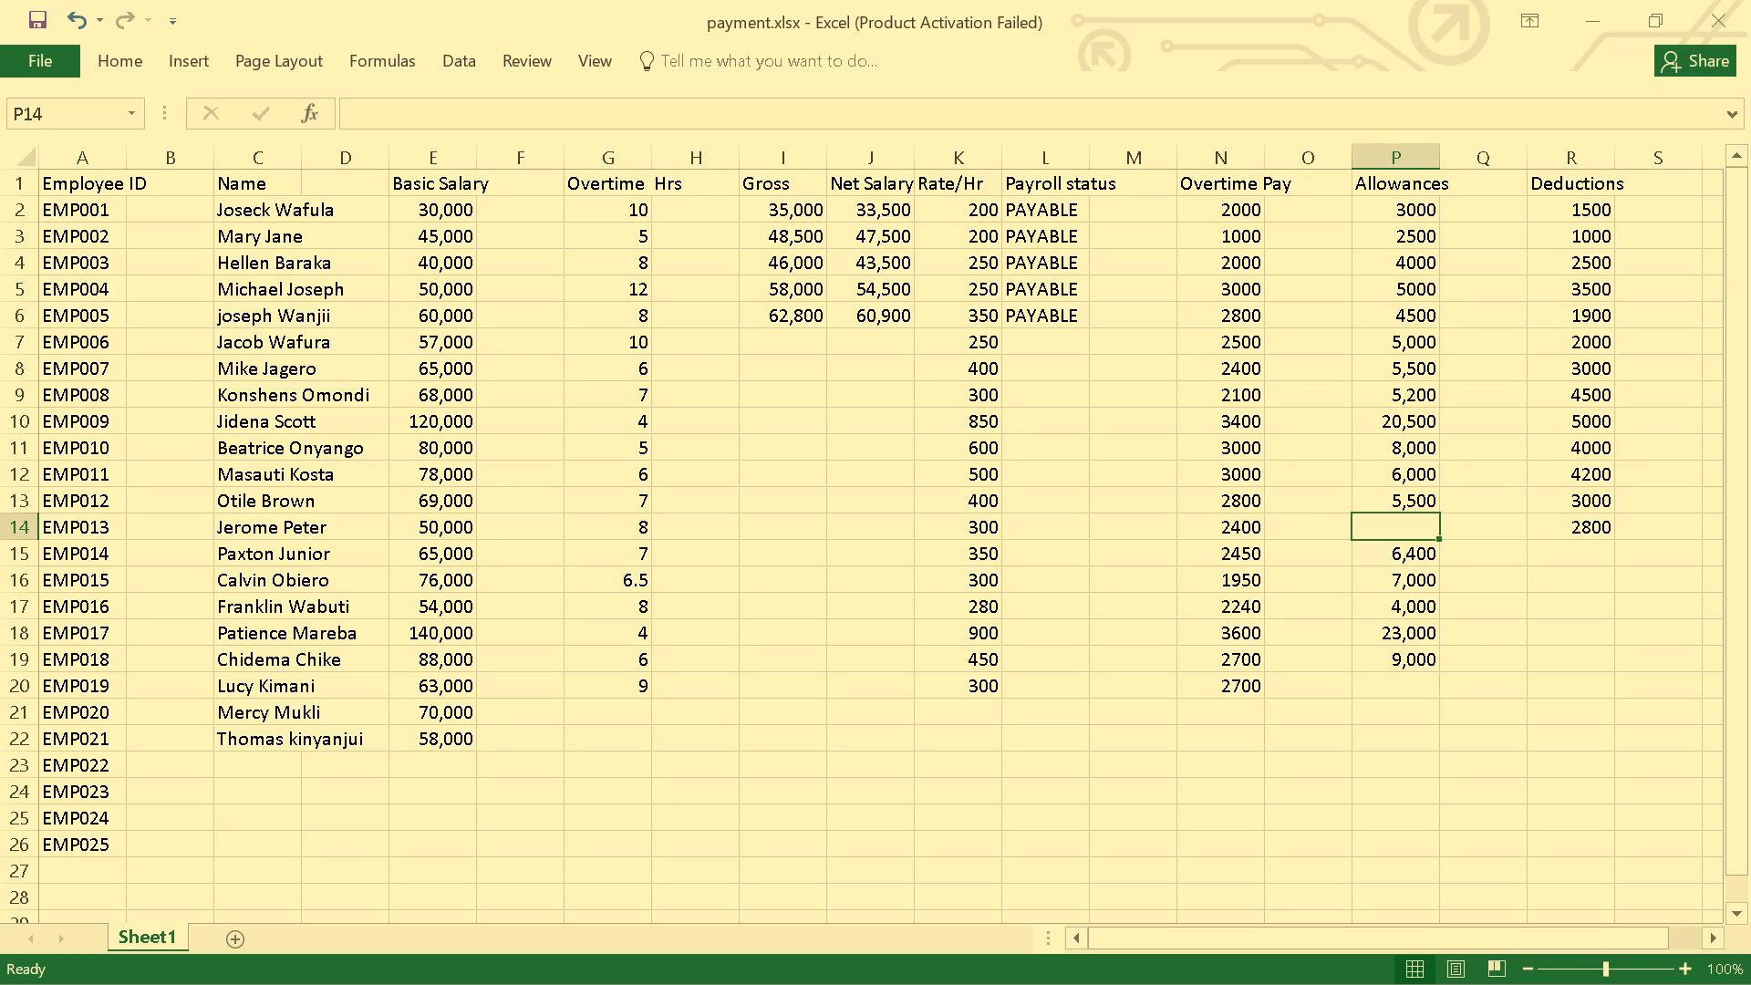
key("5")
type("00")
key("0")
key("Return")
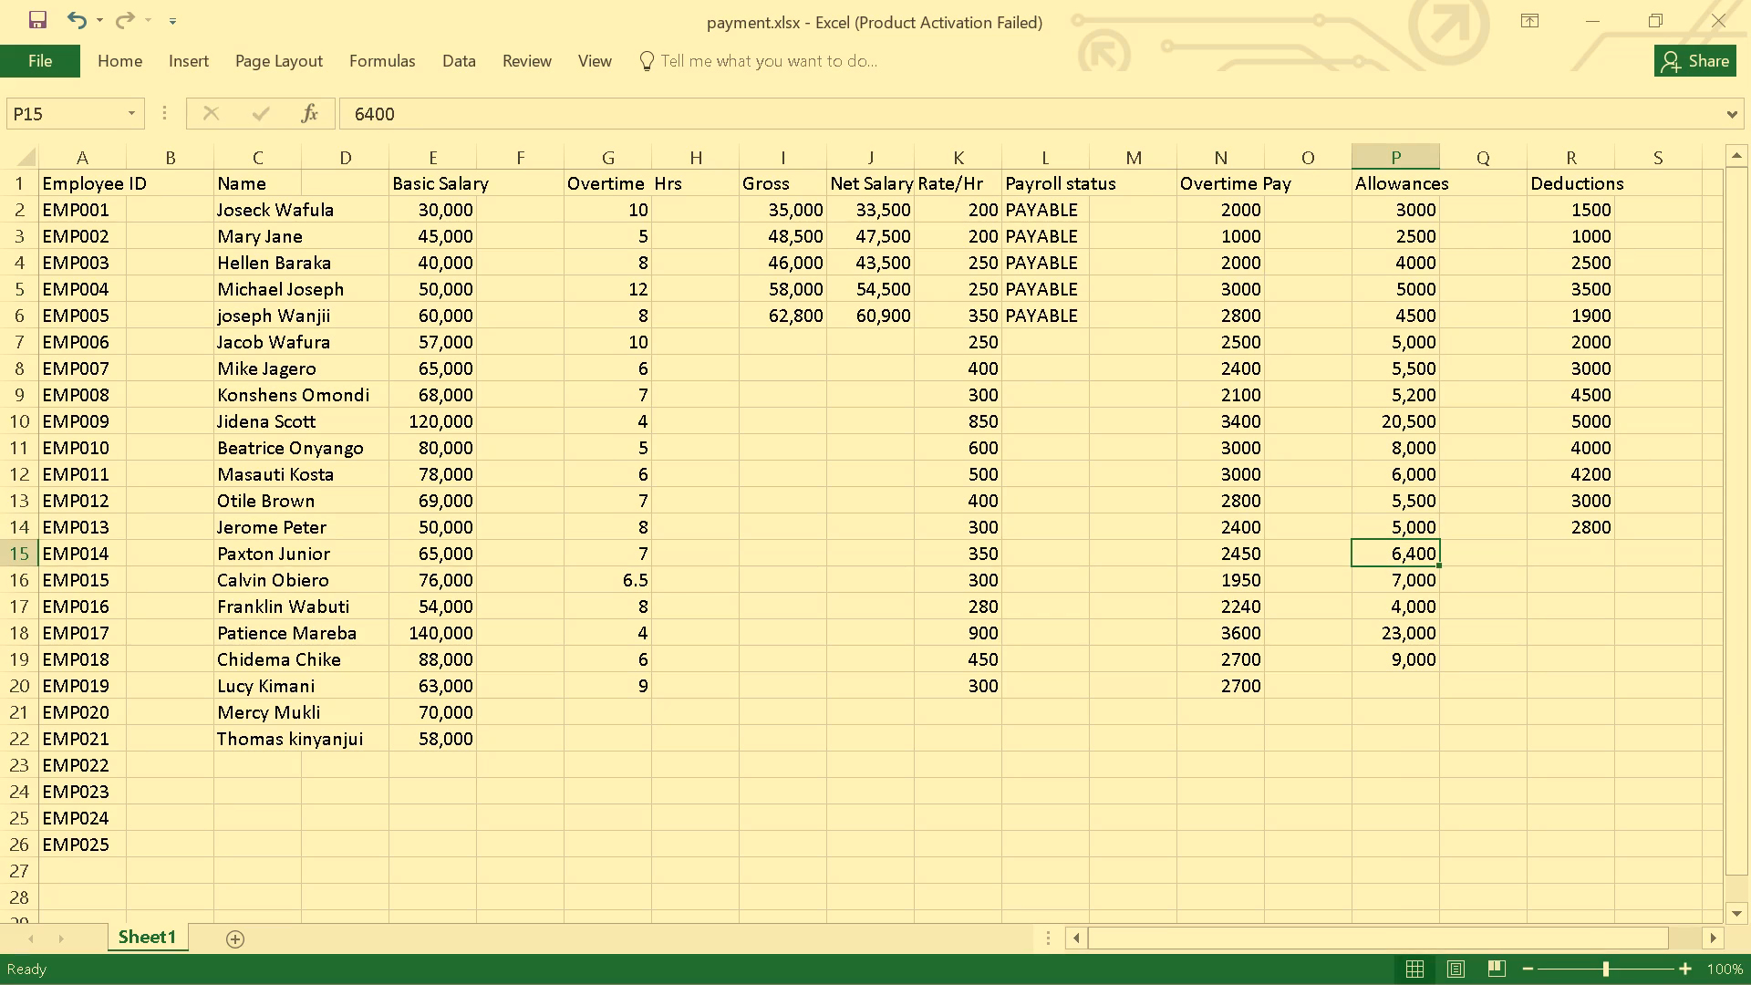
Set EMP013's basic salary in cell E14 to 52000.
left_click(461, 530)
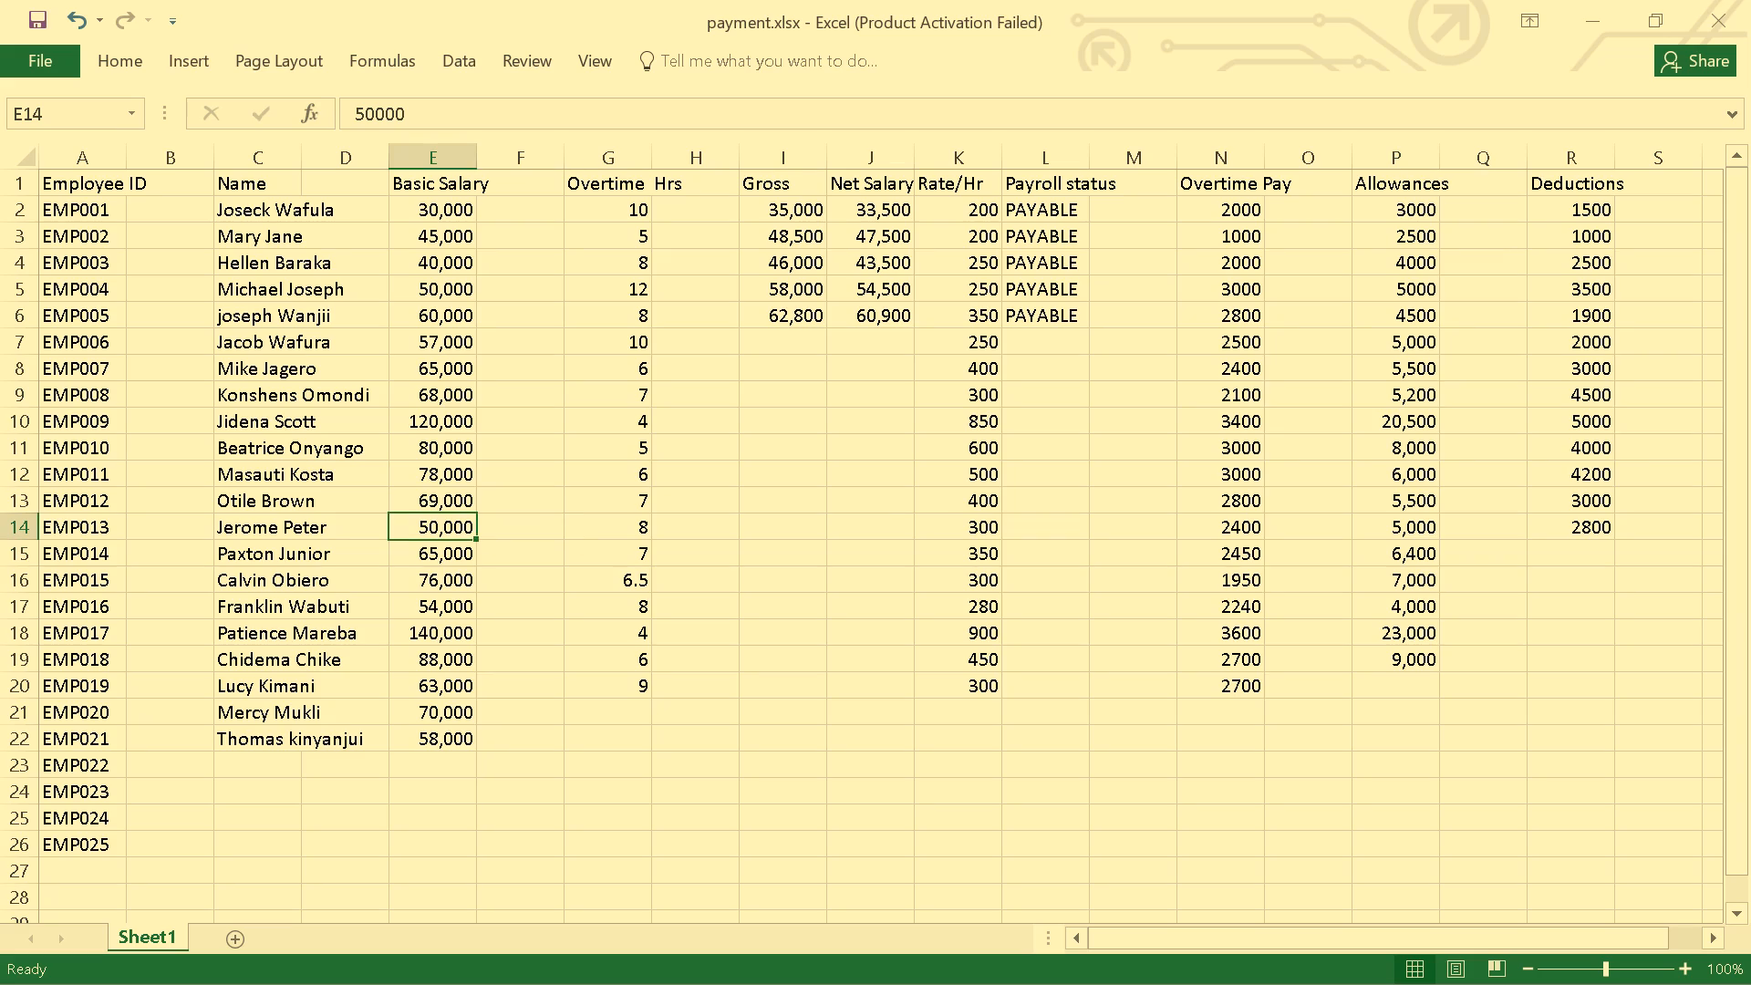
left_click(374, 121)
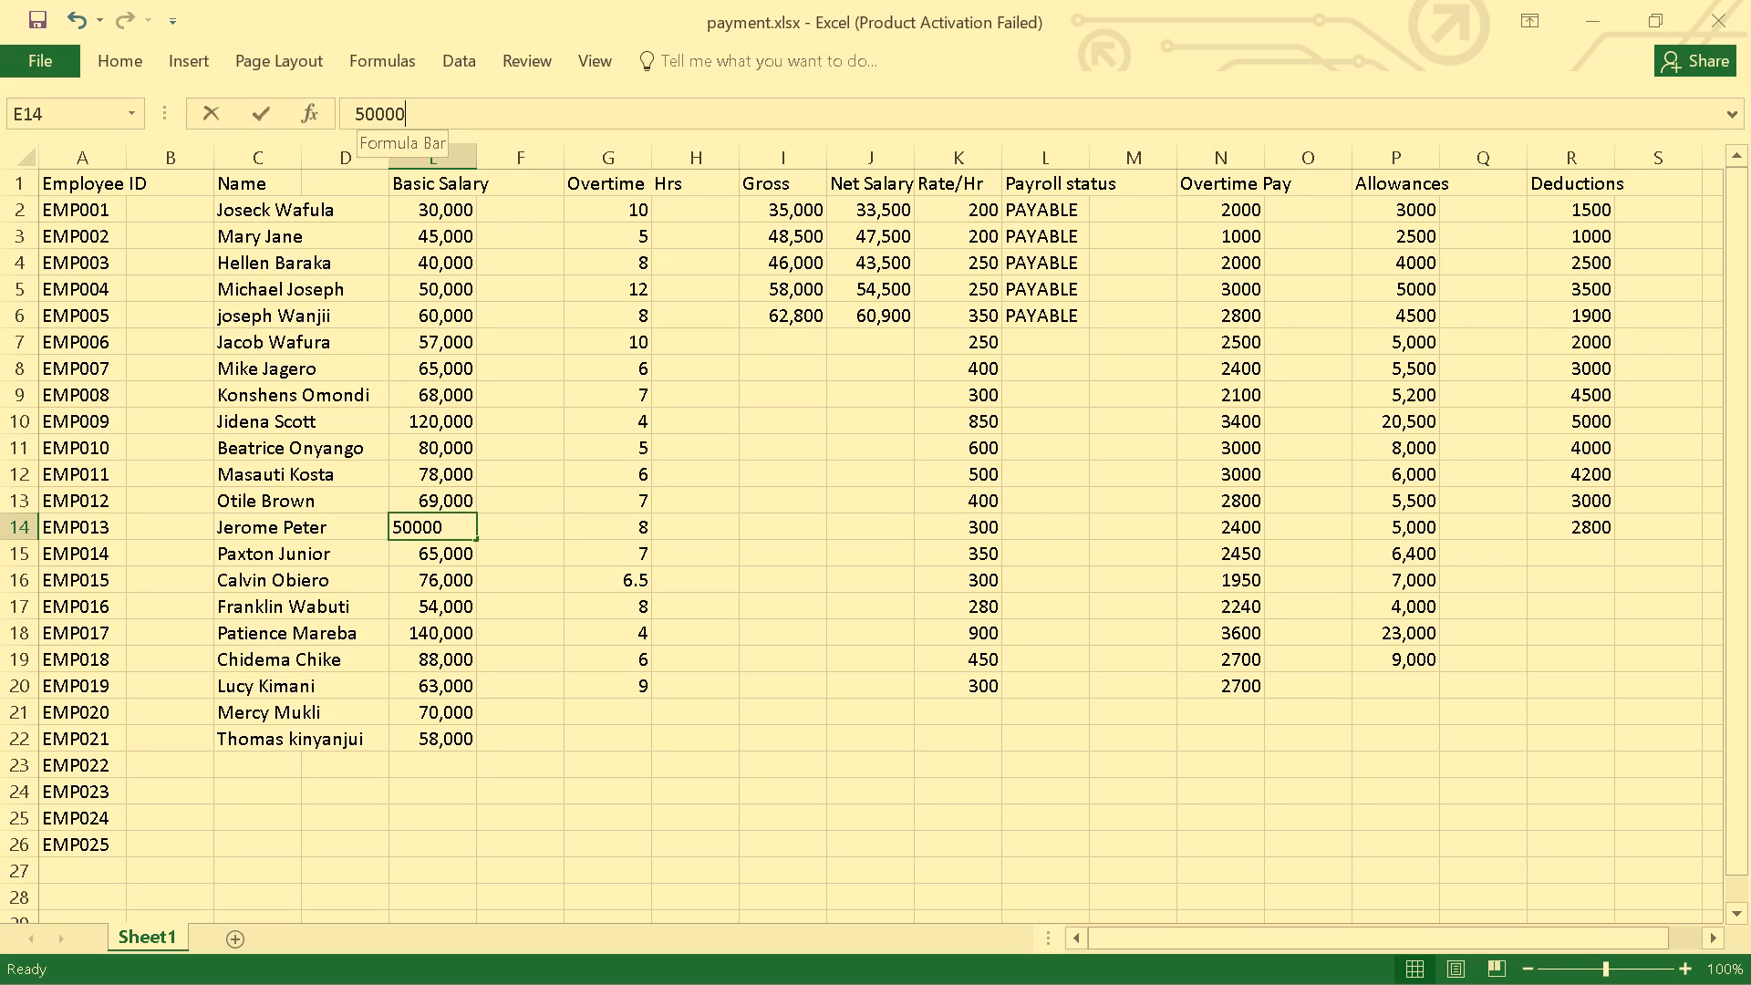
key("BackSpace")
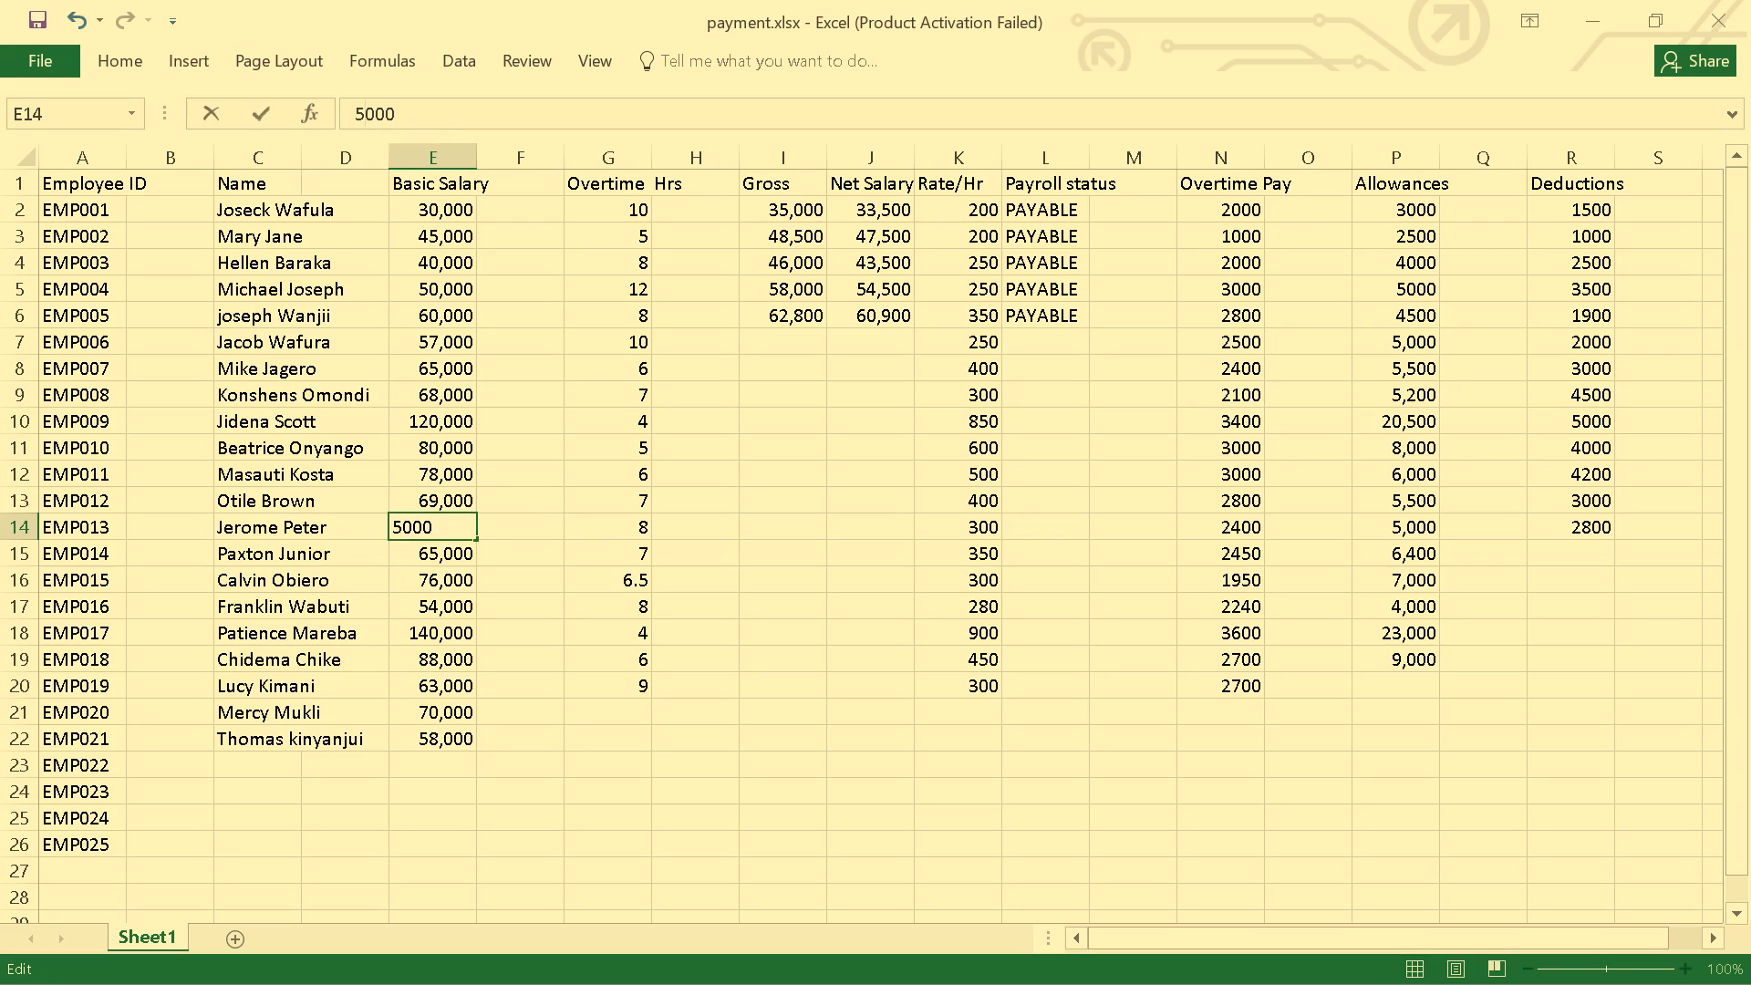
key("2")
key("Return")
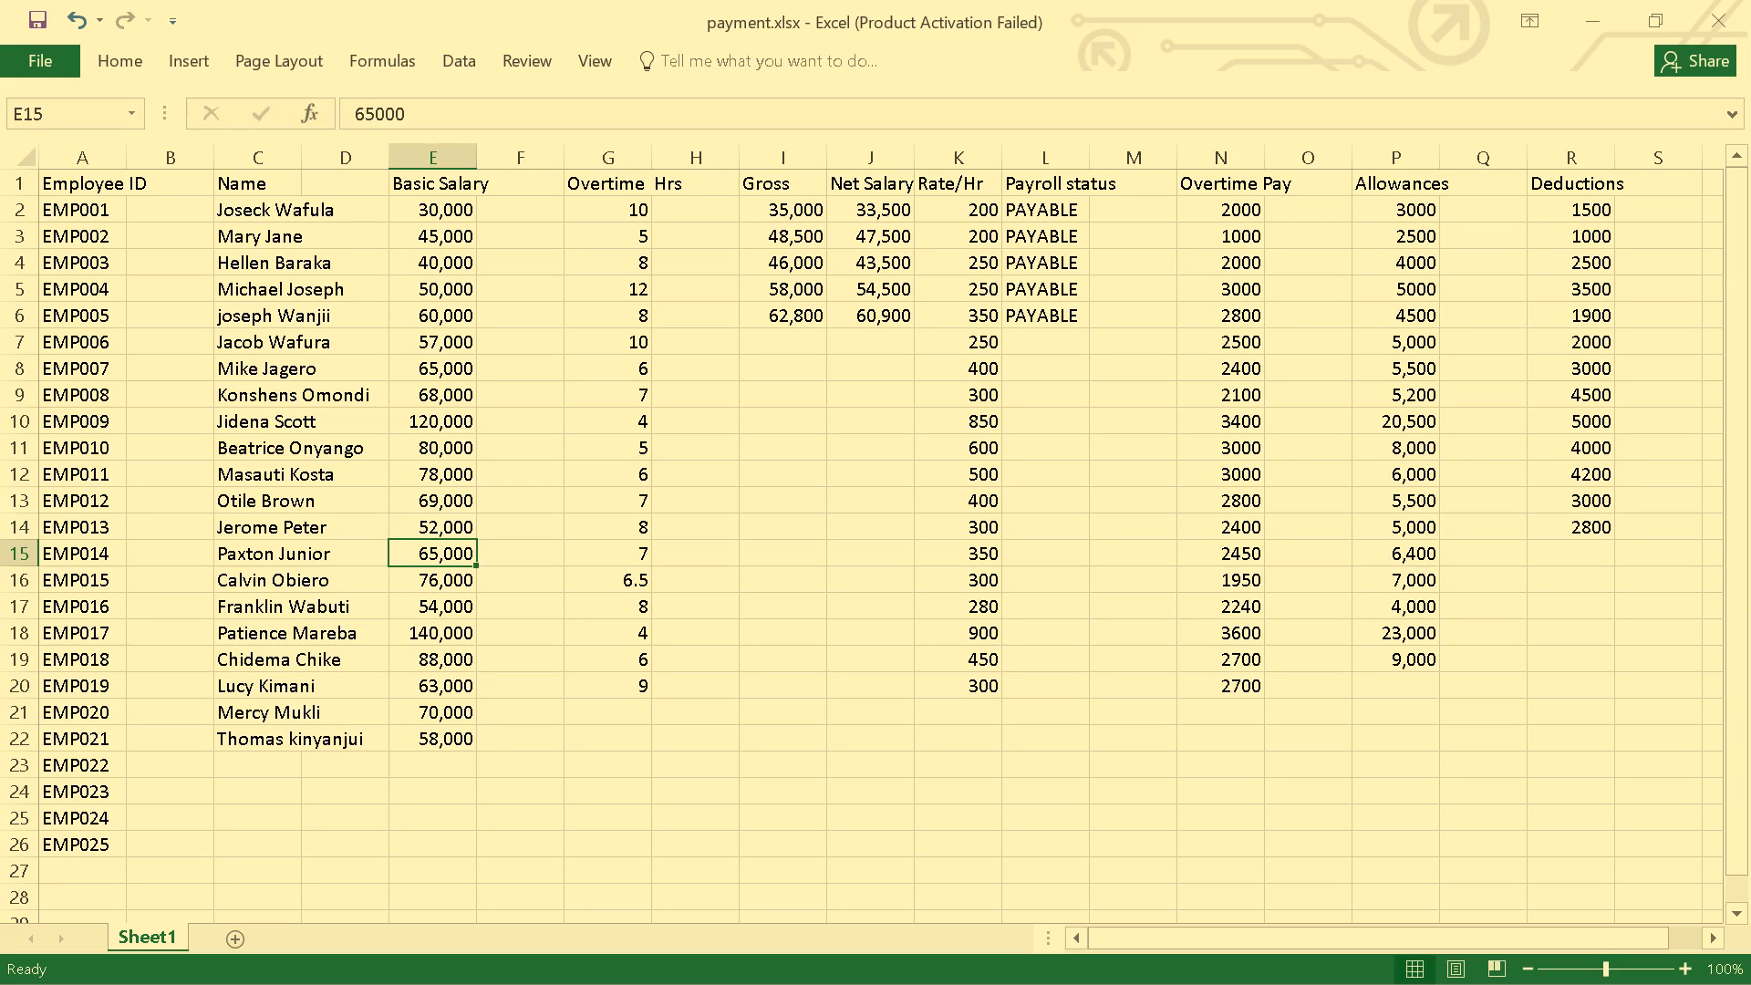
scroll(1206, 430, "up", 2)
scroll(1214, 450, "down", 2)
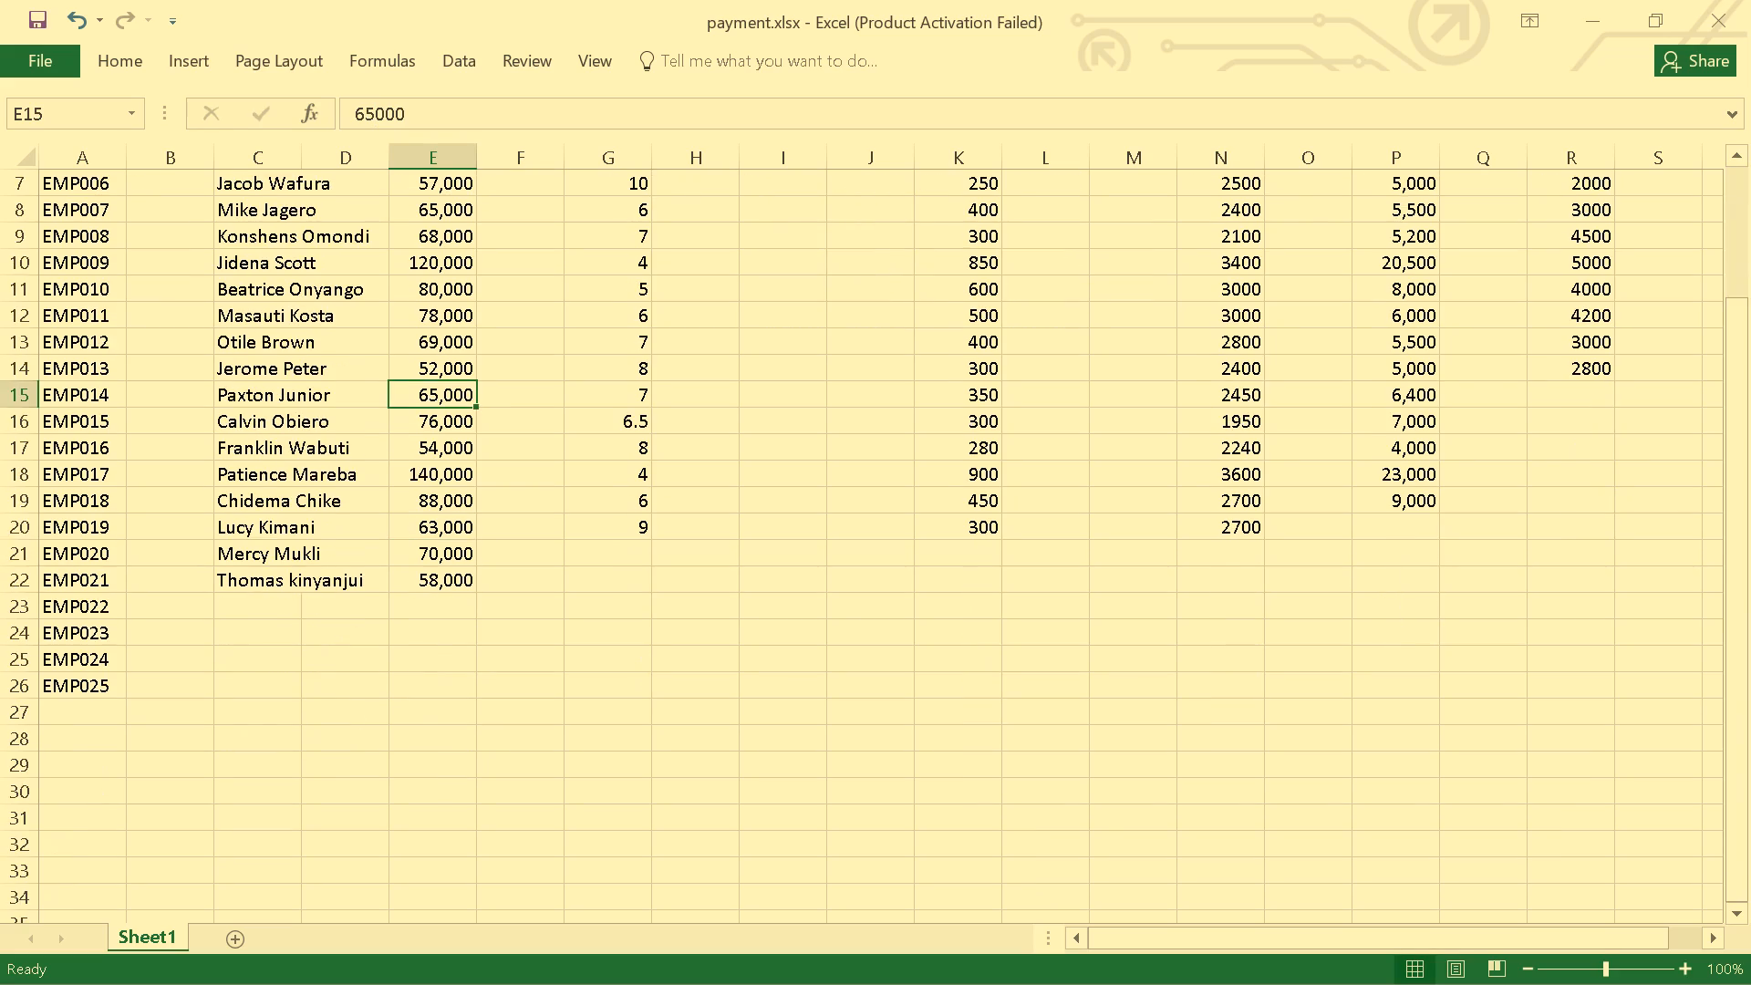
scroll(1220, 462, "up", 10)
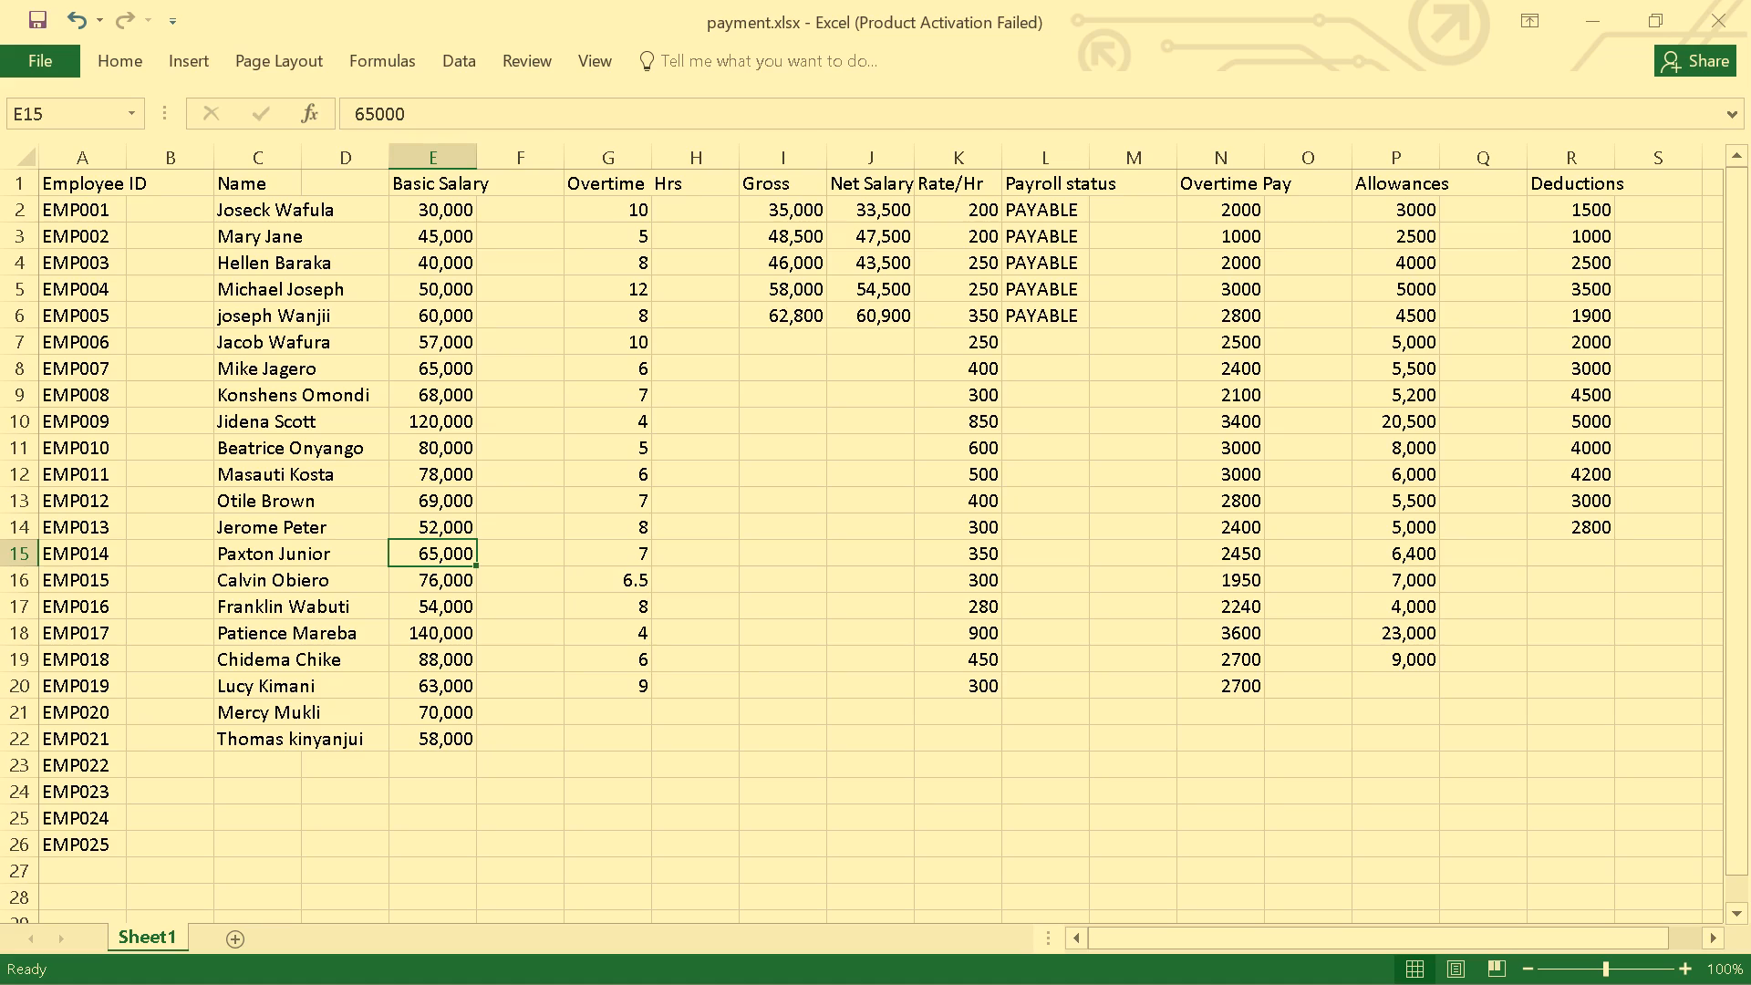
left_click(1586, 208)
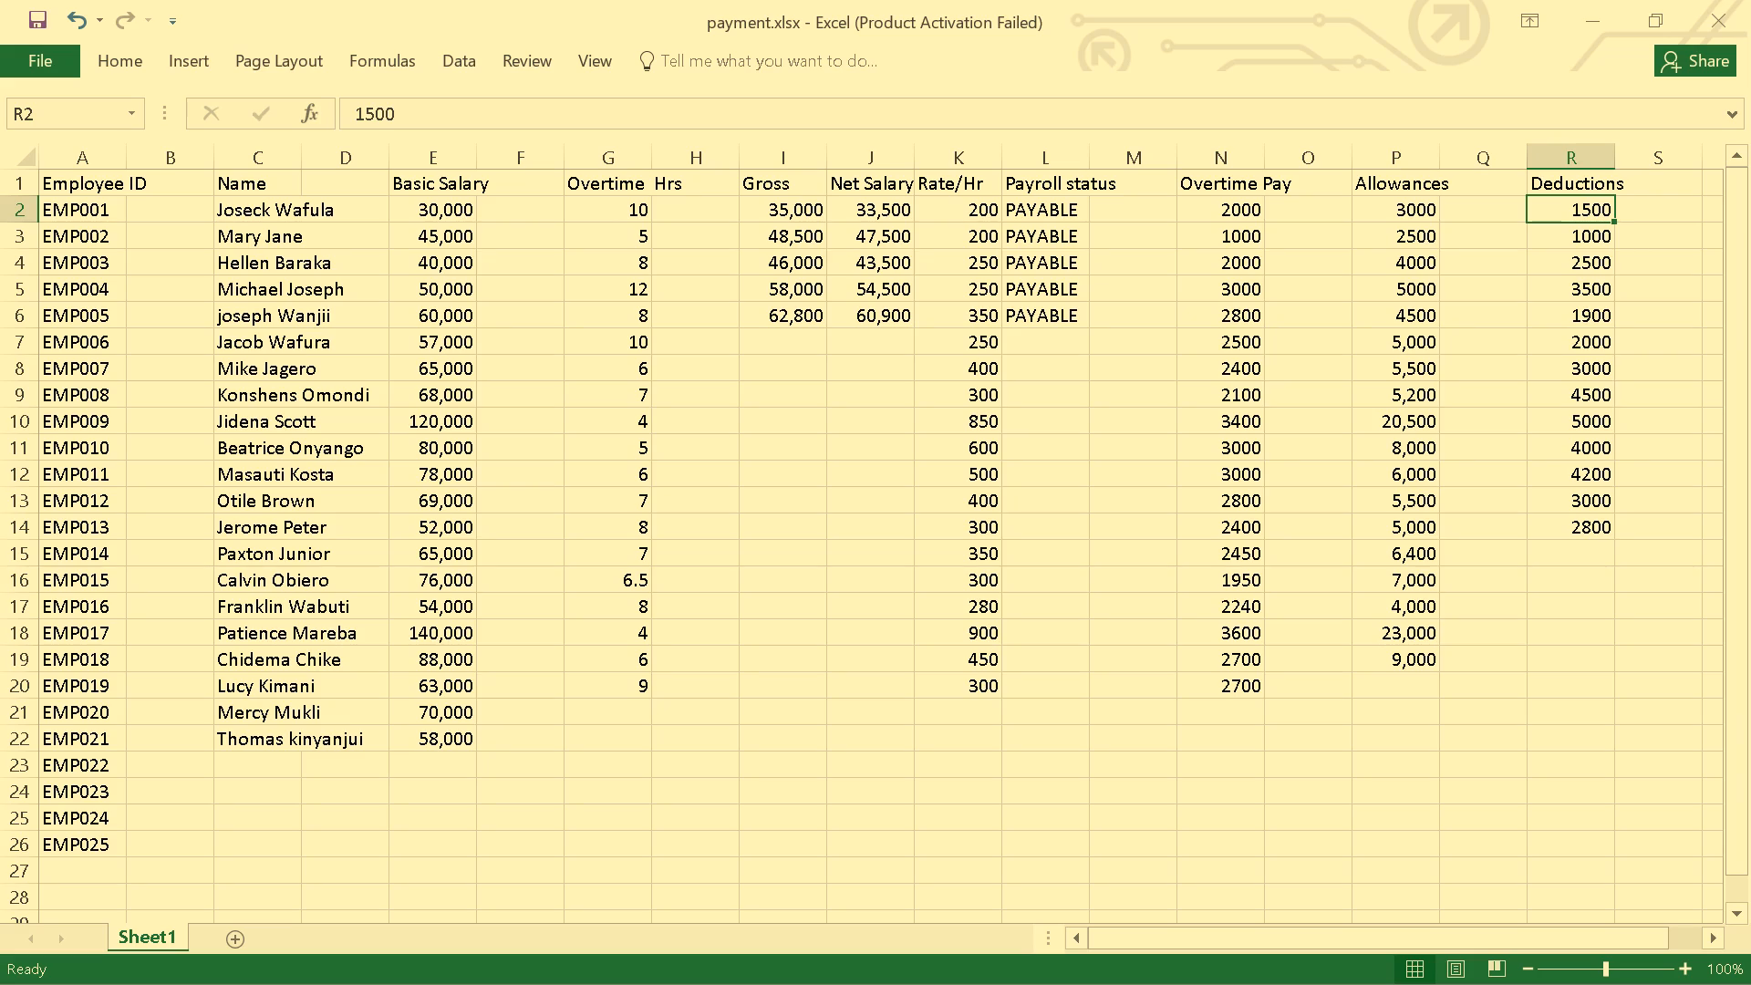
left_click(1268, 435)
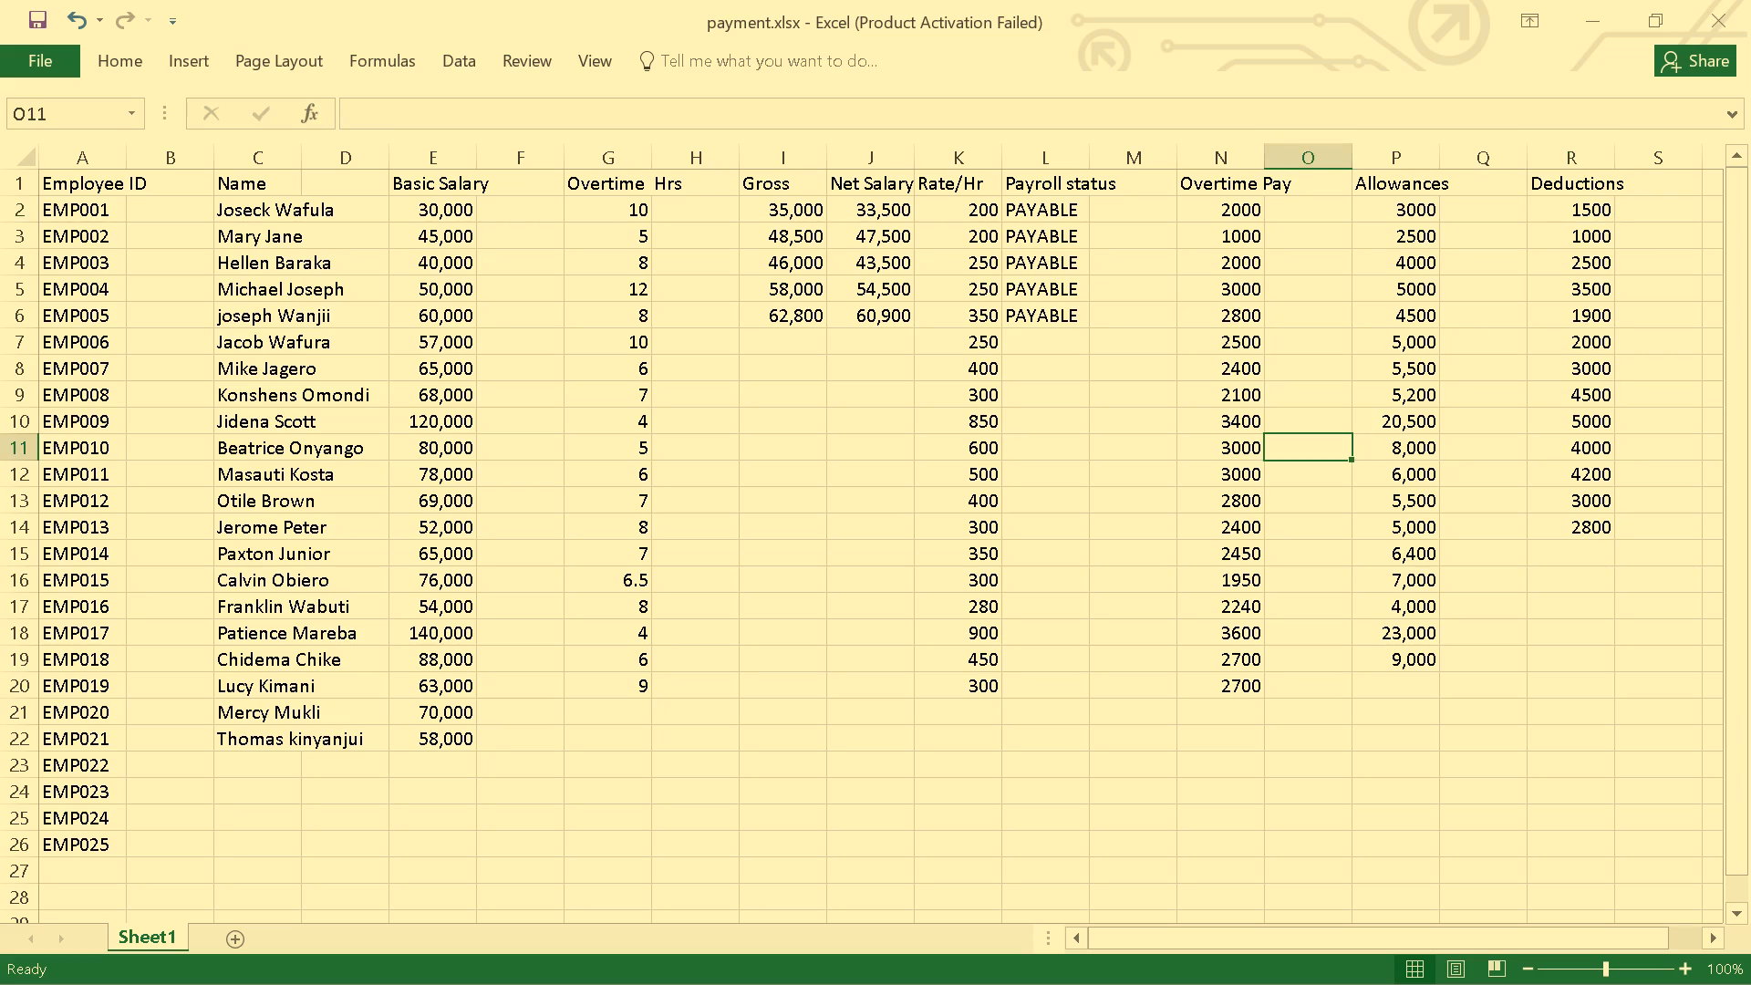
Enter the Gross formula =E7+N7+P7 for EMP006 in cell I7, adding basic salary, overtime pay and allowances.
left_click(815, 346)
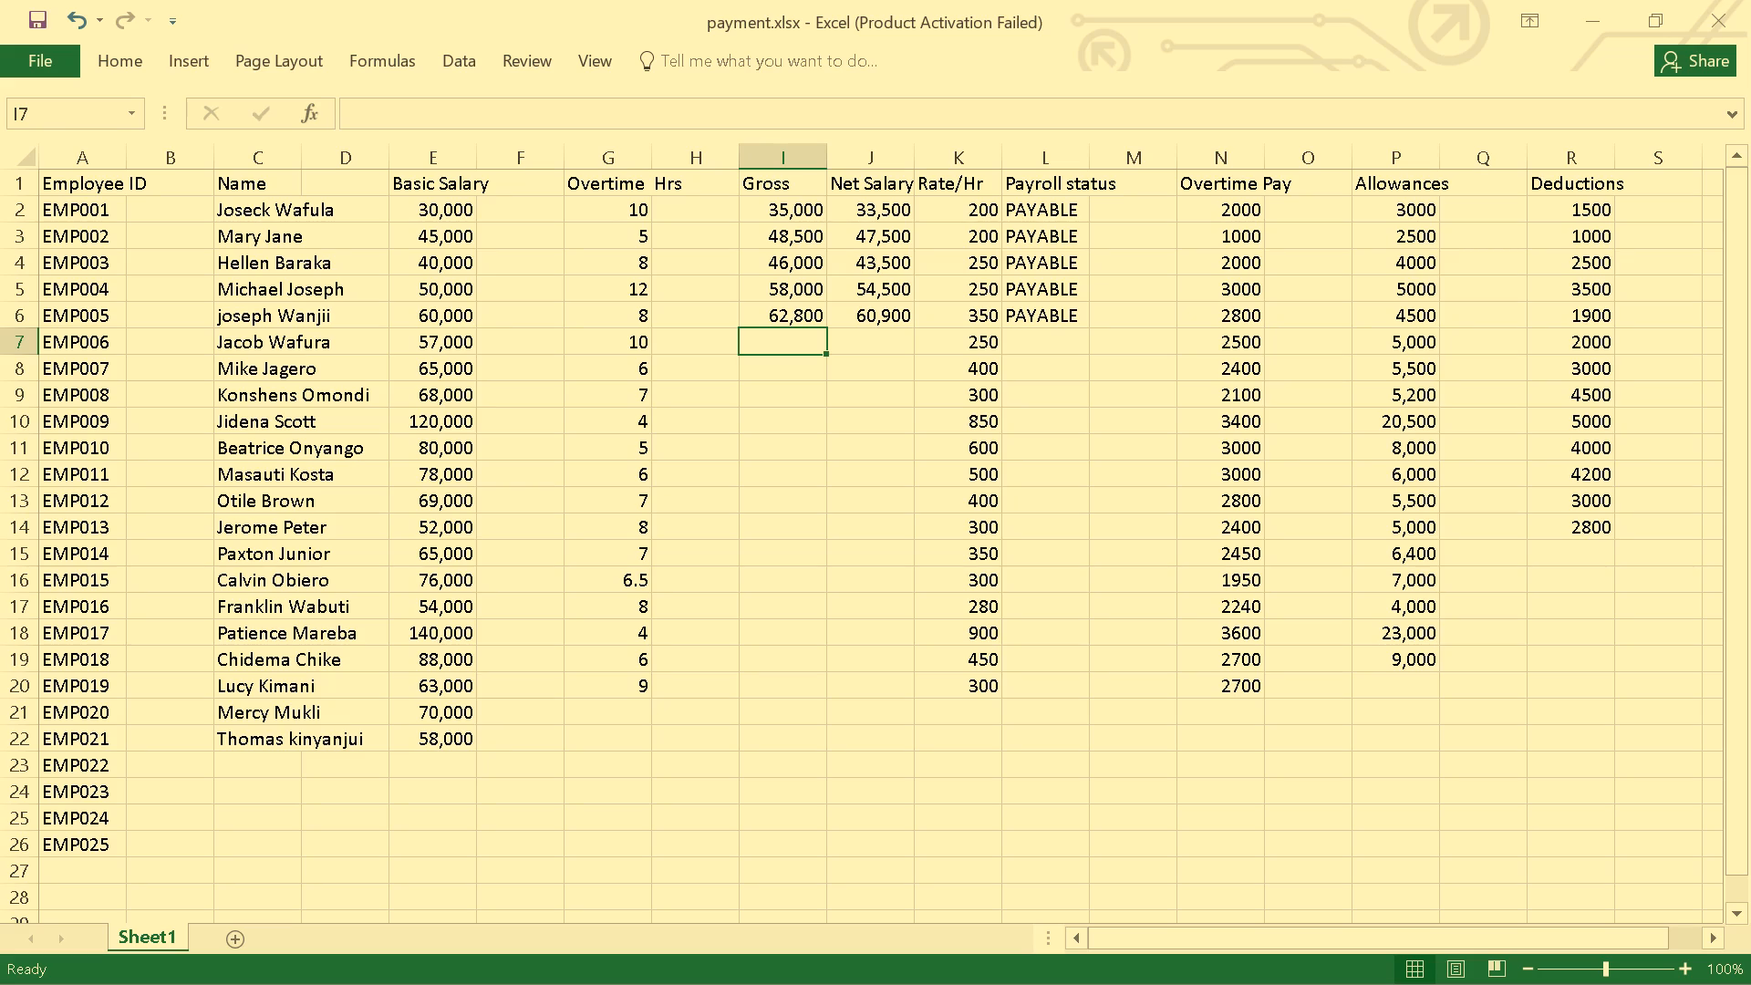
left_click(793, 345)
key("e")
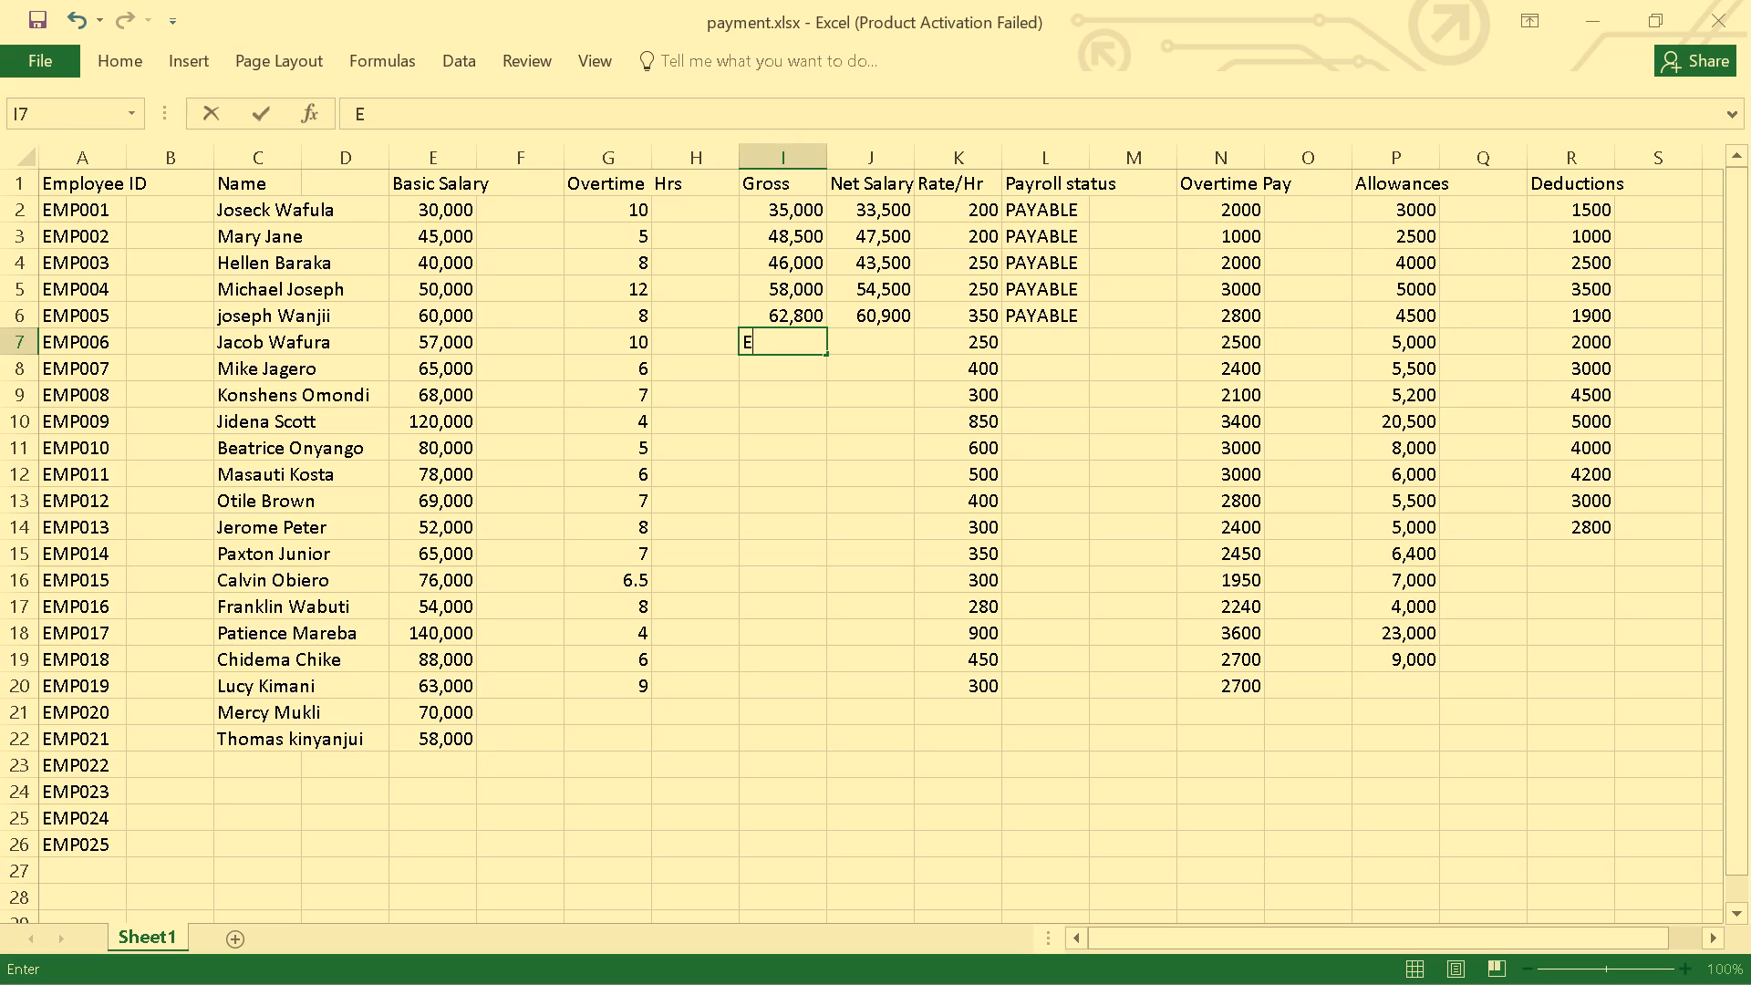
key("BackSpace")
key("equal")
key("e")
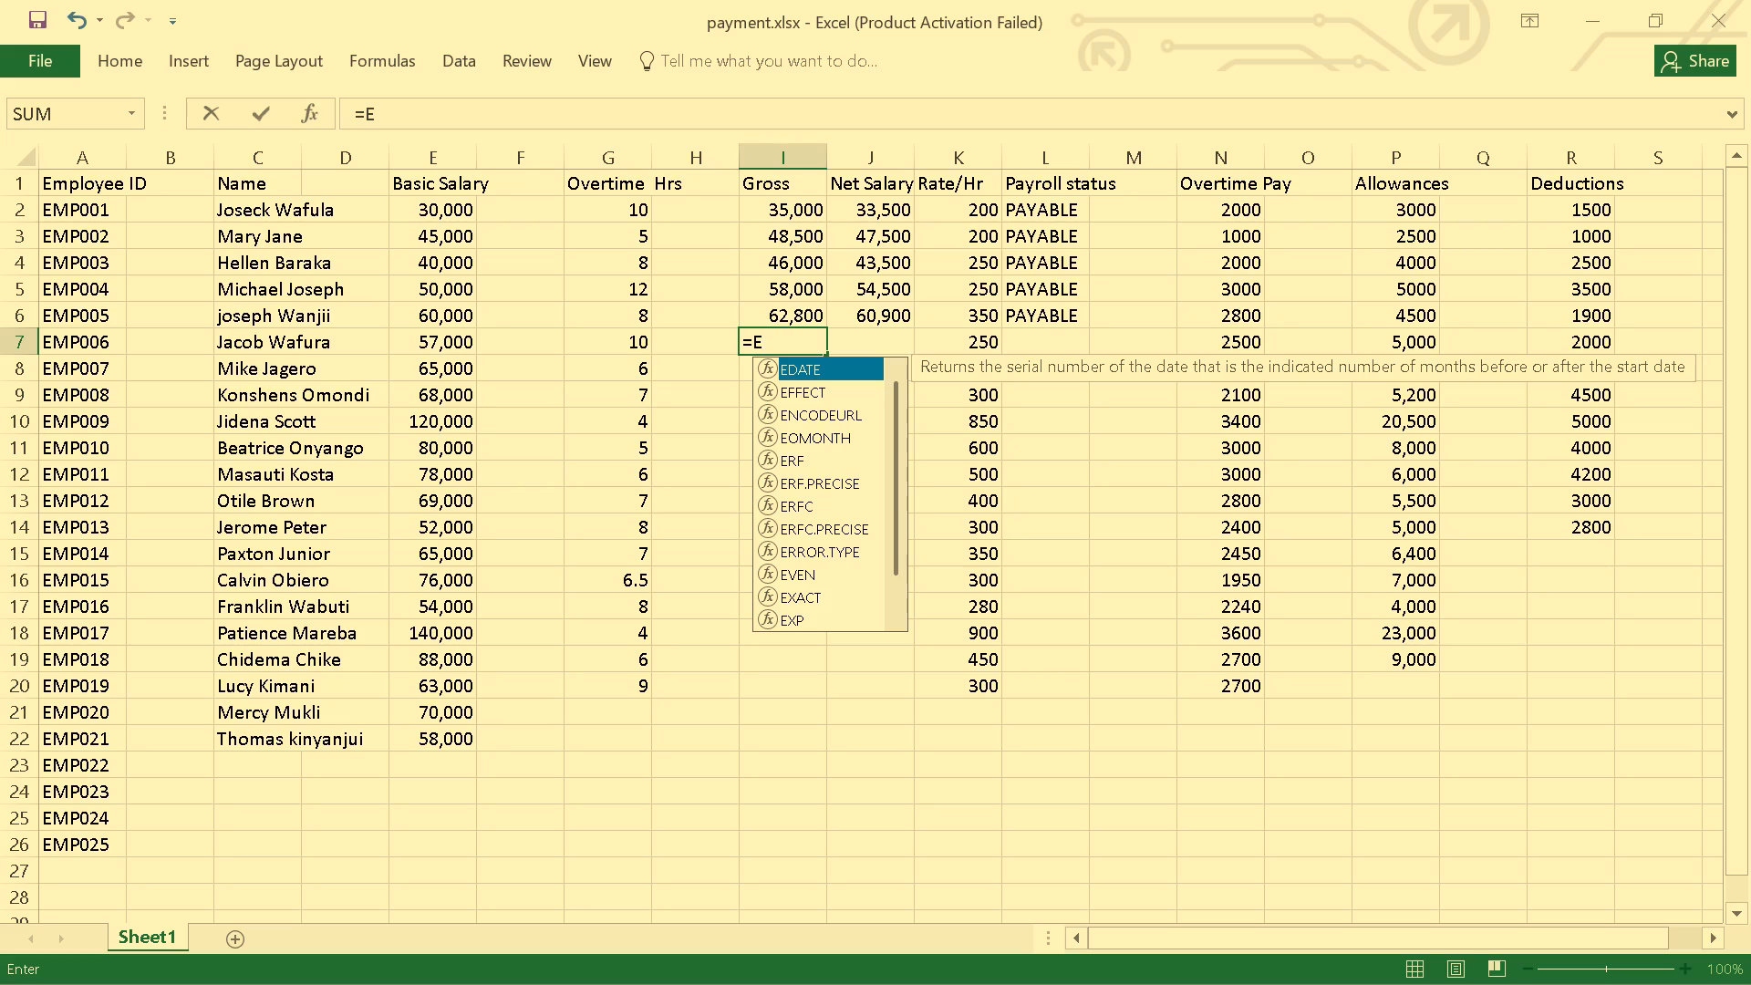
key("7")
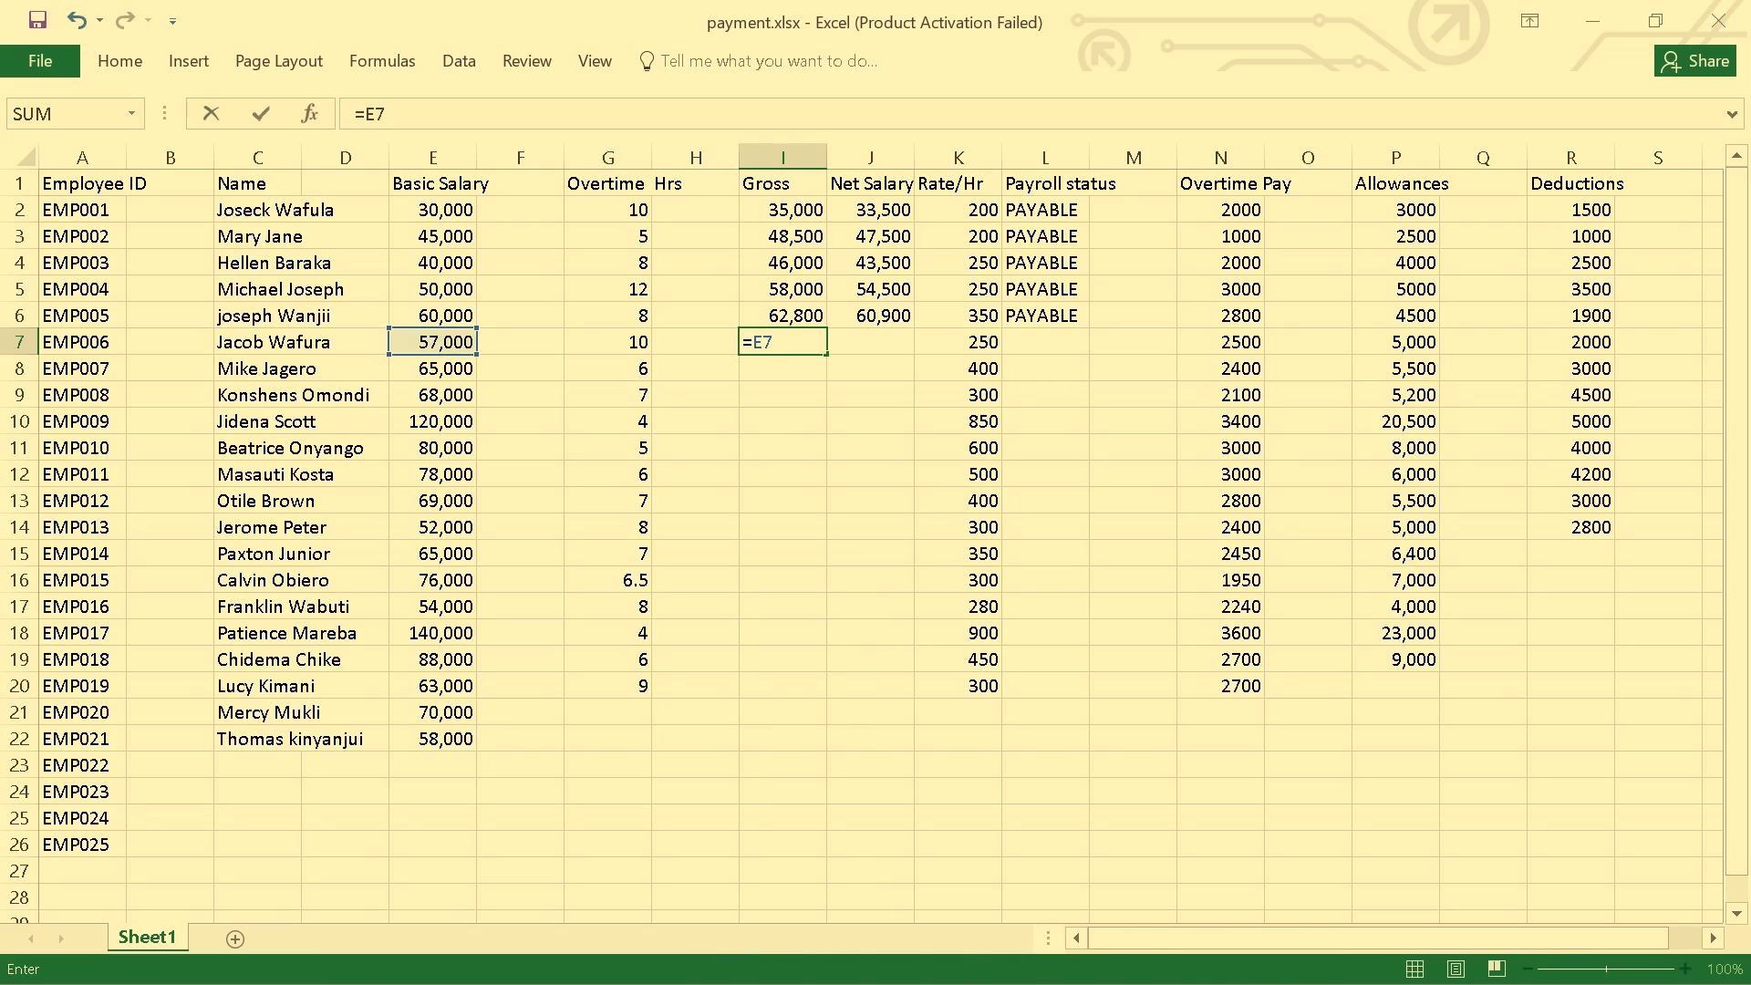
key("shift+plus")
type("N6")
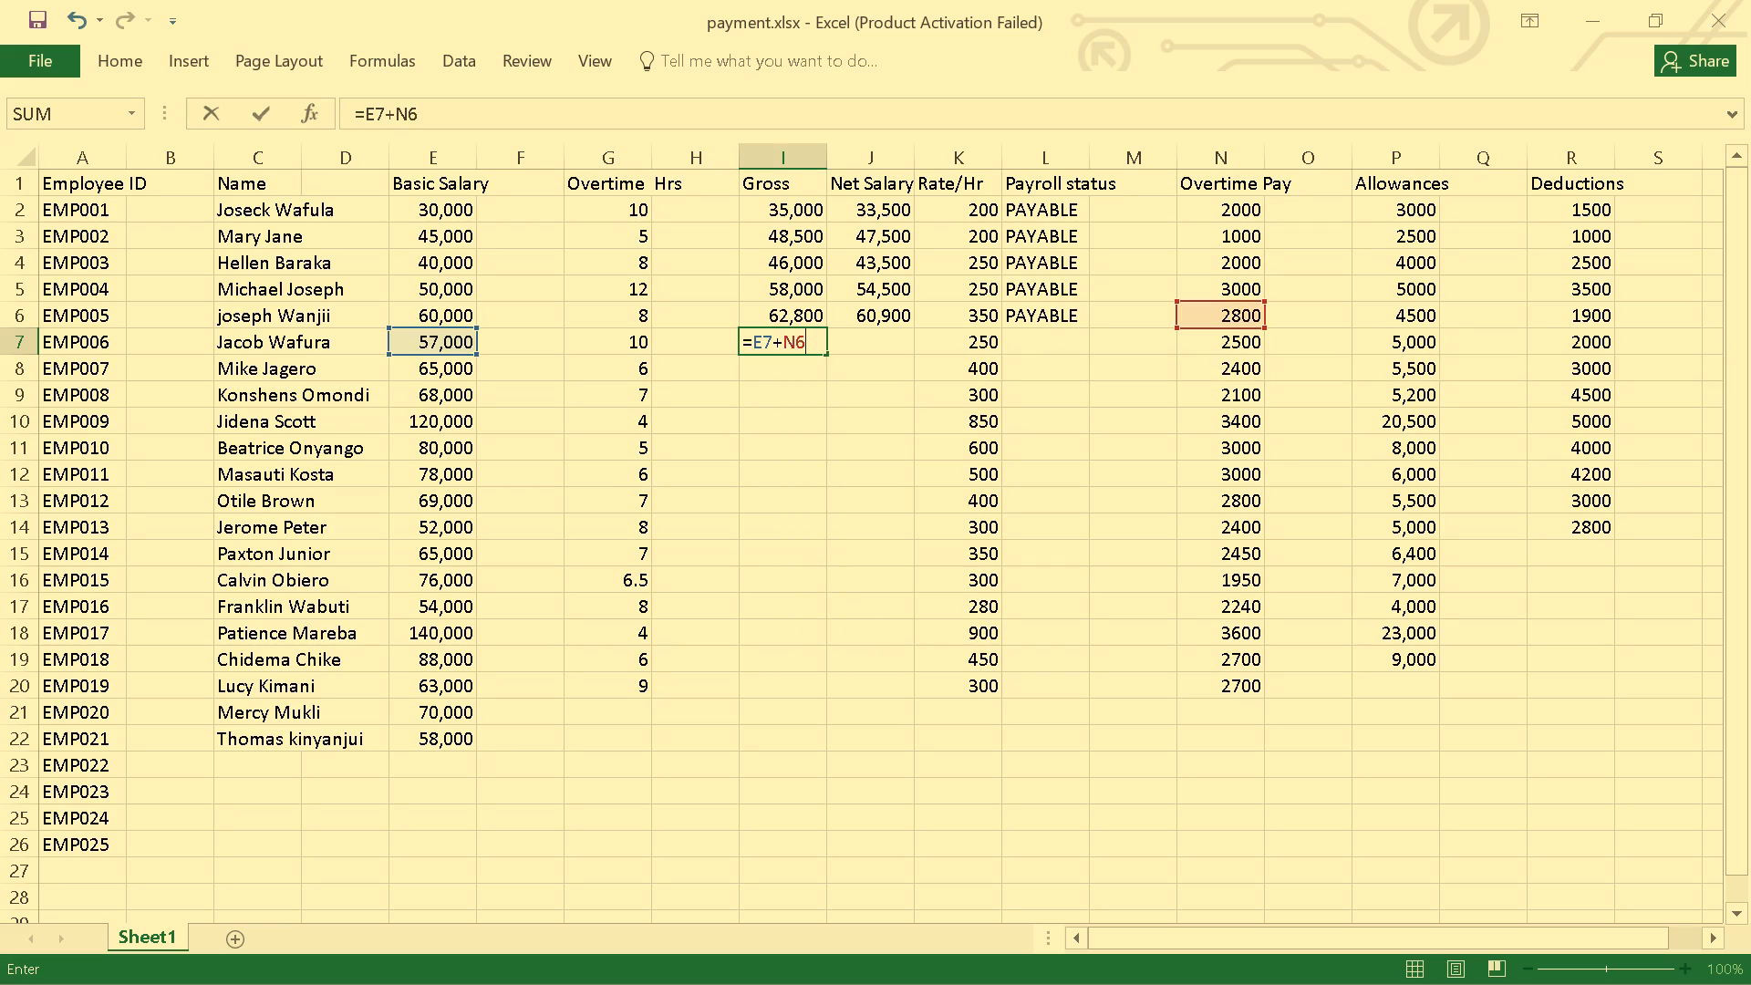
key("shift+plus")
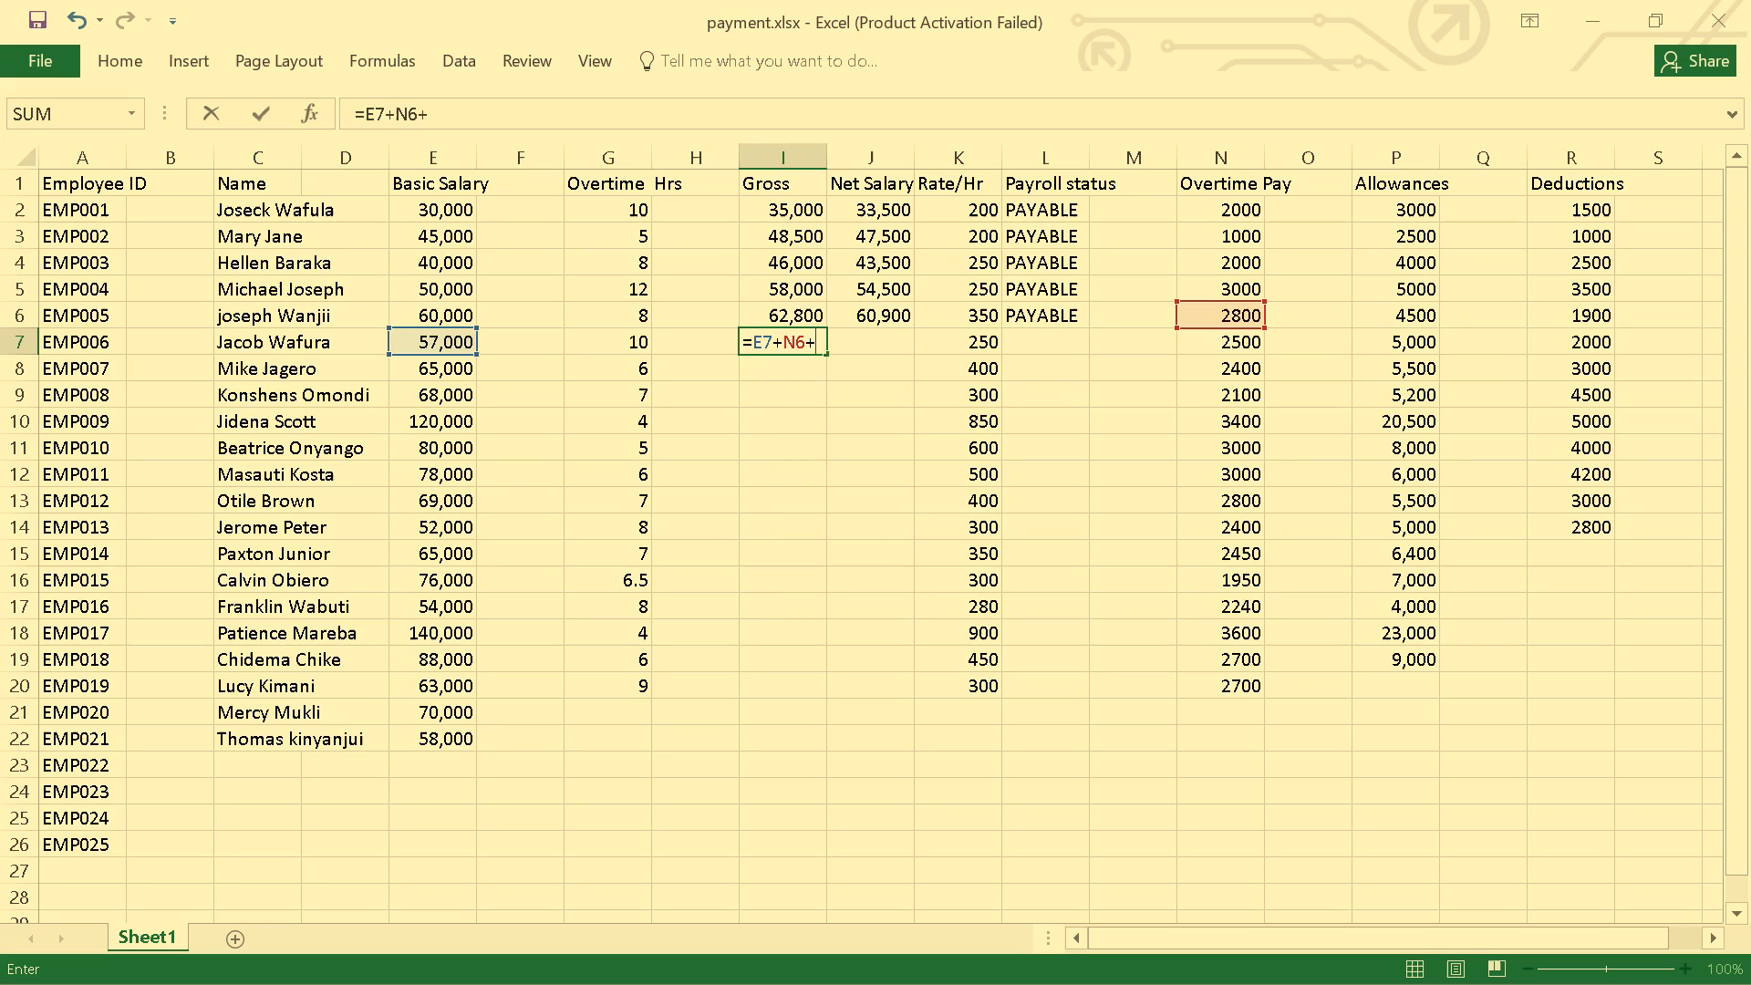
key("BackSpace")
key("BackSpace")
key("7")
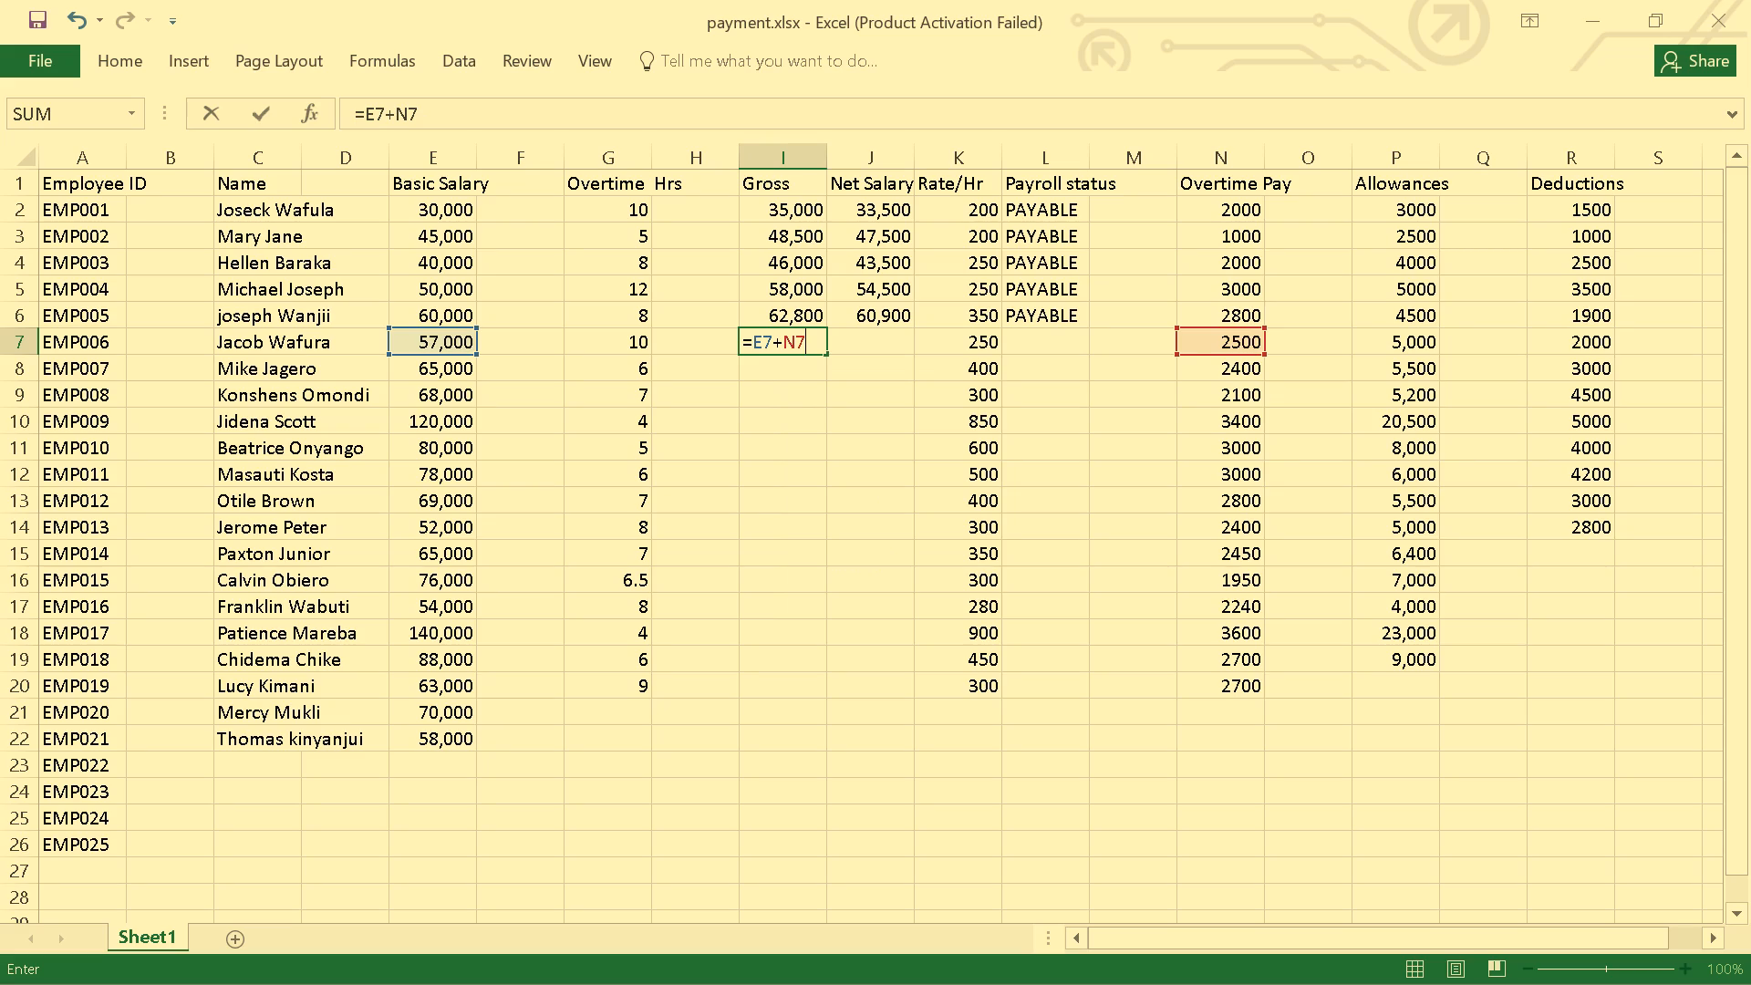
key("shift+plus")
key("p")
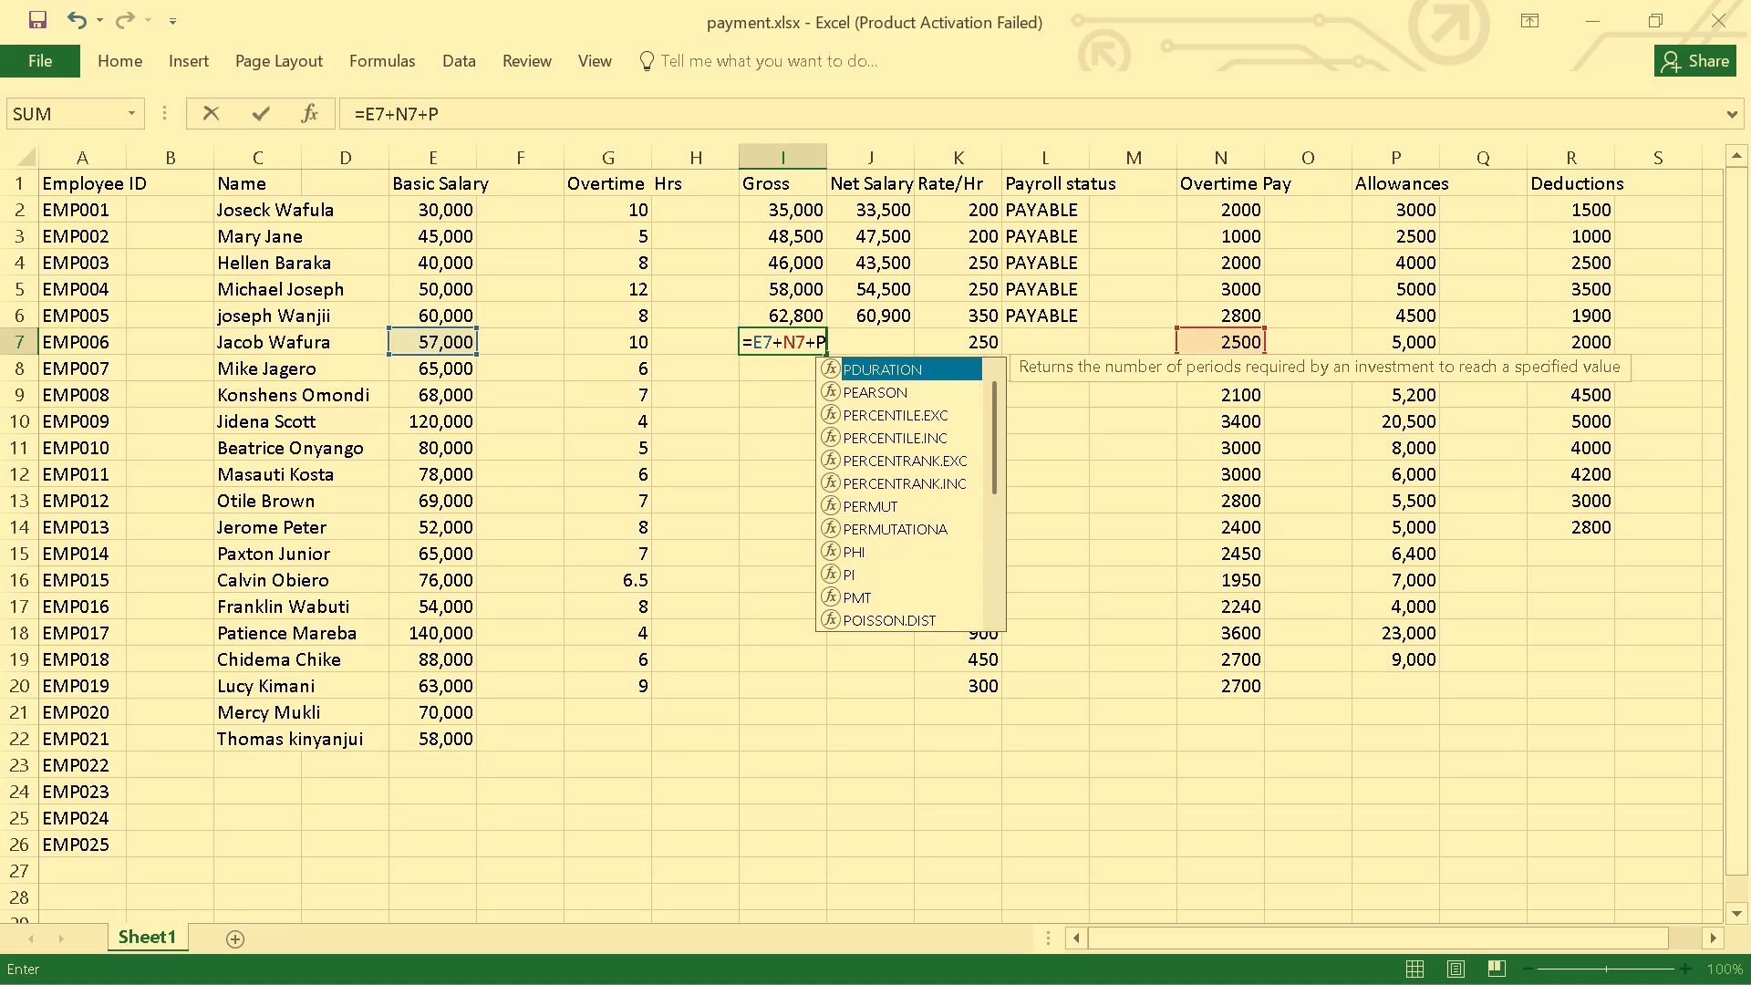
key("7")
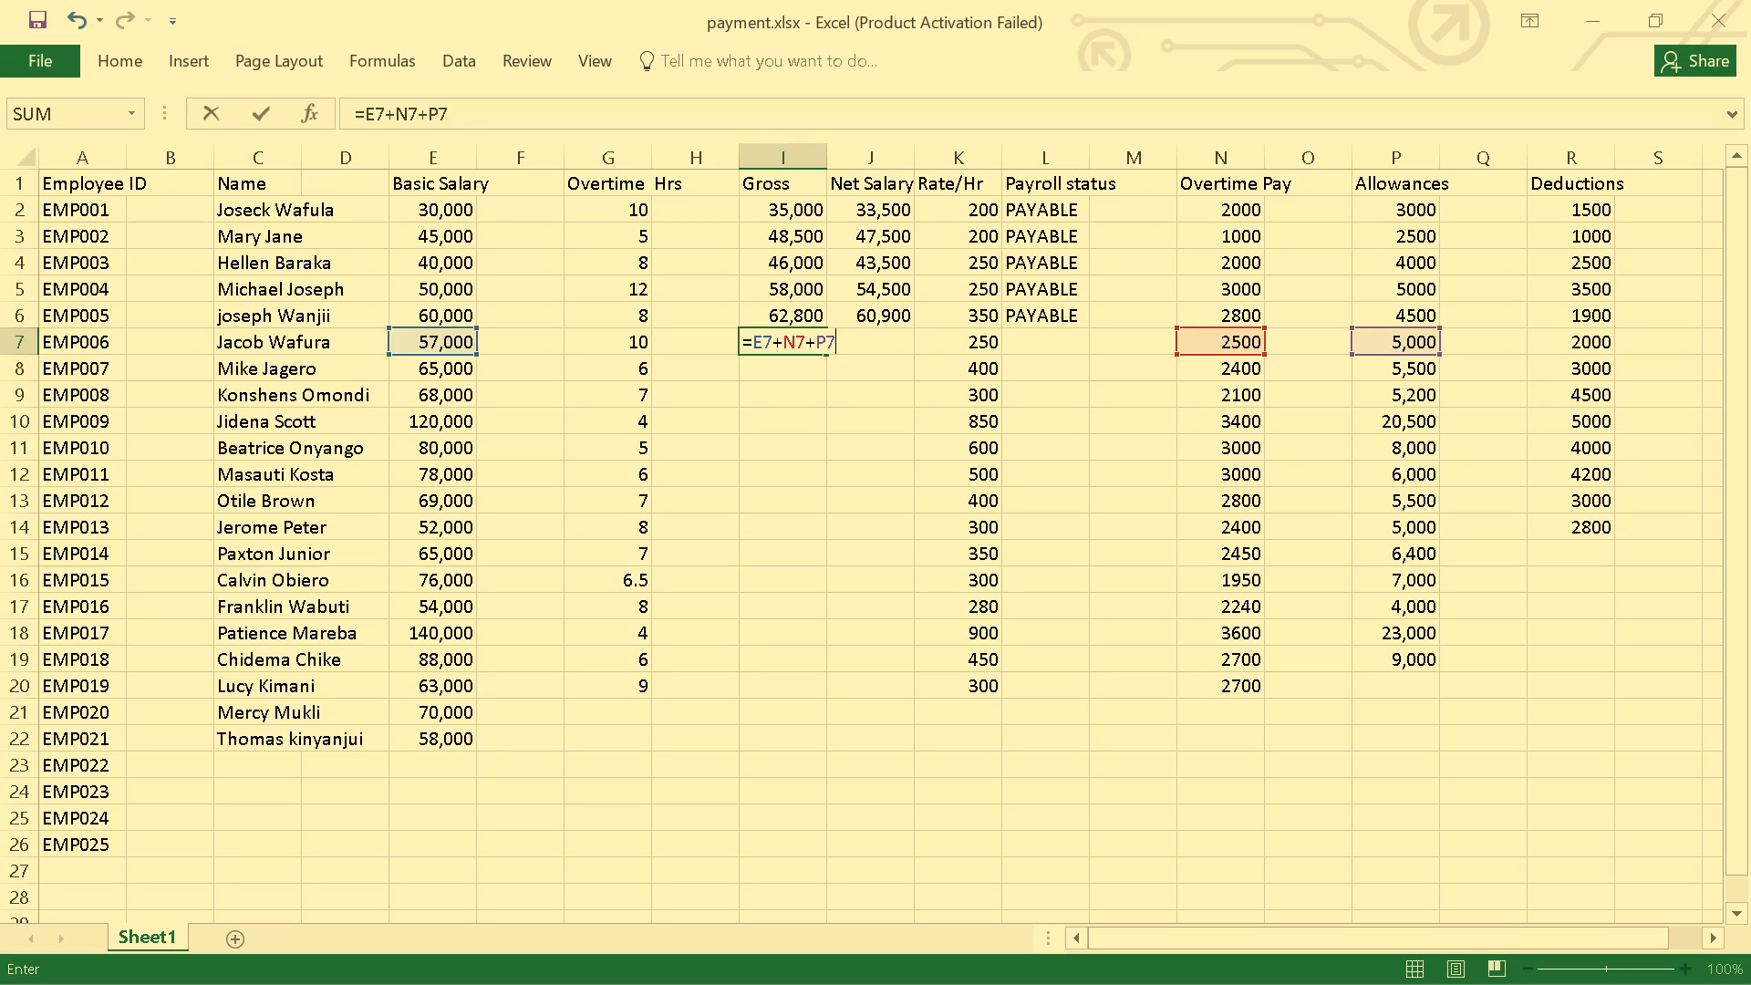
key("Return")
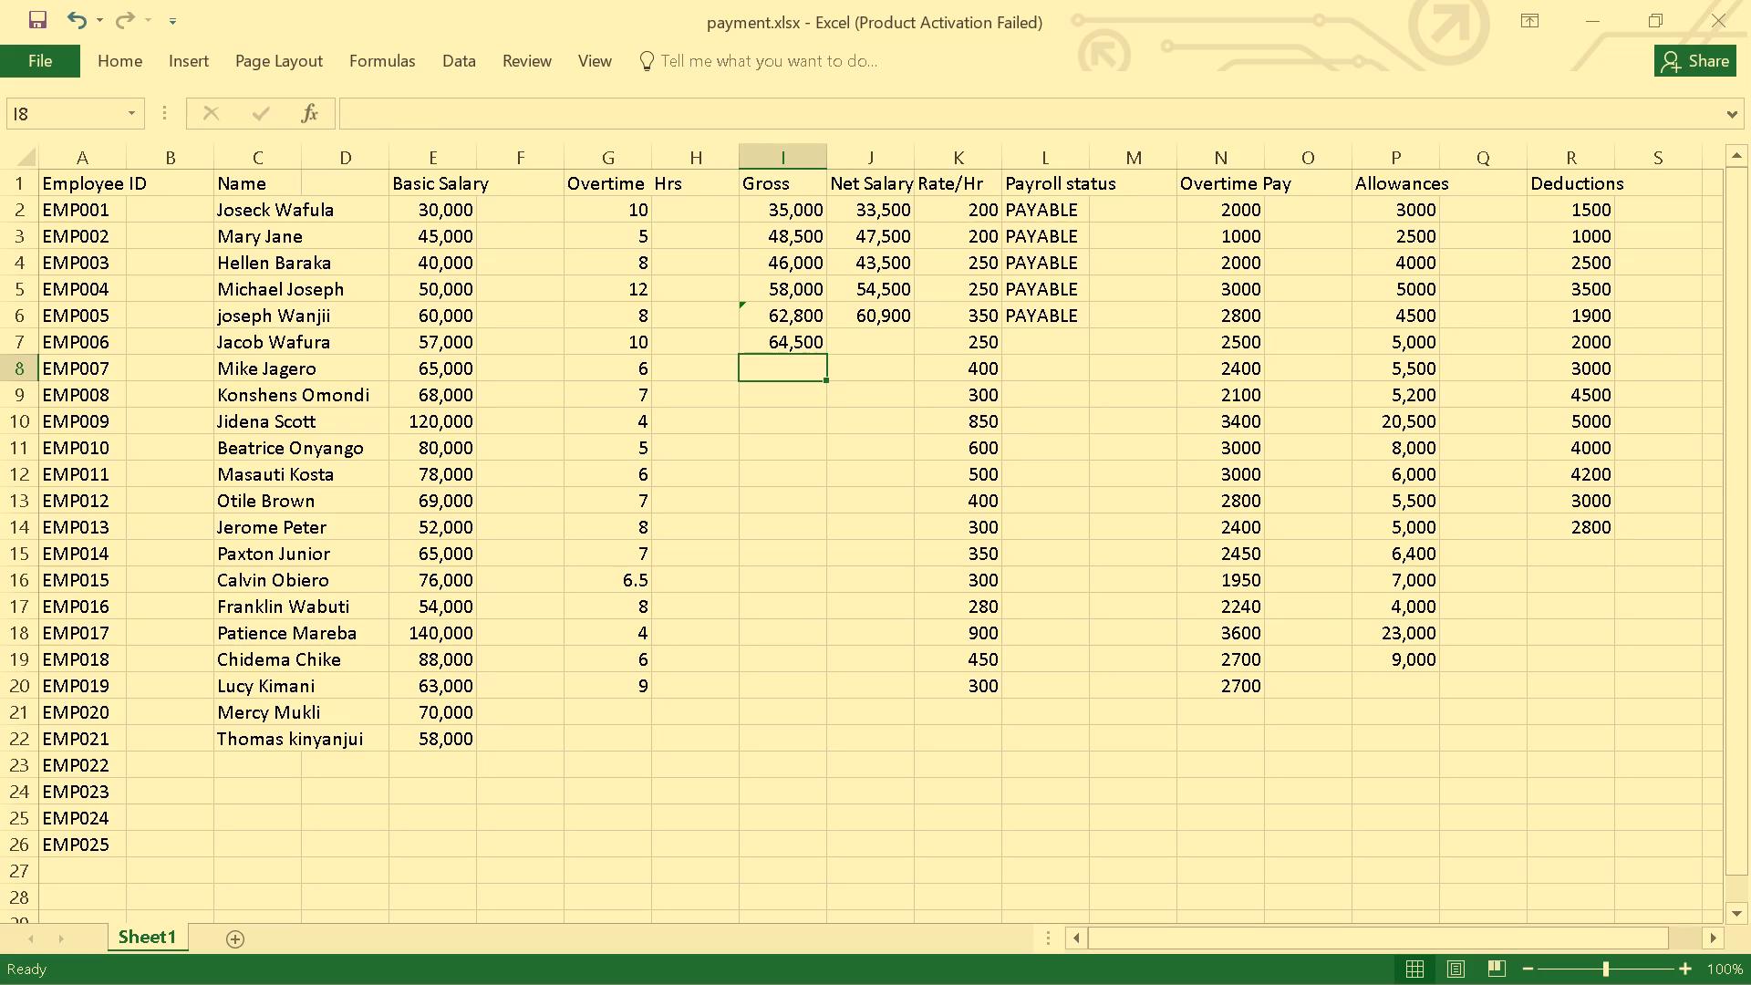
Enter the Net Salary formula =I7-R7 for EMP006 in cell J7, subtracting deductions from gross.
key("Up")
key("Right")
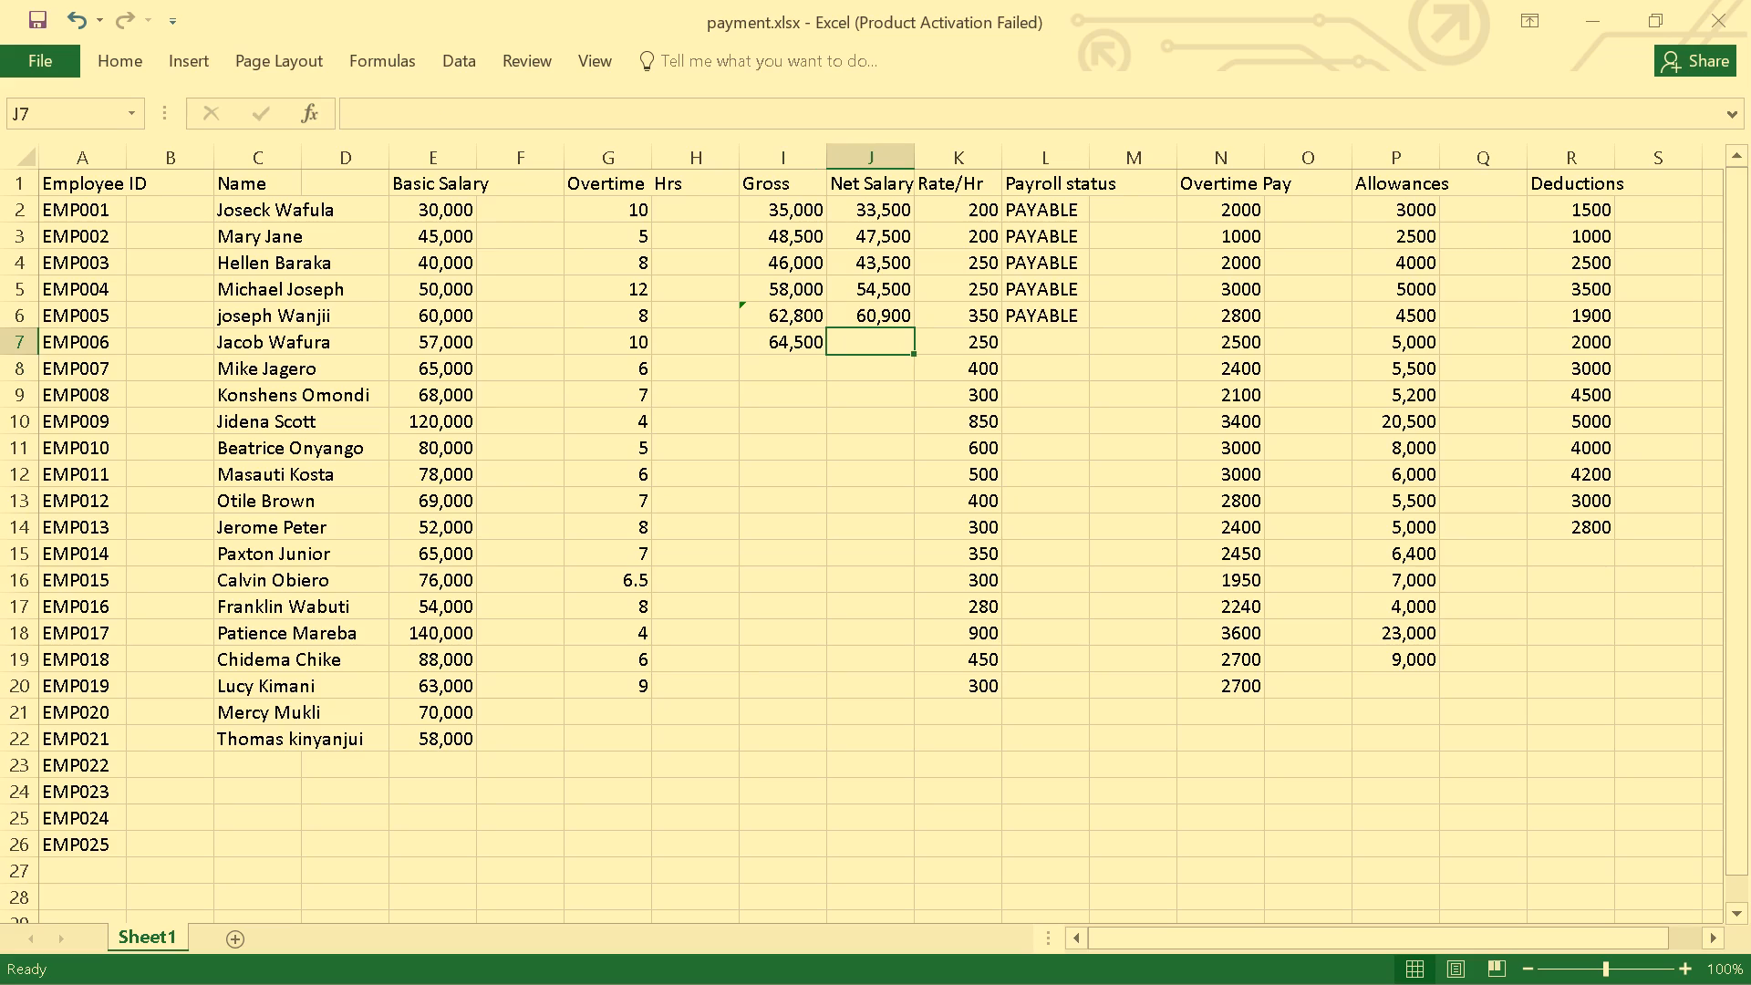
left_click(1394, 341)
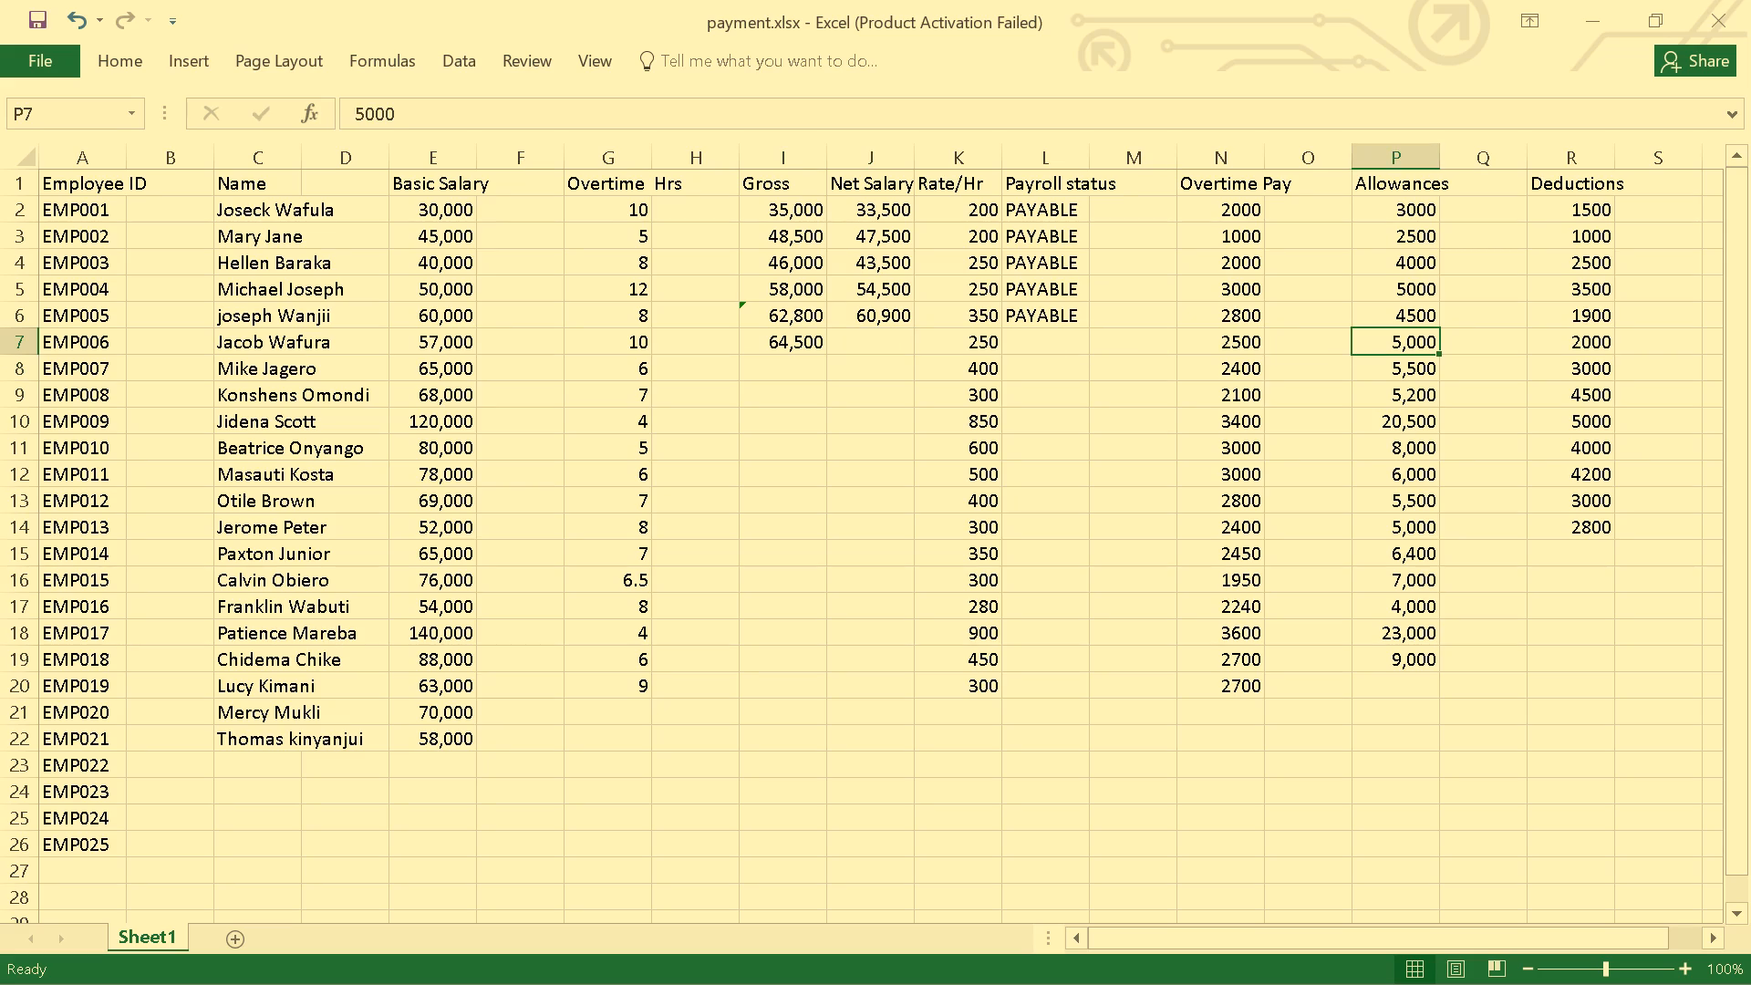
left_click(872, 345)
key("equal")
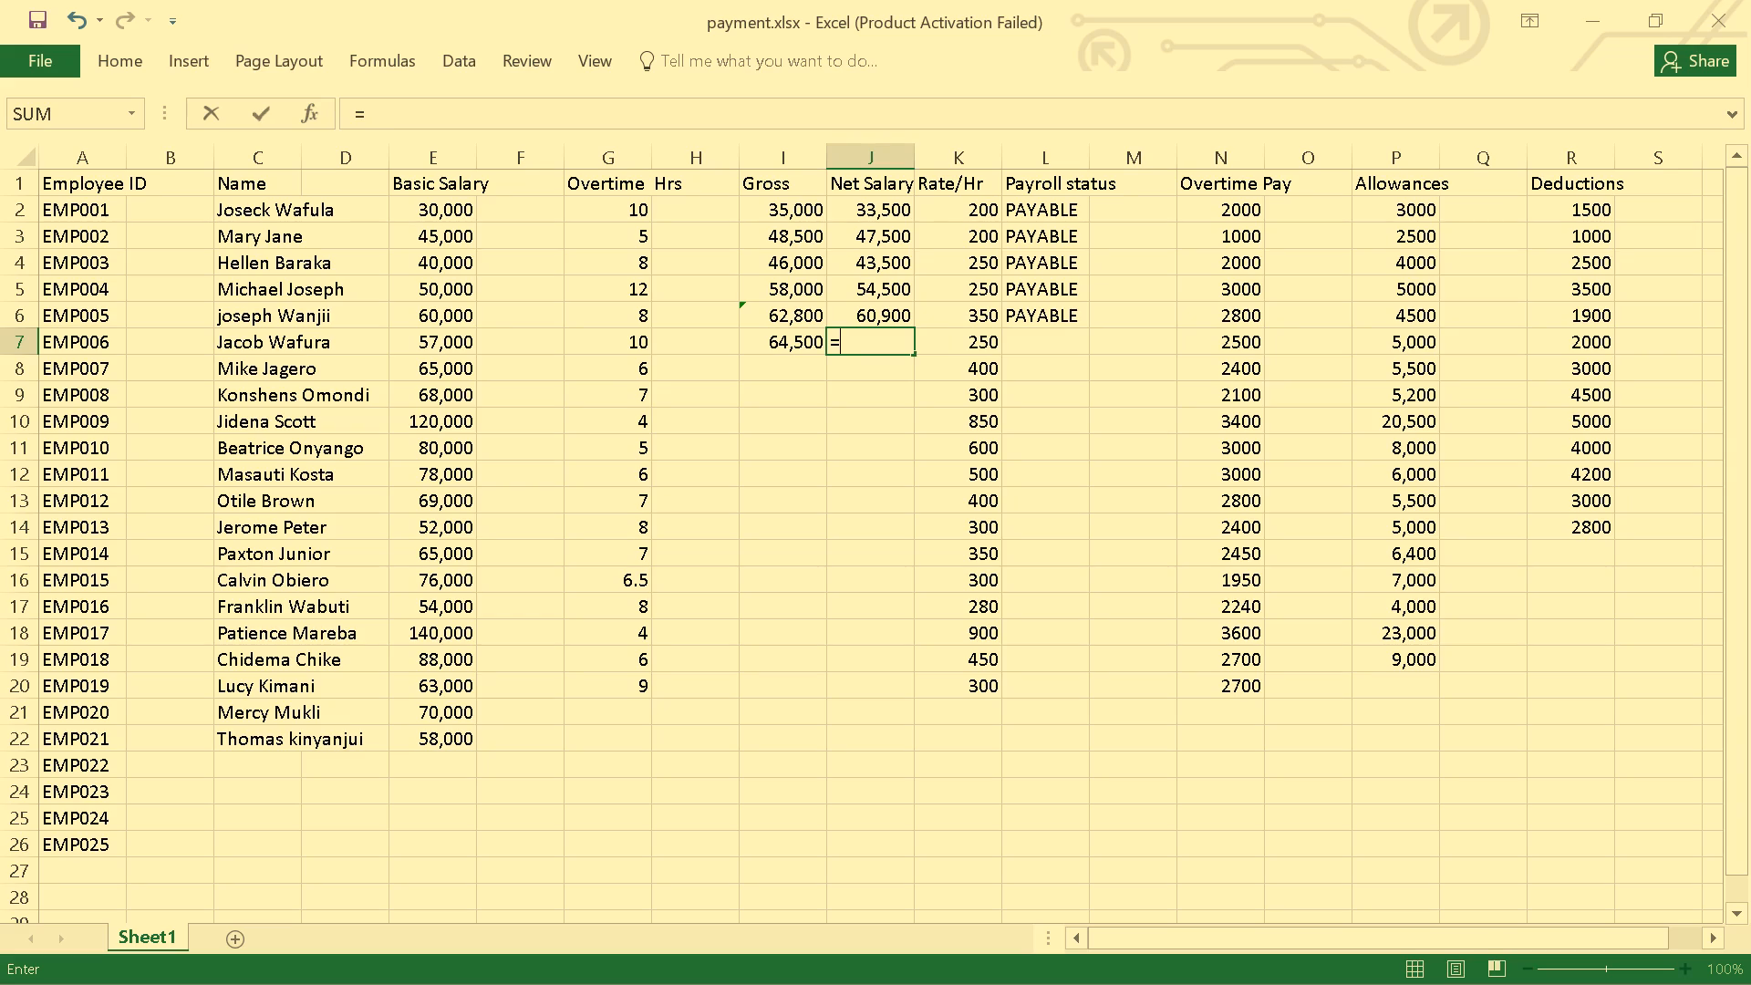
key("i")
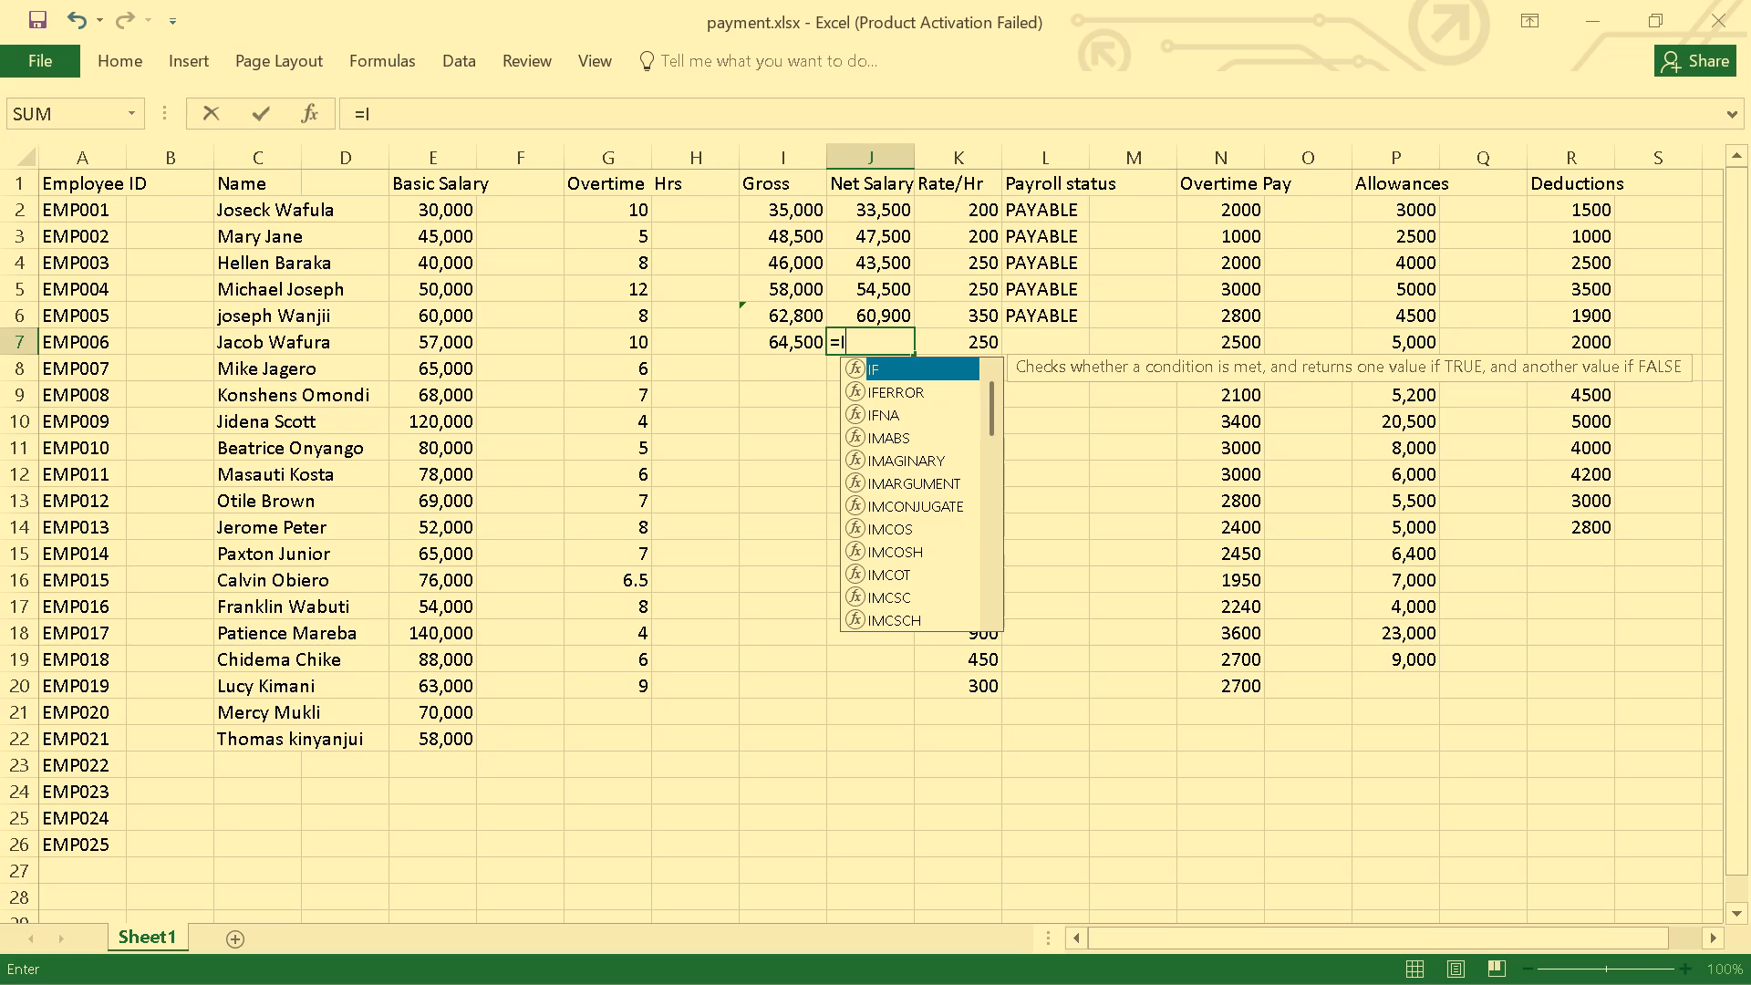
key("7")
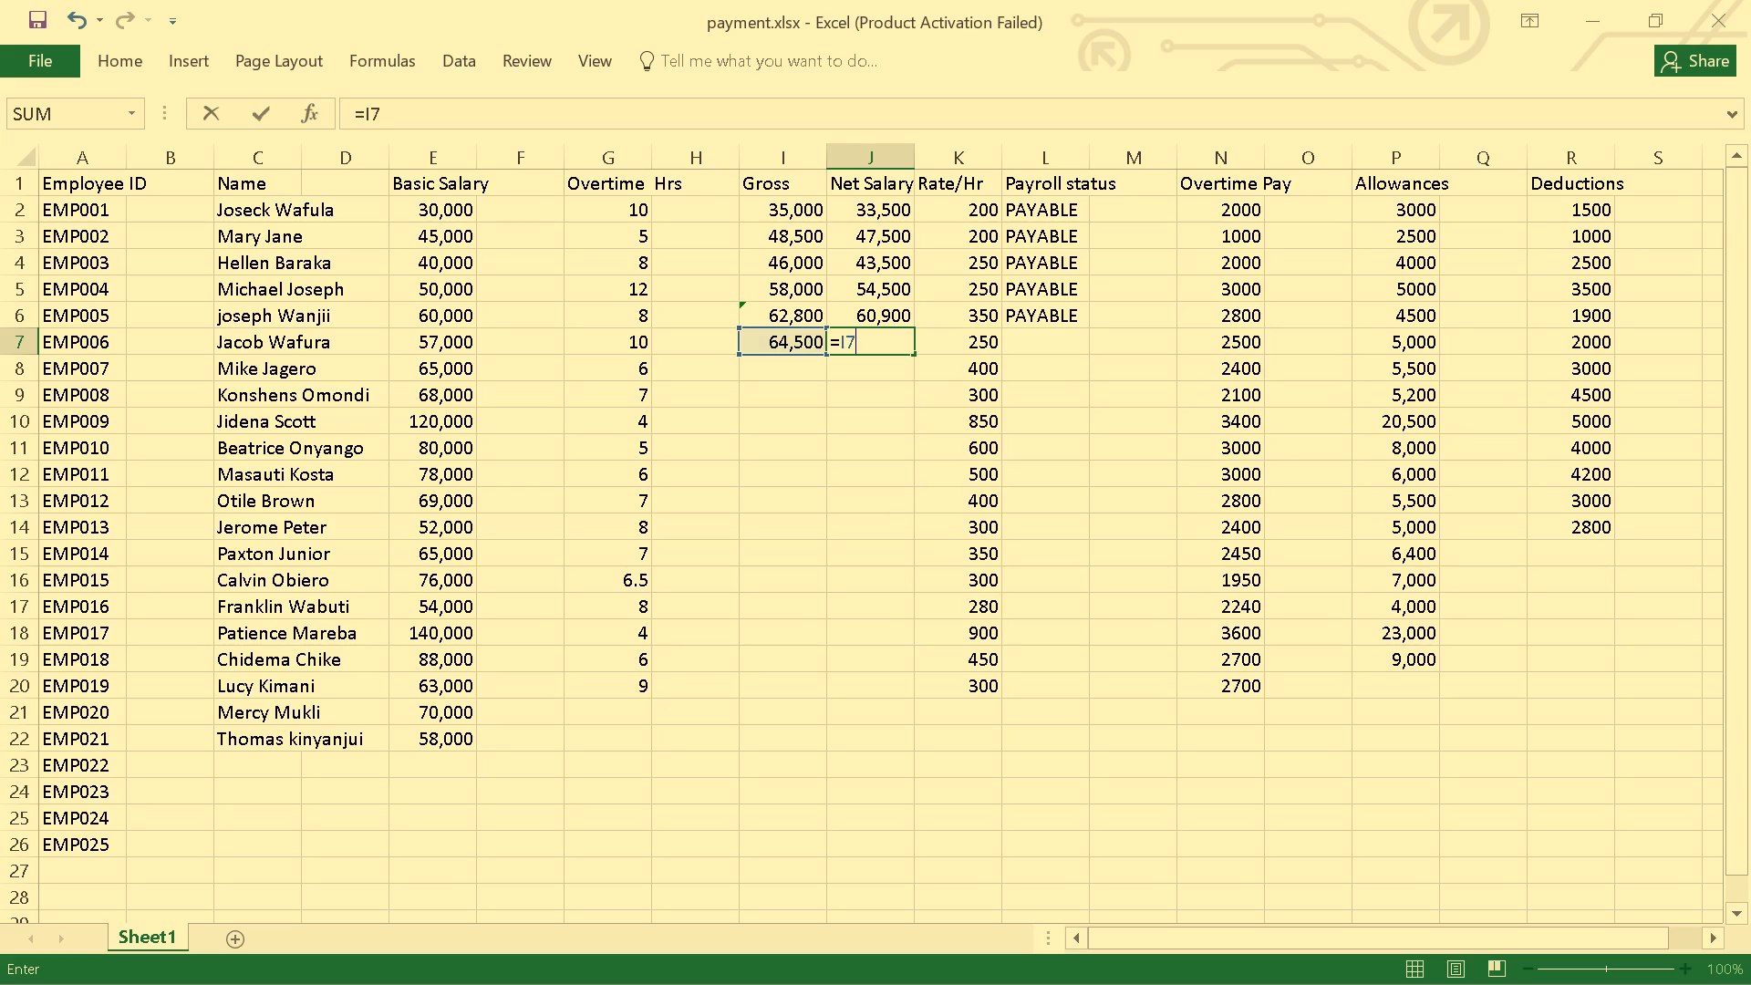
key("shift+underscore")
key("BackSpace")
key("minus")
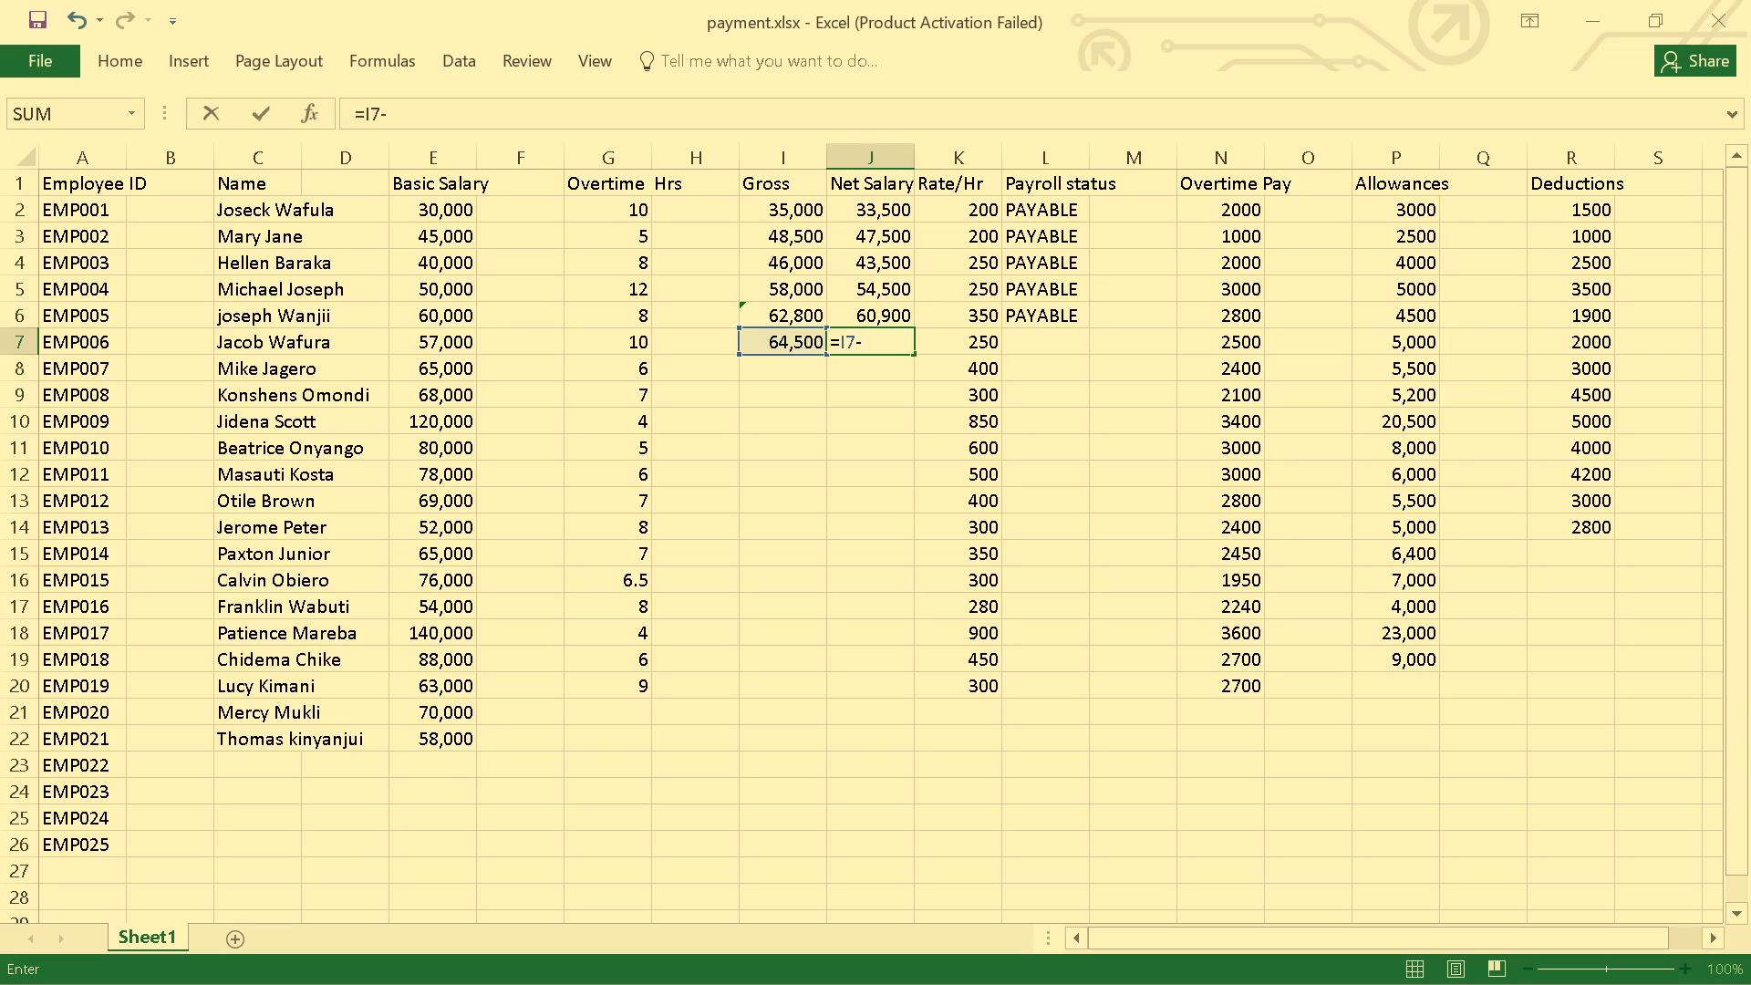
type("R7")
key("Return")
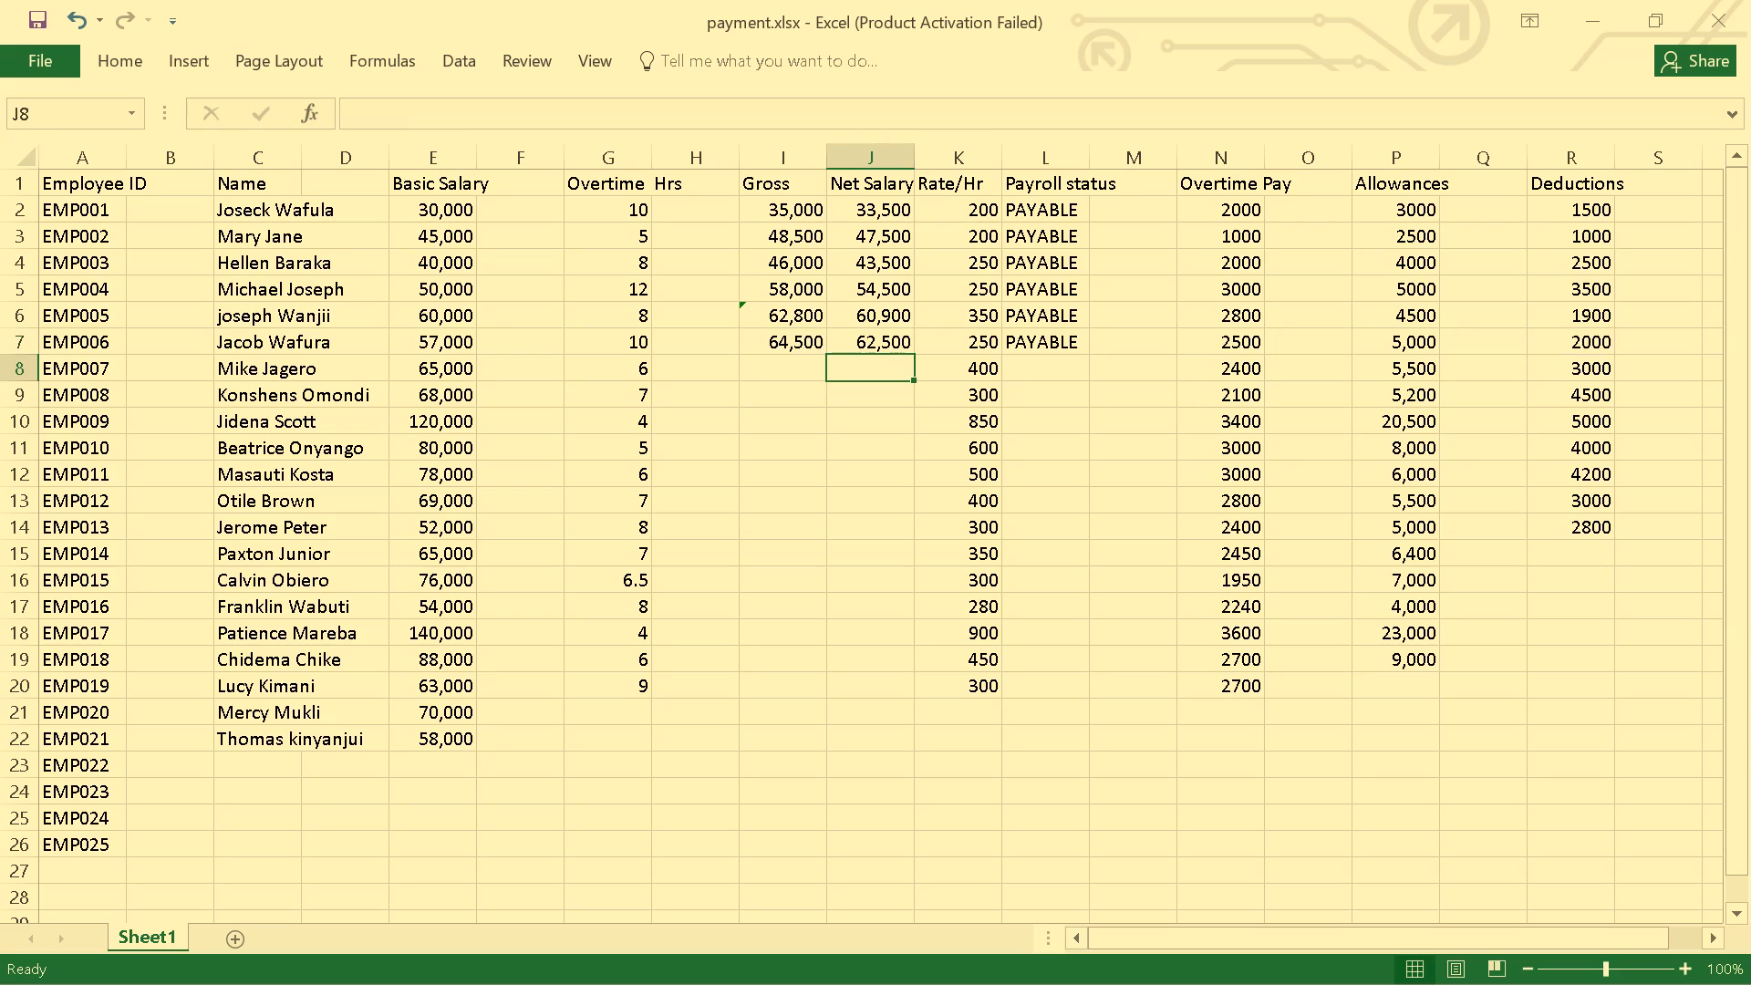
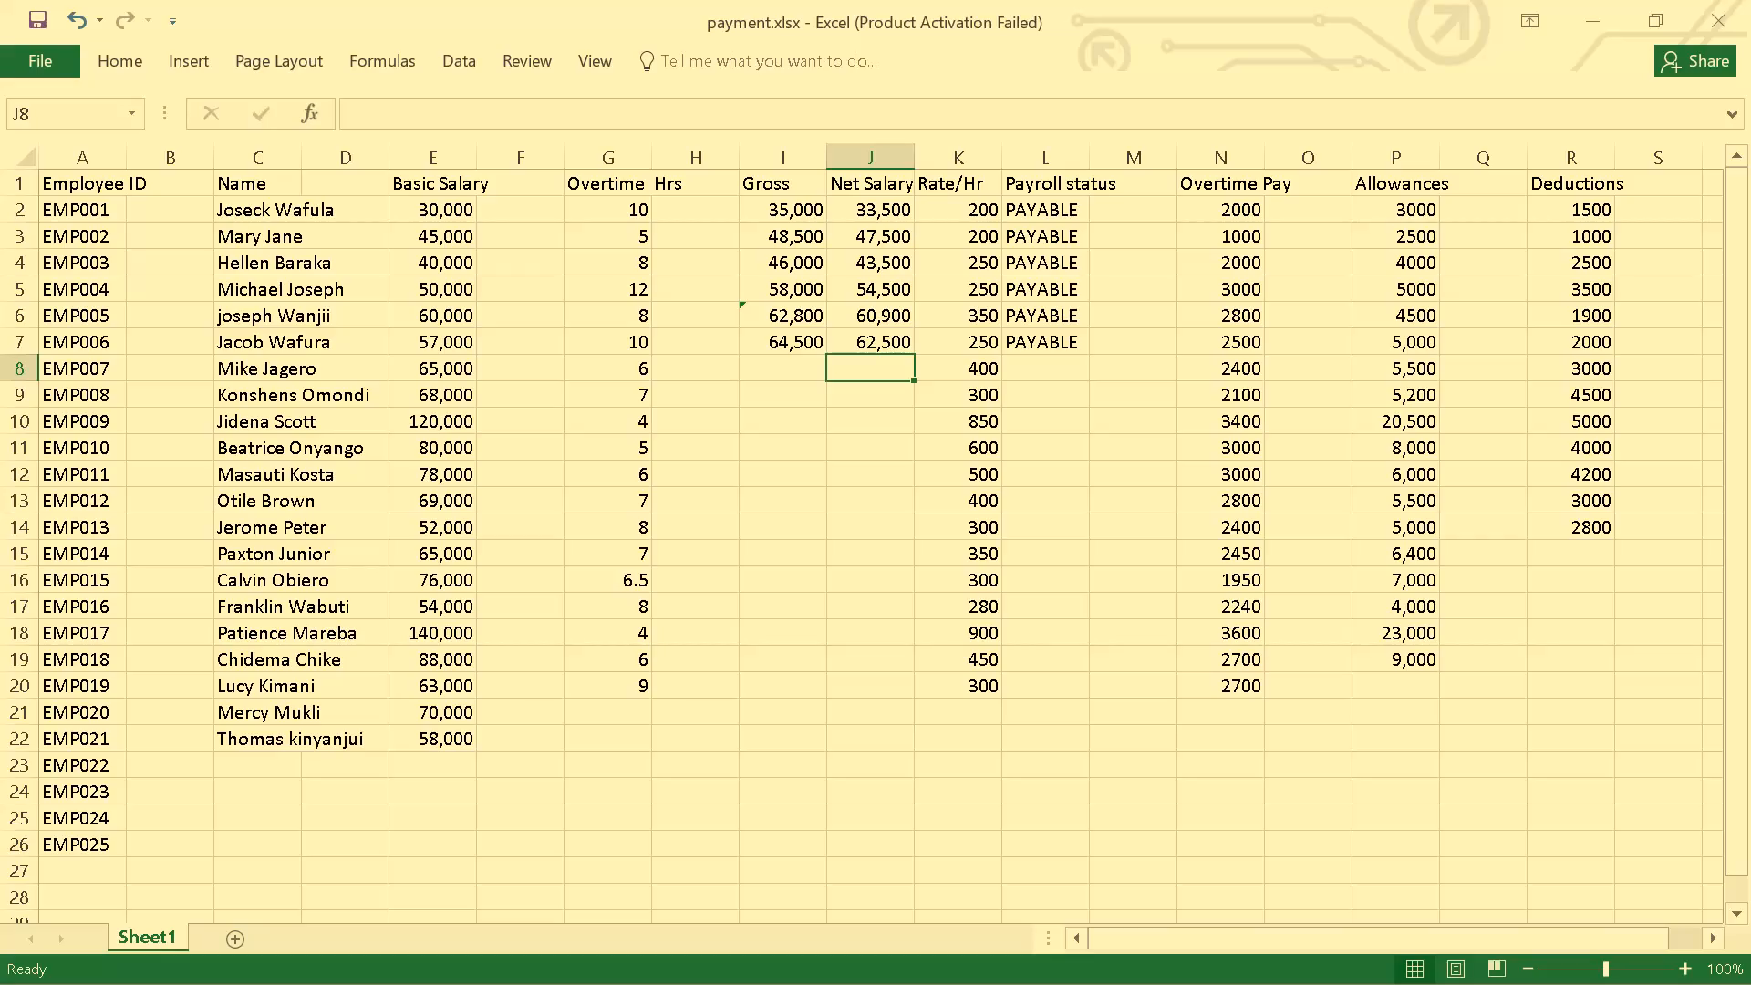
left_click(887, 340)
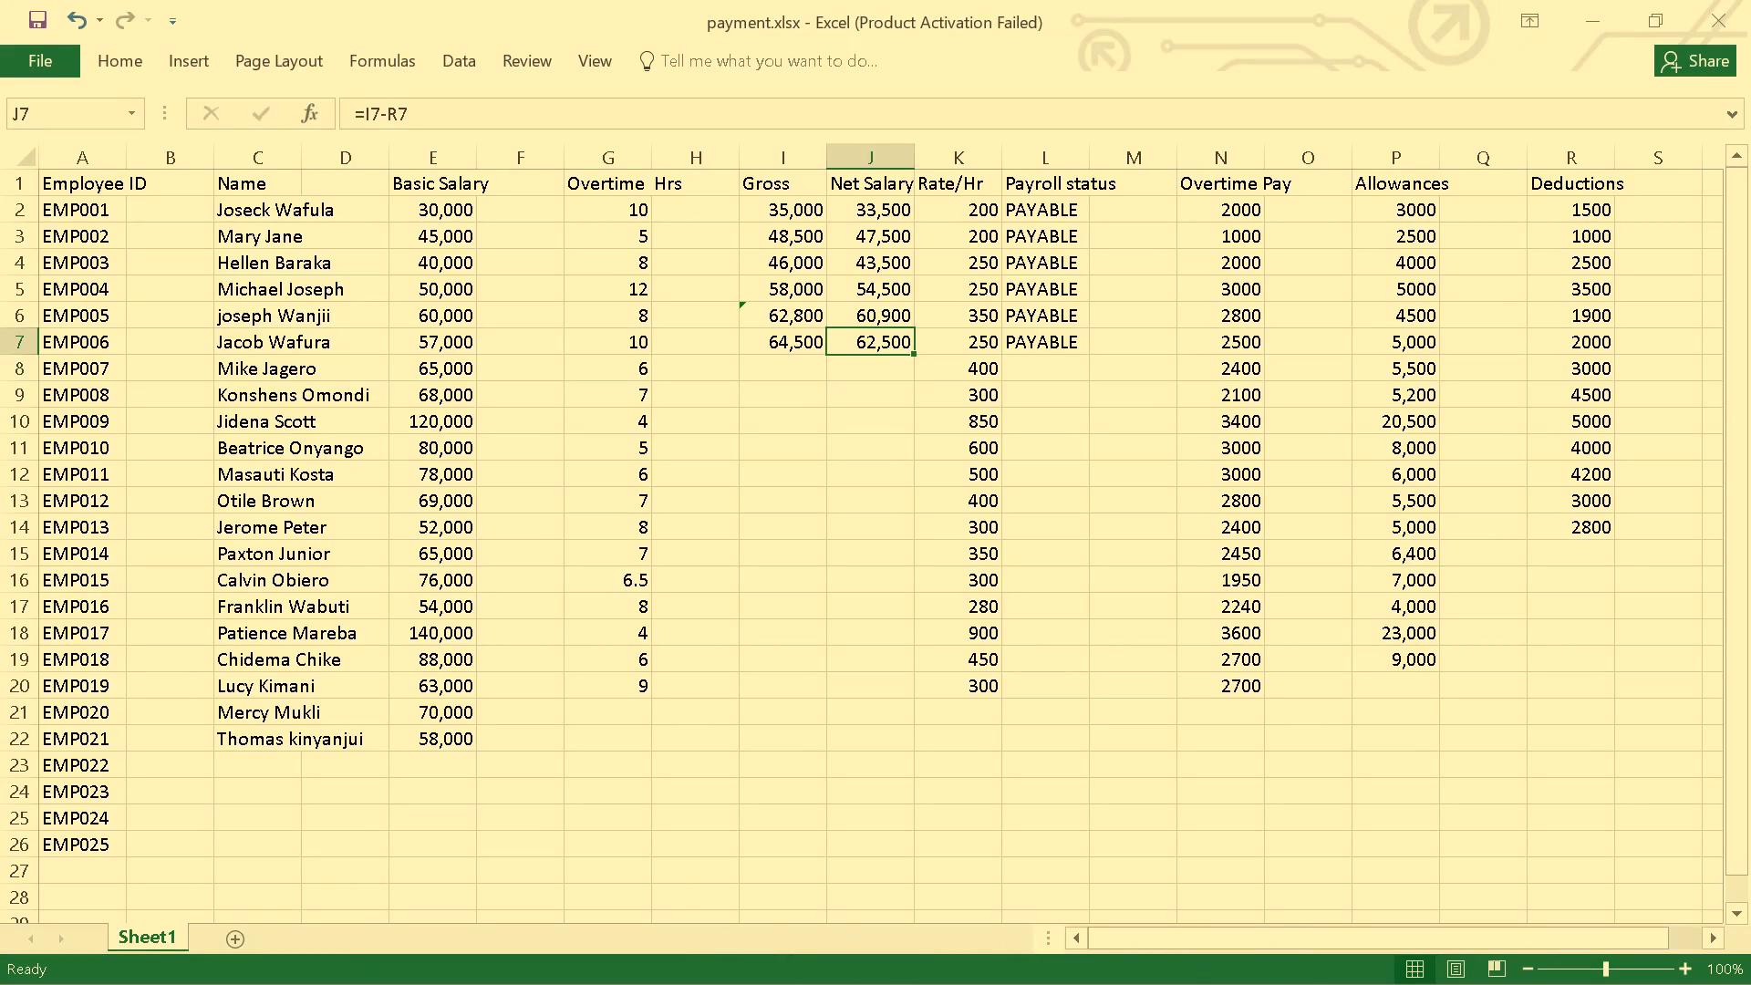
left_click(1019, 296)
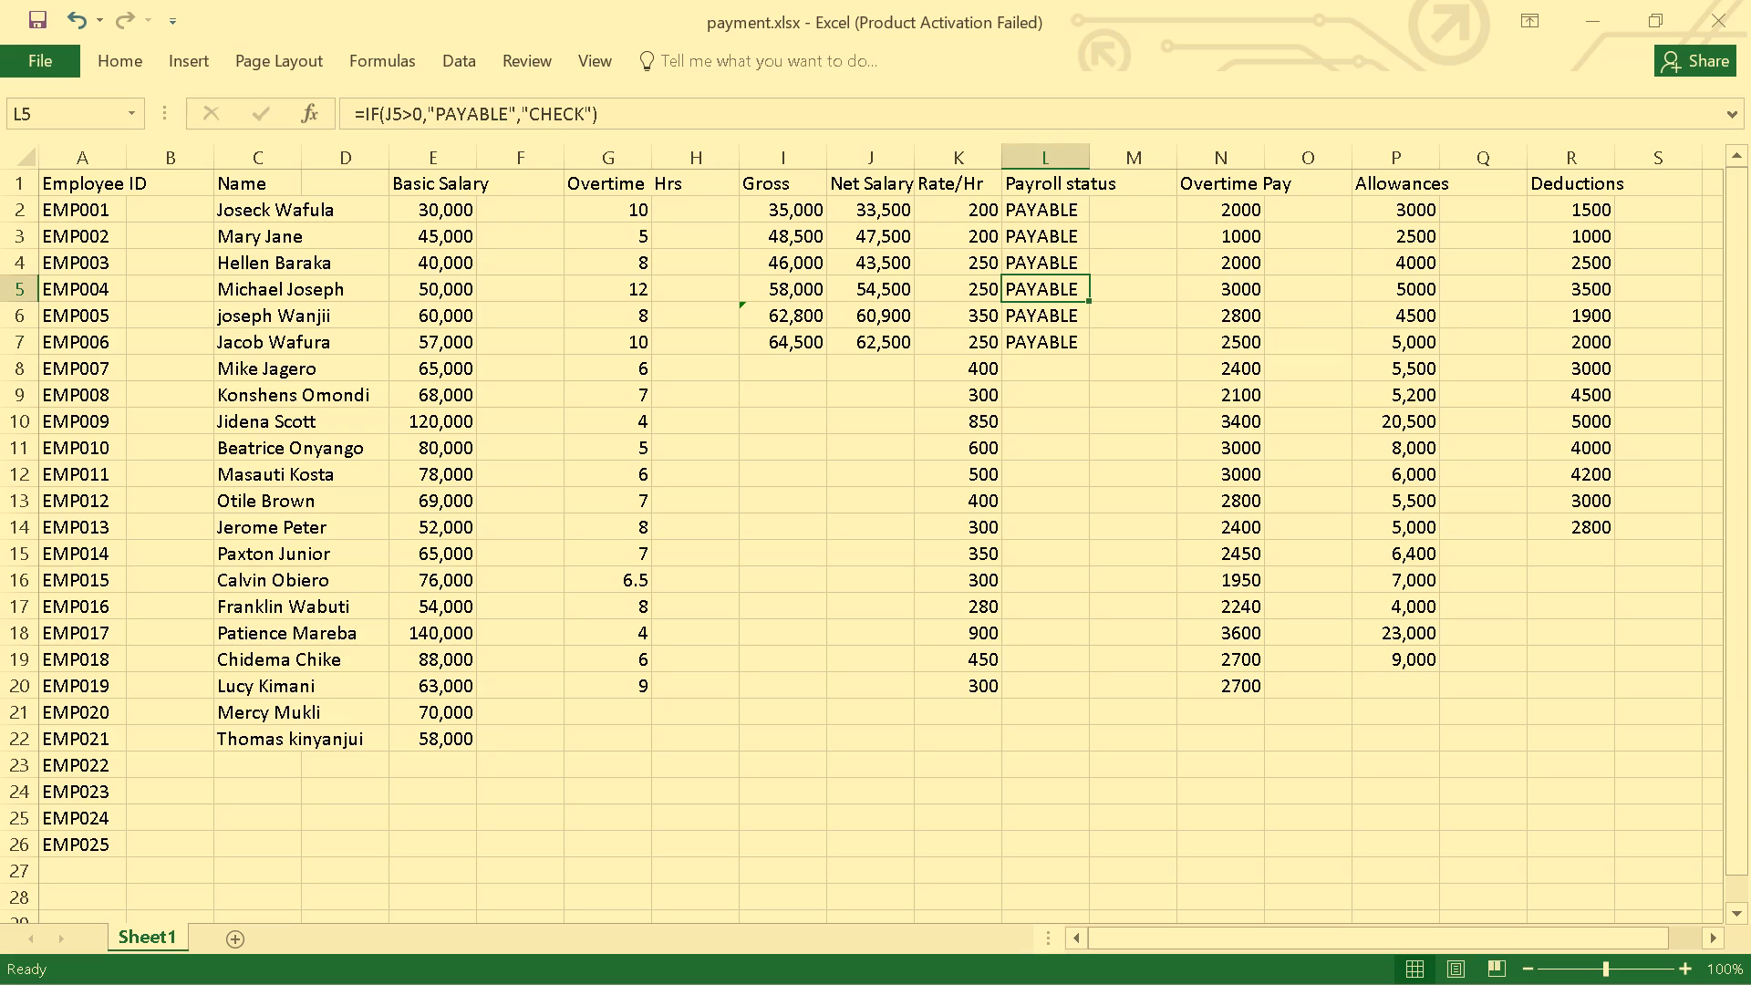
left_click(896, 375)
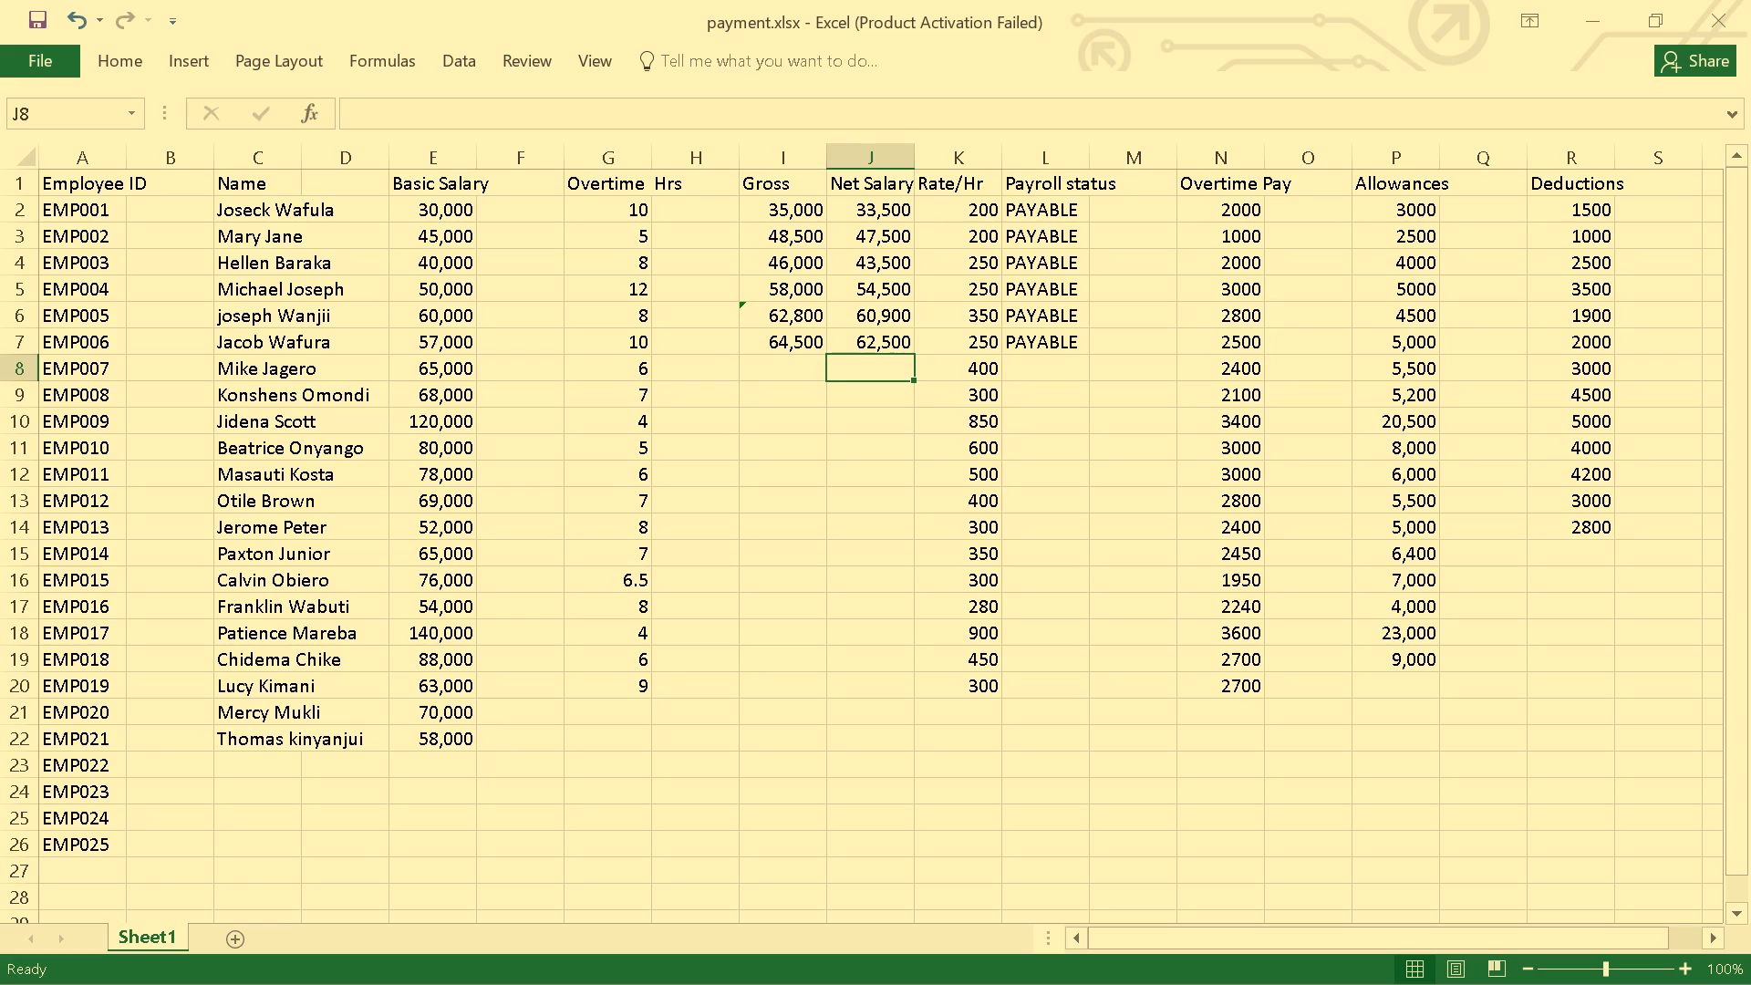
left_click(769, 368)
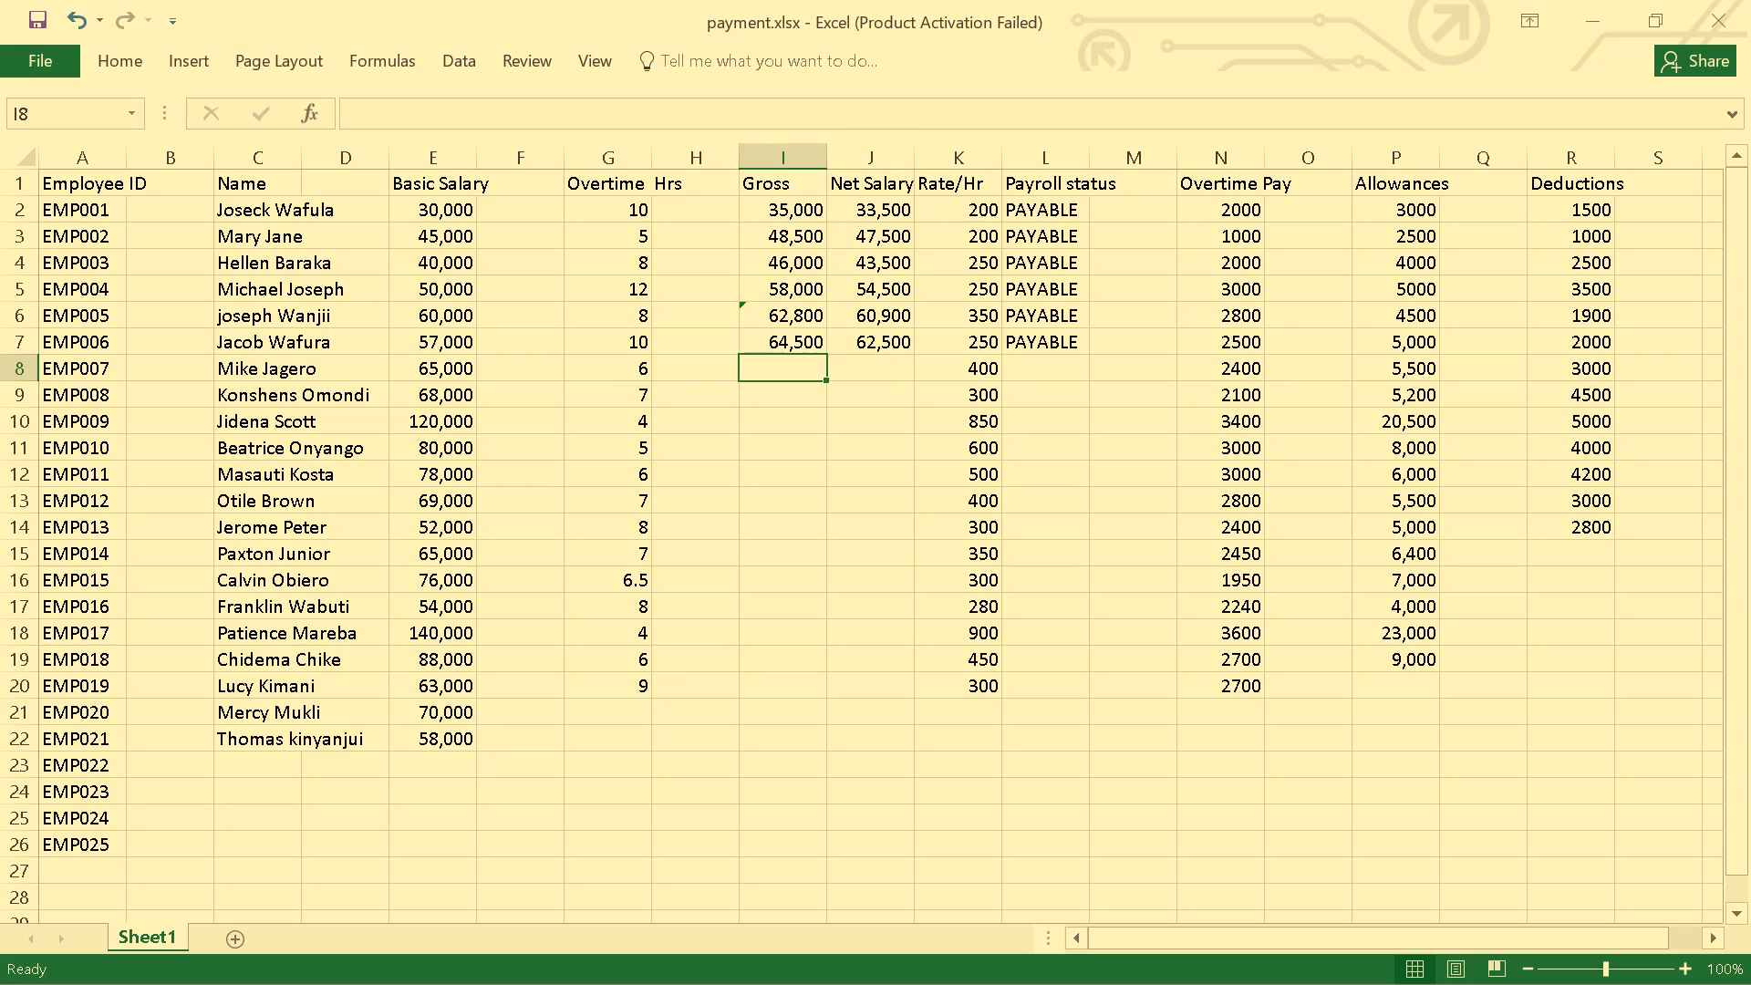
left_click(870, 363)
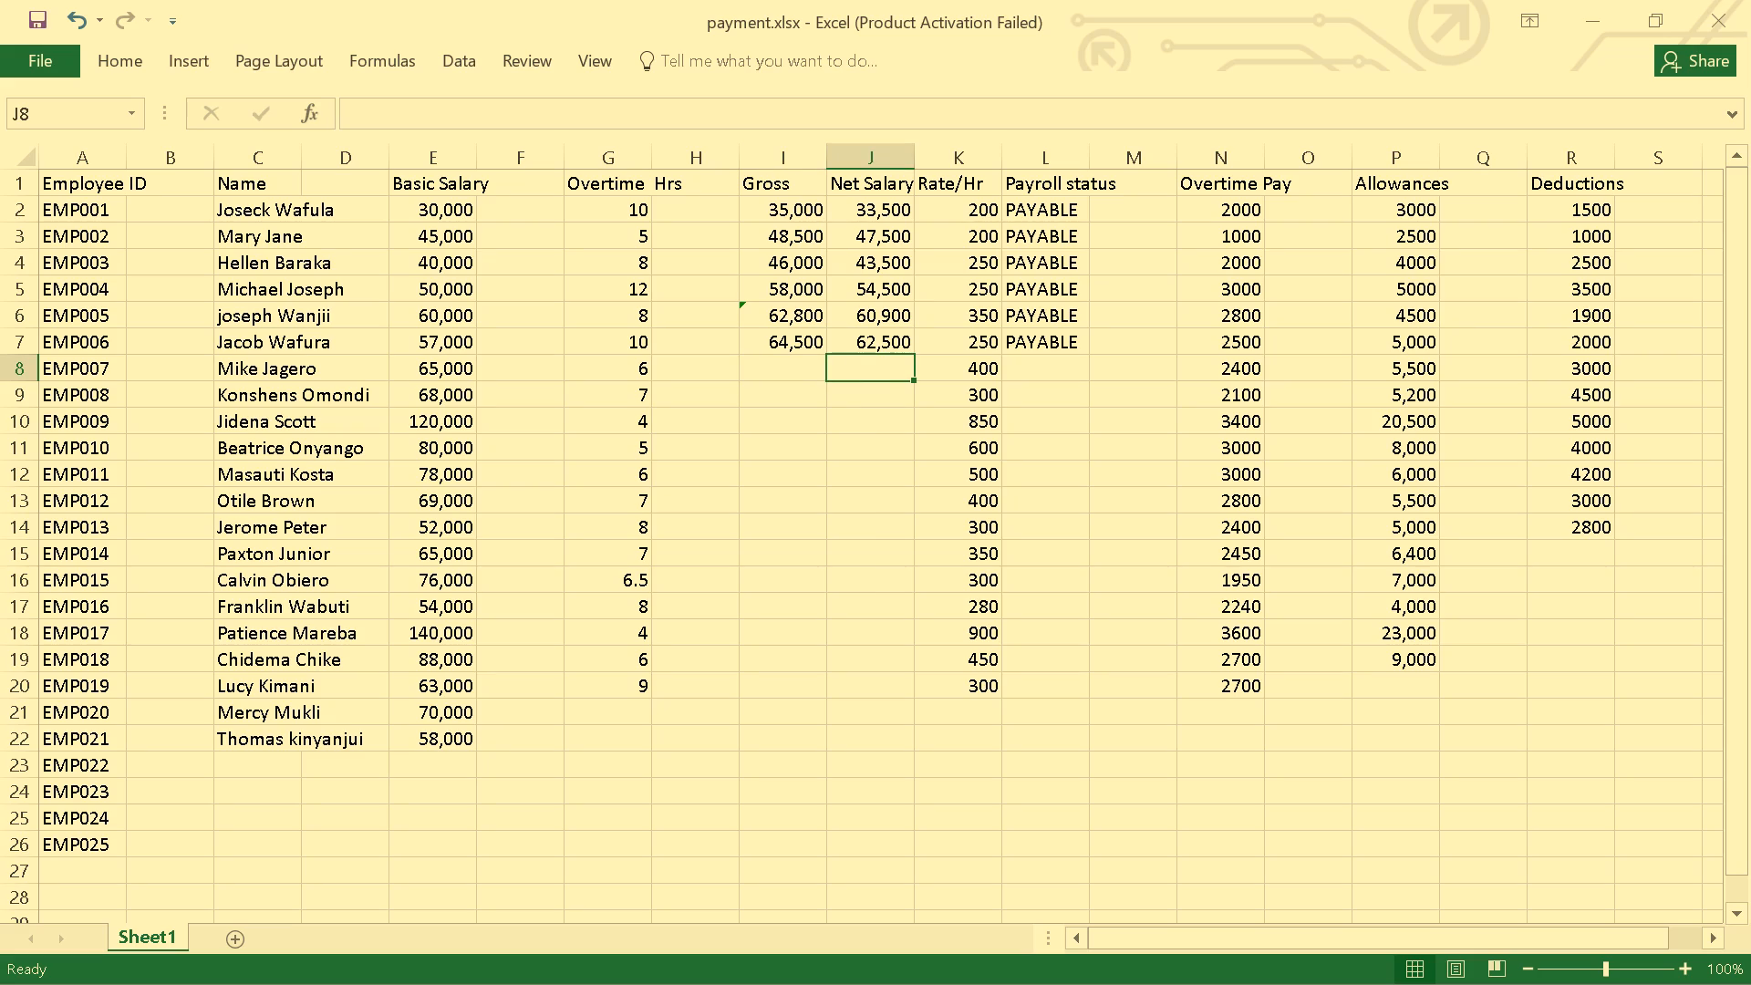
Enter the Gross formula =E8+N8+P8 for EMP007 in cell I8, adding basic salary, overtime pay and allowances.
left_click(813, 367)
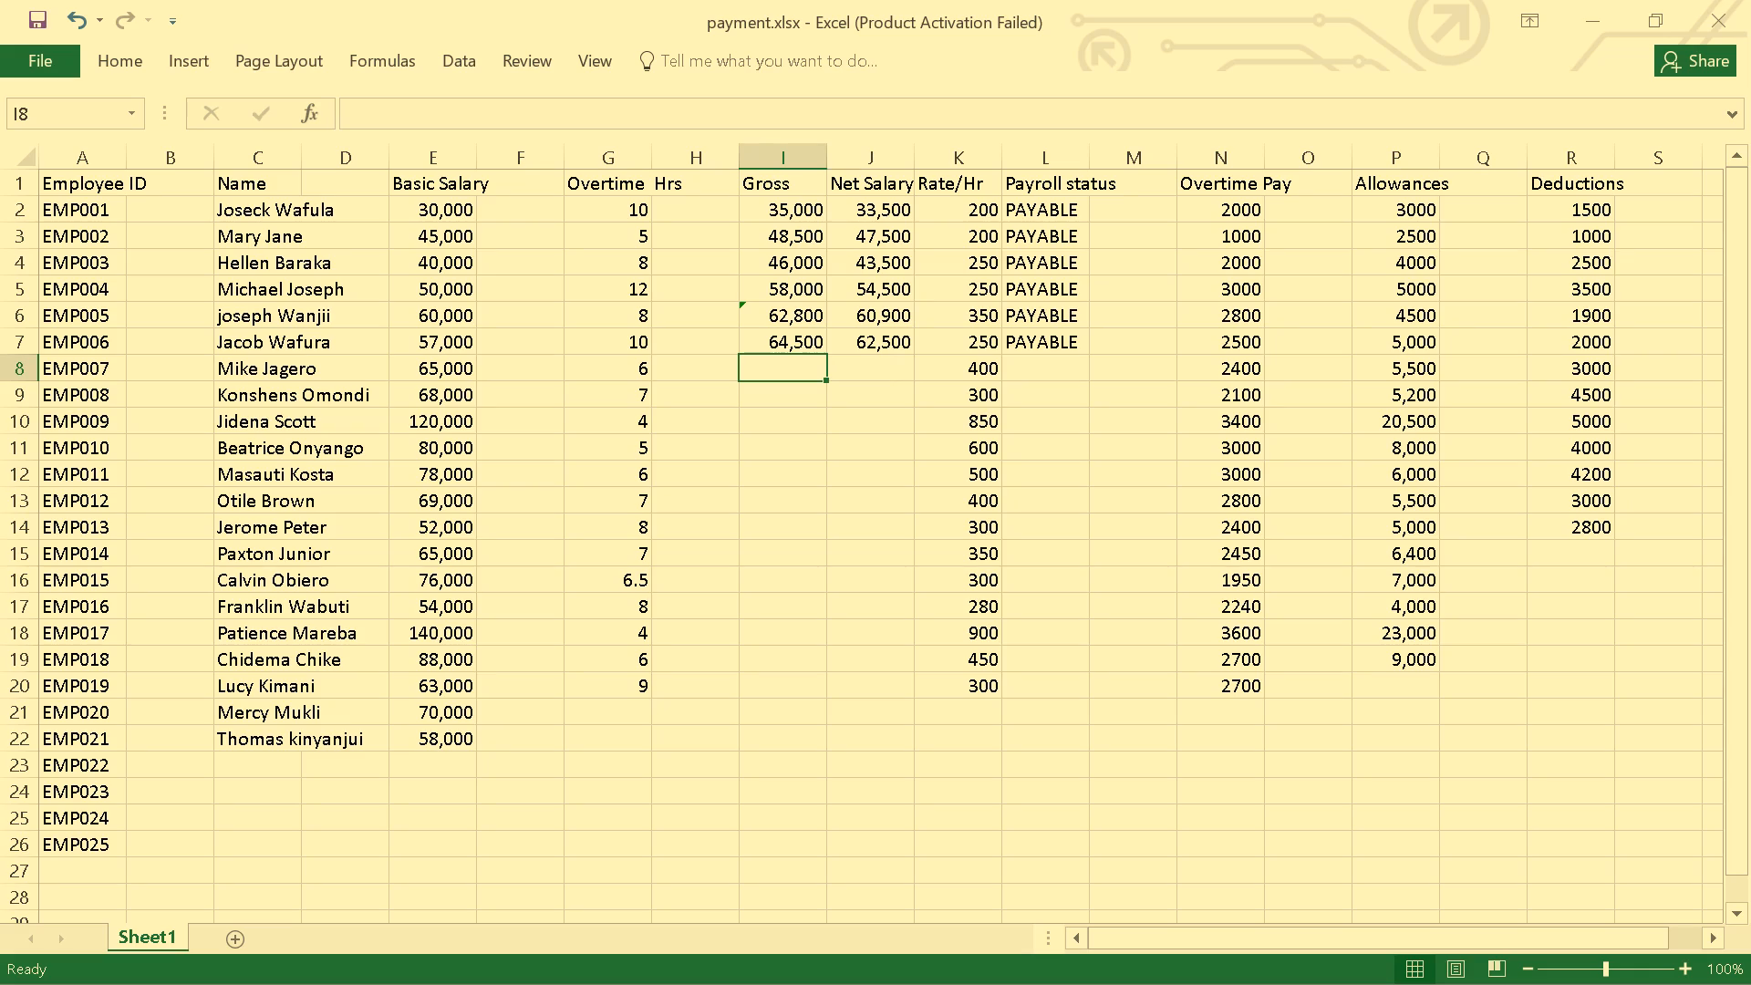
key("equal")
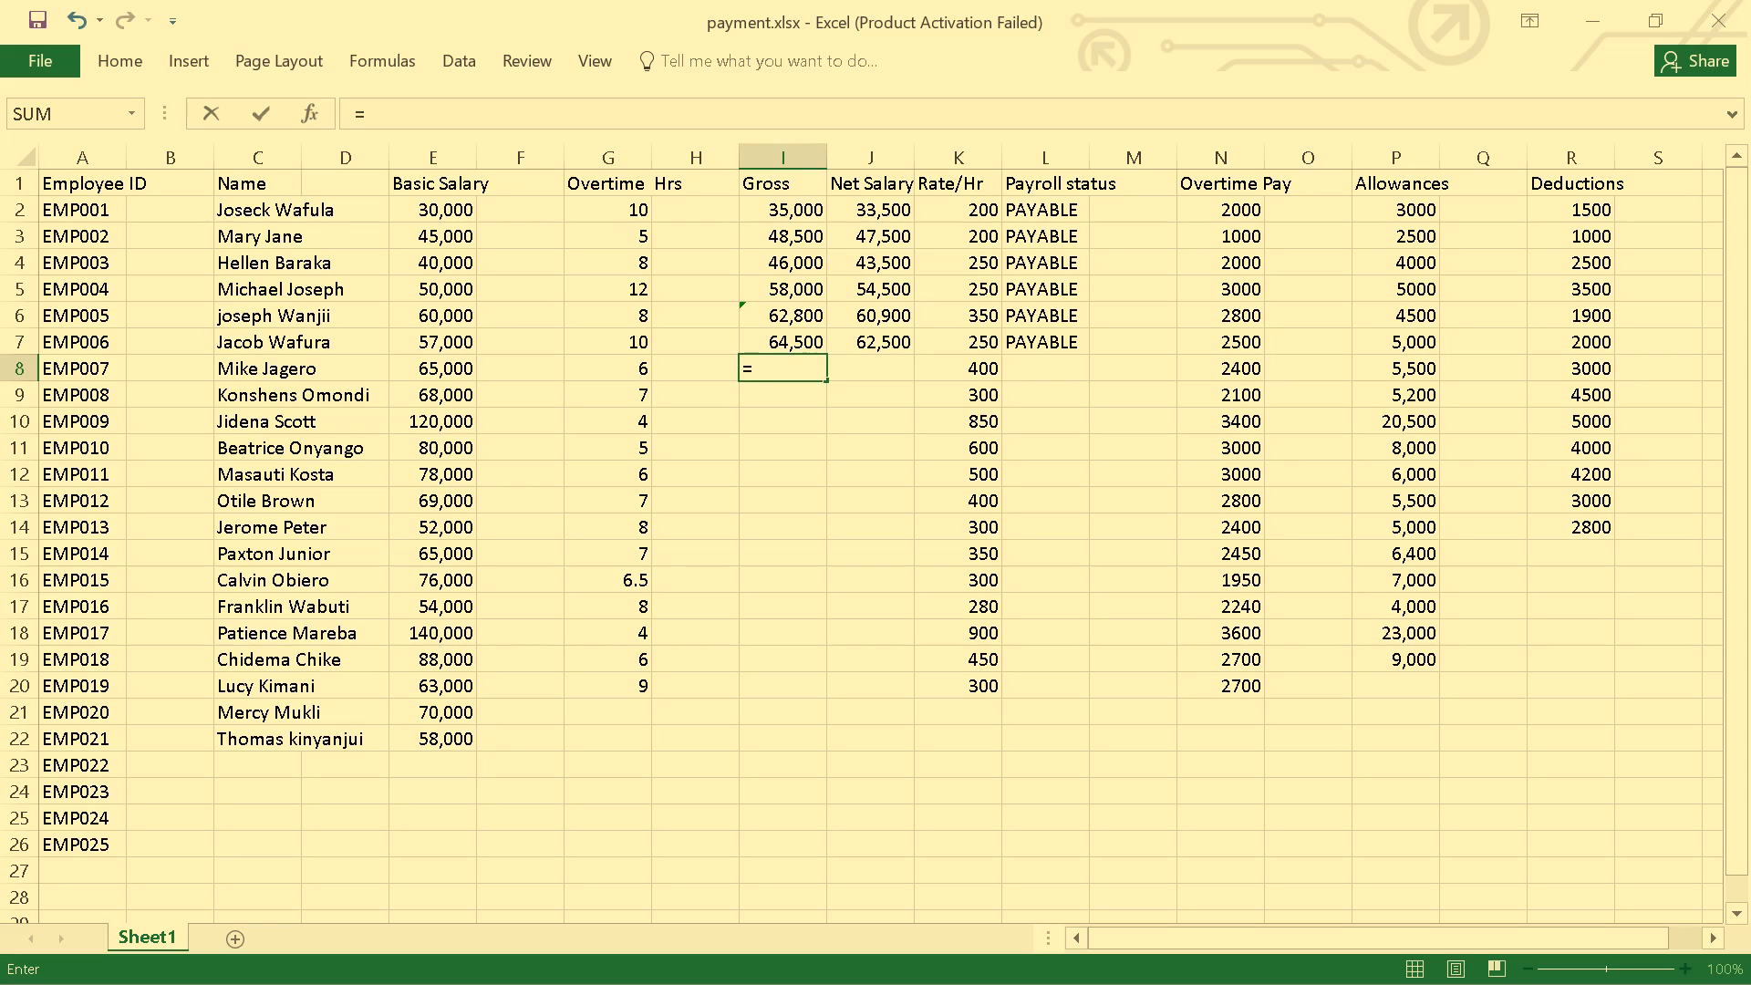
key("e")
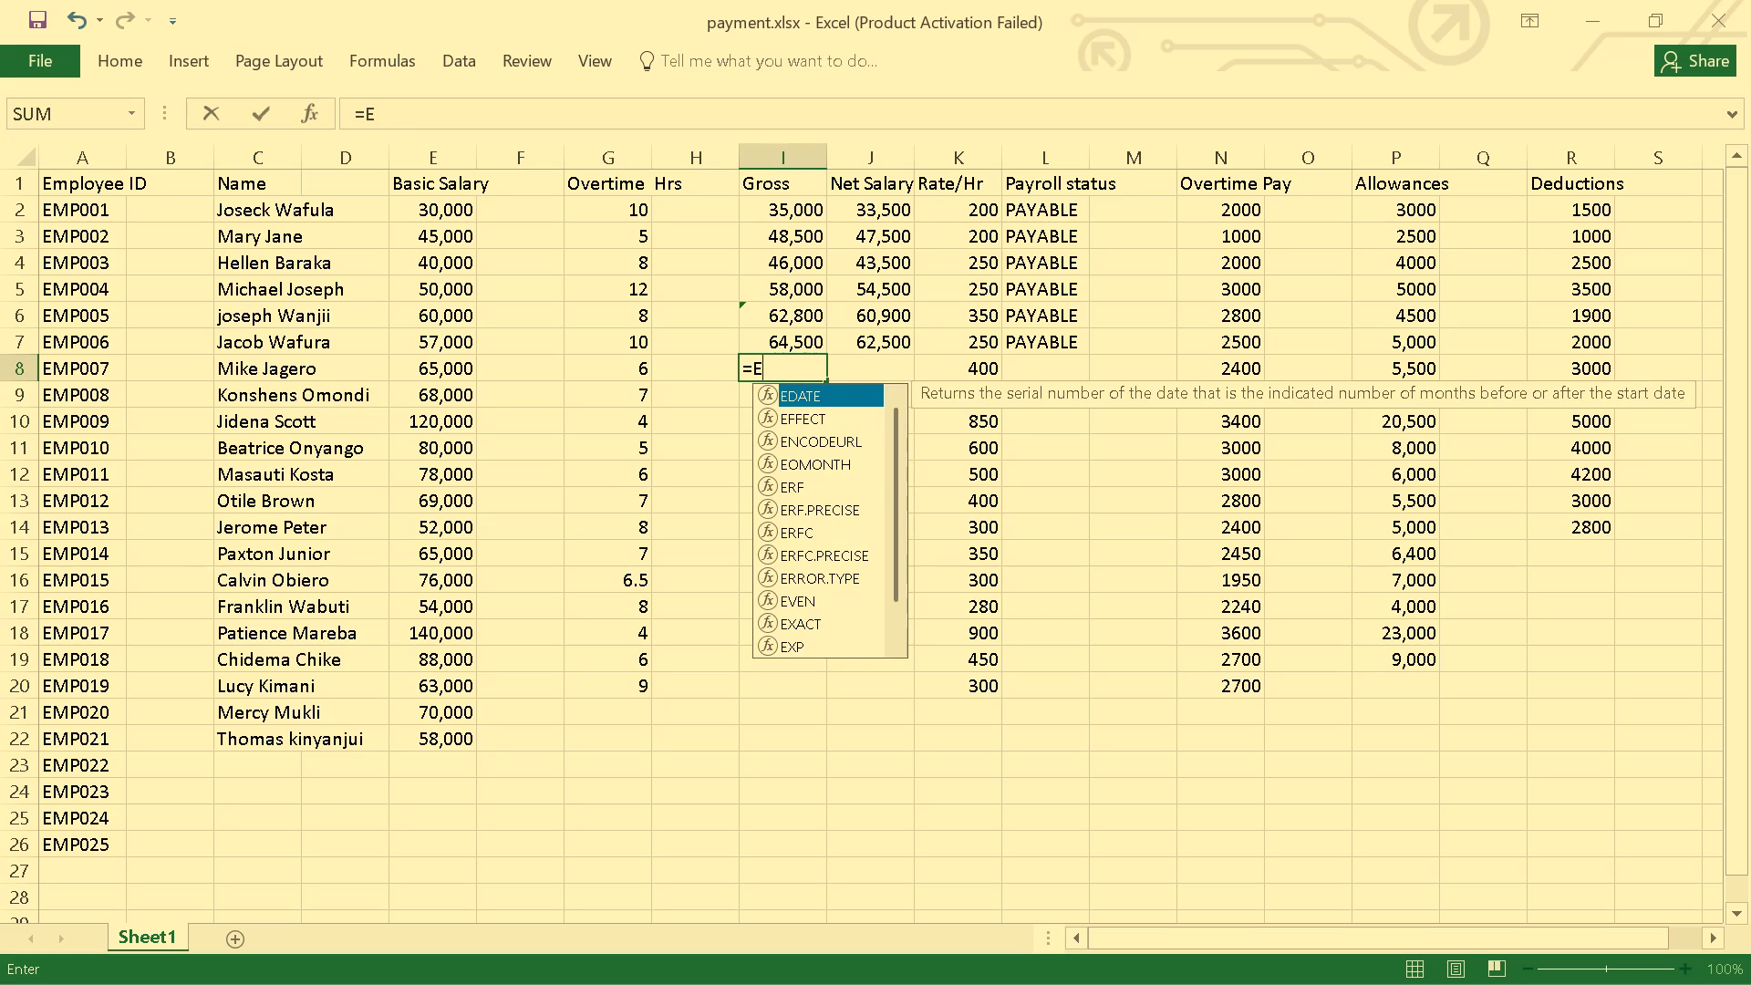
key("8")
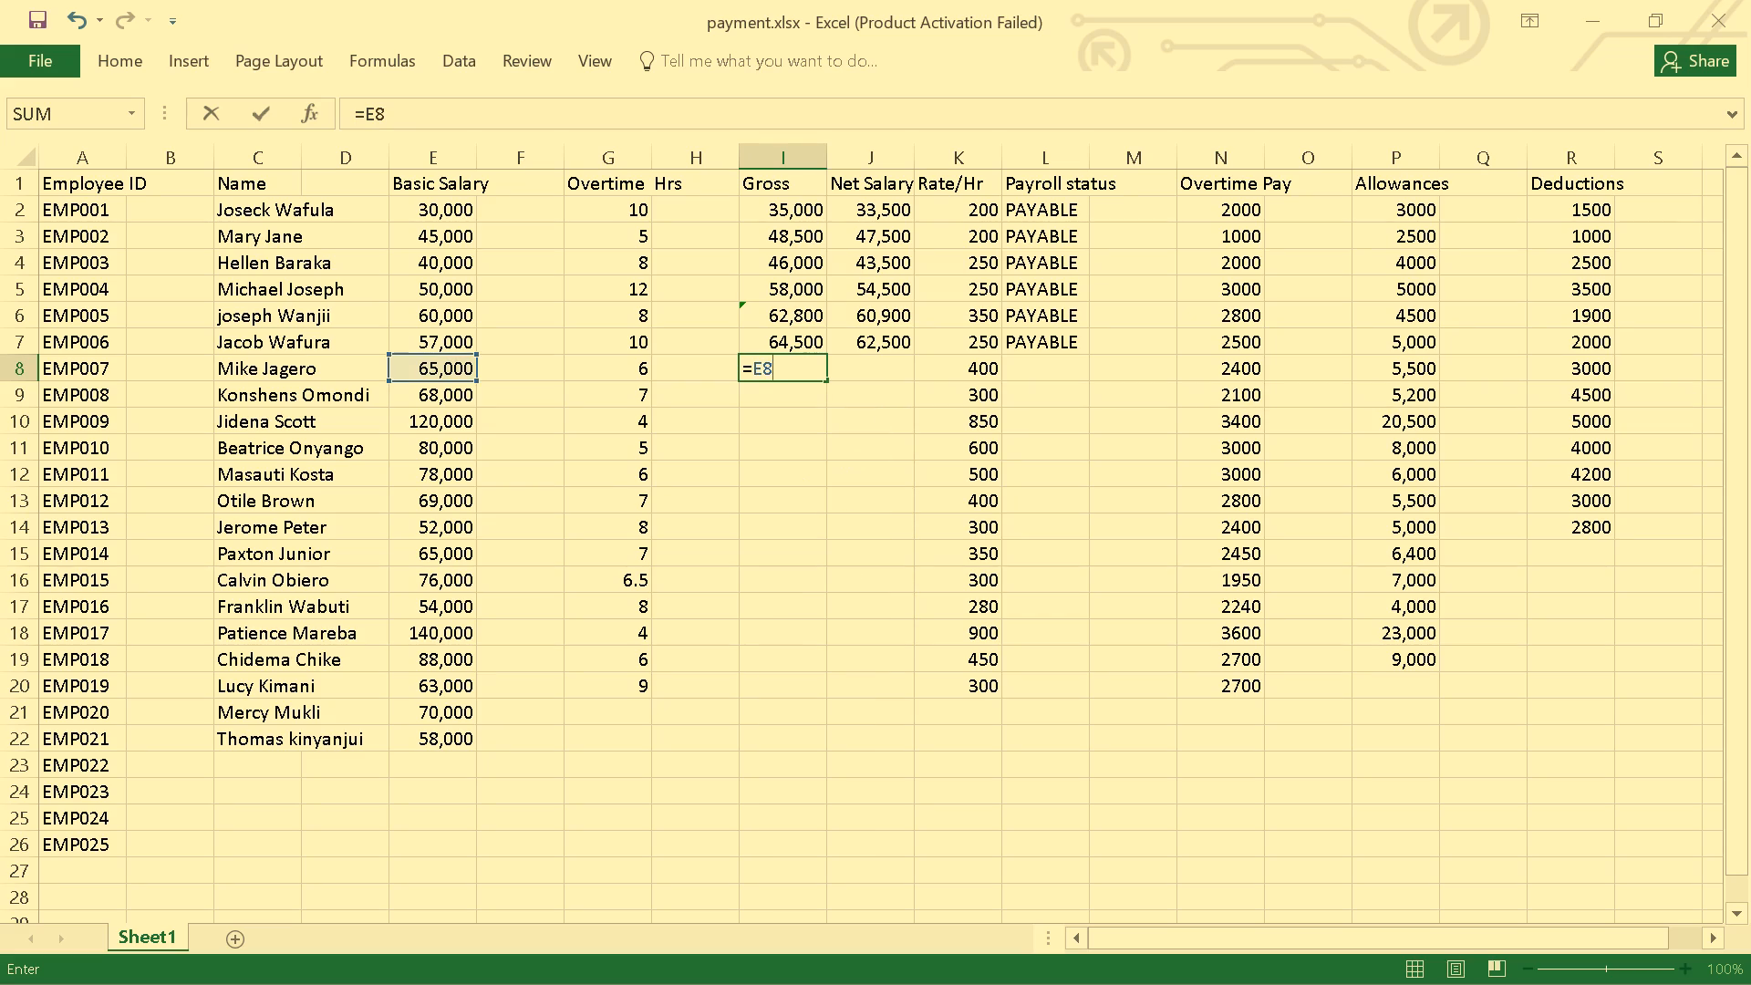
key("shift+plus")
key("n")
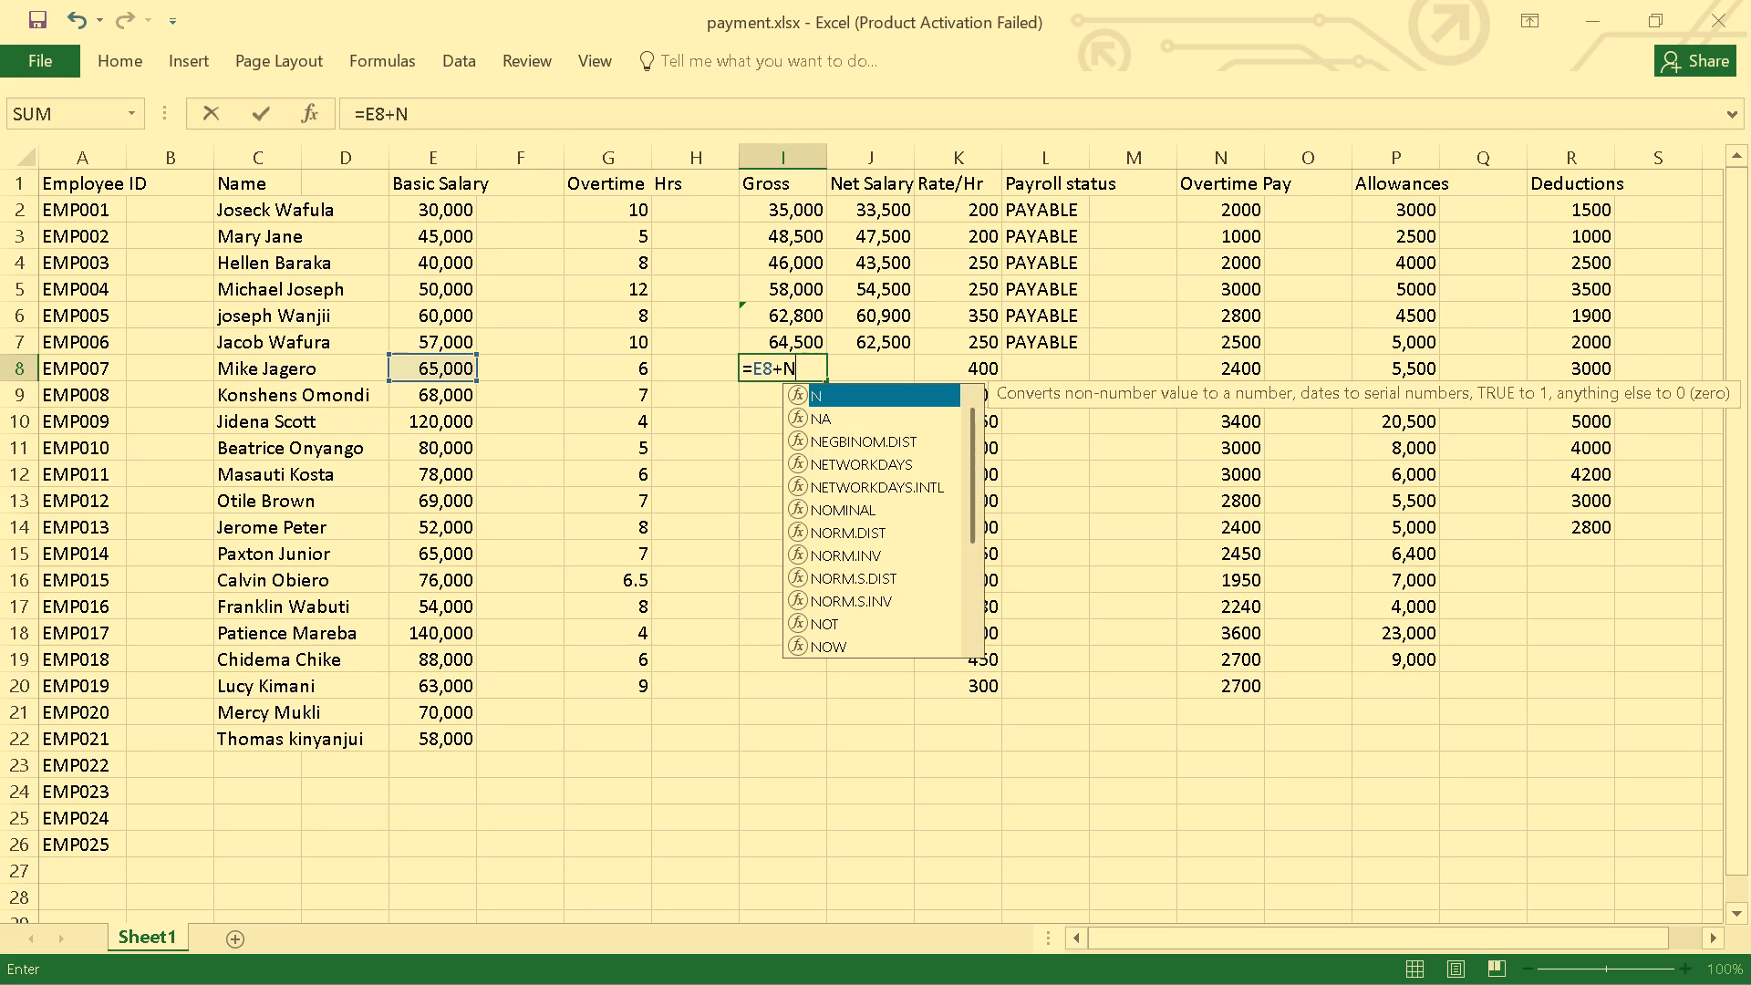
key("8")
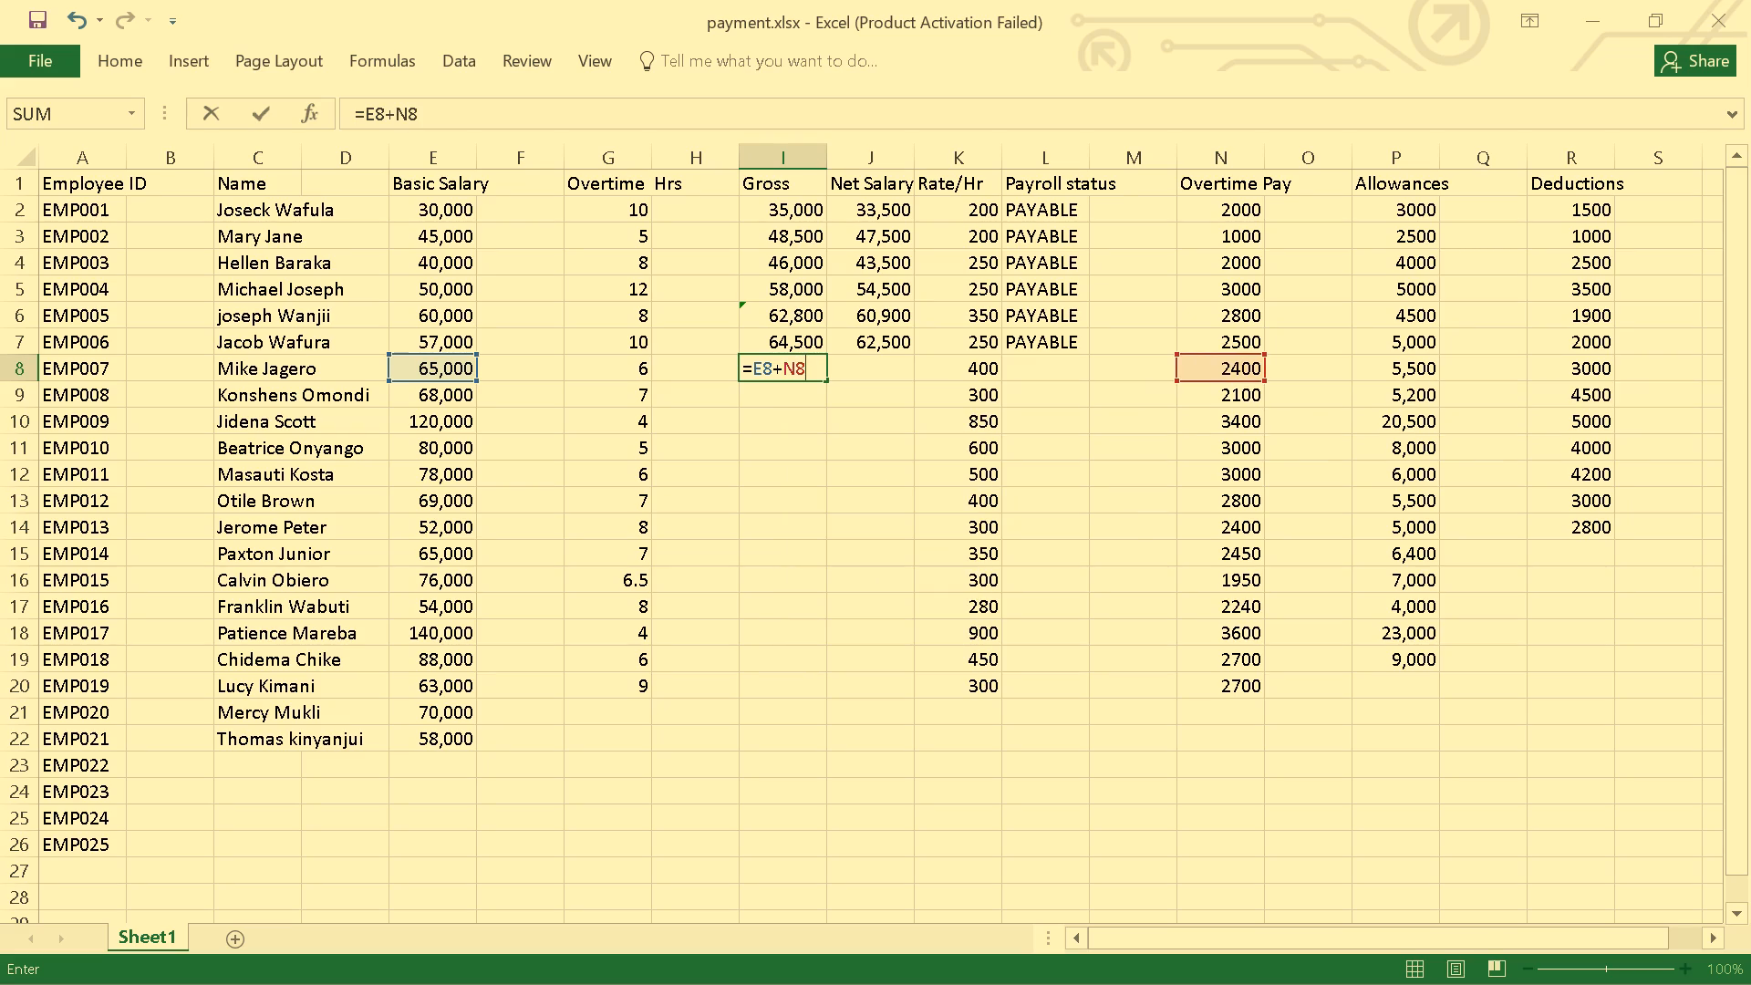
key("shift+plus")
key("p")
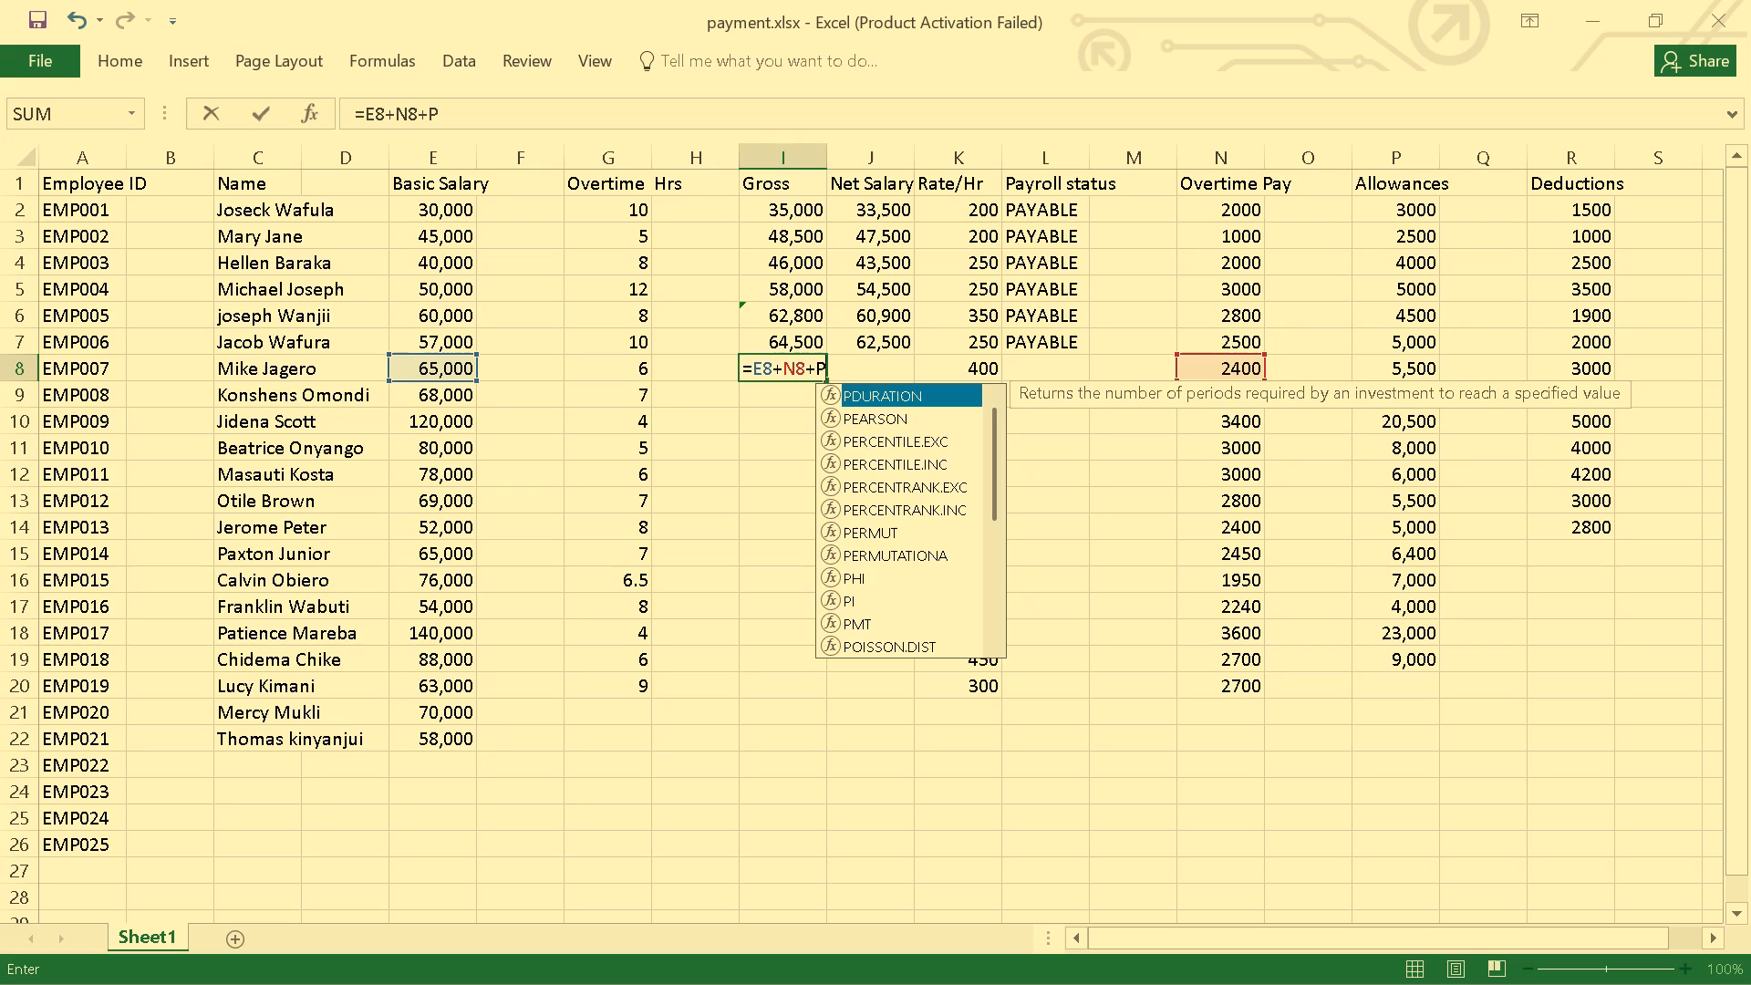
key("8")
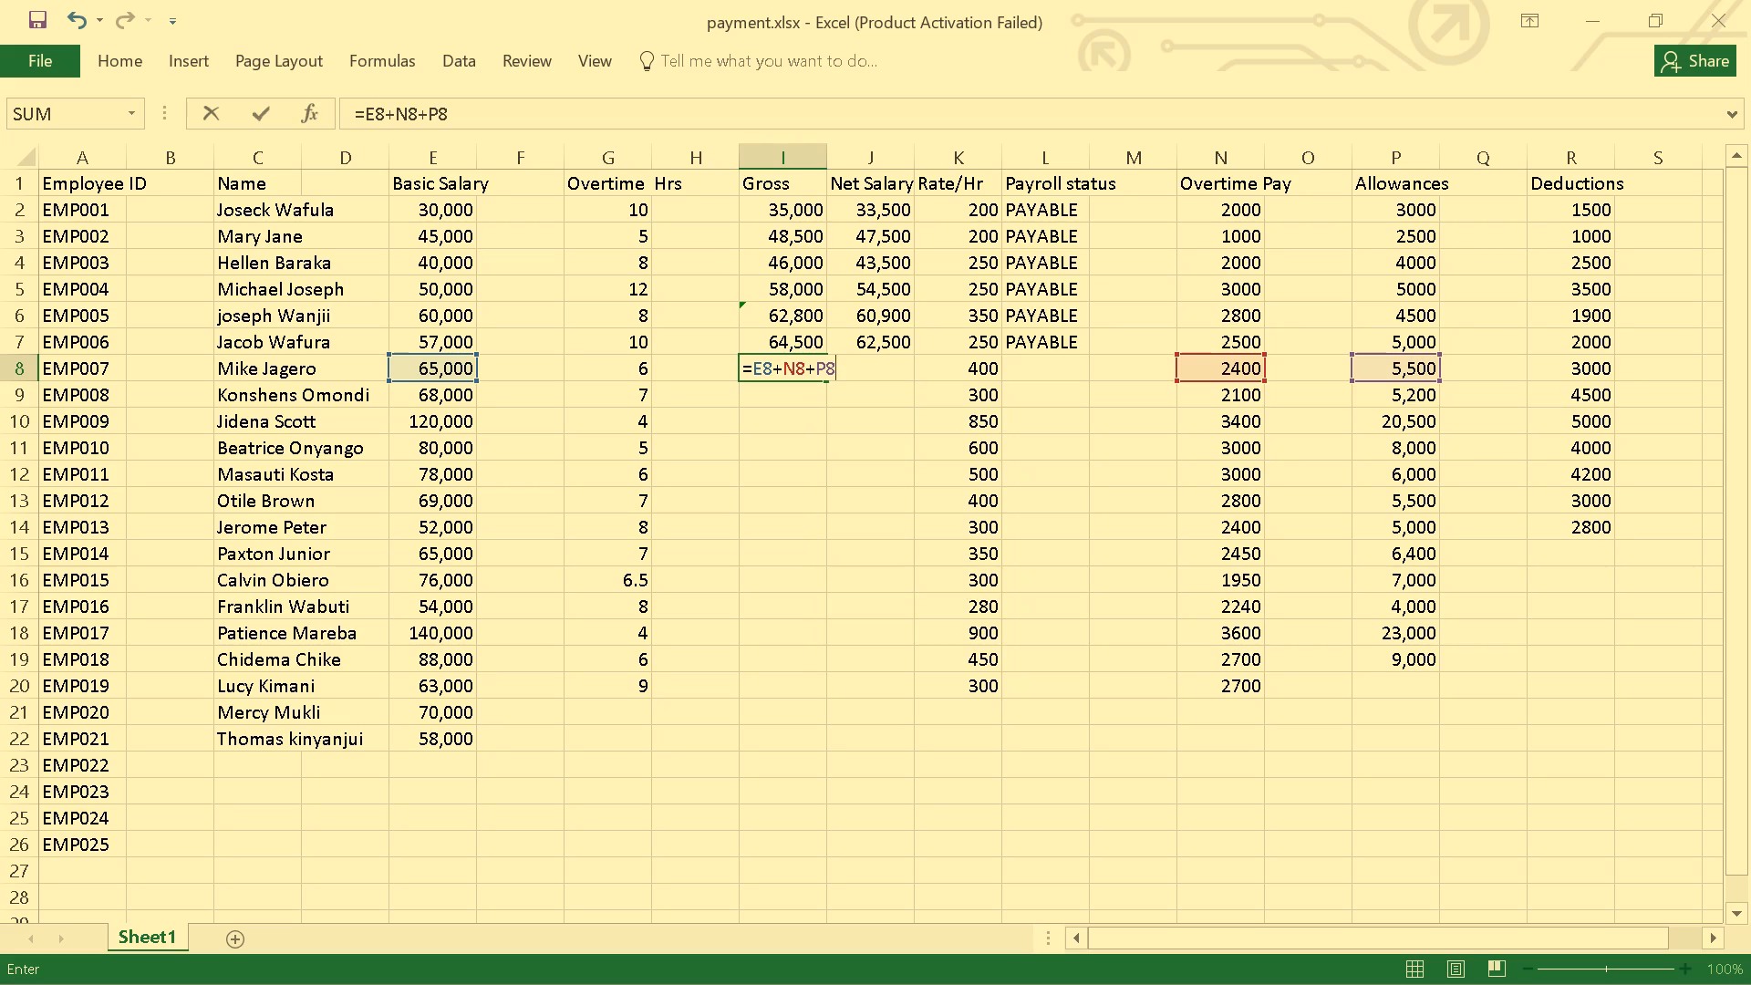
key("Return")
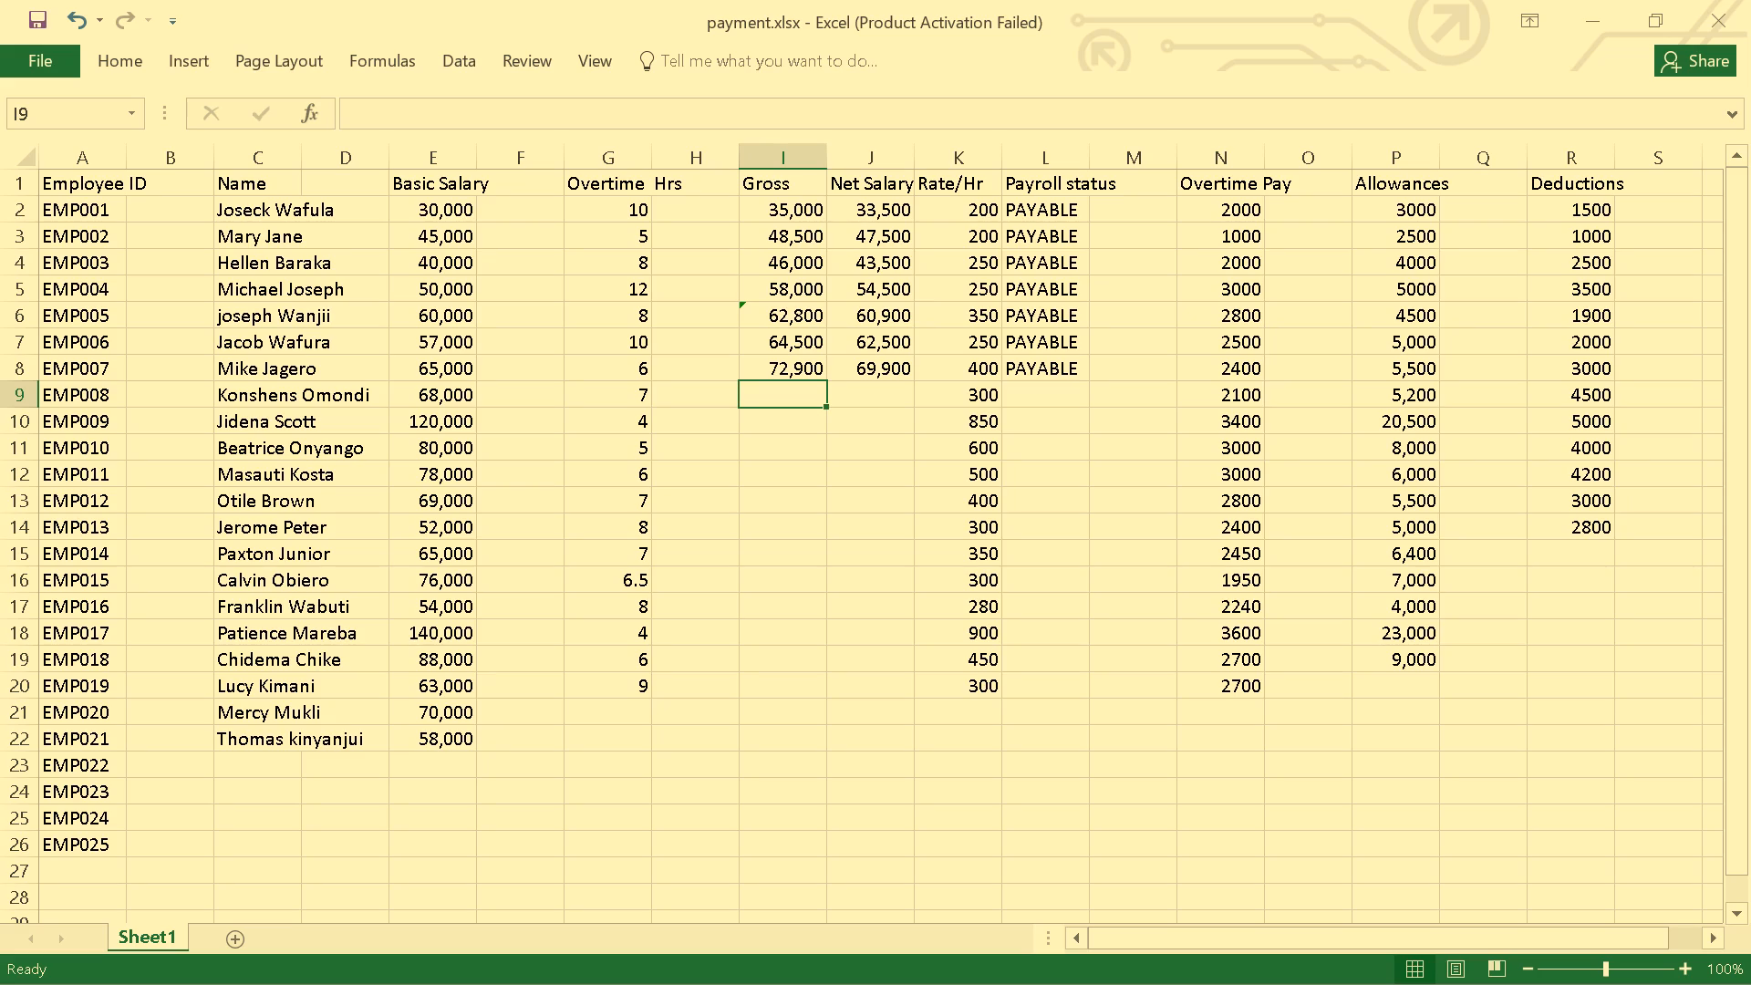
Enter the Gross formula =E9+N9+P9 for EMP008 in cell I9, adding basic salary, overtime pay and allowances.
key("e")
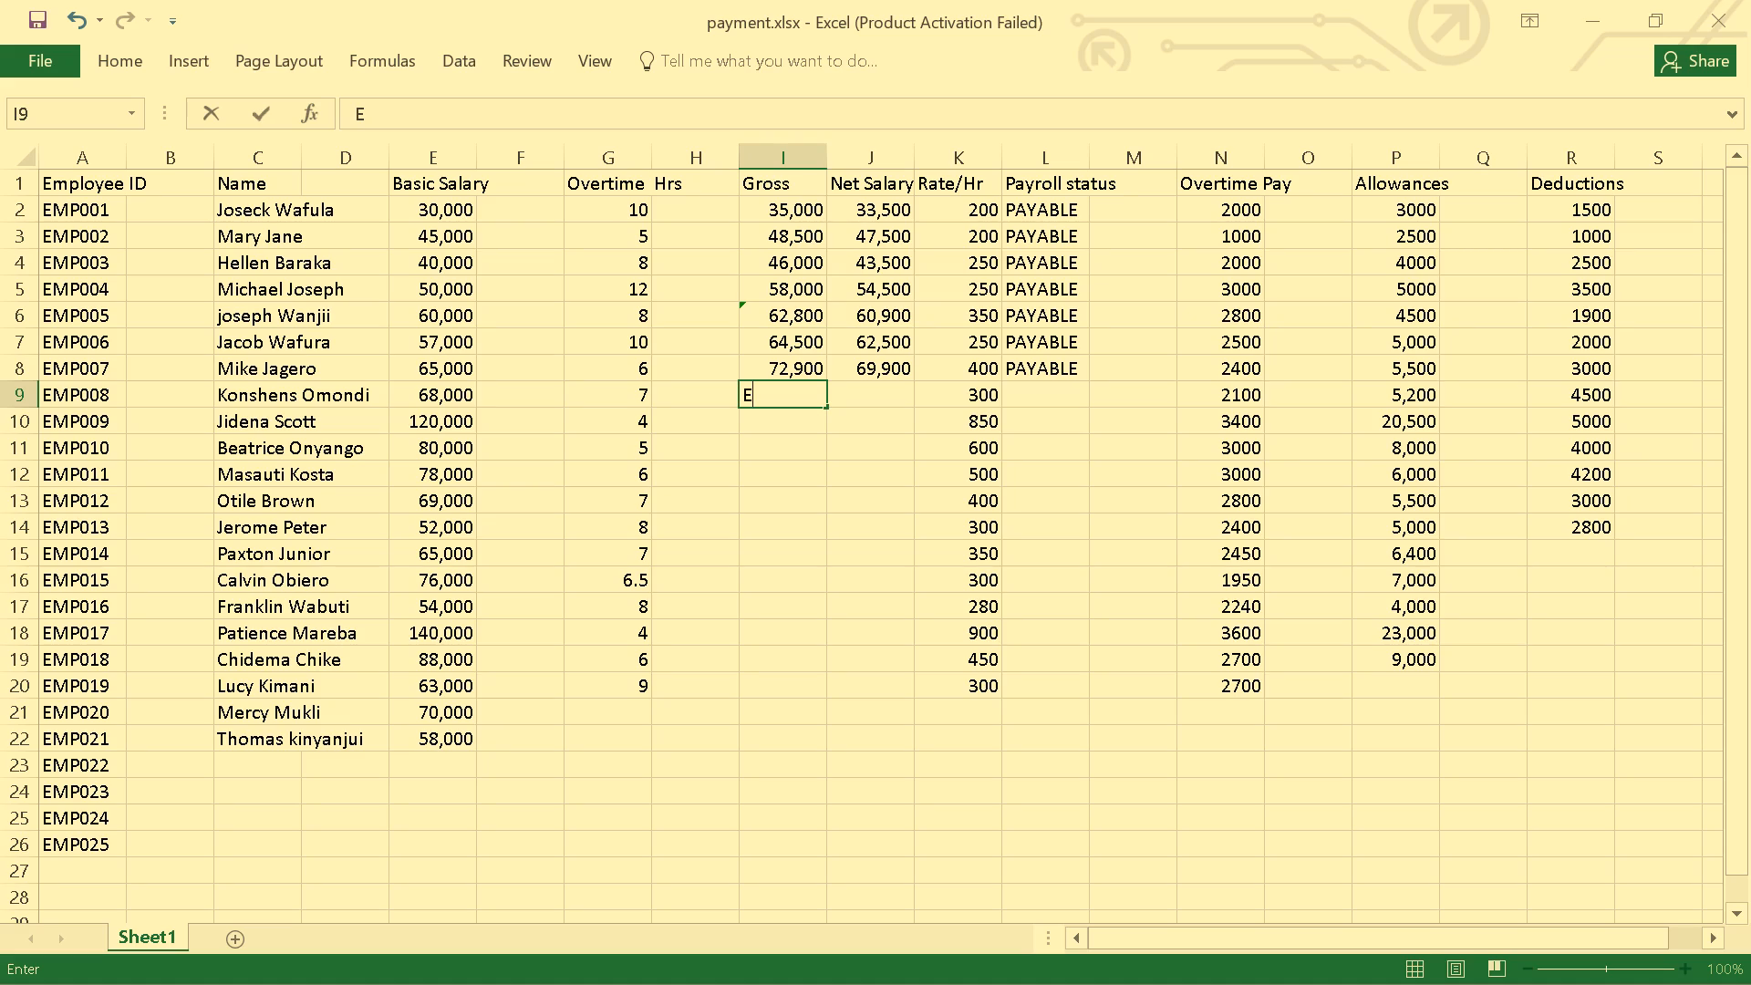
key("9")
key("BackSpace")
key("BackSpace")
key("equal")
key("e")
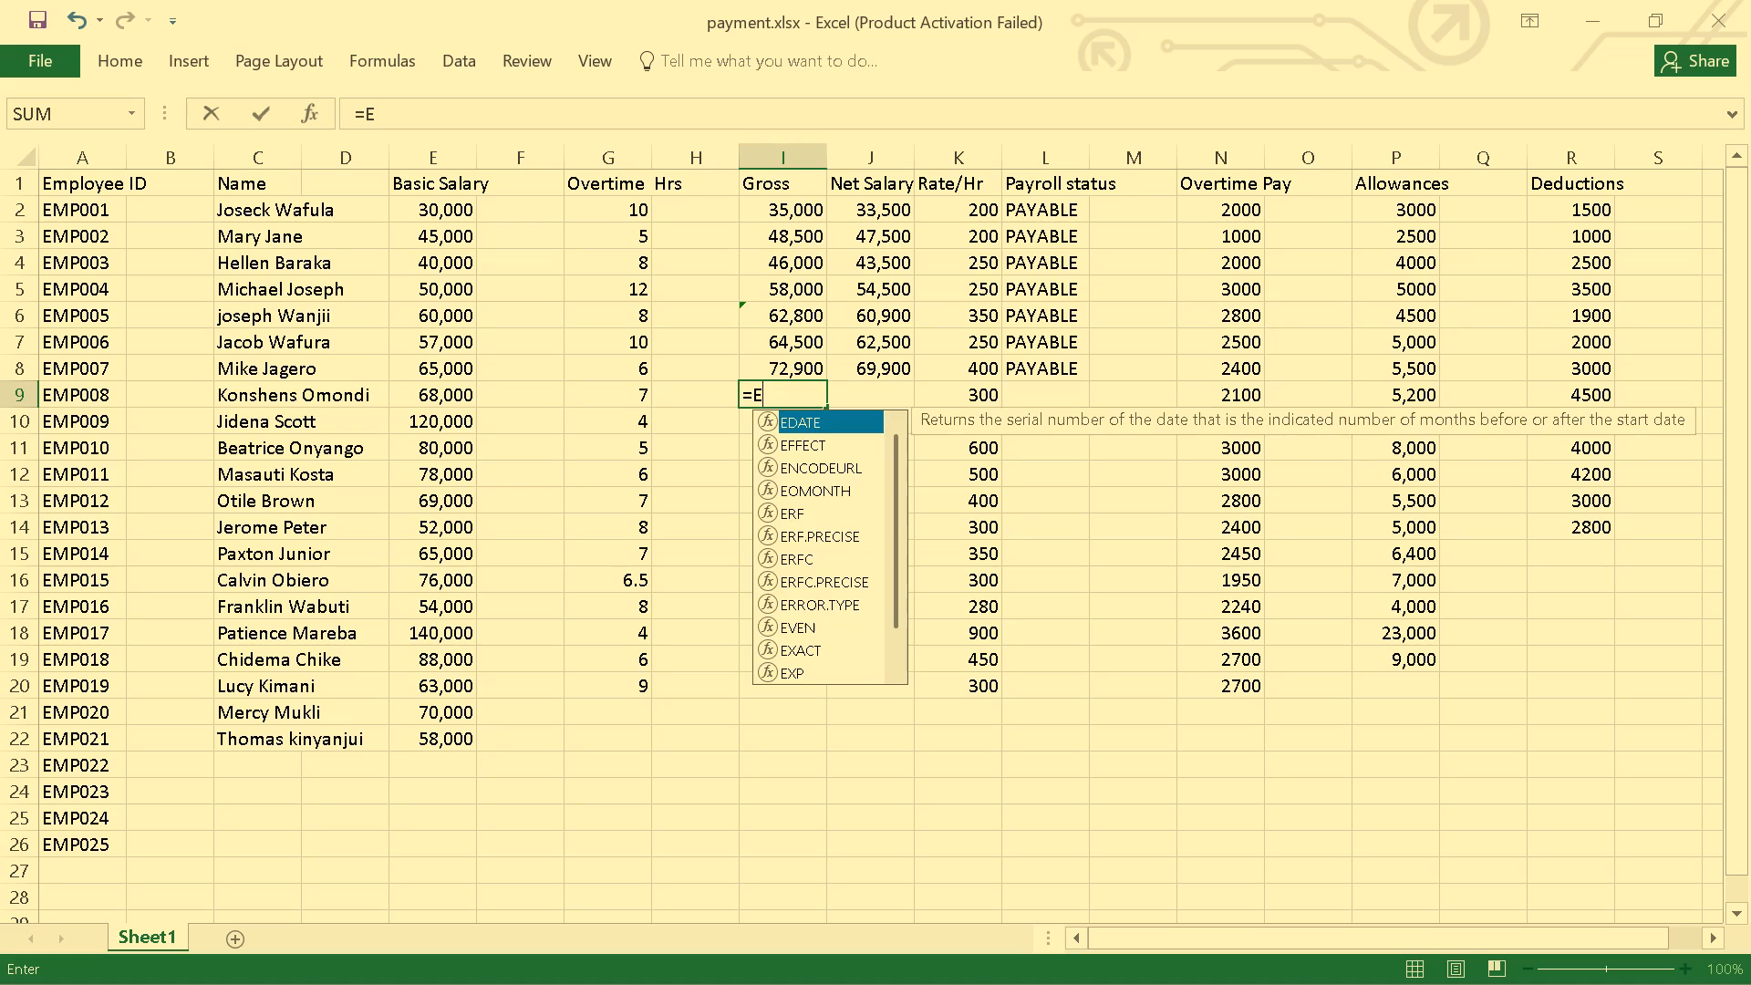
key("9")
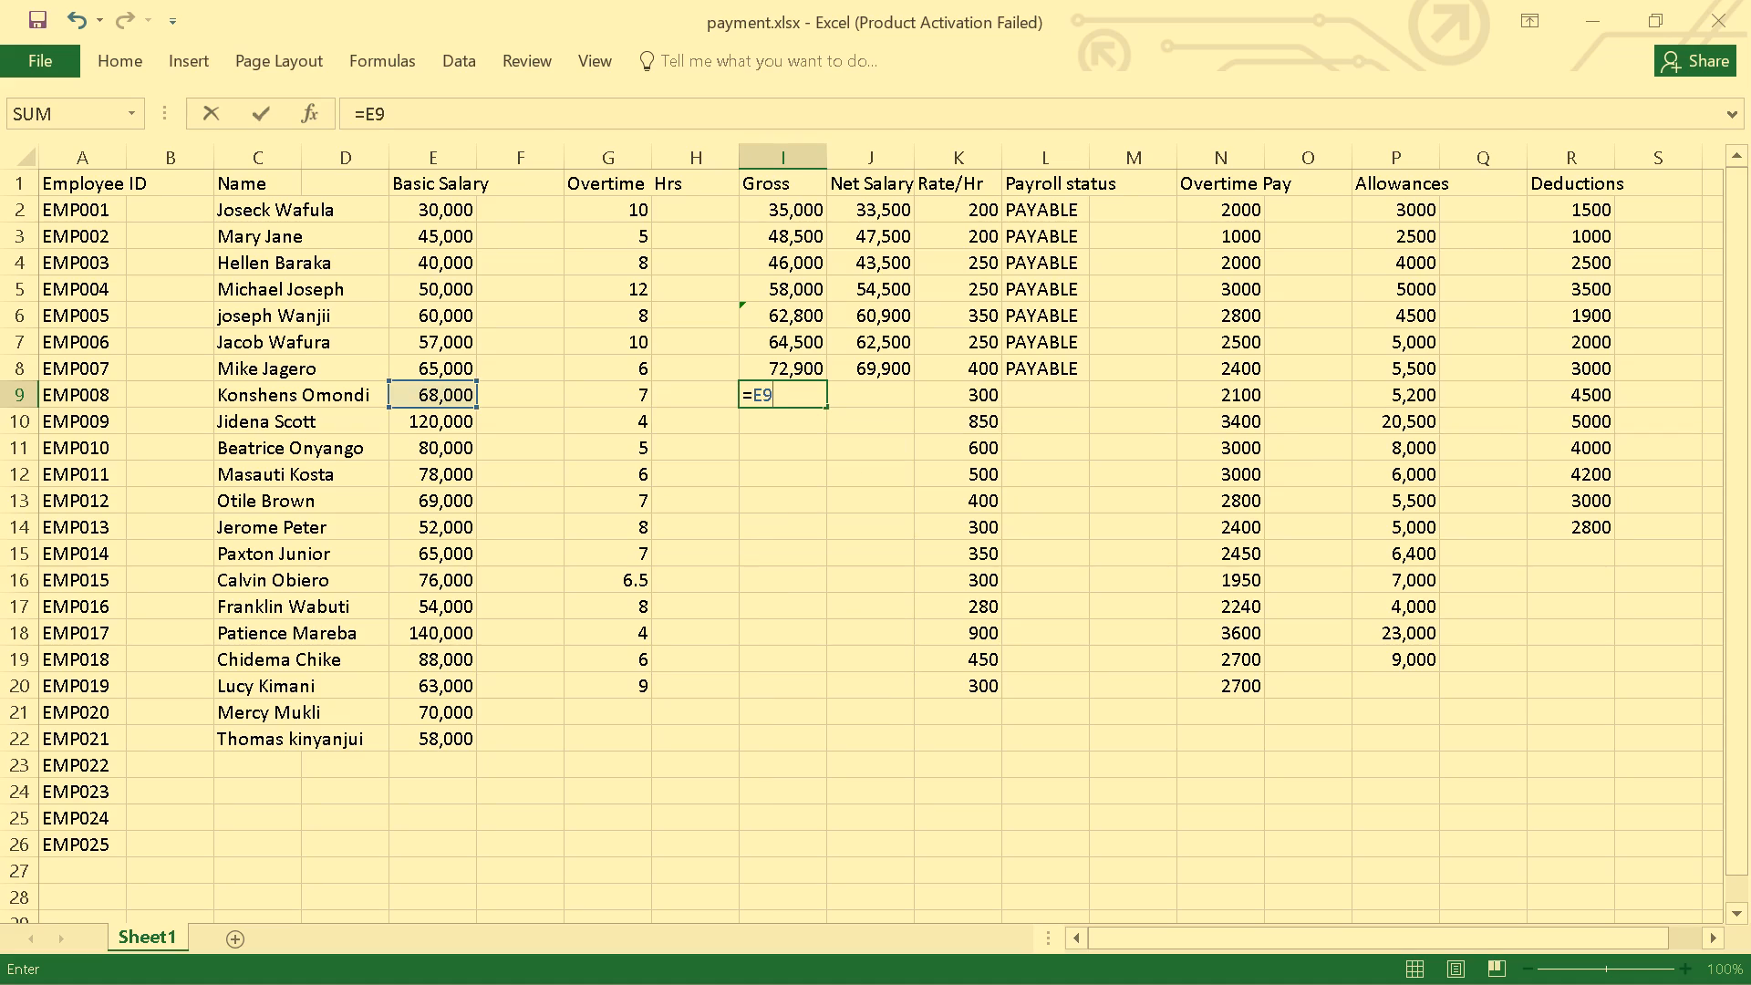
key("shift+plus")
key("n")
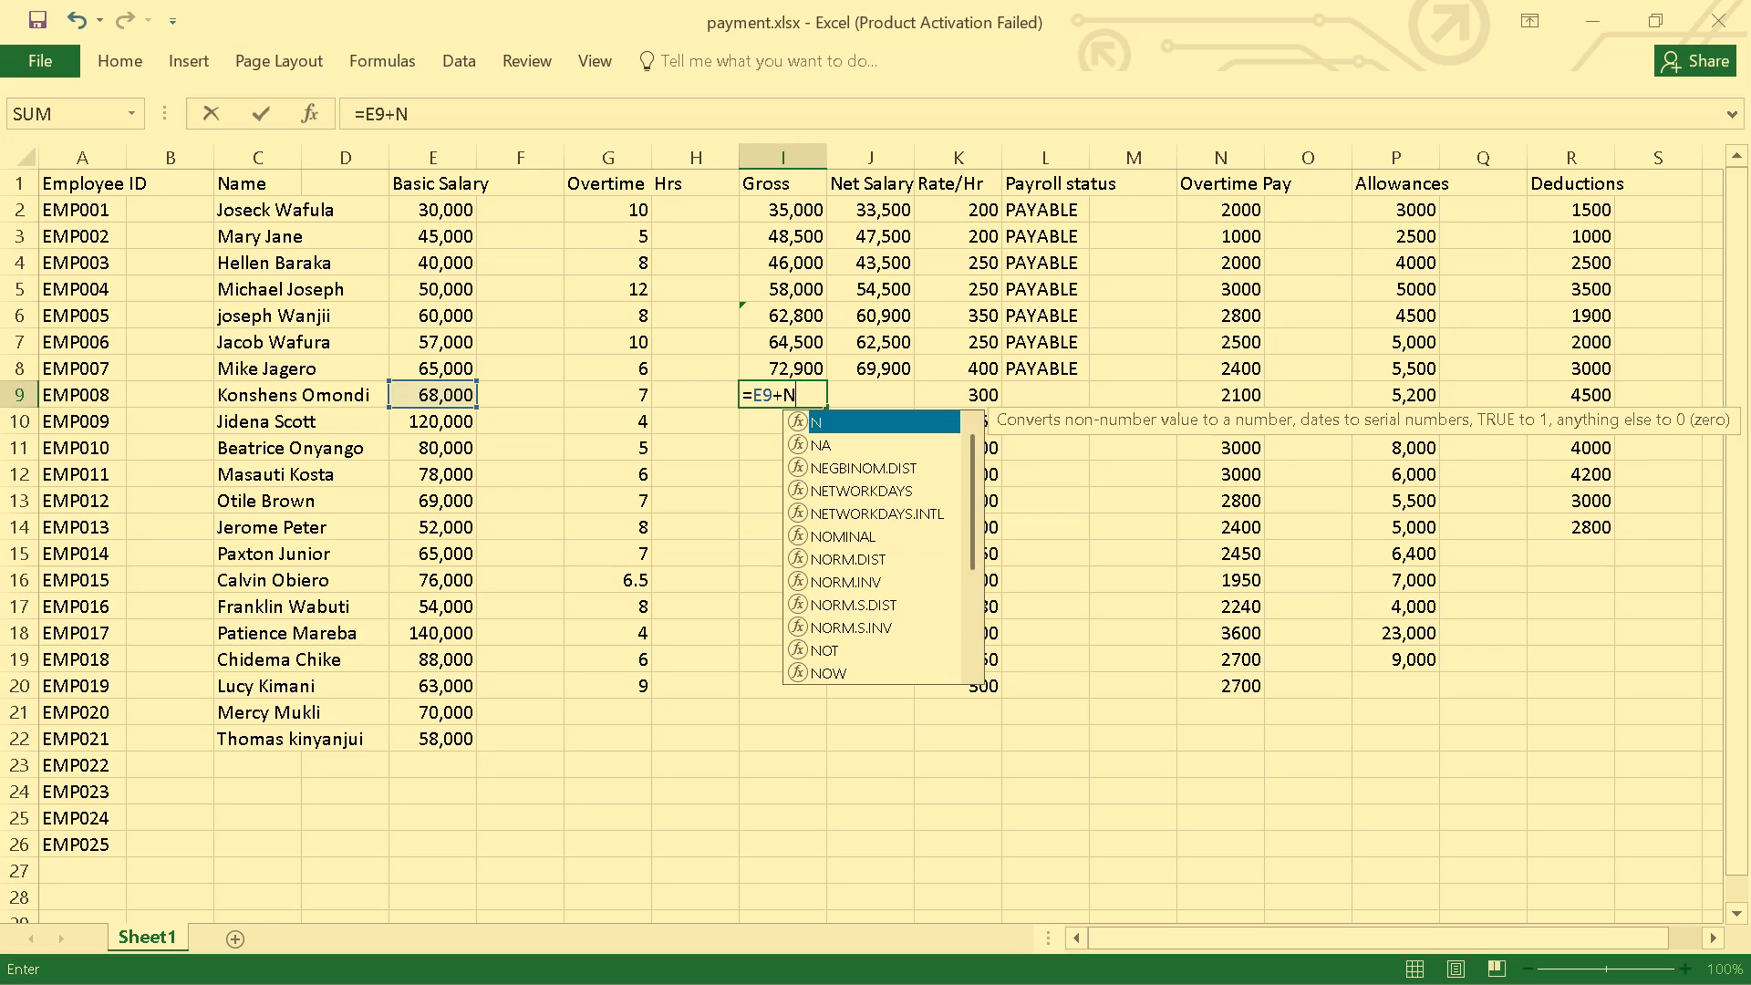
key("9")
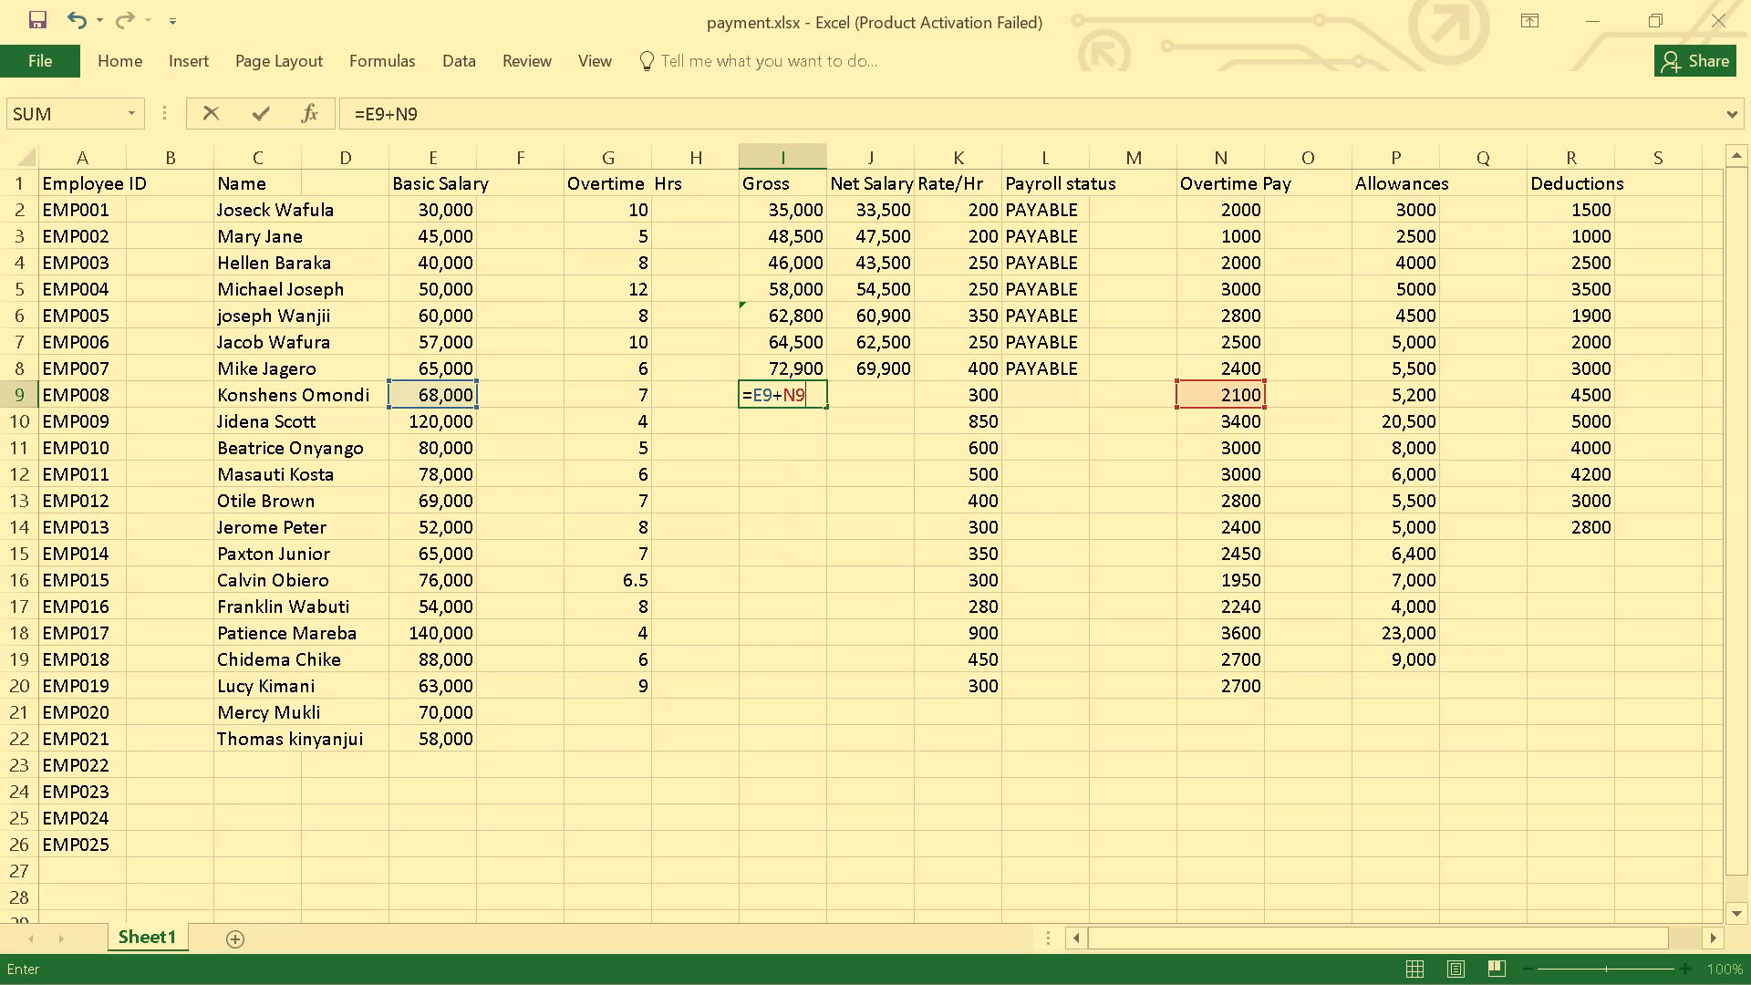
key("shift+plus")
key("p")
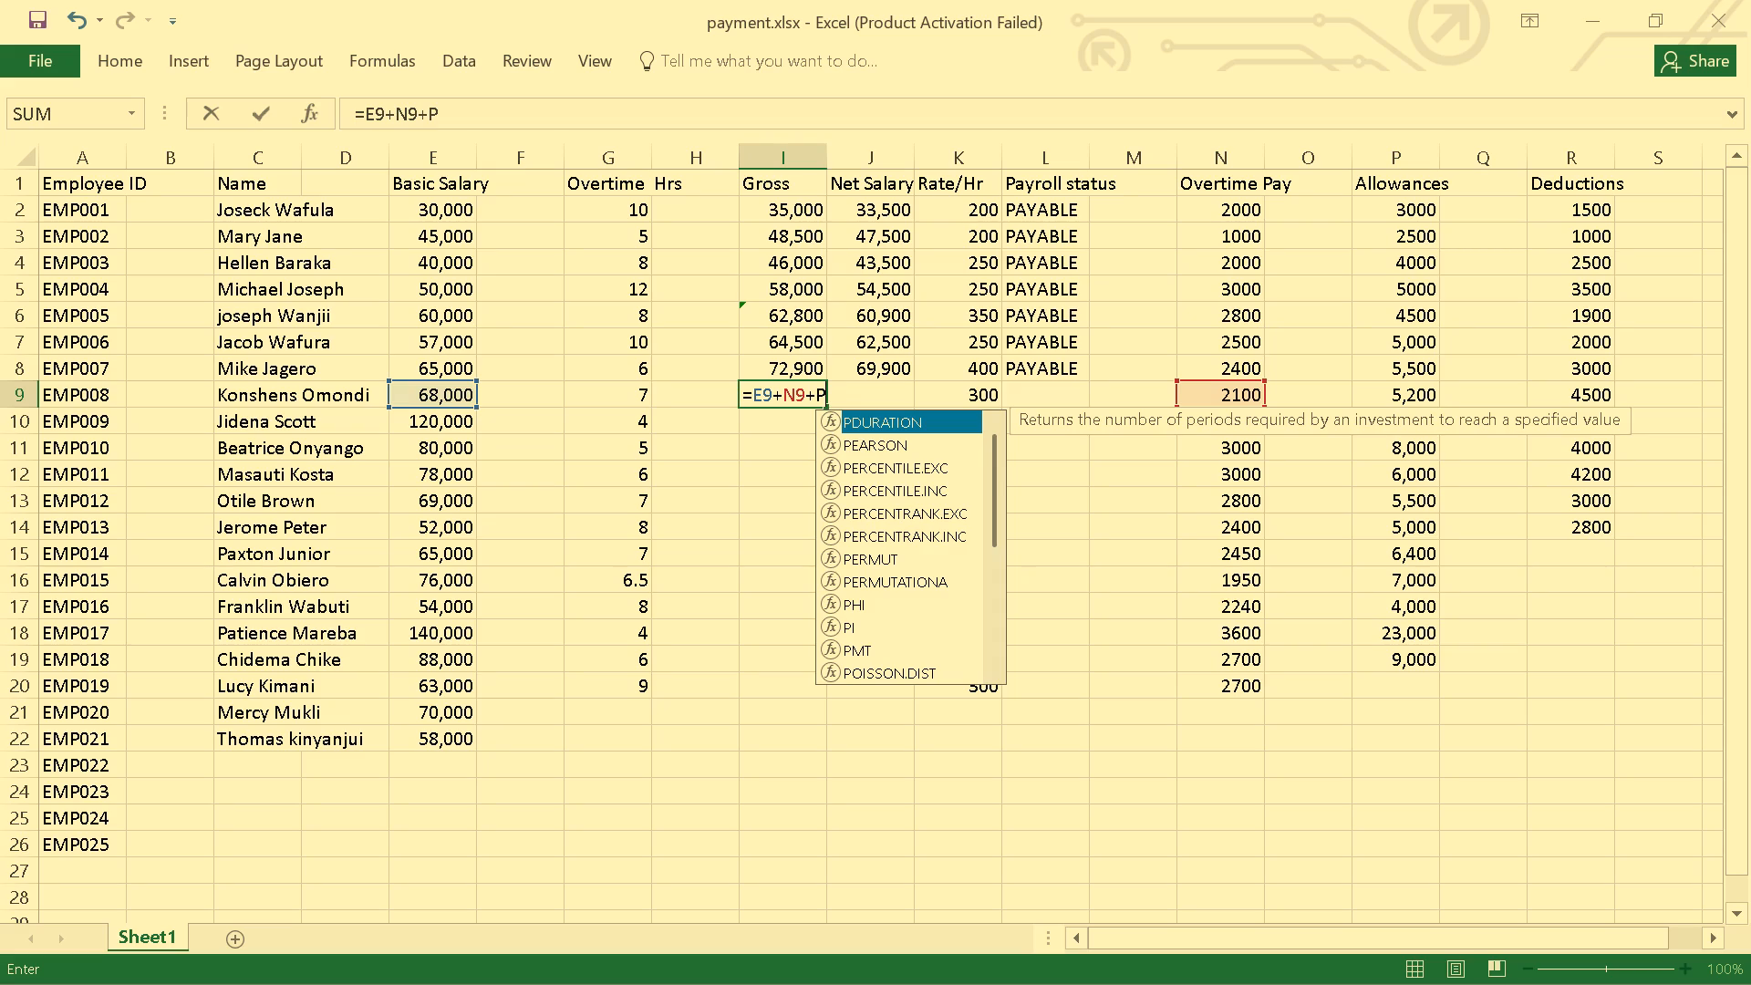
key("9")
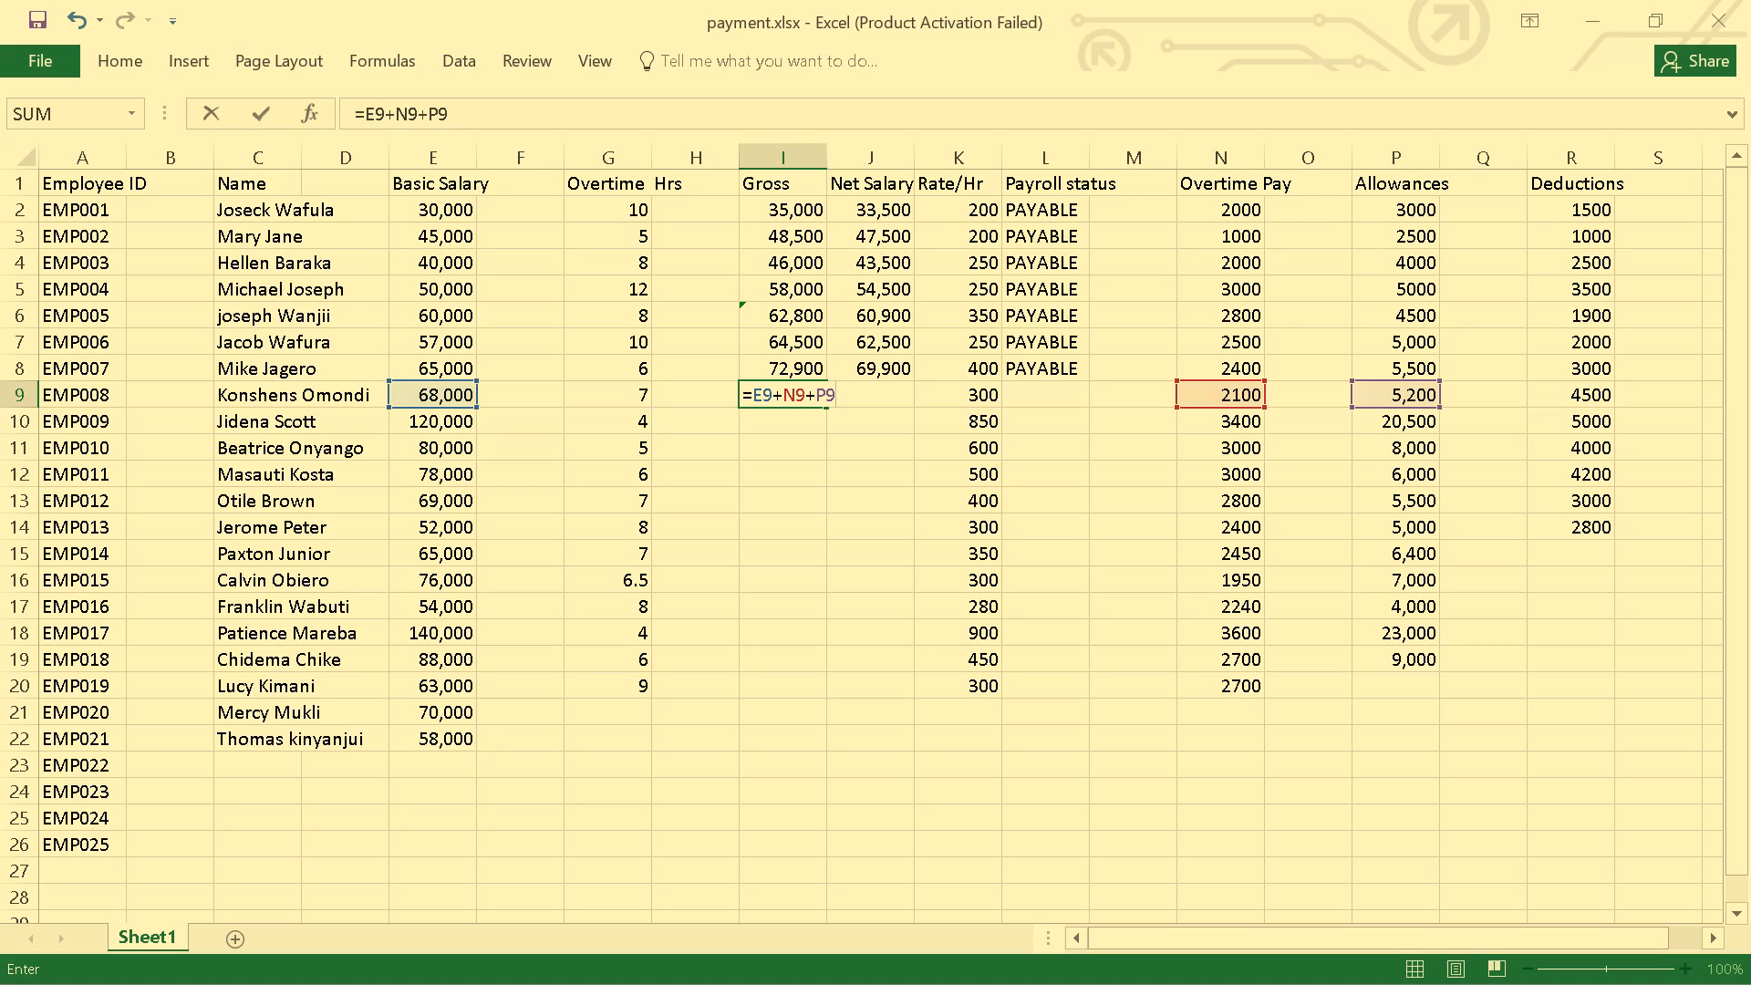
key("Return")
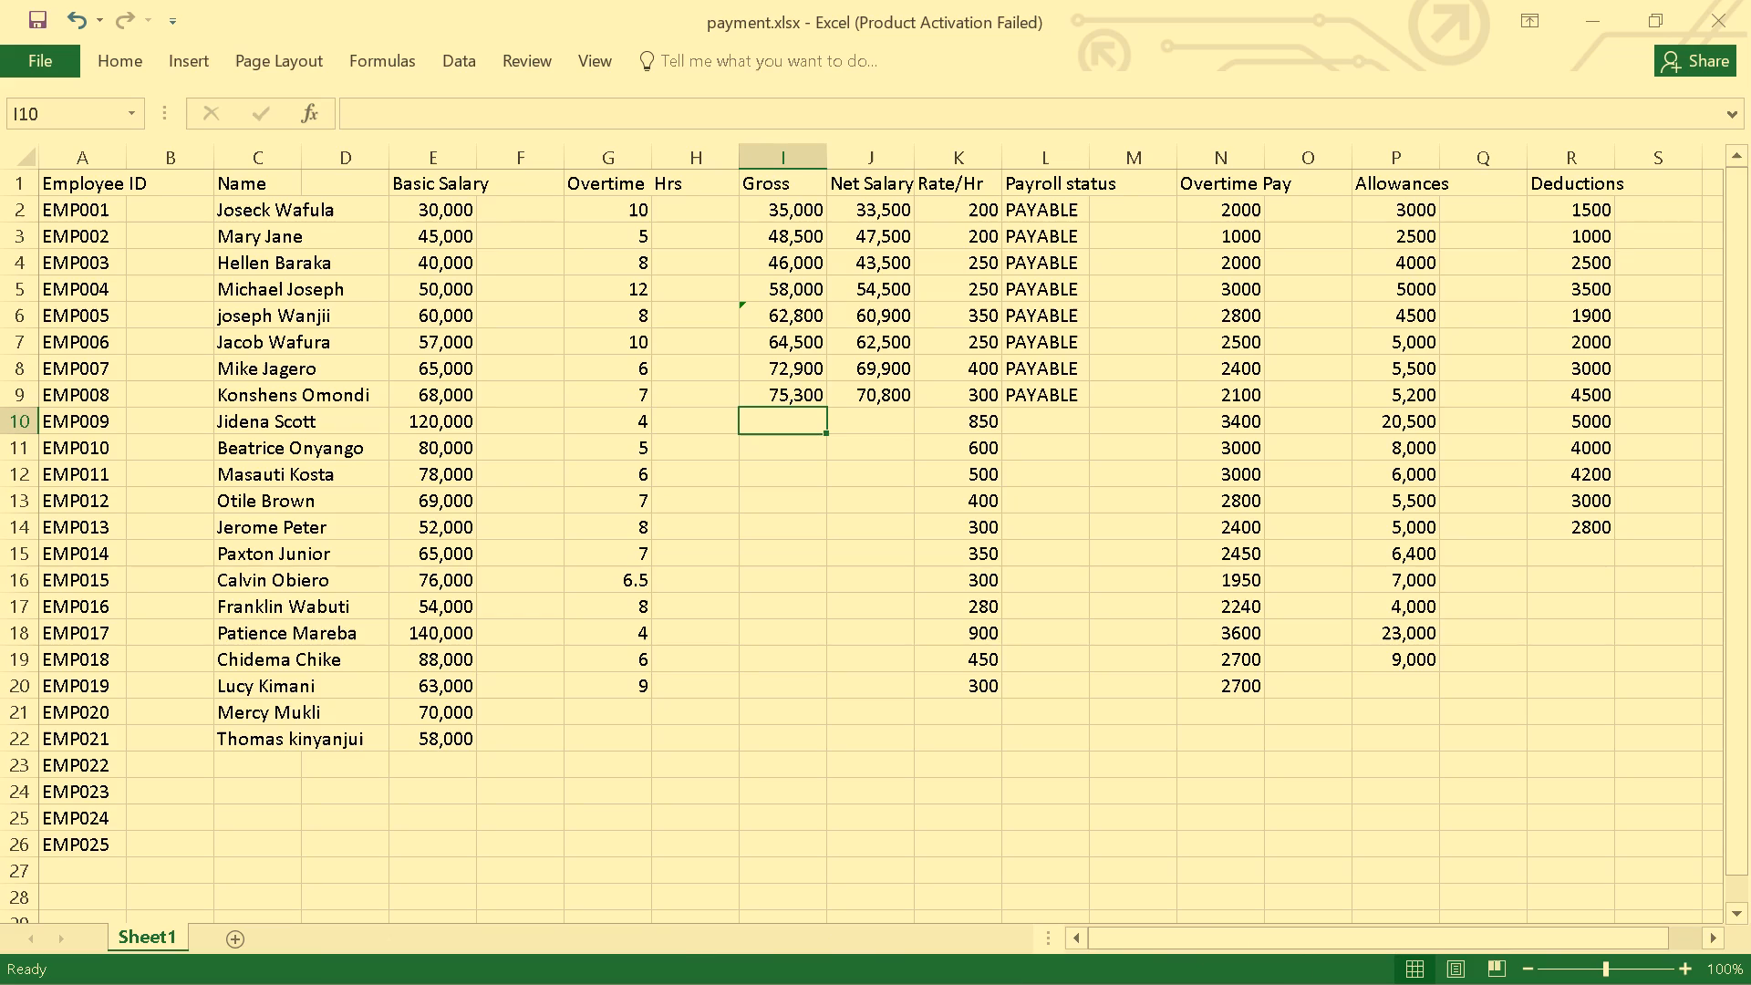
Begin the Gross formula for EMP009 in cell I10 with =E10+, starting from the basic salary.
key("equal")
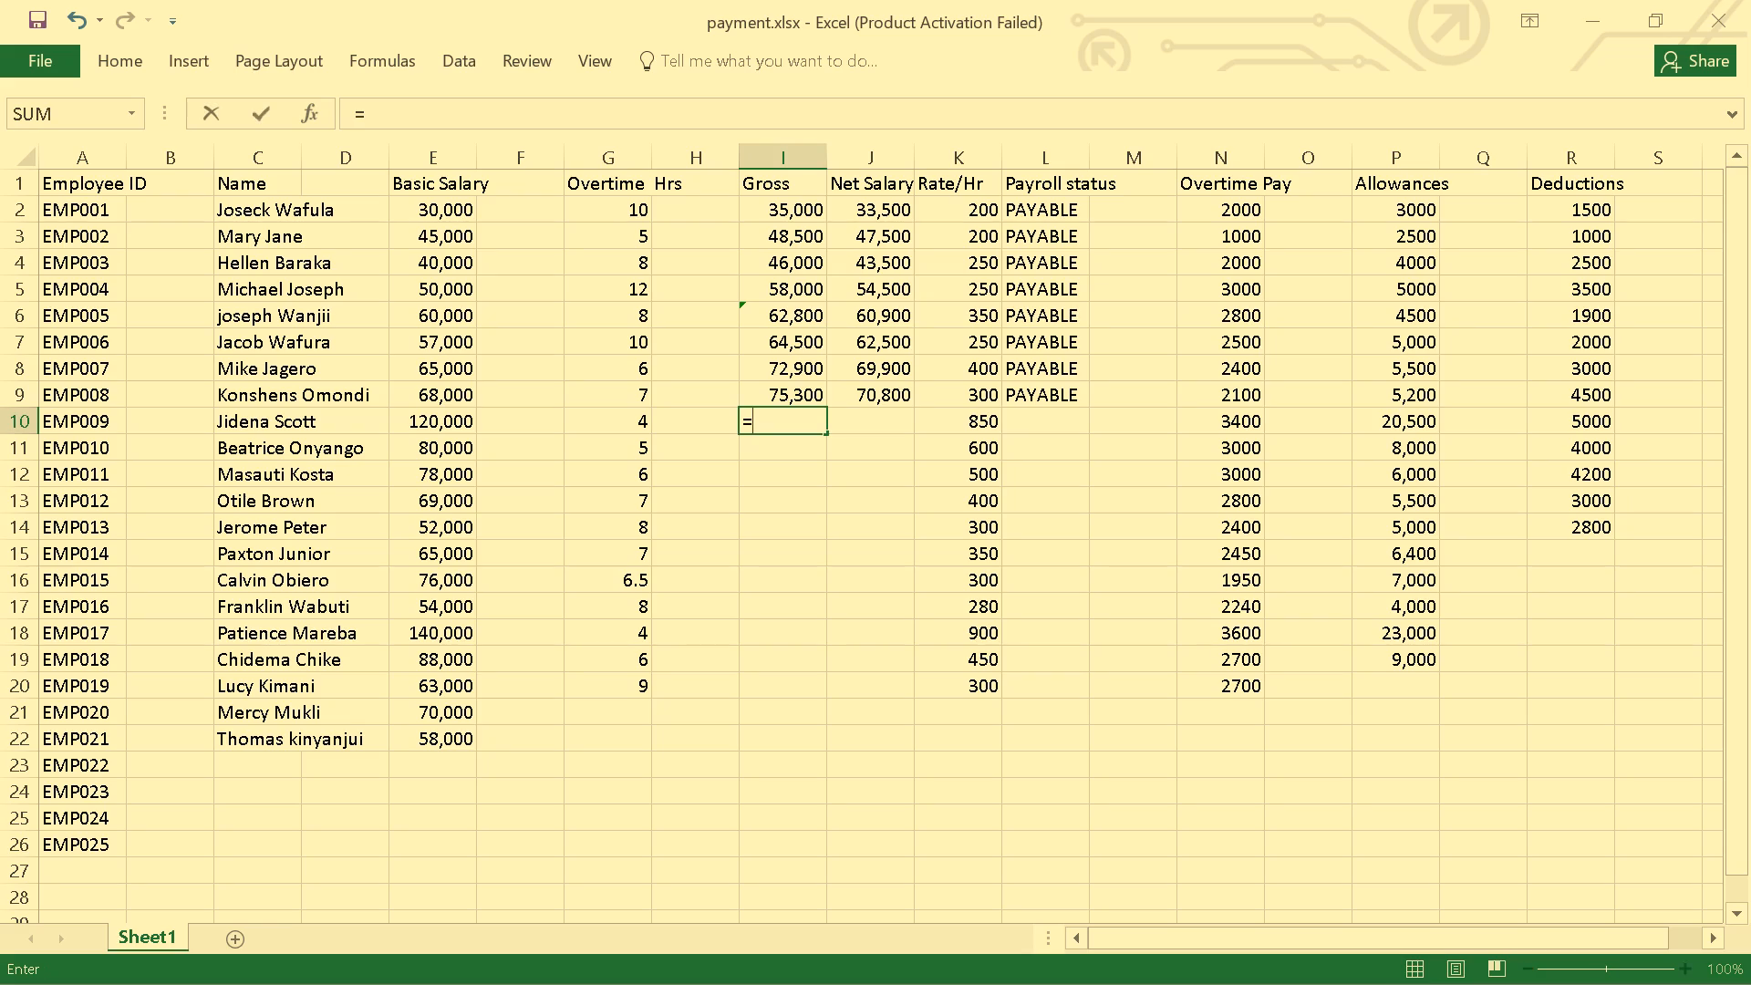
key("e")
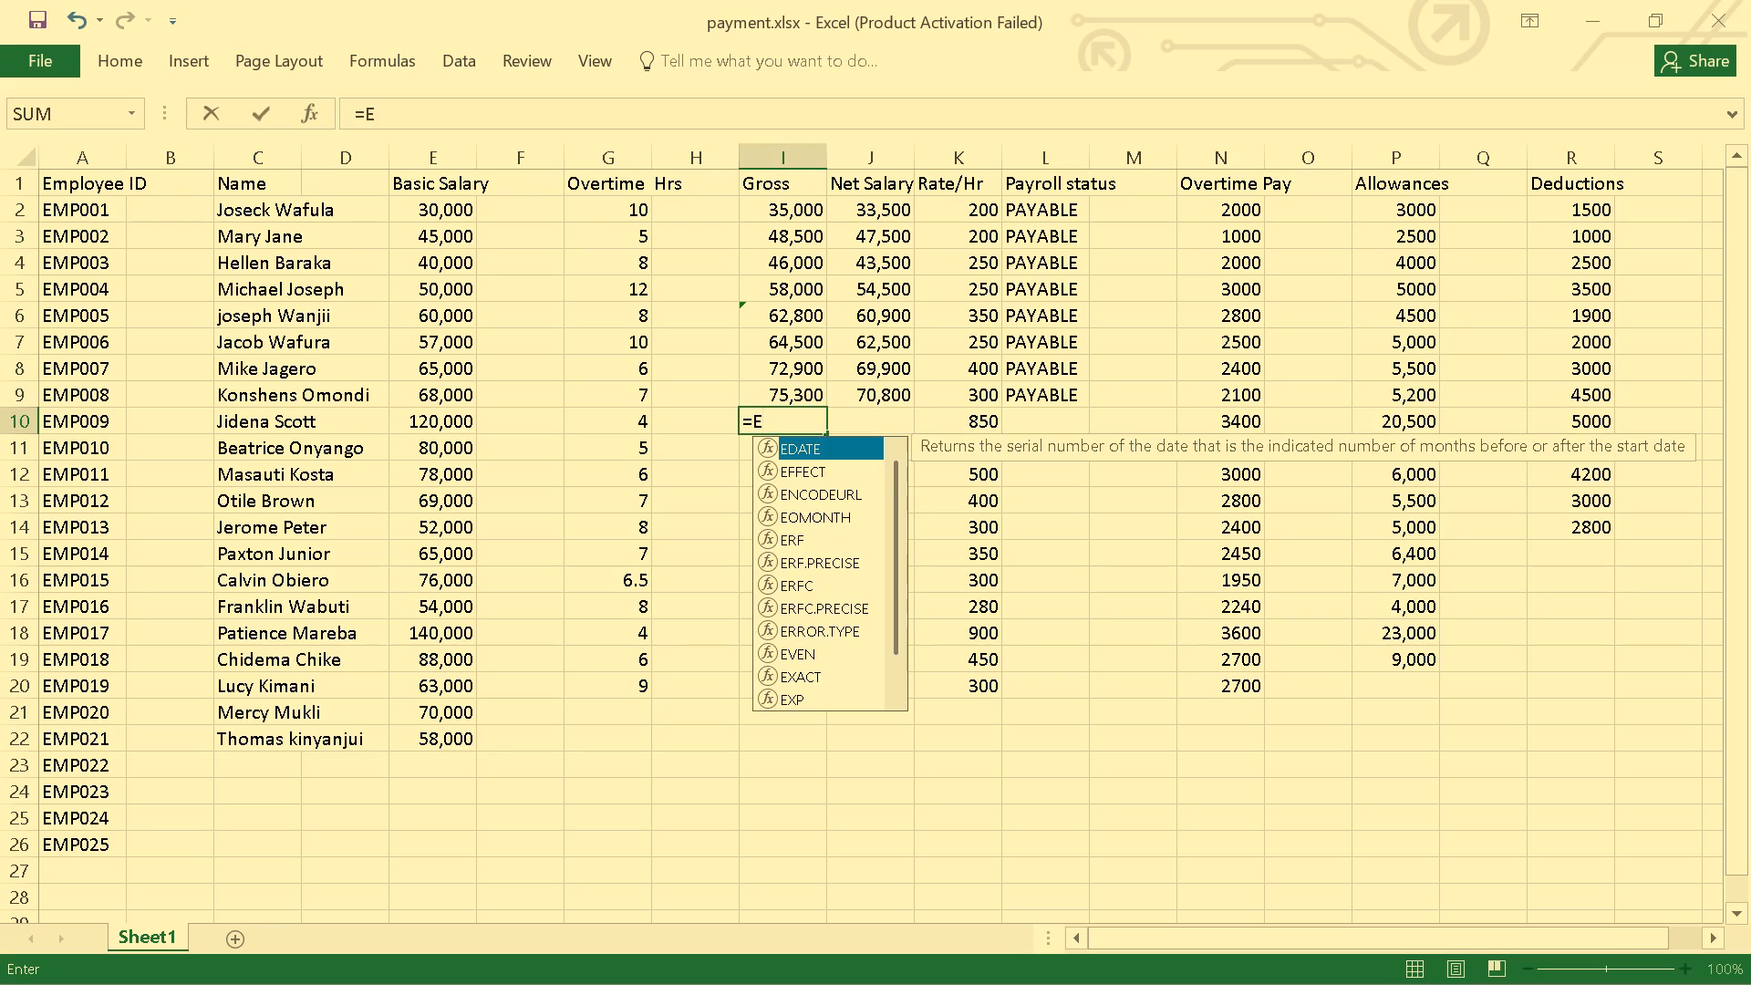
key("1")
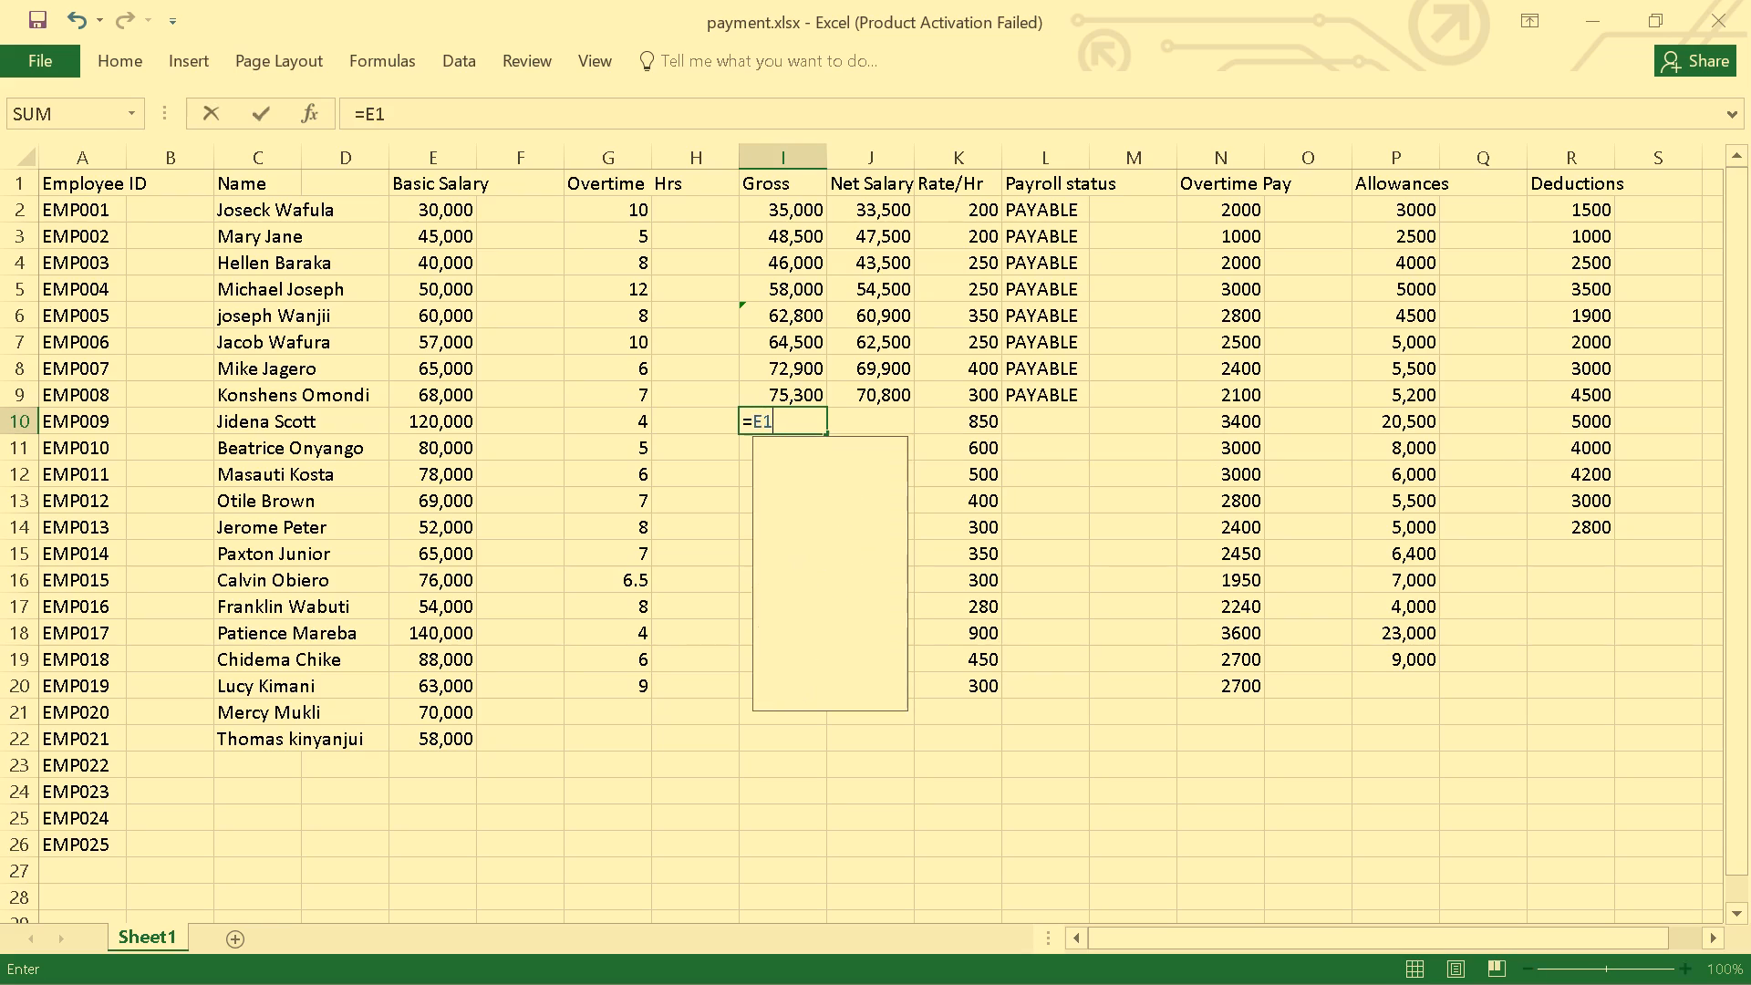
key("0")
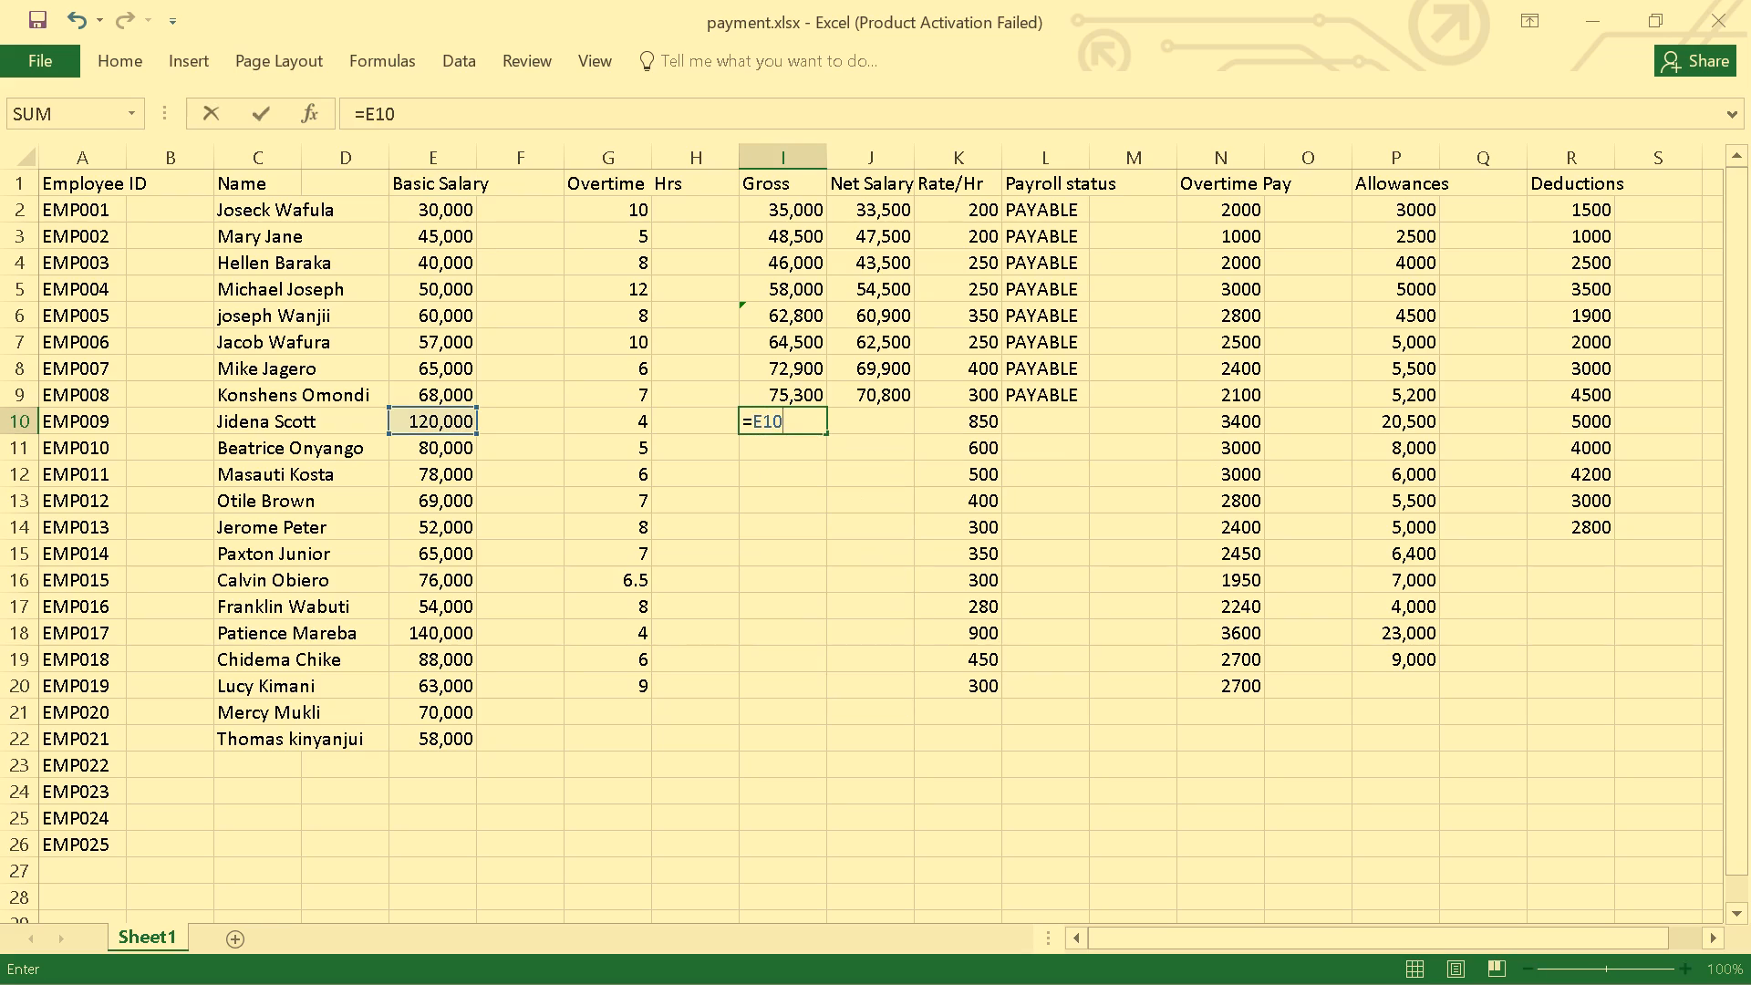
key("shift+plus")
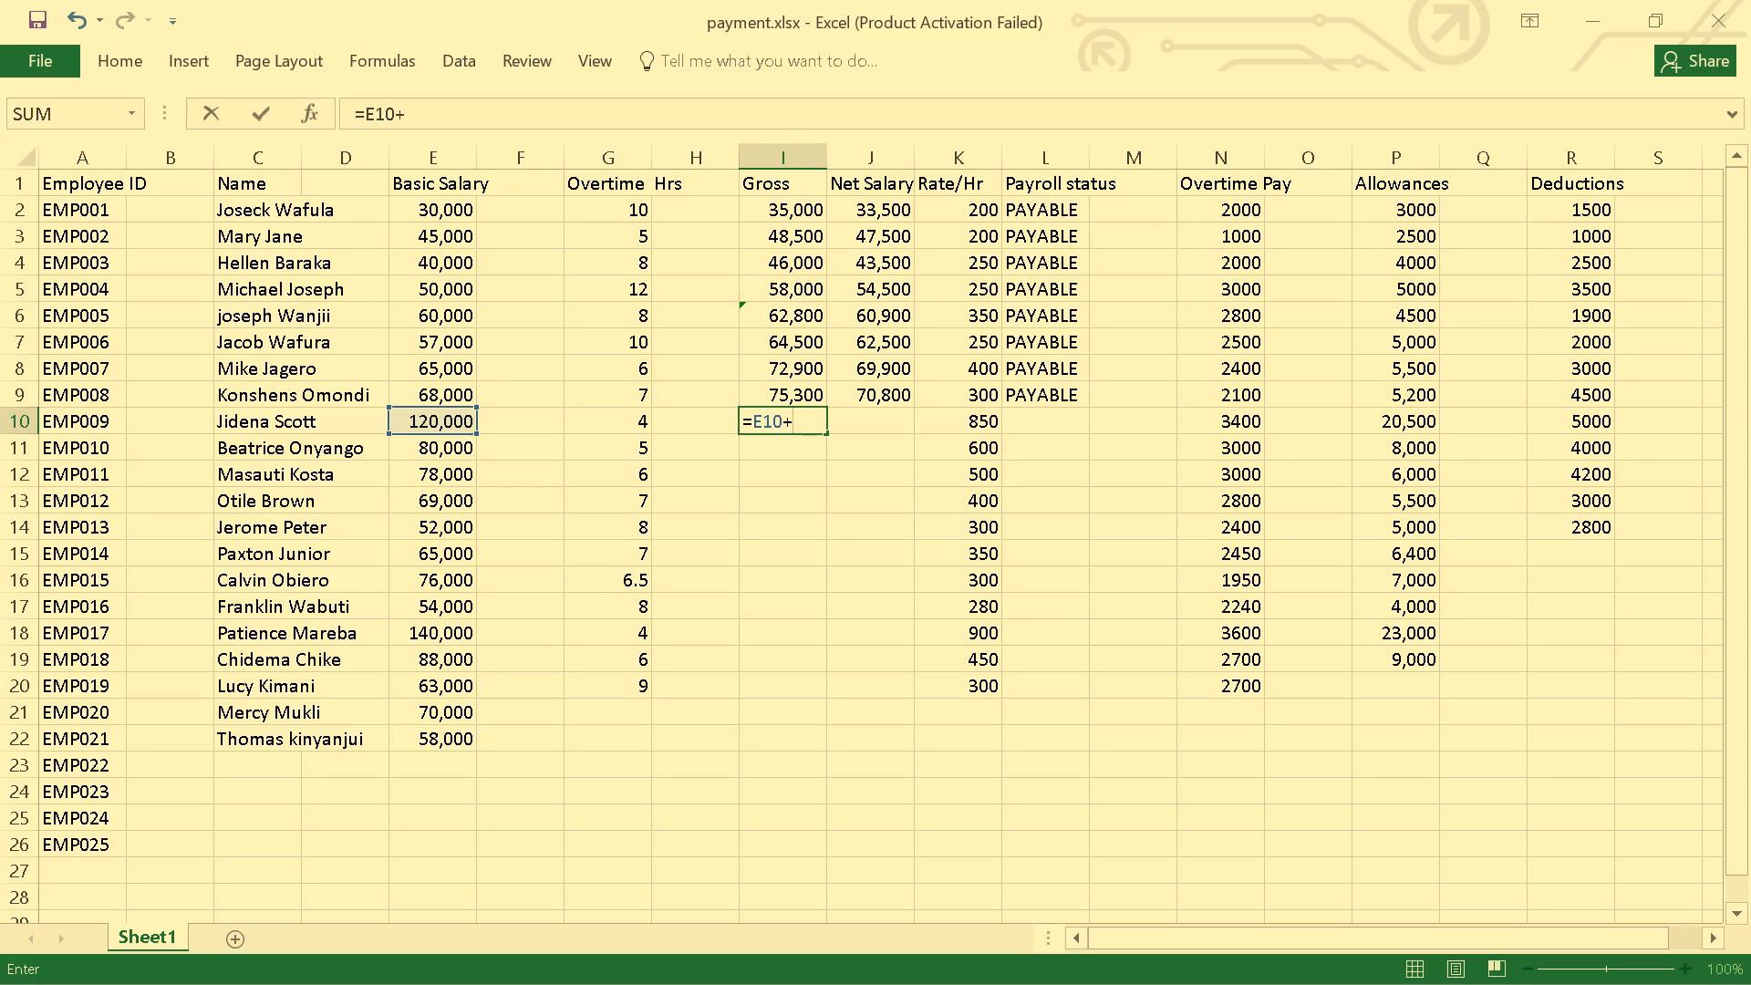
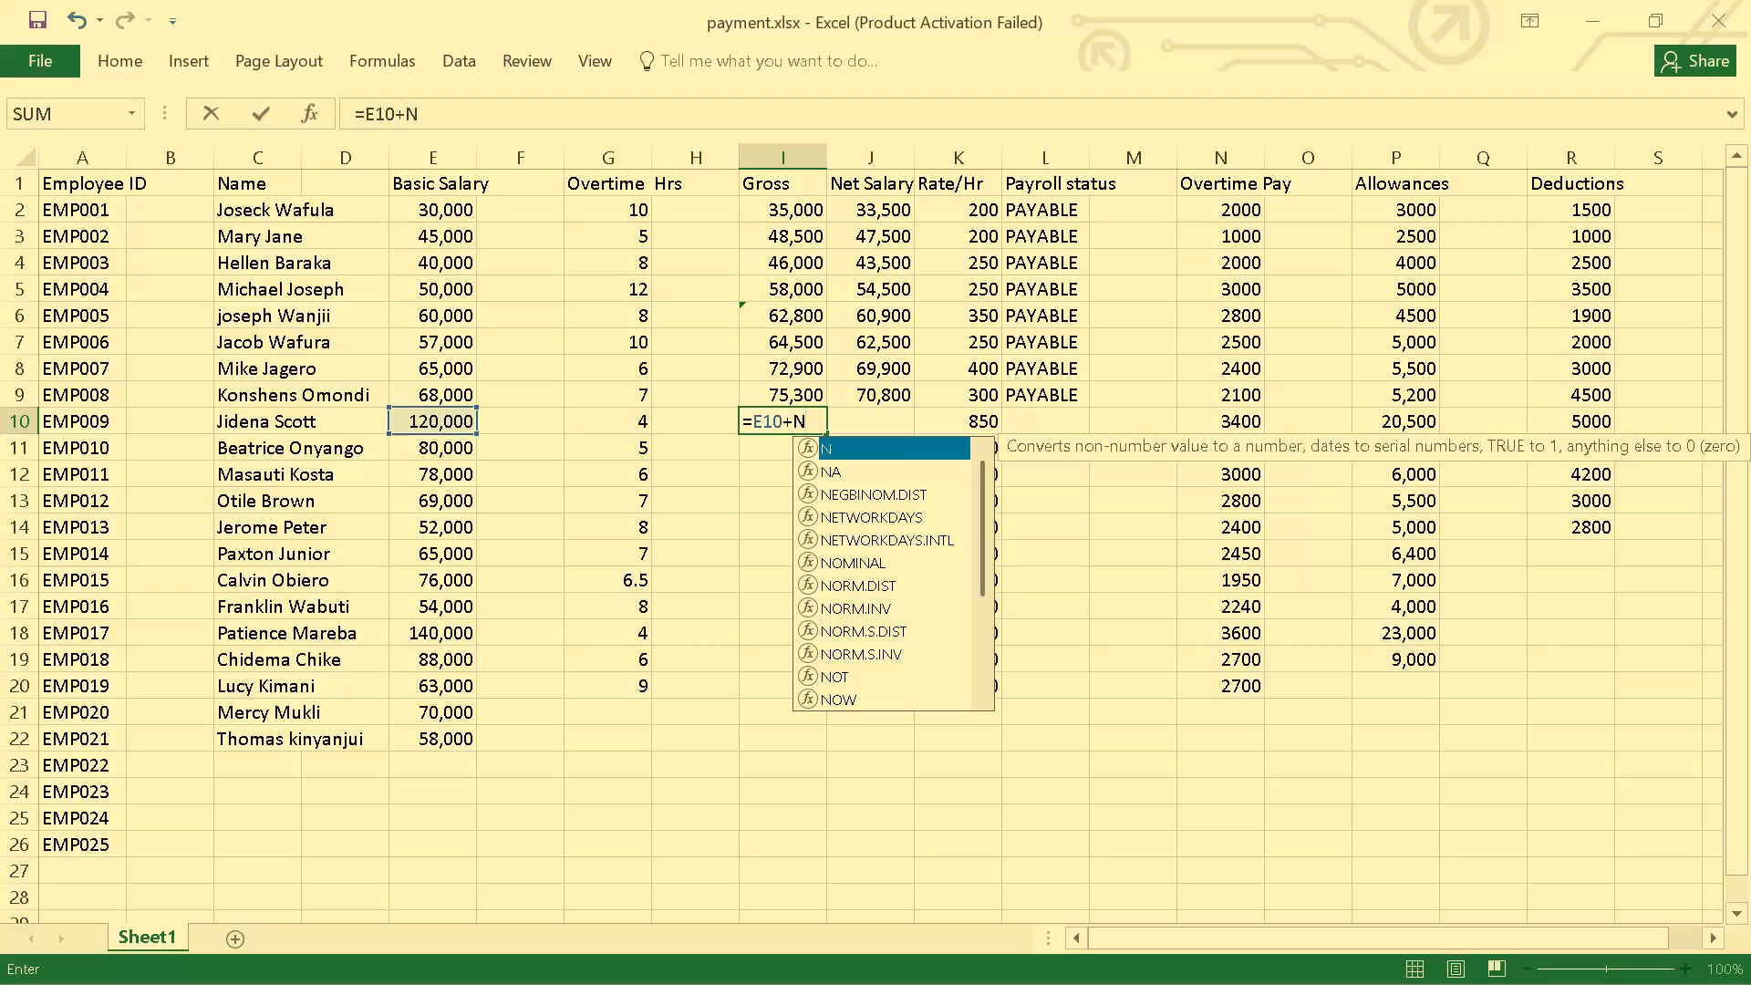
Complete EMP009's Gross formula in cell I10 as =E10+N10+P10, adding overtime pay and allowances to the basic salary.
type("10")
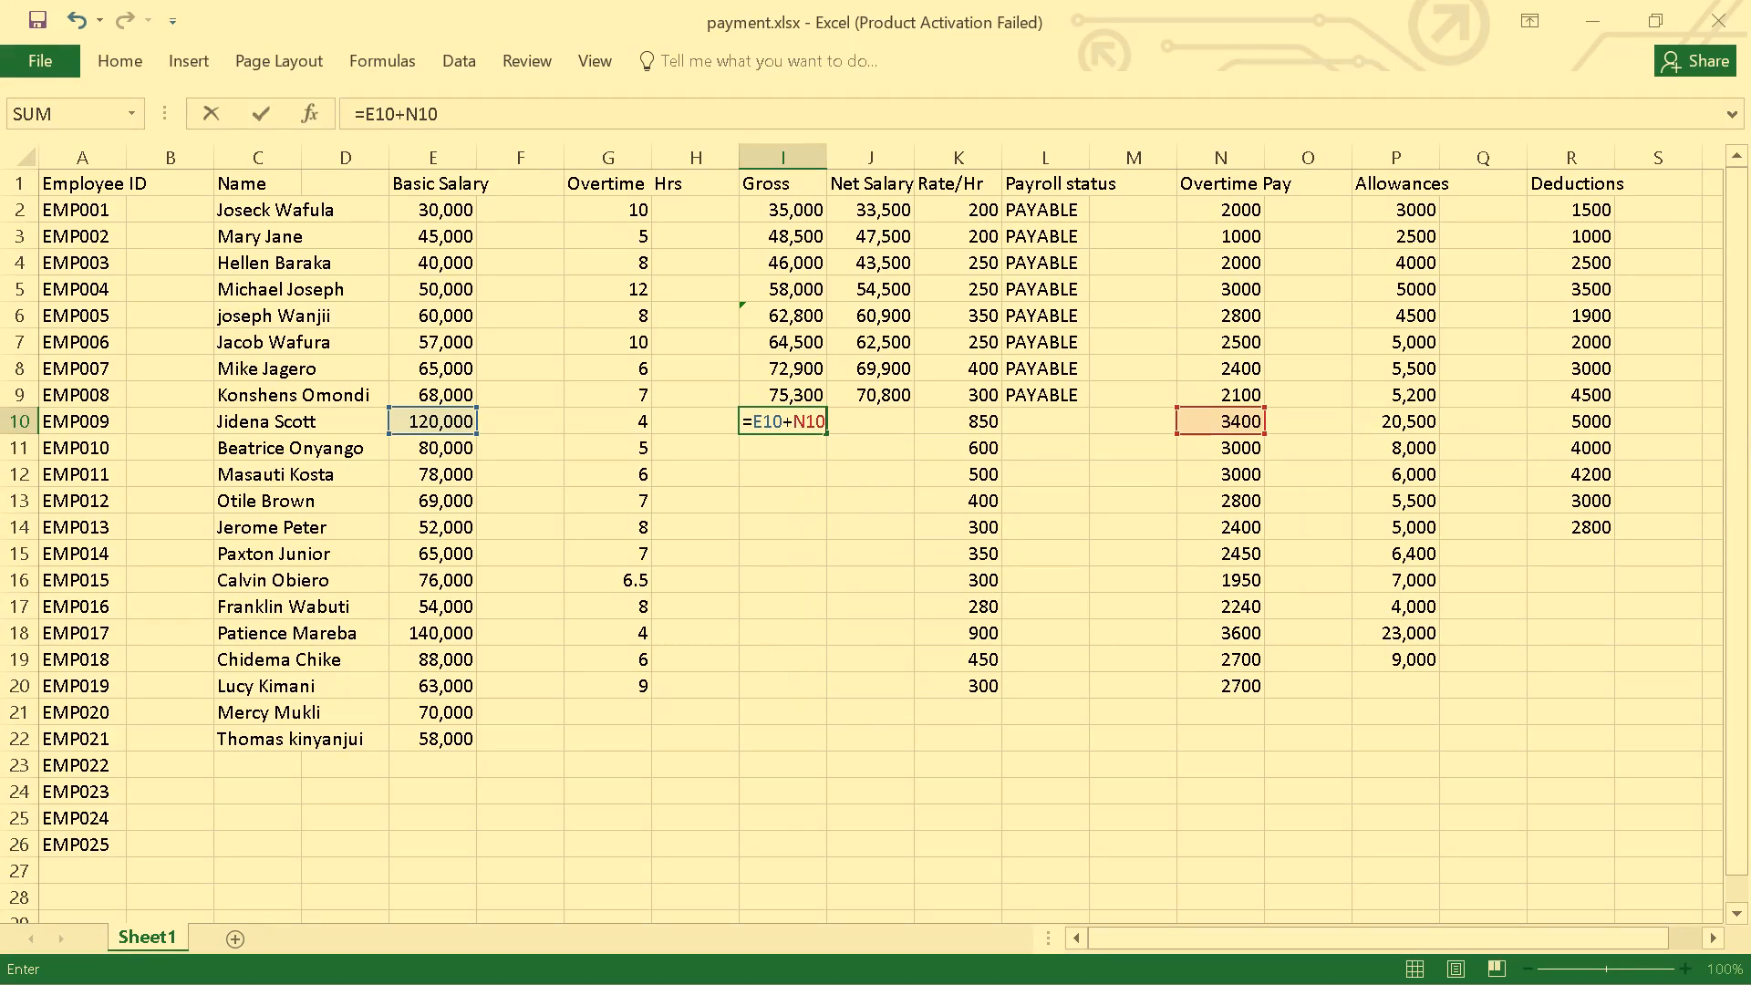
key("shift+plus")
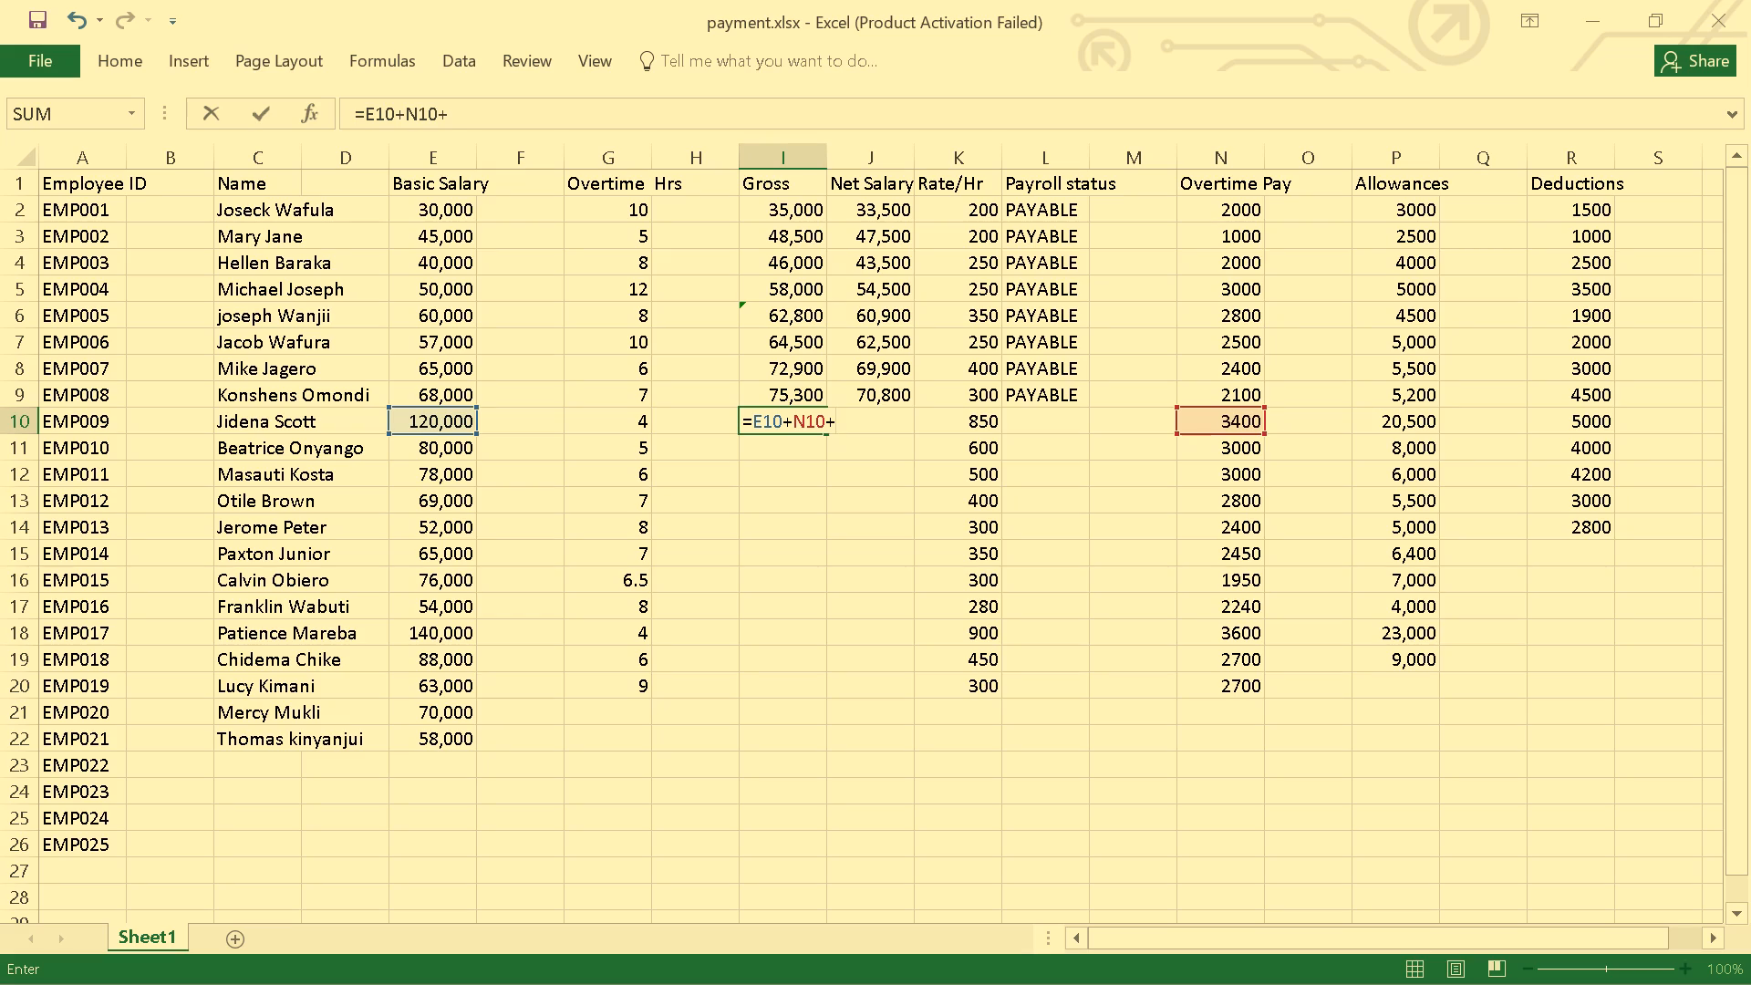
key("p")
type("10")
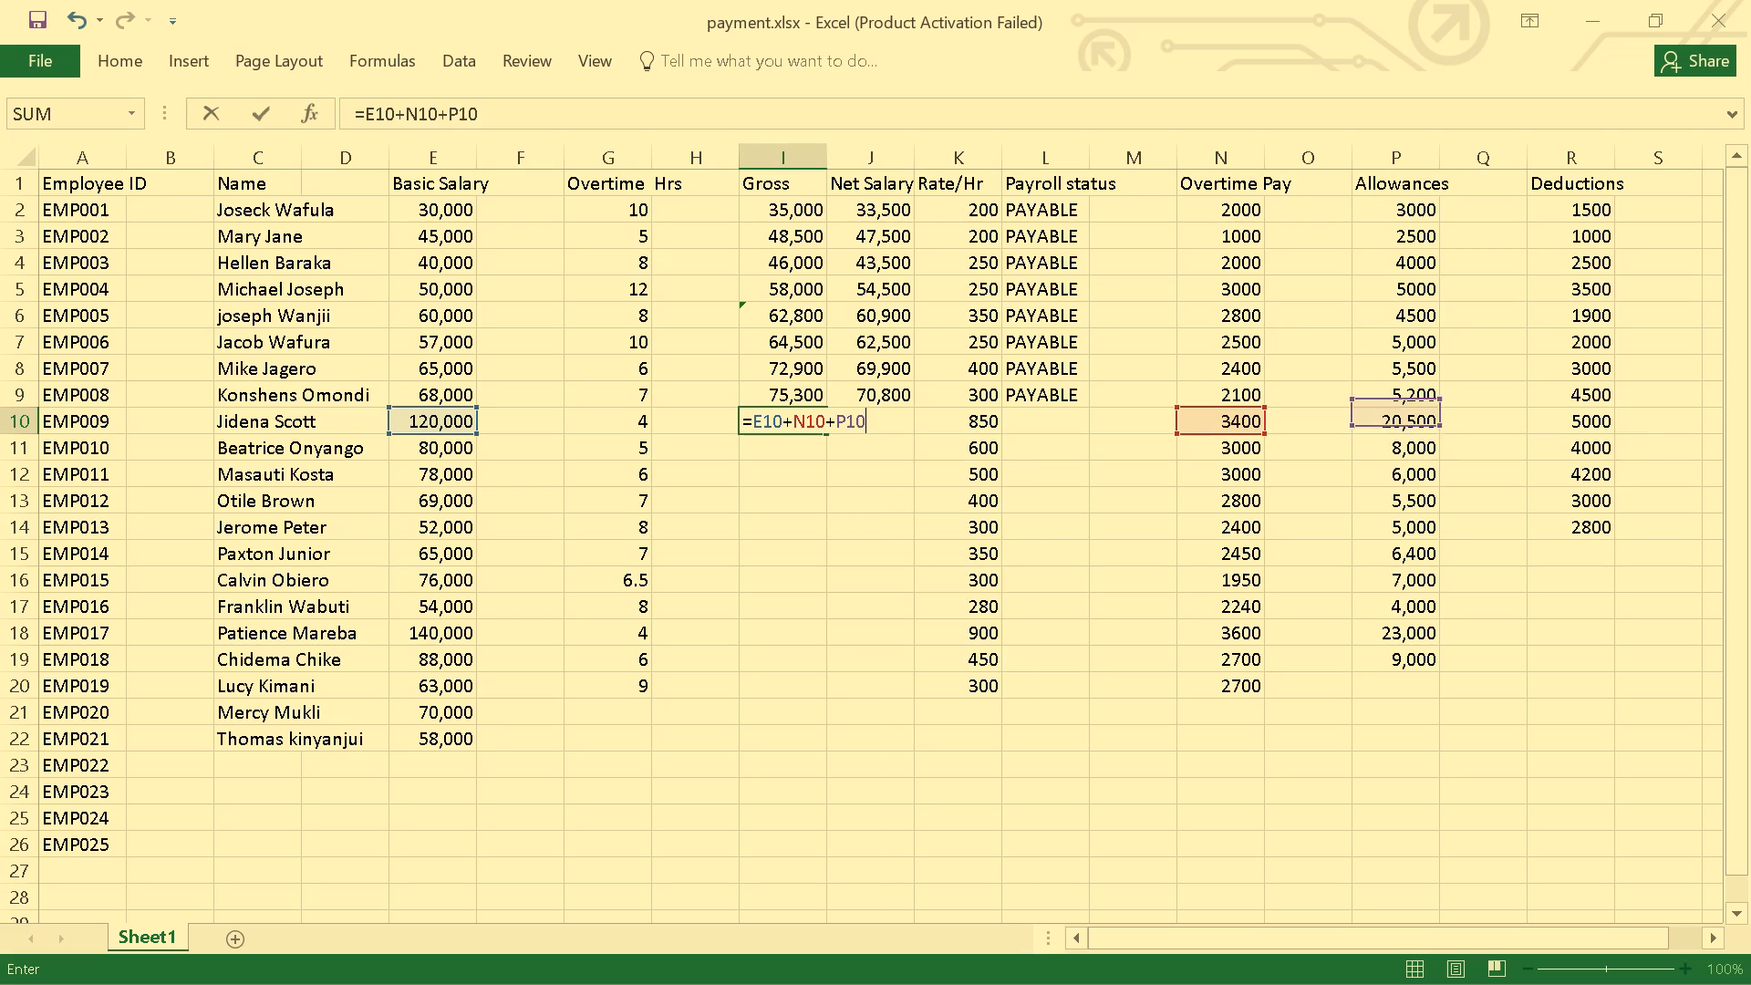
key("Return")
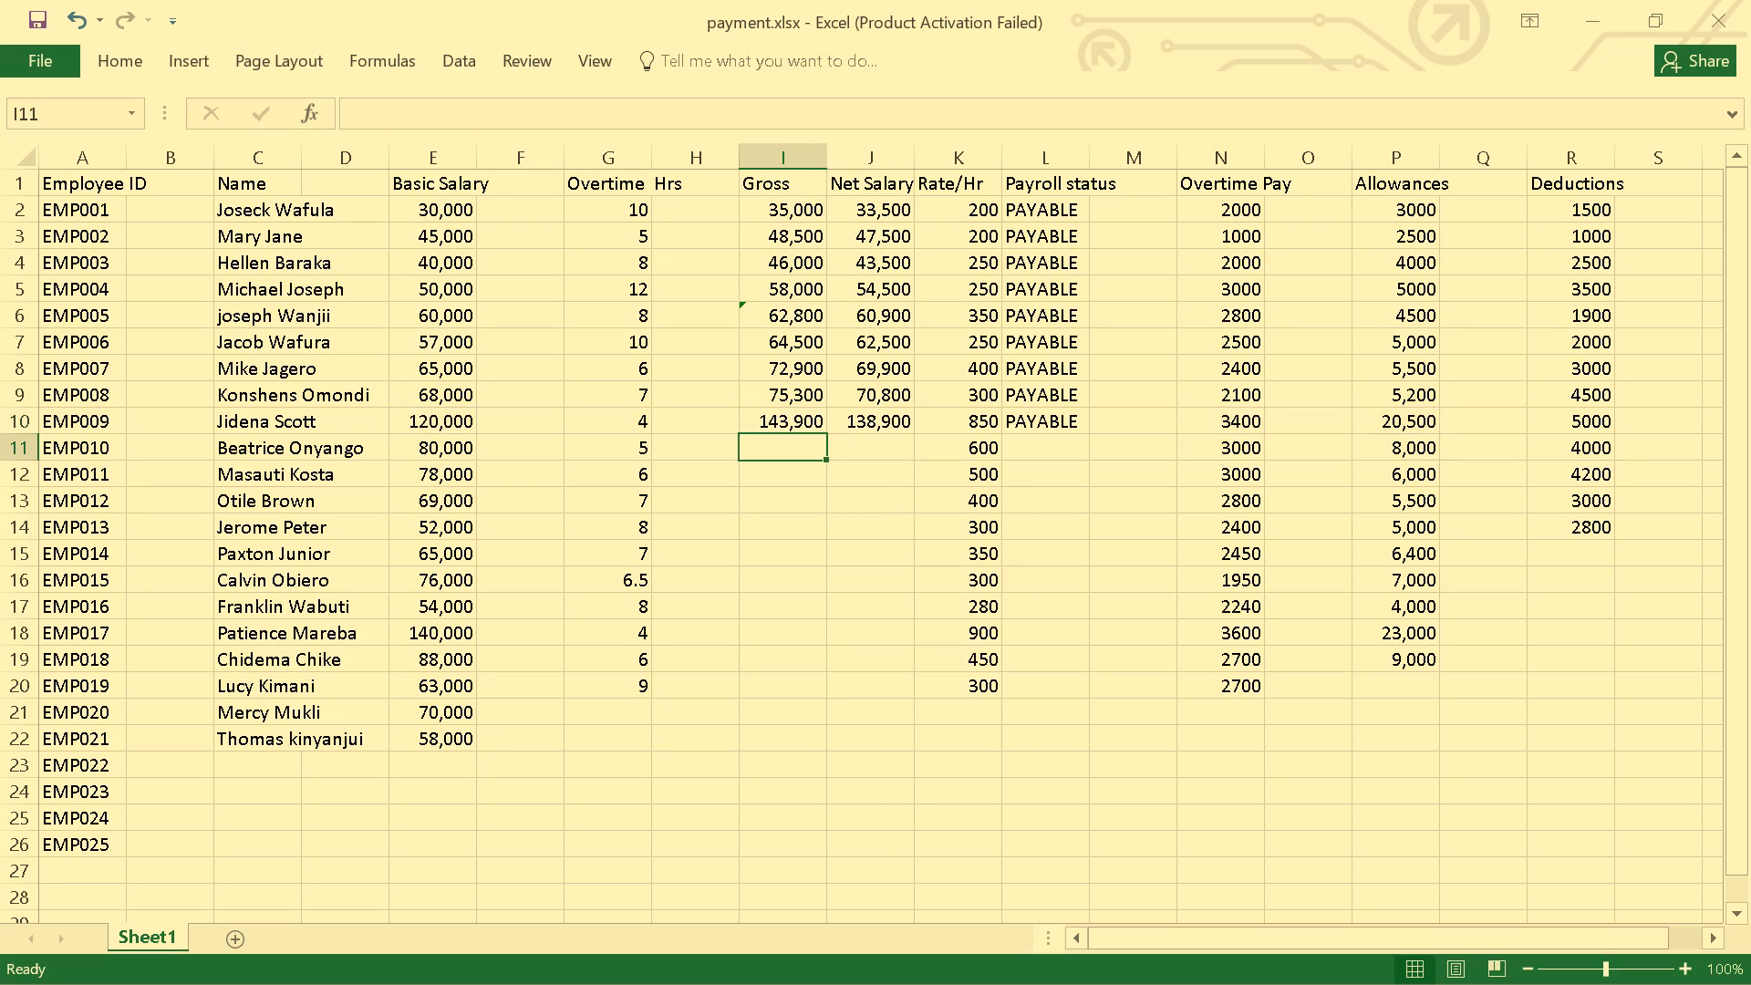
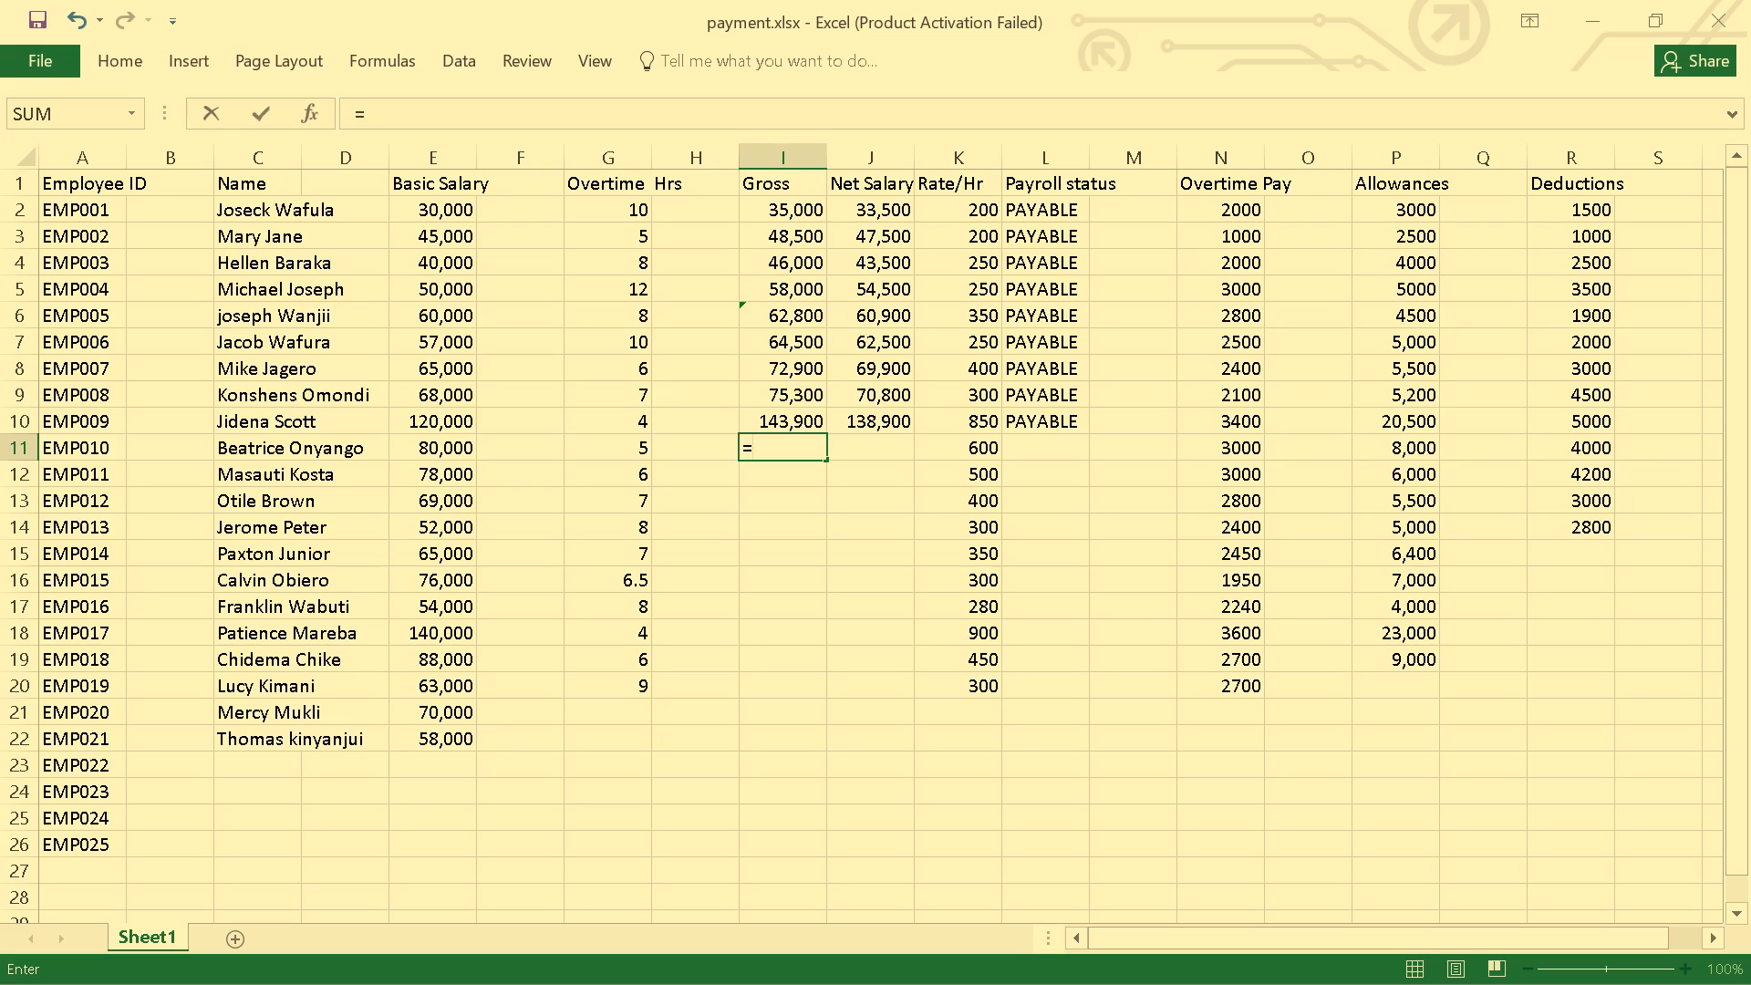
Begin EMP010's Gross formula in cell I11 with the basic salary reference and an addition operator, =E11+.
key("e")
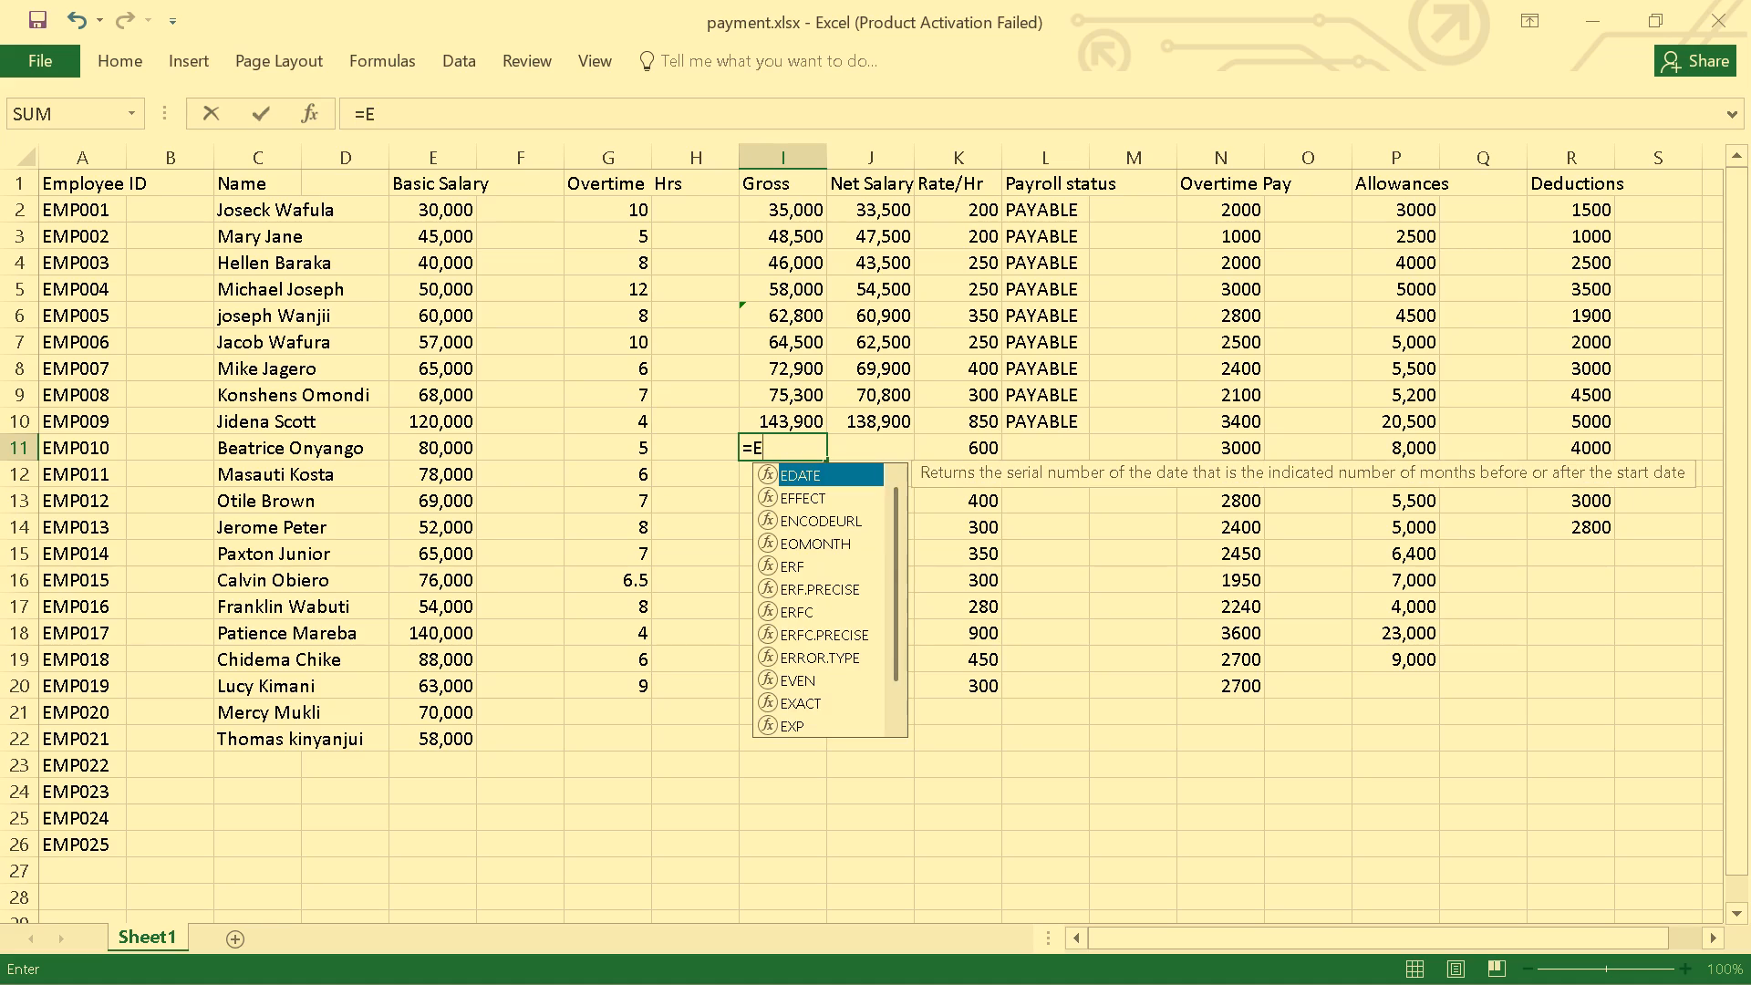
type("11")
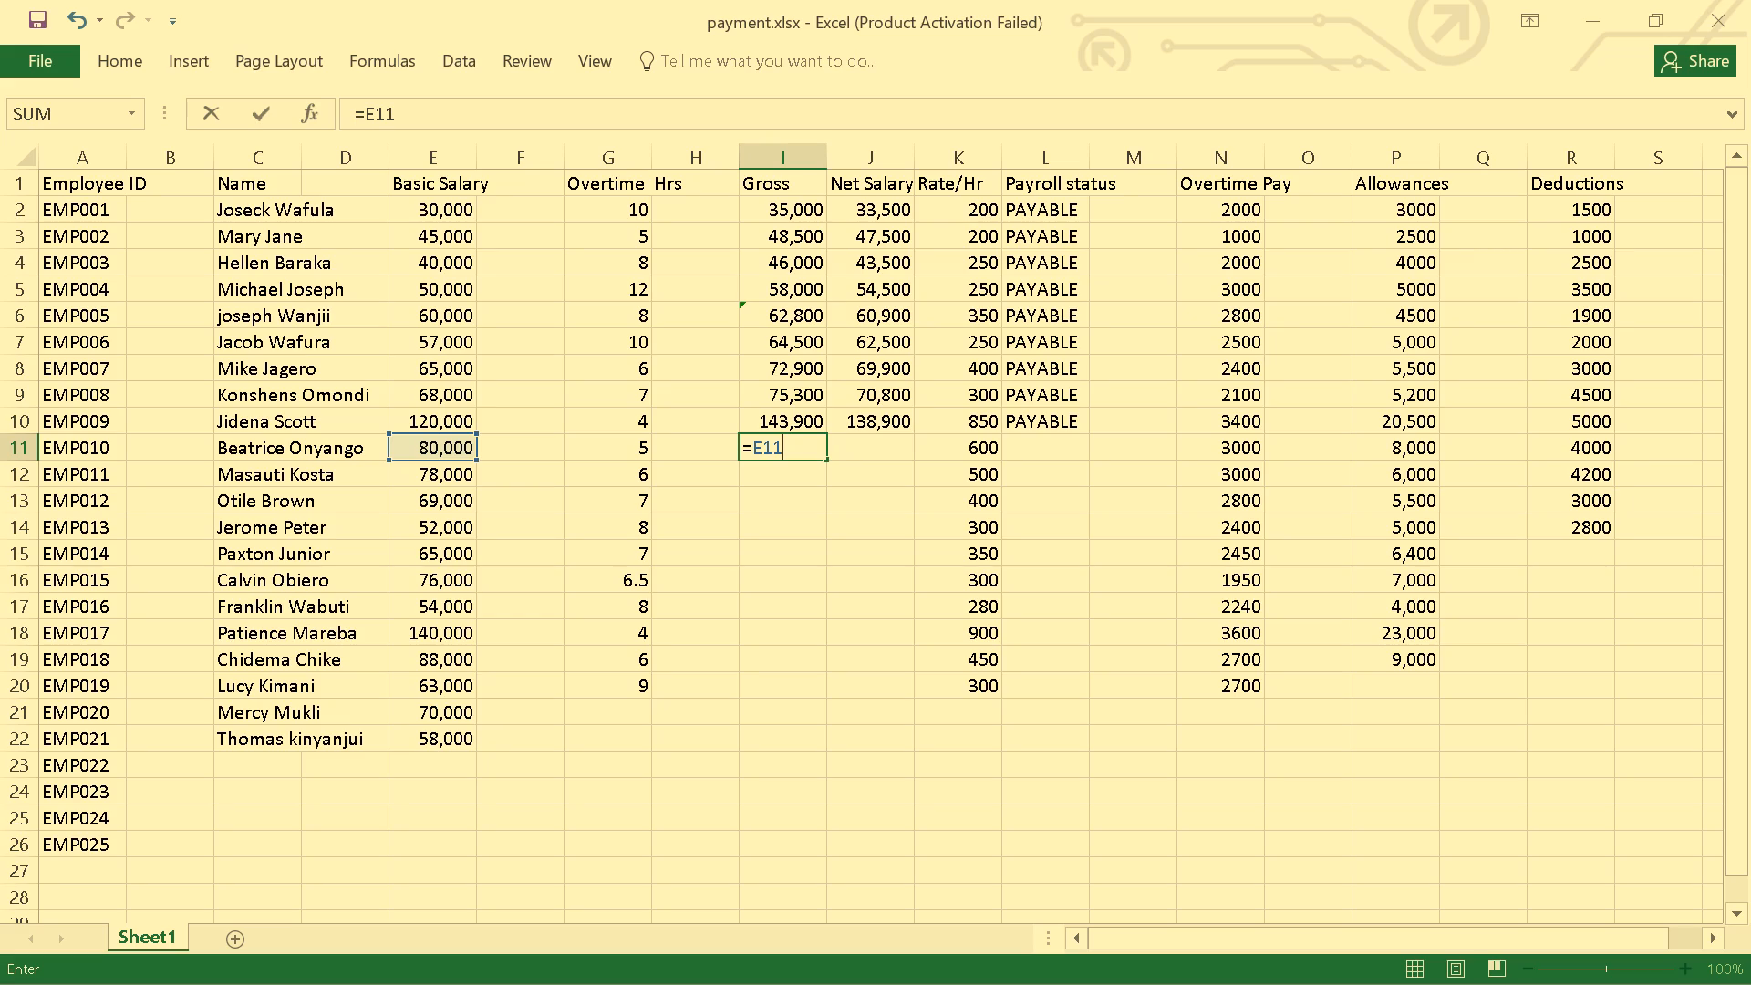
key("shift+plus")
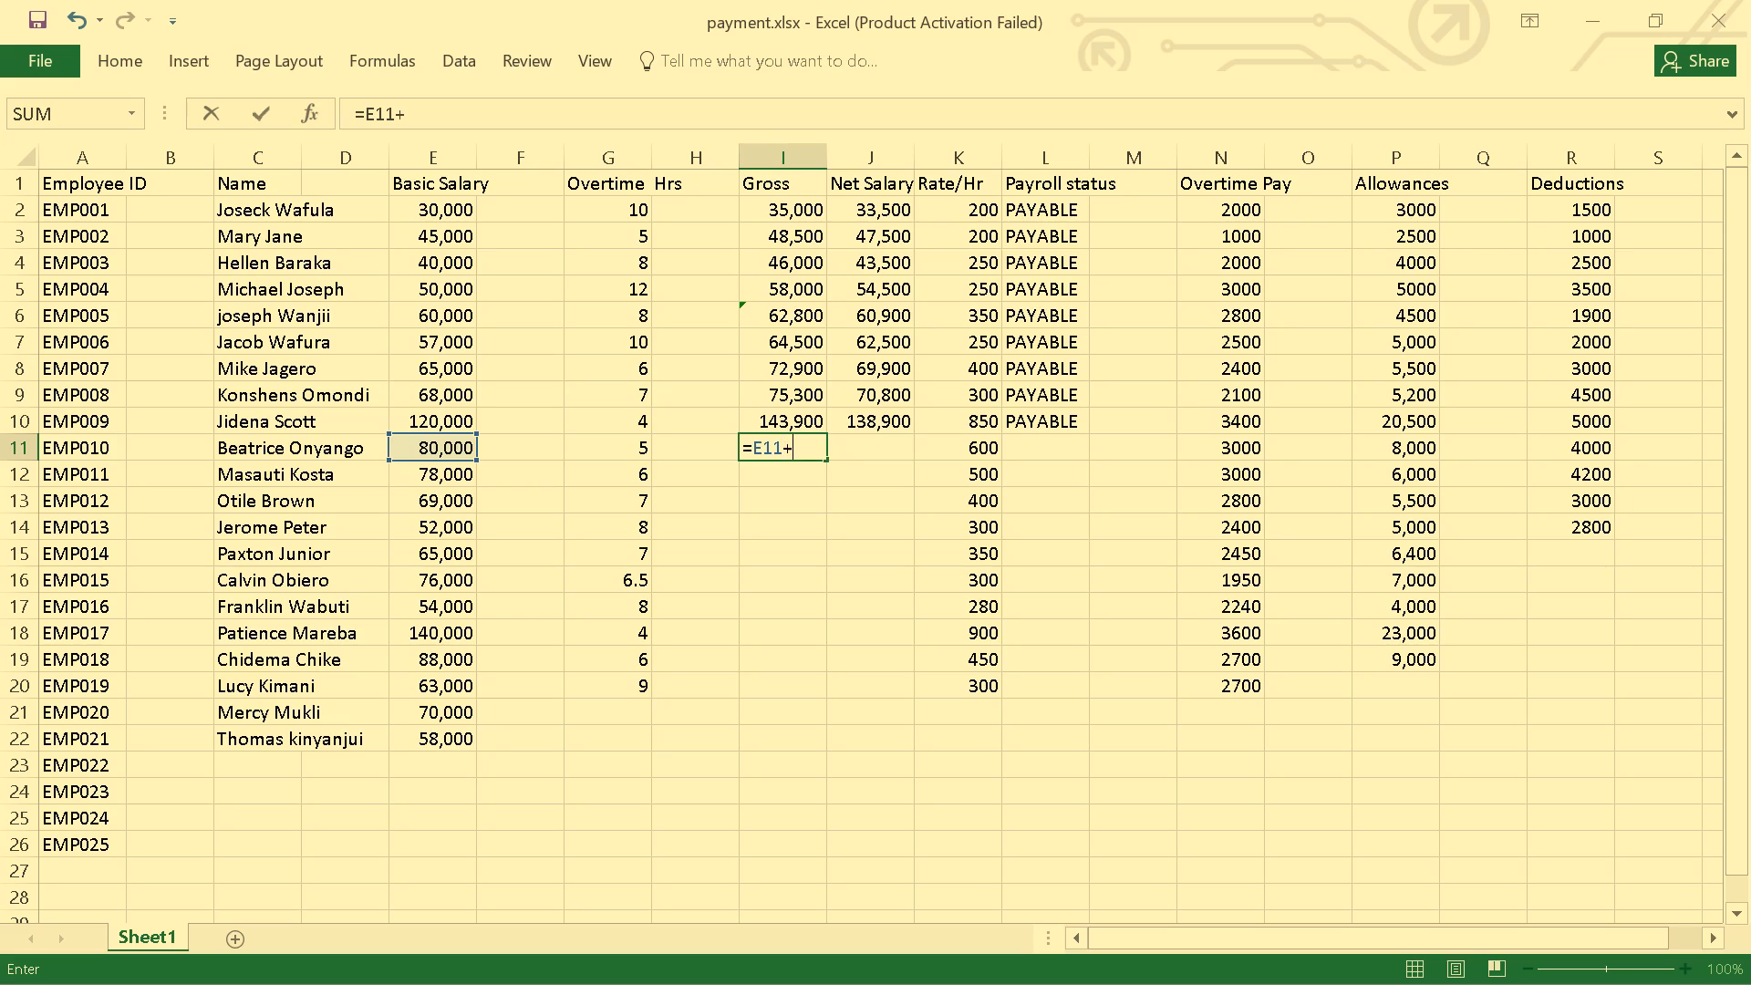
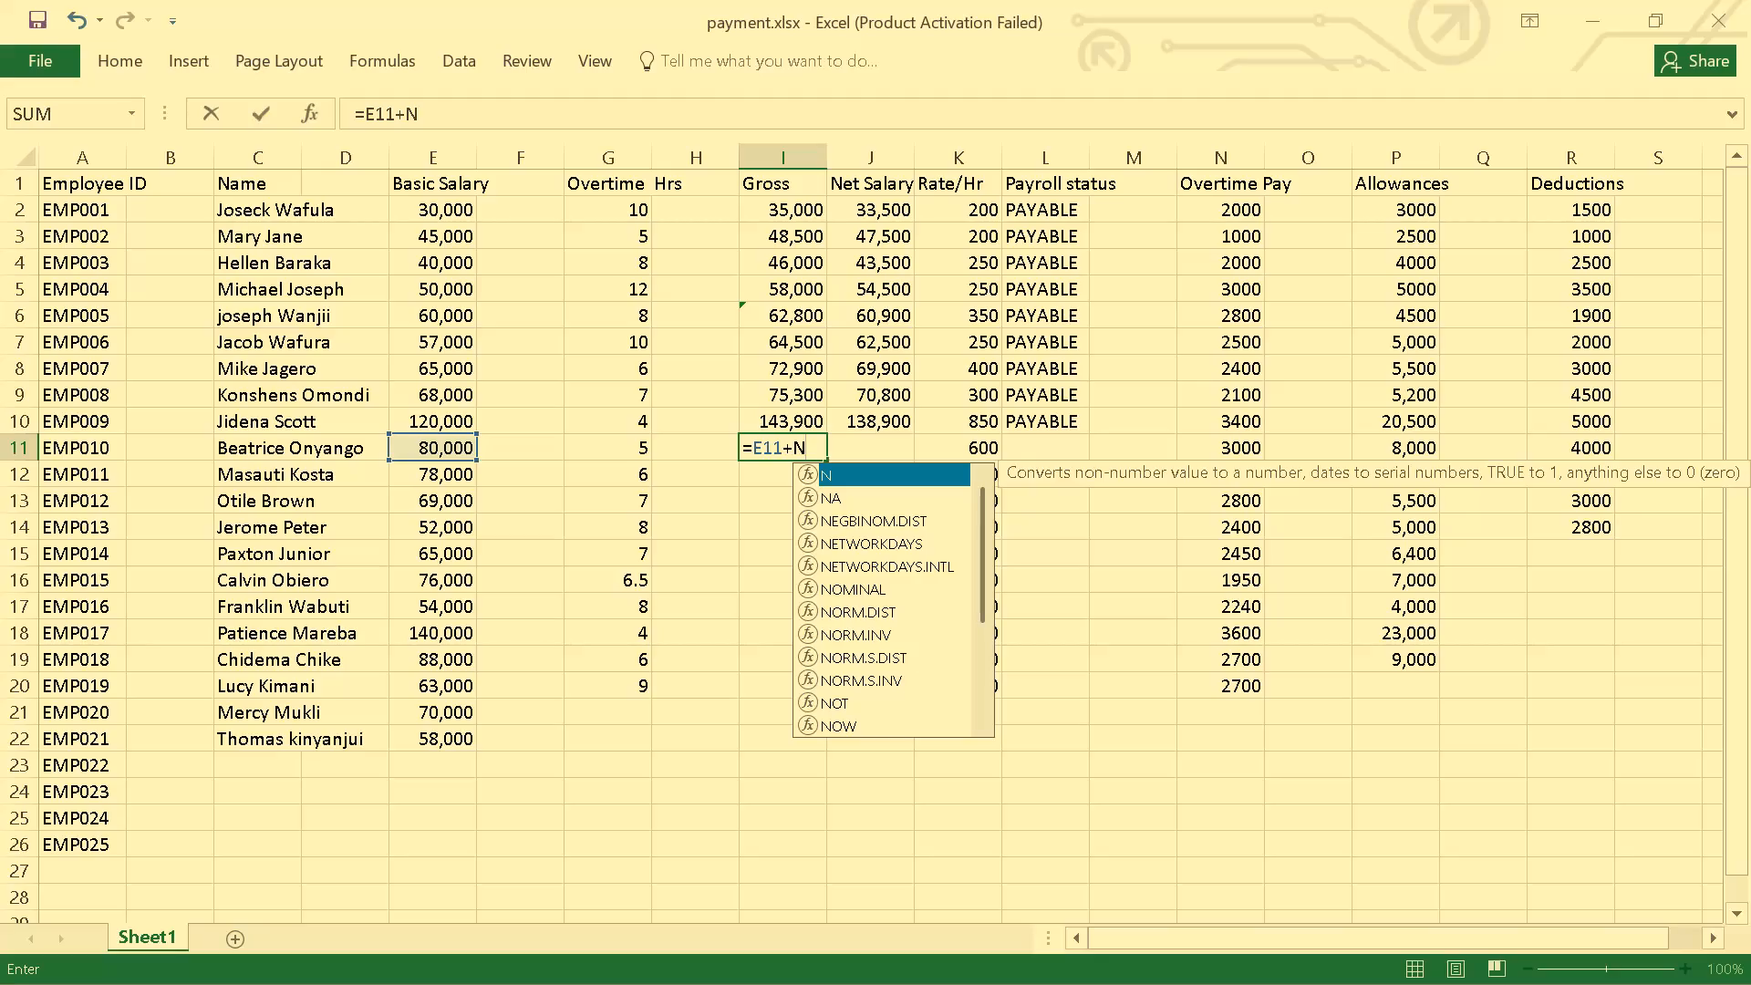
Complete EMP010's Gross formula in cell I11 with the overtime pay and allowances references, as =E11+N11+P11.
key("1")
key("0")
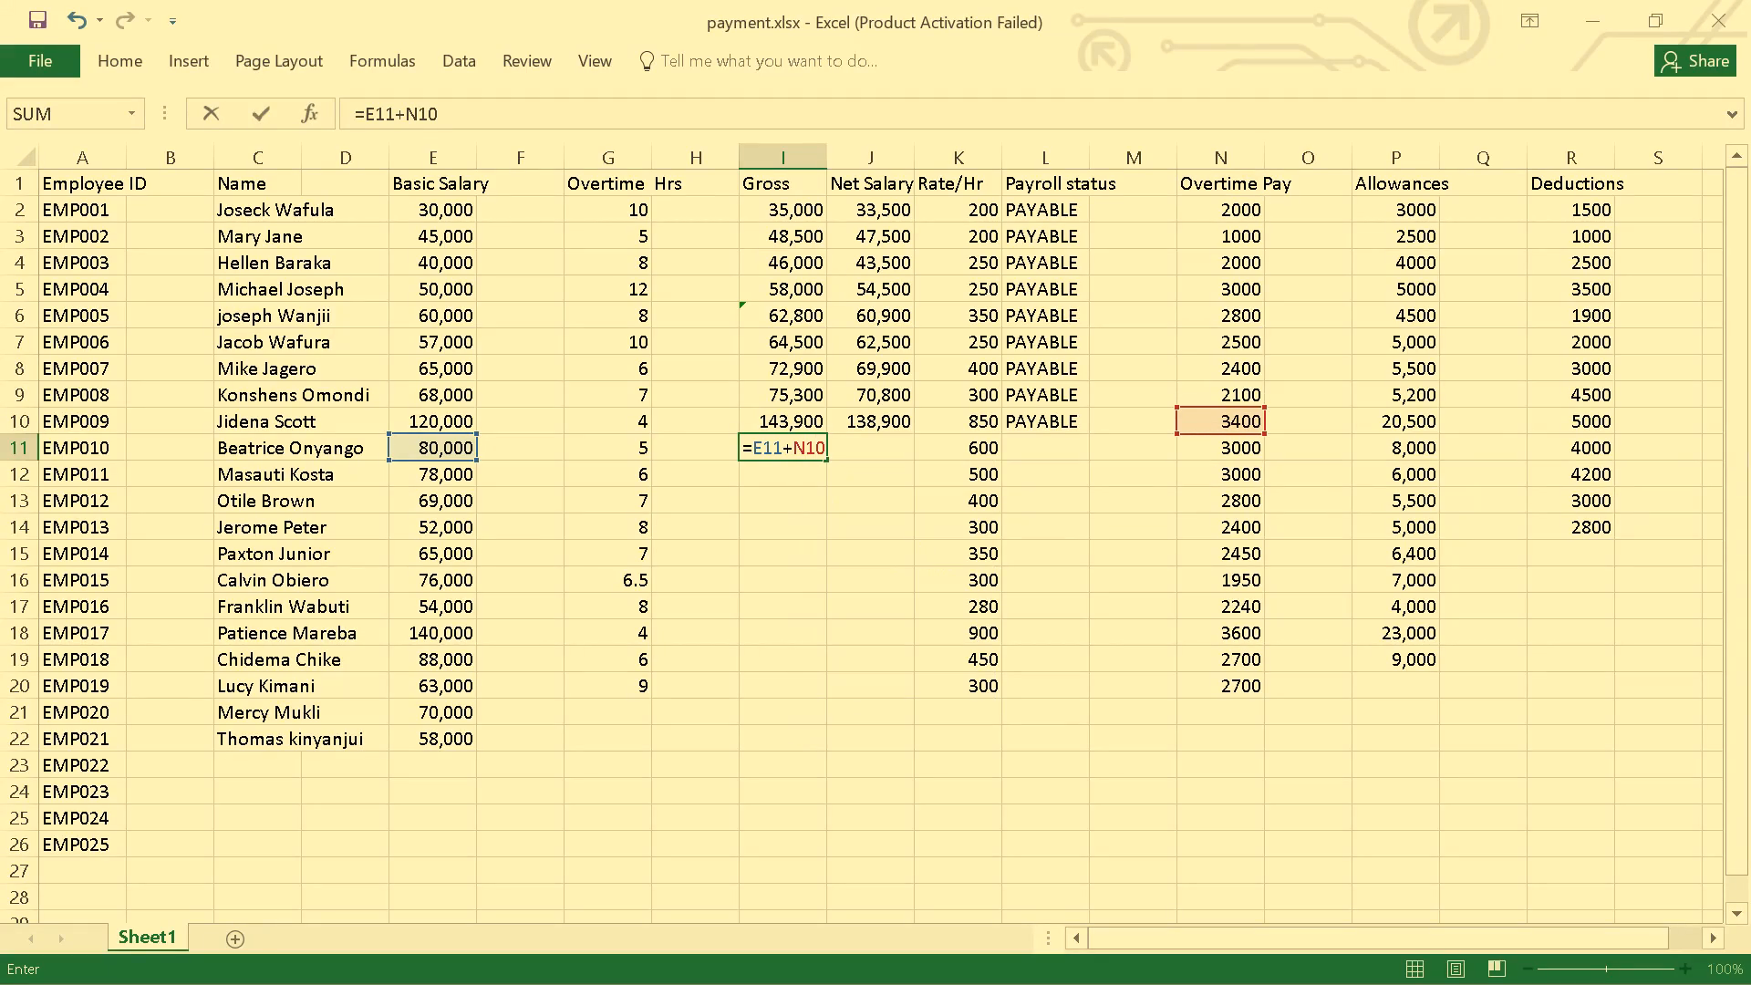
key("BackSpace")
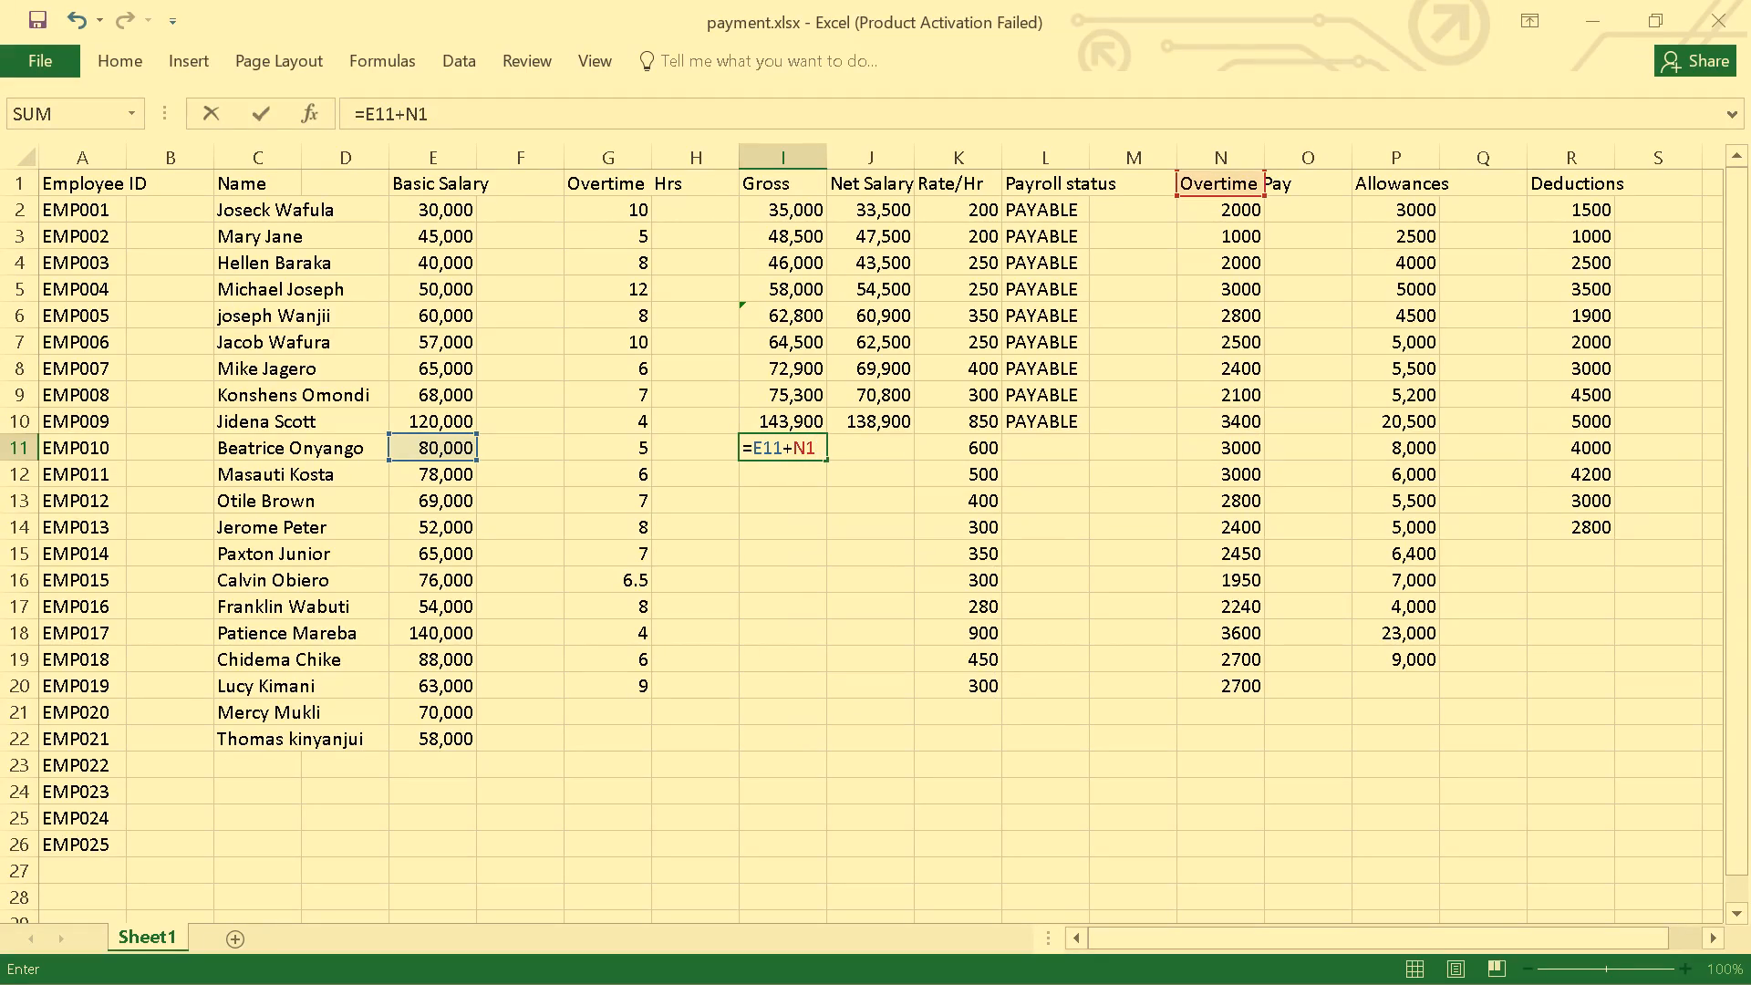
key("1")
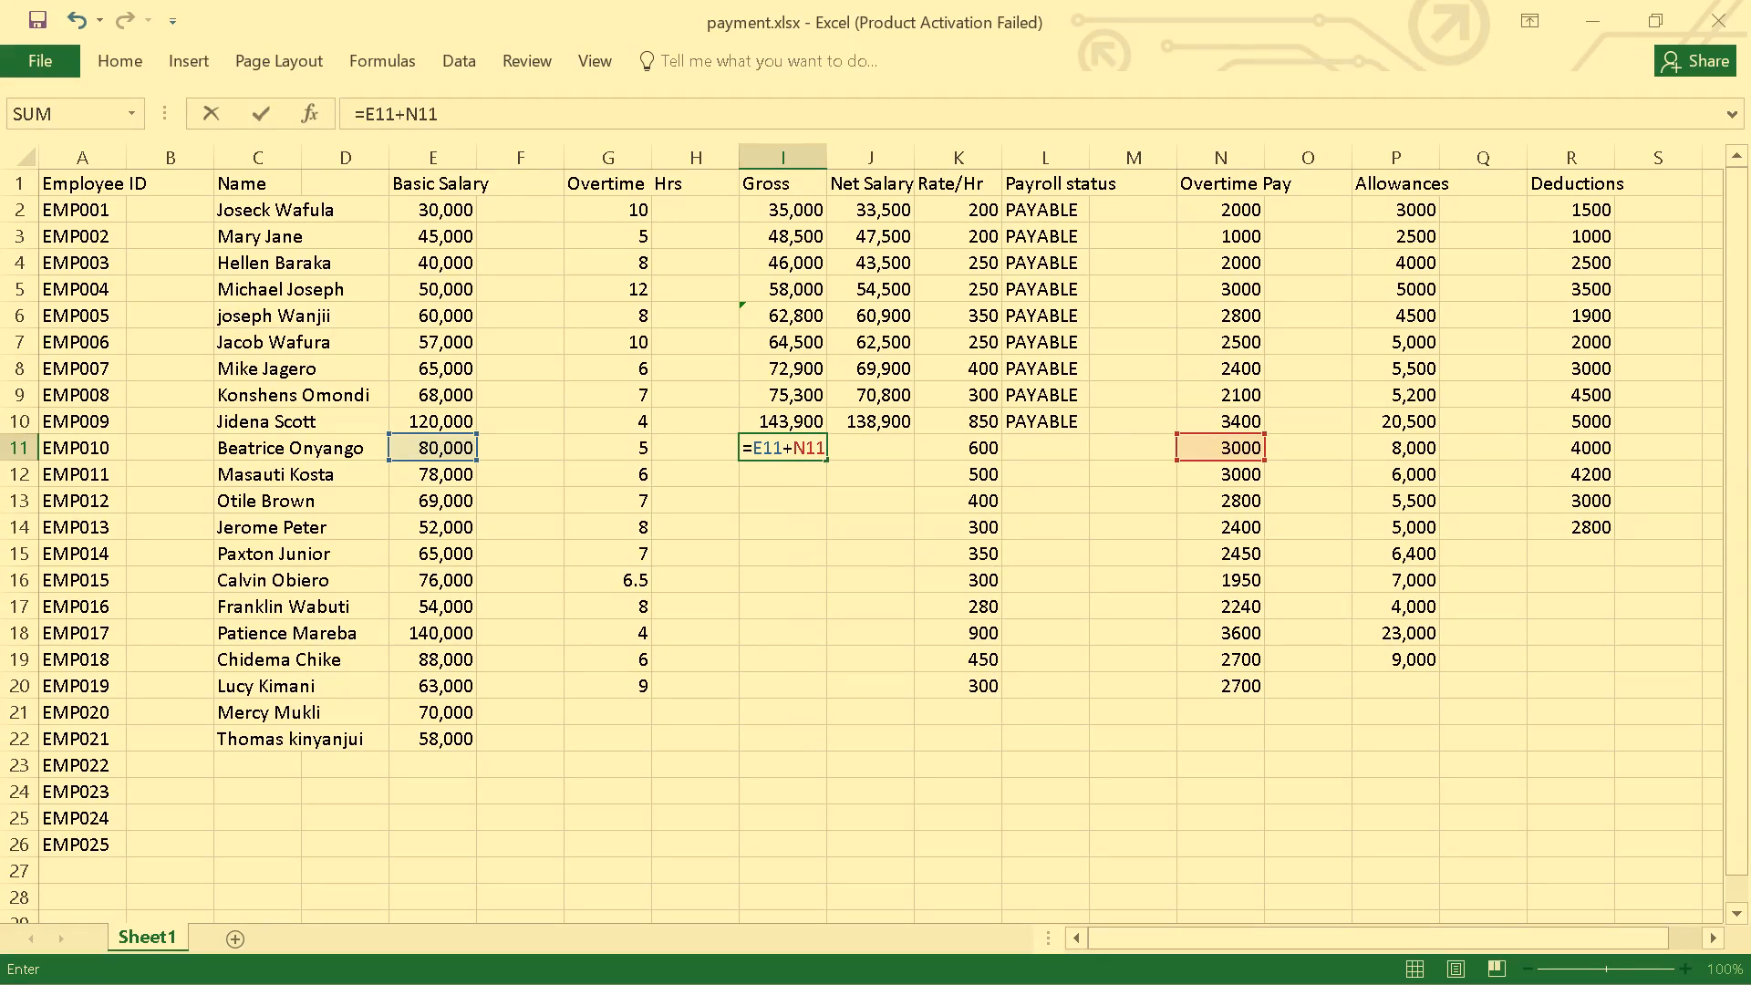
key("shift+plus")
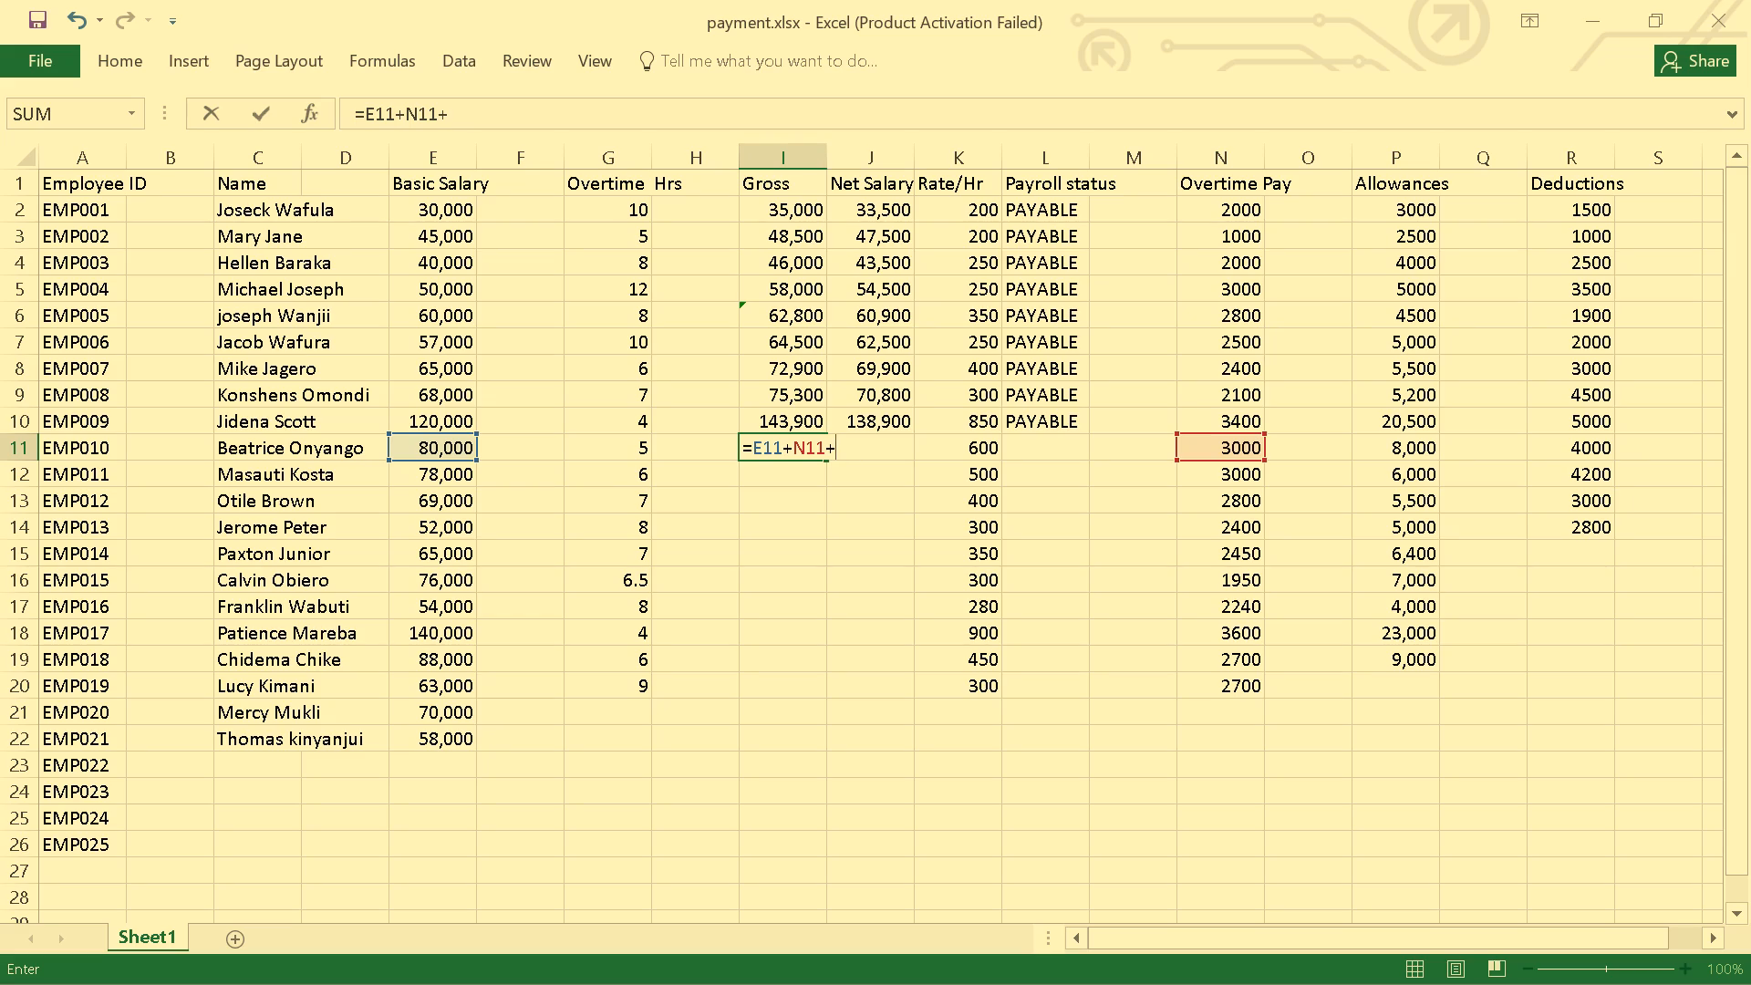
key("p")
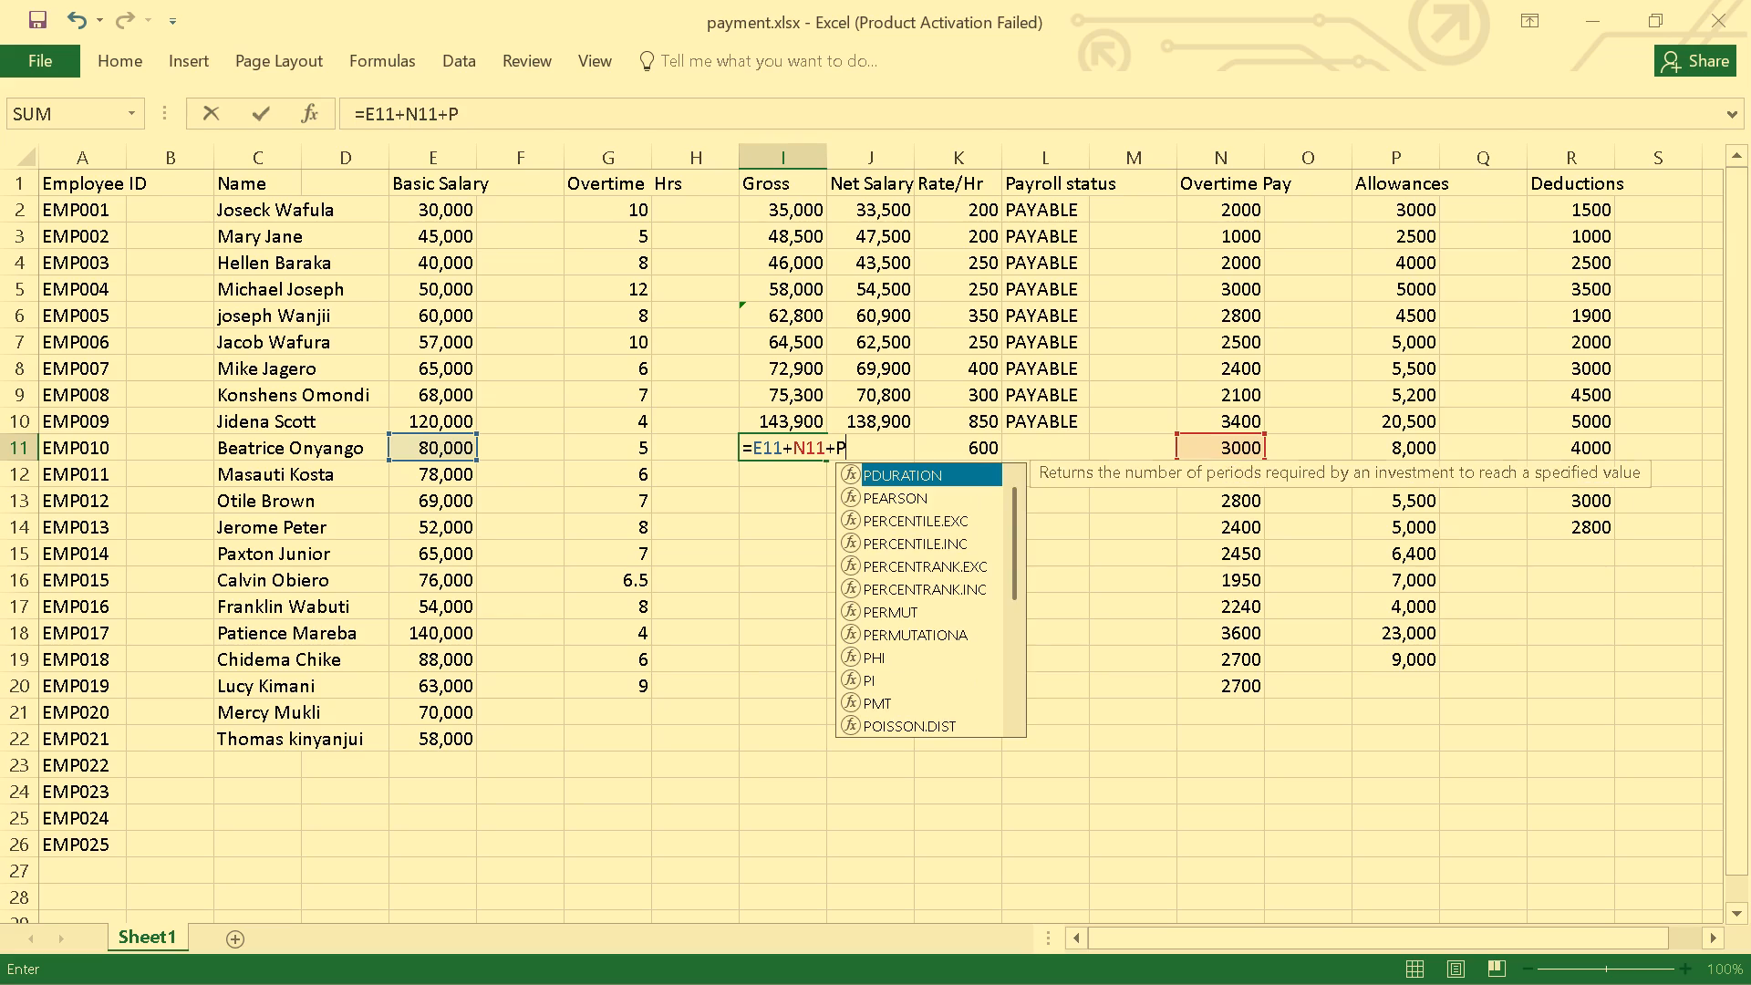
type("11")
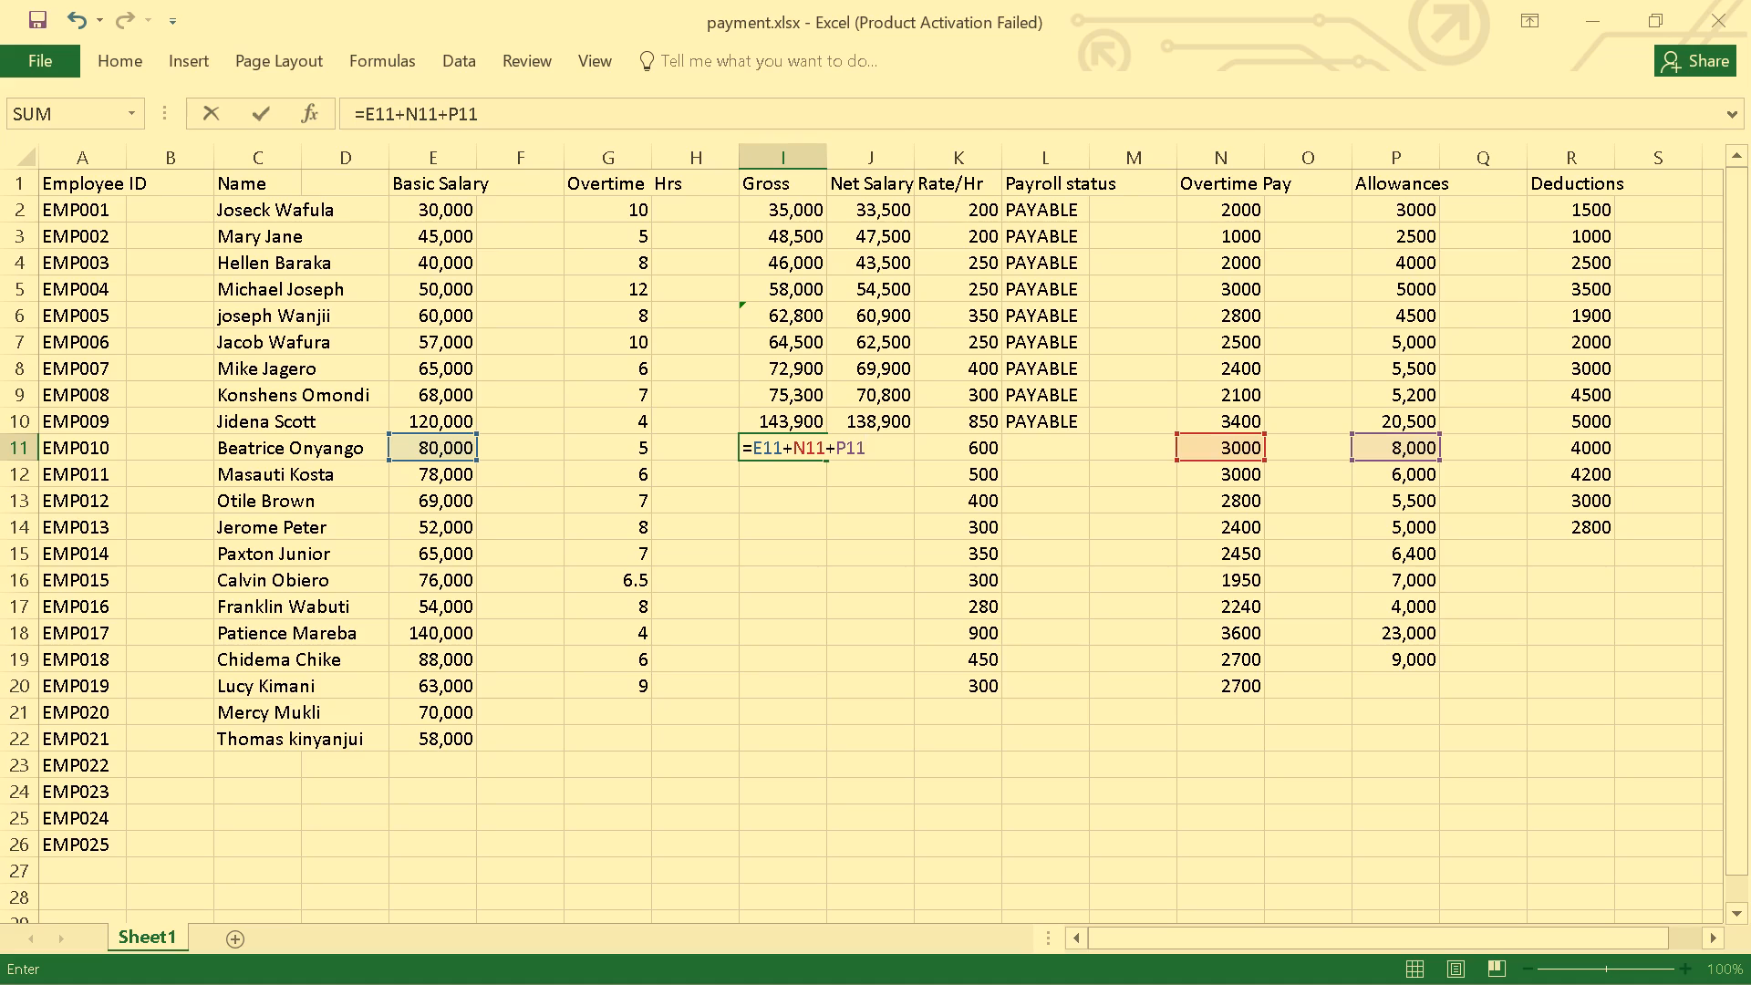
key("Return")
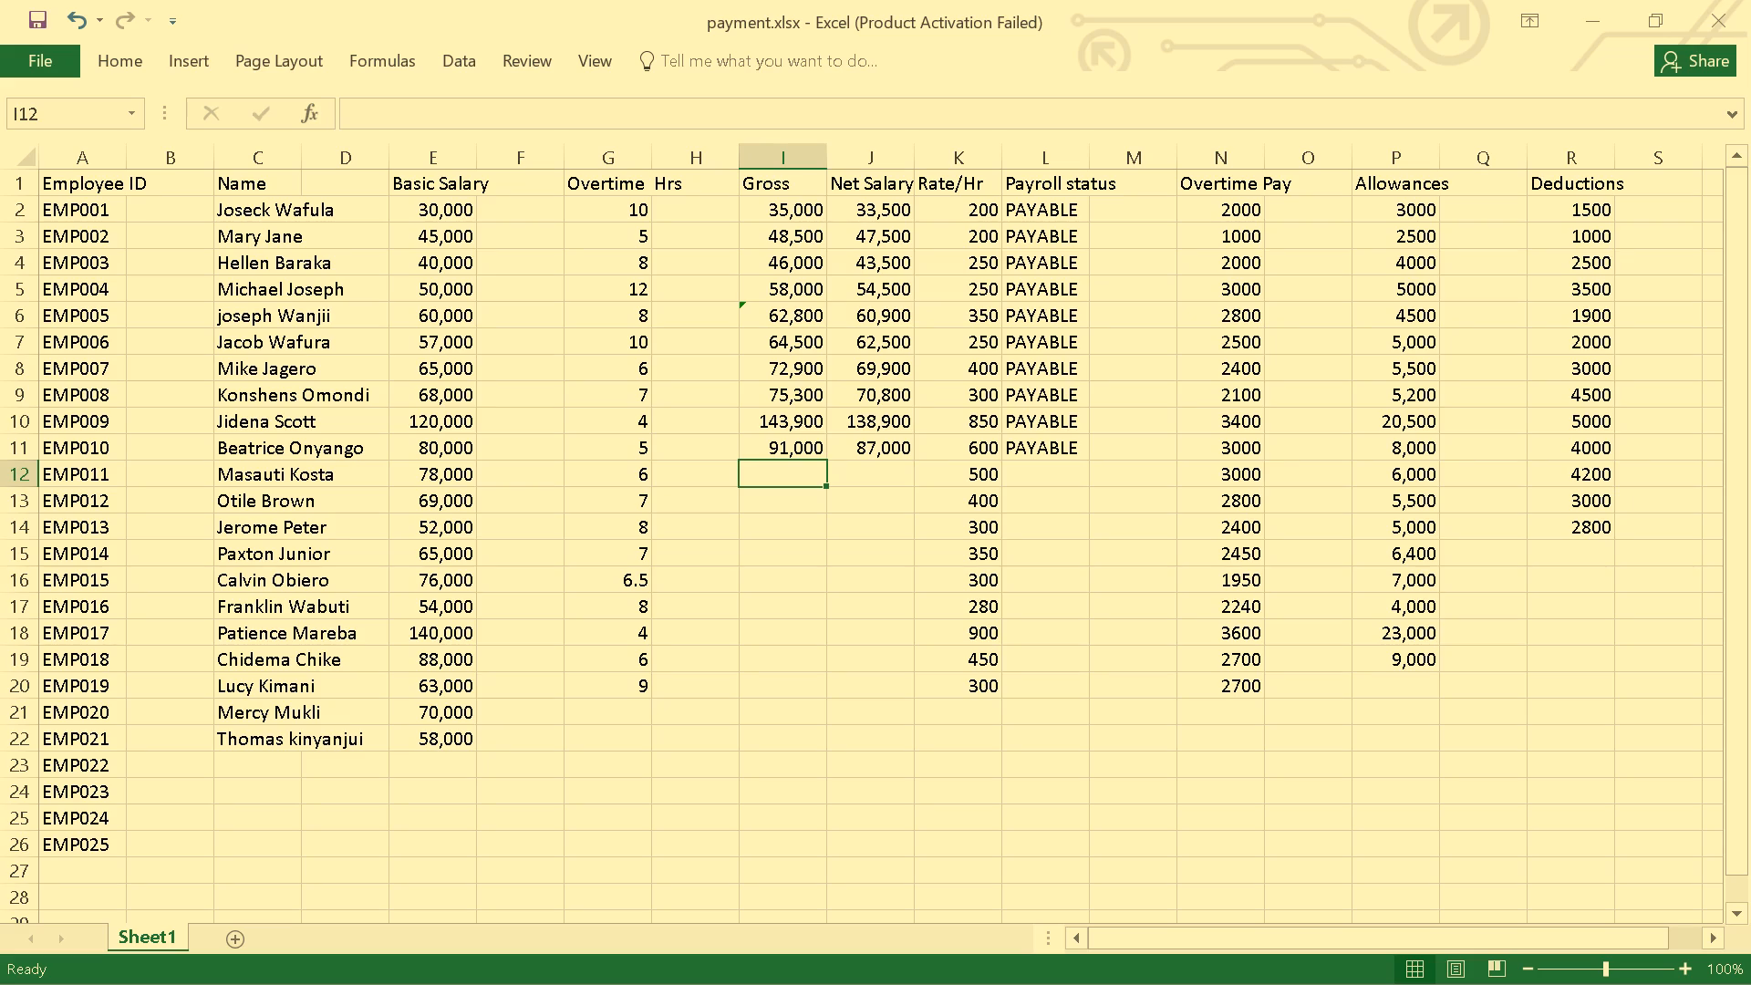
Enter EMP011's Gross formula in cell I12 as =E12+N12+P12, adding basic salary, overtime pay and allowances.
key("equal")
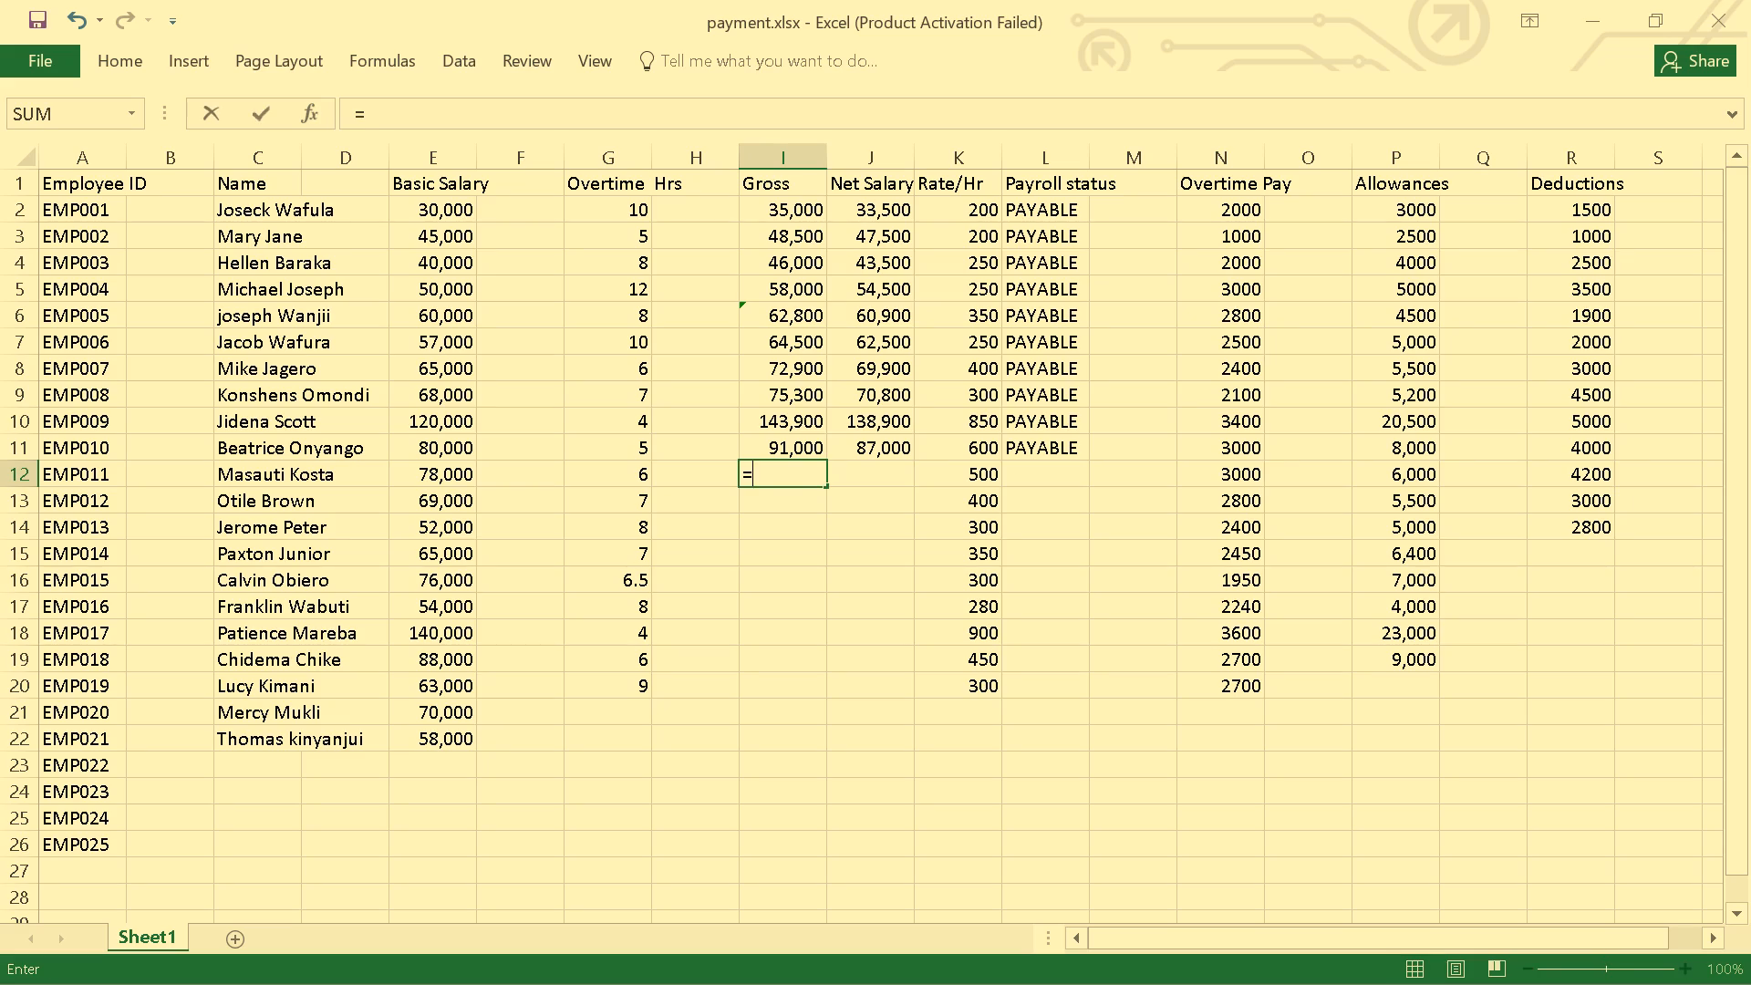
key("e")
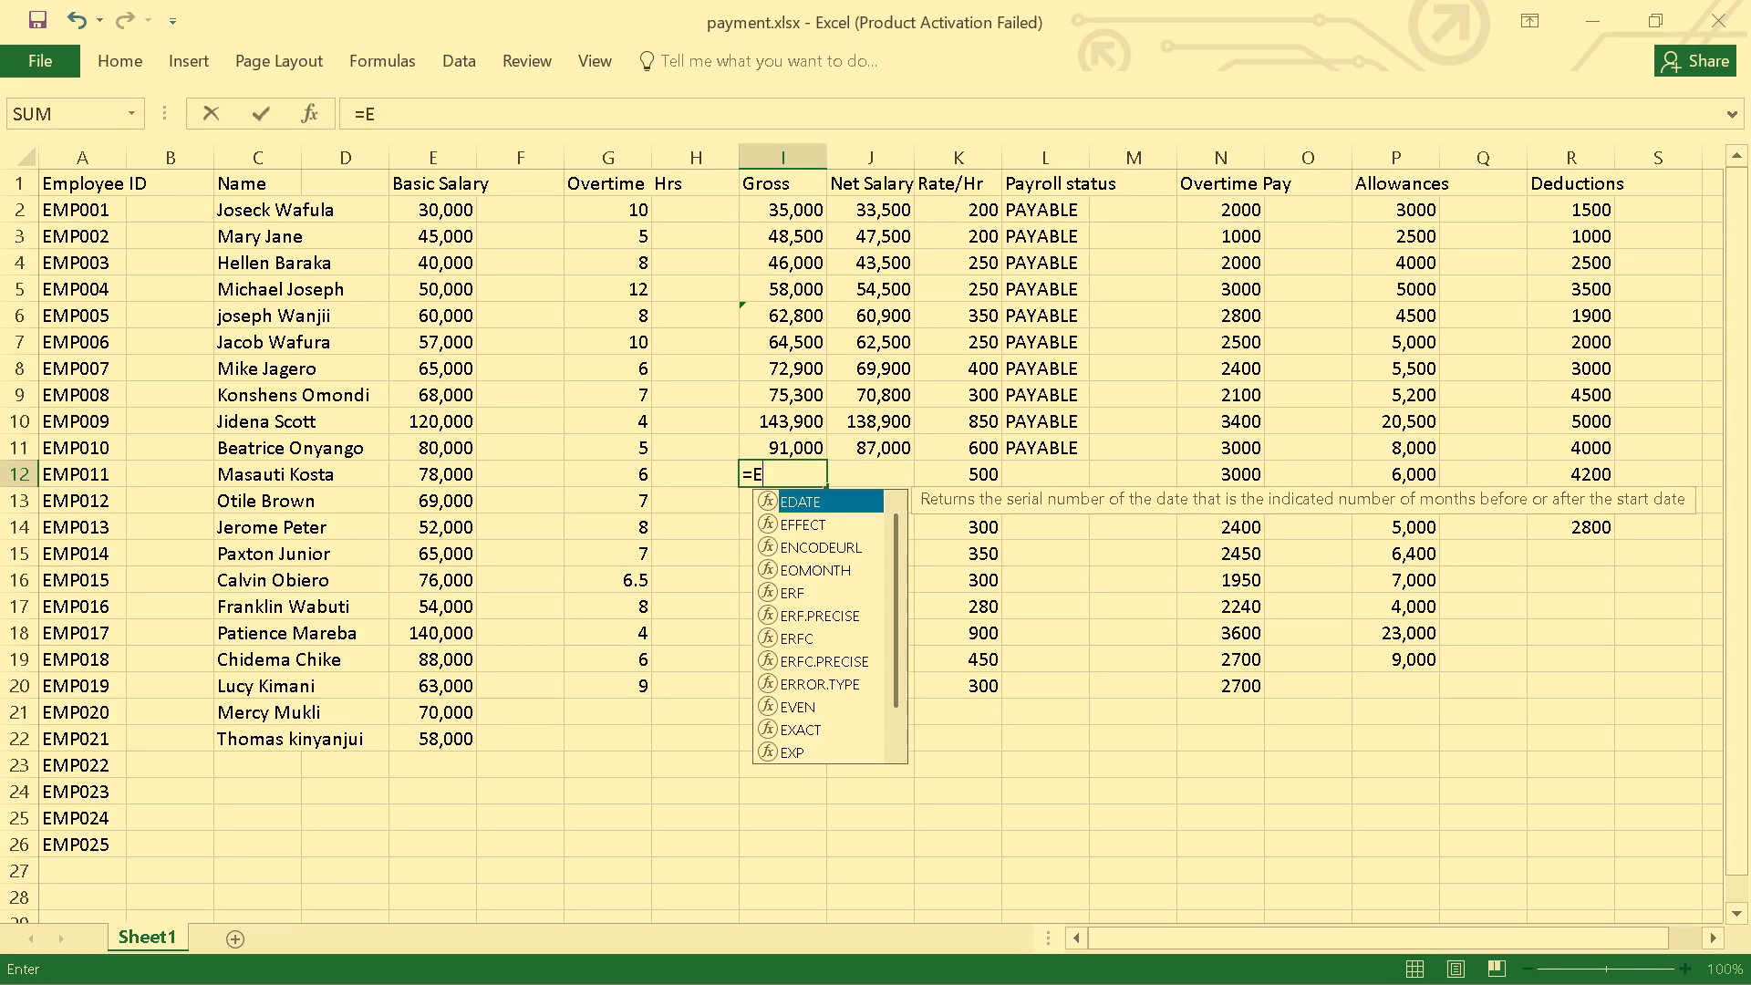
type("12")
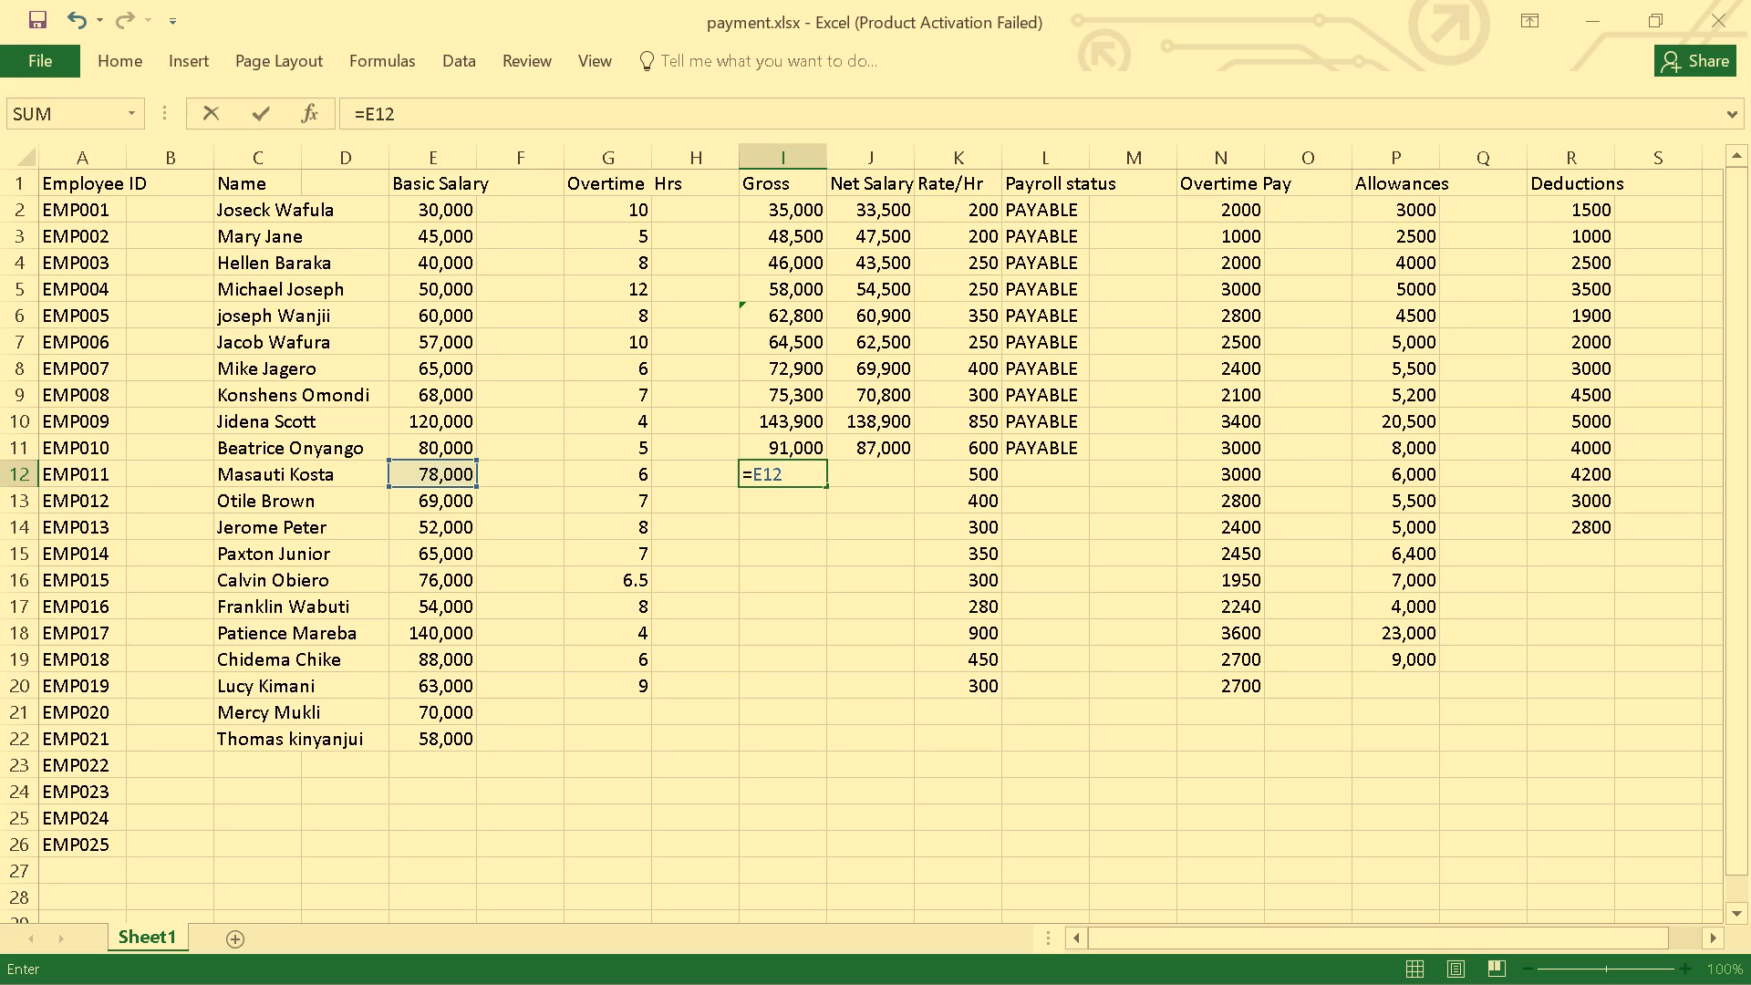
key("shift+plus")
key("n")
type("12")
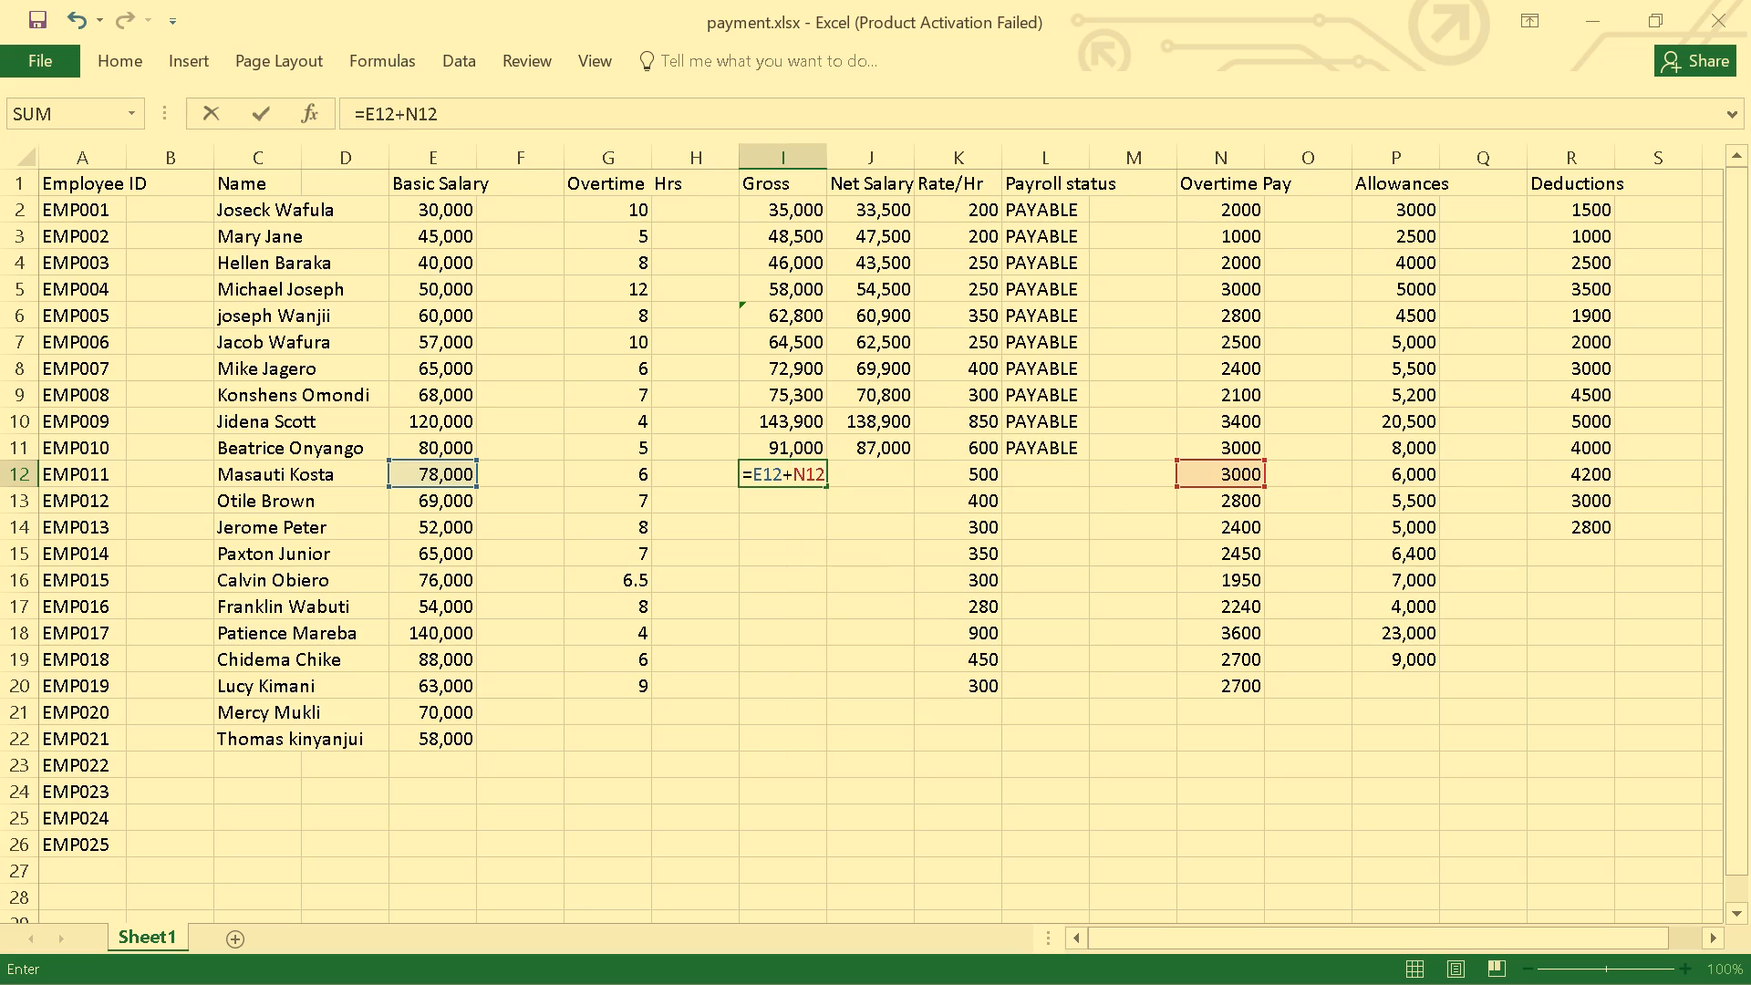
key("shift+plus")
key("p")
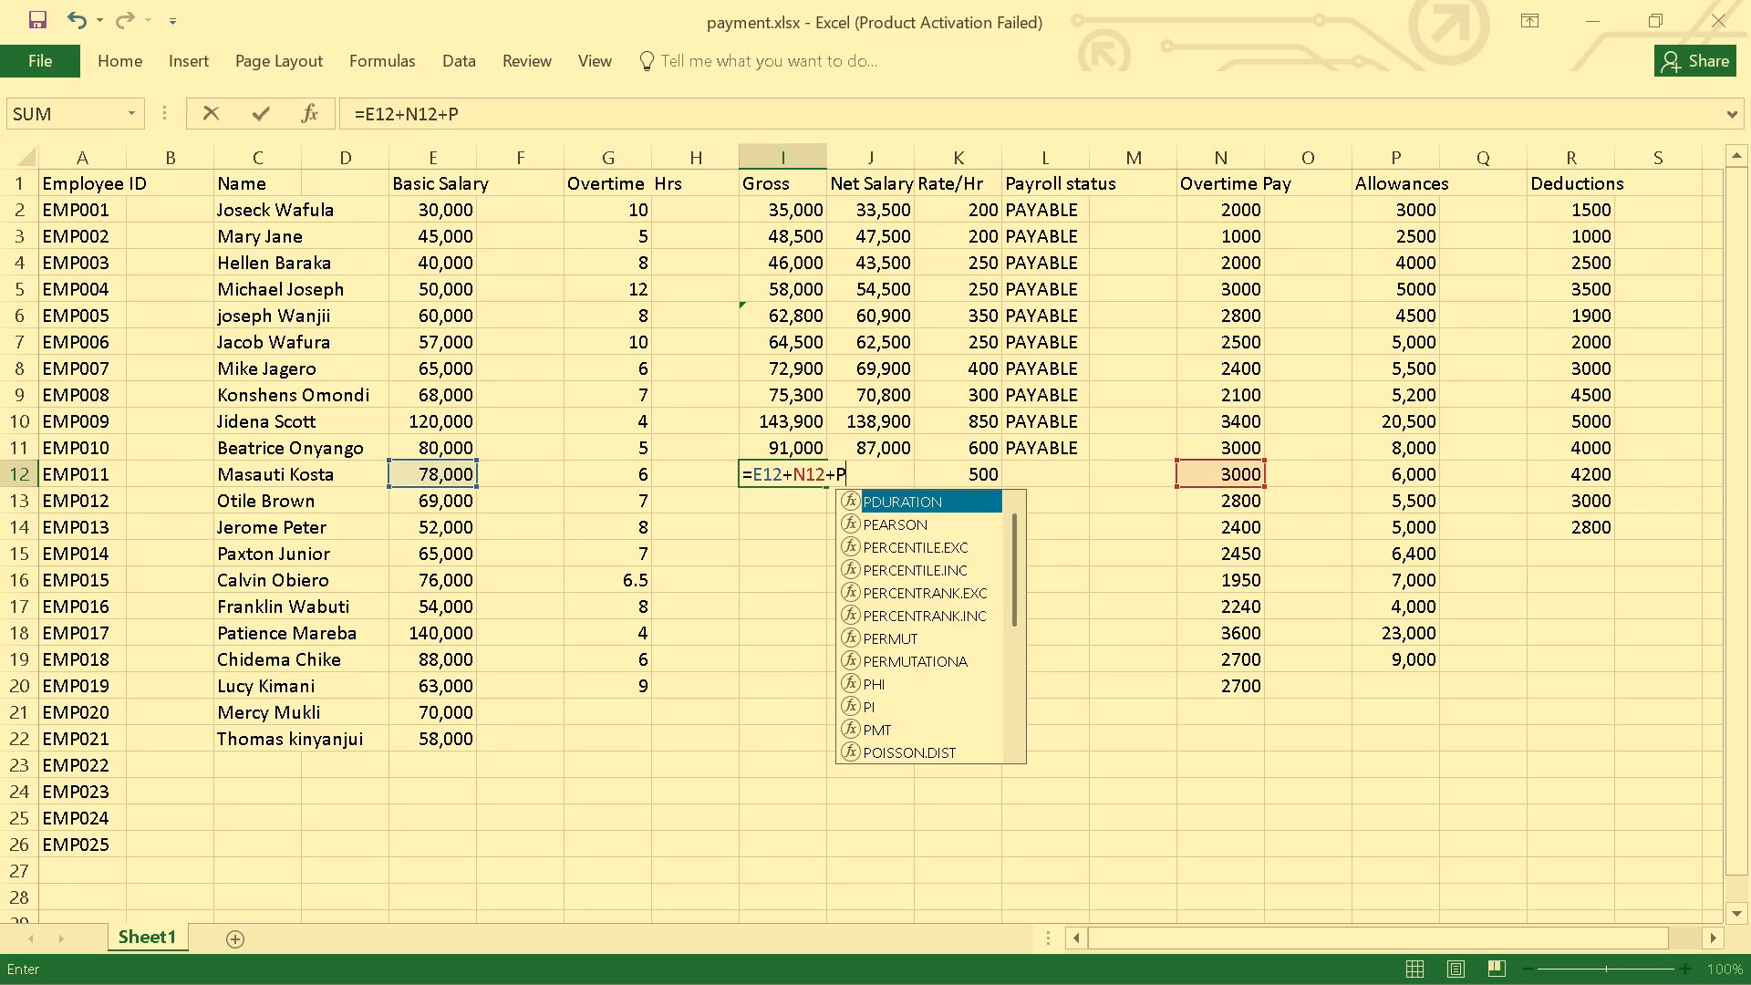
type("12")
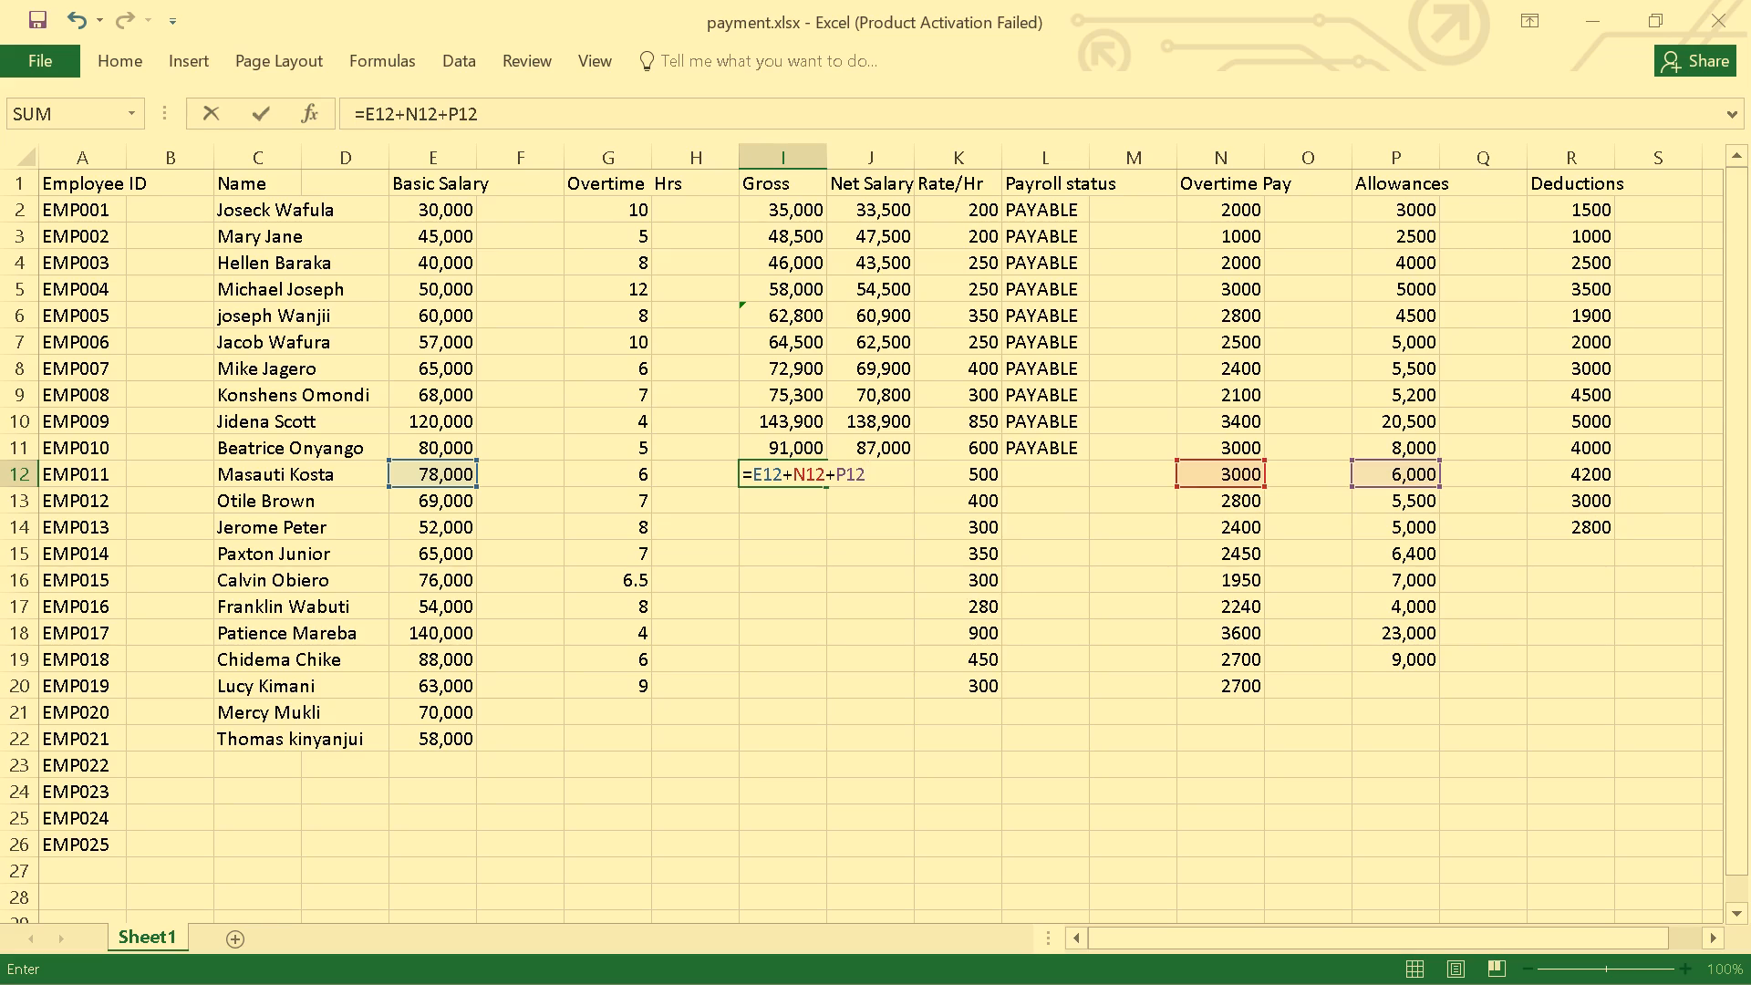
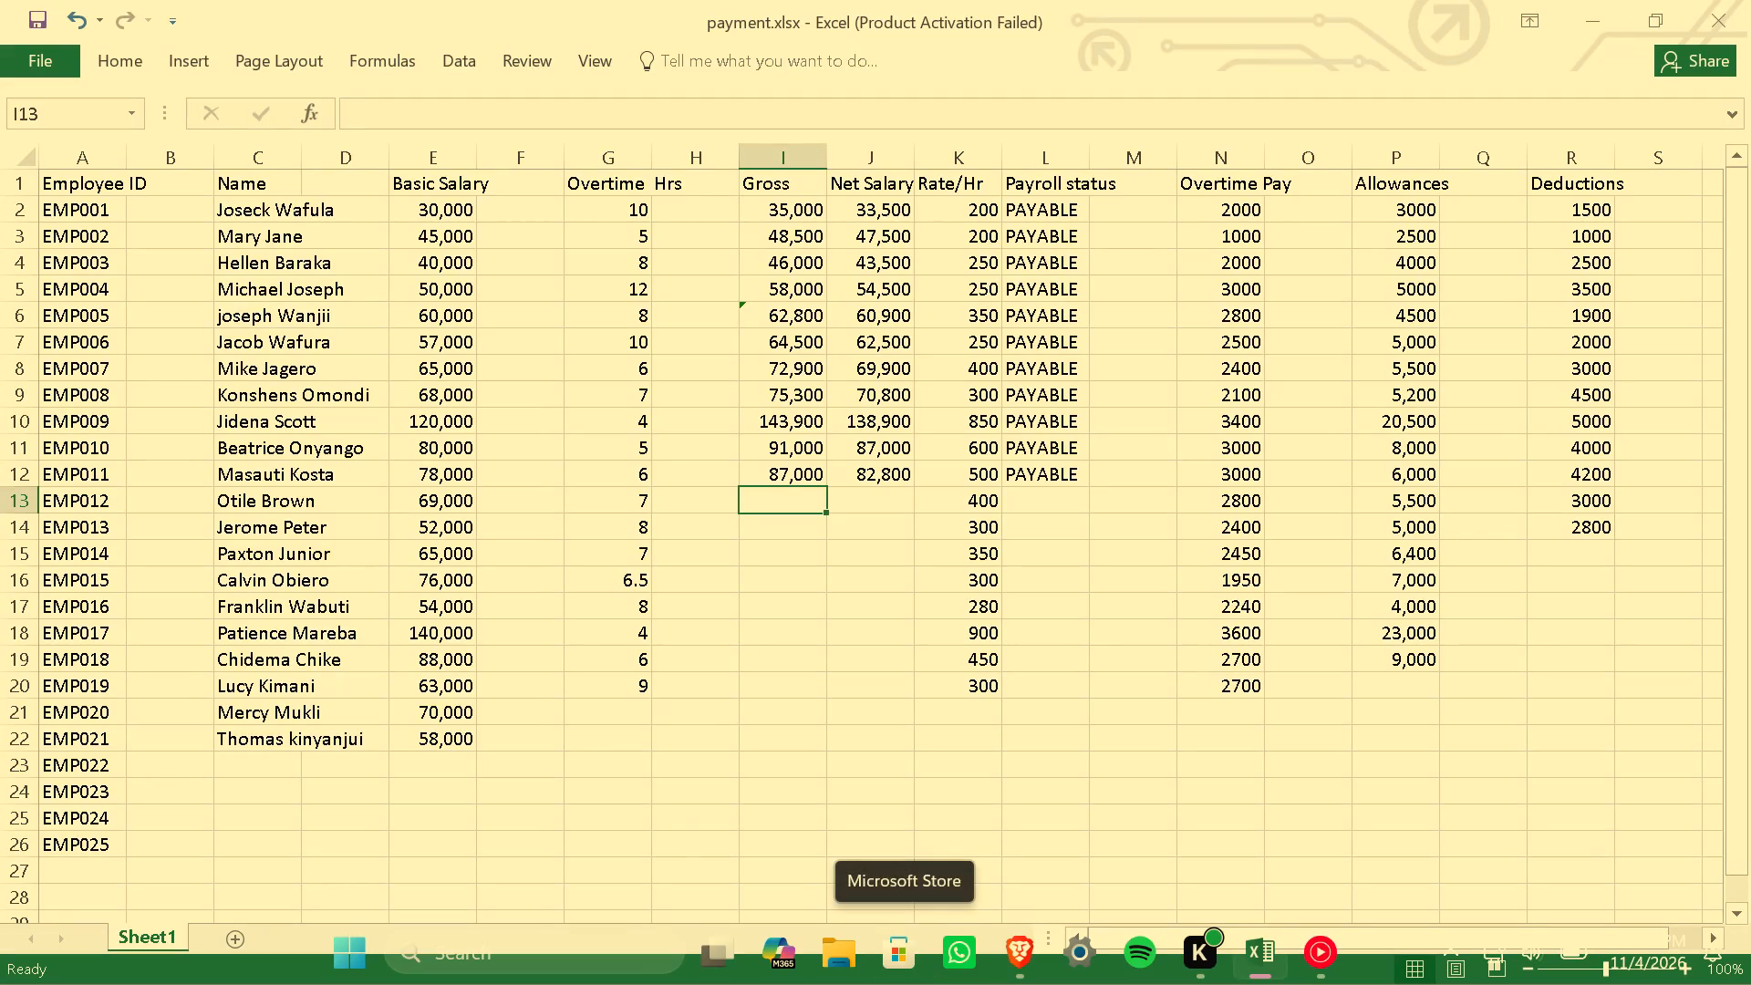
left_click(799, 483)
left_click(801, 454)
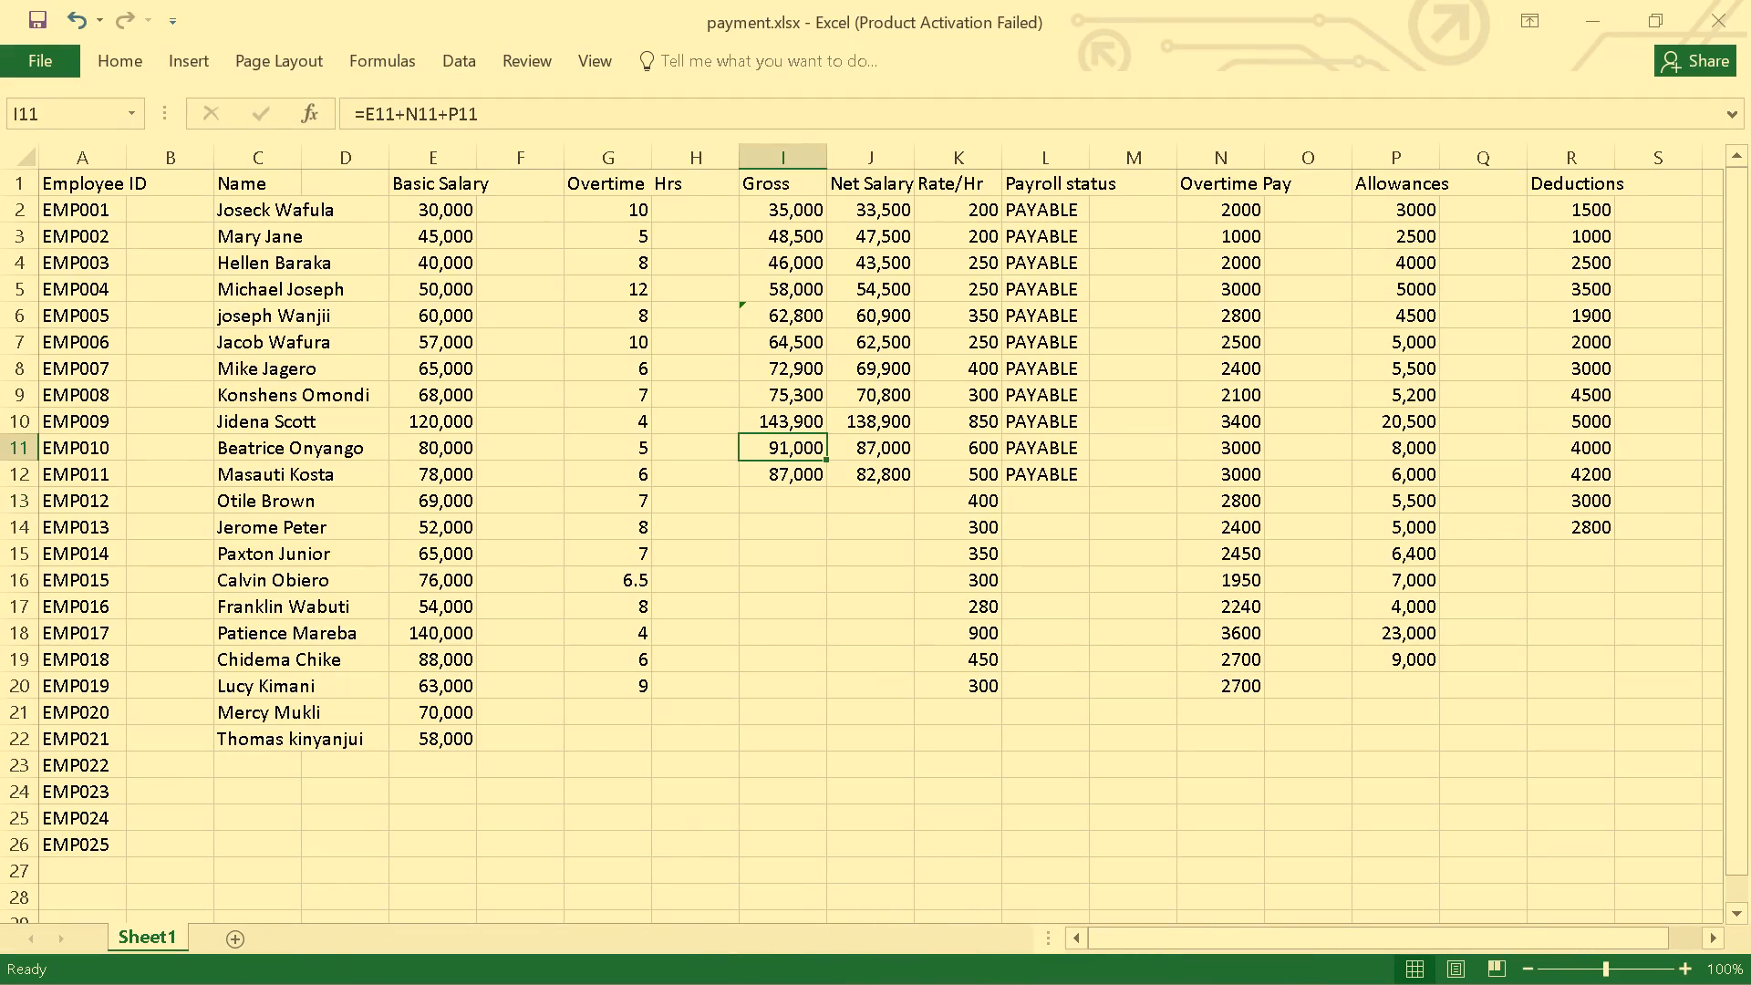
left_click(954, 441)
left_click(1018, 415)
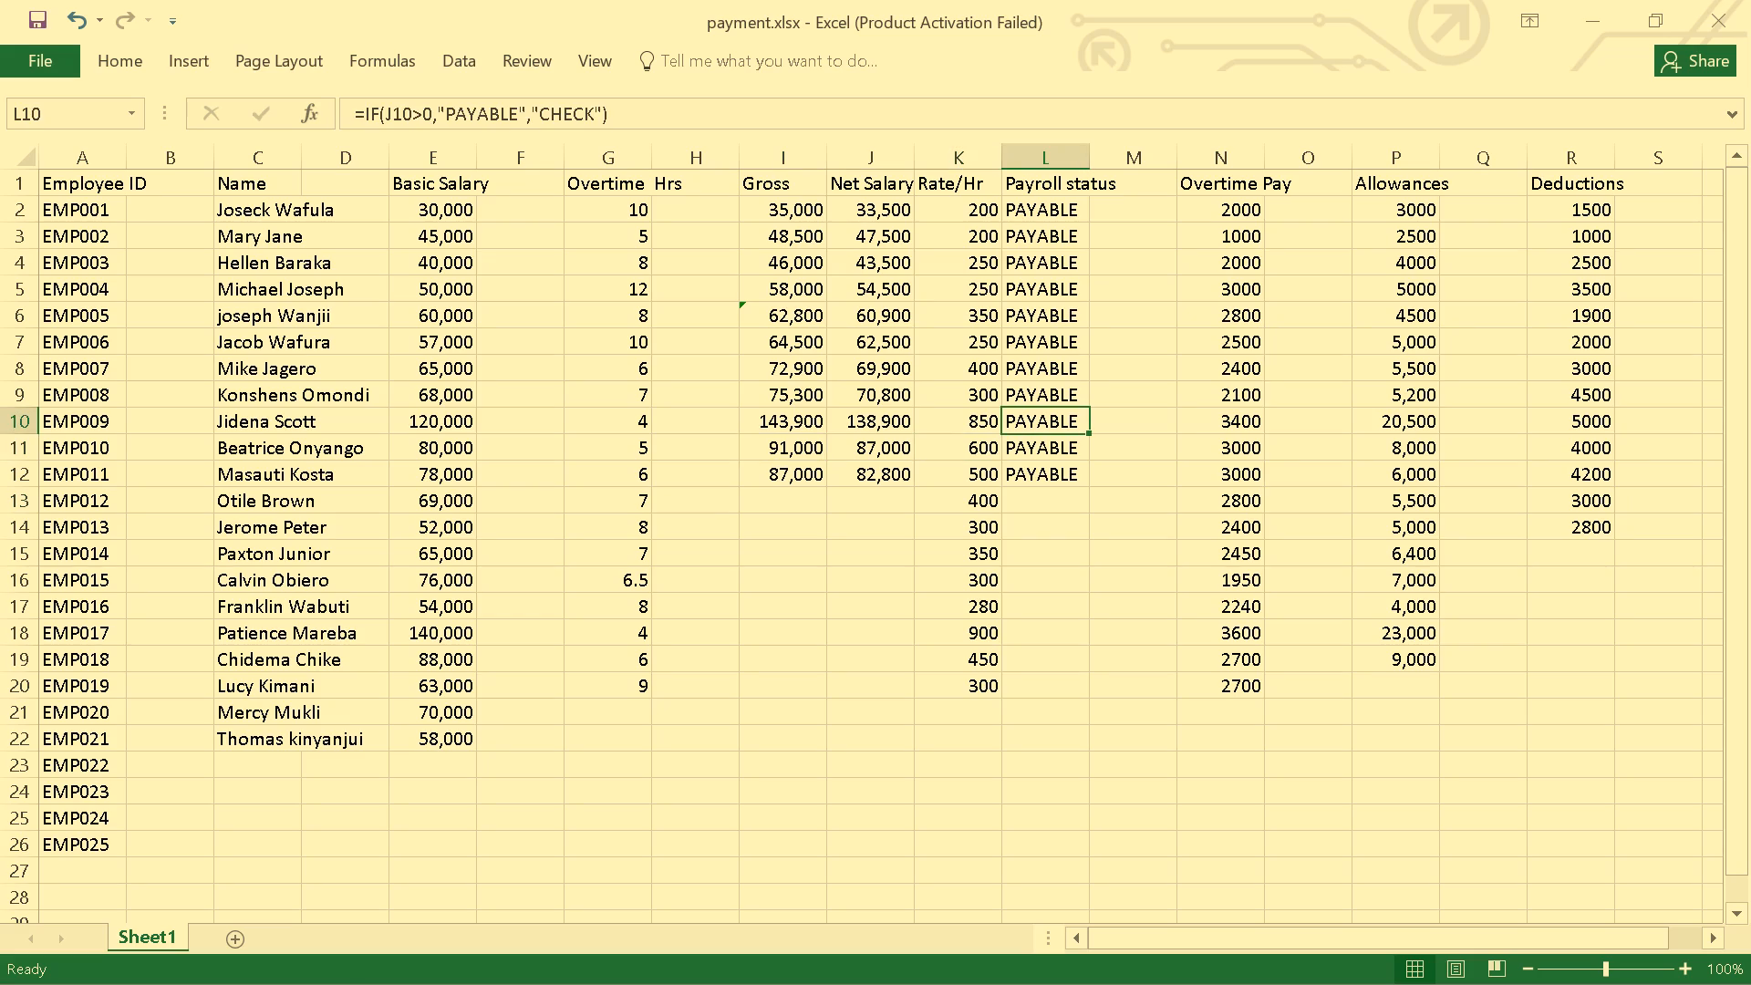
Begin EMP012's Gross formula in cell I13 with the basic salary column reference, =E.
left_click(785, 487)
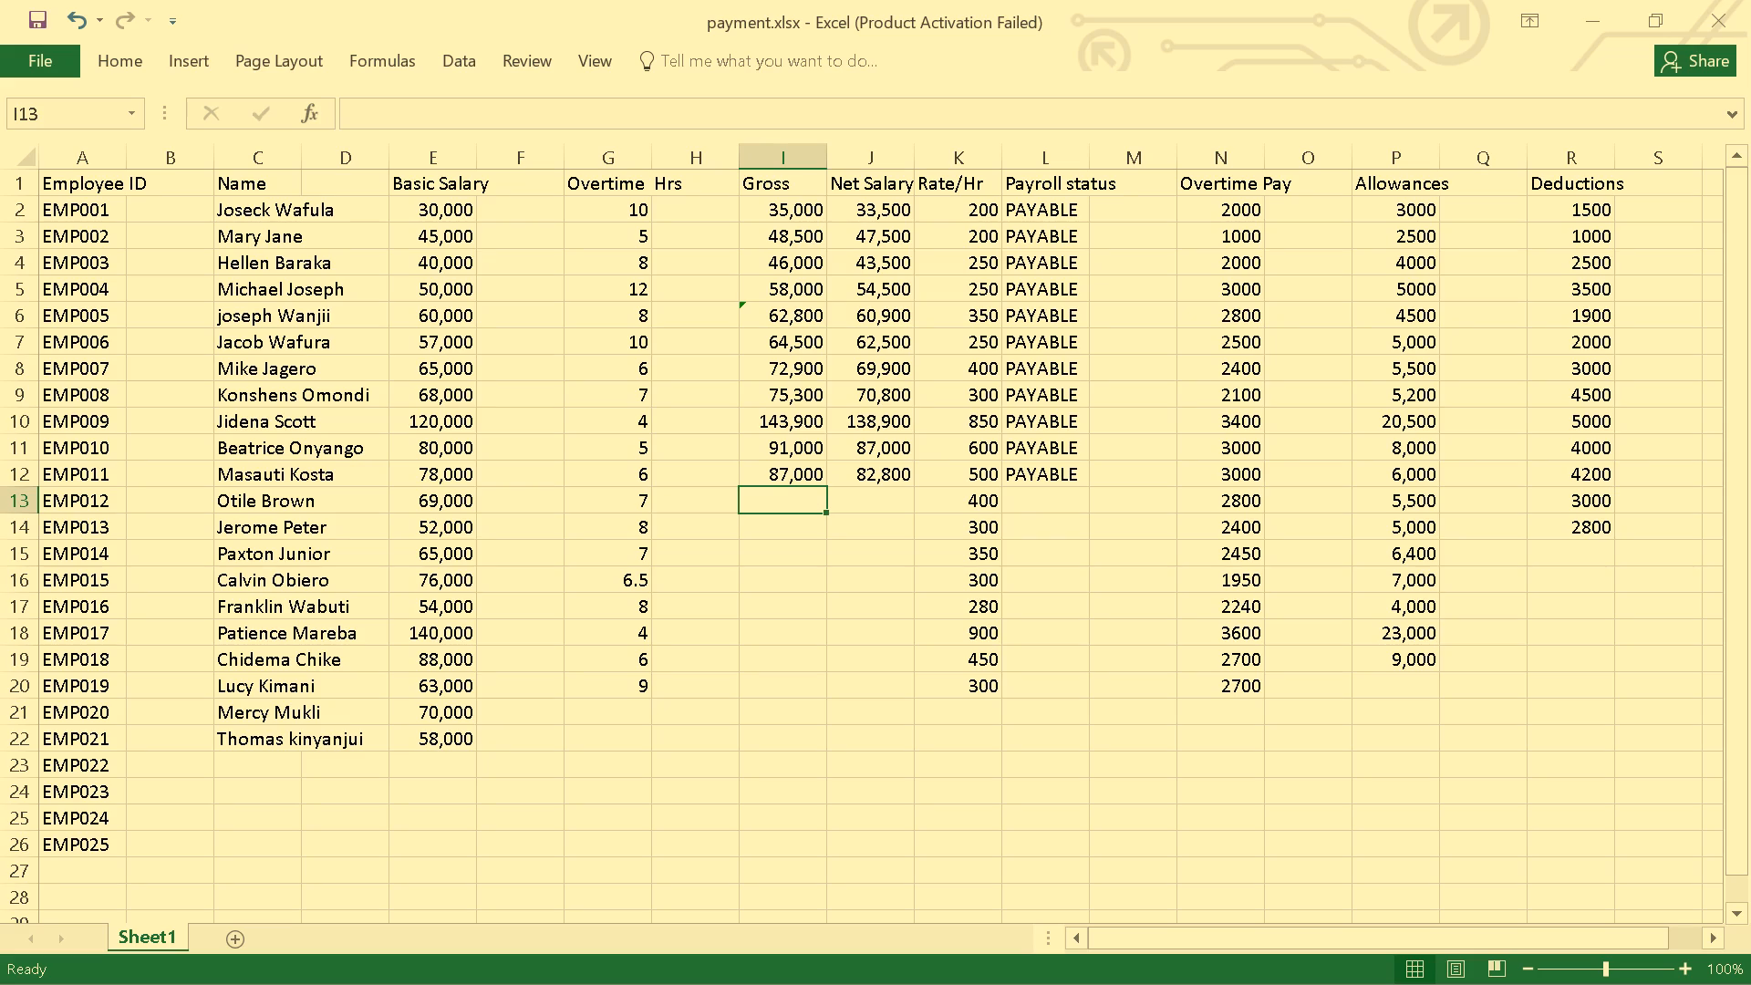
key("equal")
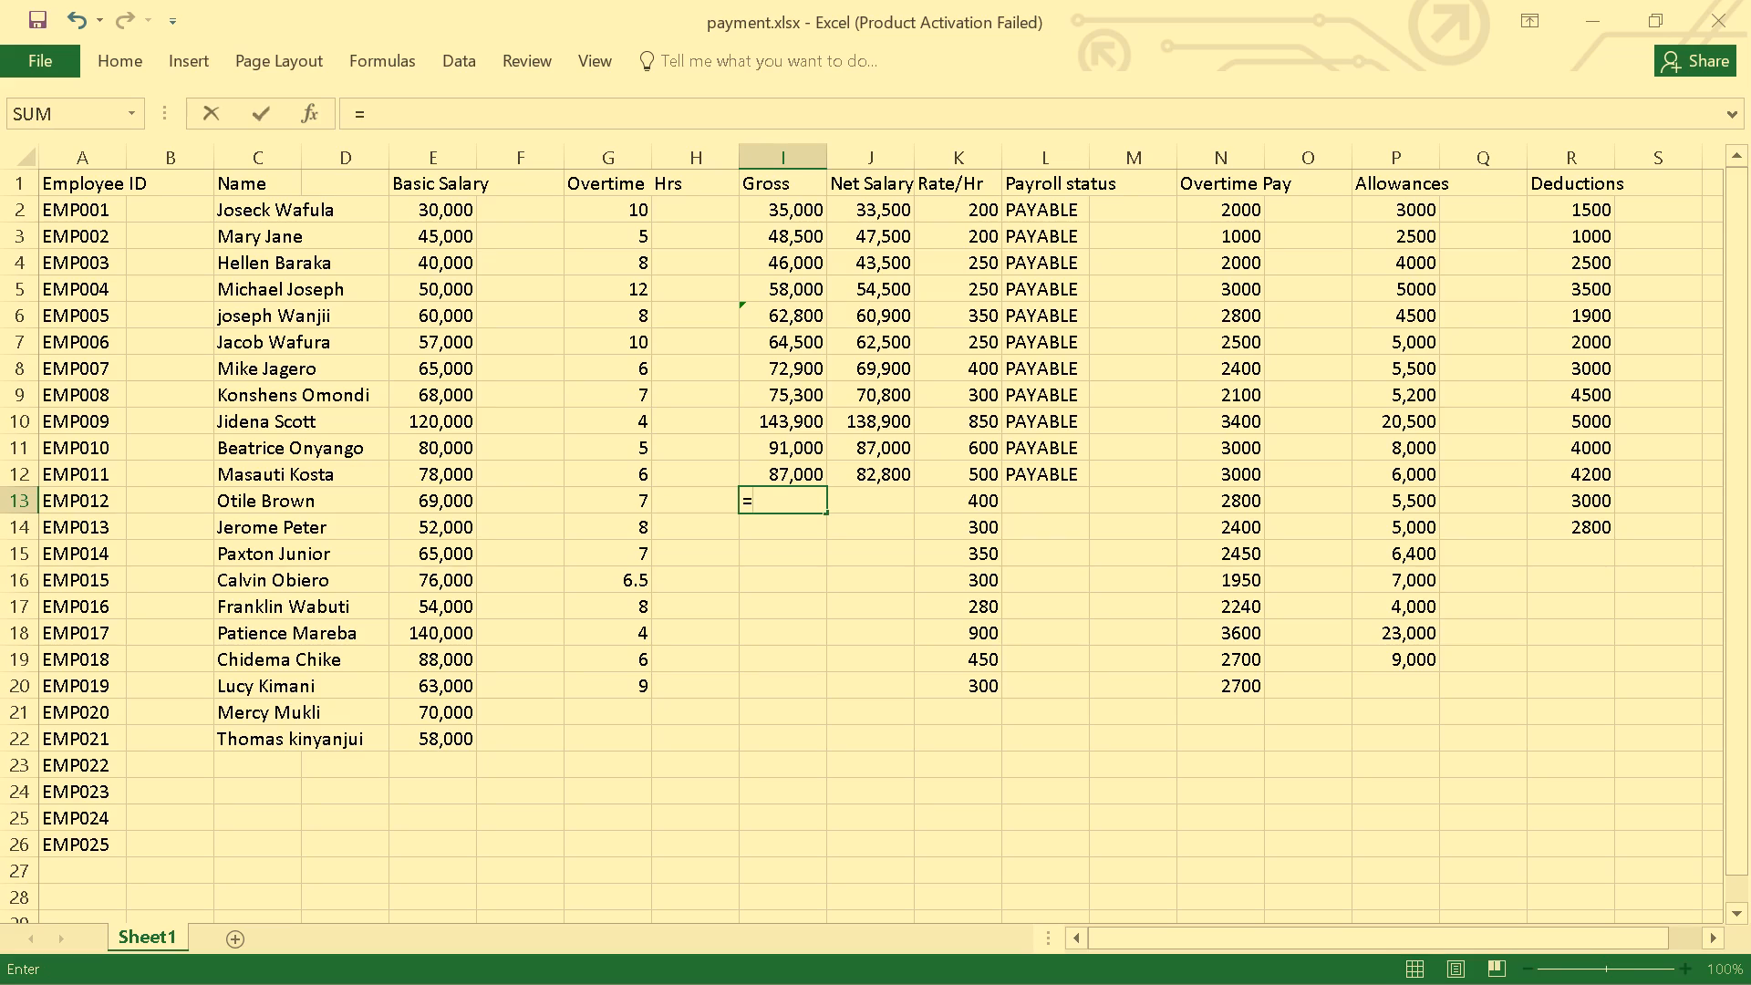
key("e")
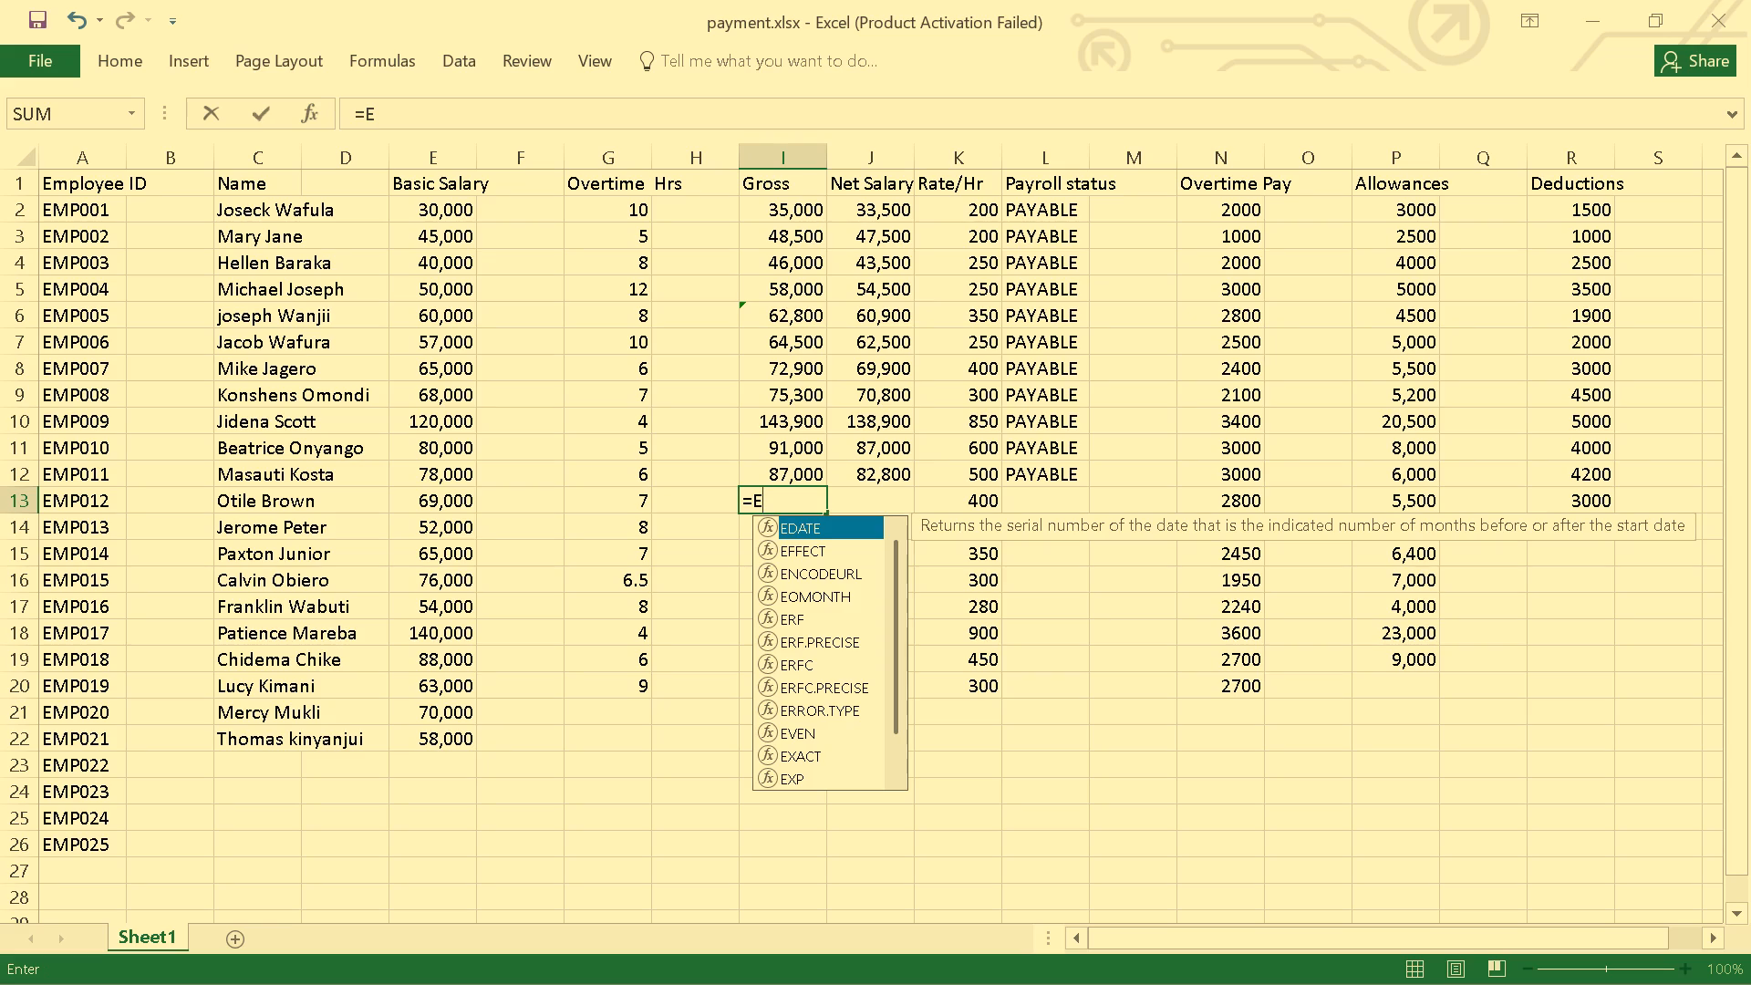
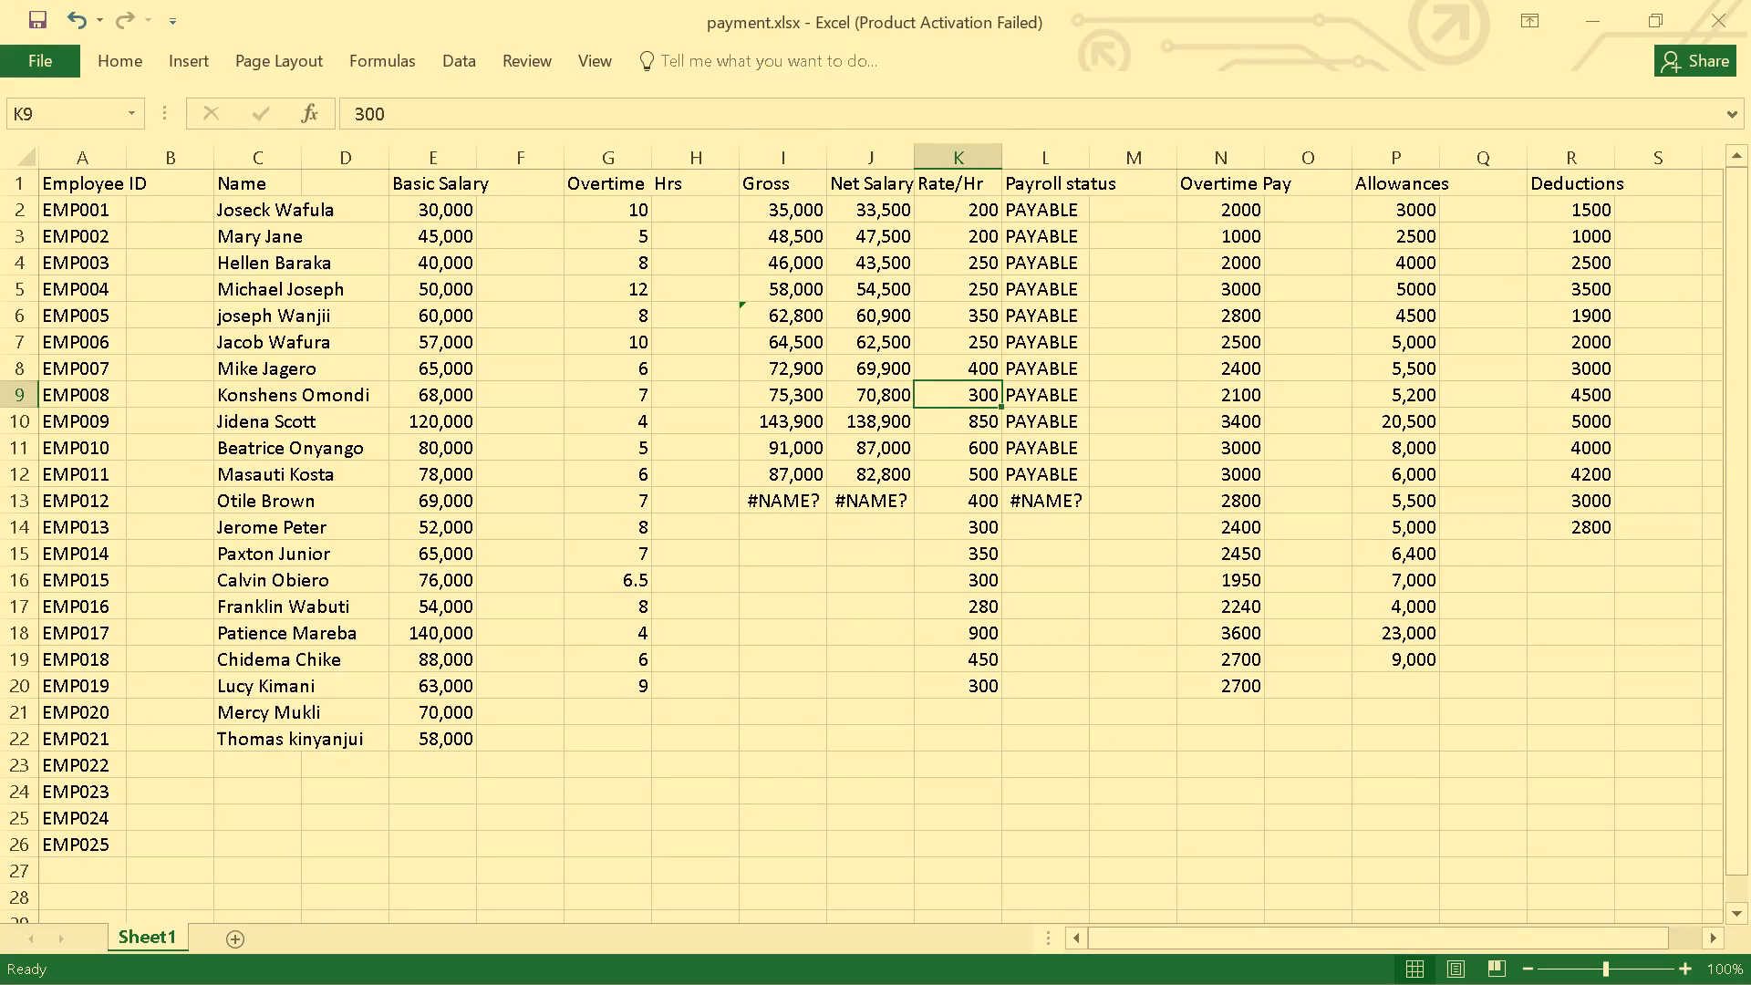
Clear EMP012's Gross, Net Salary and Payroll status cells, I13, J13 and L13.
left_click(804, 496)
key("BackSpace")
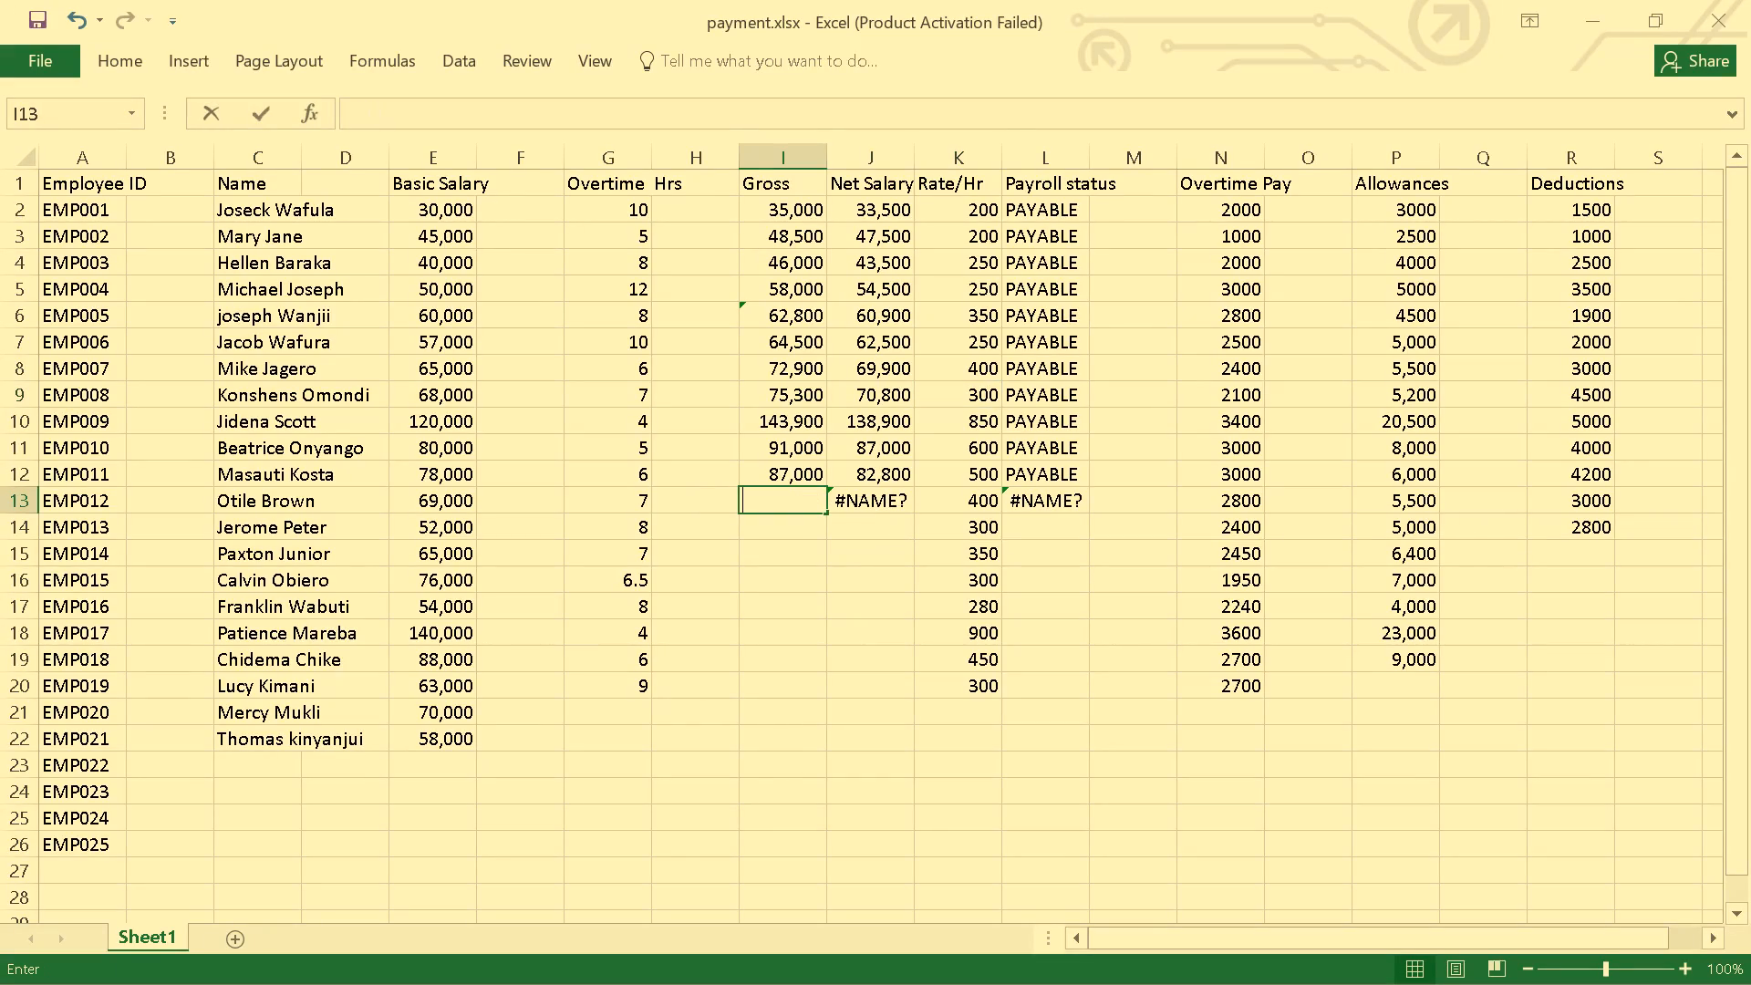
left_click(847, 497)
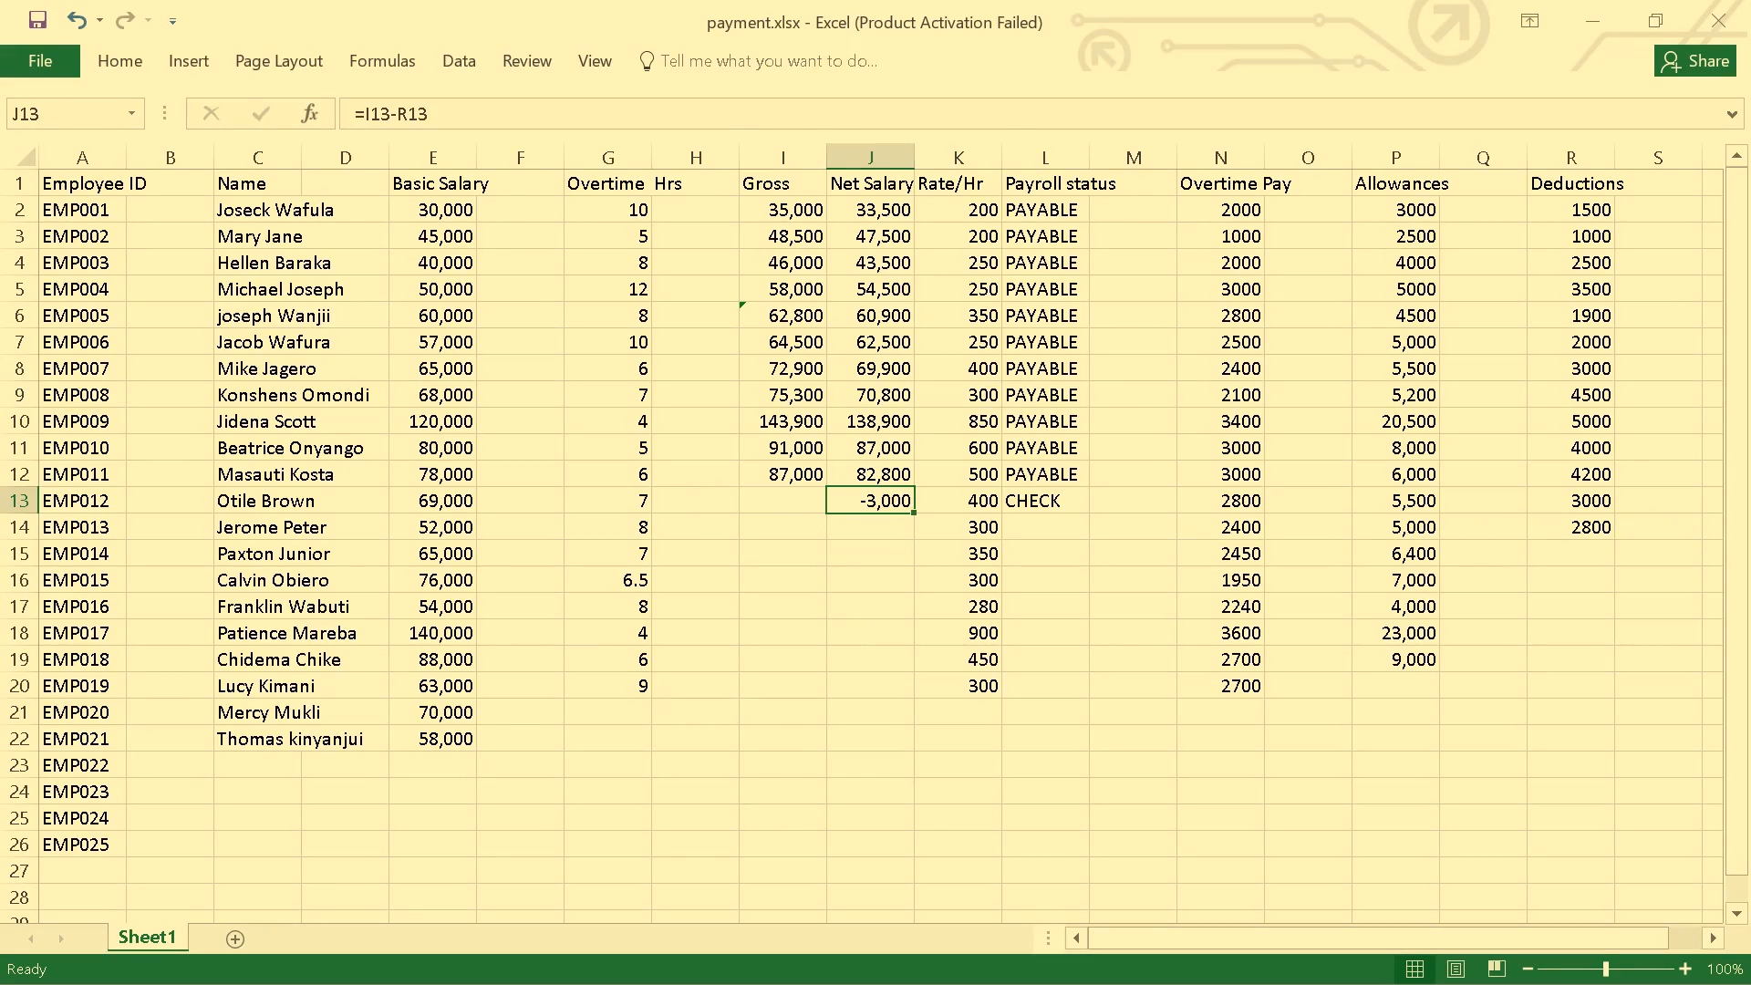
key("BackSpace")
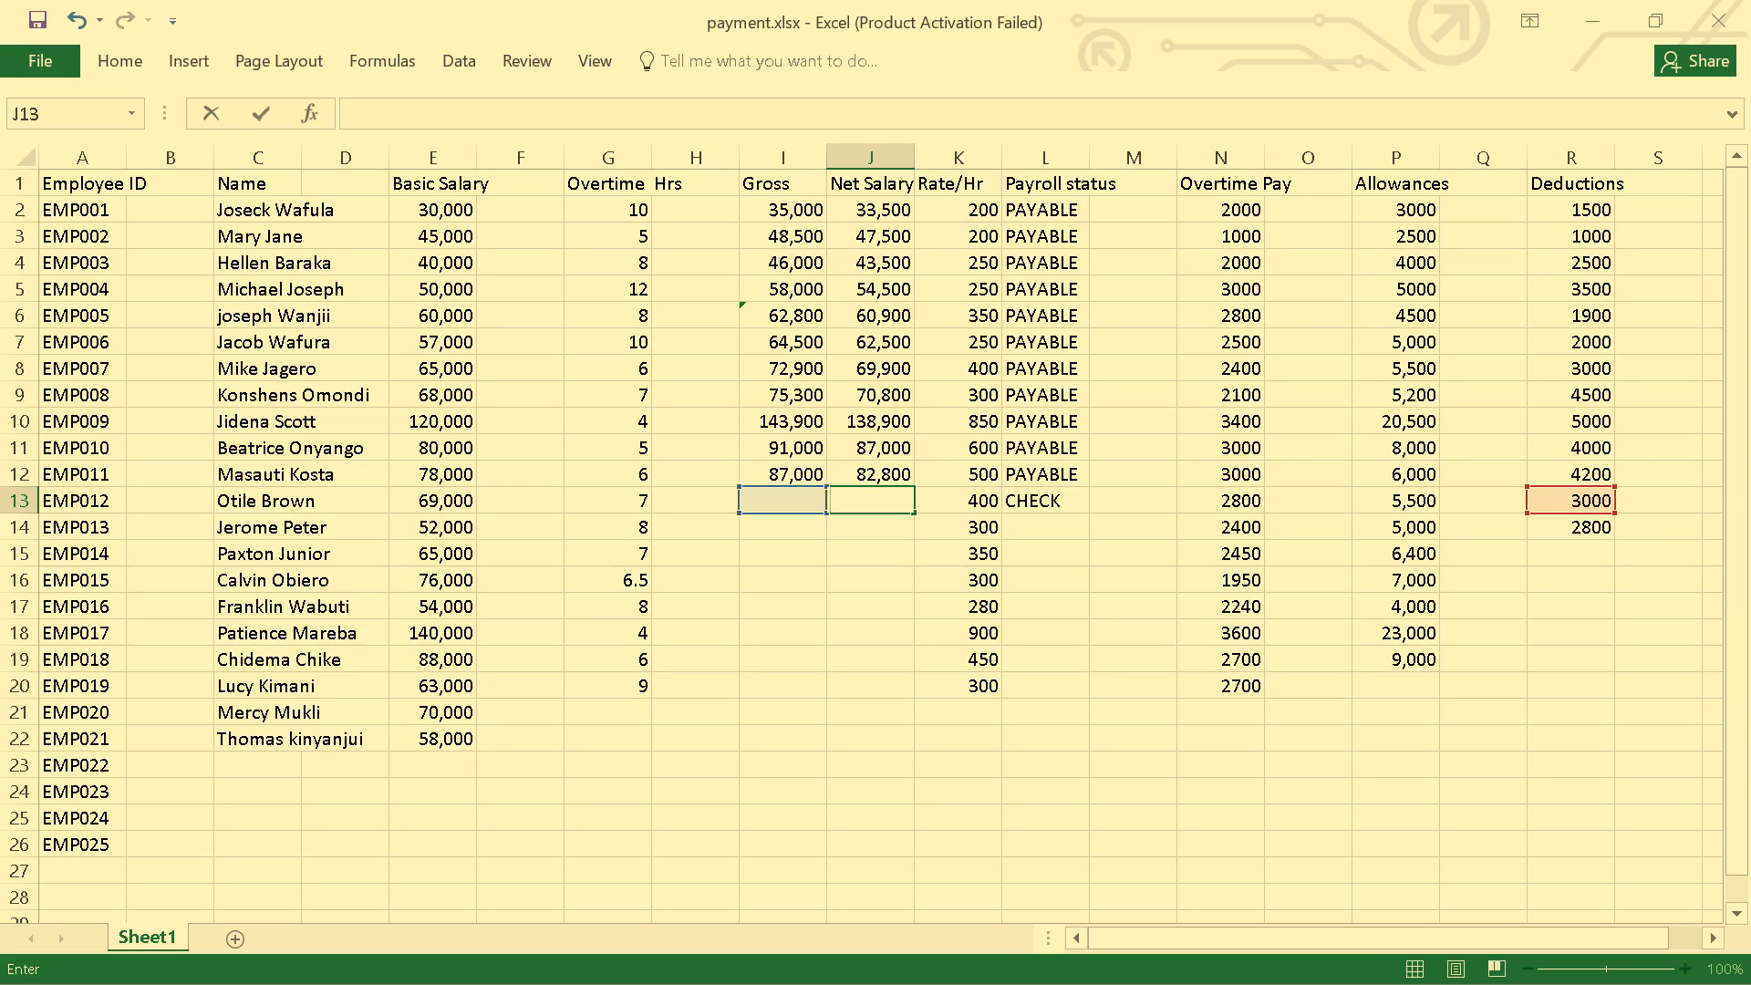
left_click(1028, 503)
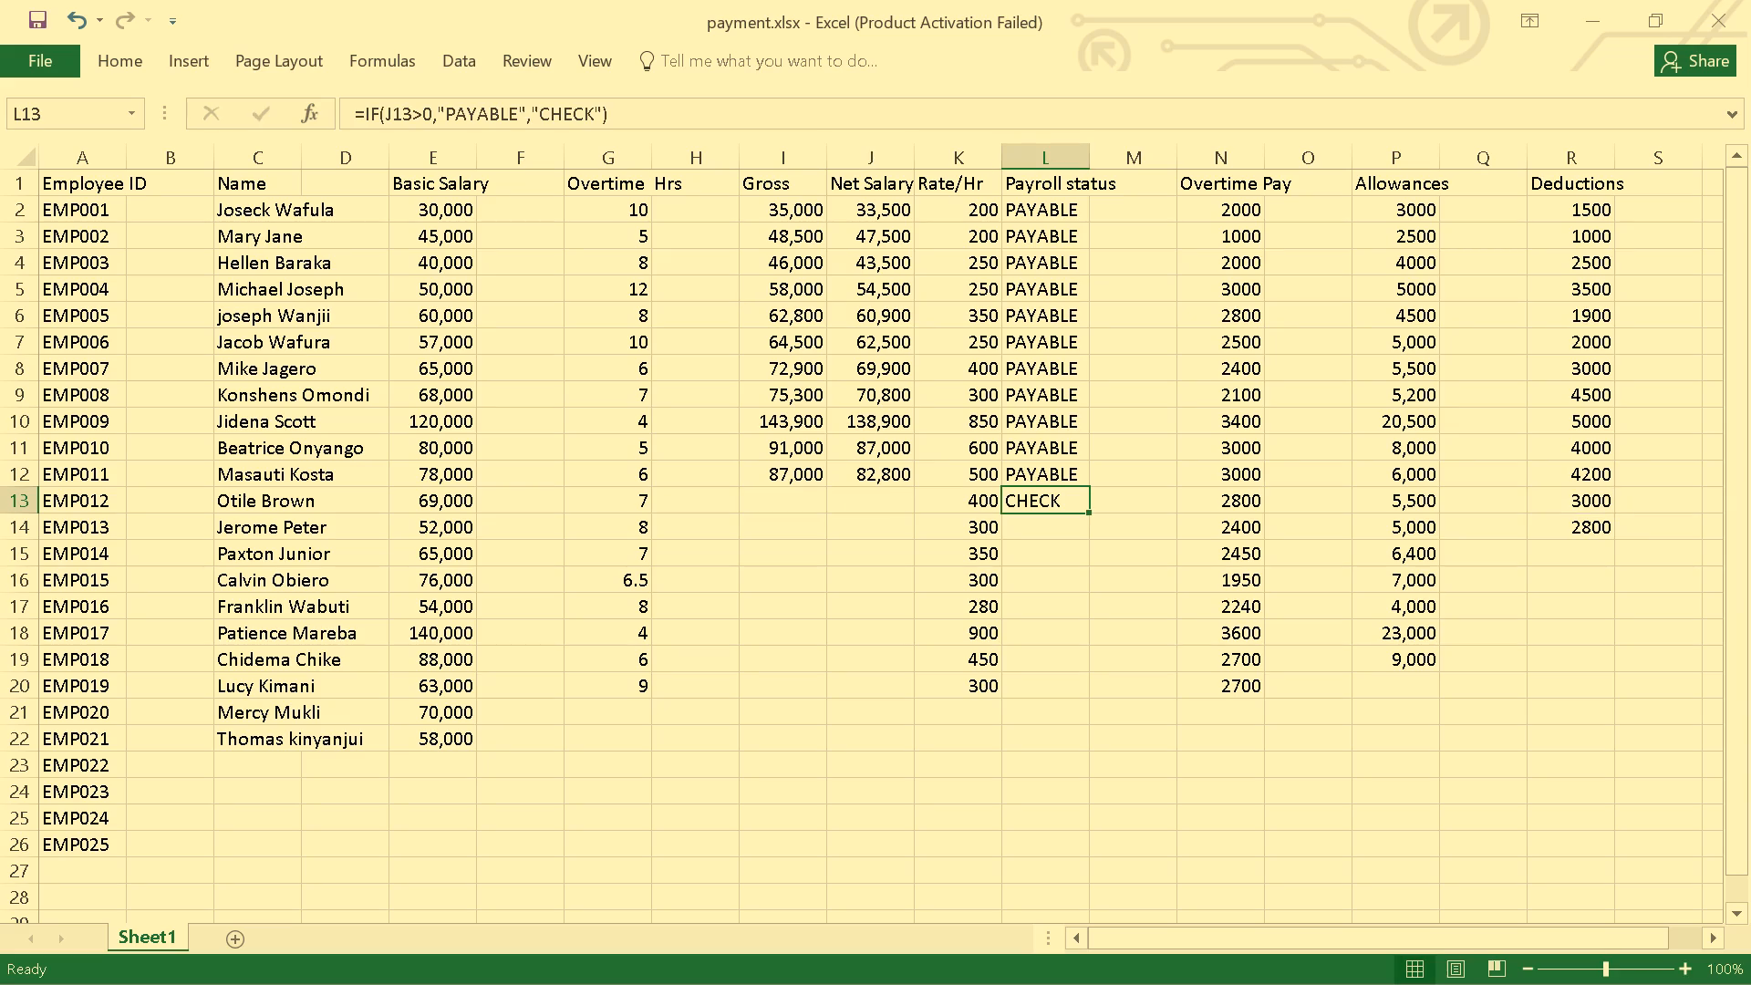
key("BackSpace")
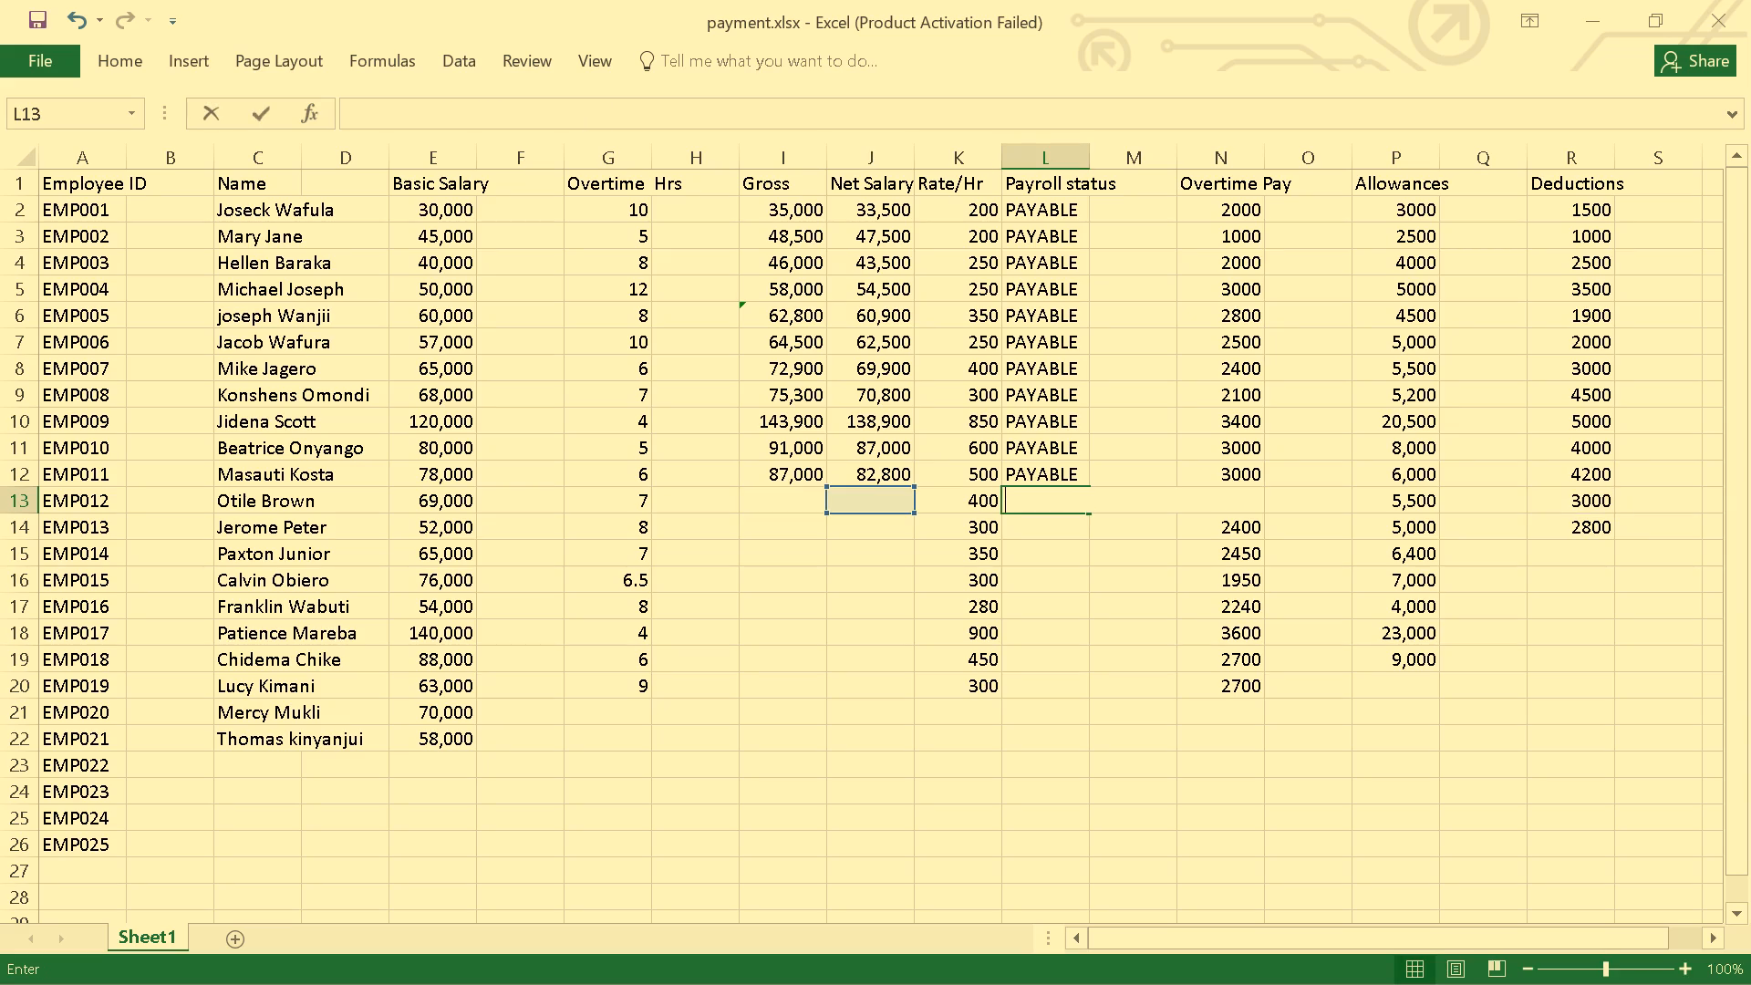
Enter EMP012's Gross formula =E13+N13+P13 in cell I13, adding basic salary, overtime pay and allowances.
left_click(782, 493)
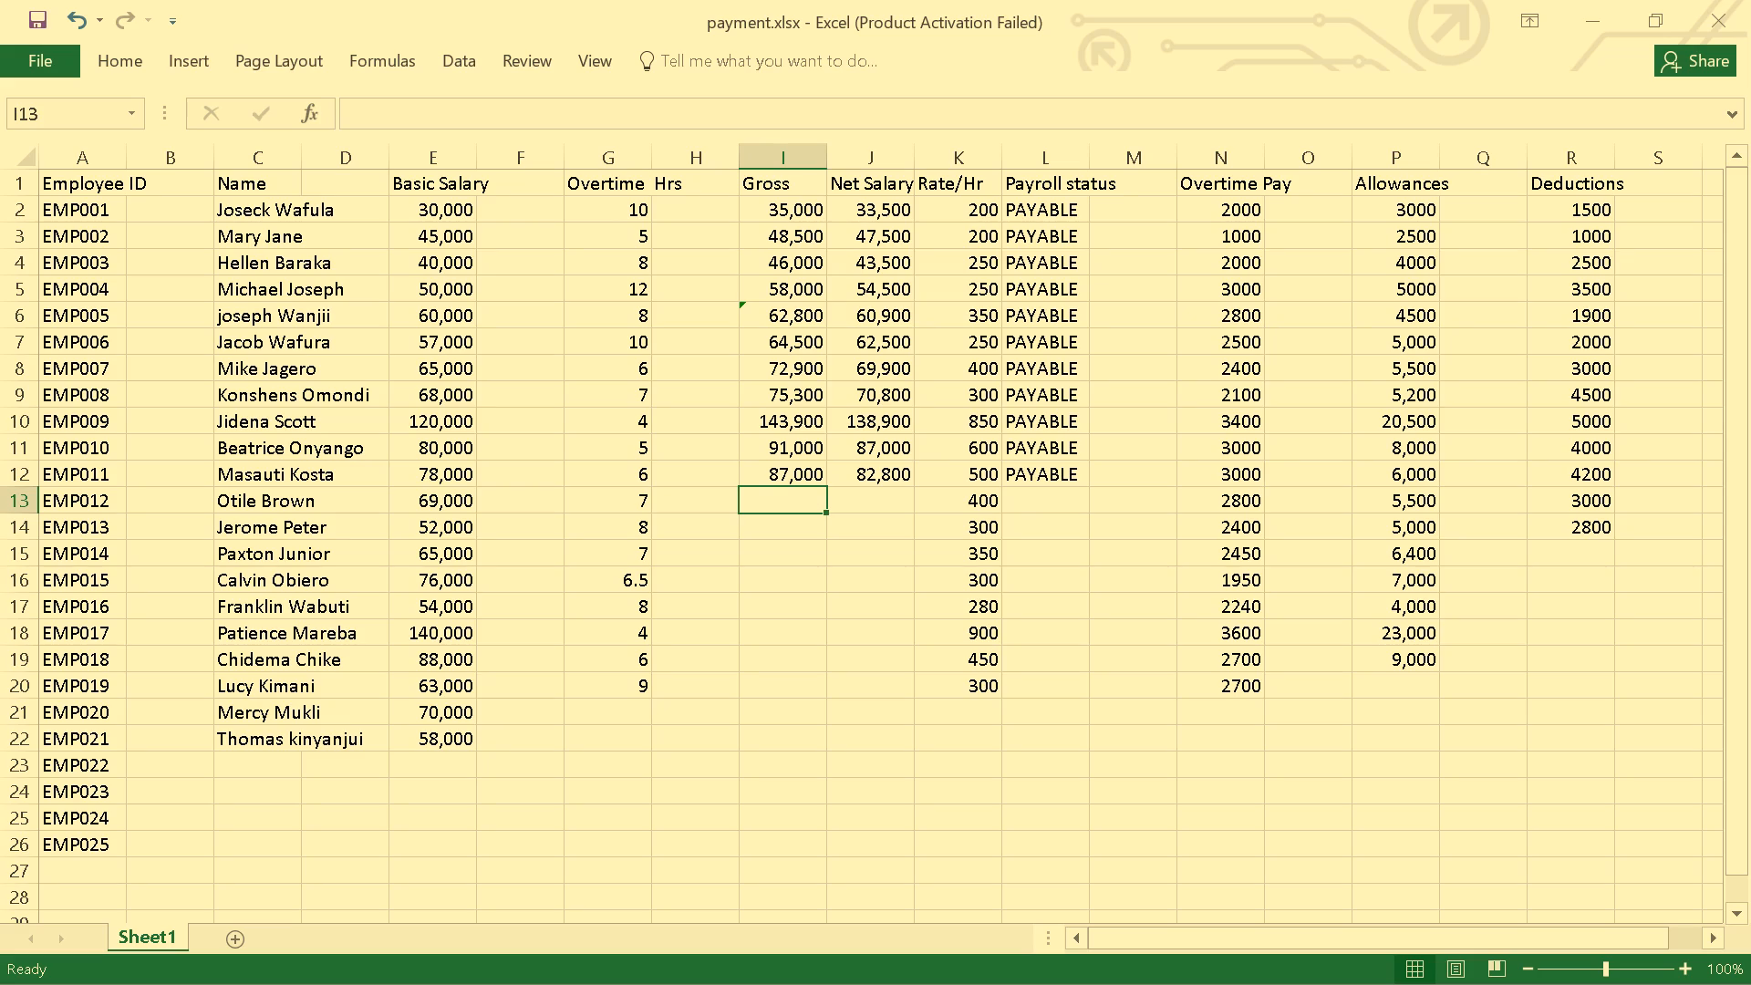
key("equal")
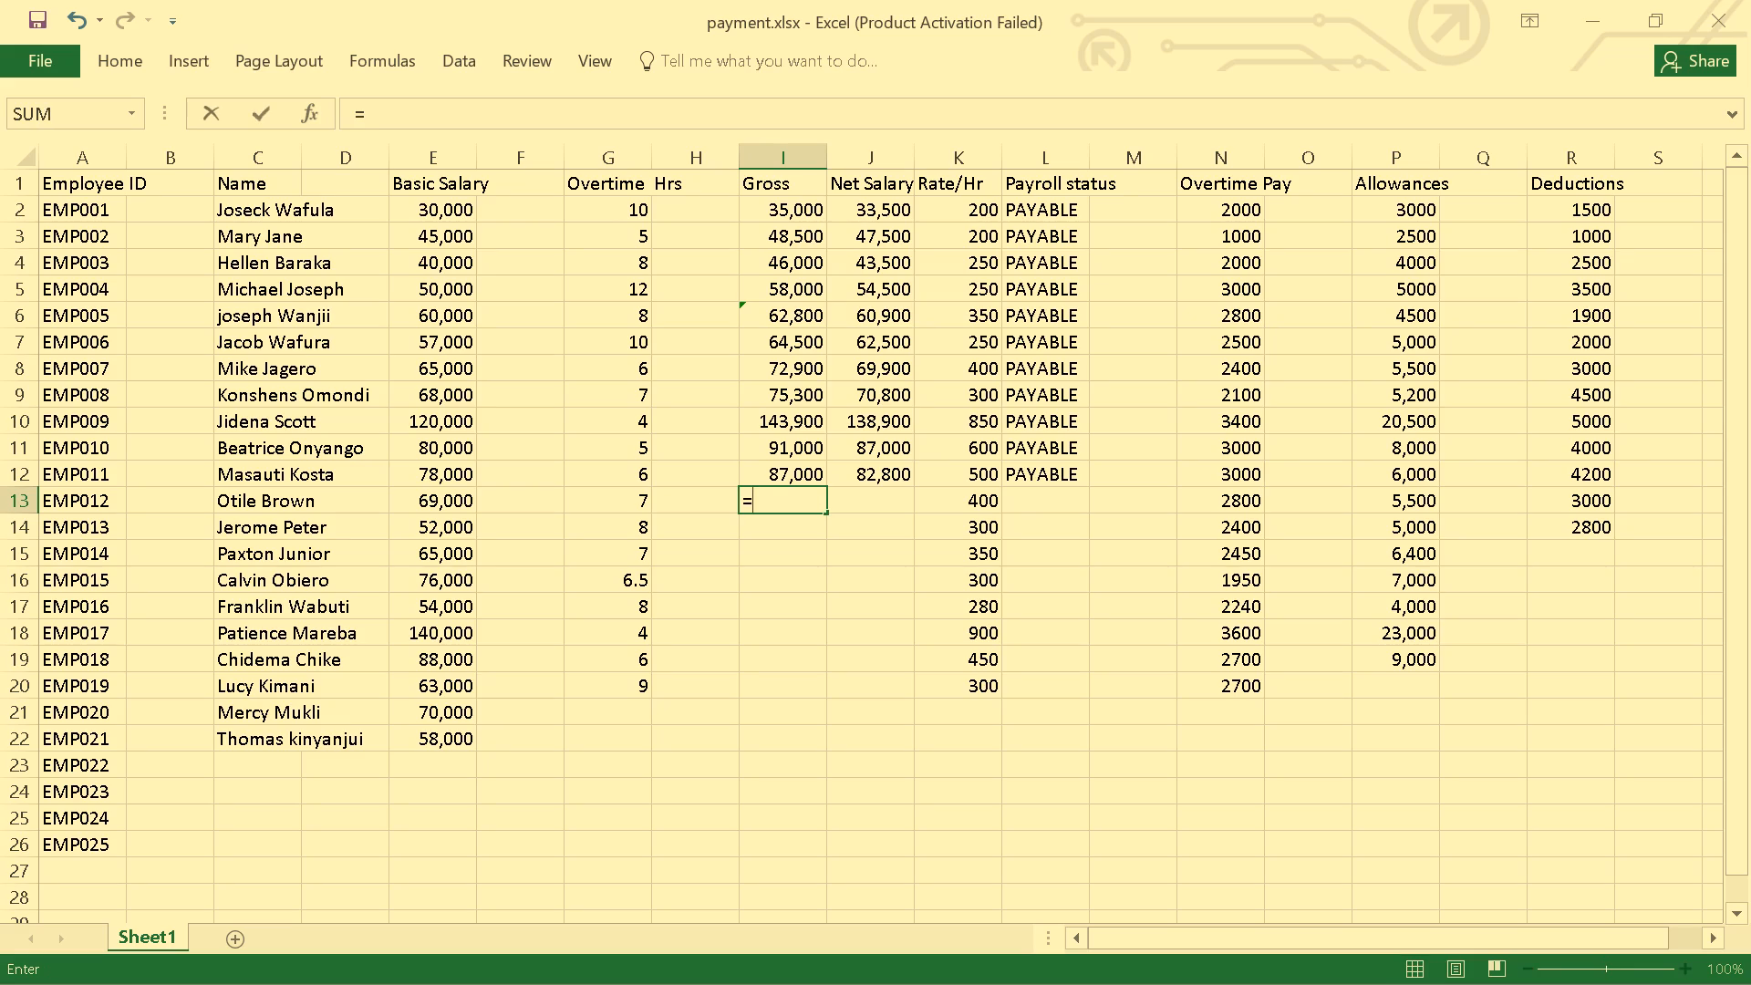
key("e")
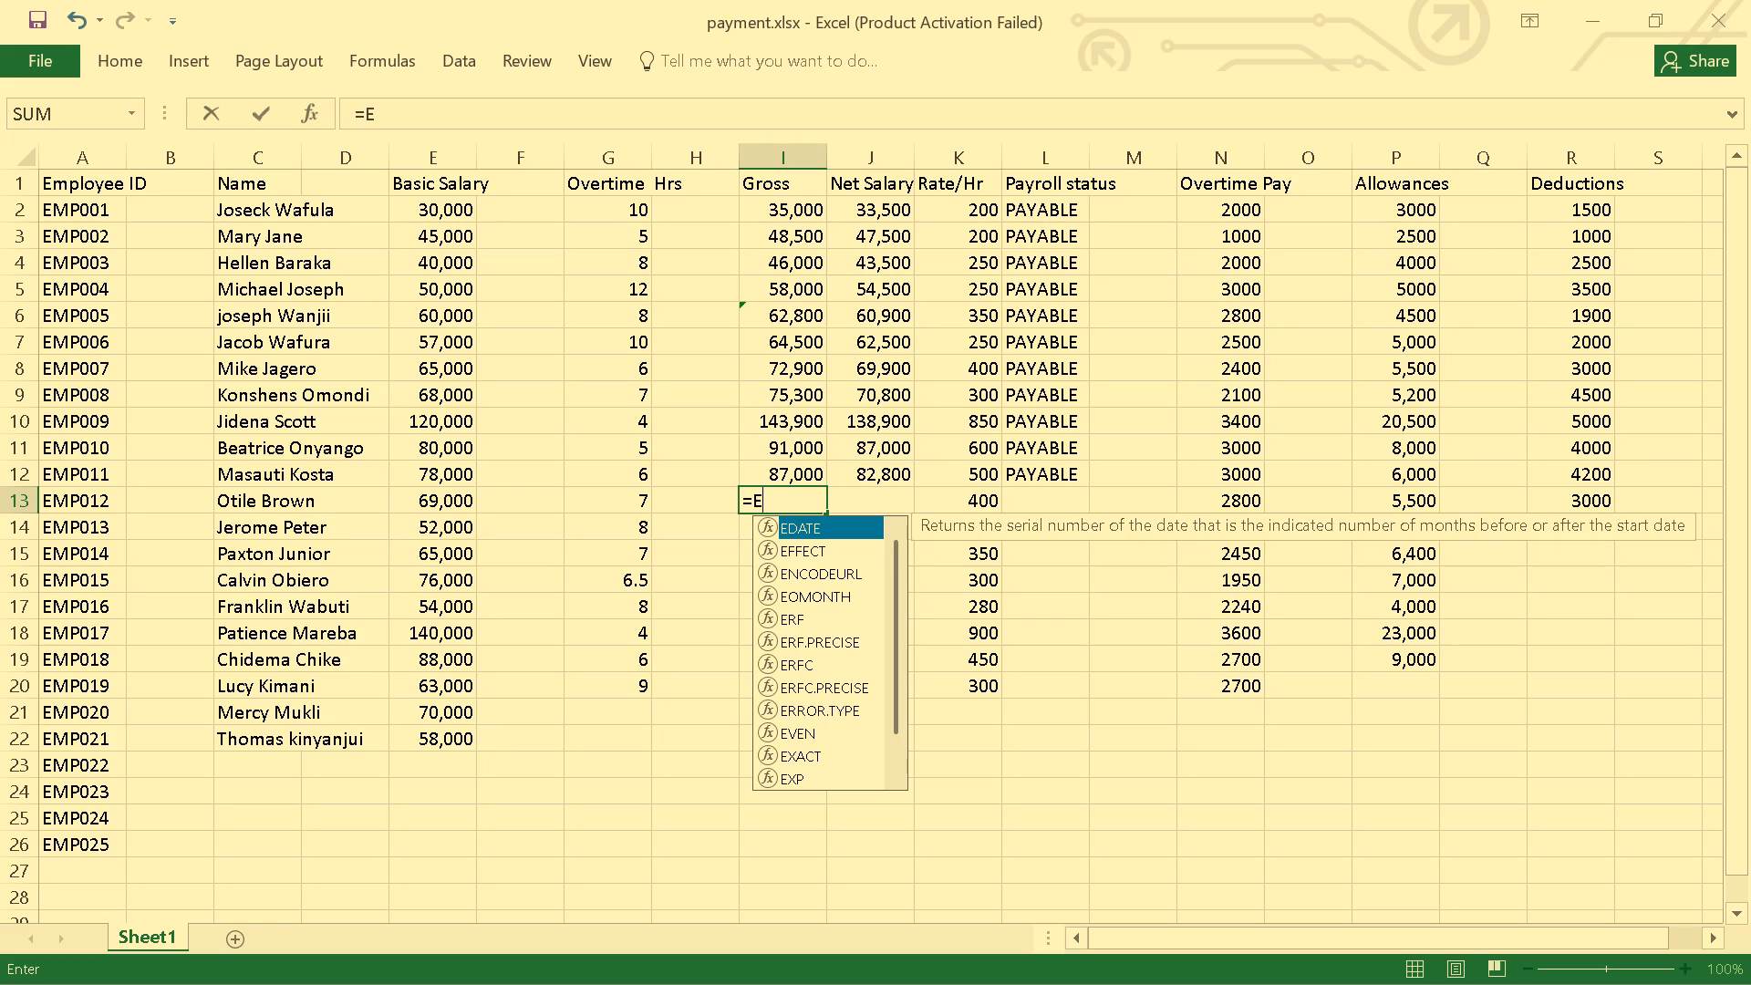
type("13")
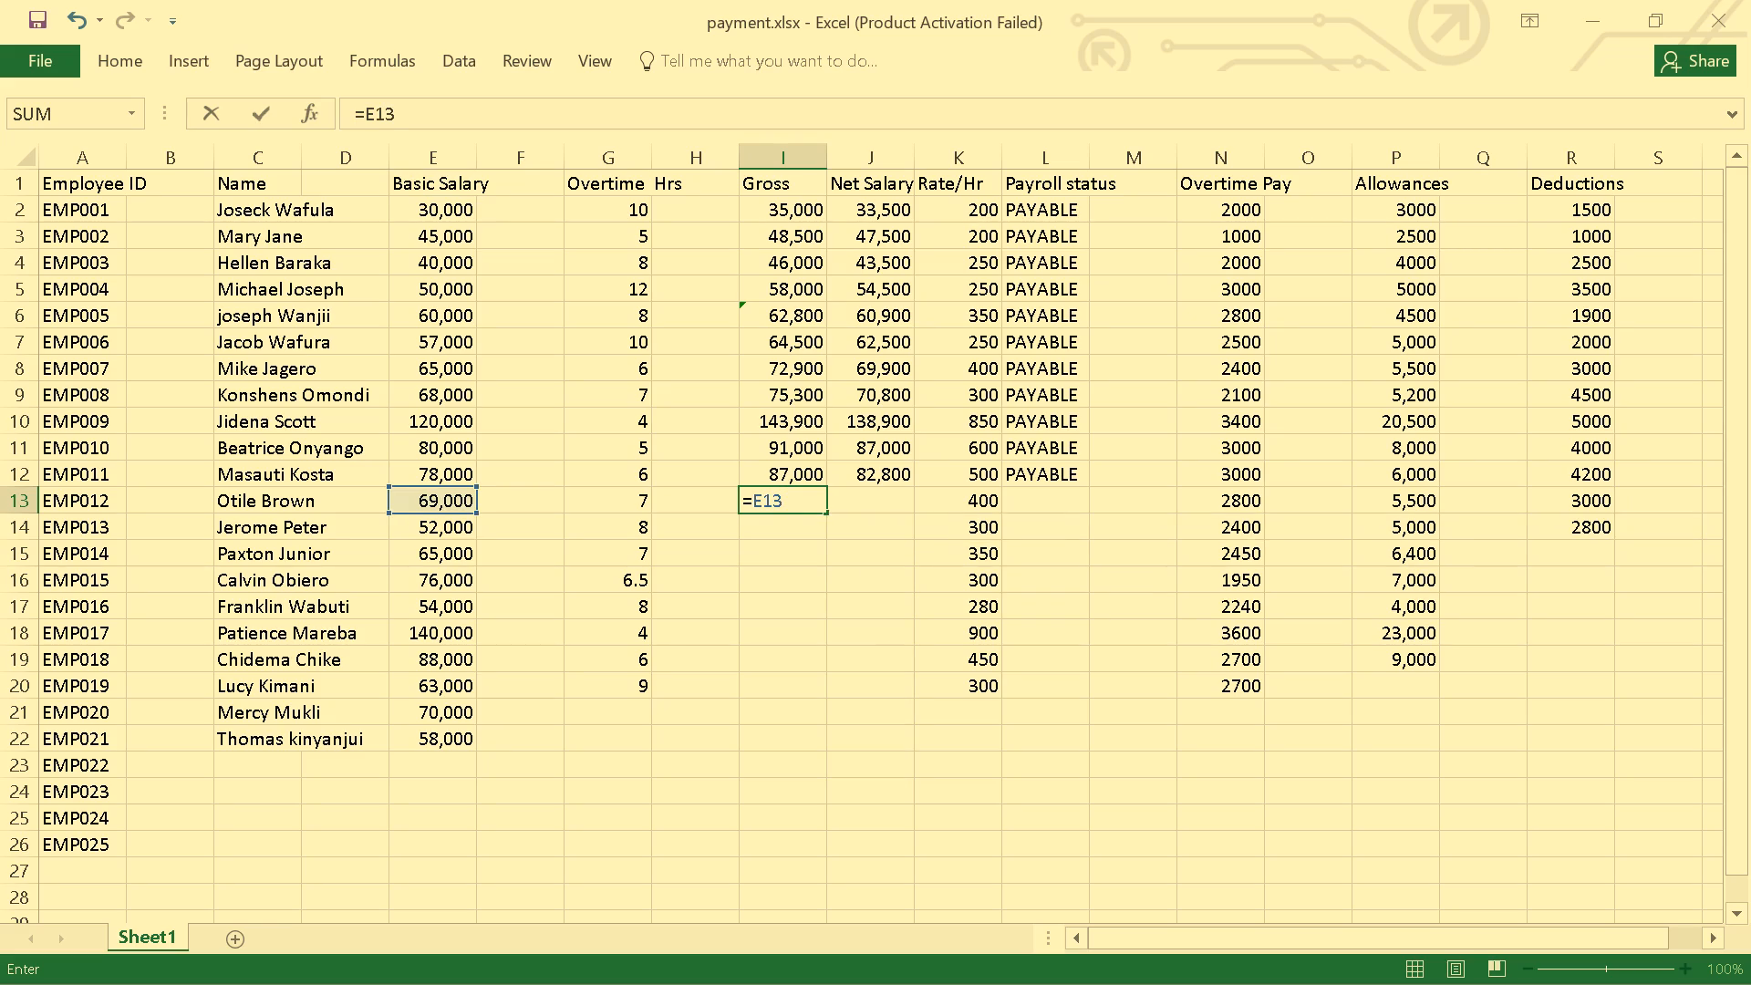
key("shift+plus")
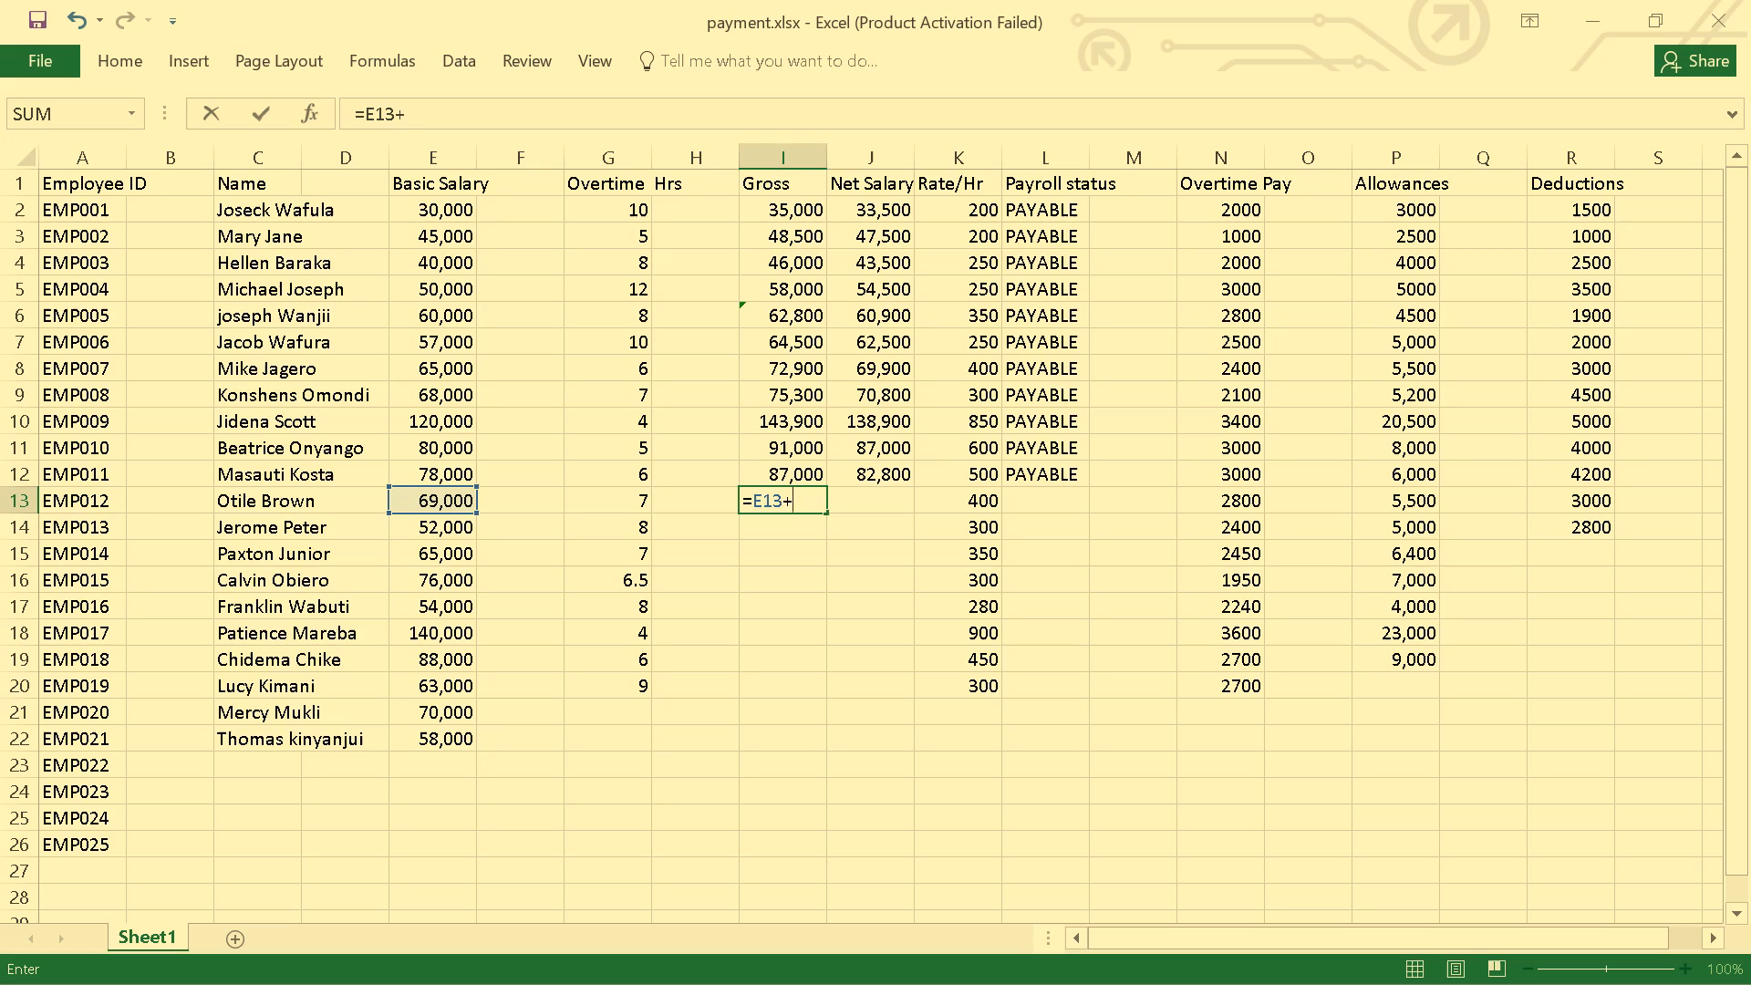
type("N13")
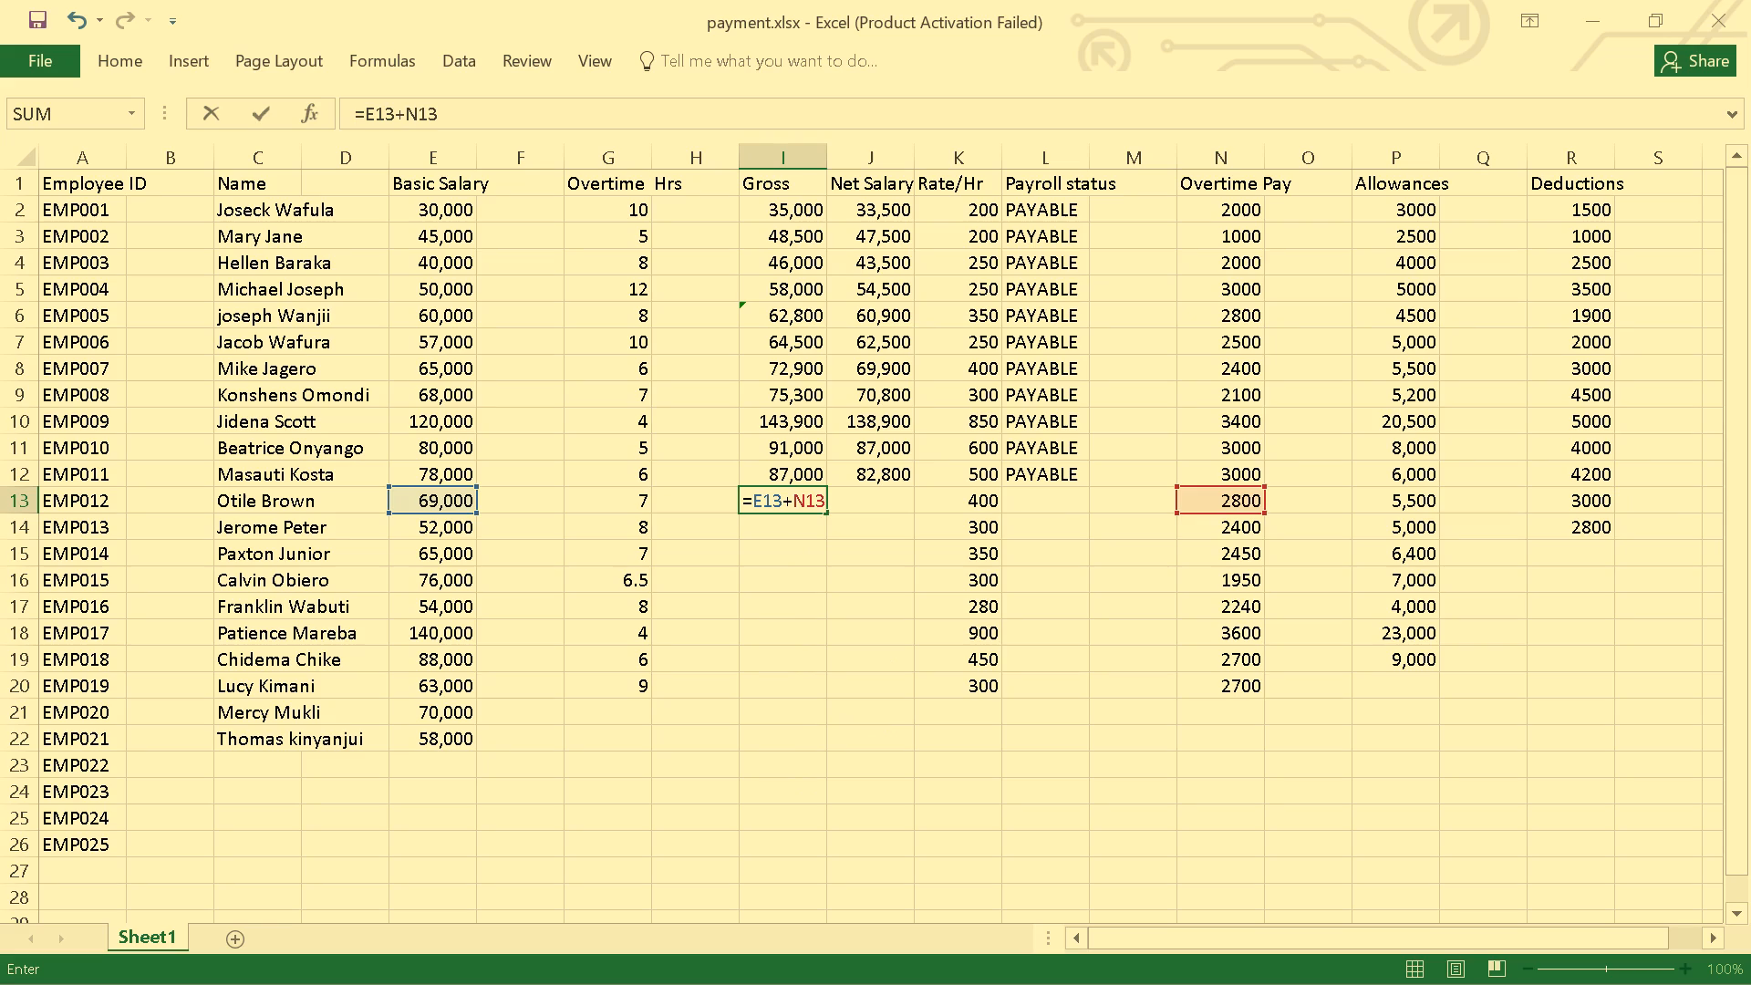
key("shift+plus")
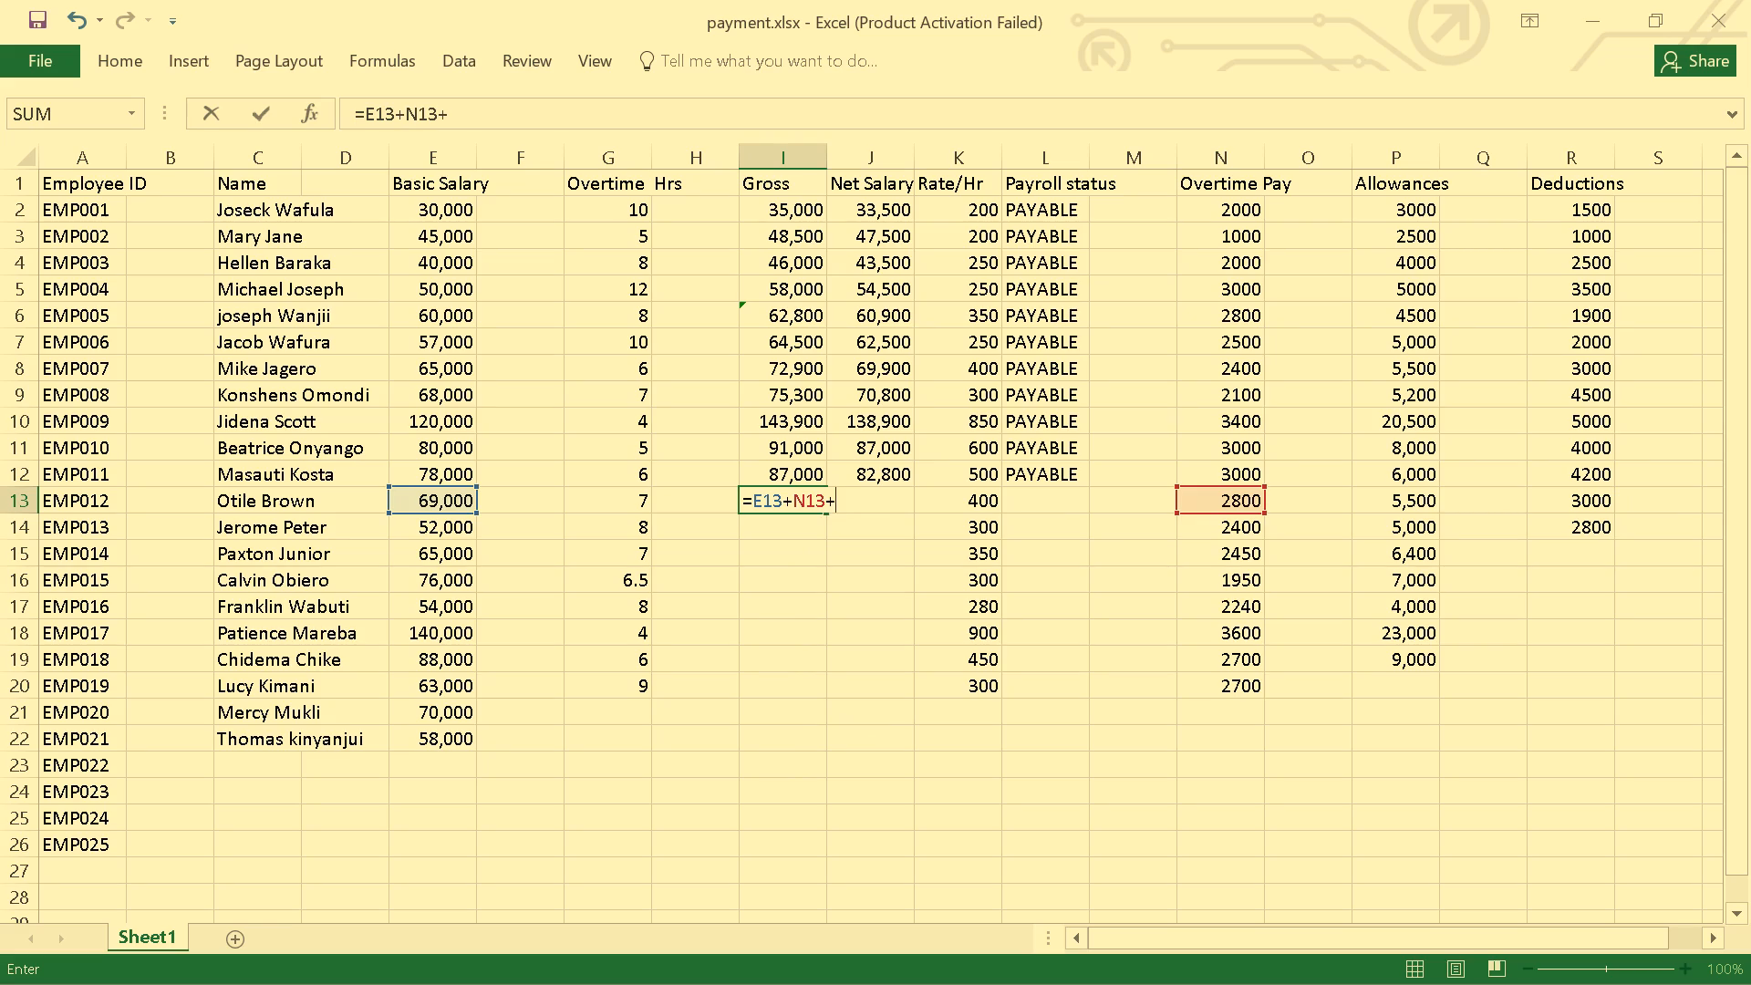
type("P13")
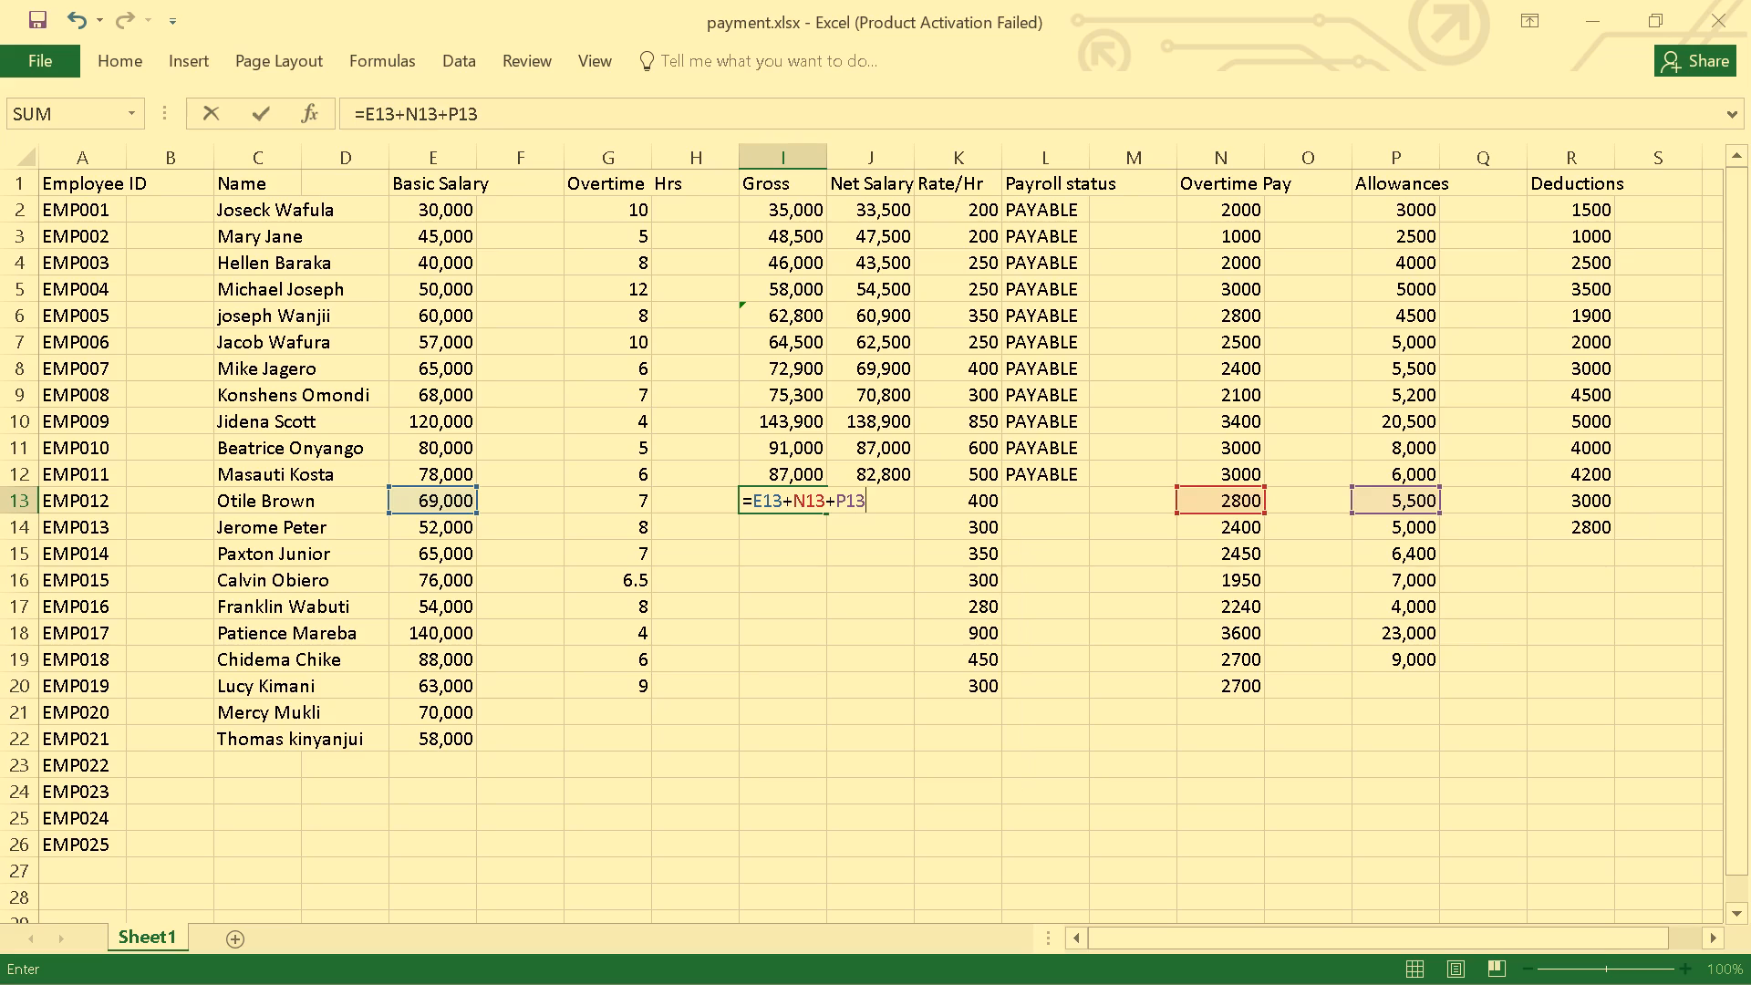
key("Return")
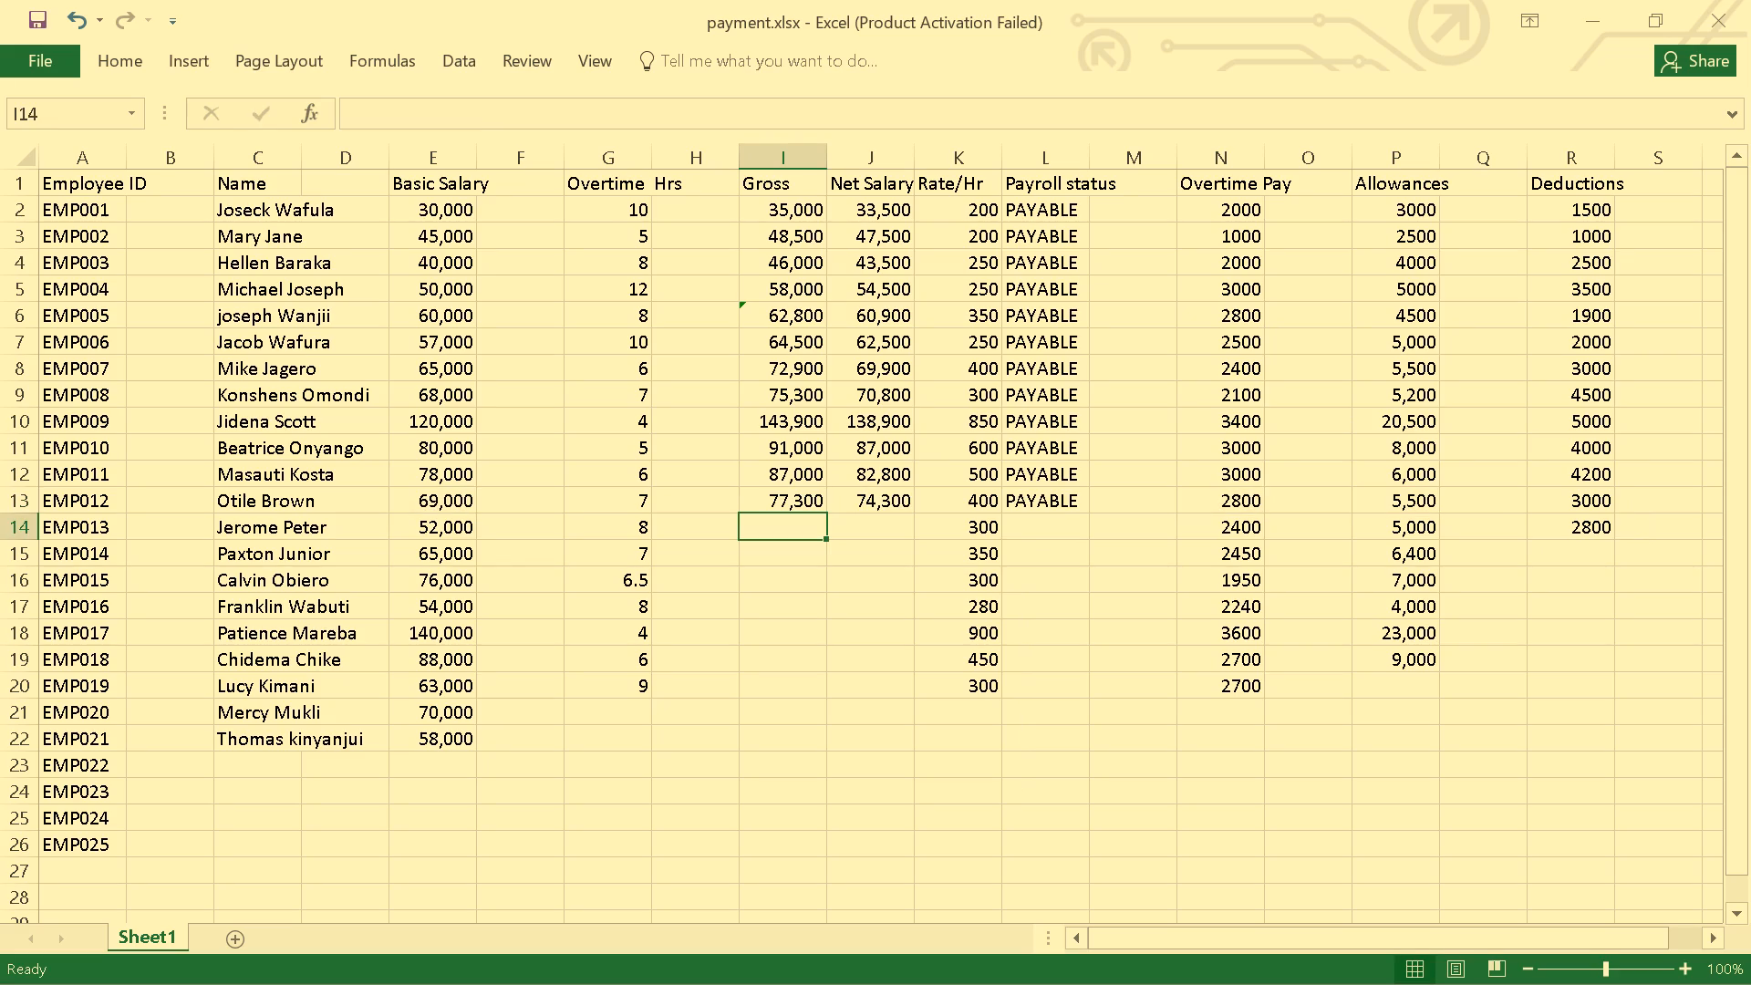
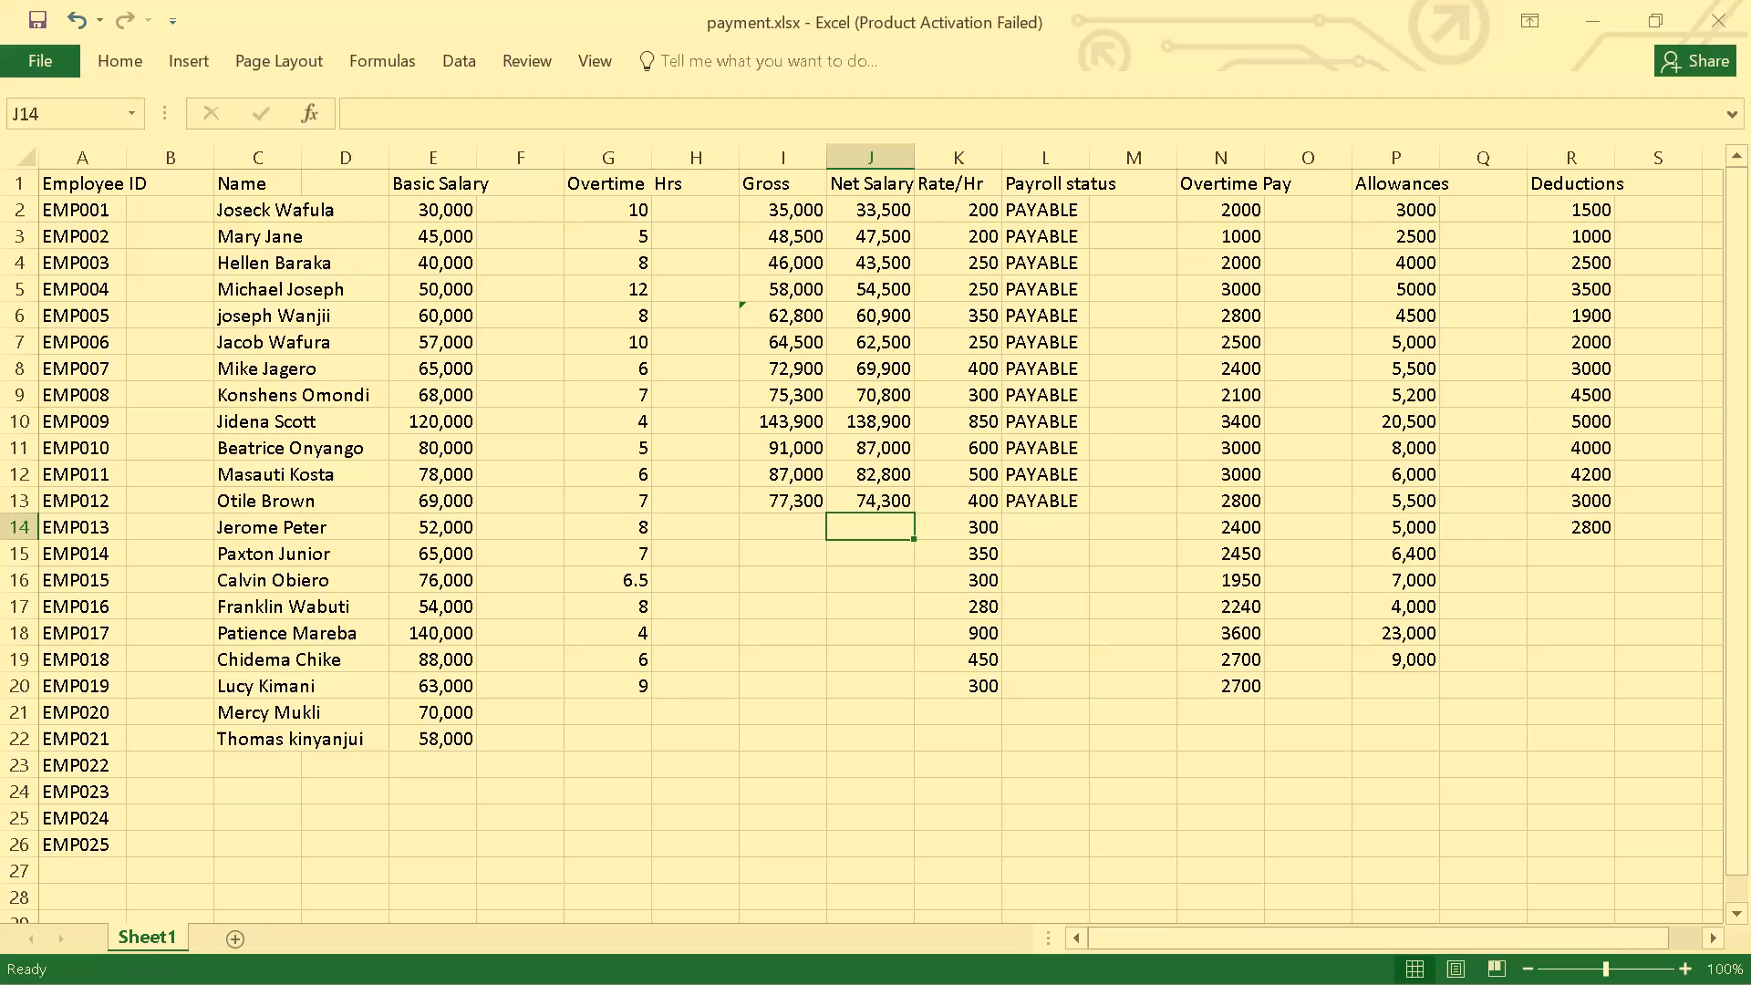
Start EMP013's Gross formula in cell I14.
key("Left")
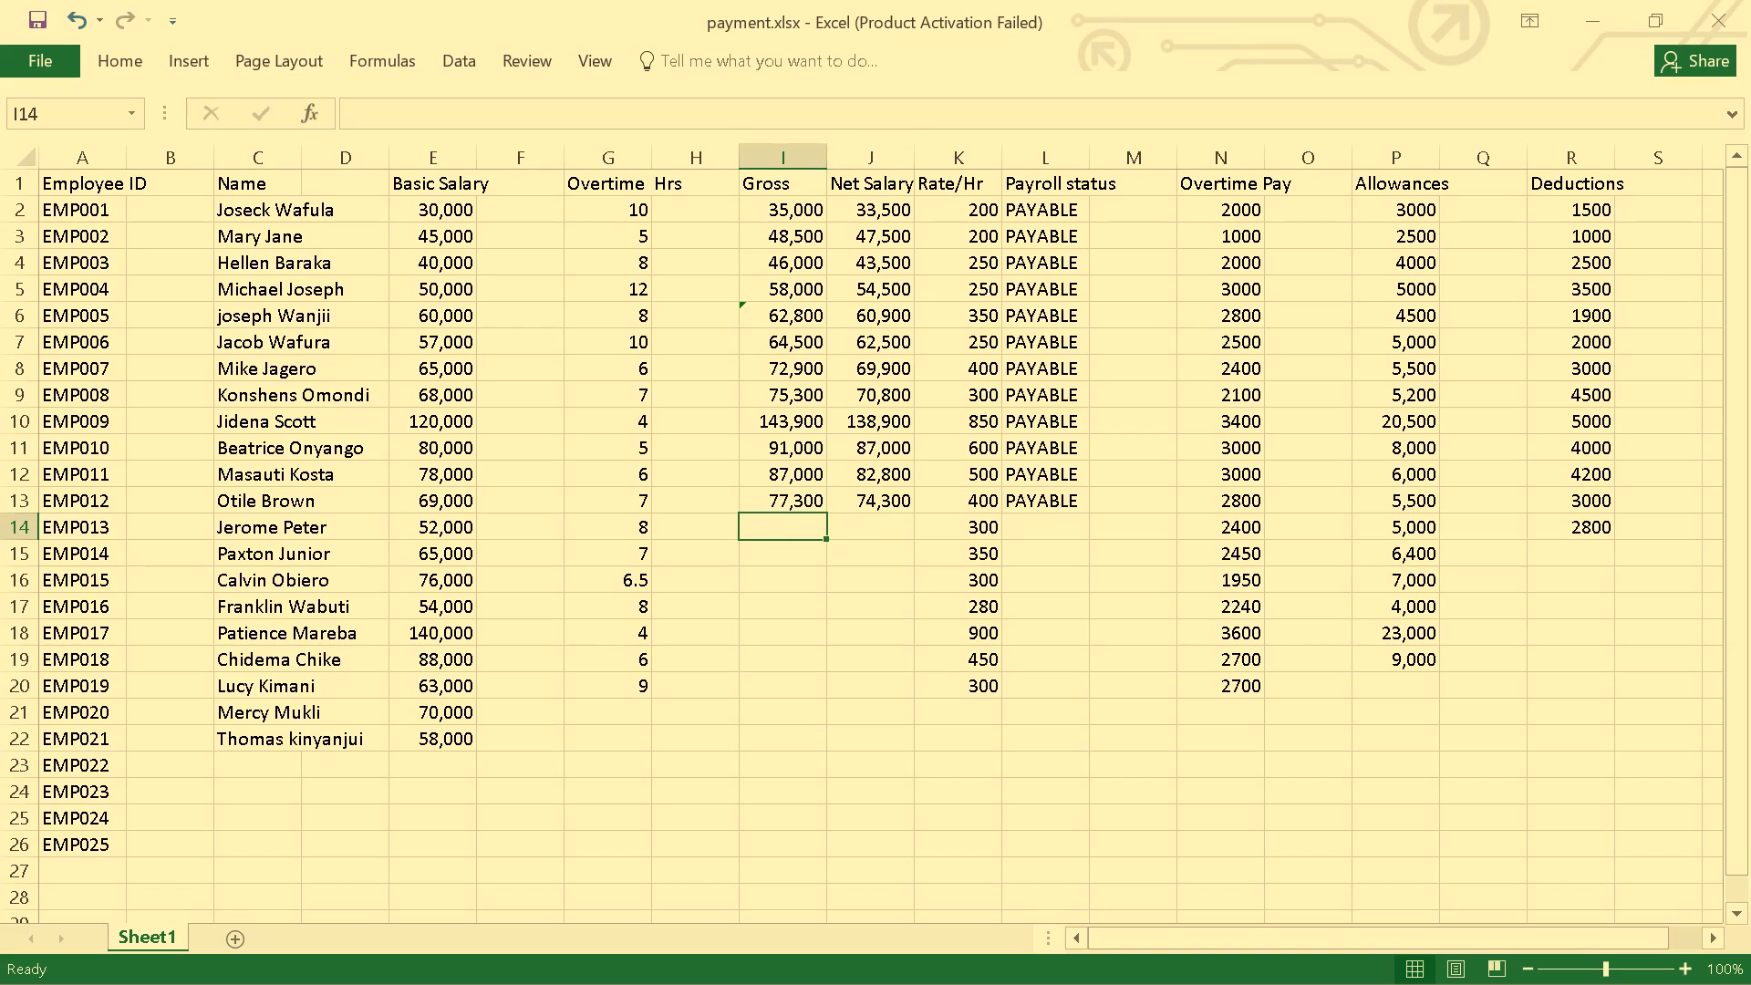
key("Right")
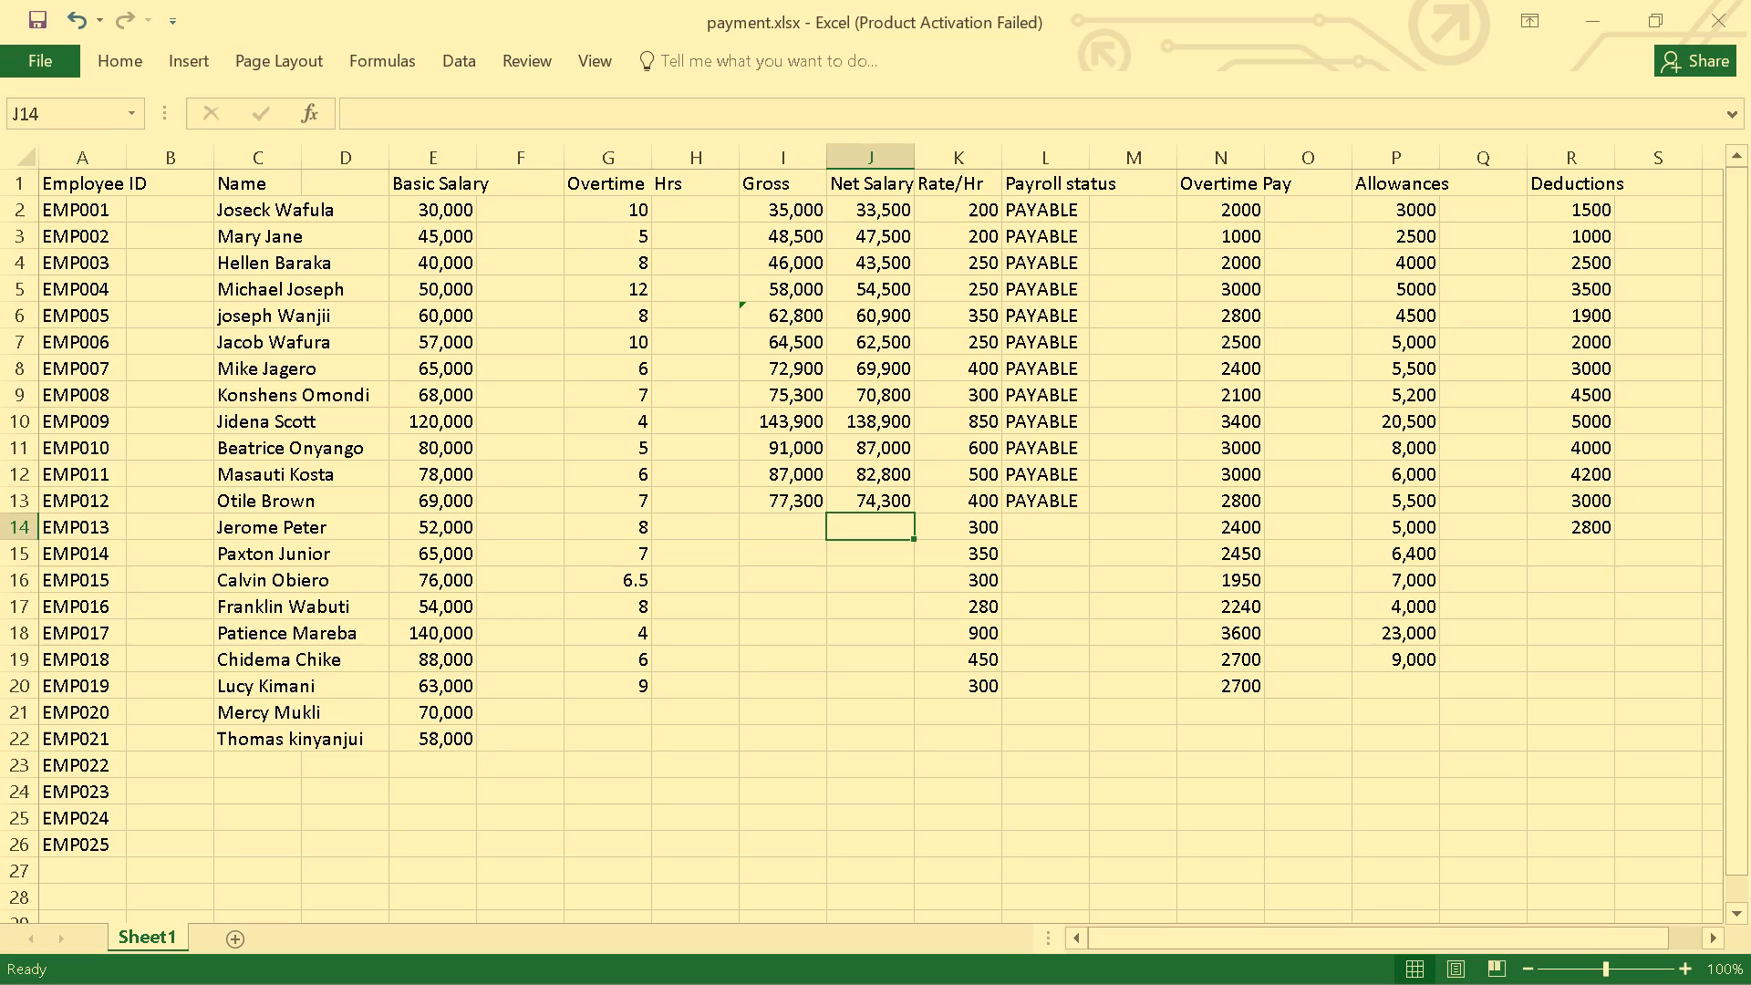
key("Left")
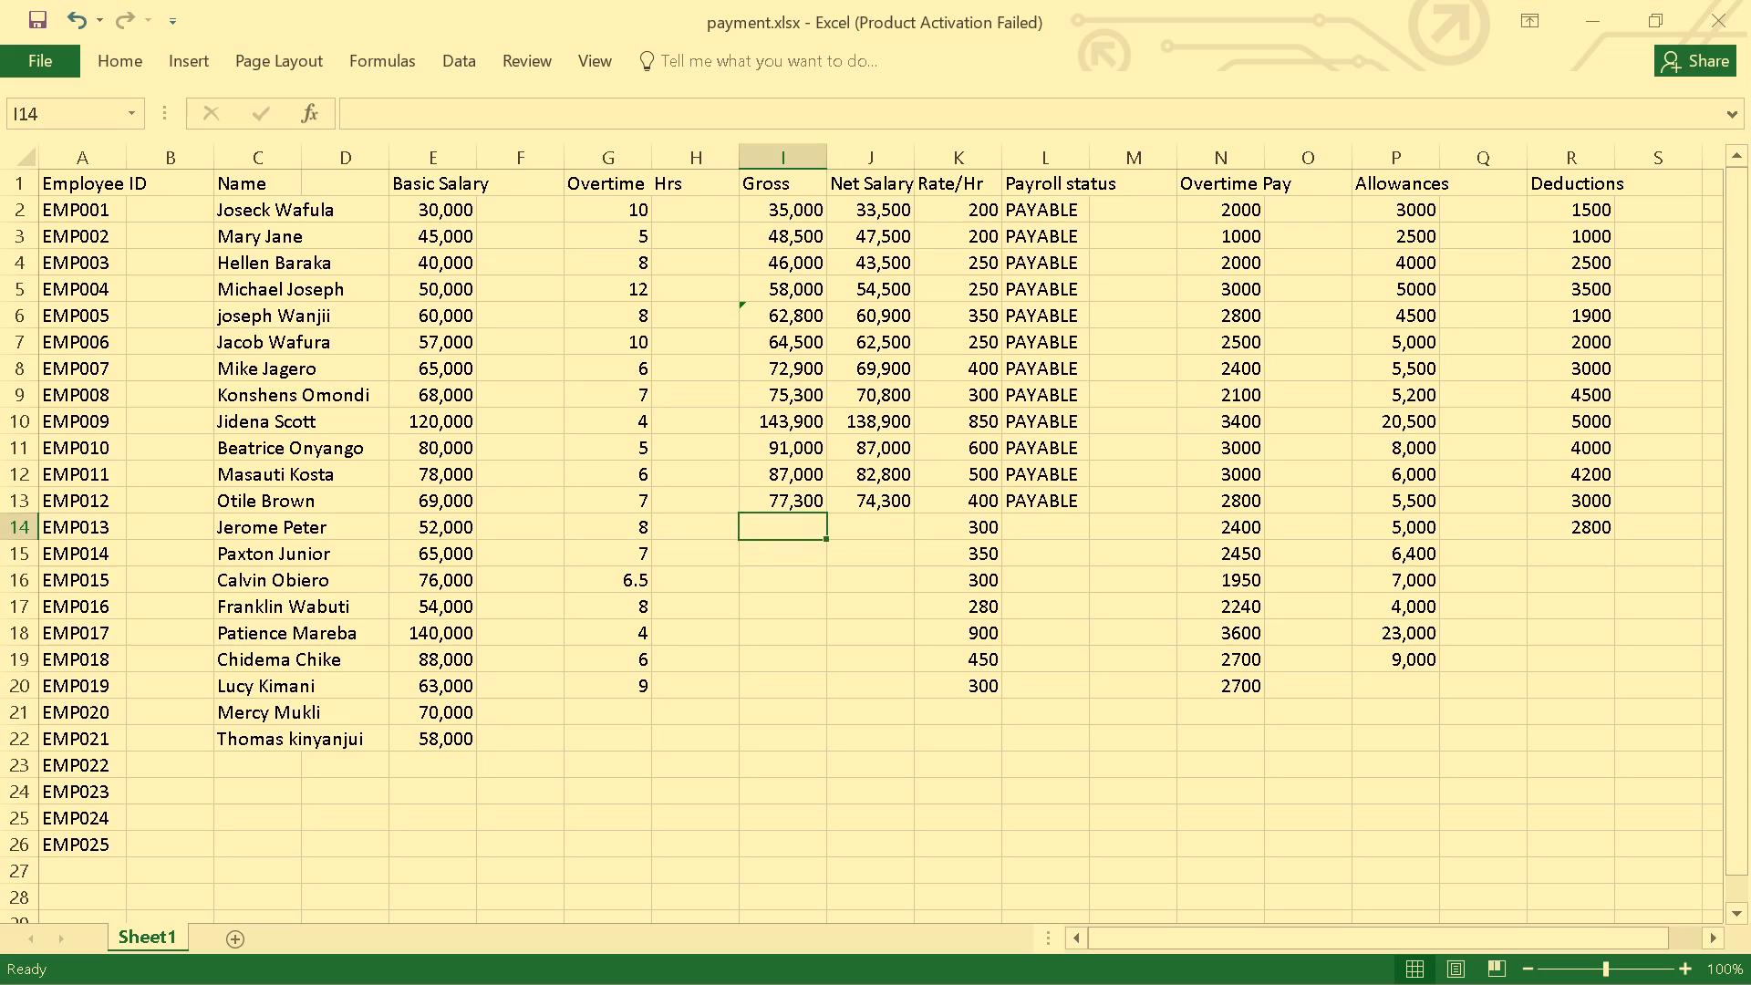
key("equal")
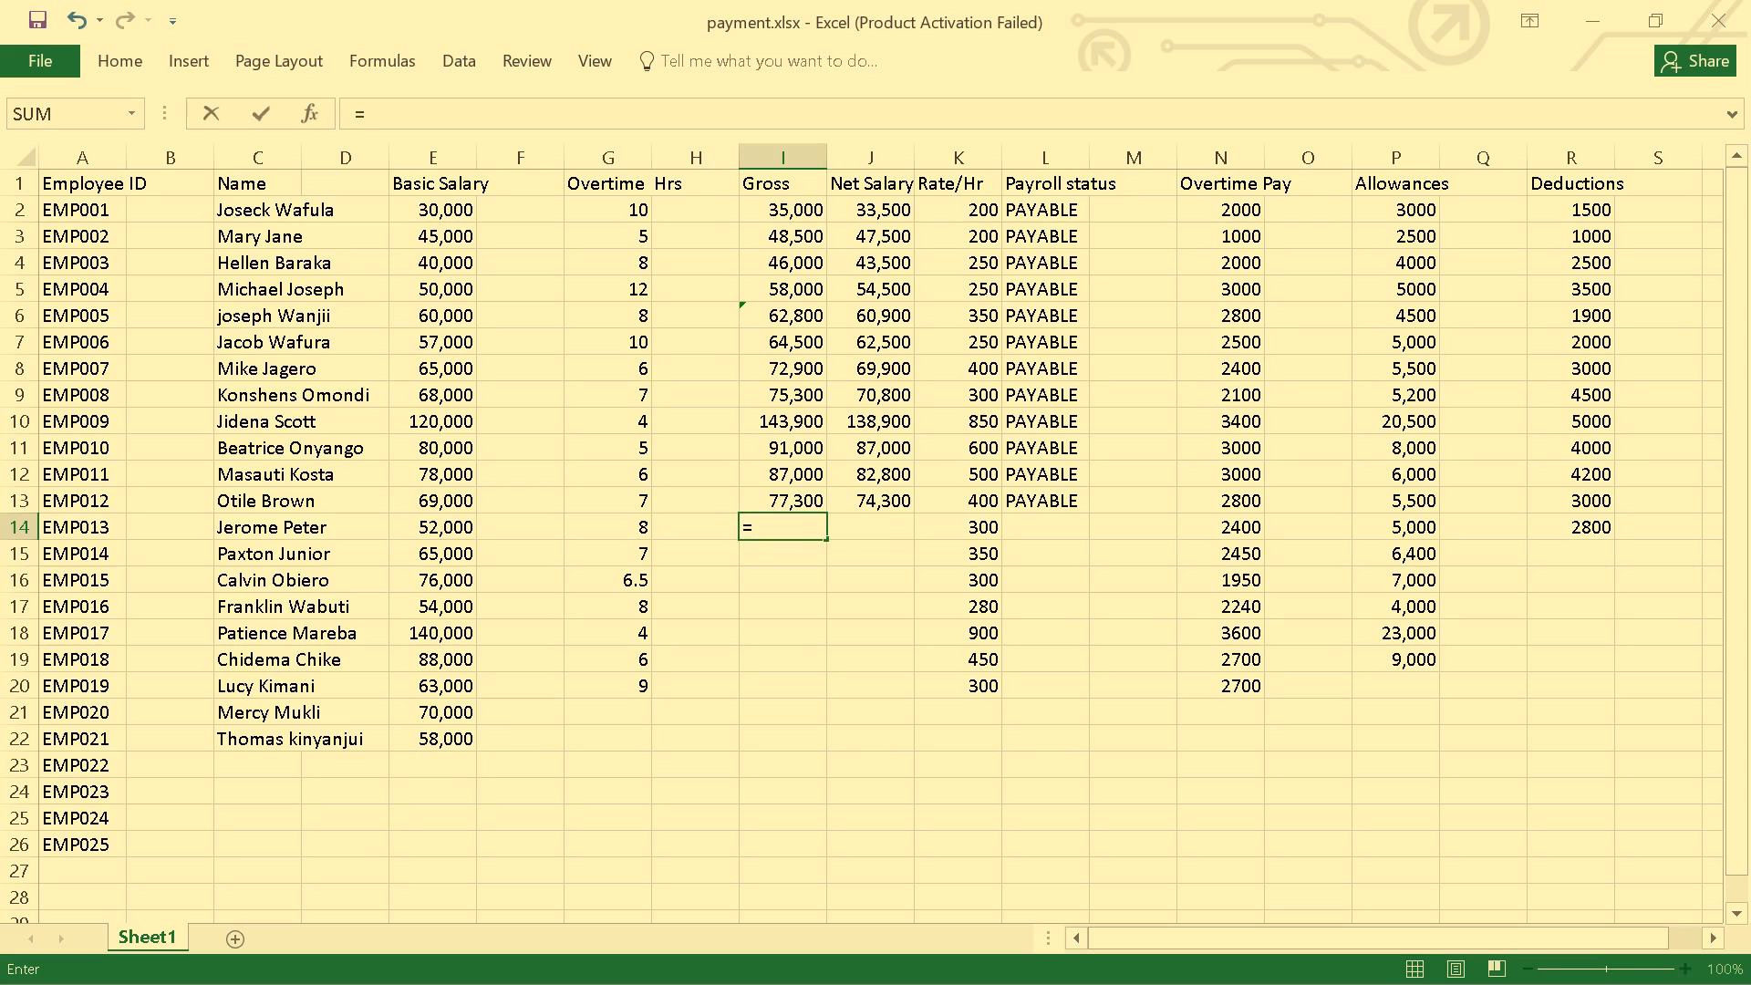
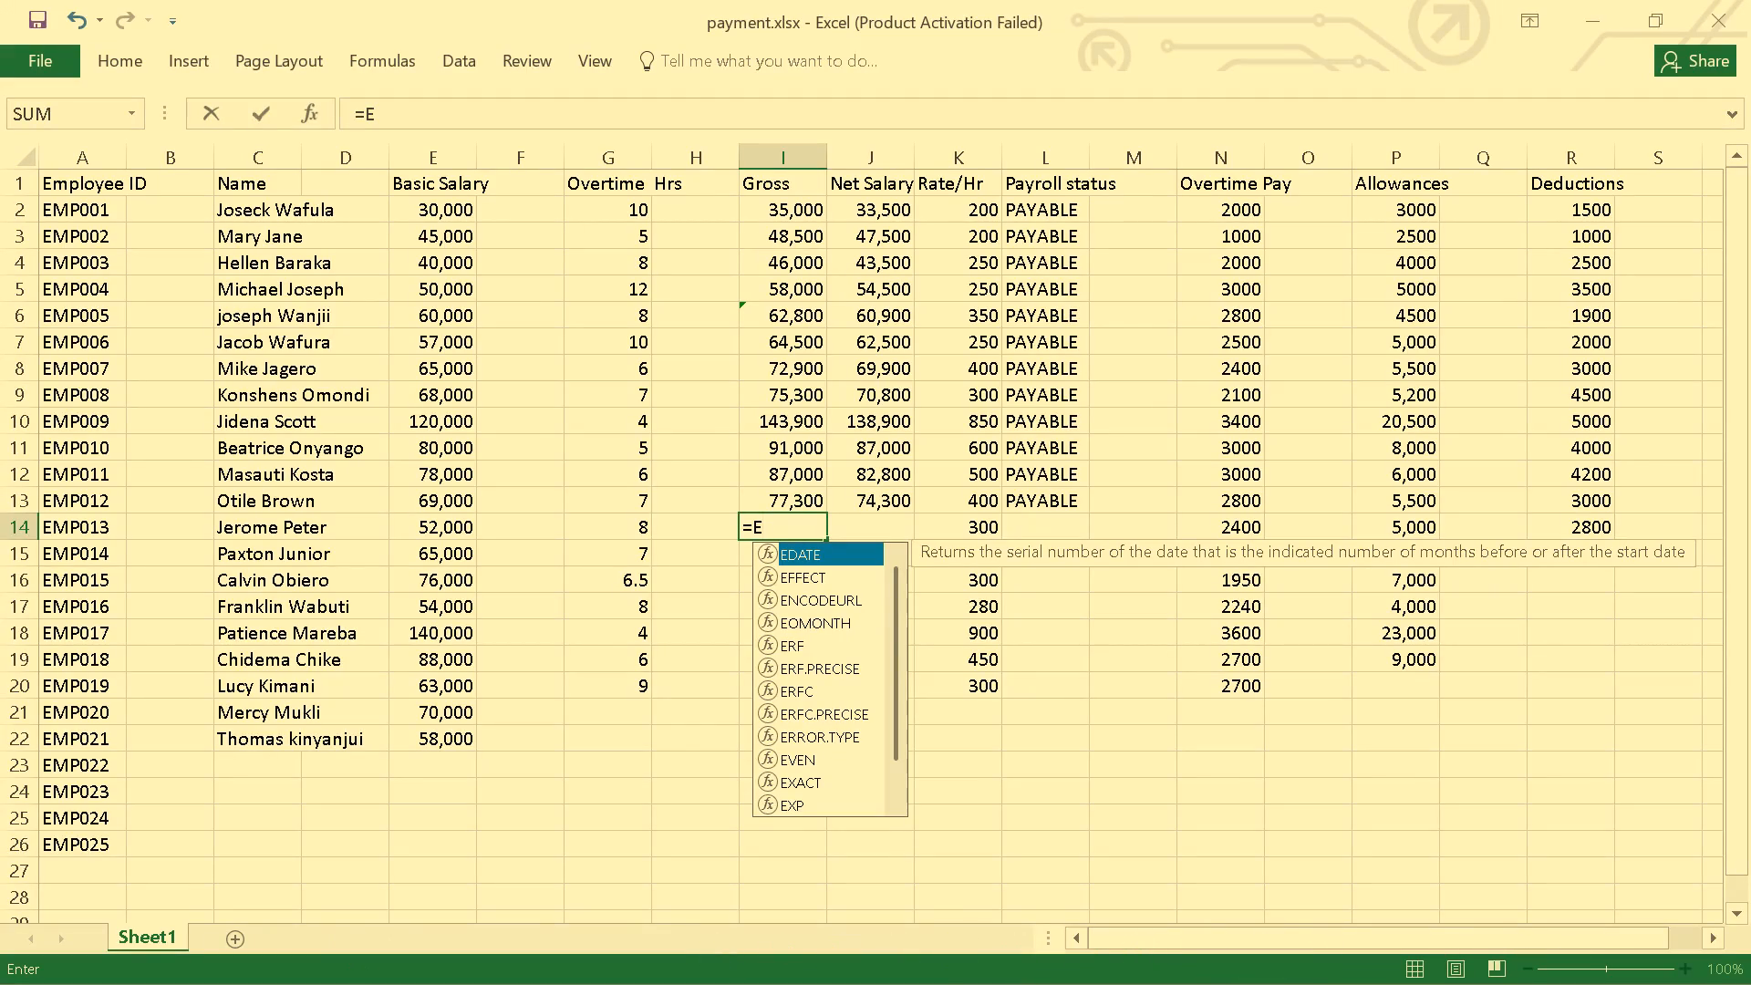
Continue EMP013's Gross formula in cell I14 up to =E14+N, adding the overtime pay column to the basic salary.
type("14")
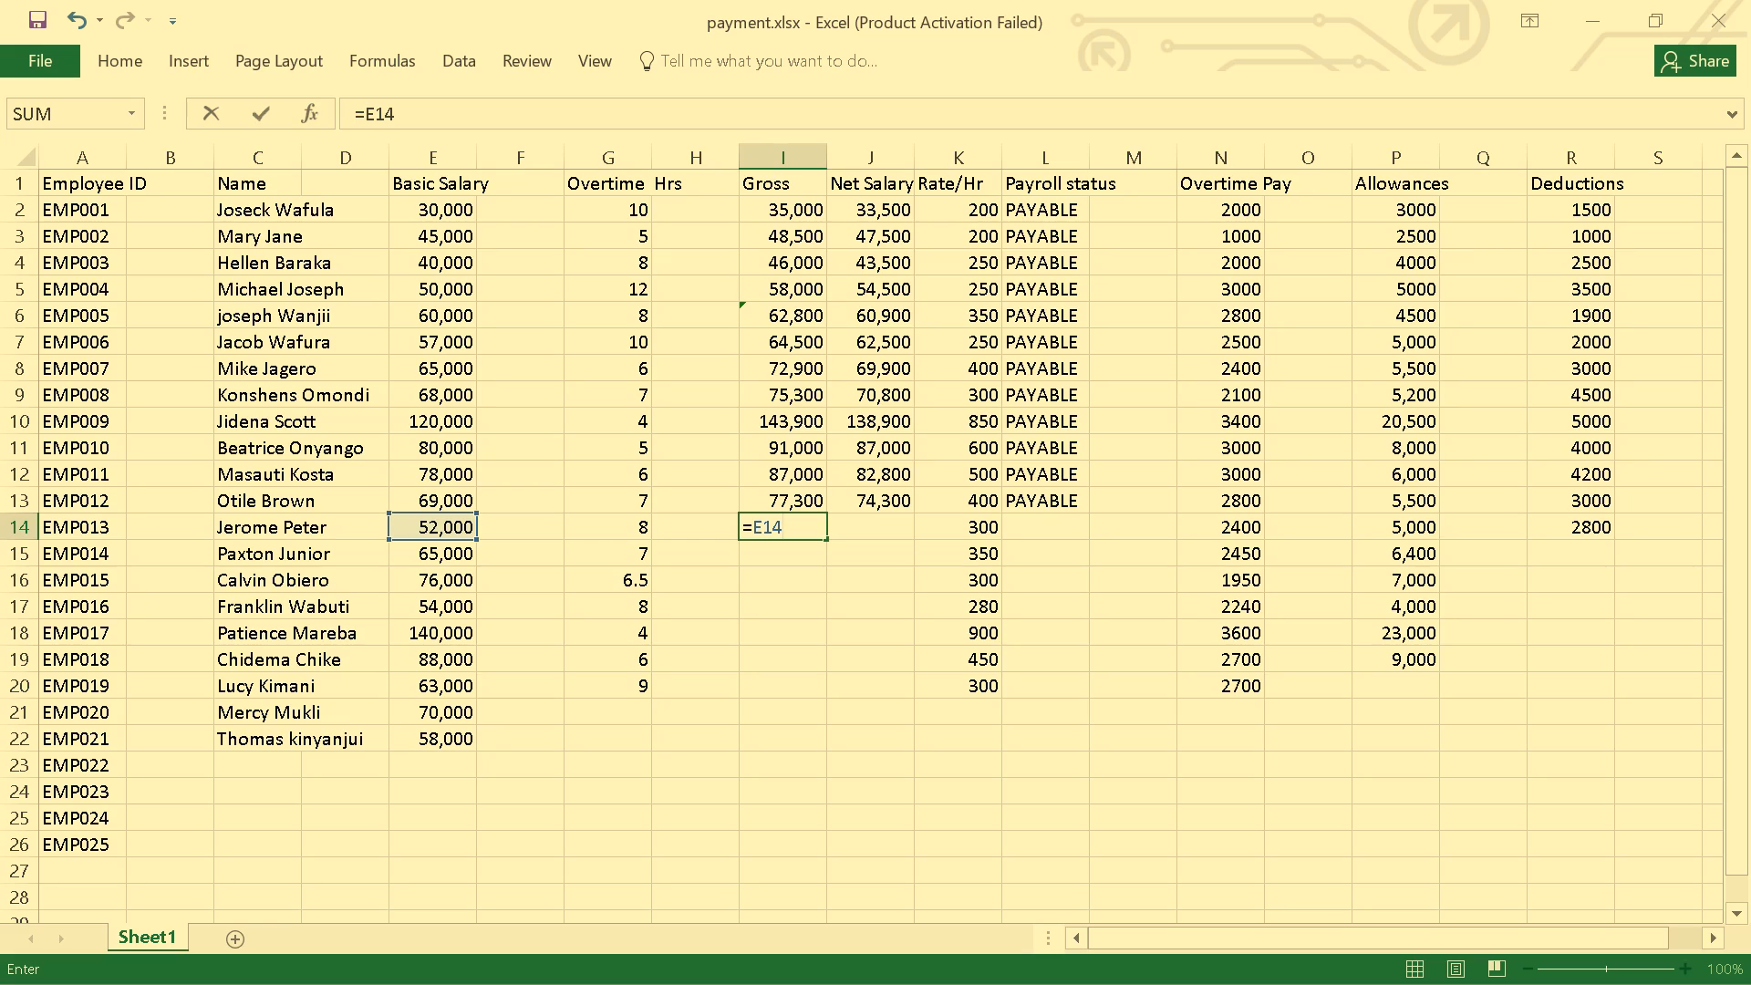
key("shift+plus")
key("n")
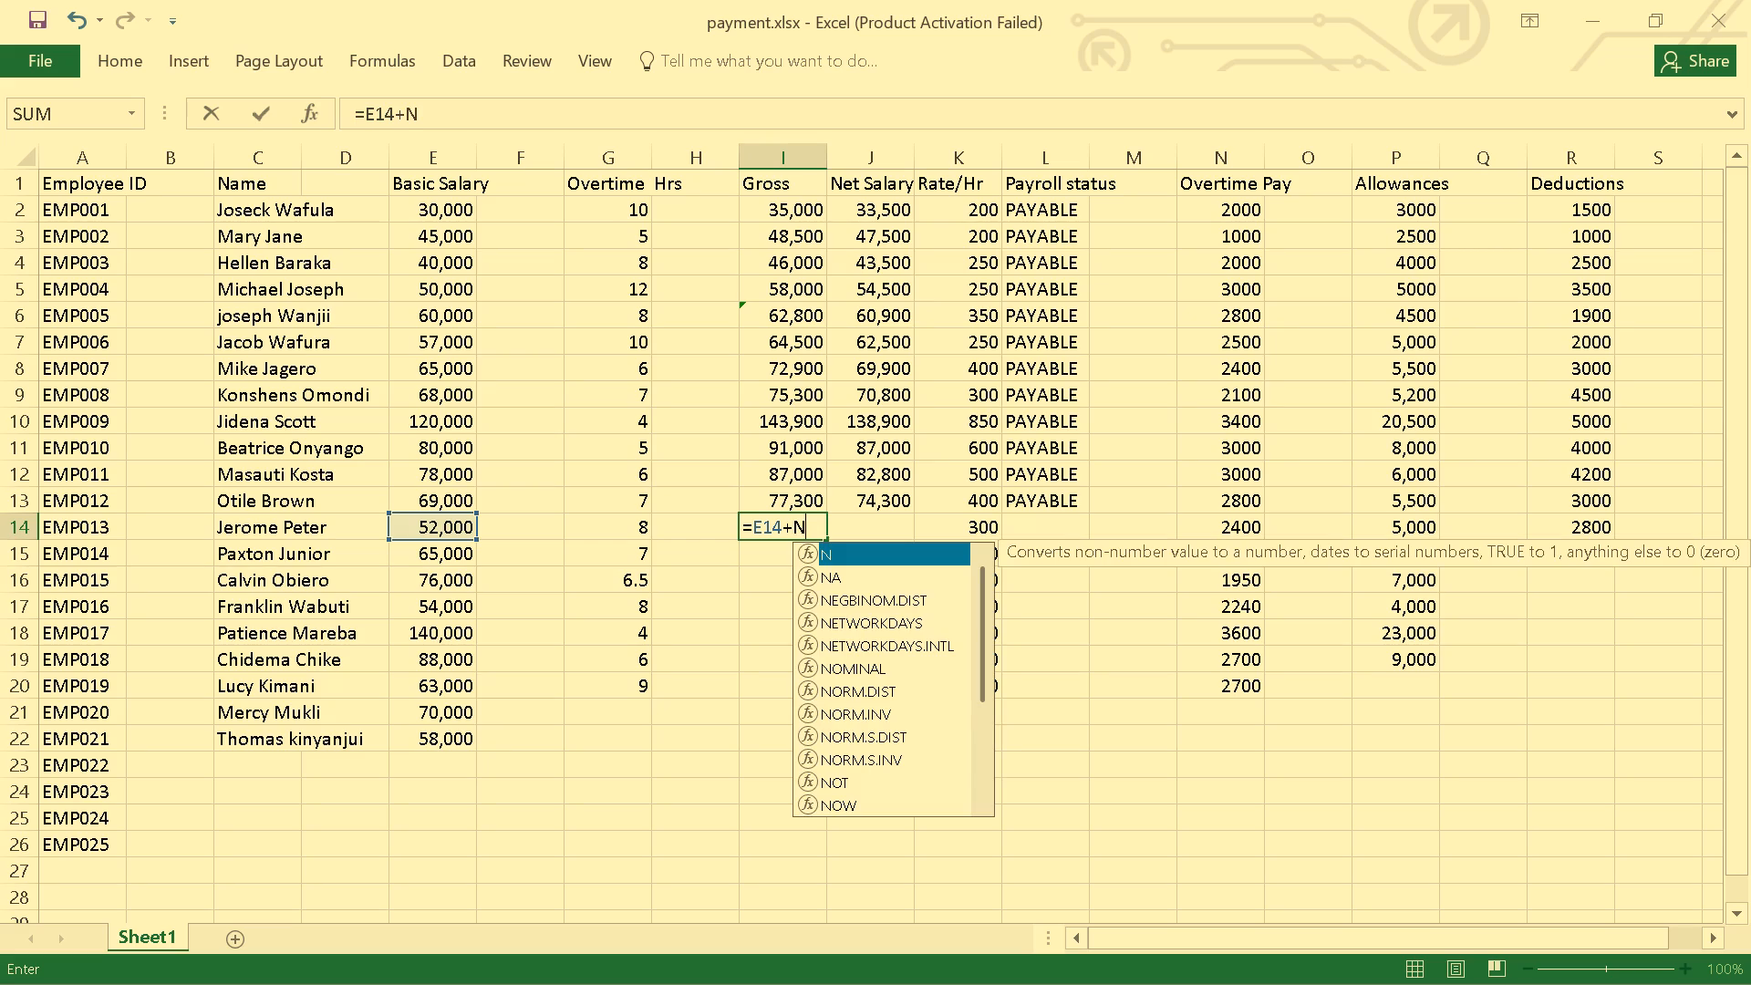
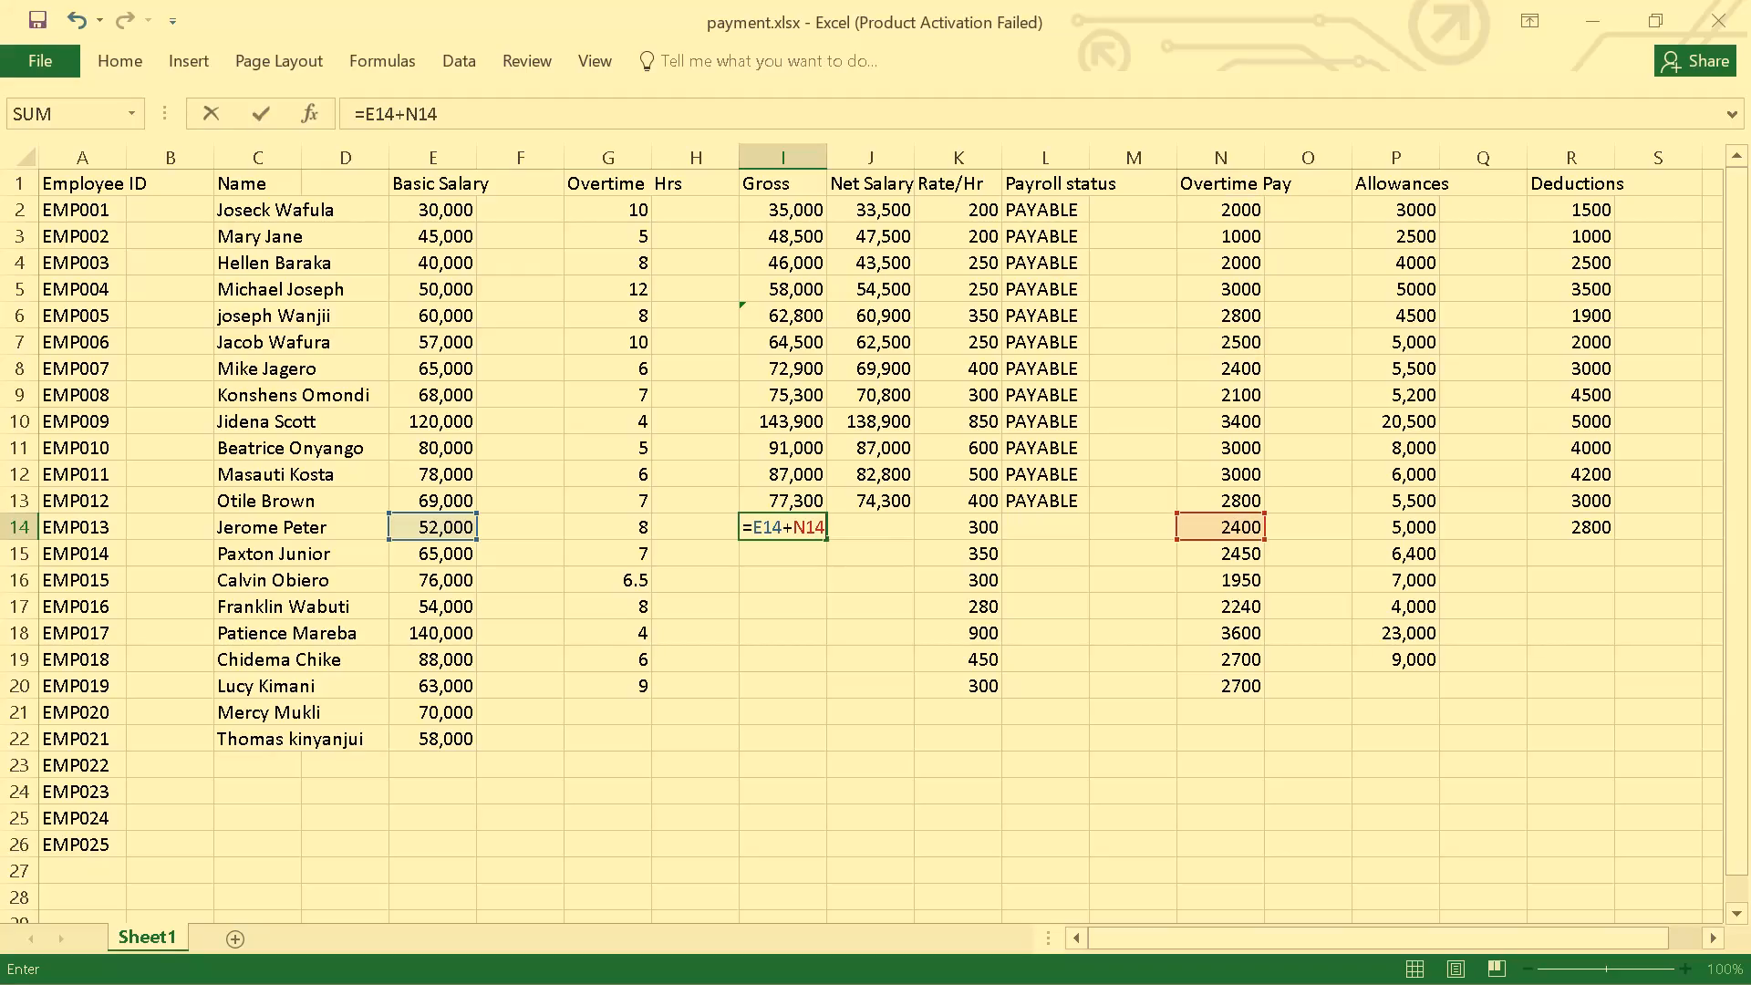
Complete EMP013's Gross formula in cell I14 as =E14+N14+P14, adding the allowances to the basic salary and overtime pay.
key("shift+plus")
key("p")
type("14")
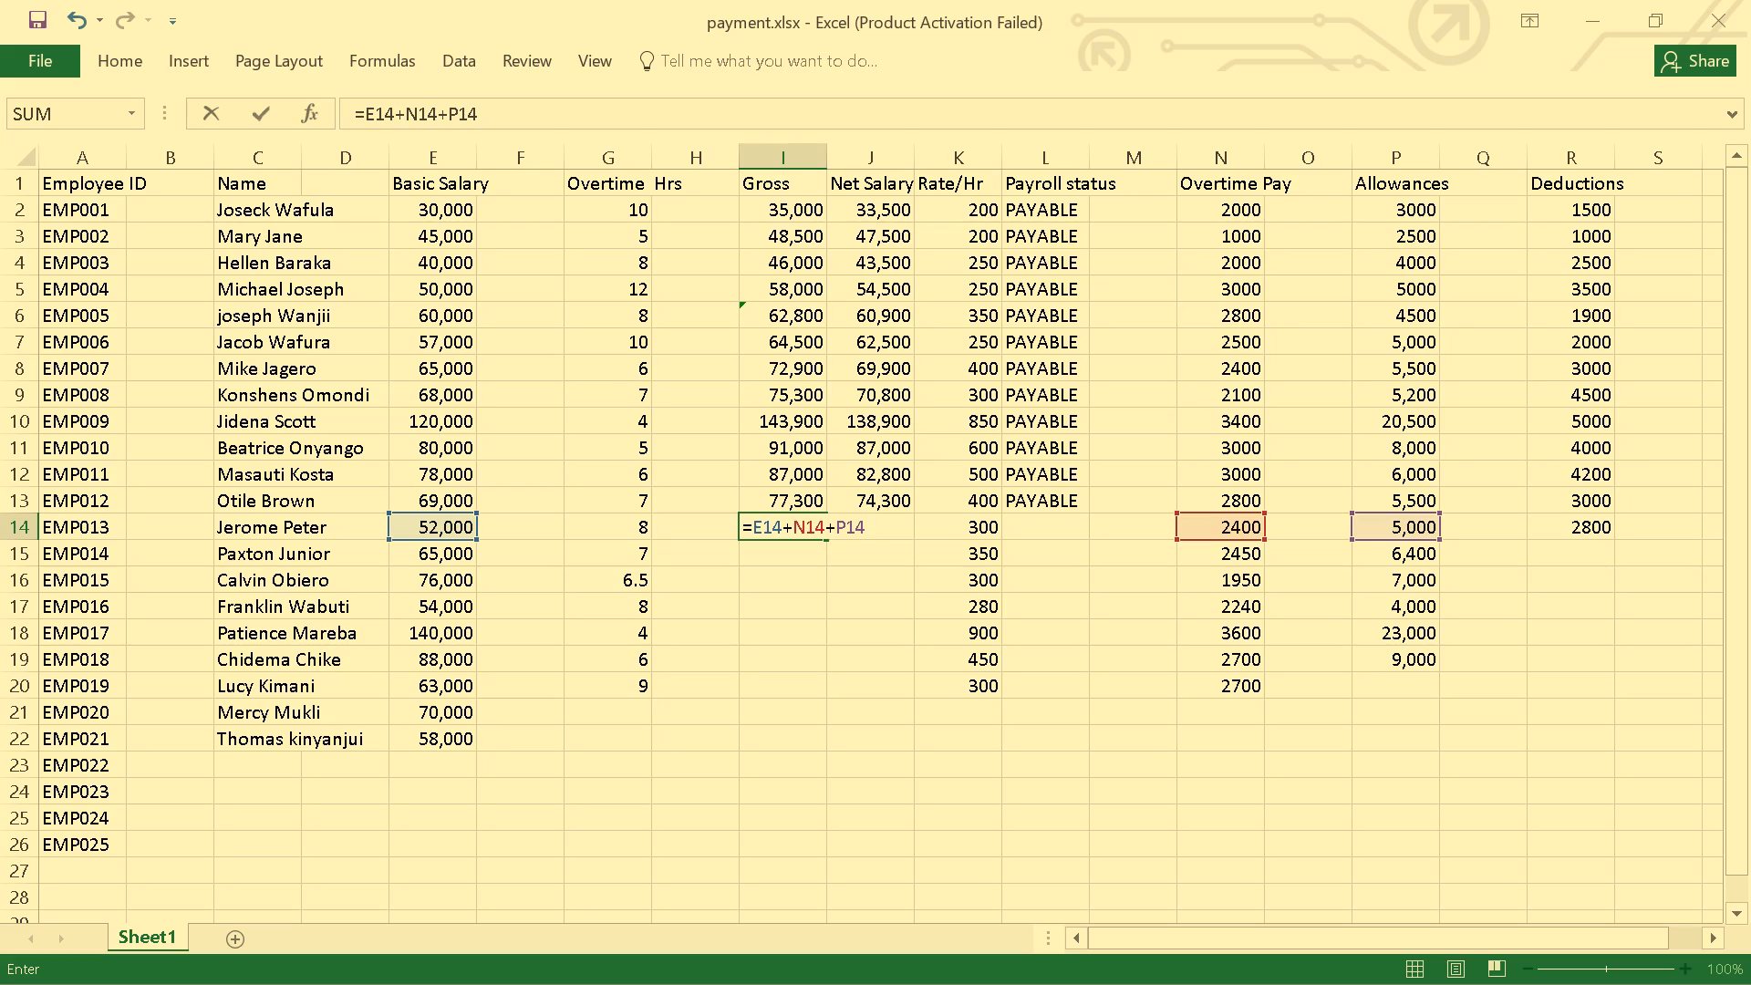
key("Return")
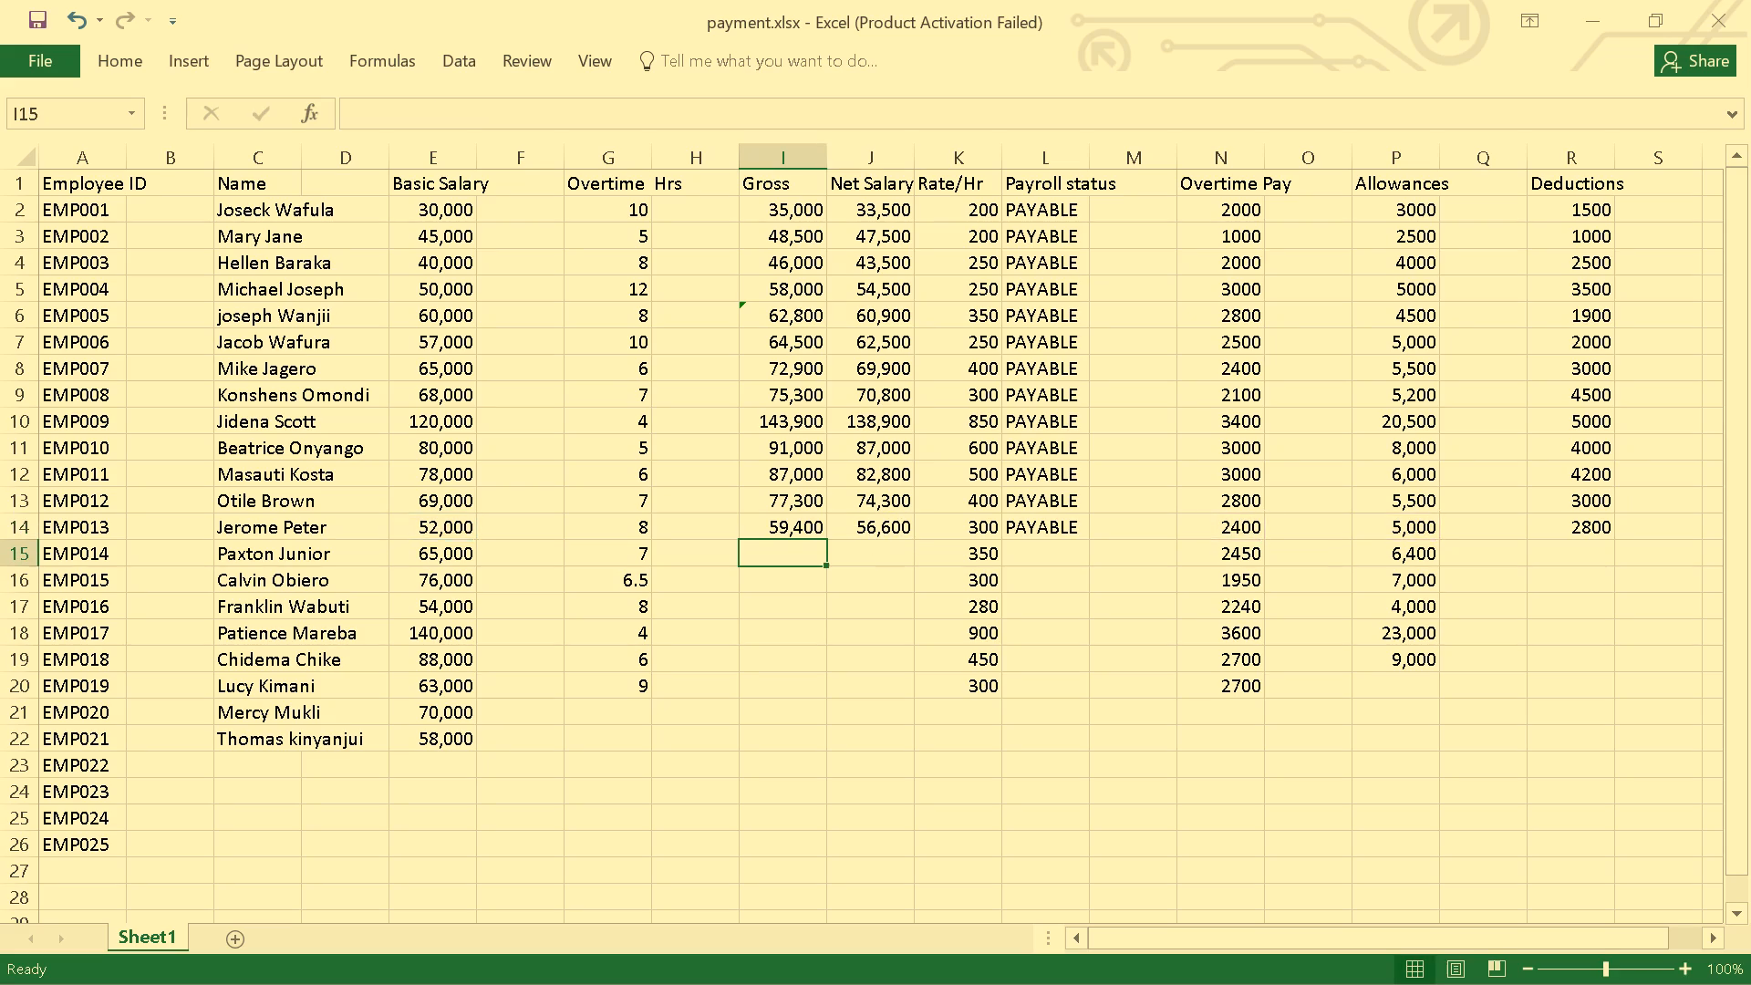
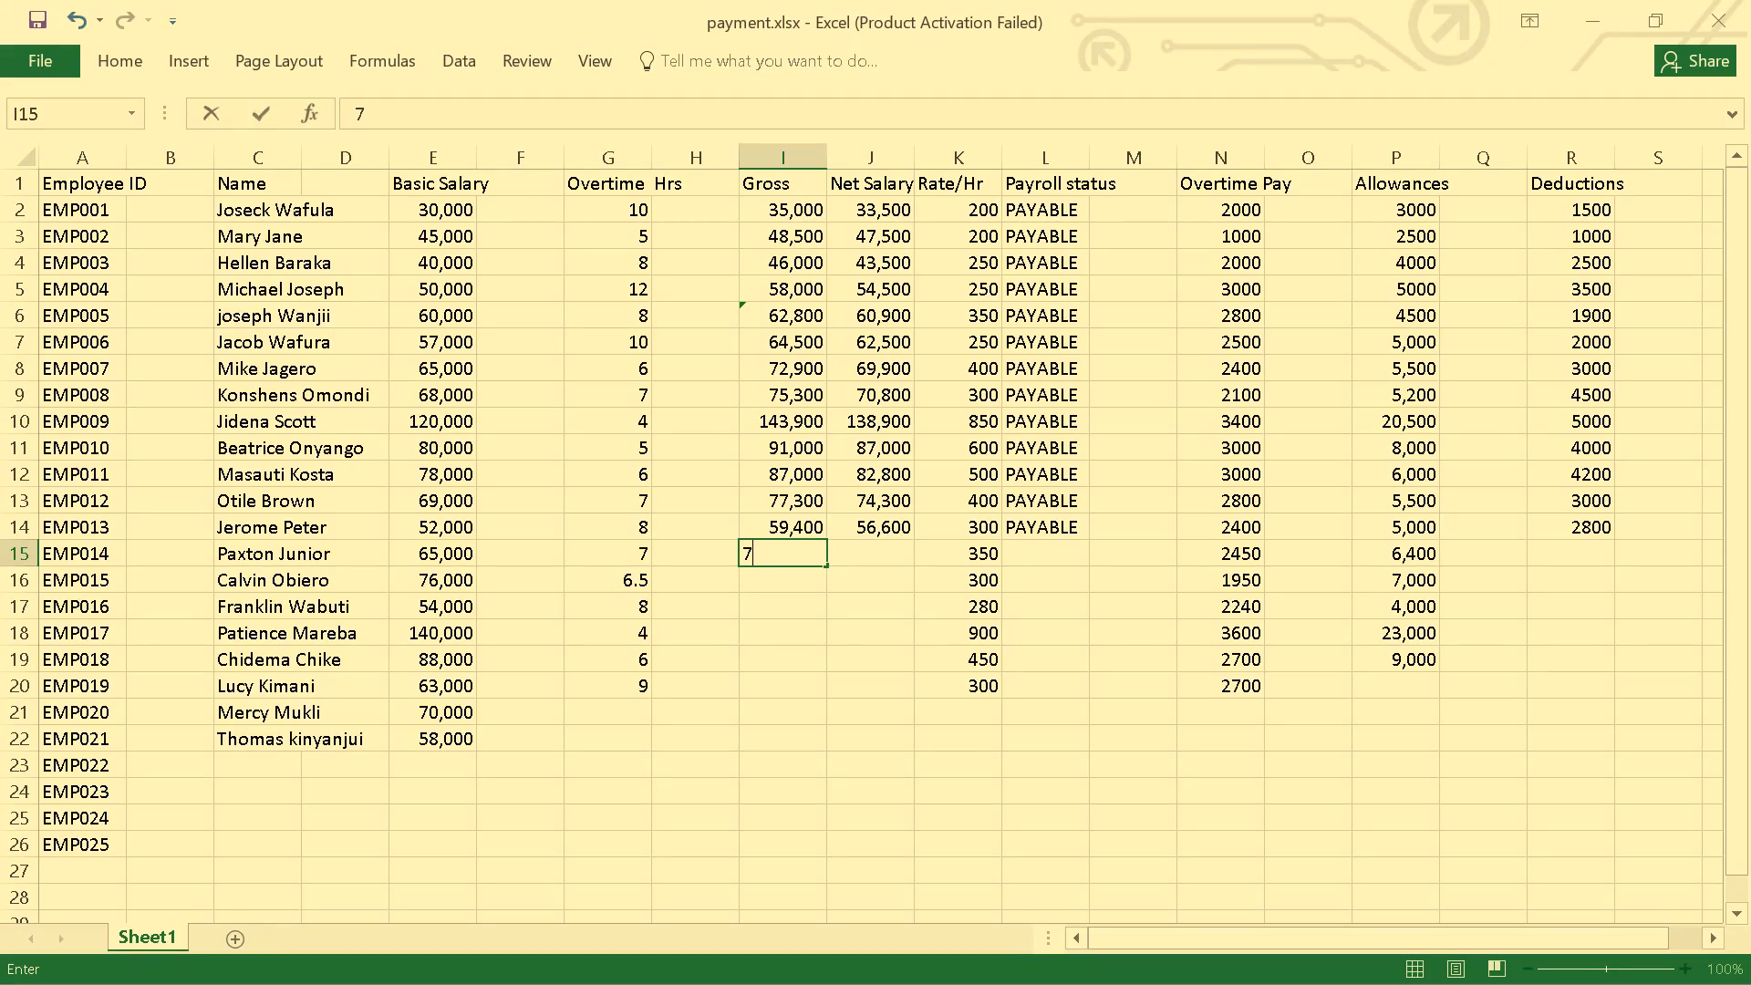
Enter EMP014's Gross formula in cell I15 as =E15+N15+P15, replacing the stray 7.
key("BackSpace")
key("equal")
key("e")
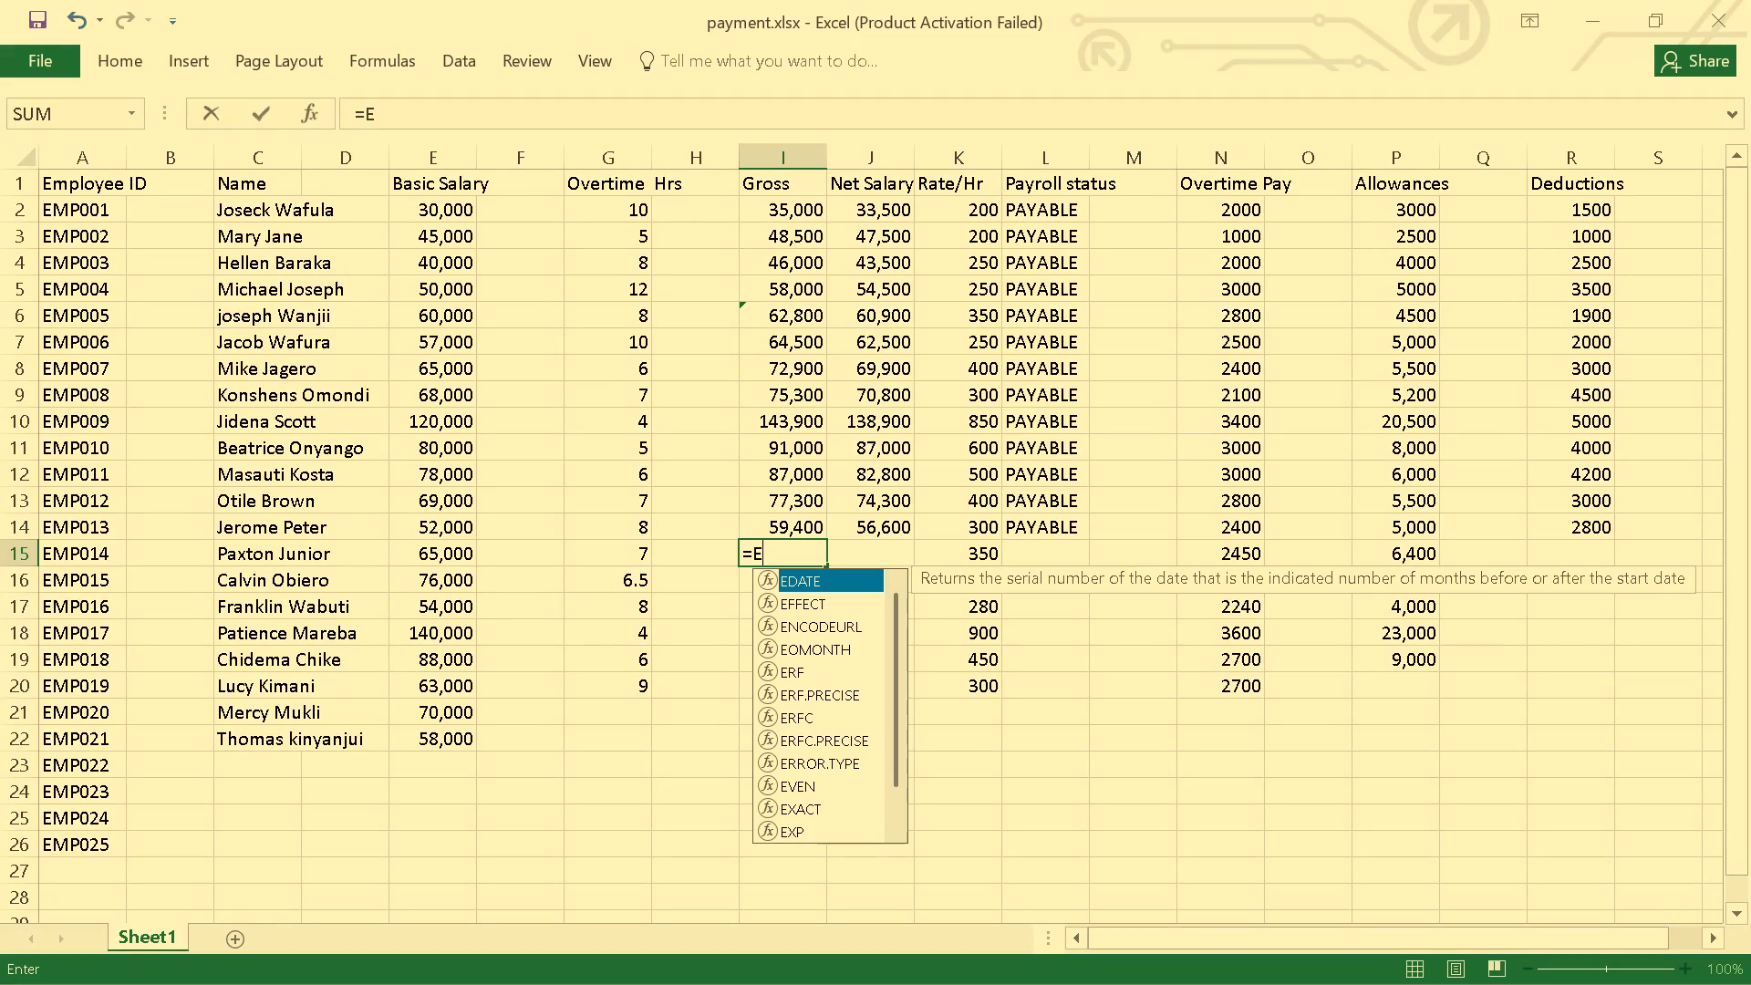
type("15")
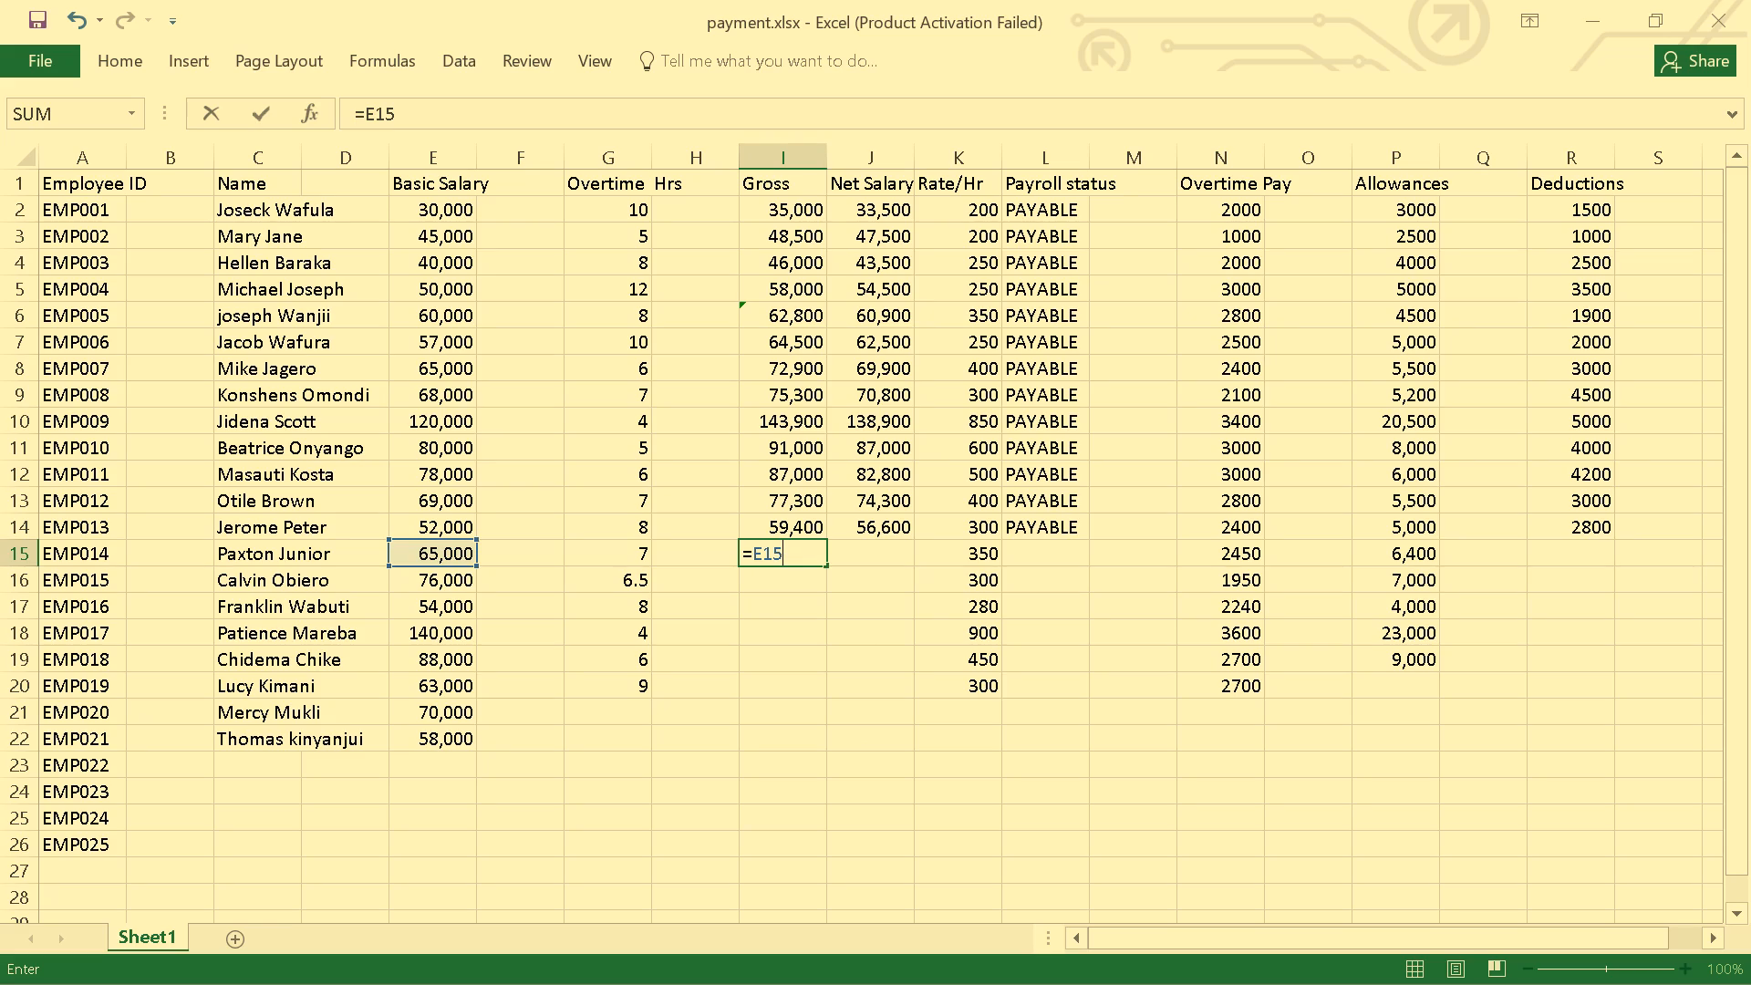
key("shift+plus")
key("n")
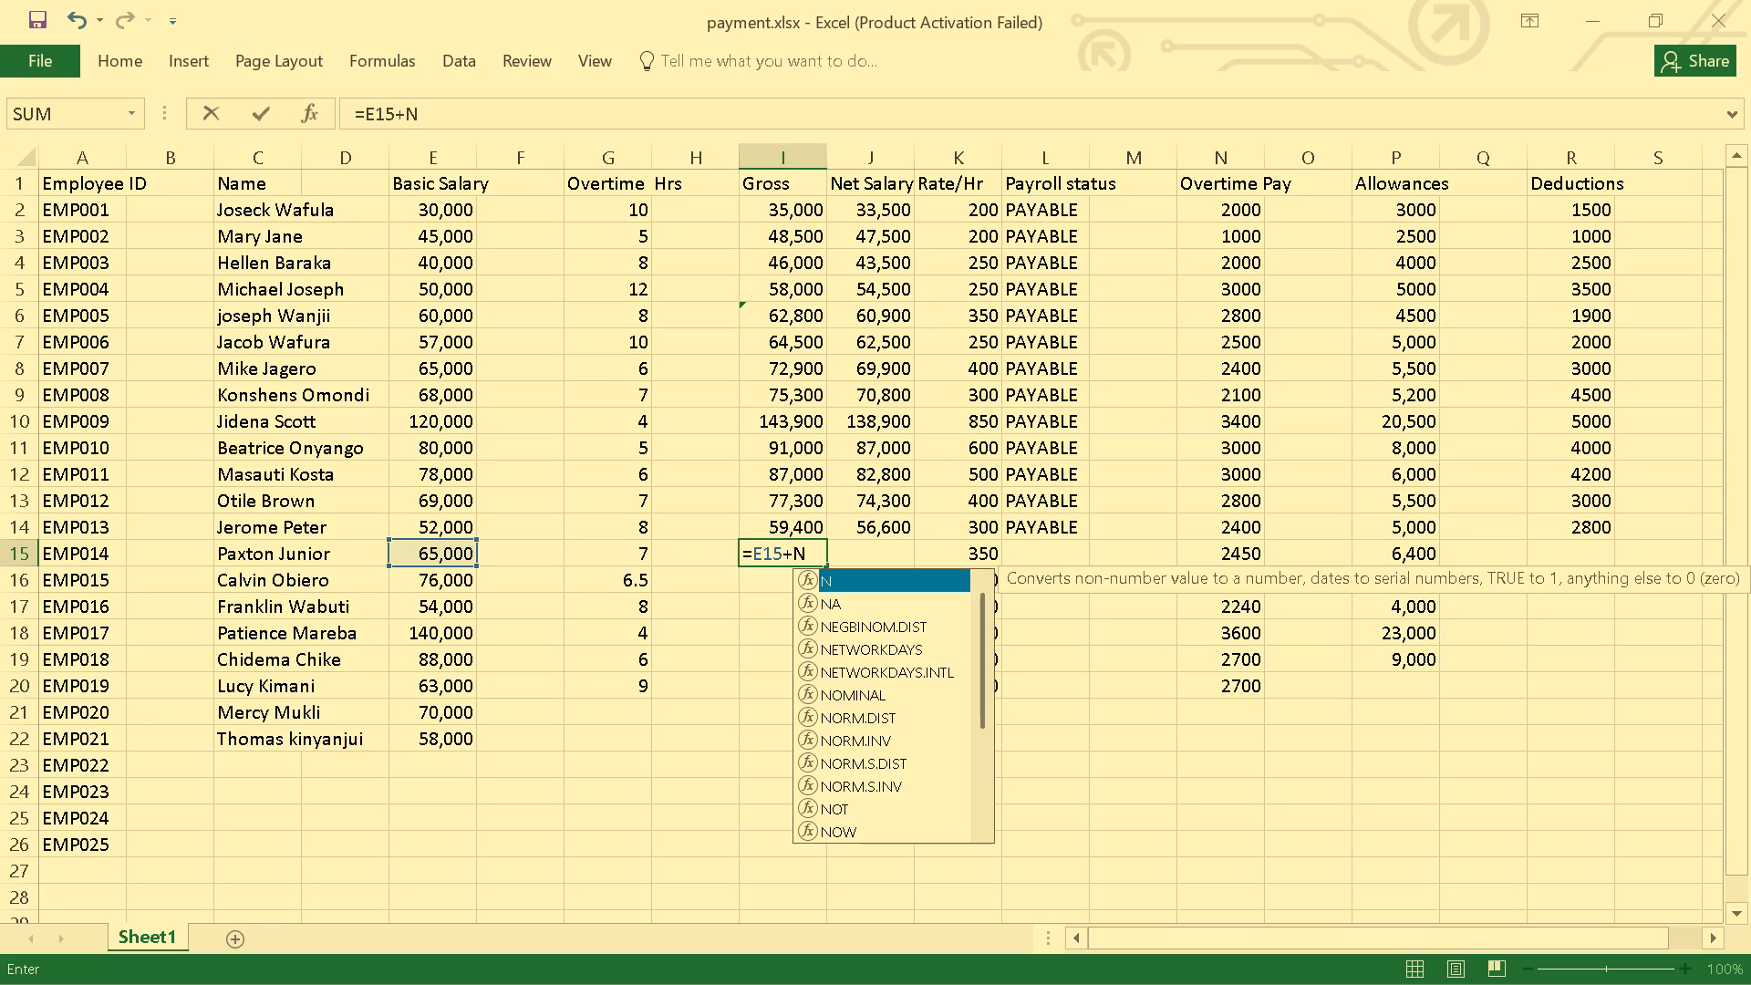
type("15")
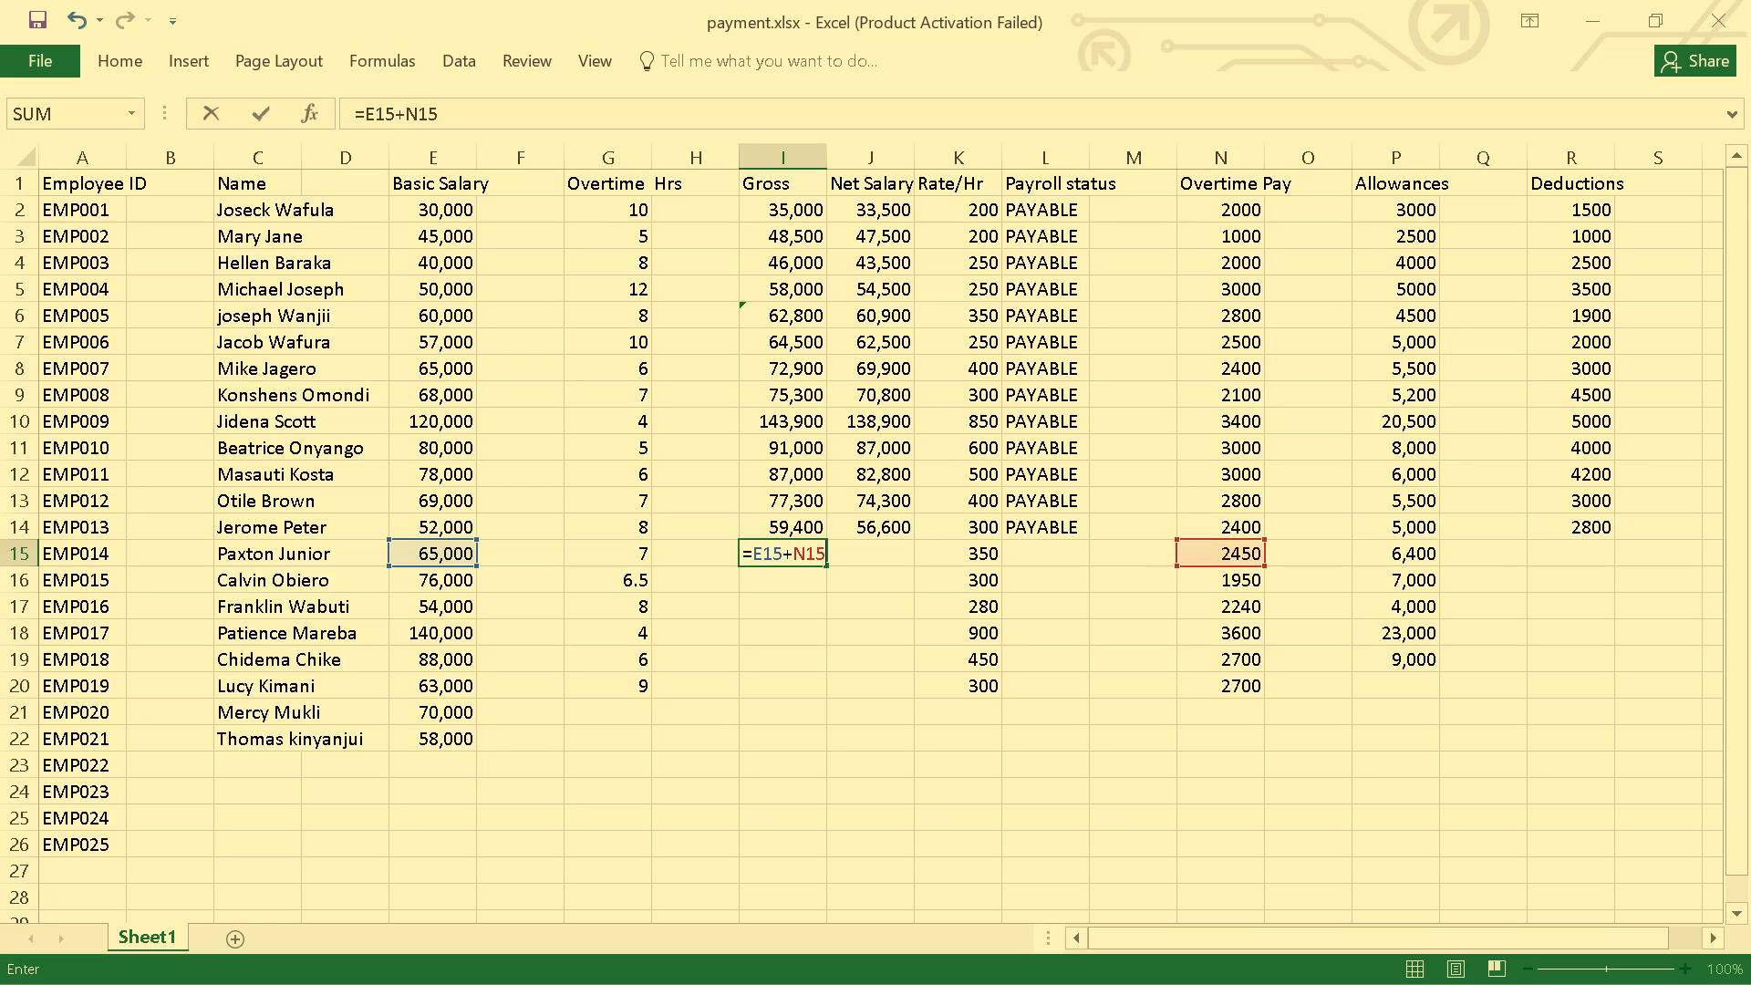
key("shift+plus")
key("p")
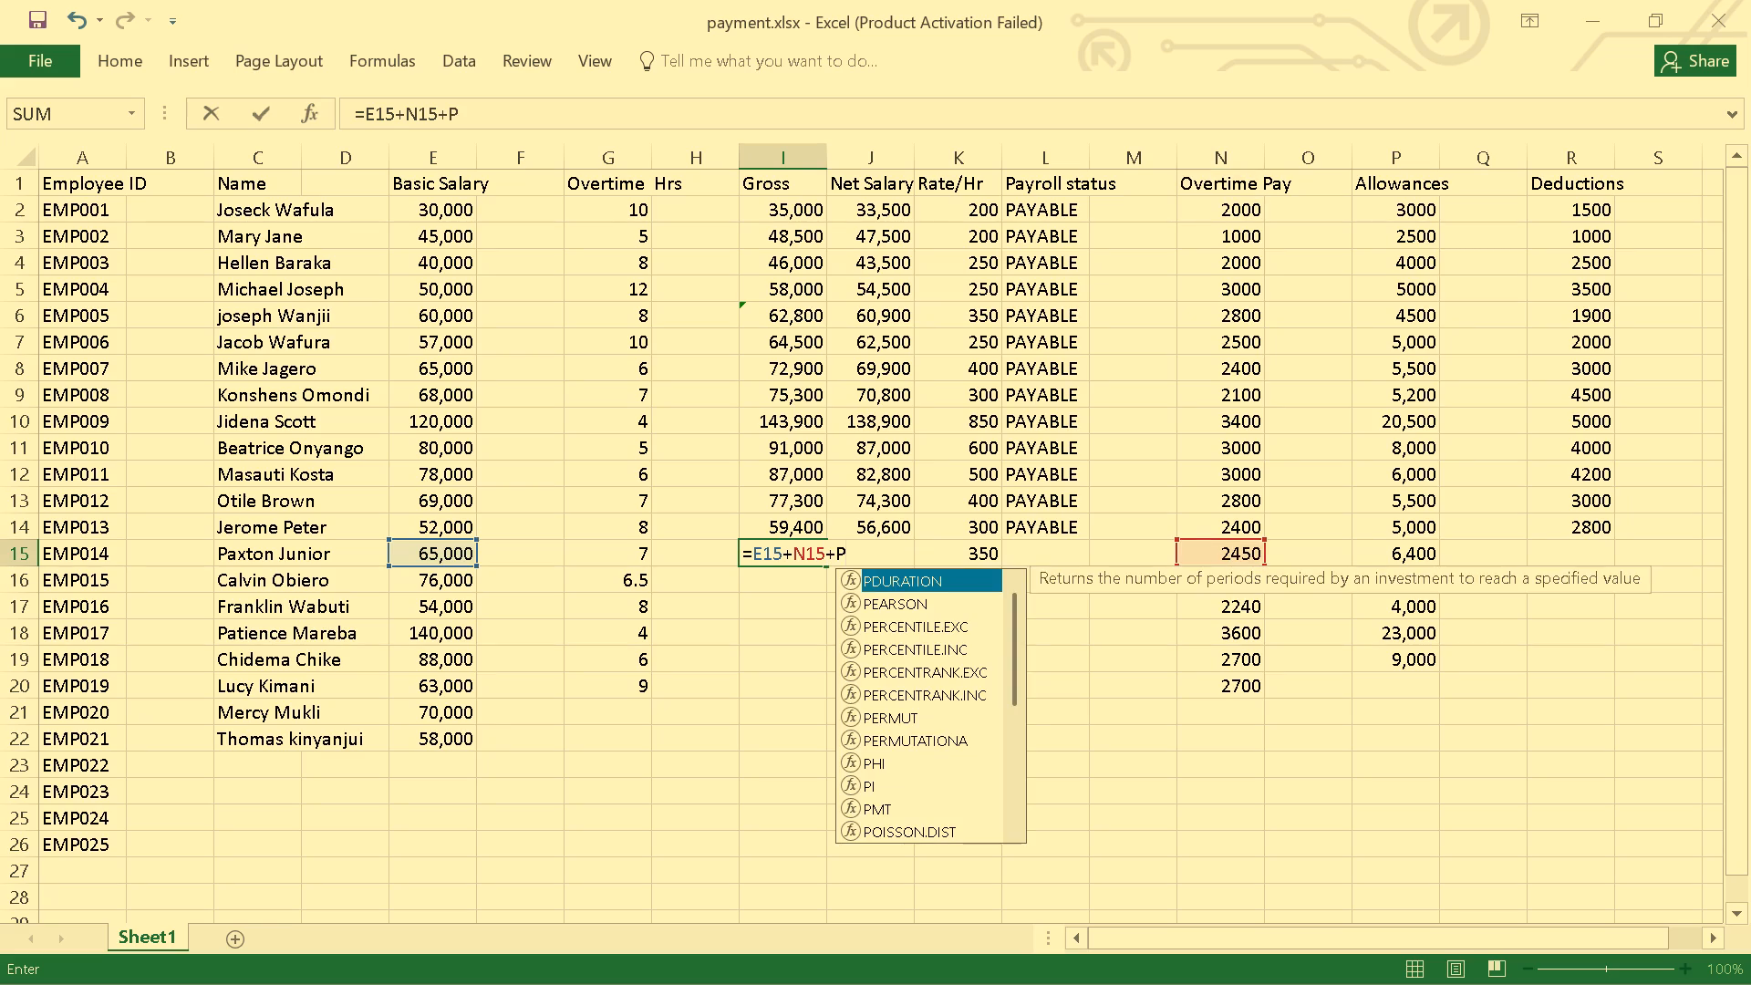
key("1")
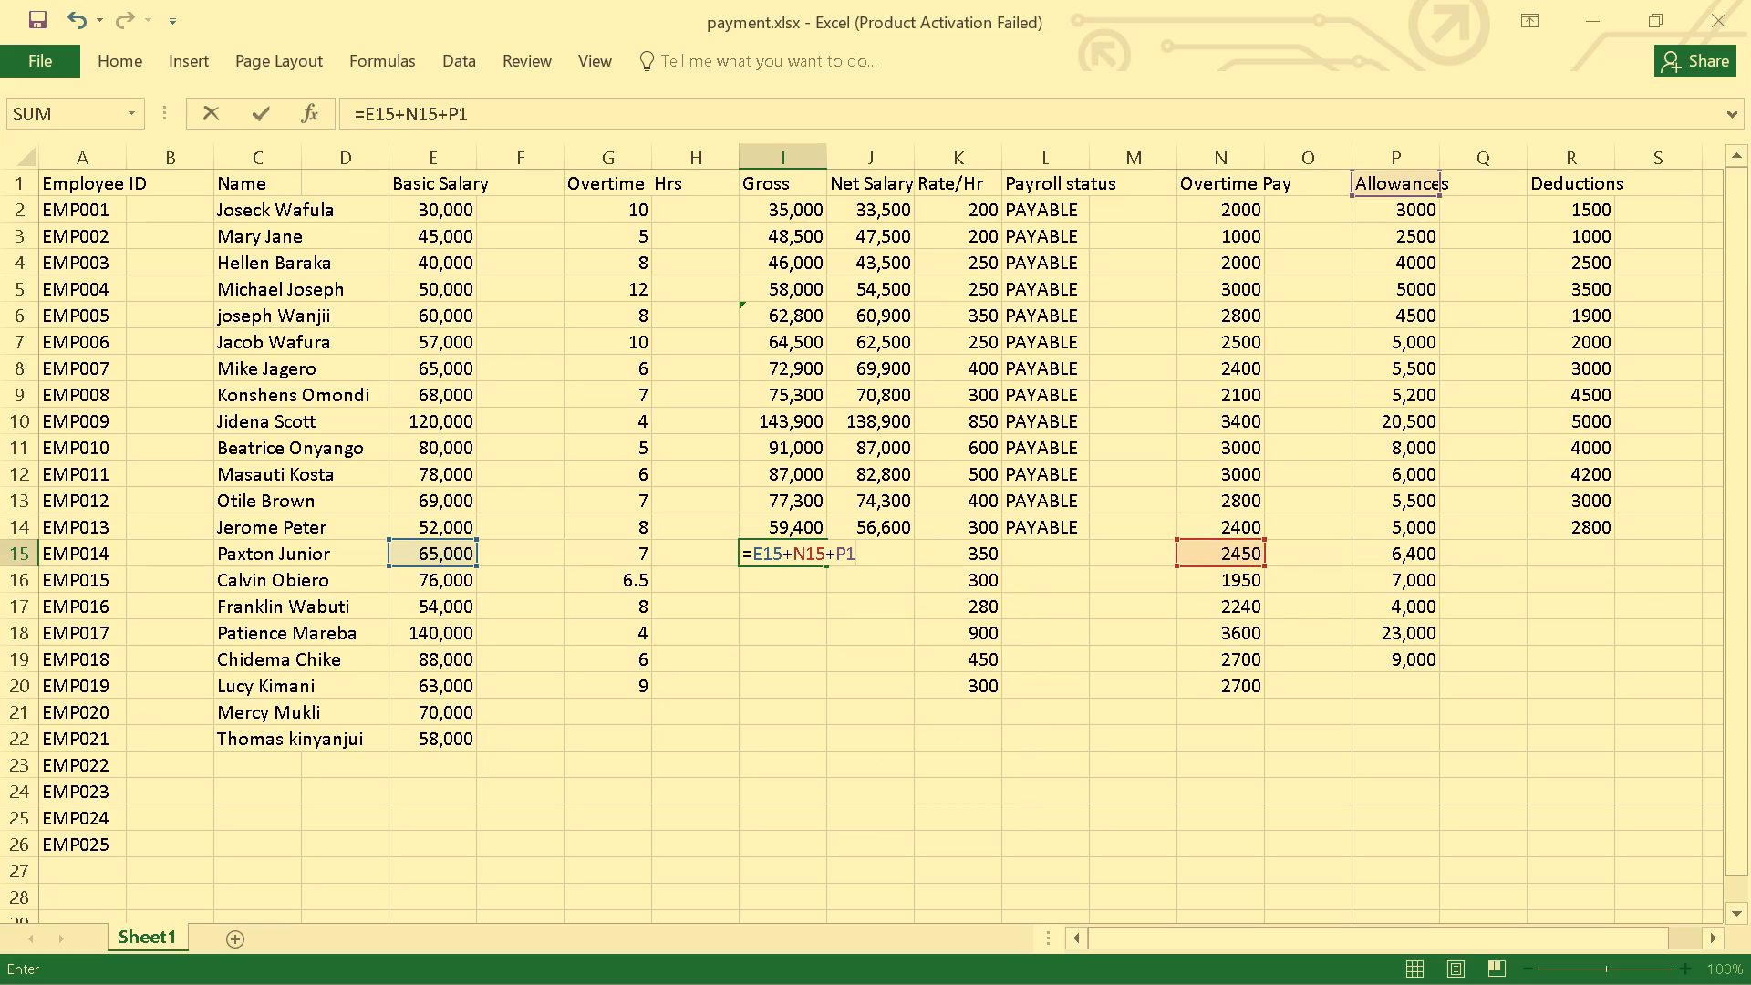
key("5")
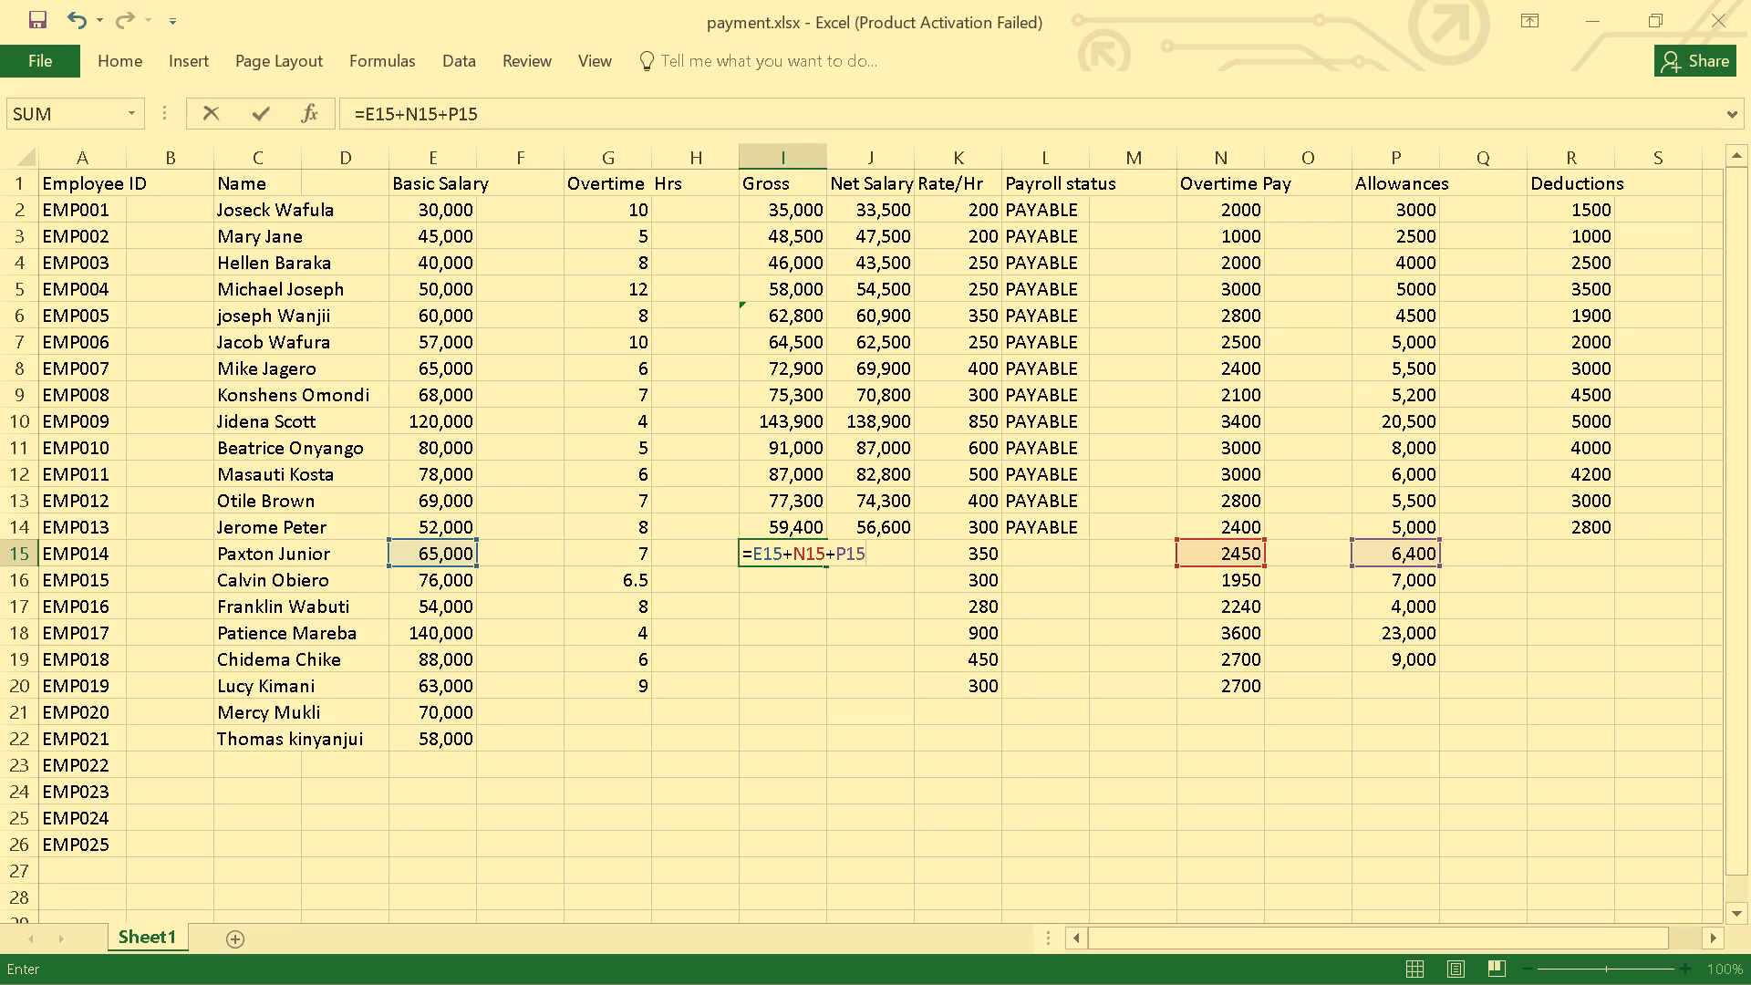
key("Return")
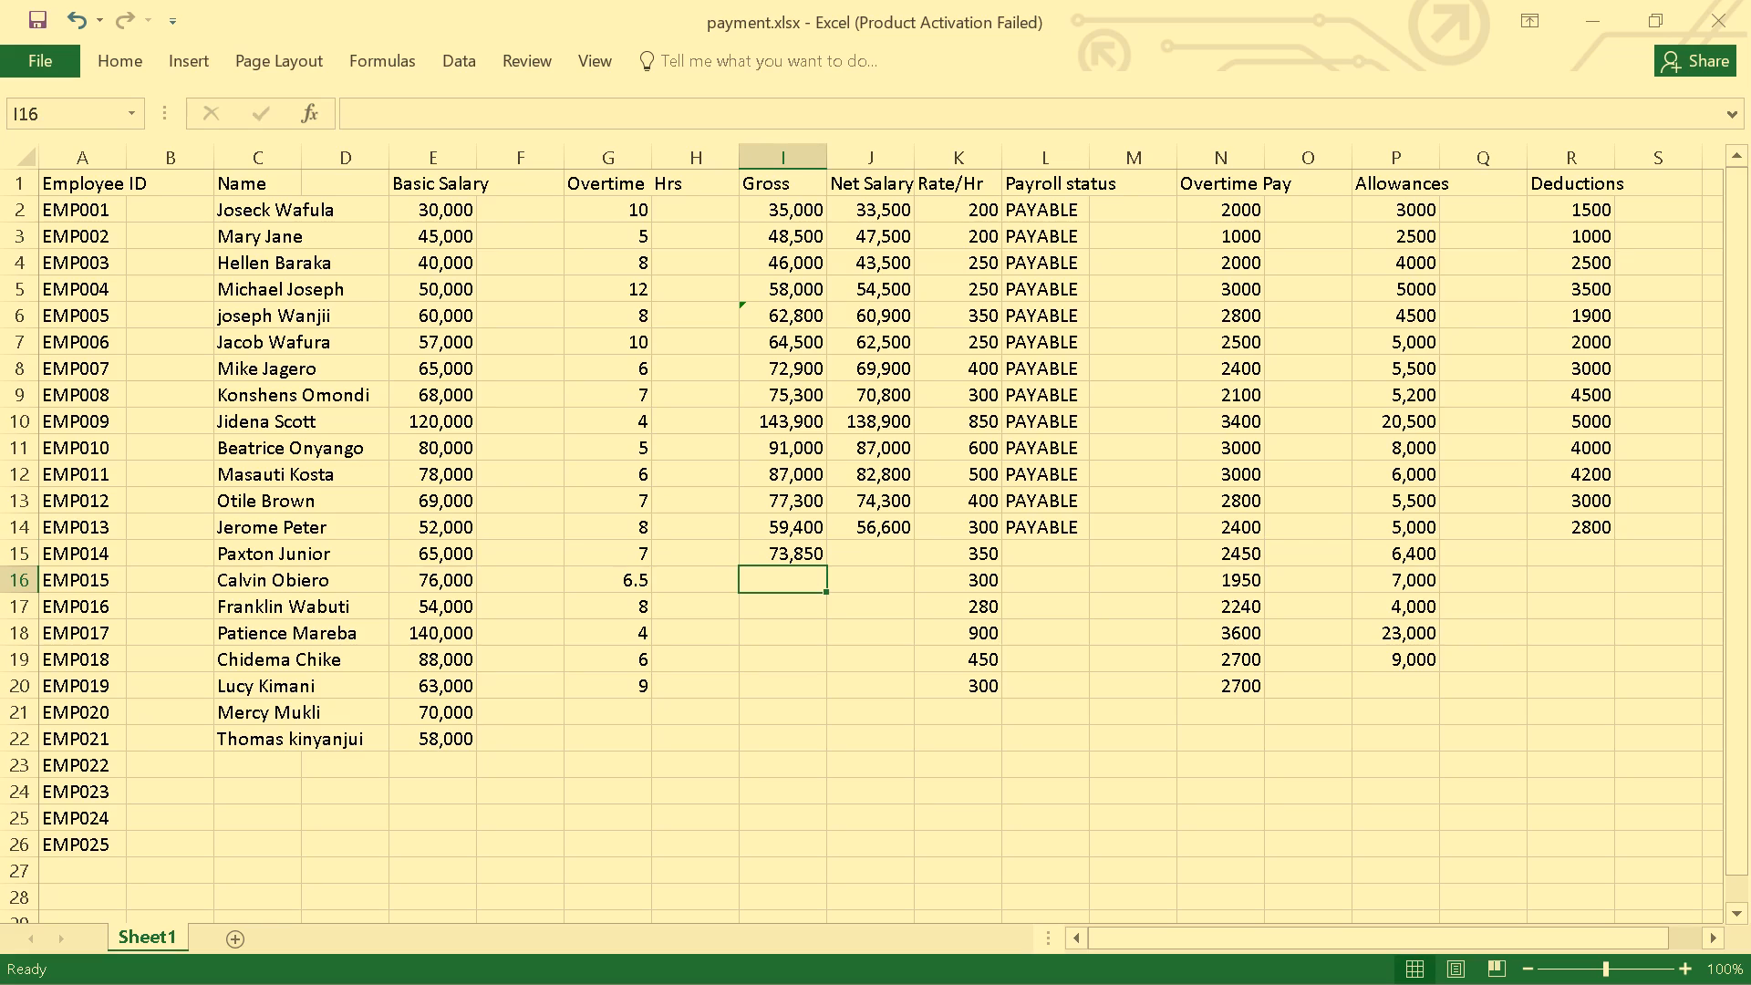
Enter 2000 as EMP014's deductions in cell R15.
left_click(1573, 559)
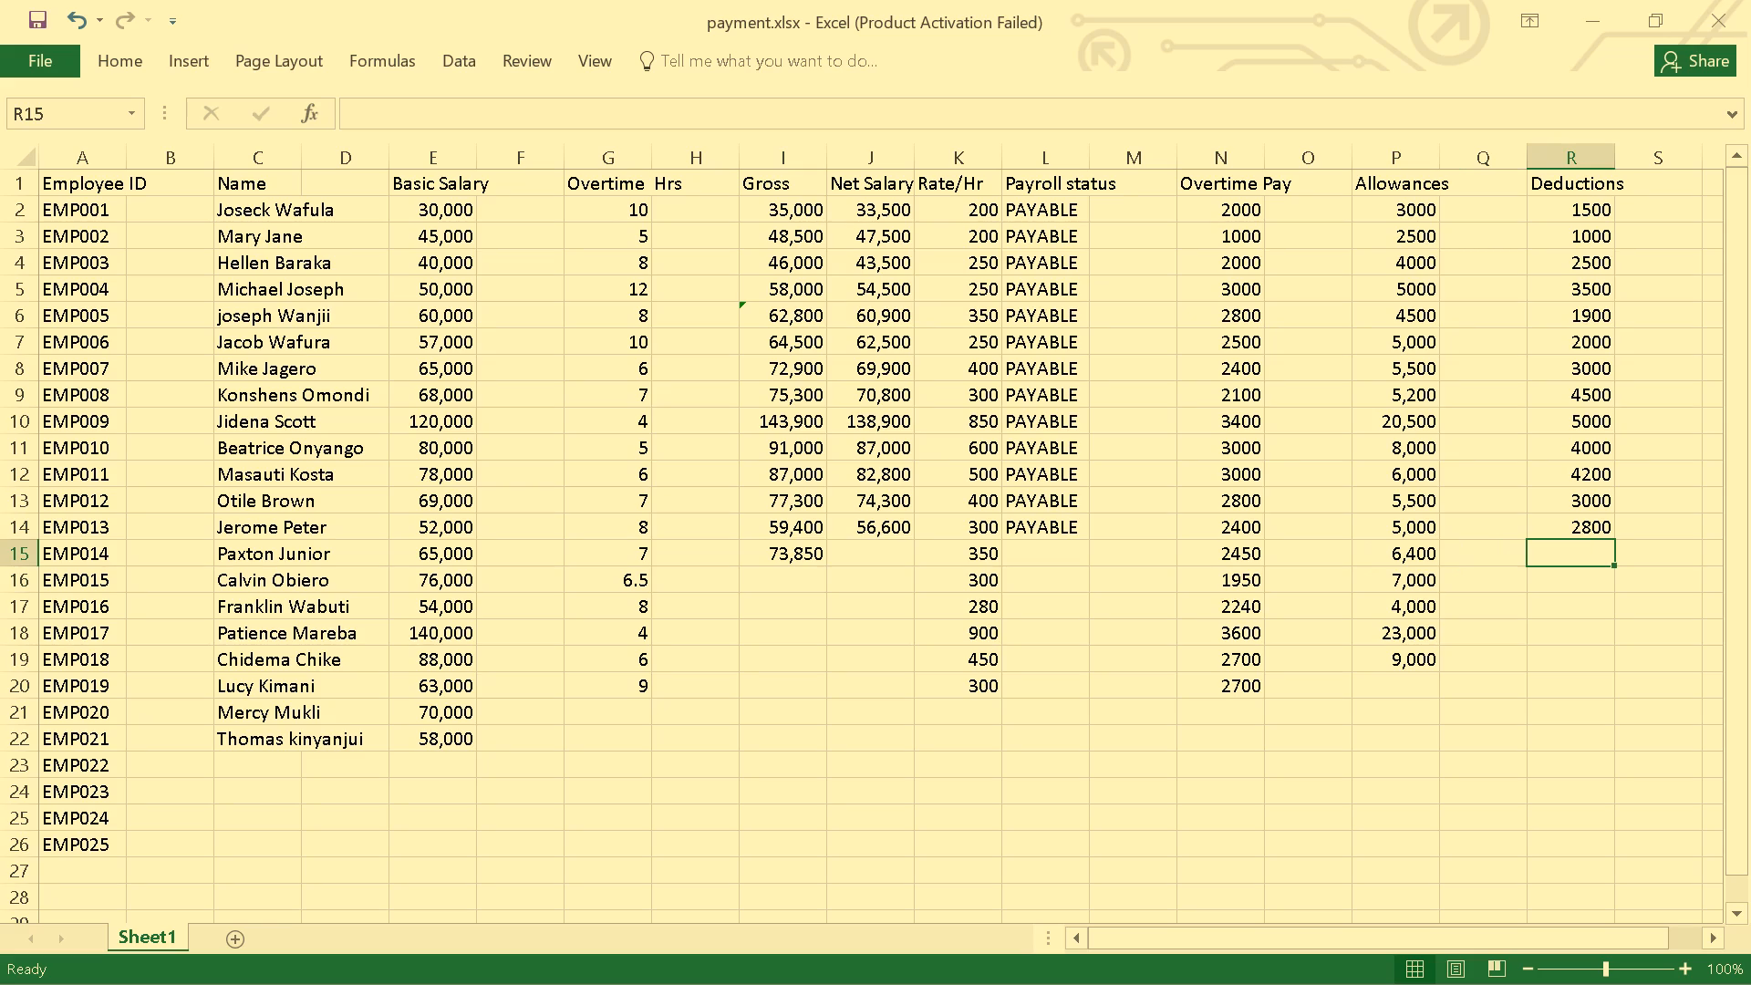
type("2000")
key("Return")
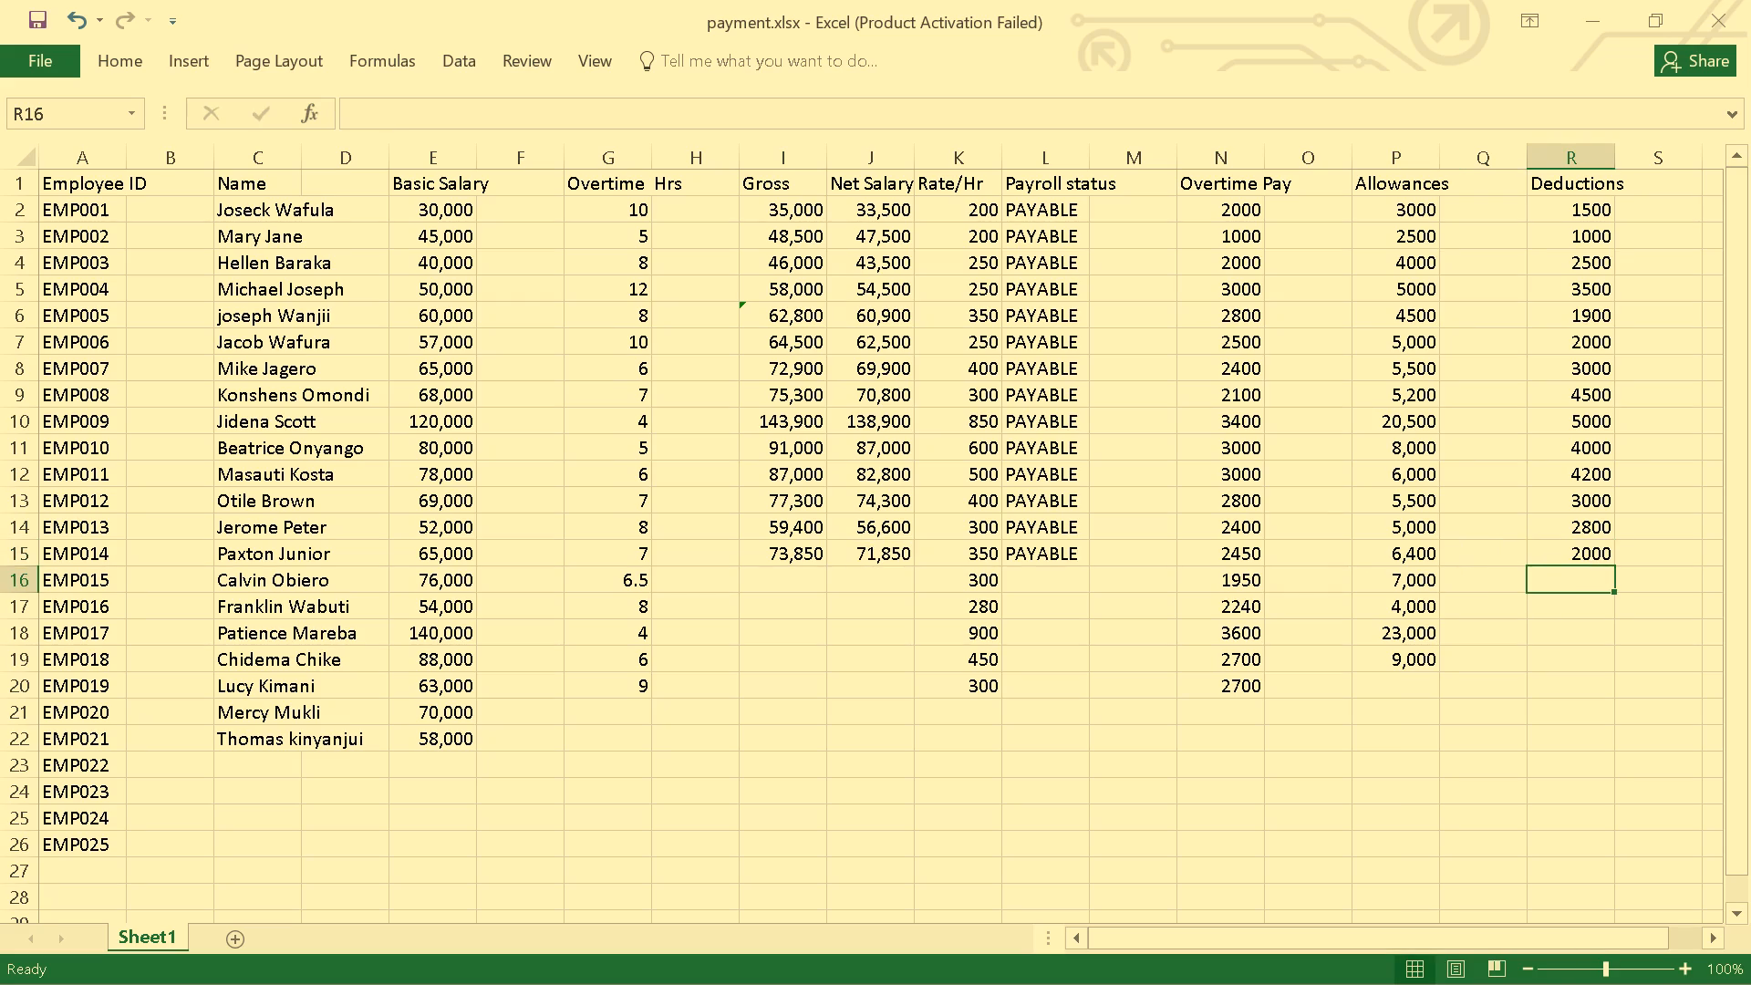
Select EMP015's empty Gross cell, I16.
left_click(764, 583)
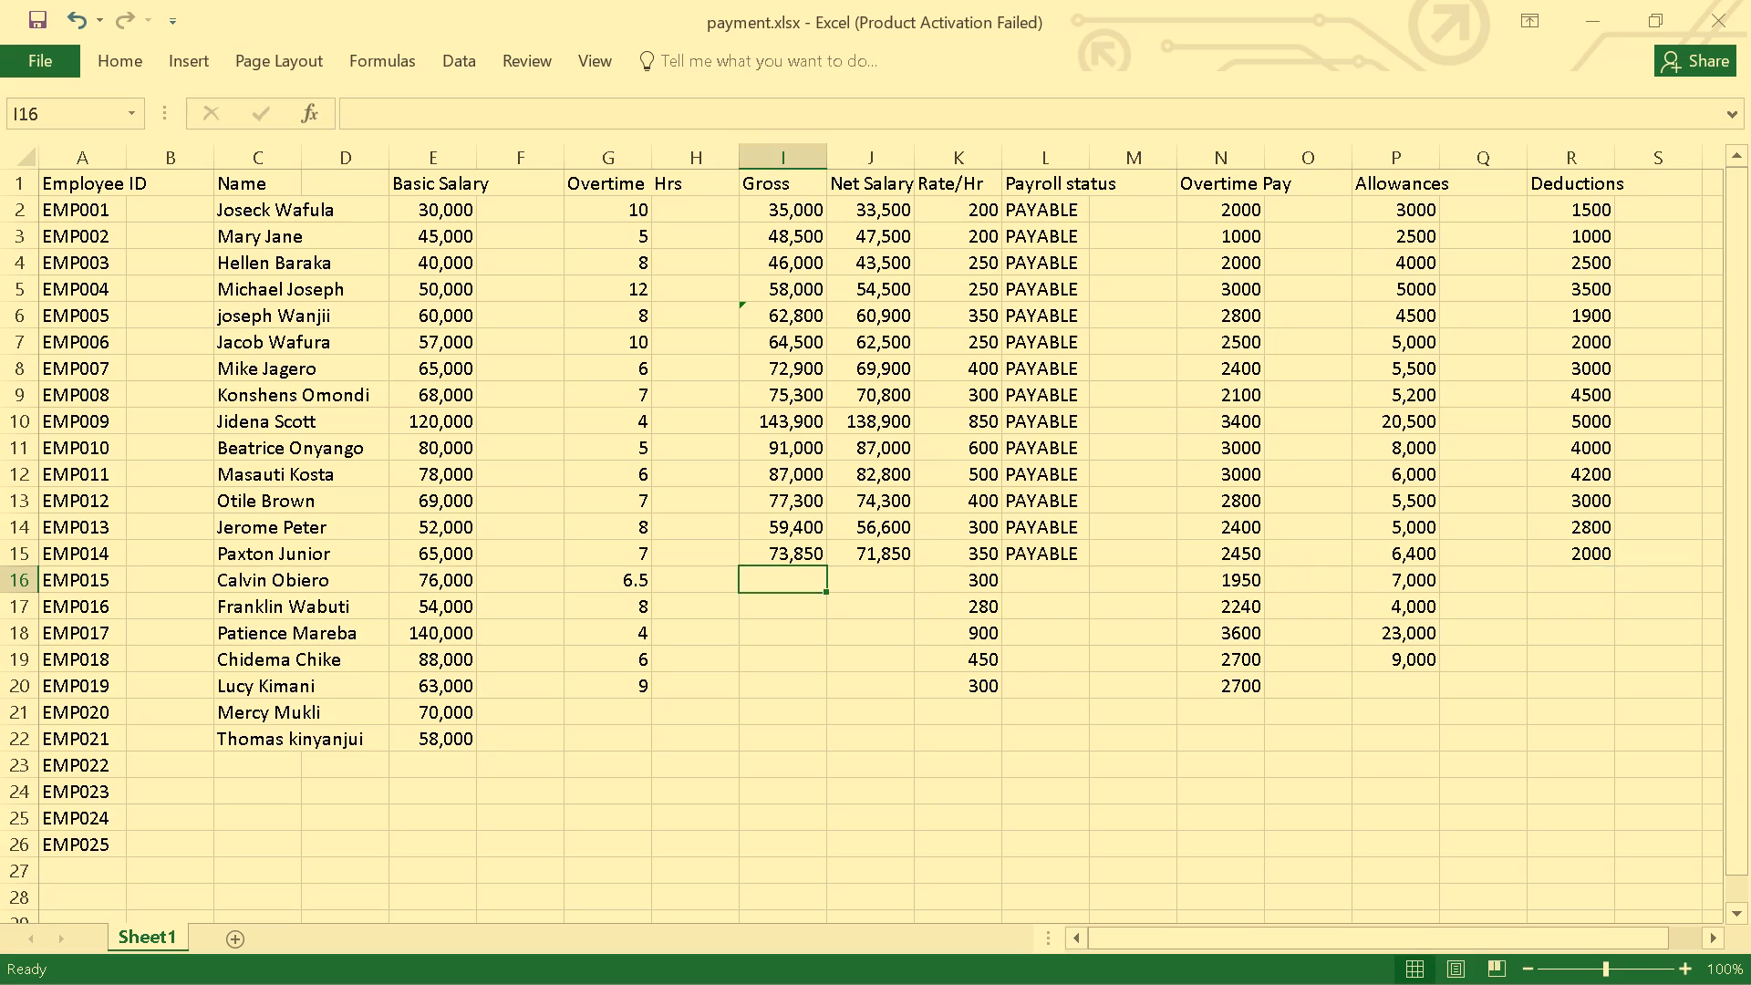
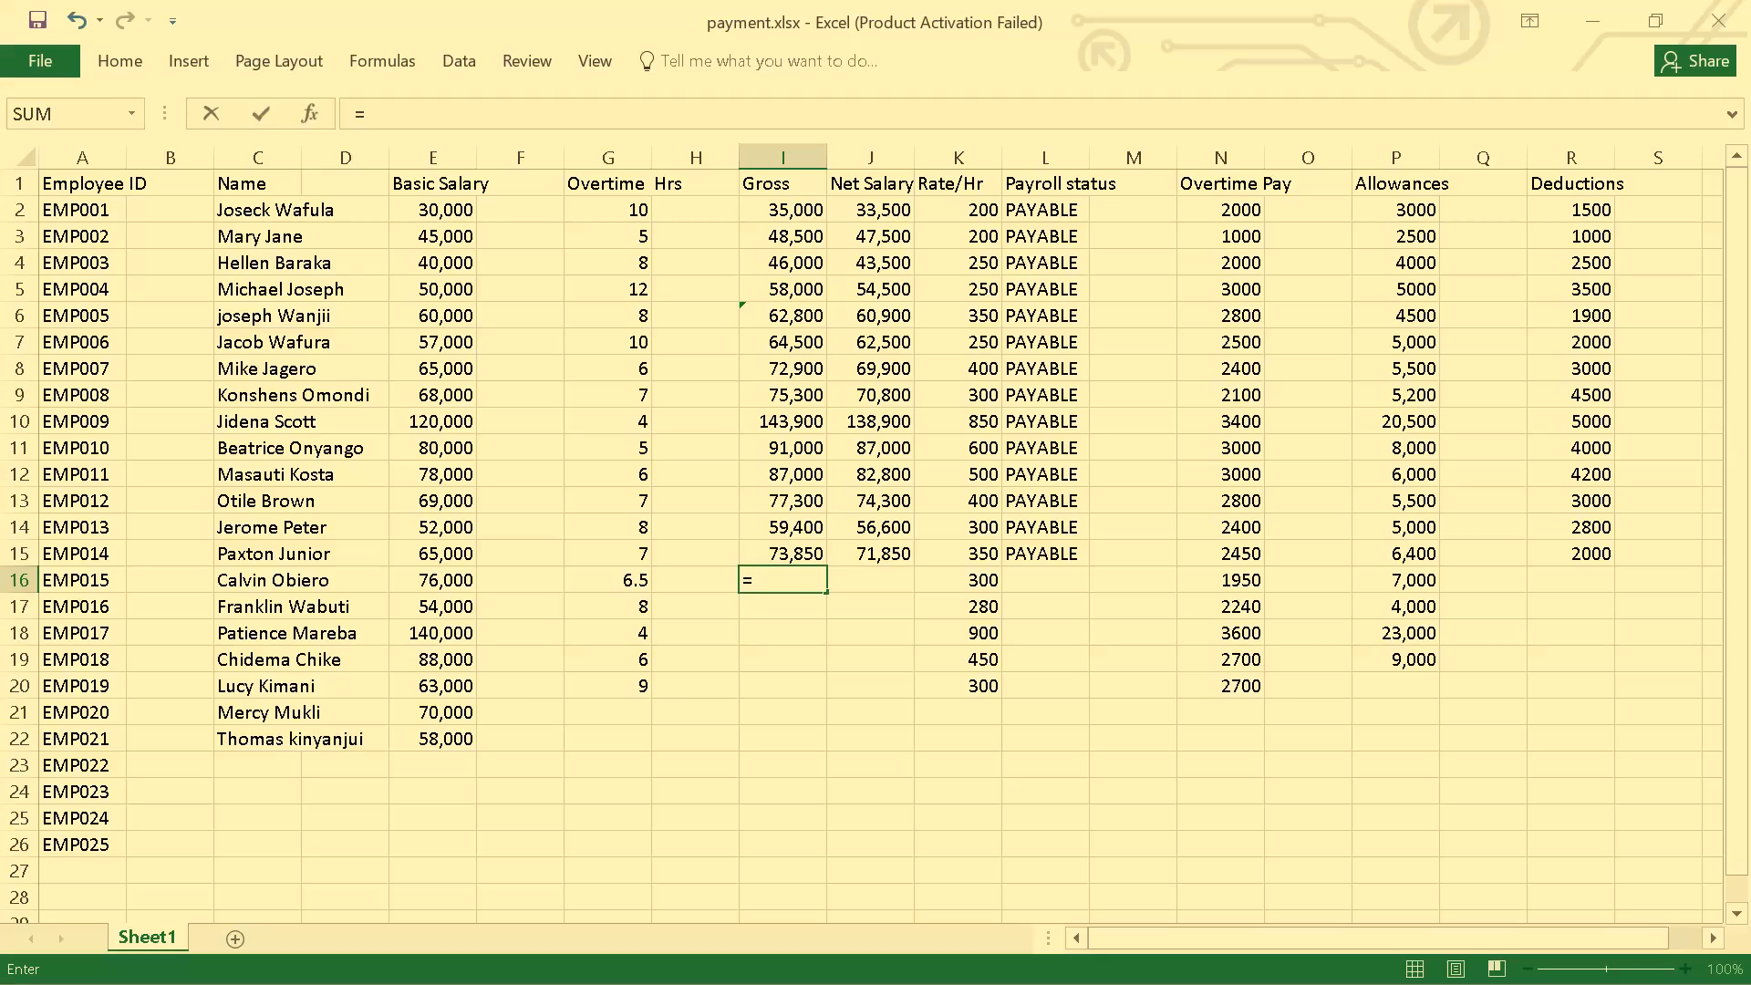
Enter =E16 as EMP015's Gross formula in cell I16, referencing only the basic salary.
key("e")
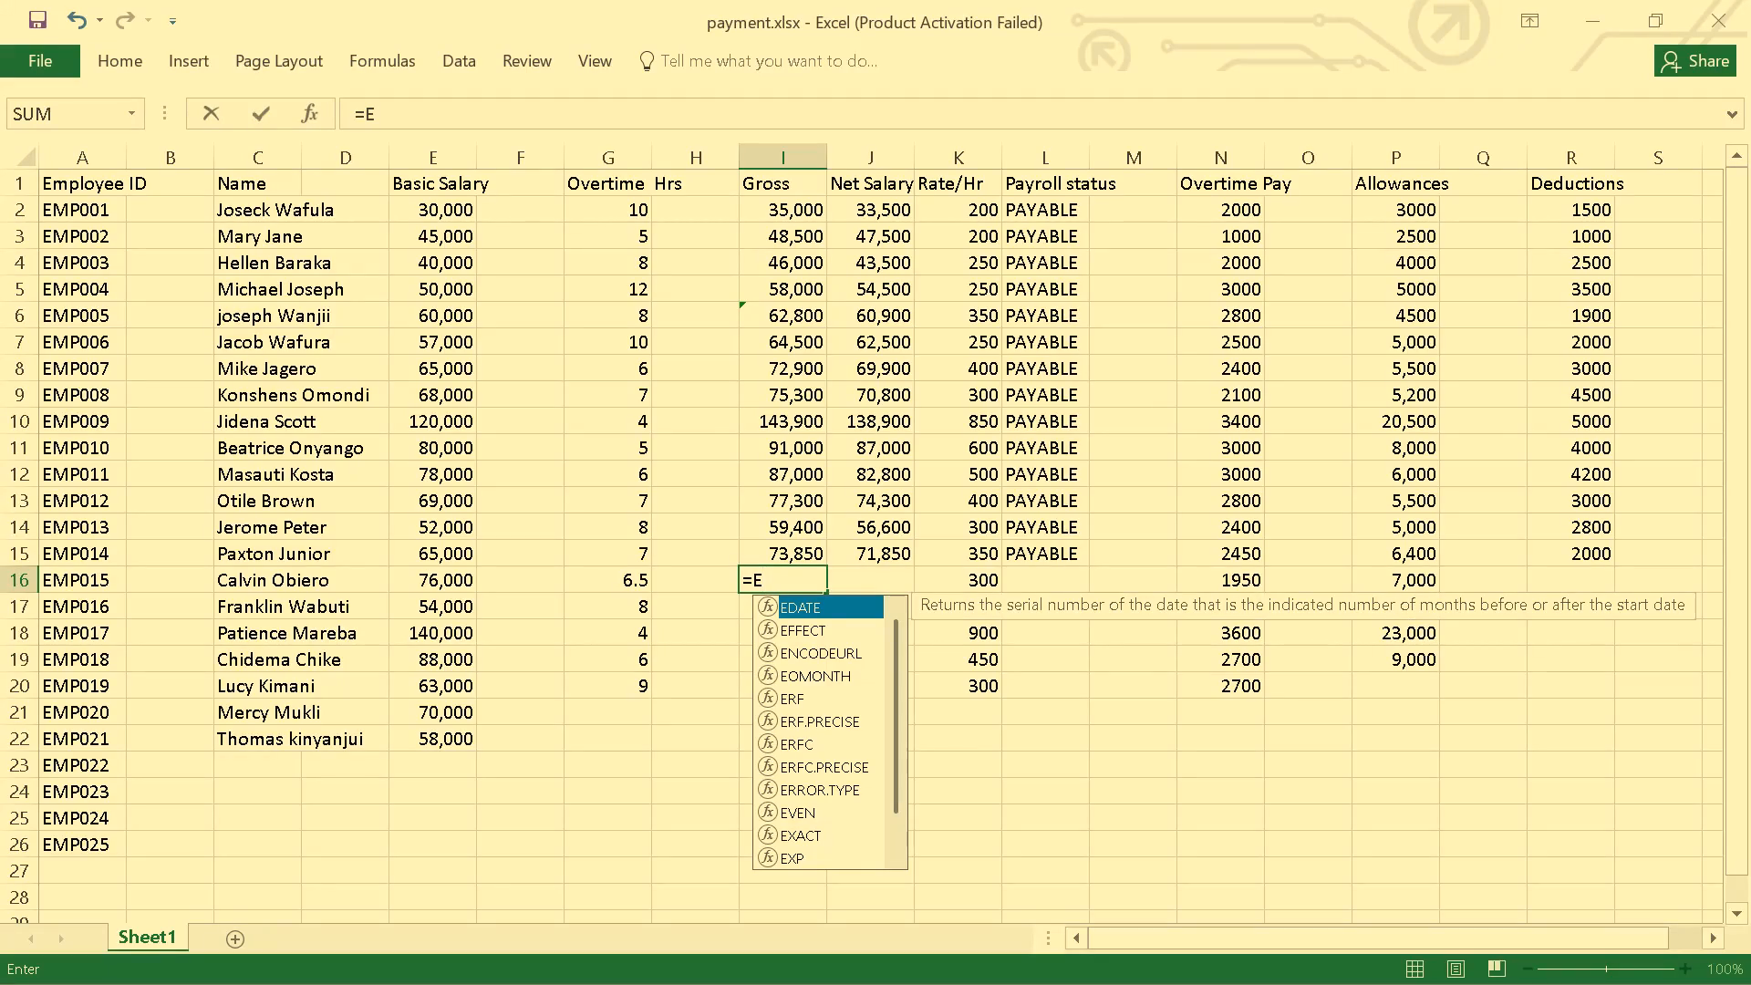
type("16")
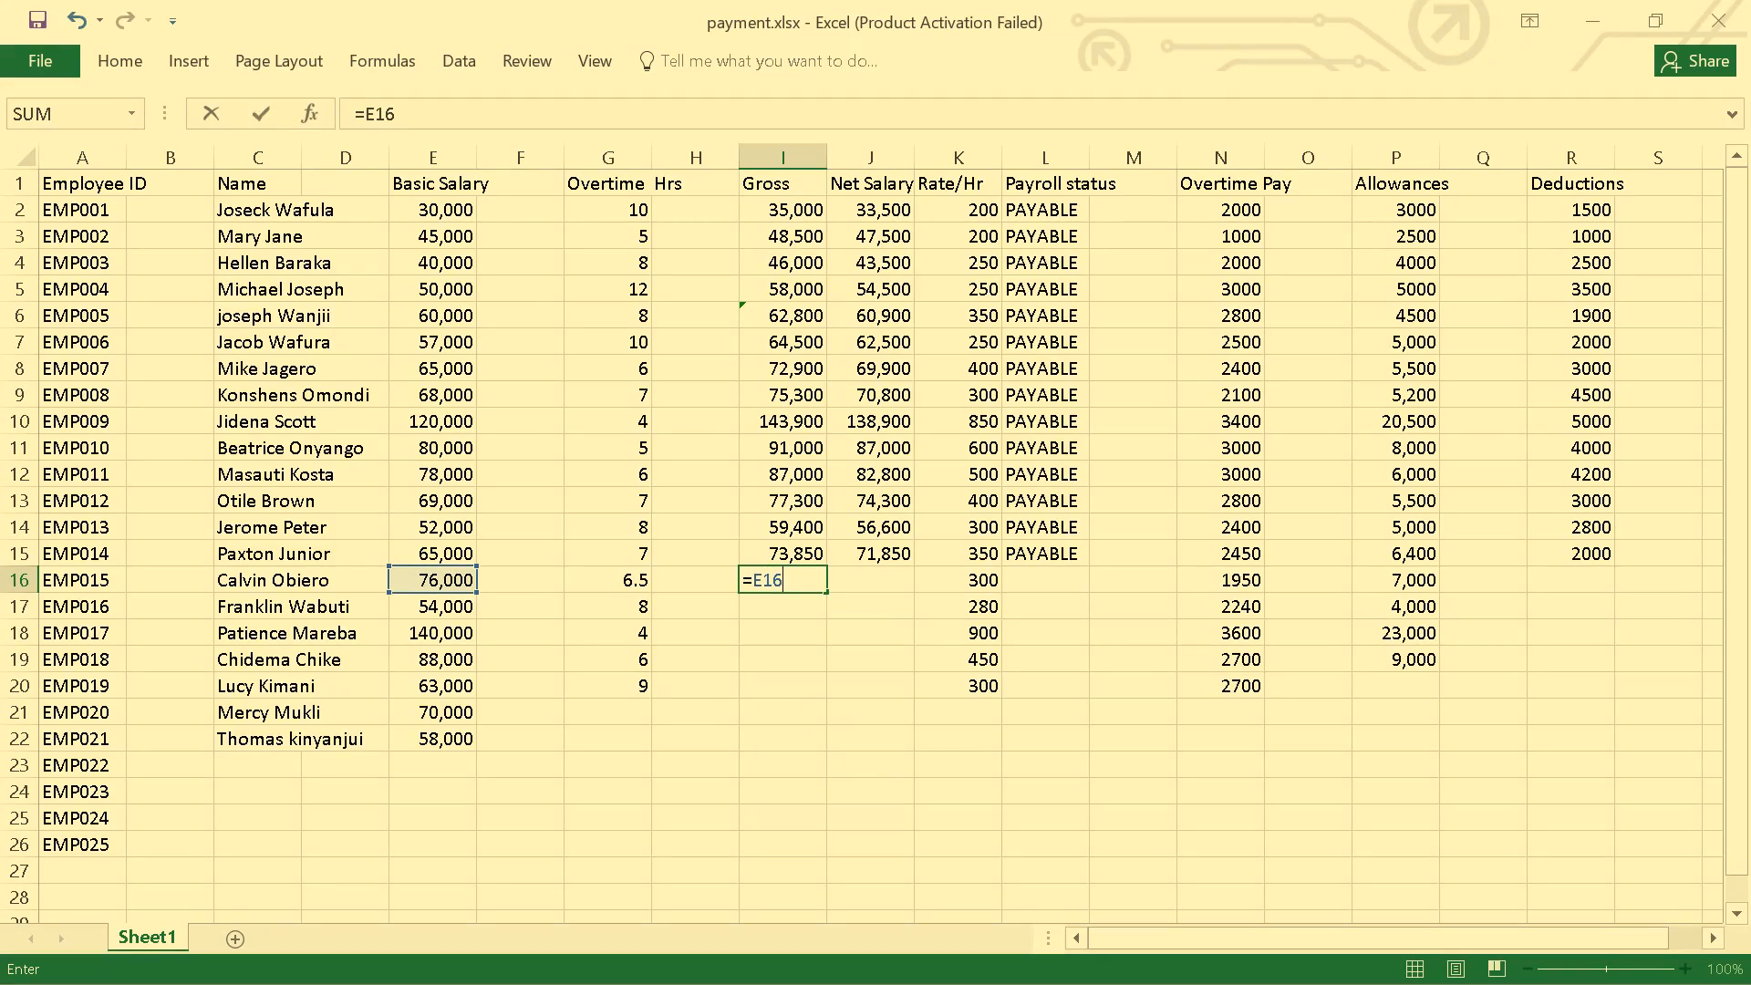
Enter 3400 as EMP015's deductions in cell R16.
left_click(1580, 582)
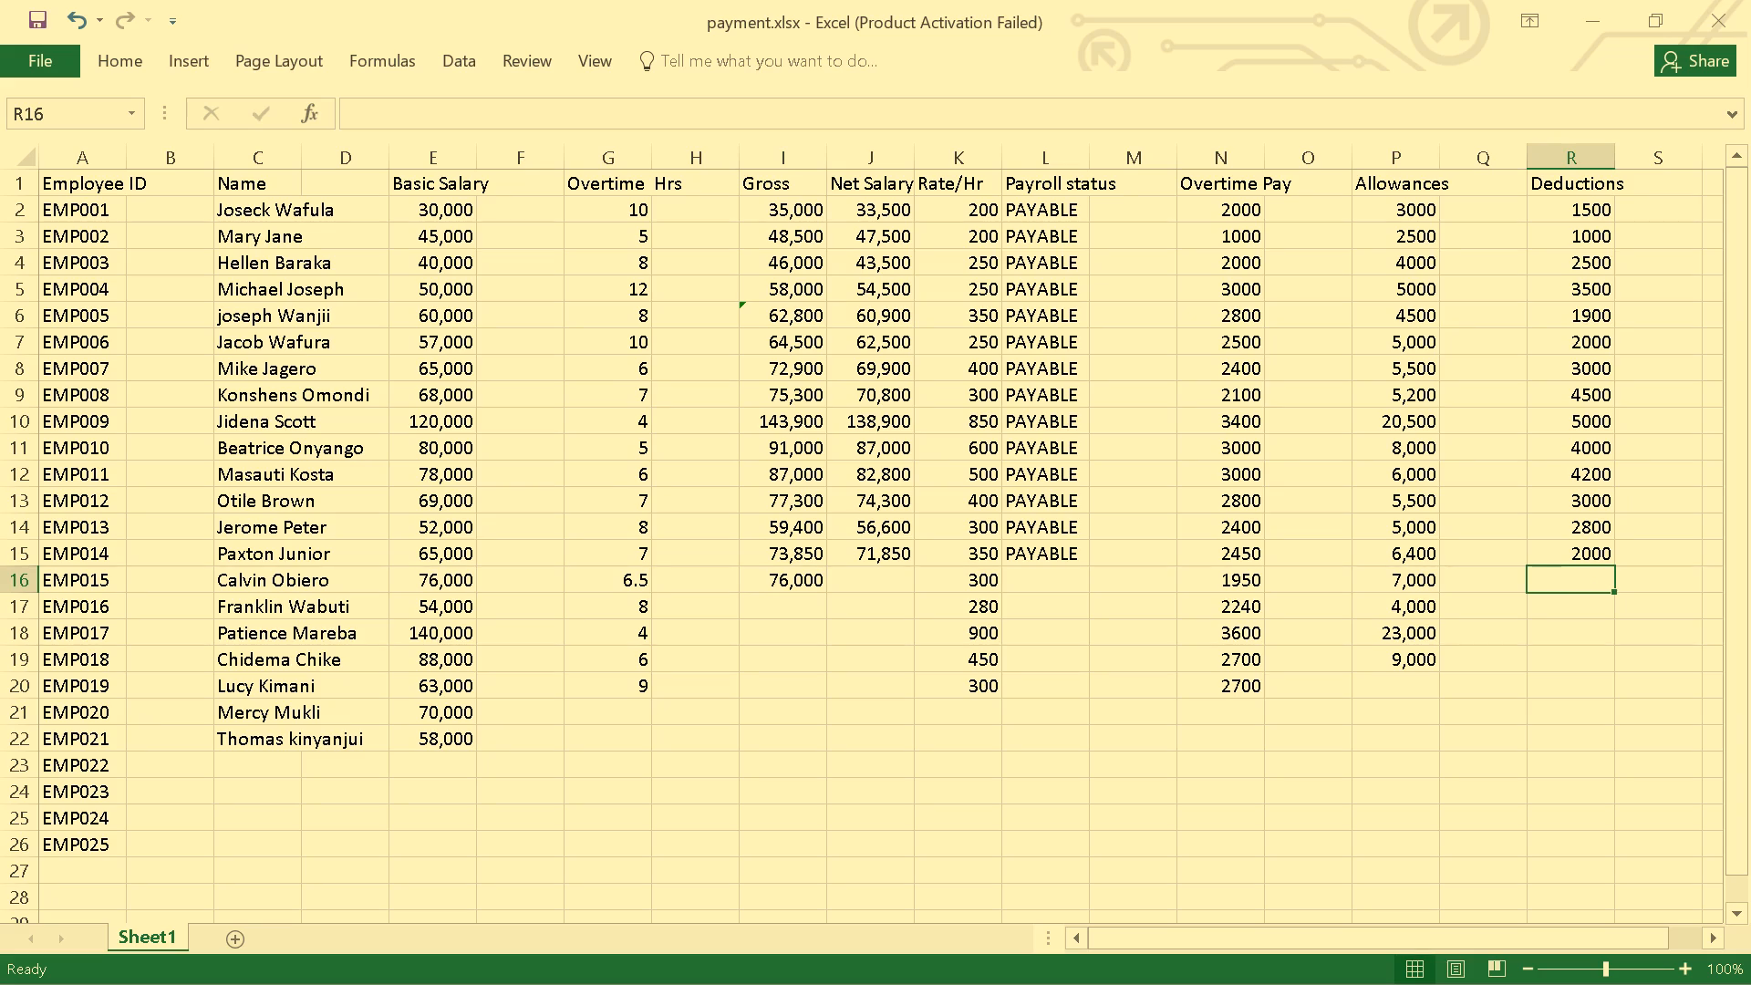
type("3400")
key("Return")
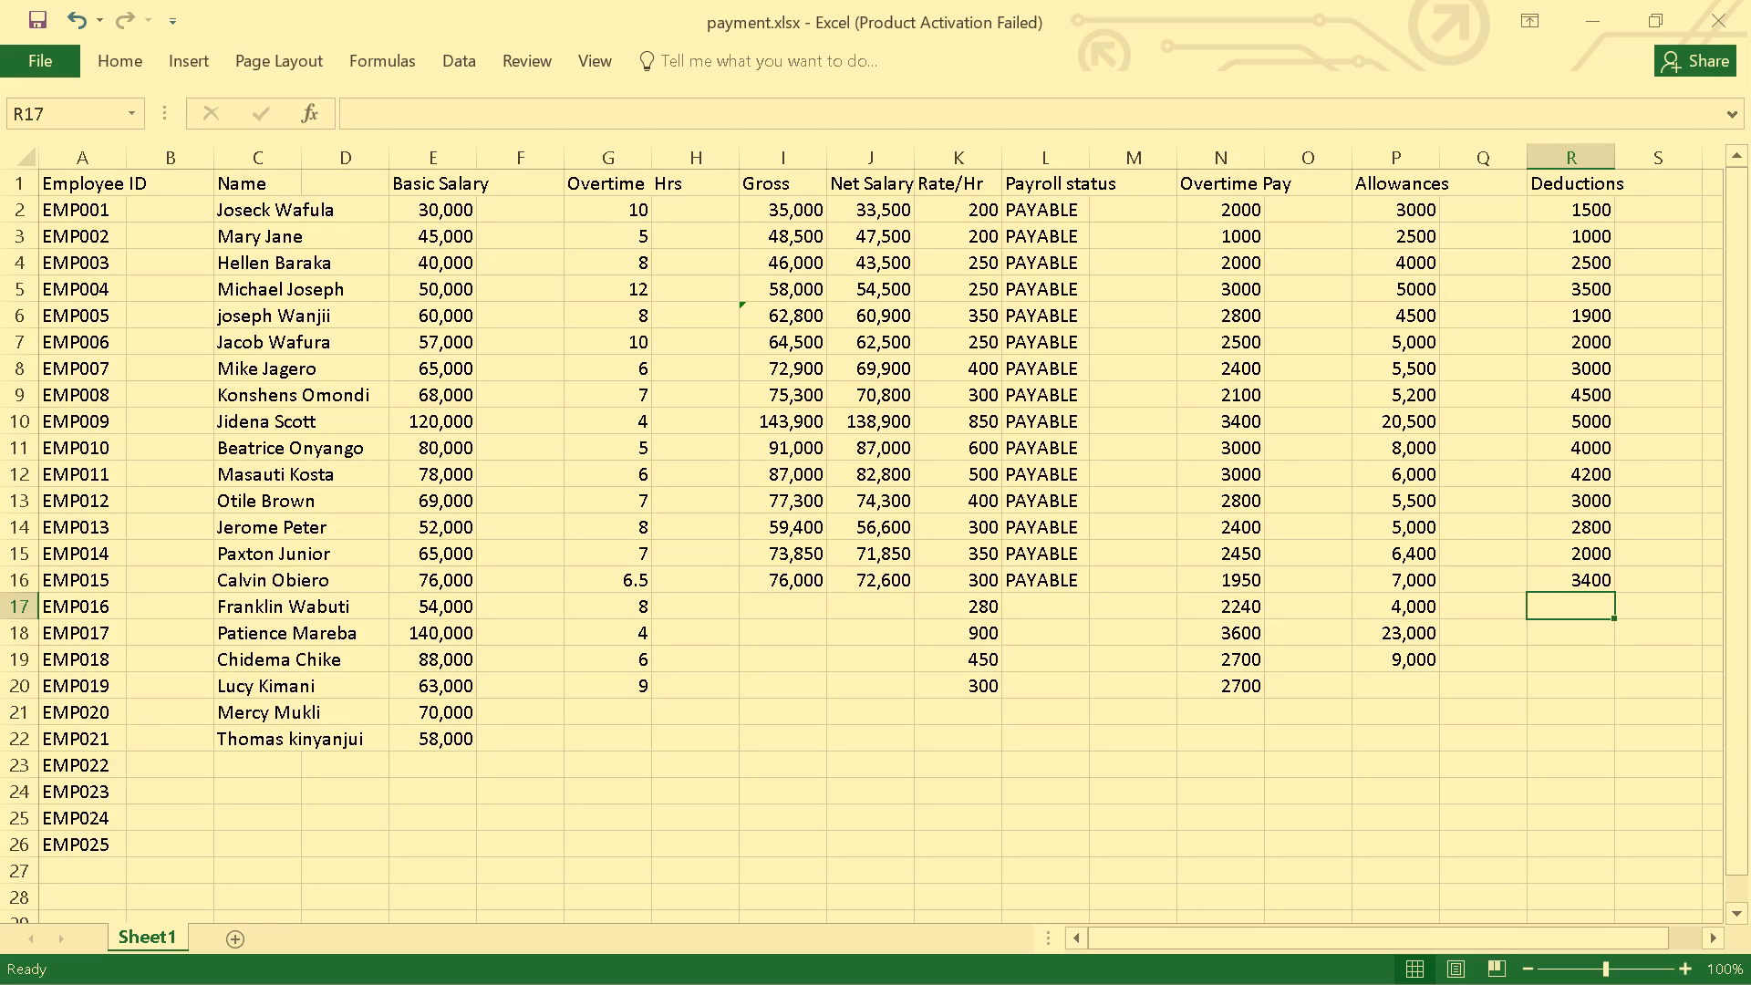
Replace EMP015's Gross formula in cell I16 with =E16+N16+P16, adding basic salary, overtime pay and allowances.
left_click(794, 580)
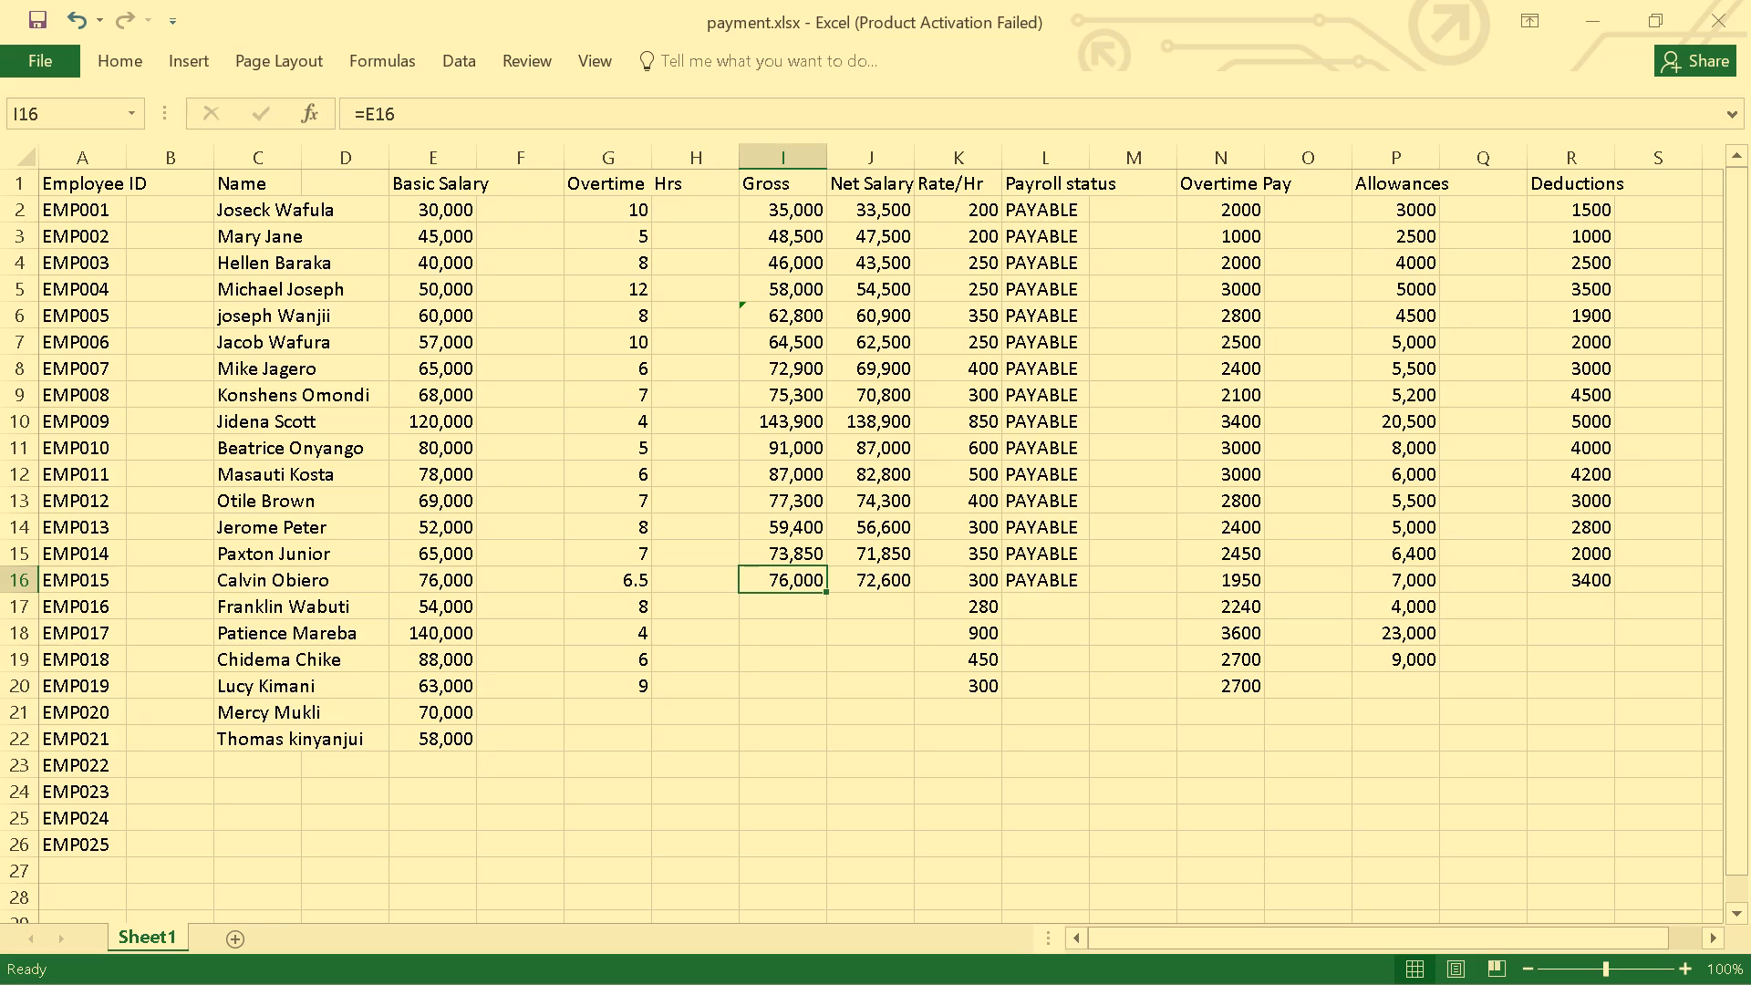
left_click(806, 584)
key("BackSpace")
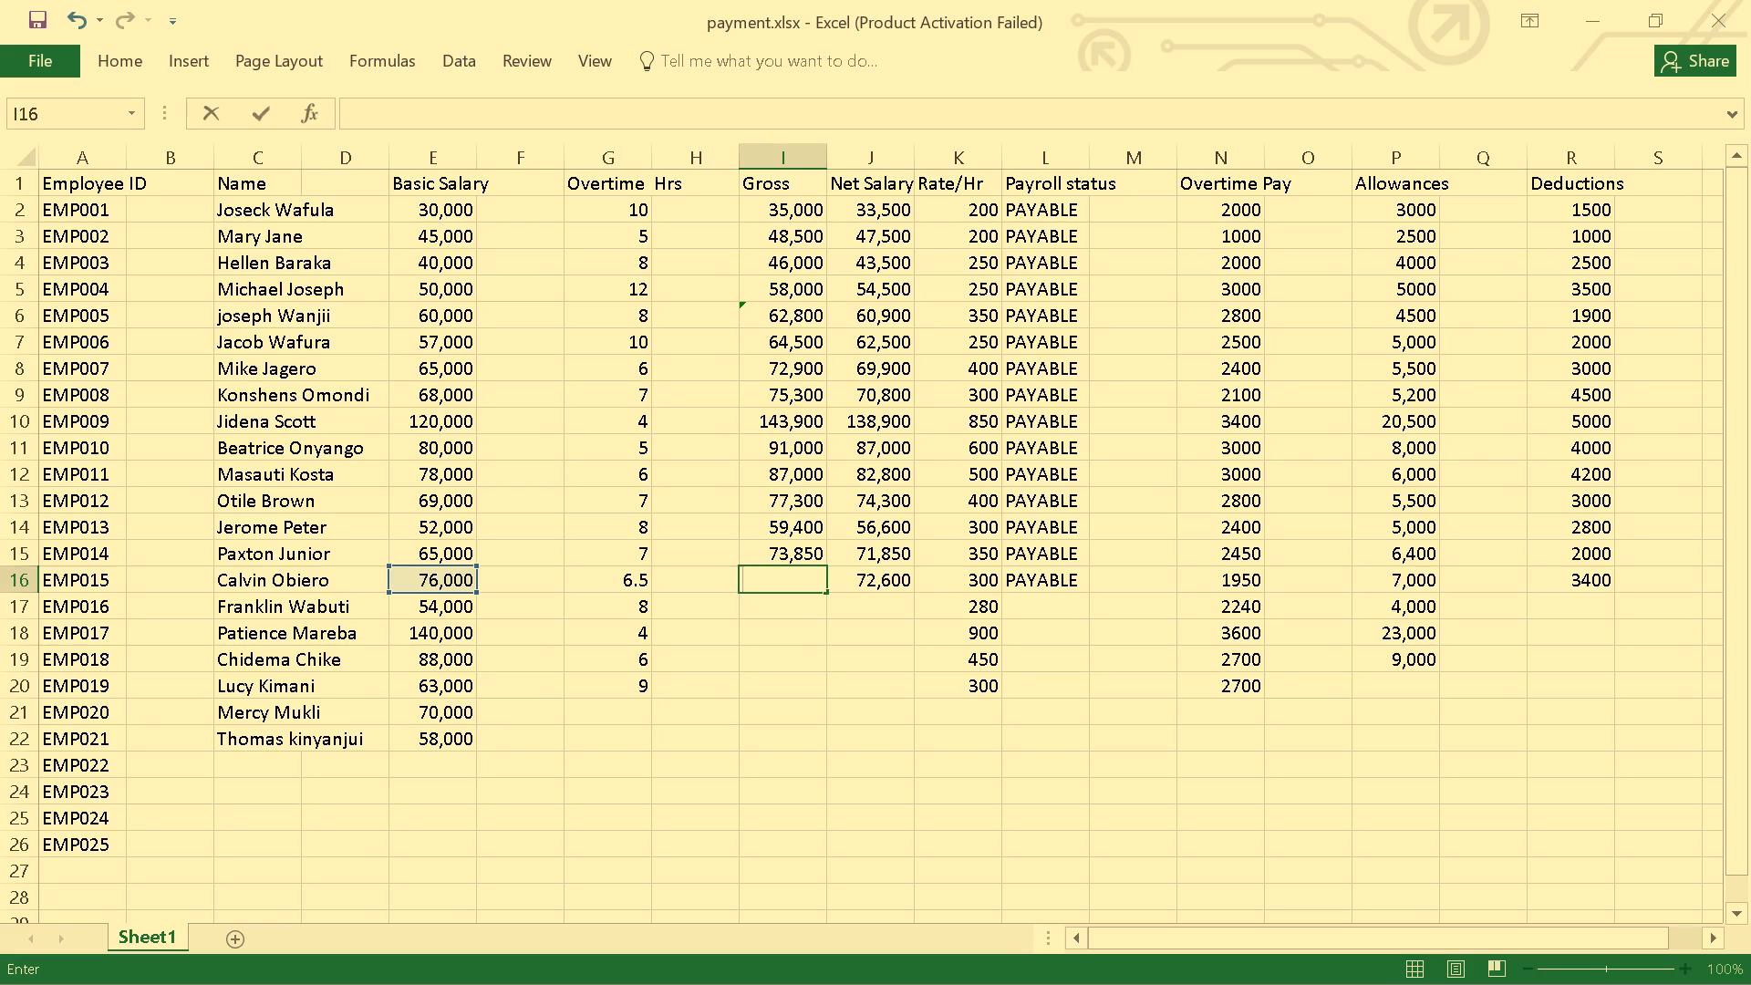
key("equal")
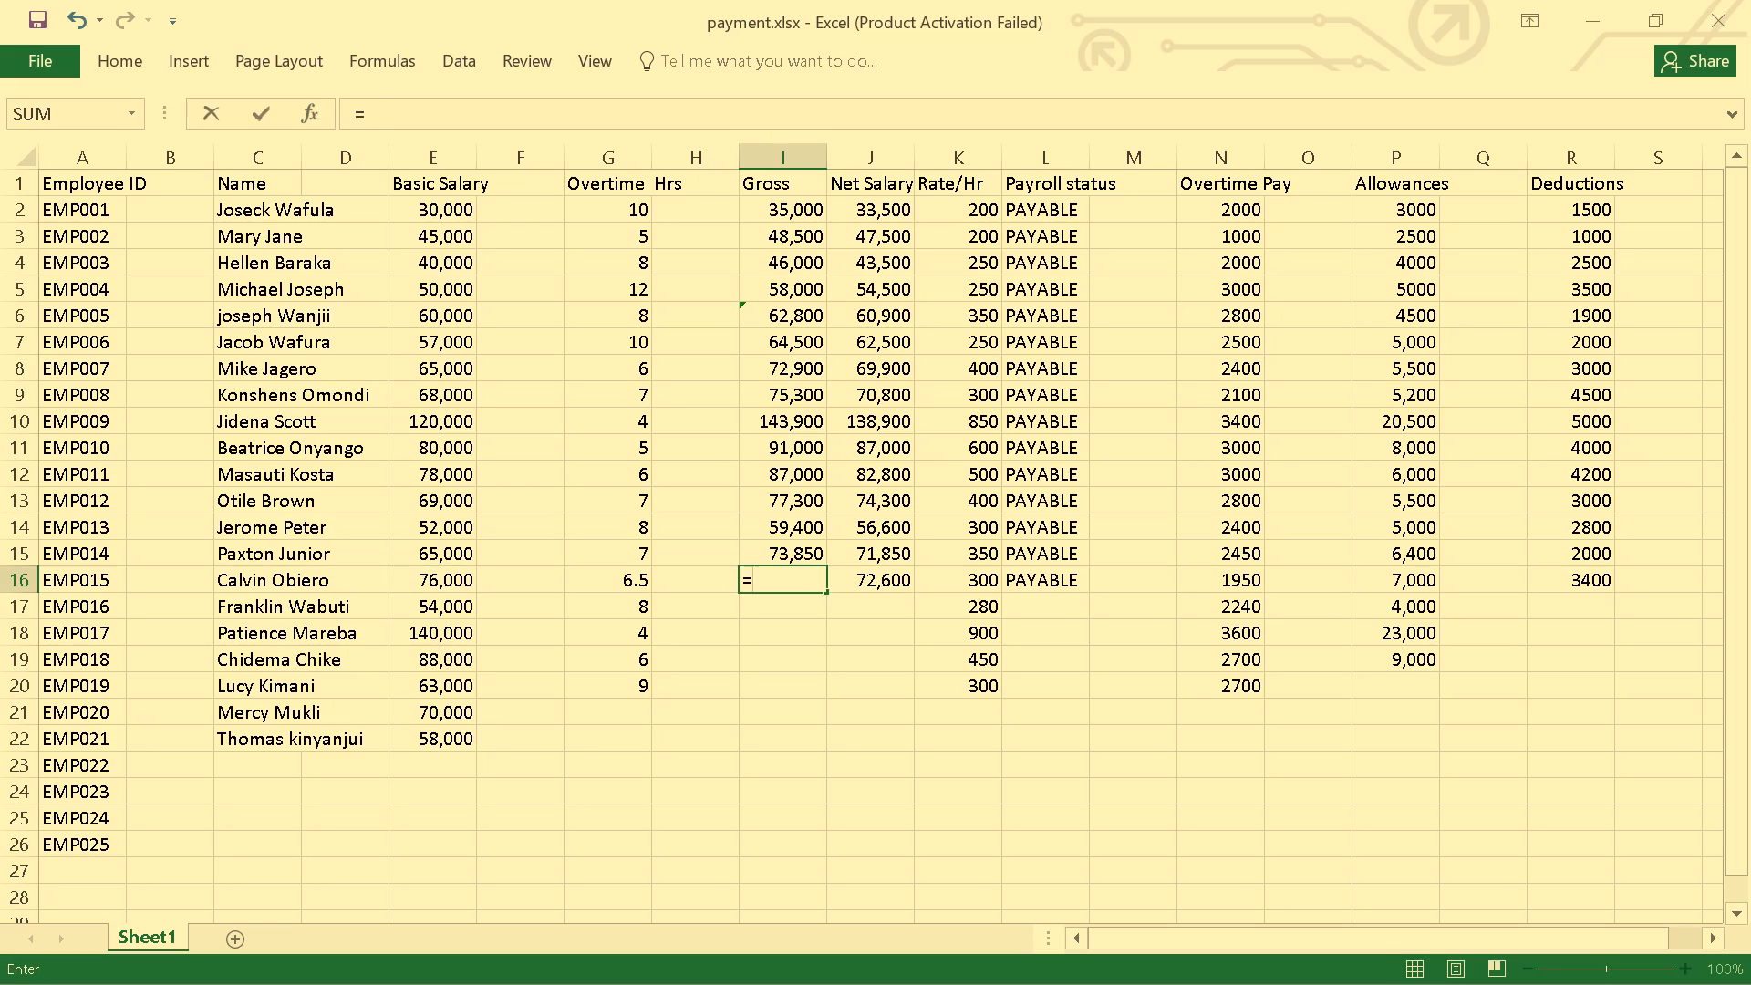
key("e")
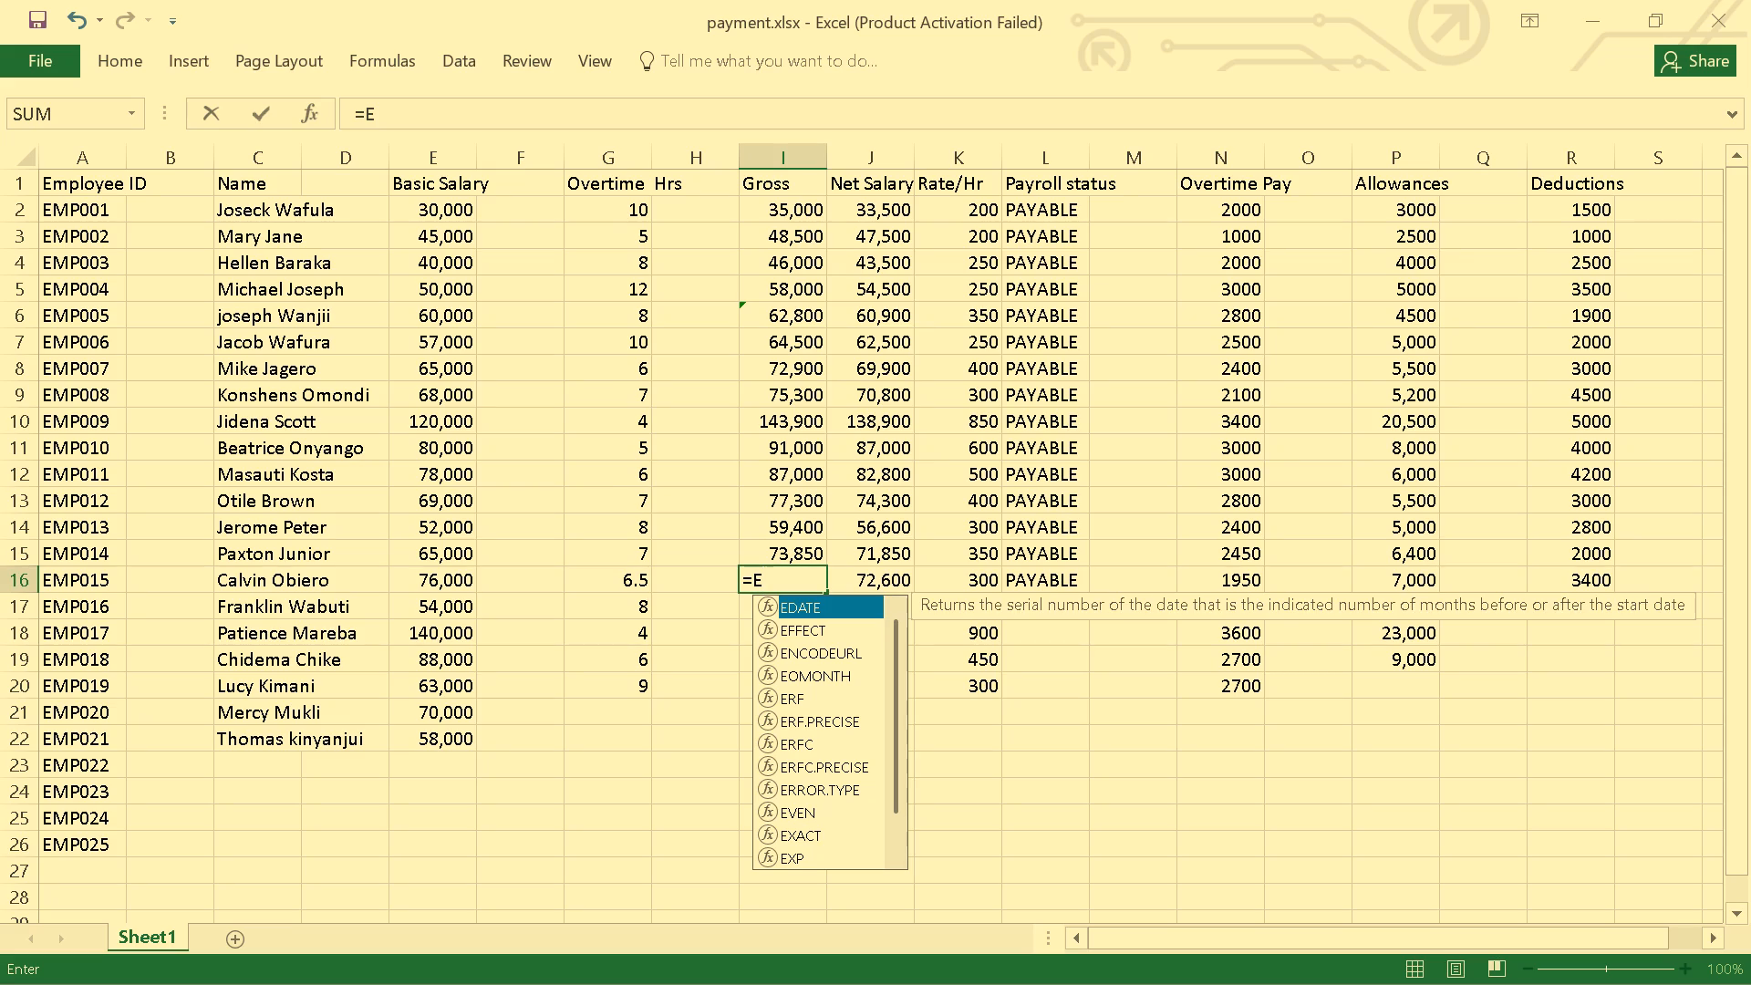
type("16")
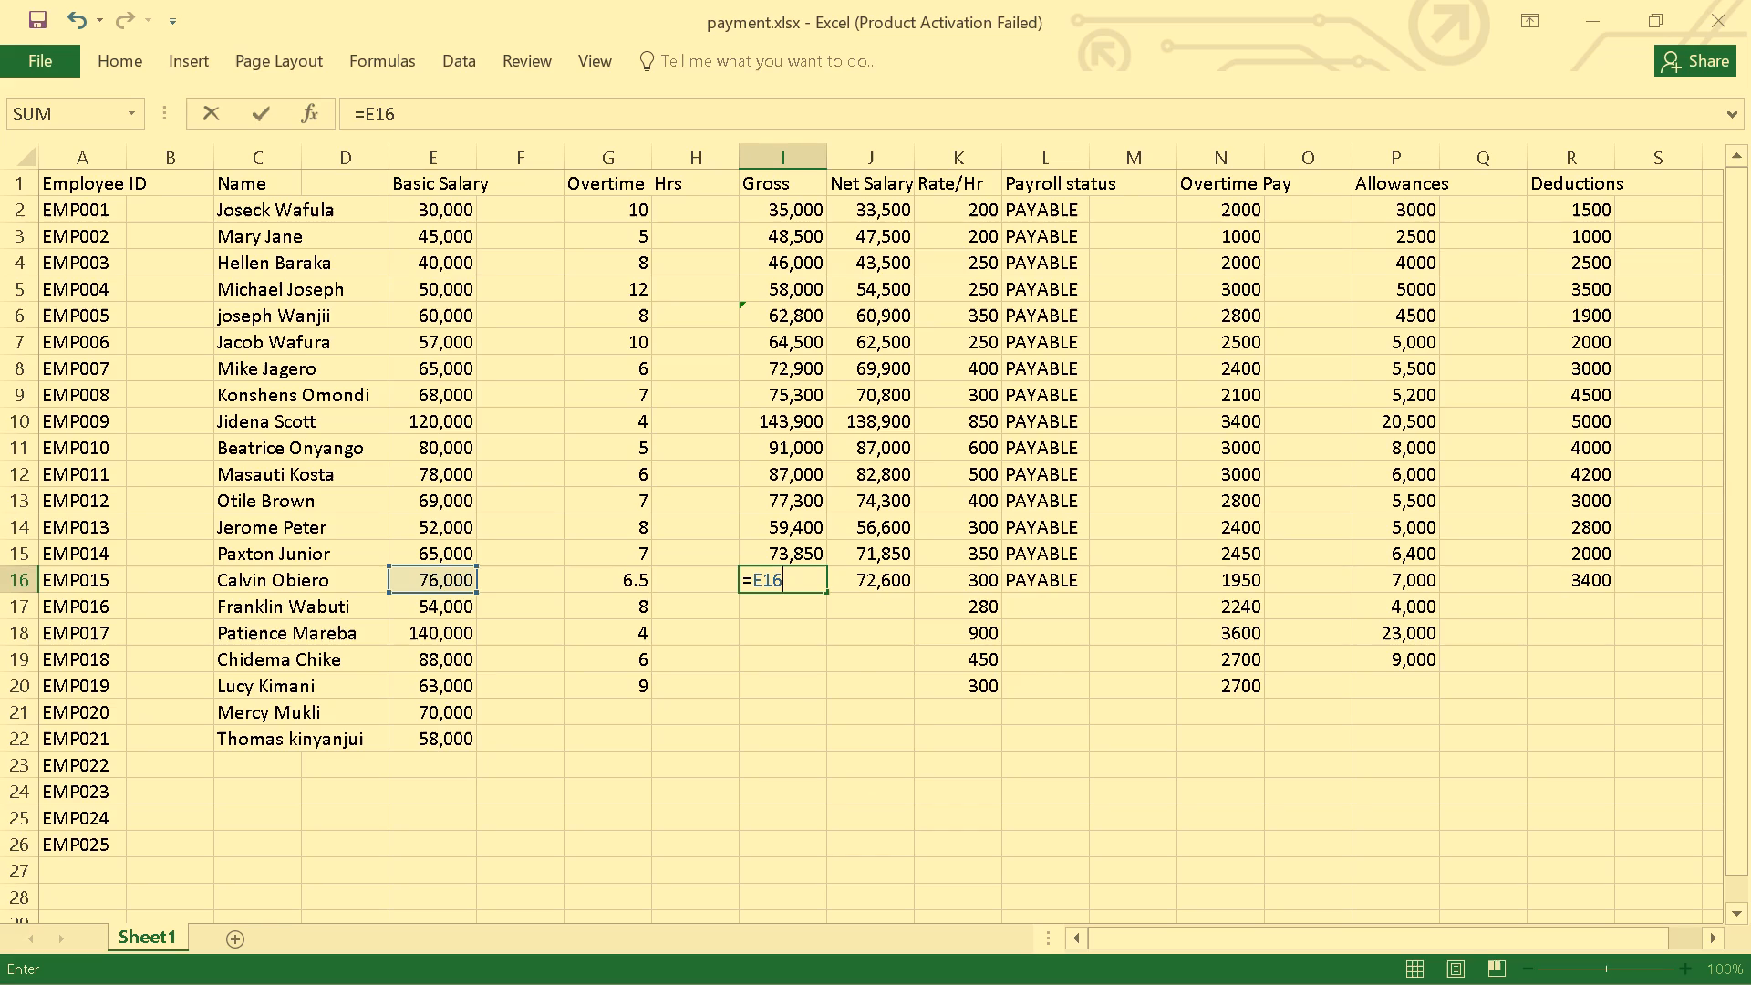
key("shift+plus")
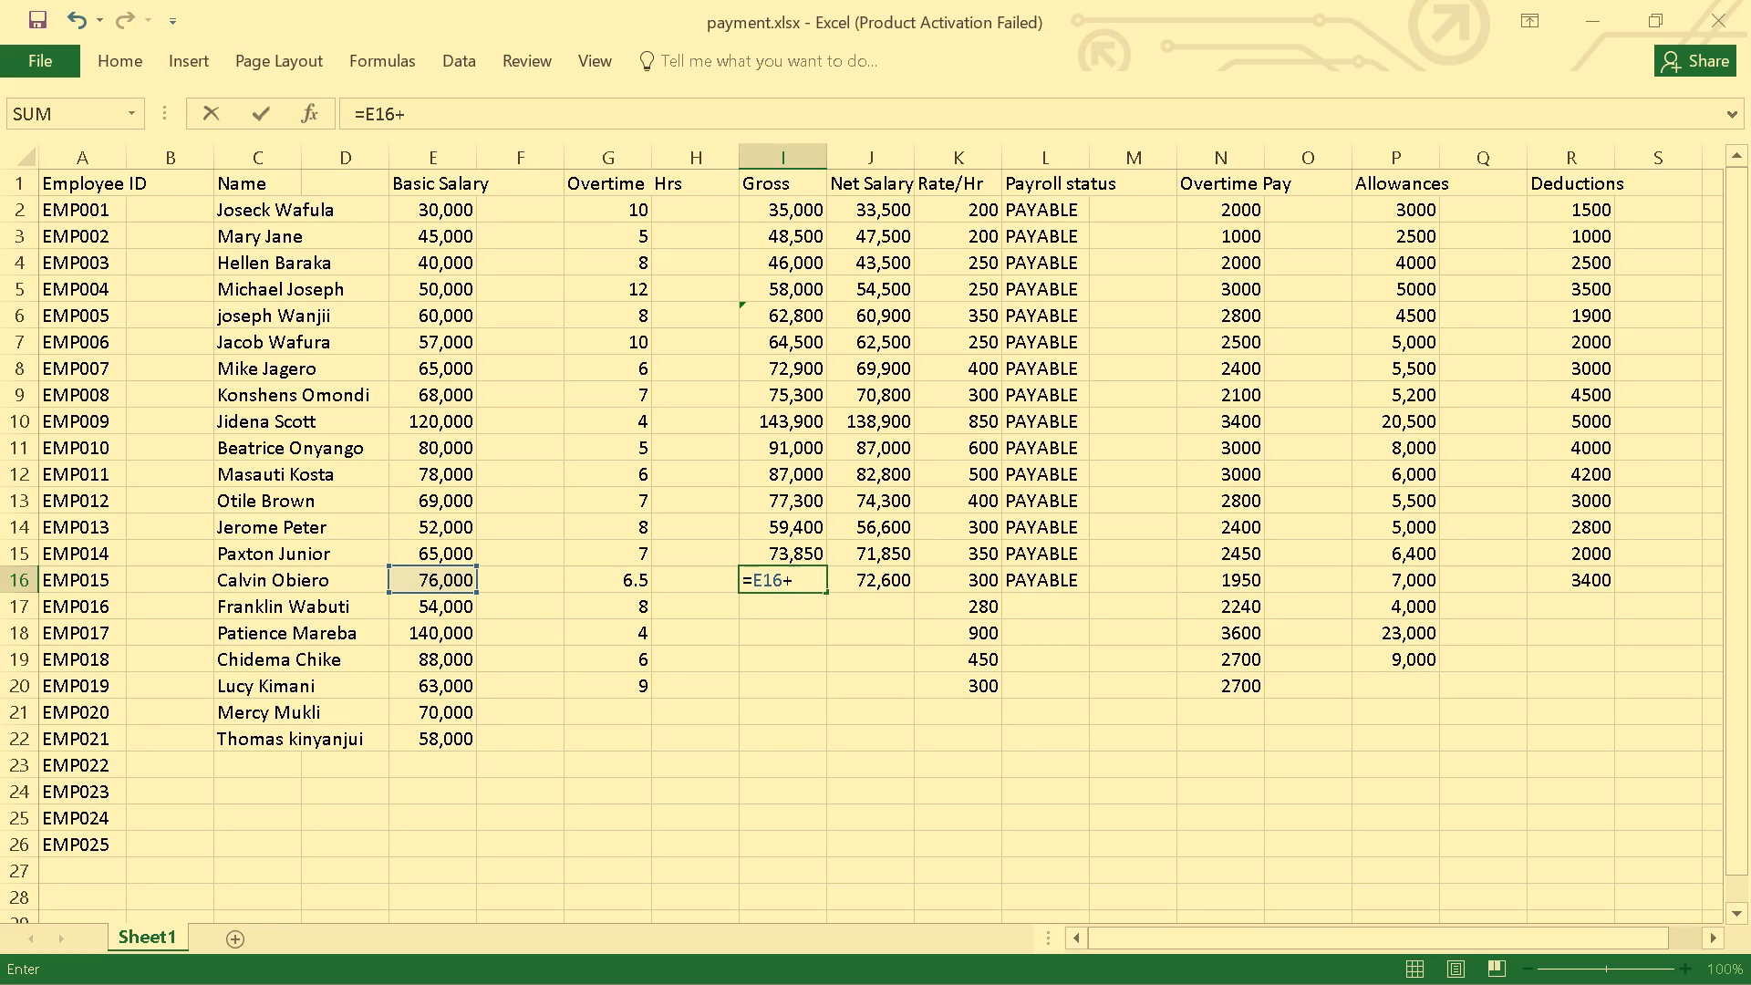
key("n")
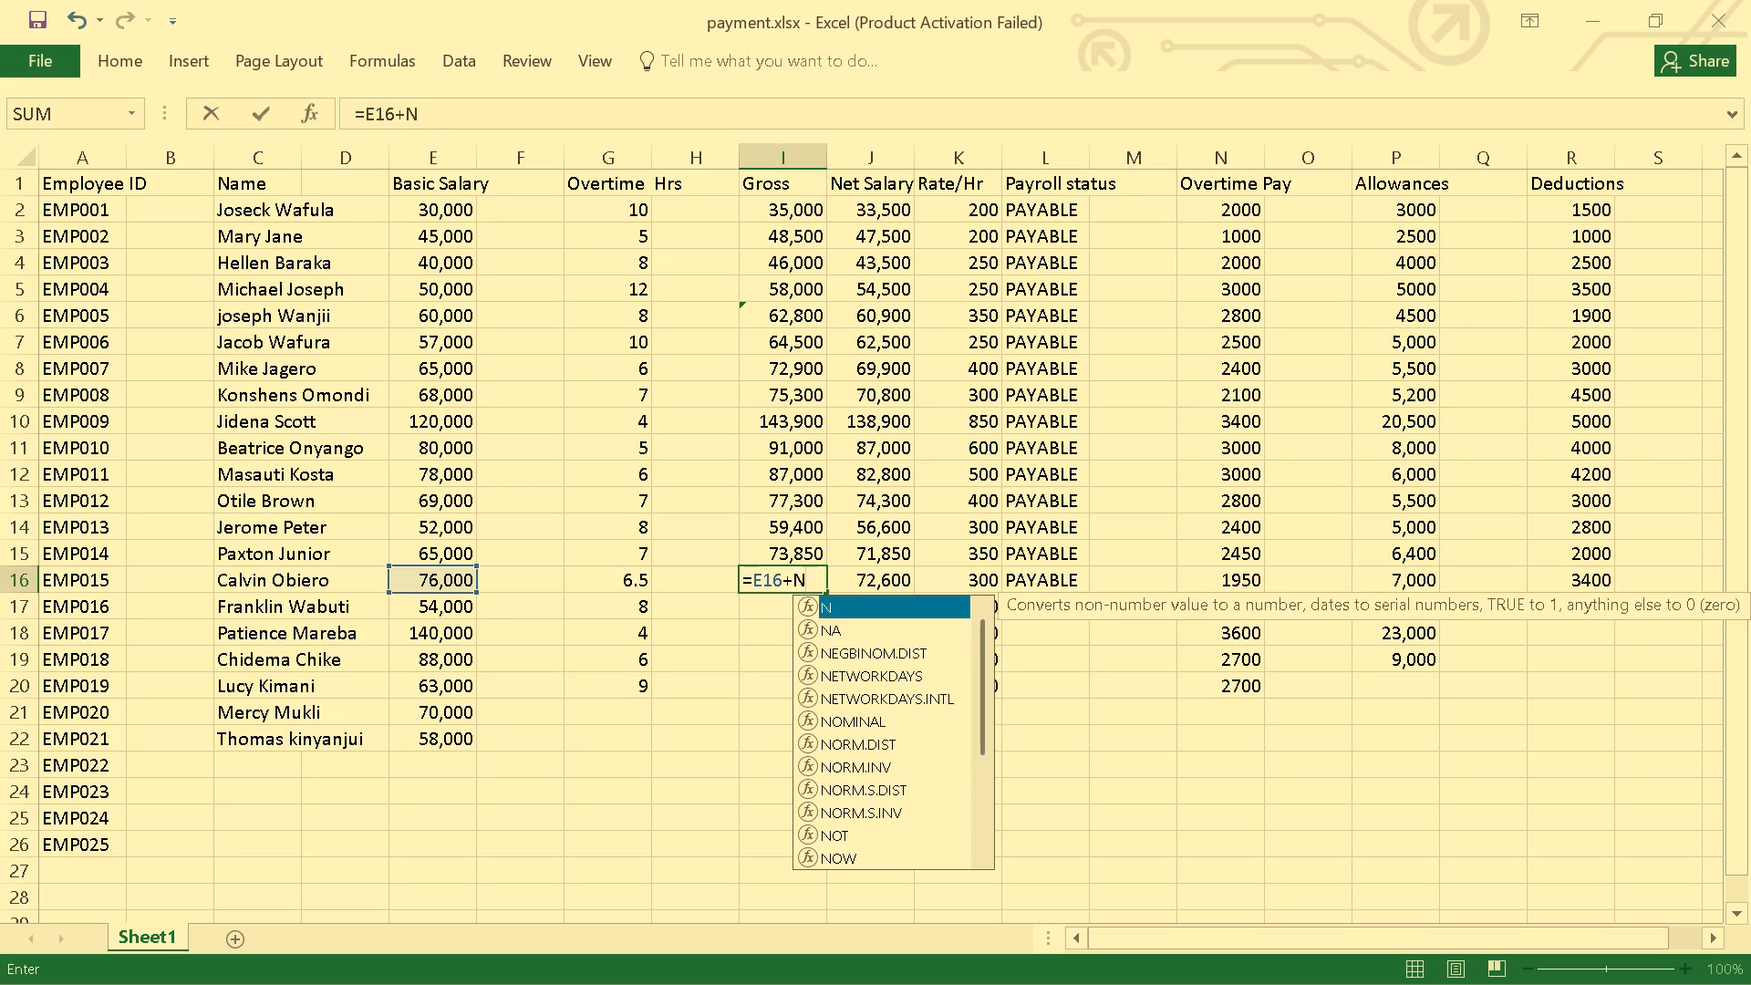
type("16")
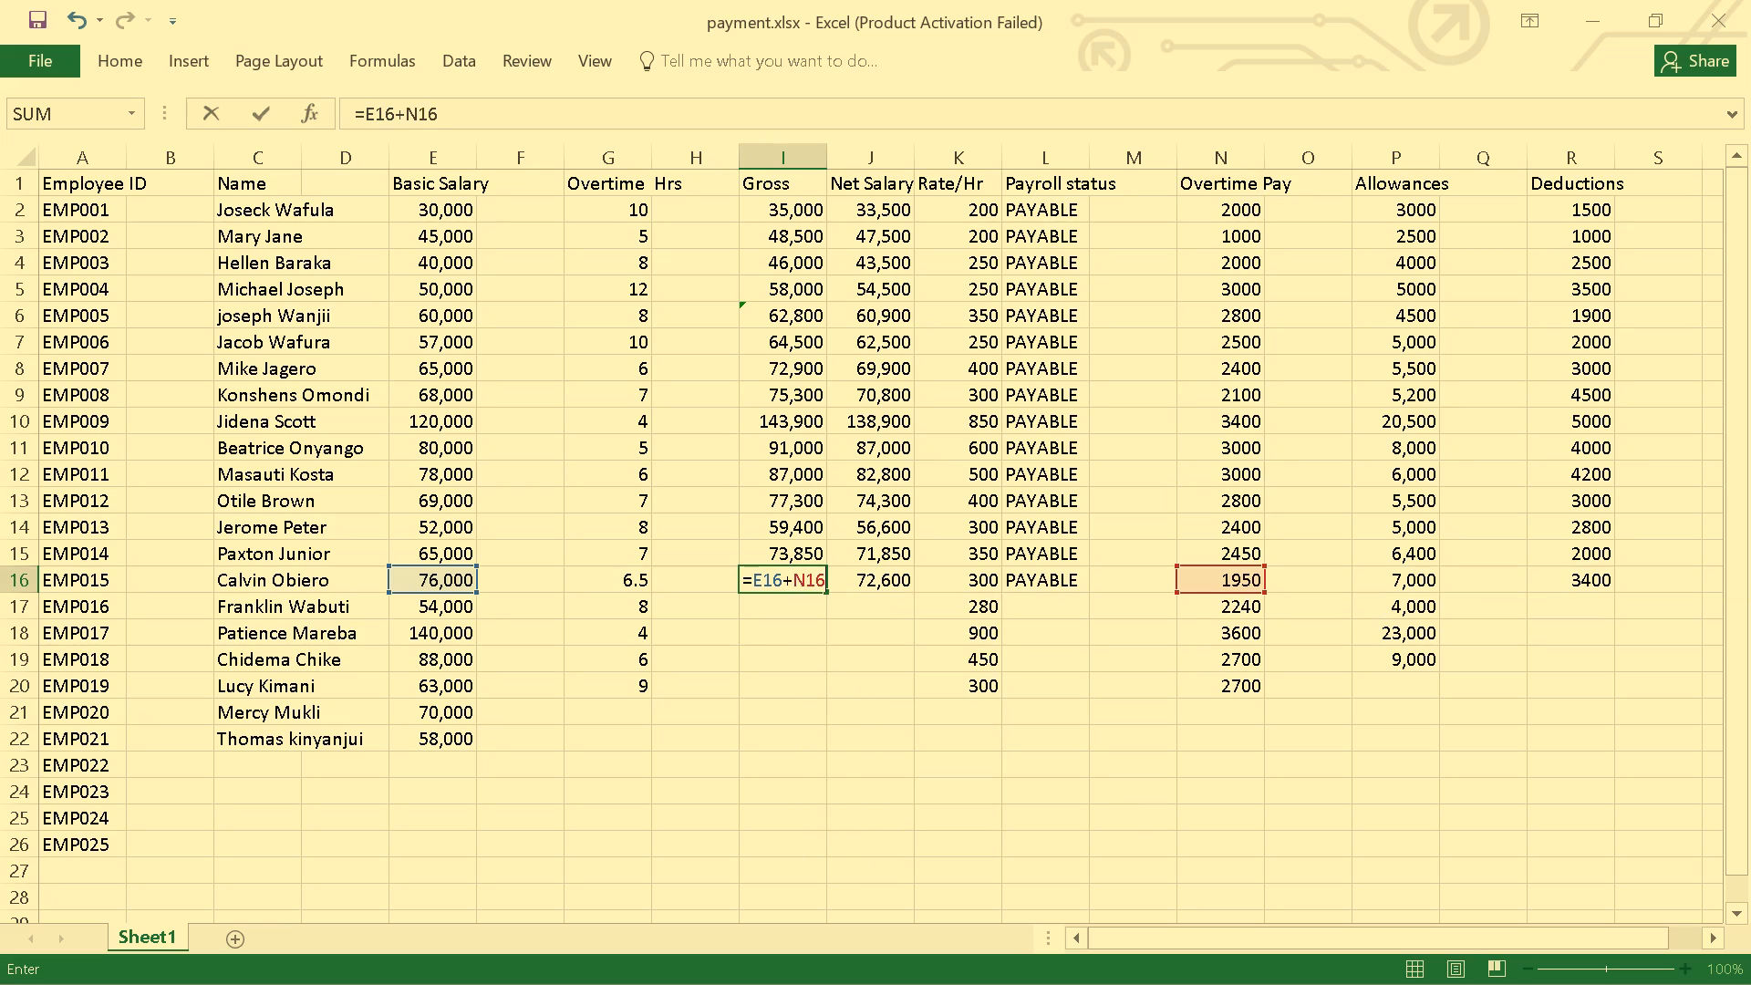
key("shift+plus")
key("p")
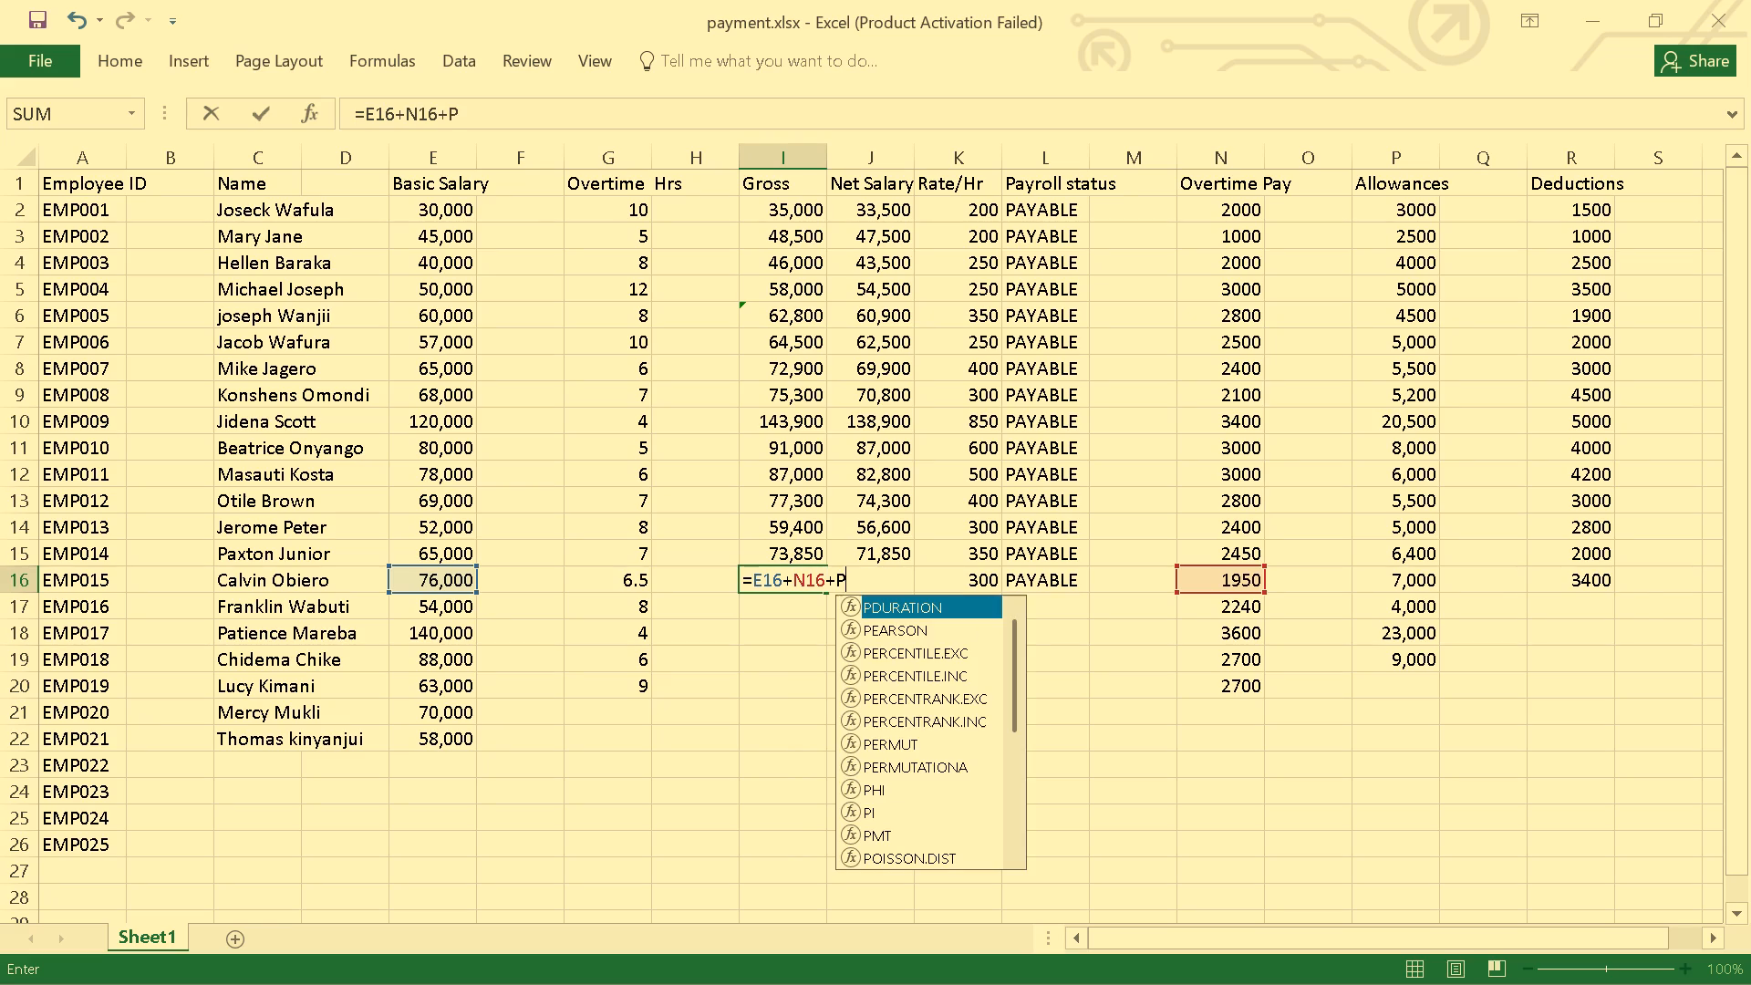
key("1")
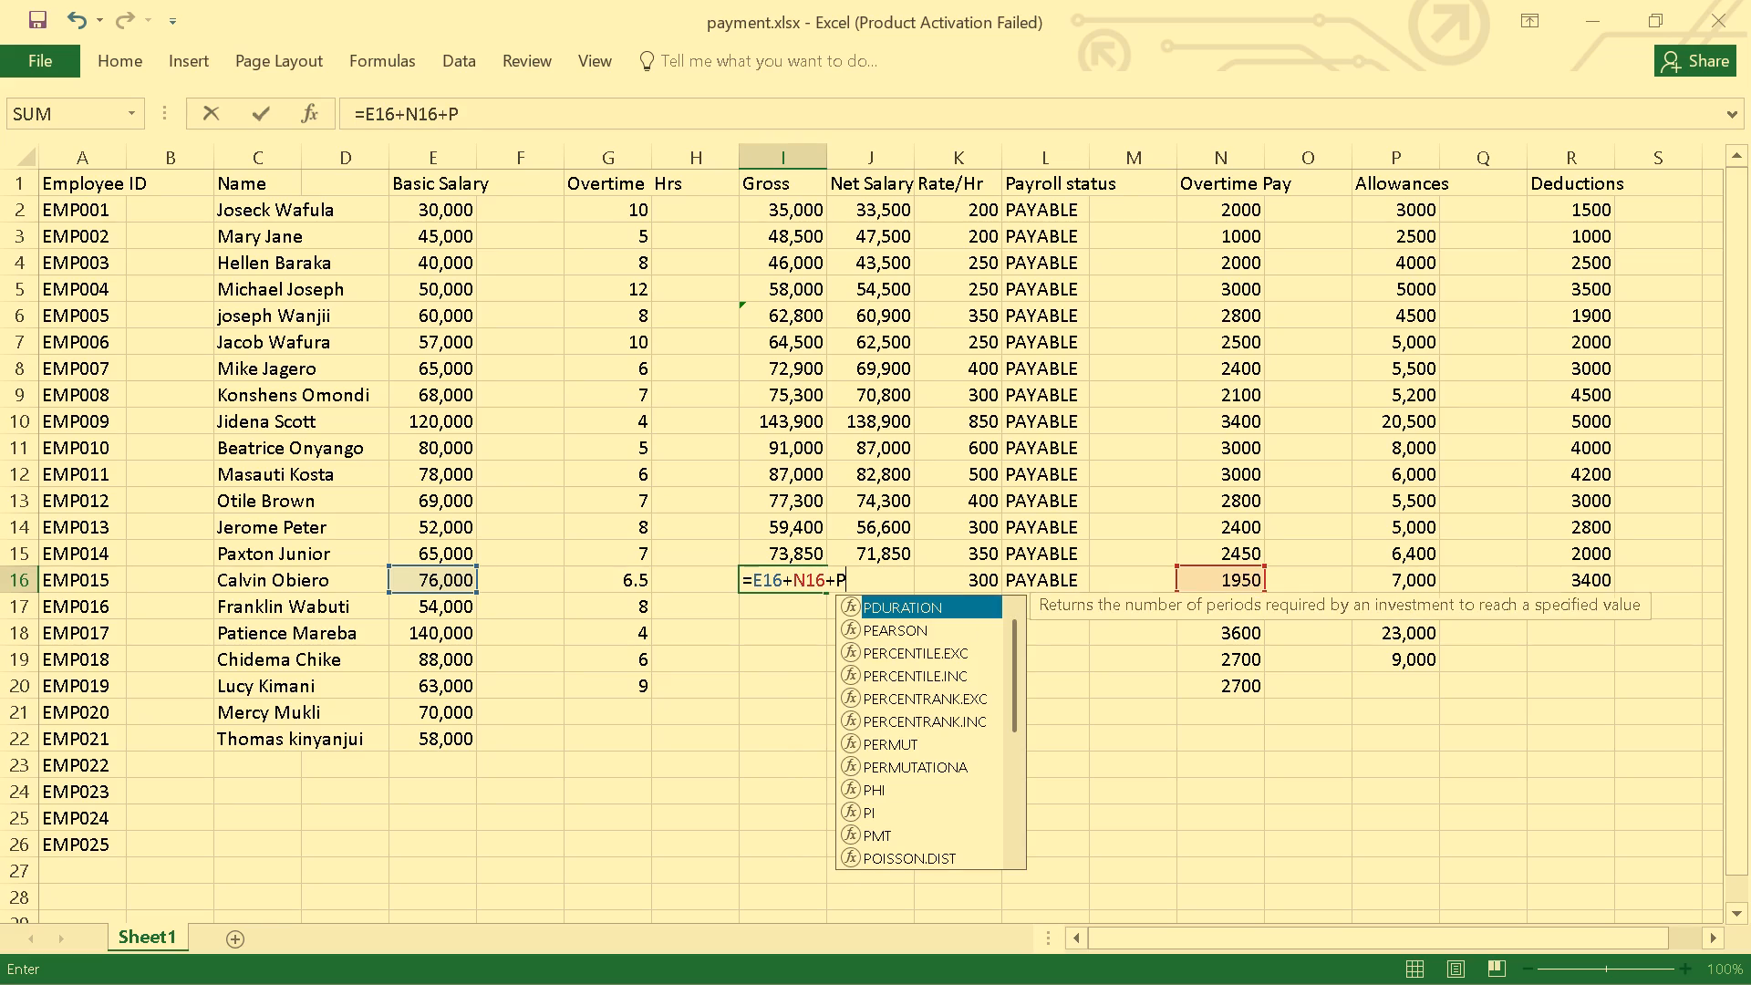
key("6")
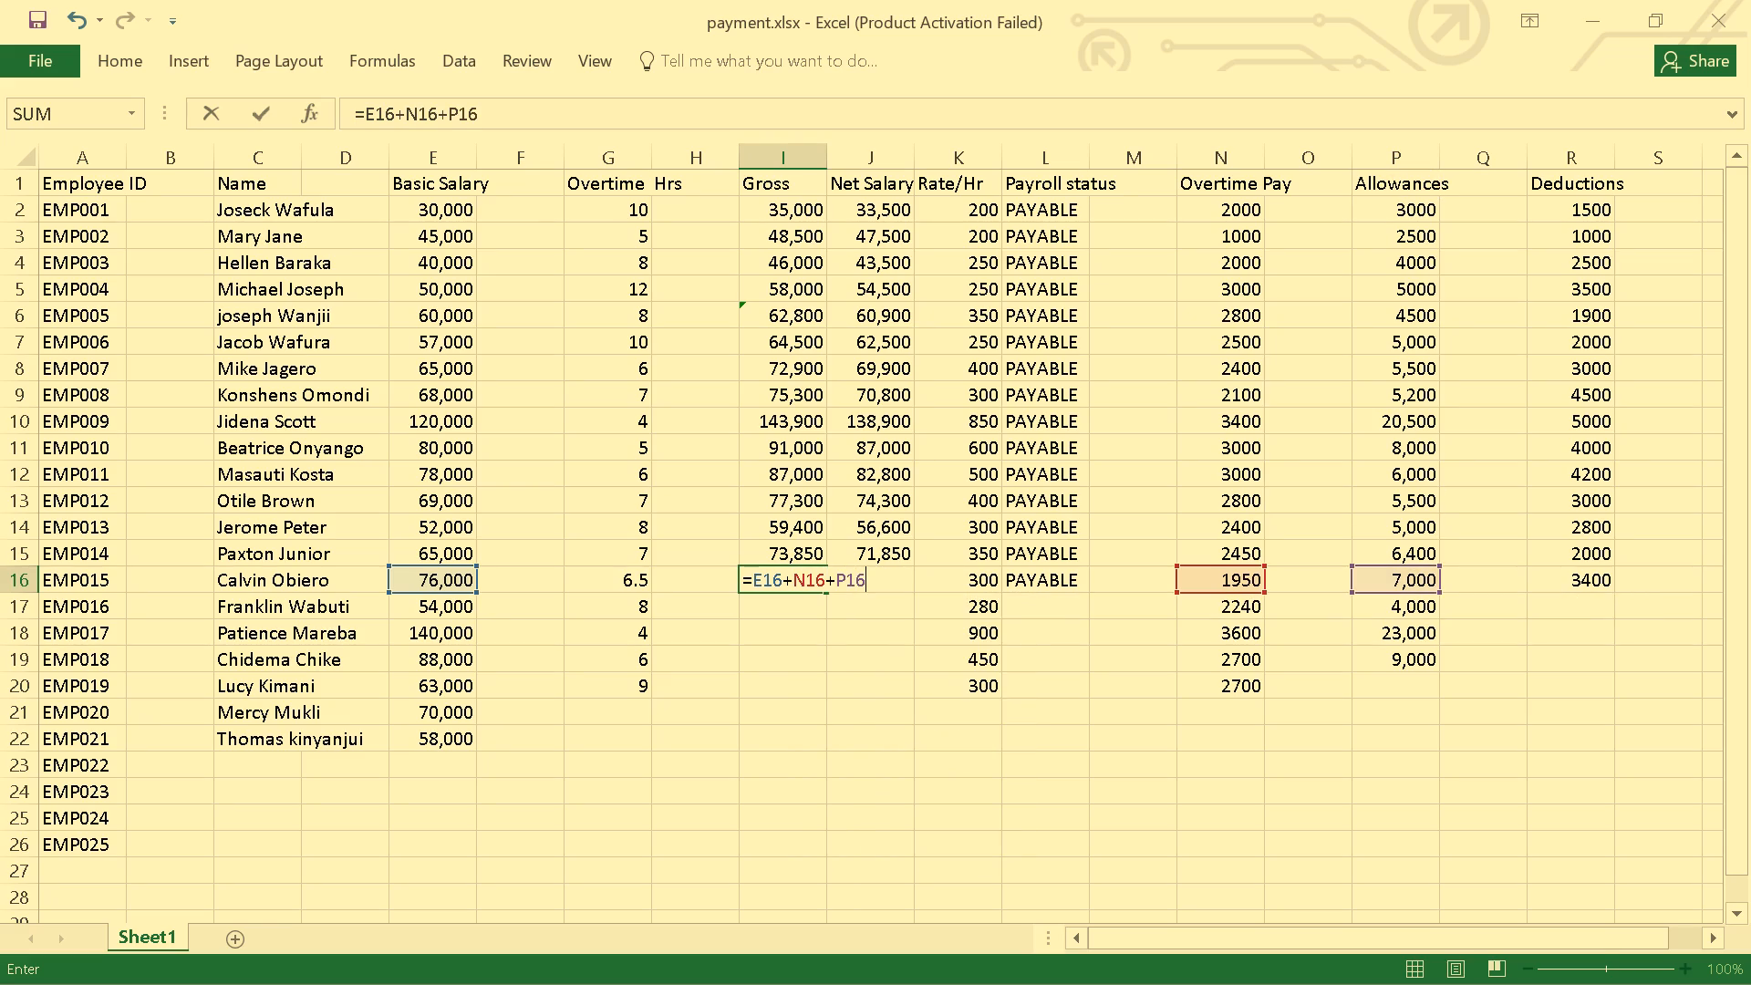
key("Return")
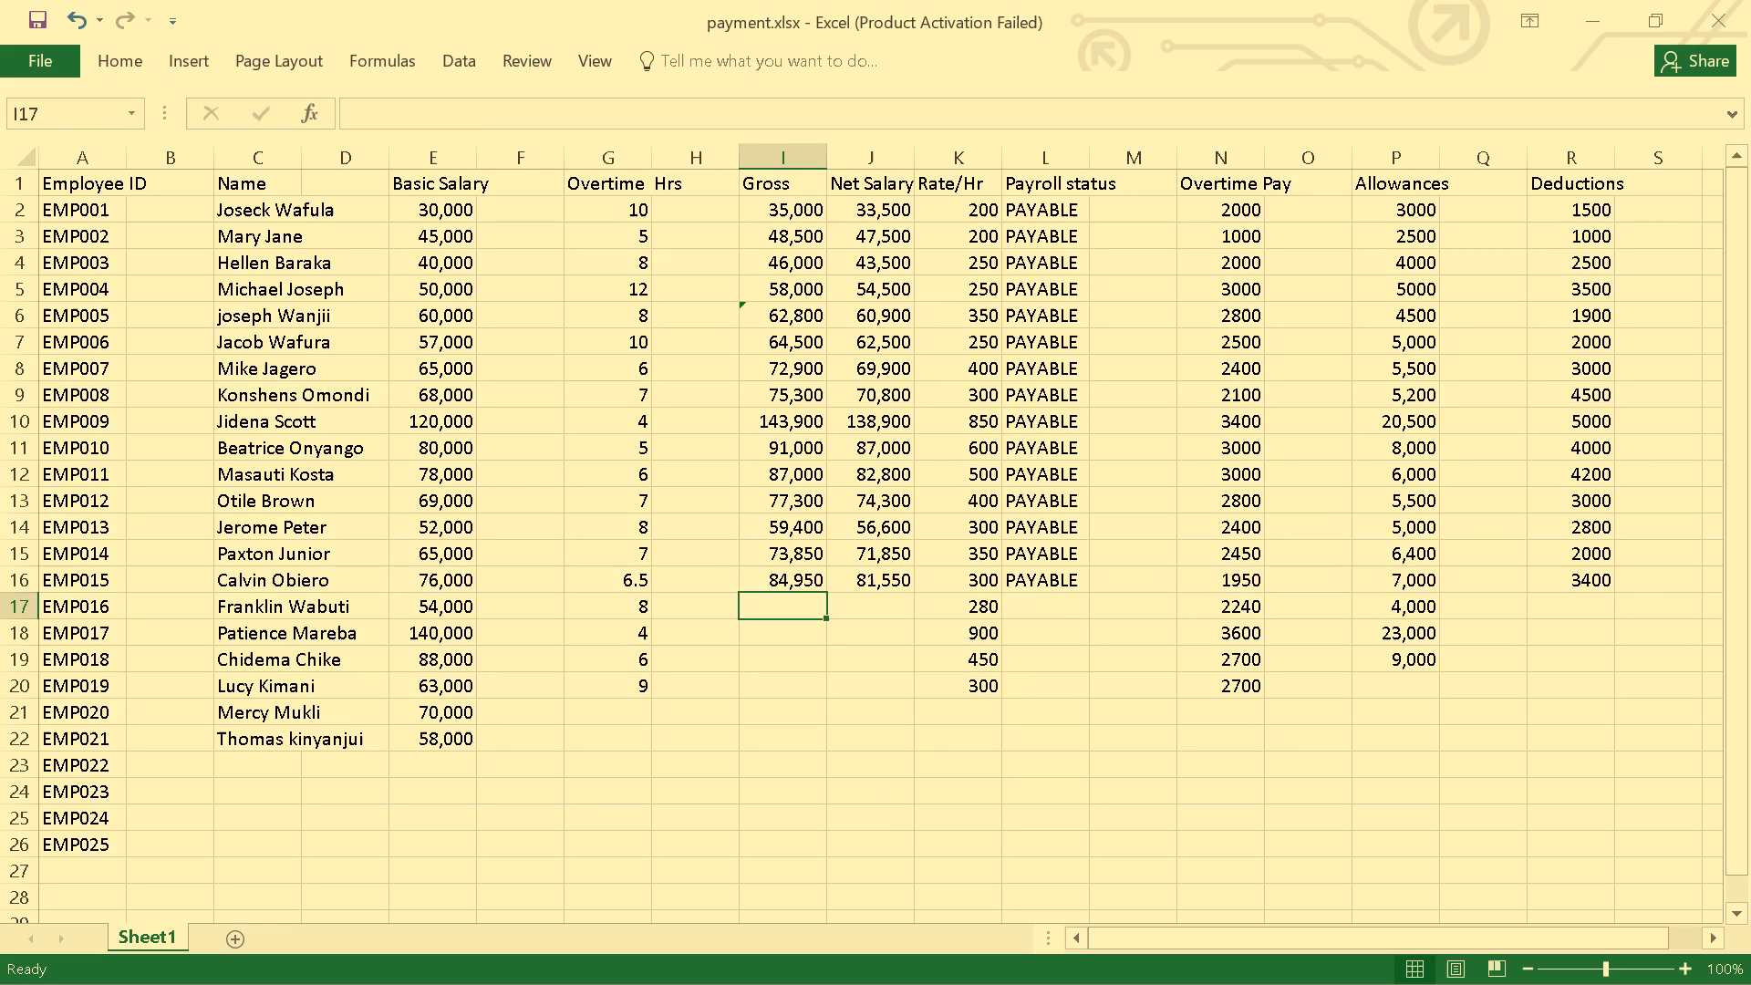
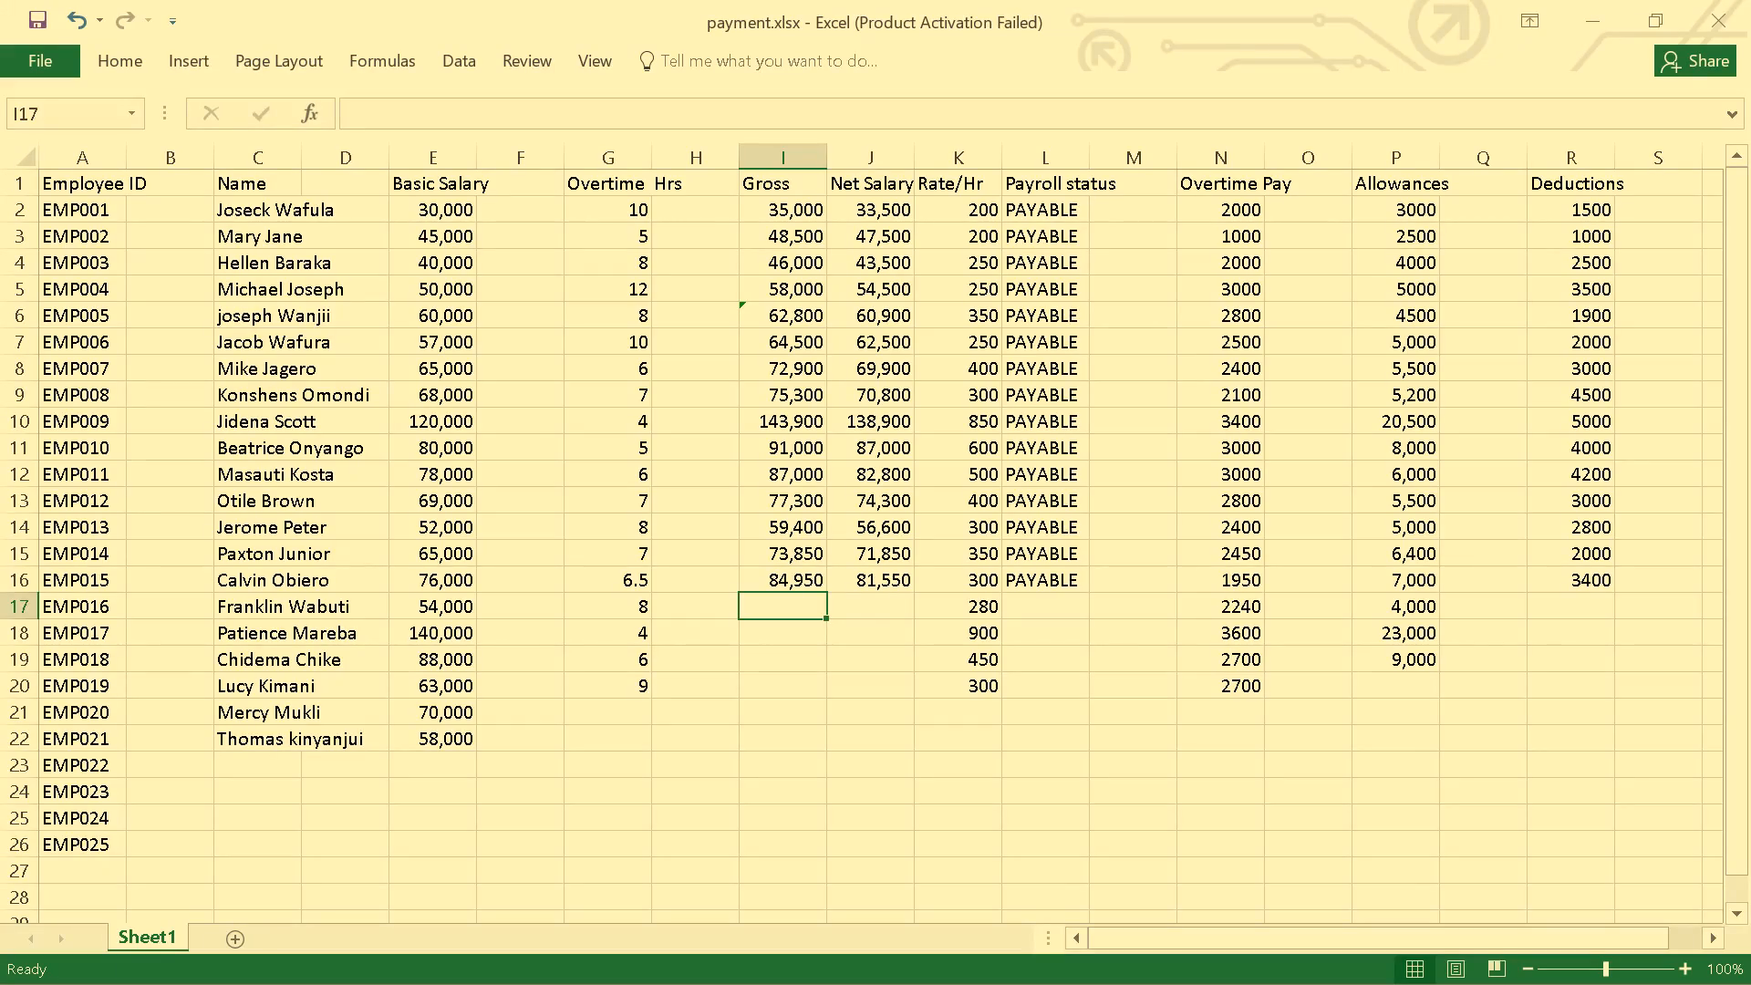
Enter 2500 as EMP016's deductions in cell R17.
left_click(1573, 611)
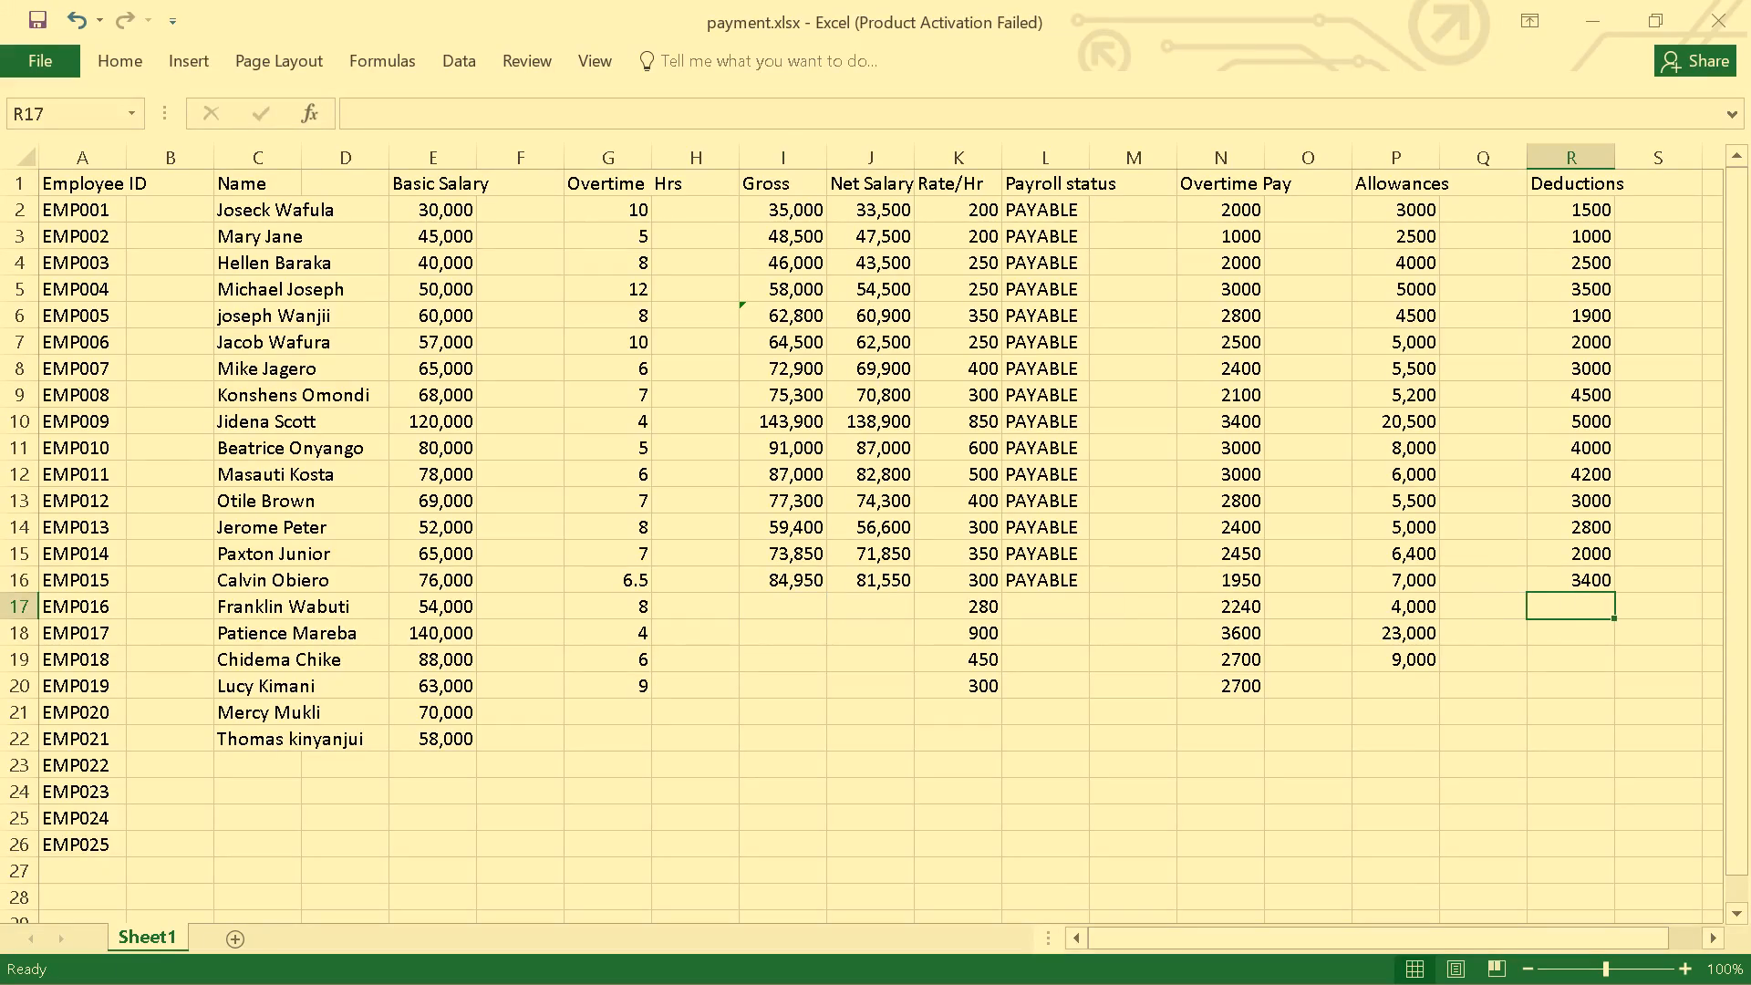
key("2")
key("5")
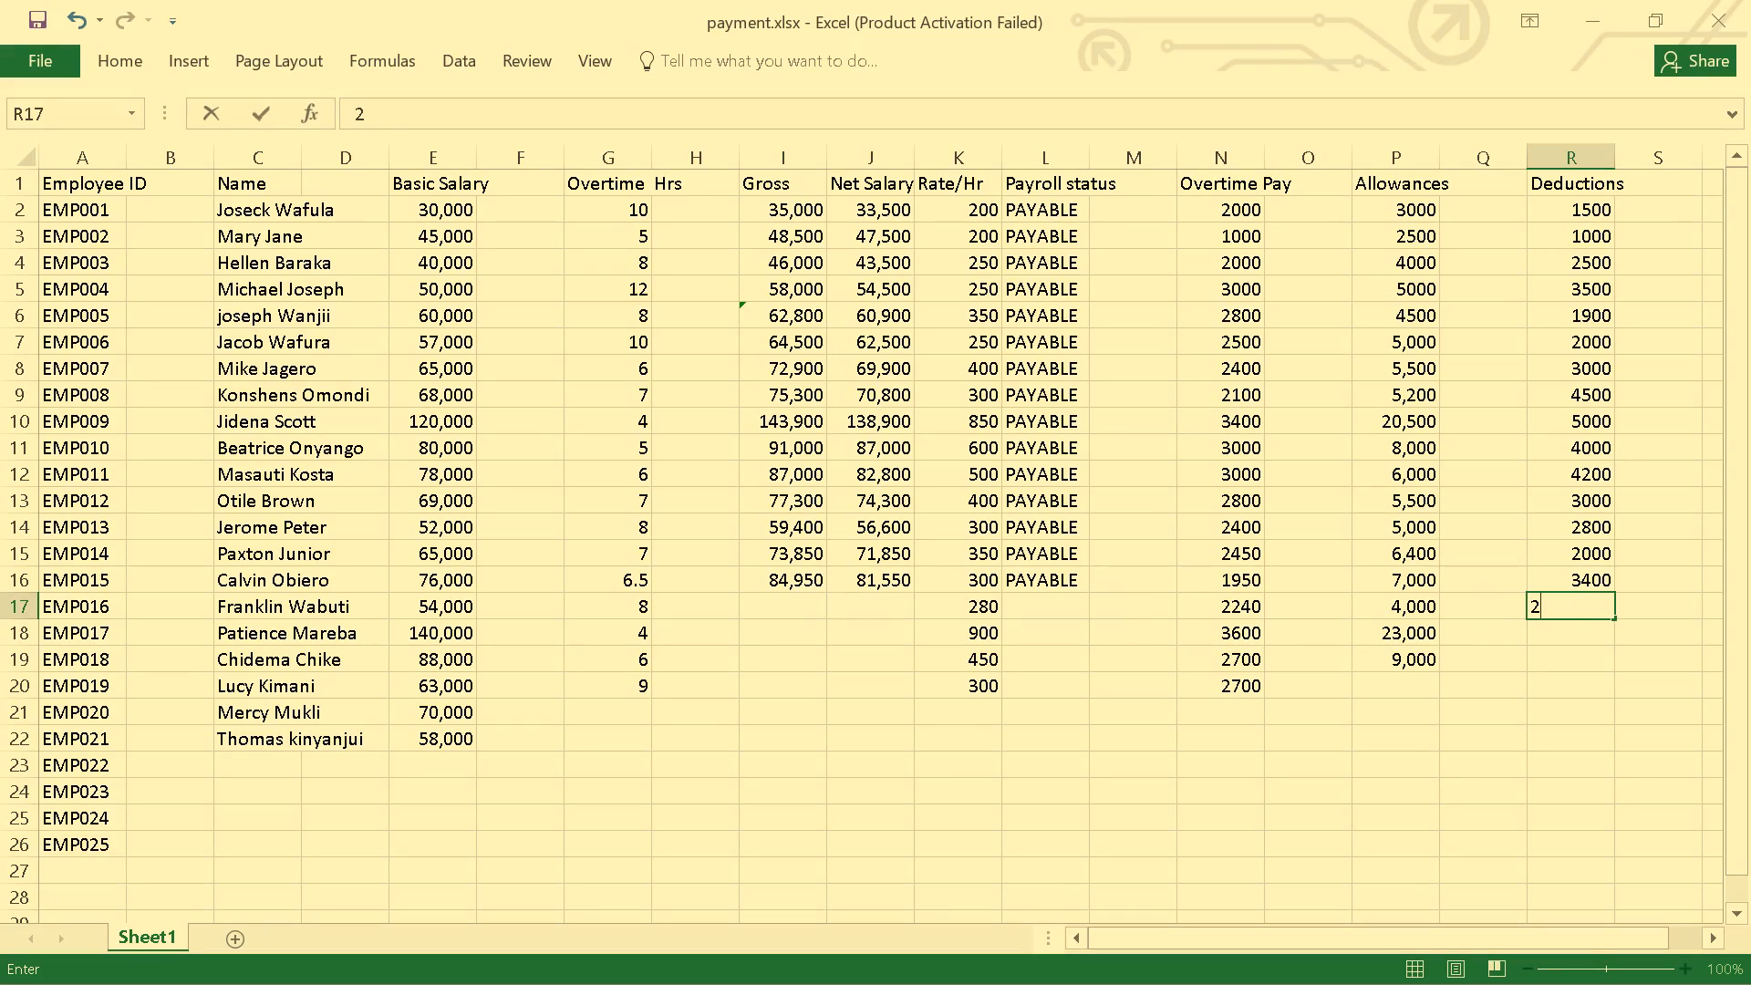
type("00")
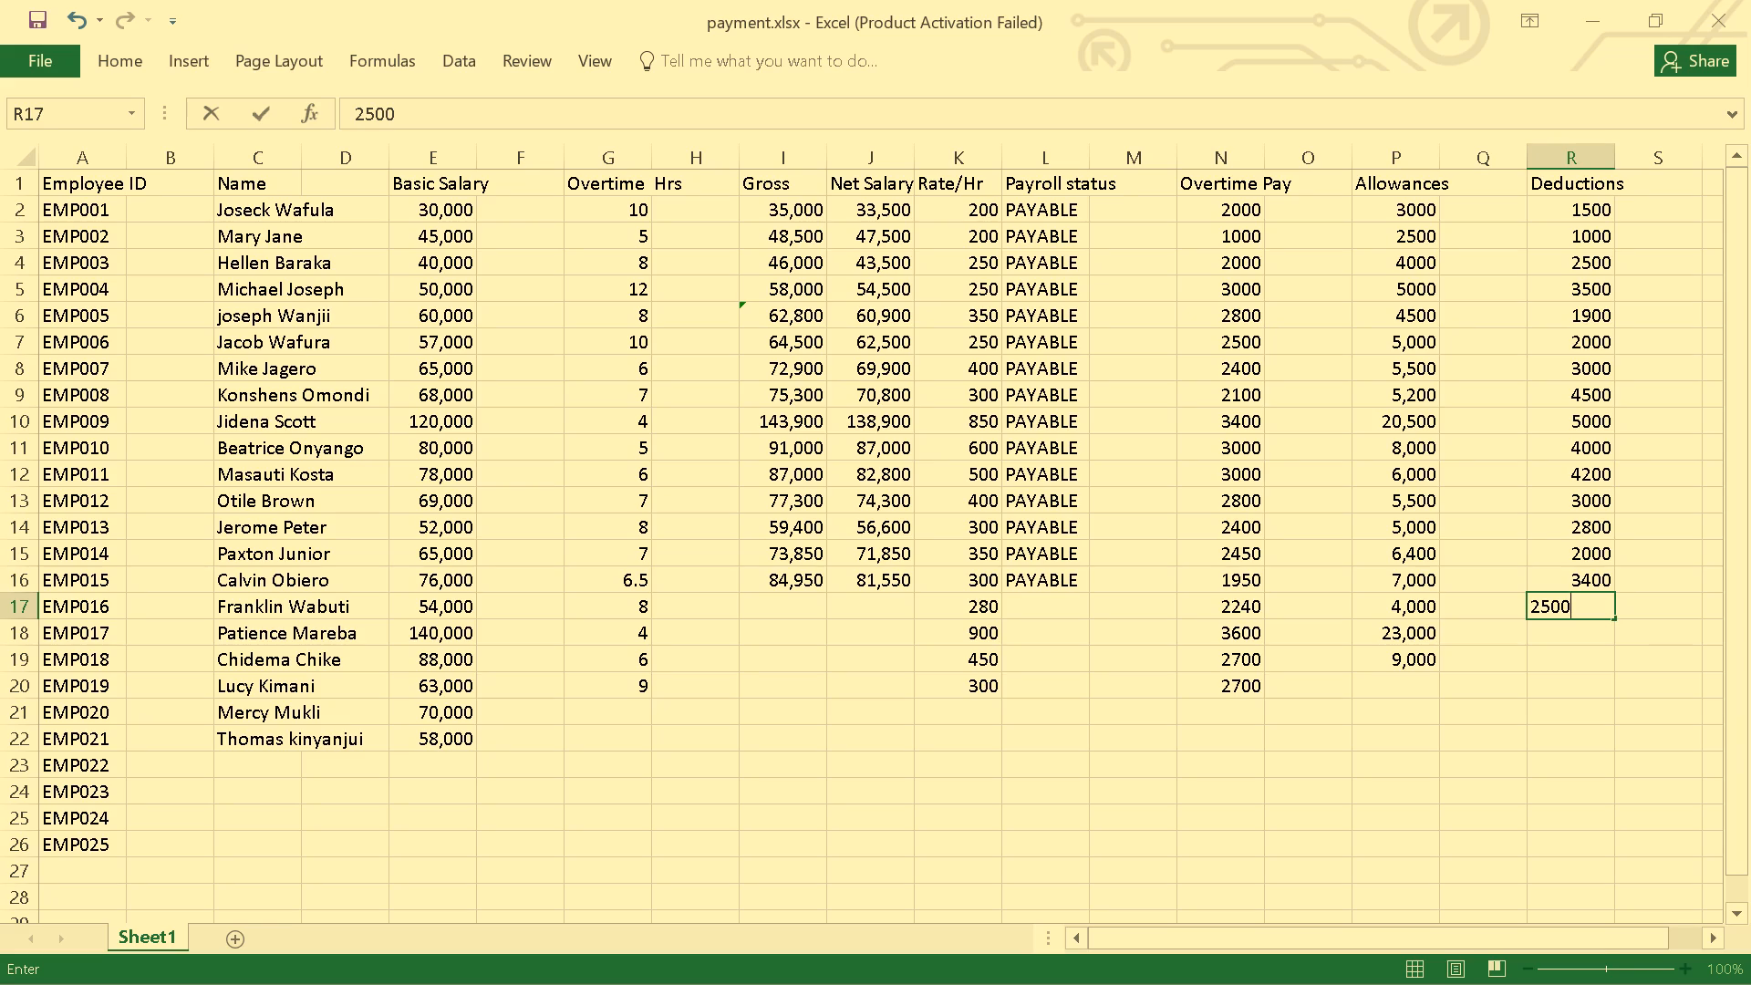
key("Return")
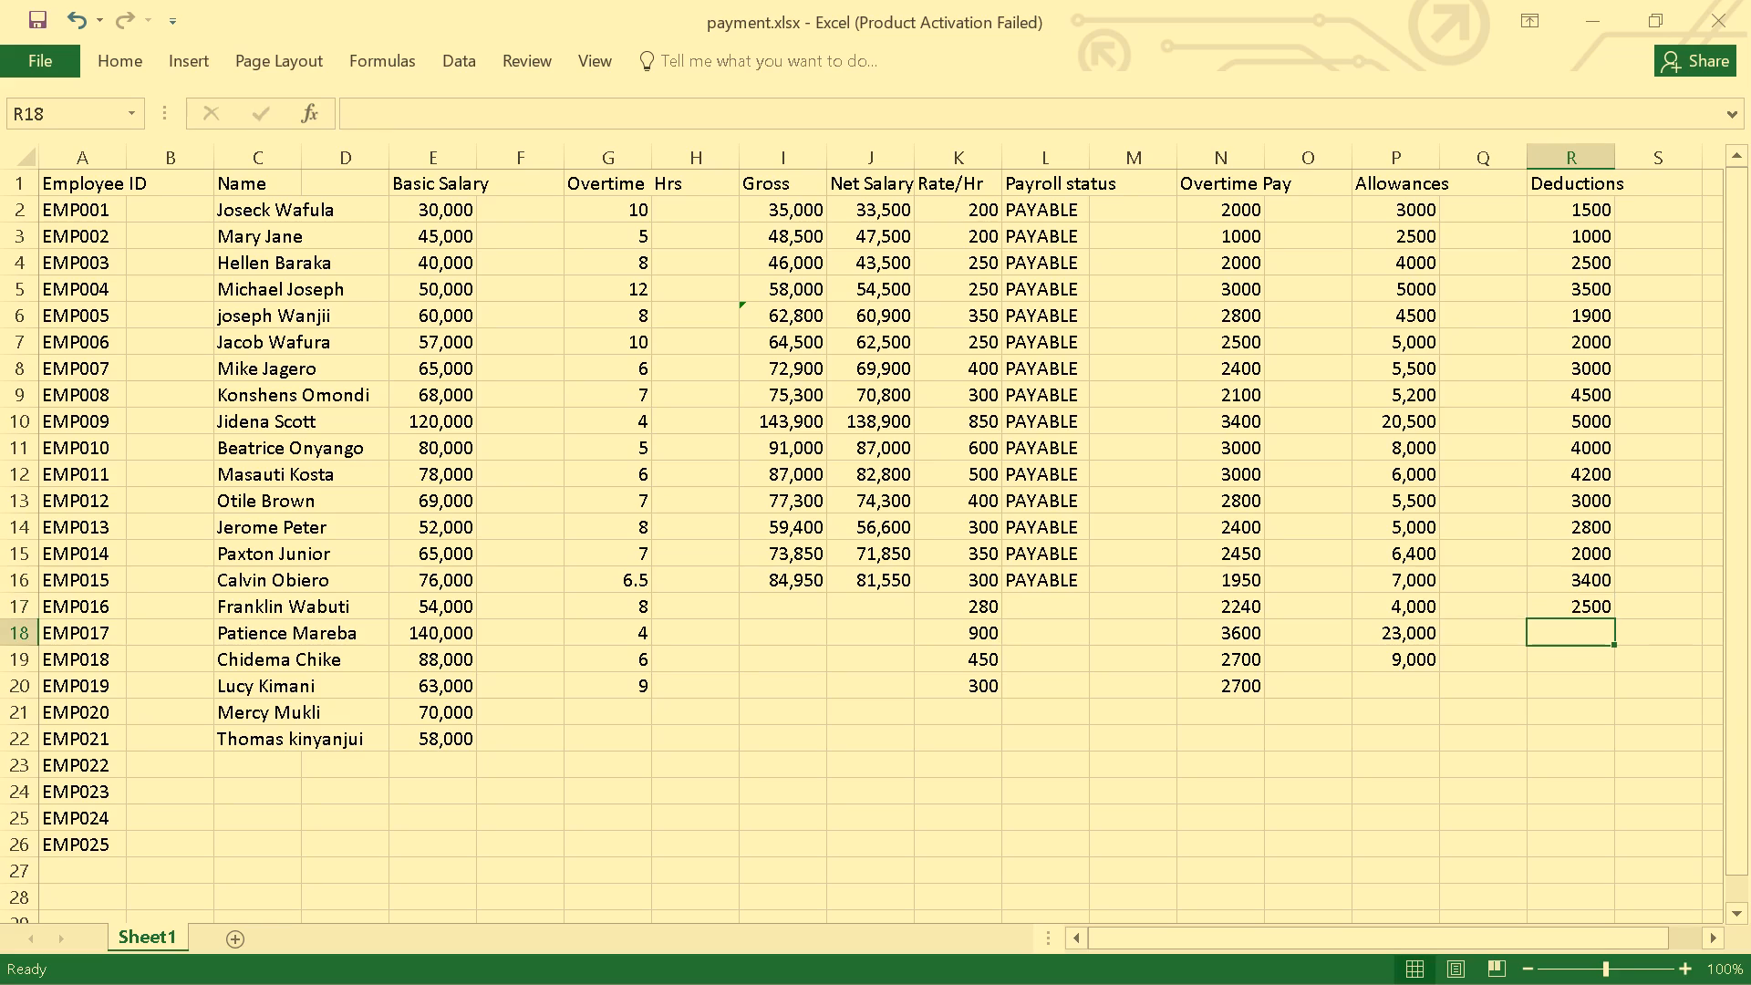
Change EMP009's deductions in cell R10 to 8000.
left_click(1592, 427)
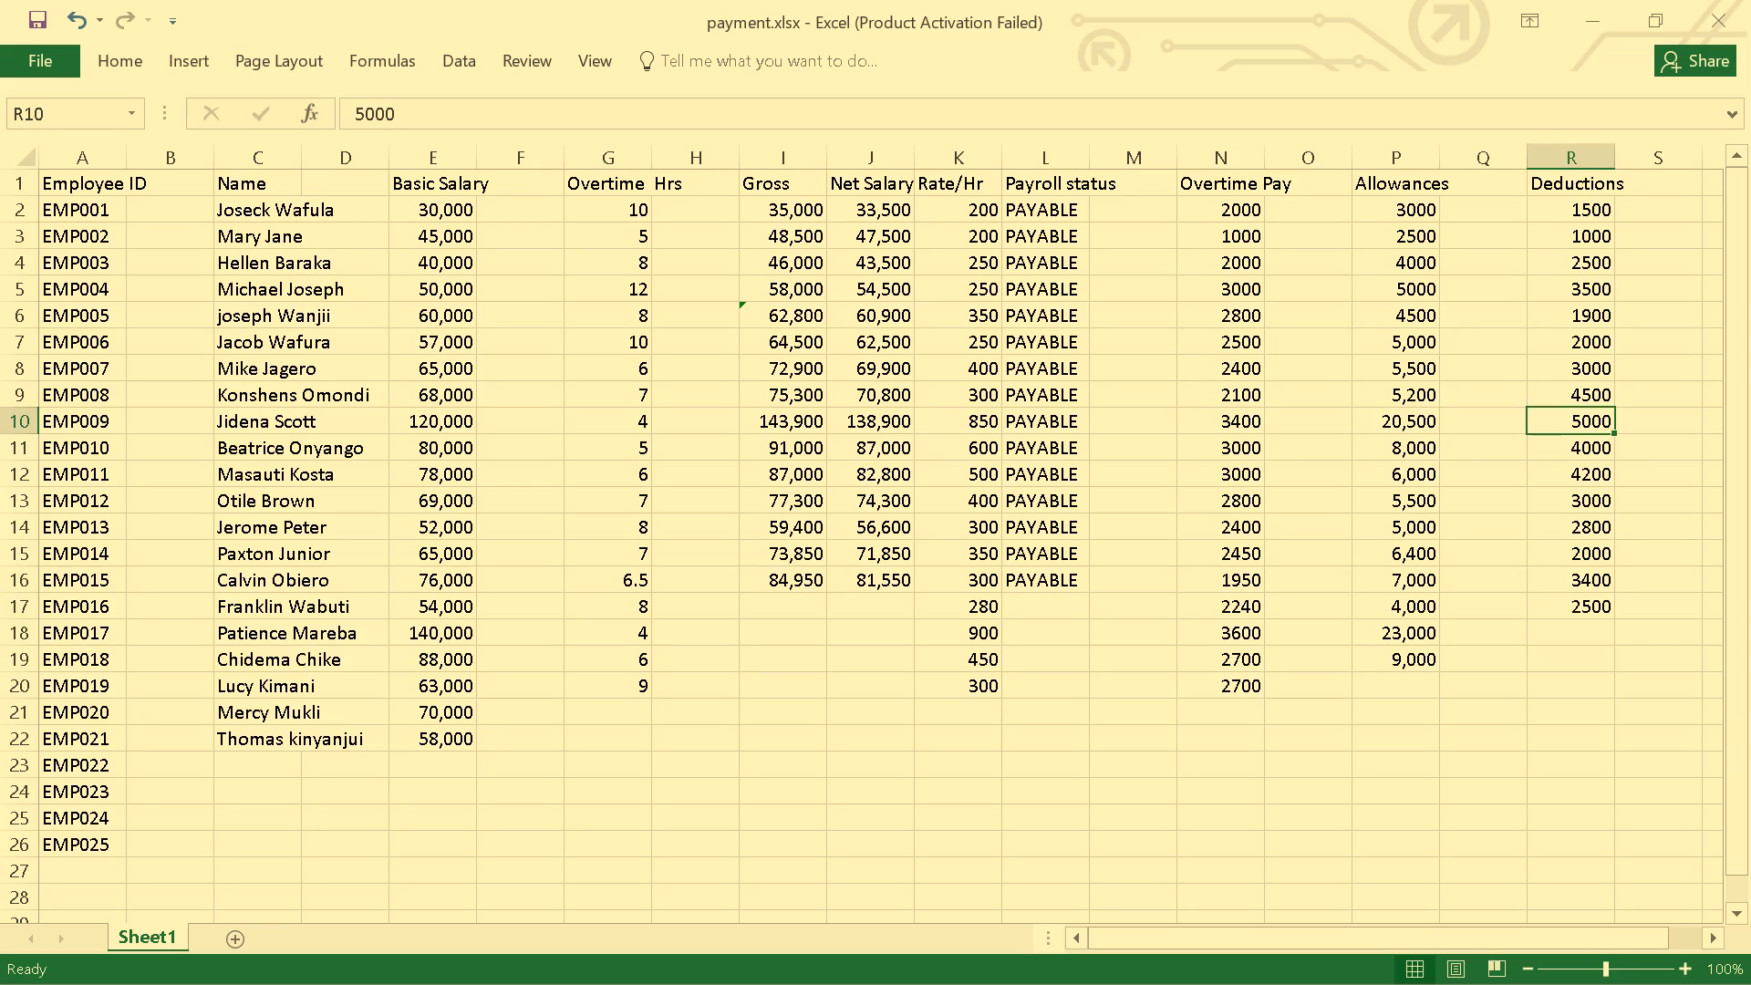
key("BackSpace")
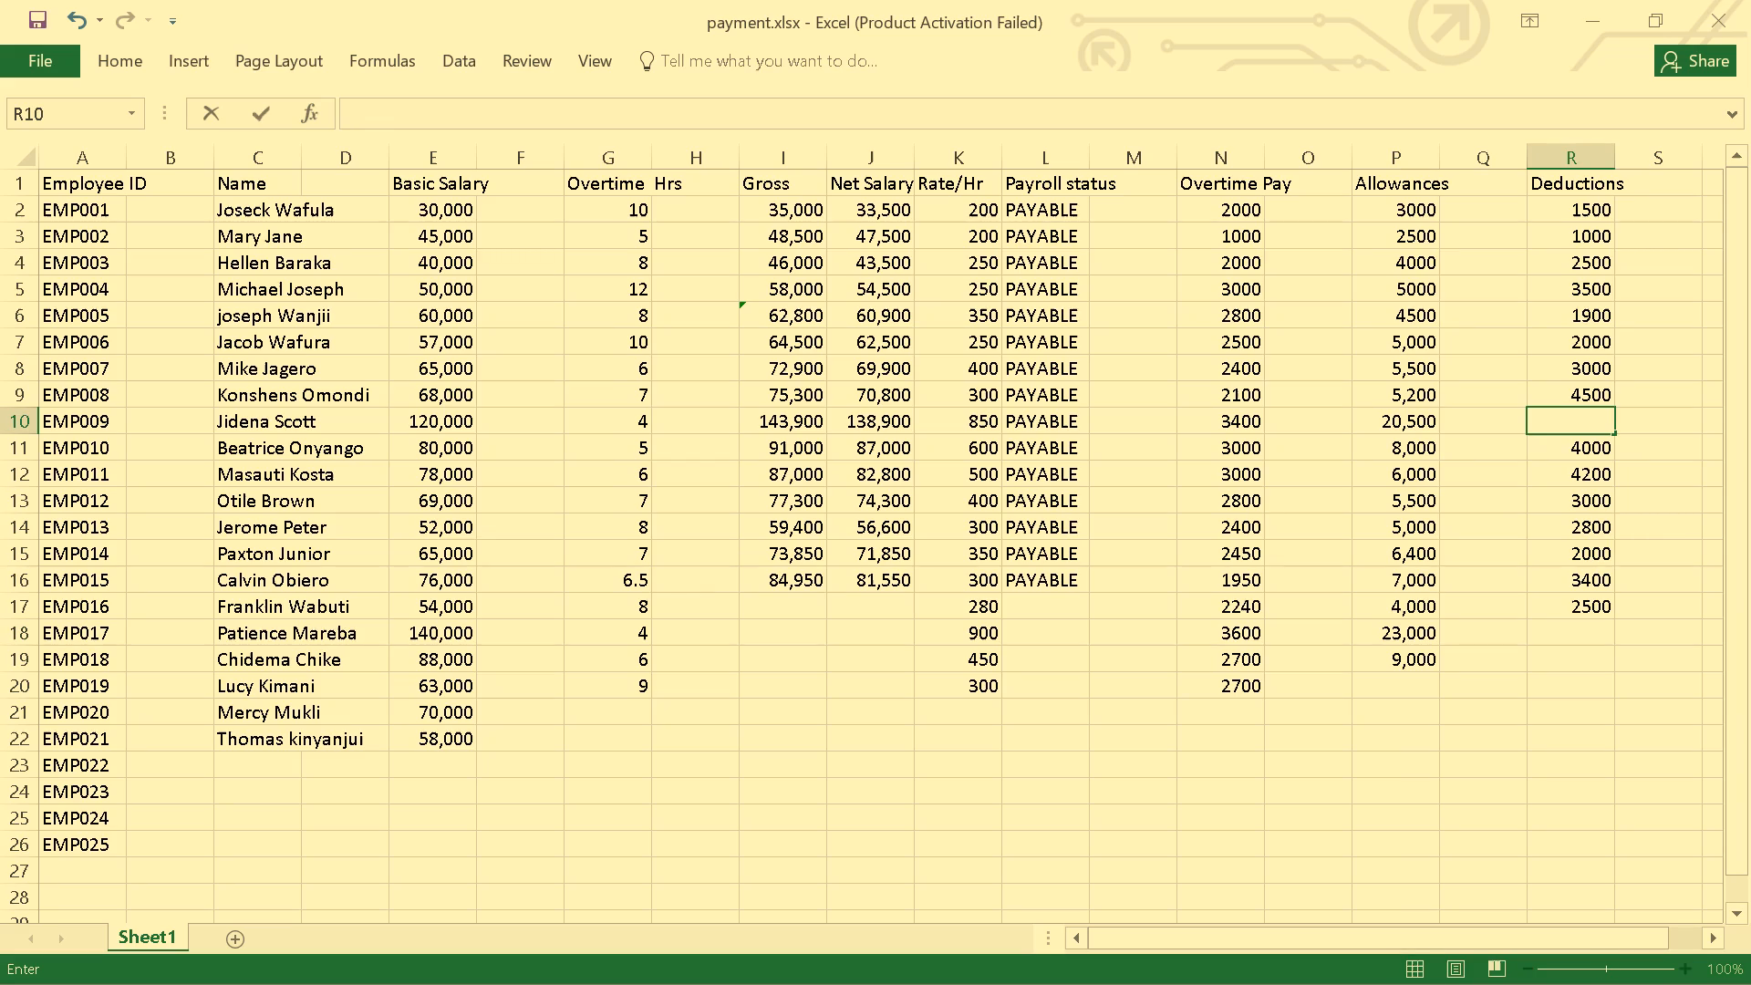
type("8000")
key("Return")
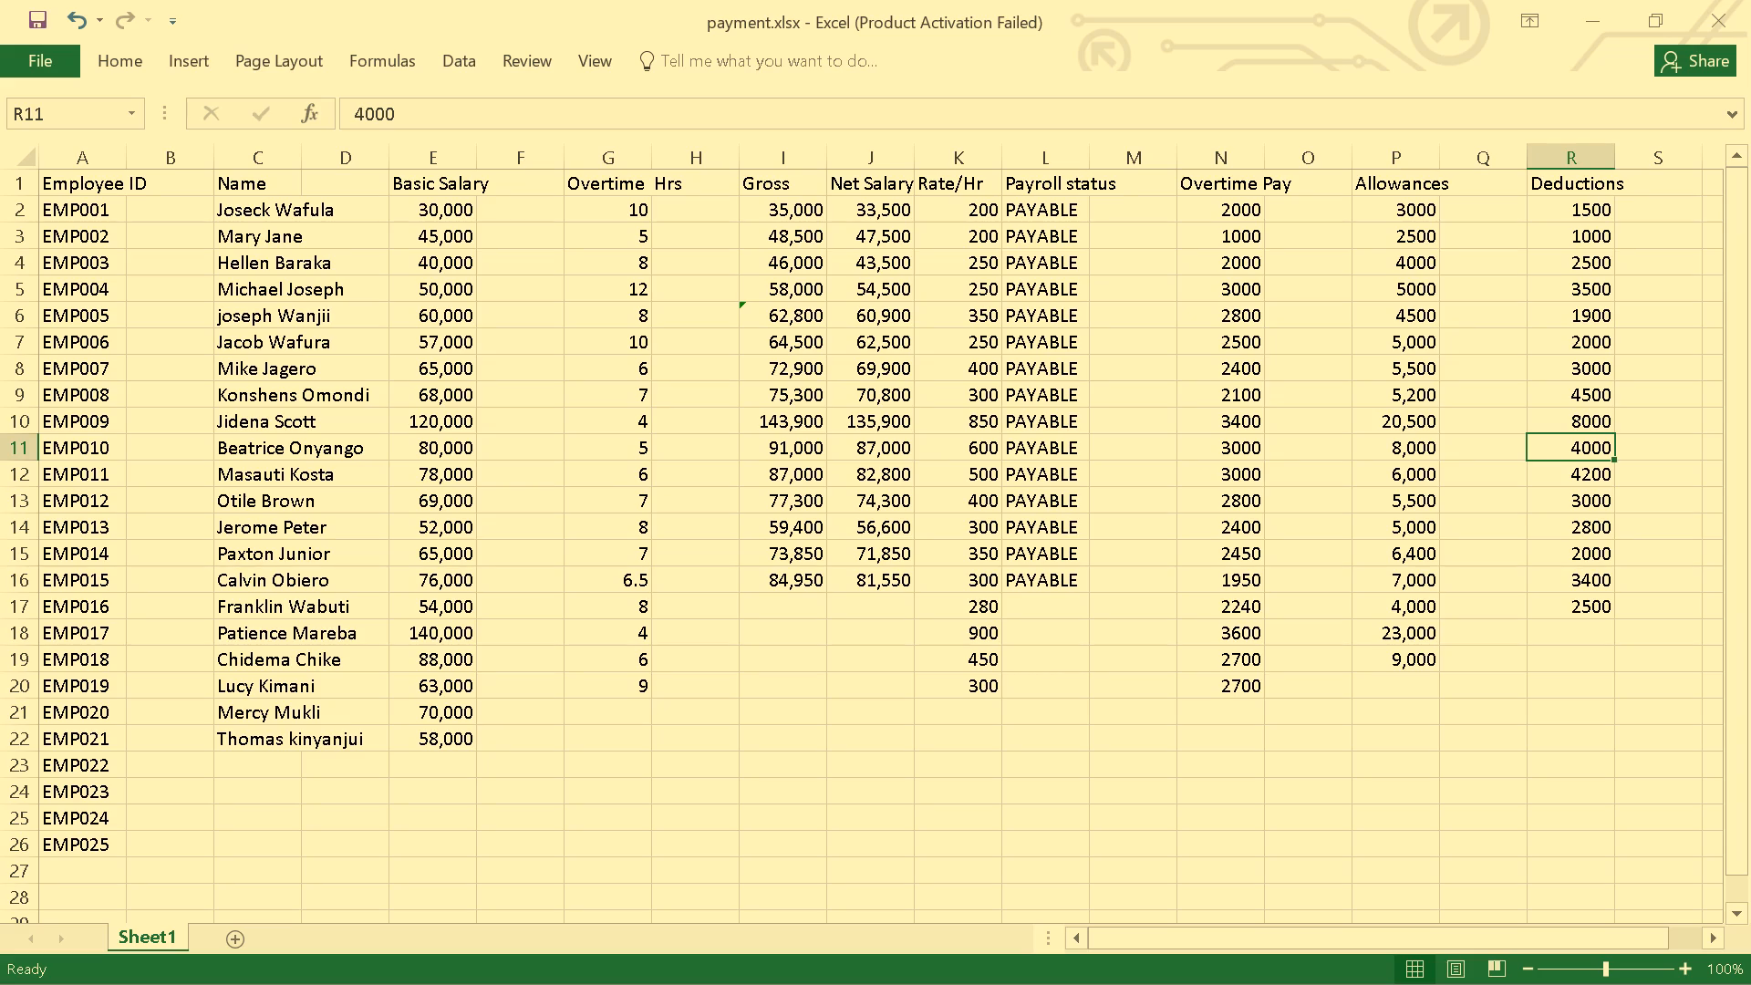
Enter =E17+N17+P17 as EMP016's Gross formula in cell I17, adding basic salary, overtime pay and allowances.
left_click(798, 605)
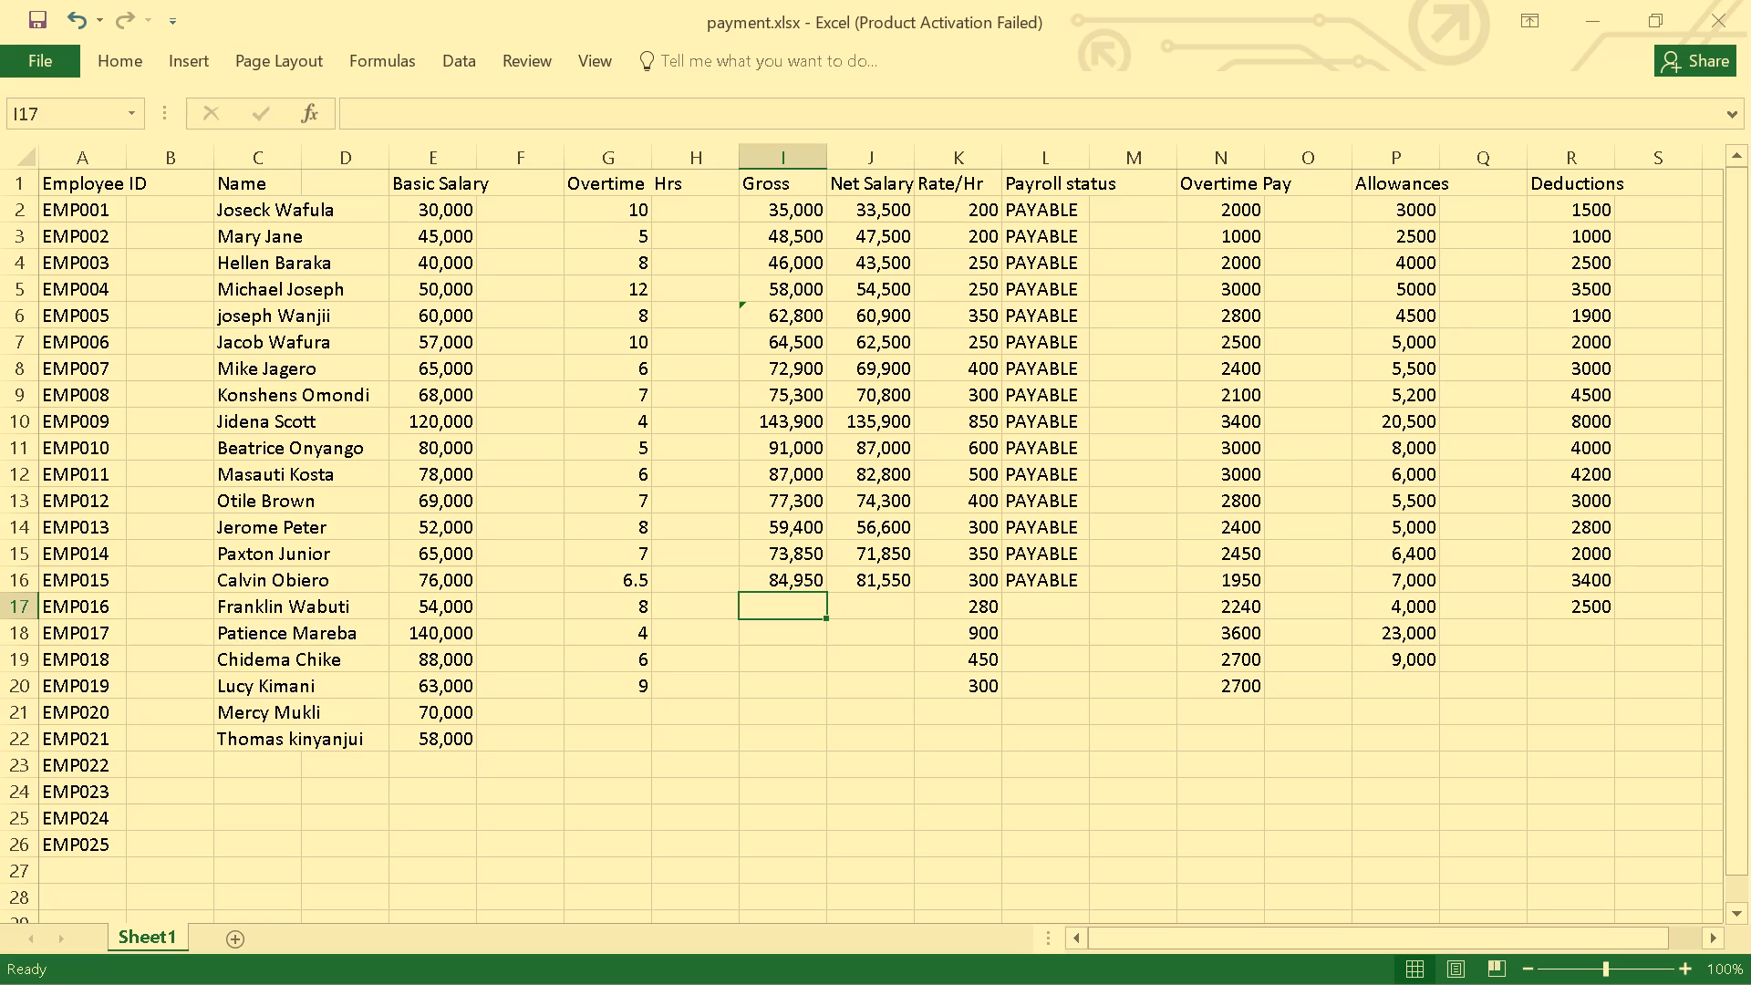
key("equal")
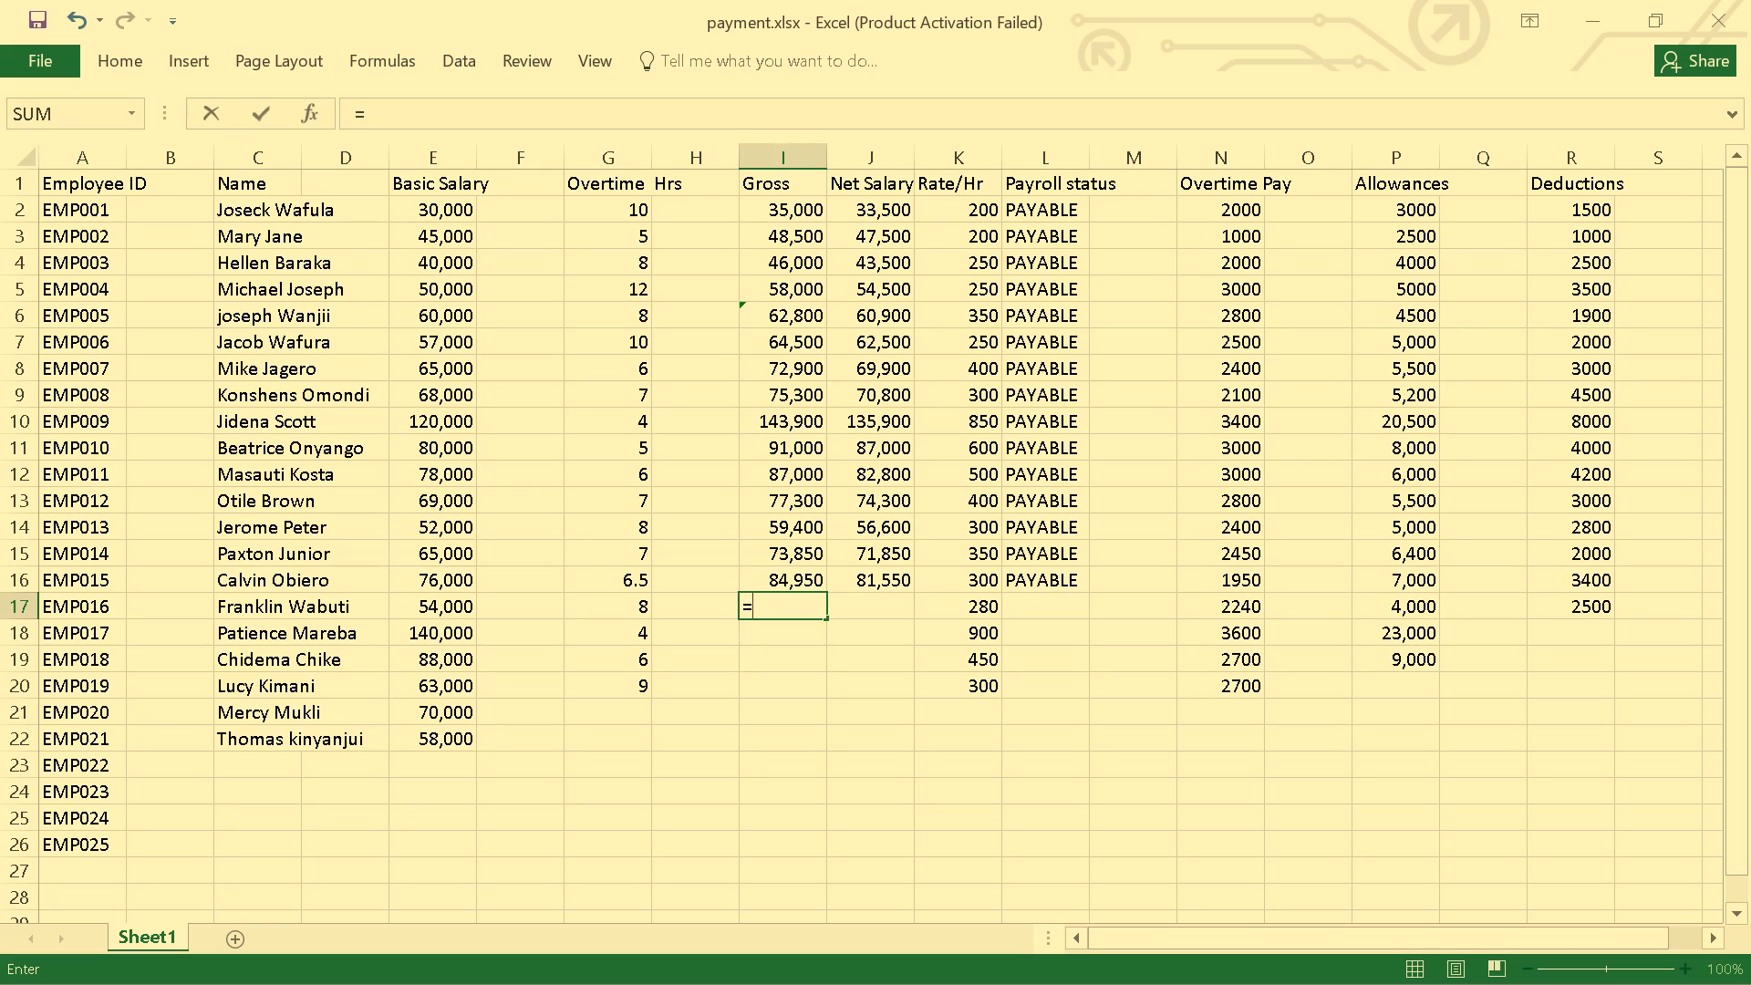
key("e")
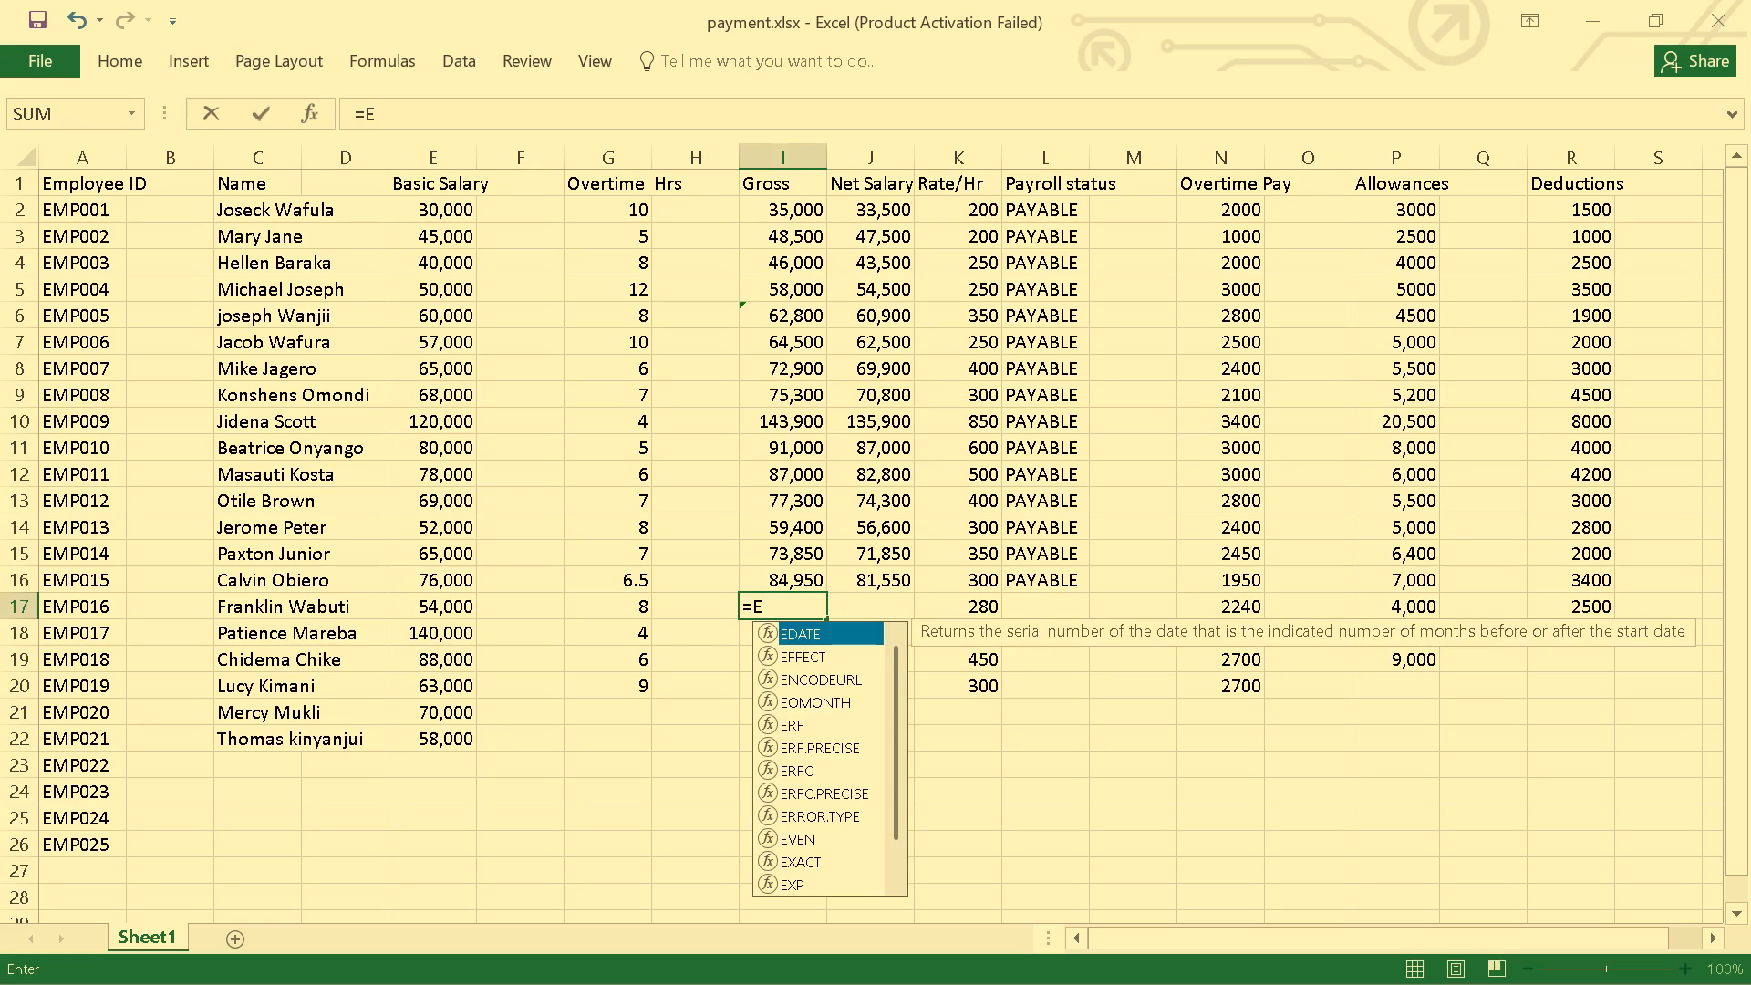
type("17")
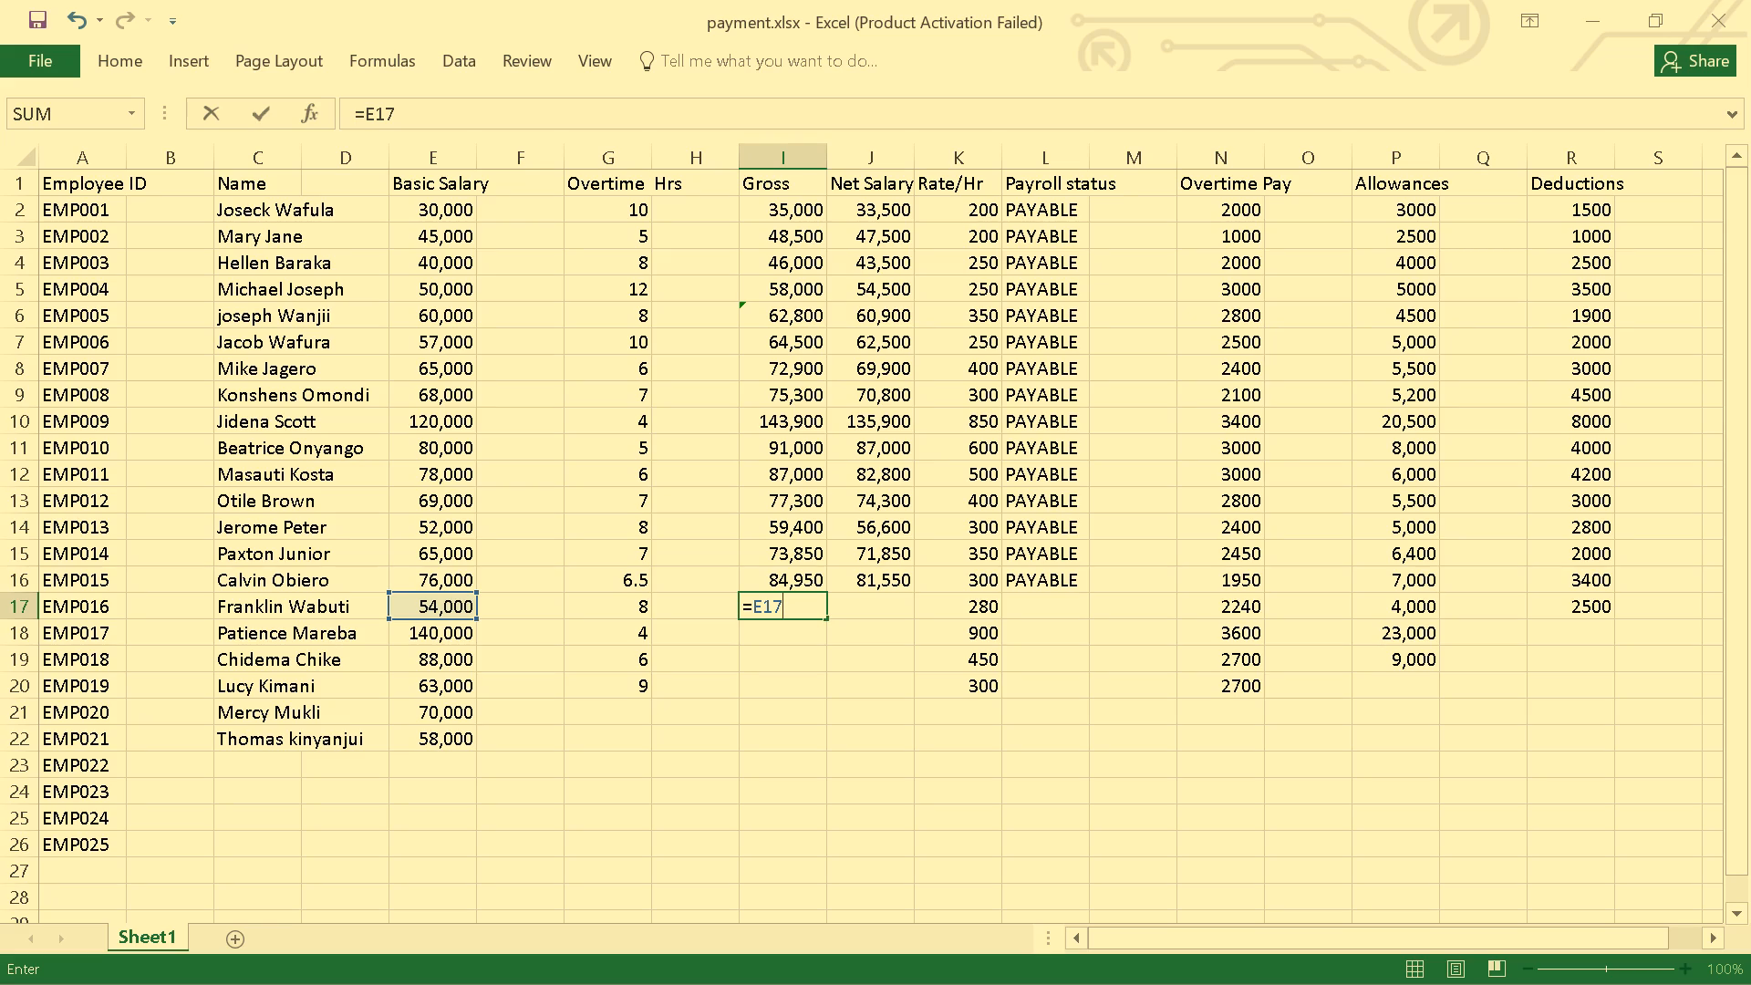
key("shift+plus")
key("n")
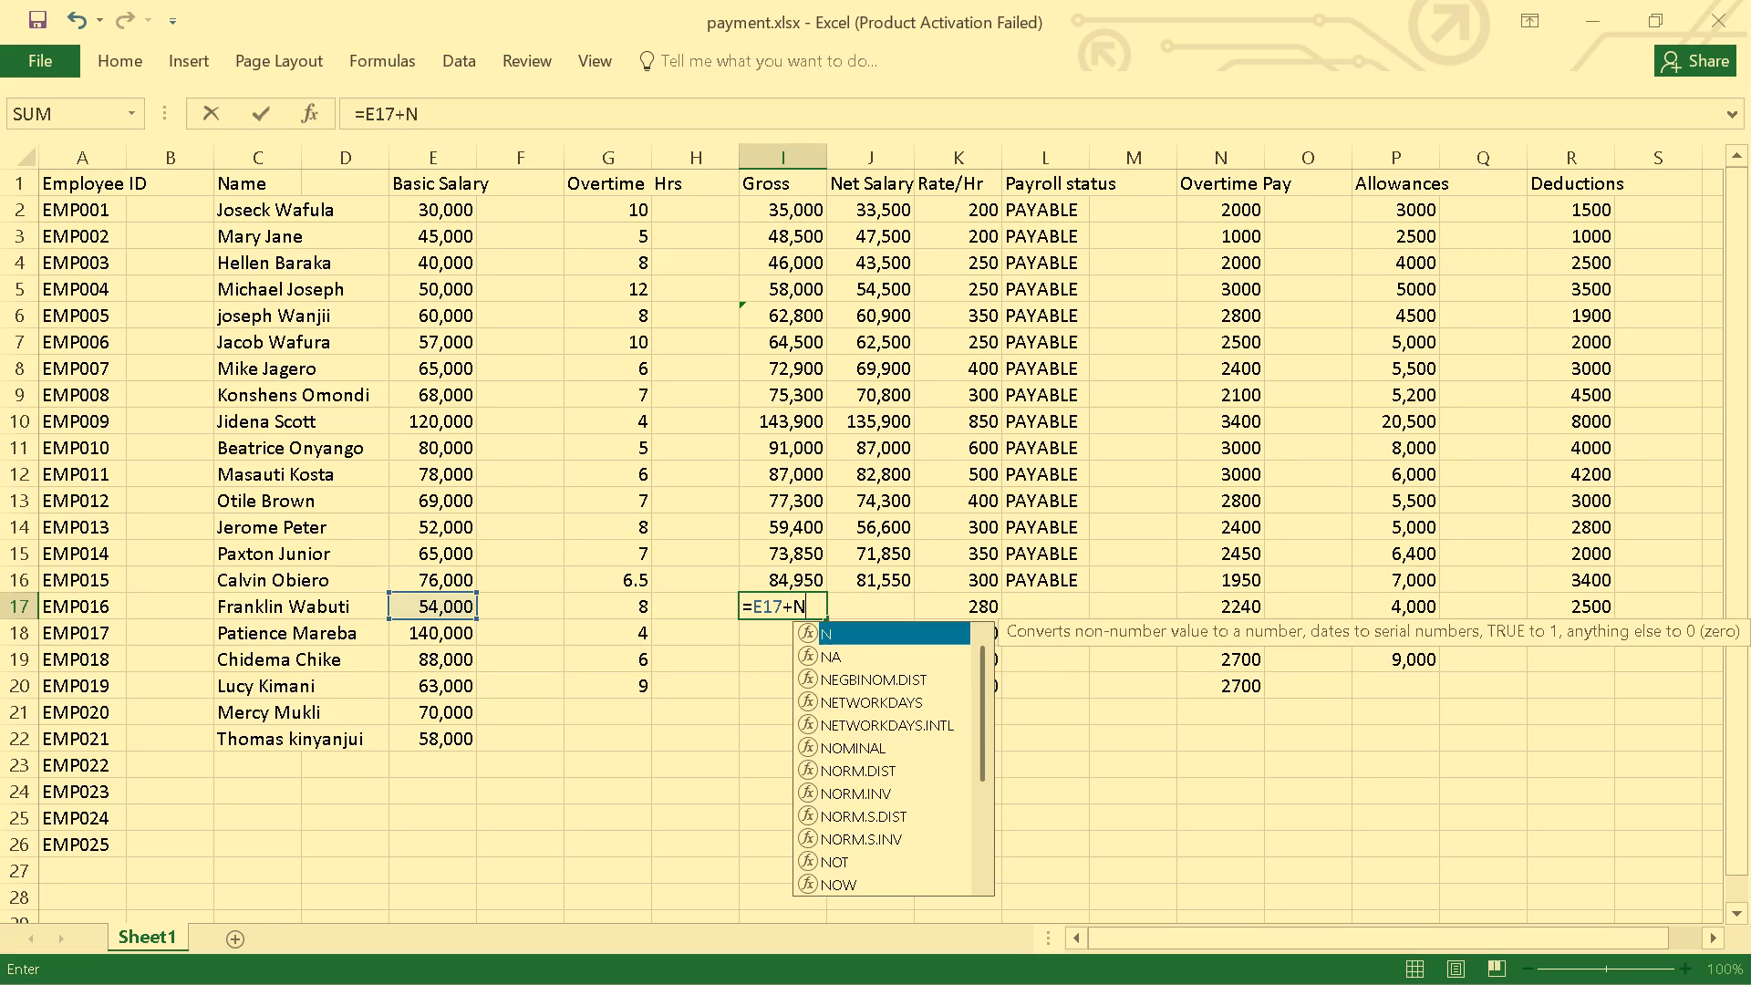
type("17")
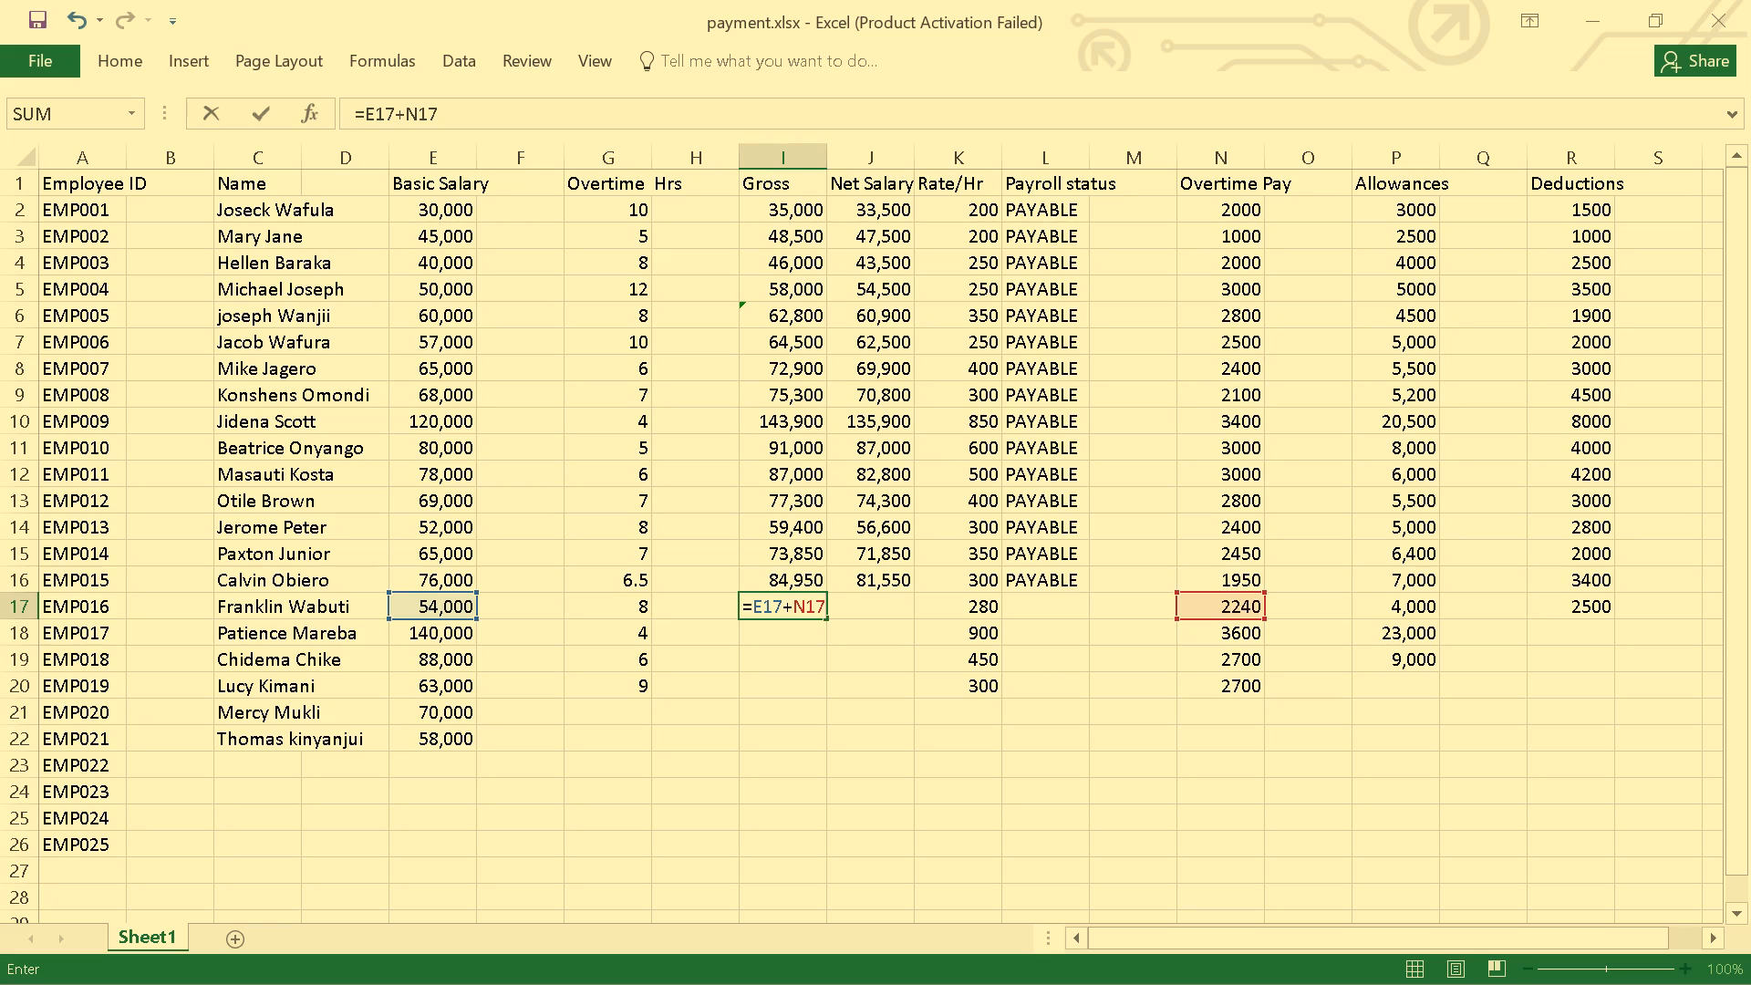
key("shift+plus")
key("p")
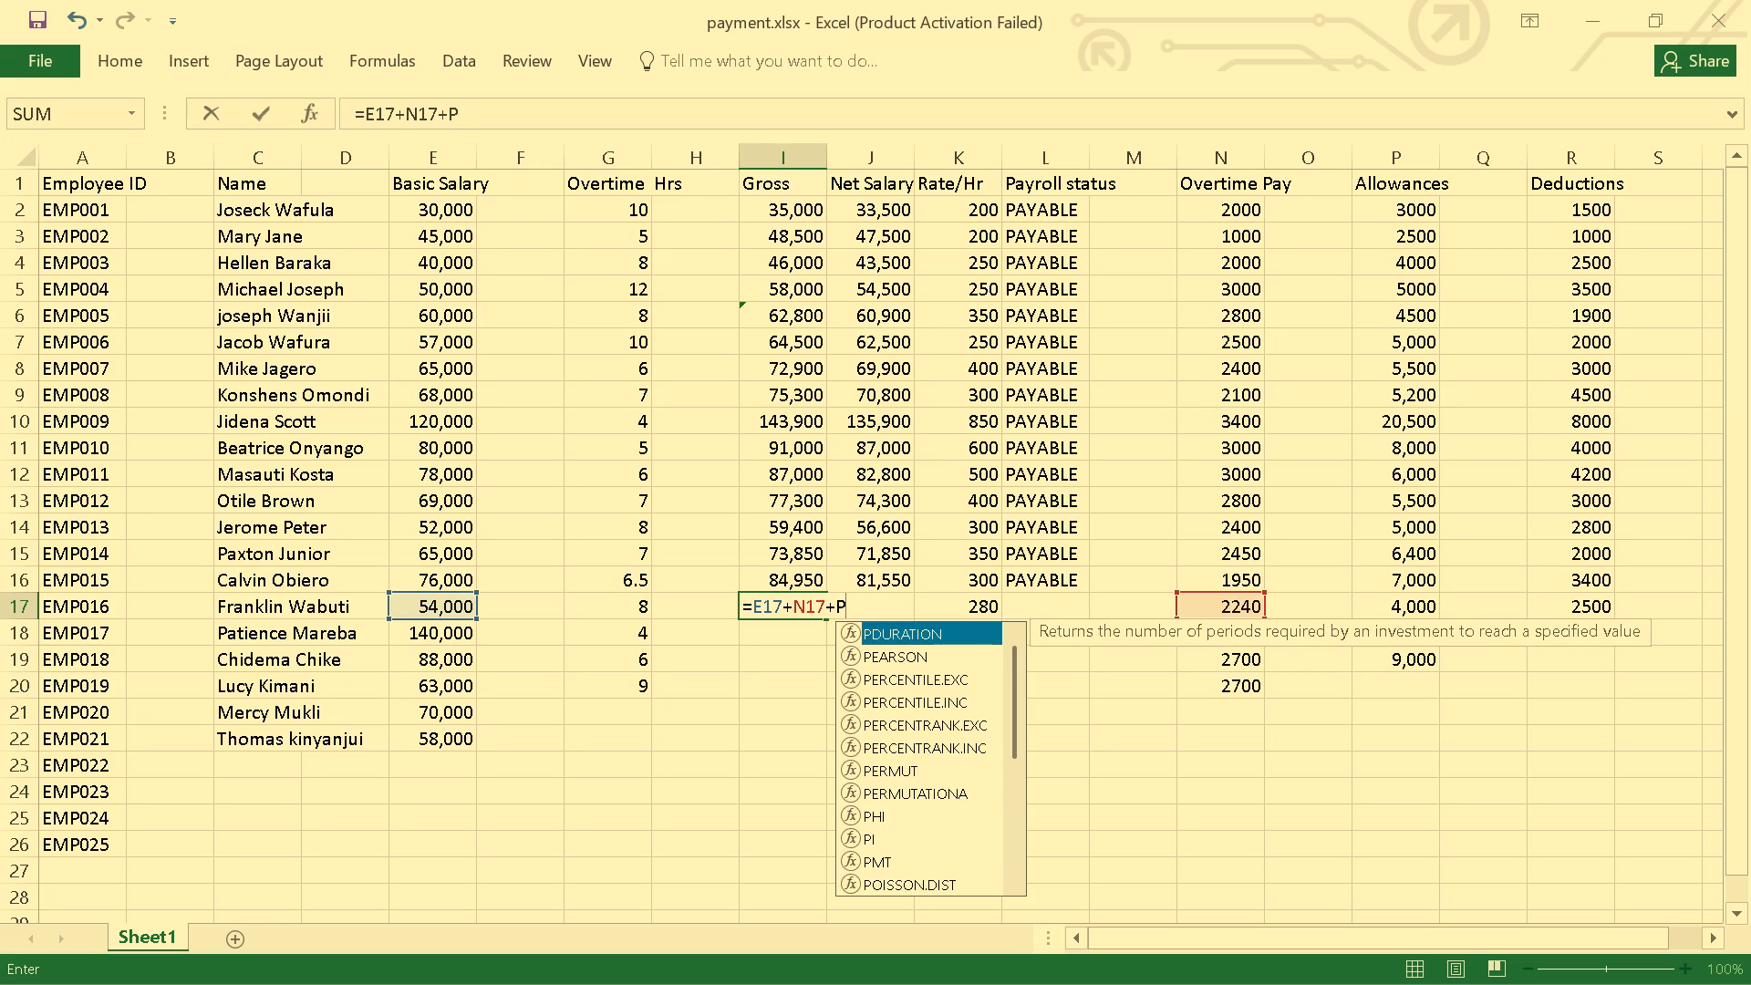
type("17")
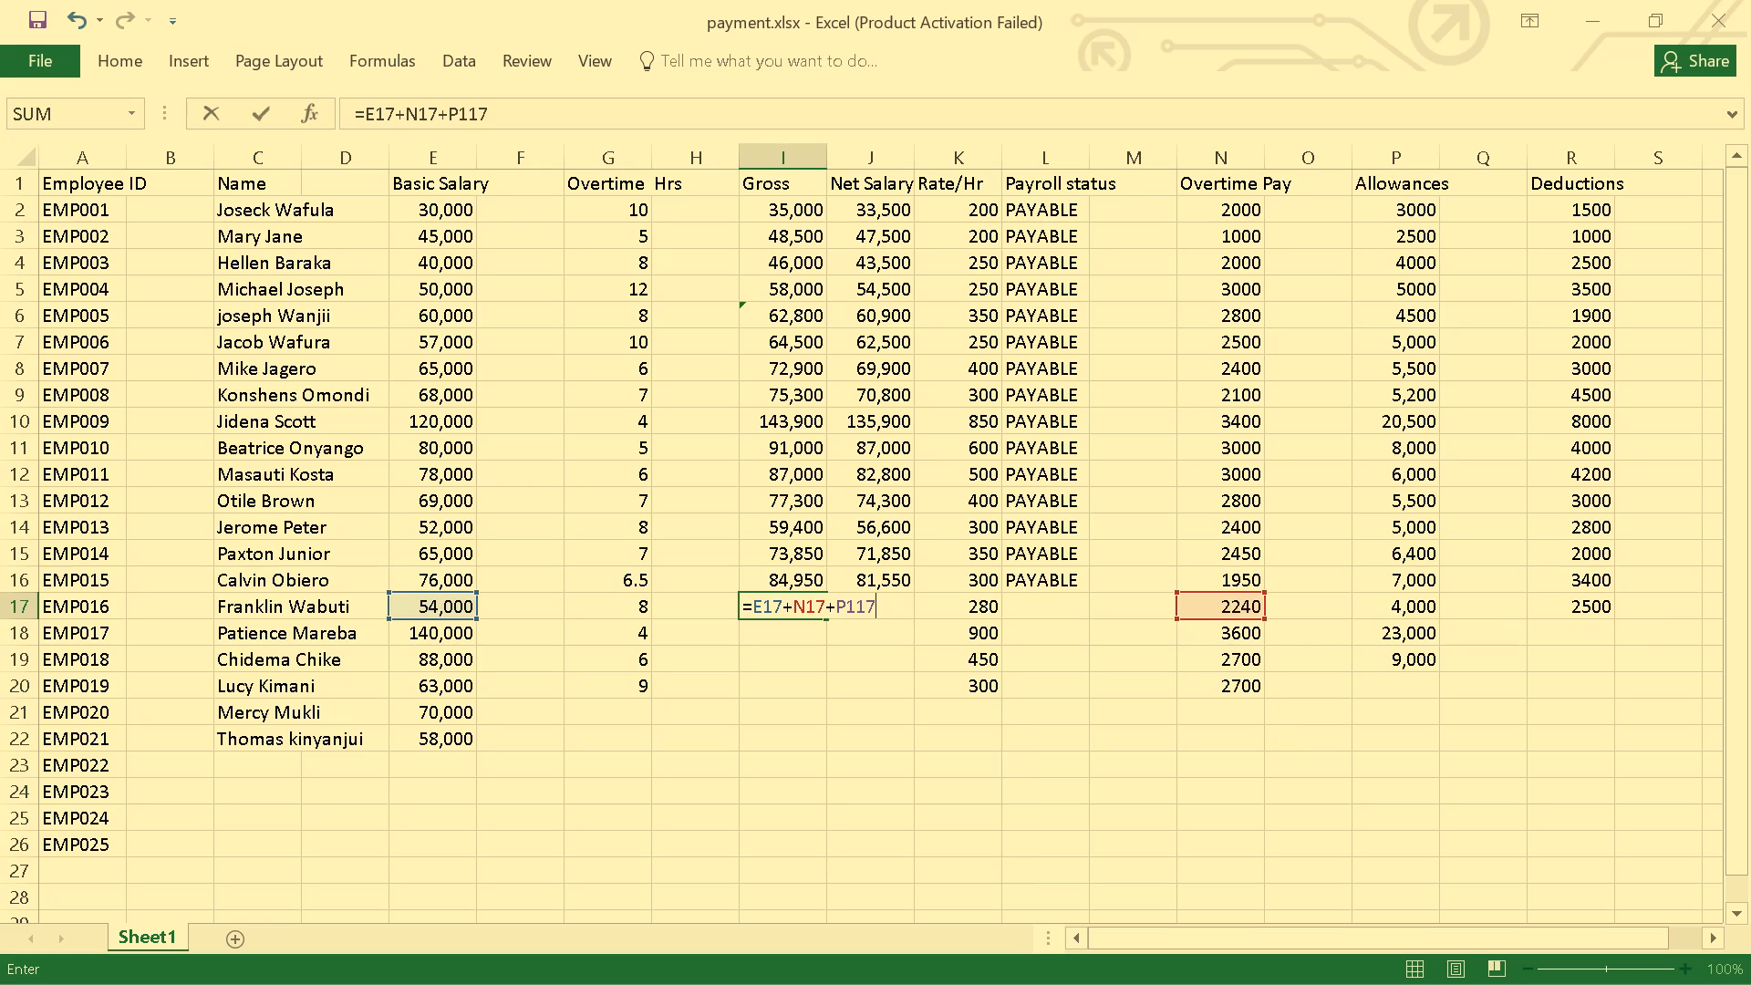
left_click(855, 606)
key("BackSpace")
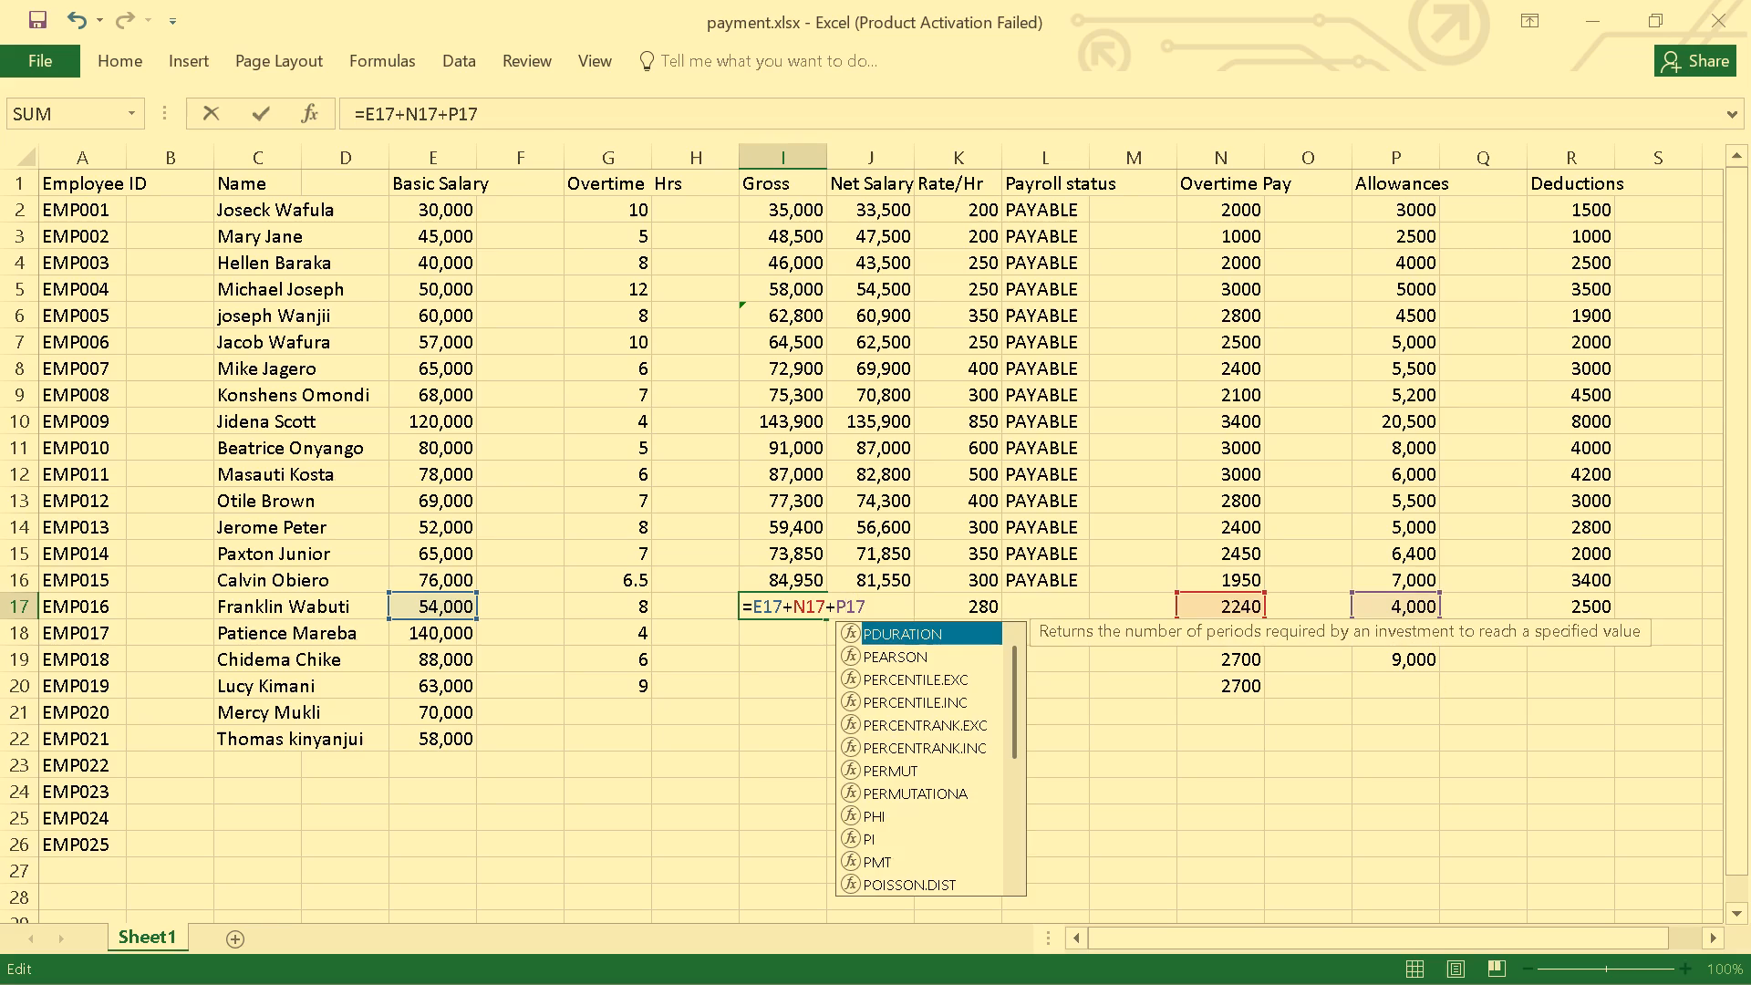
left_click(879, 607)
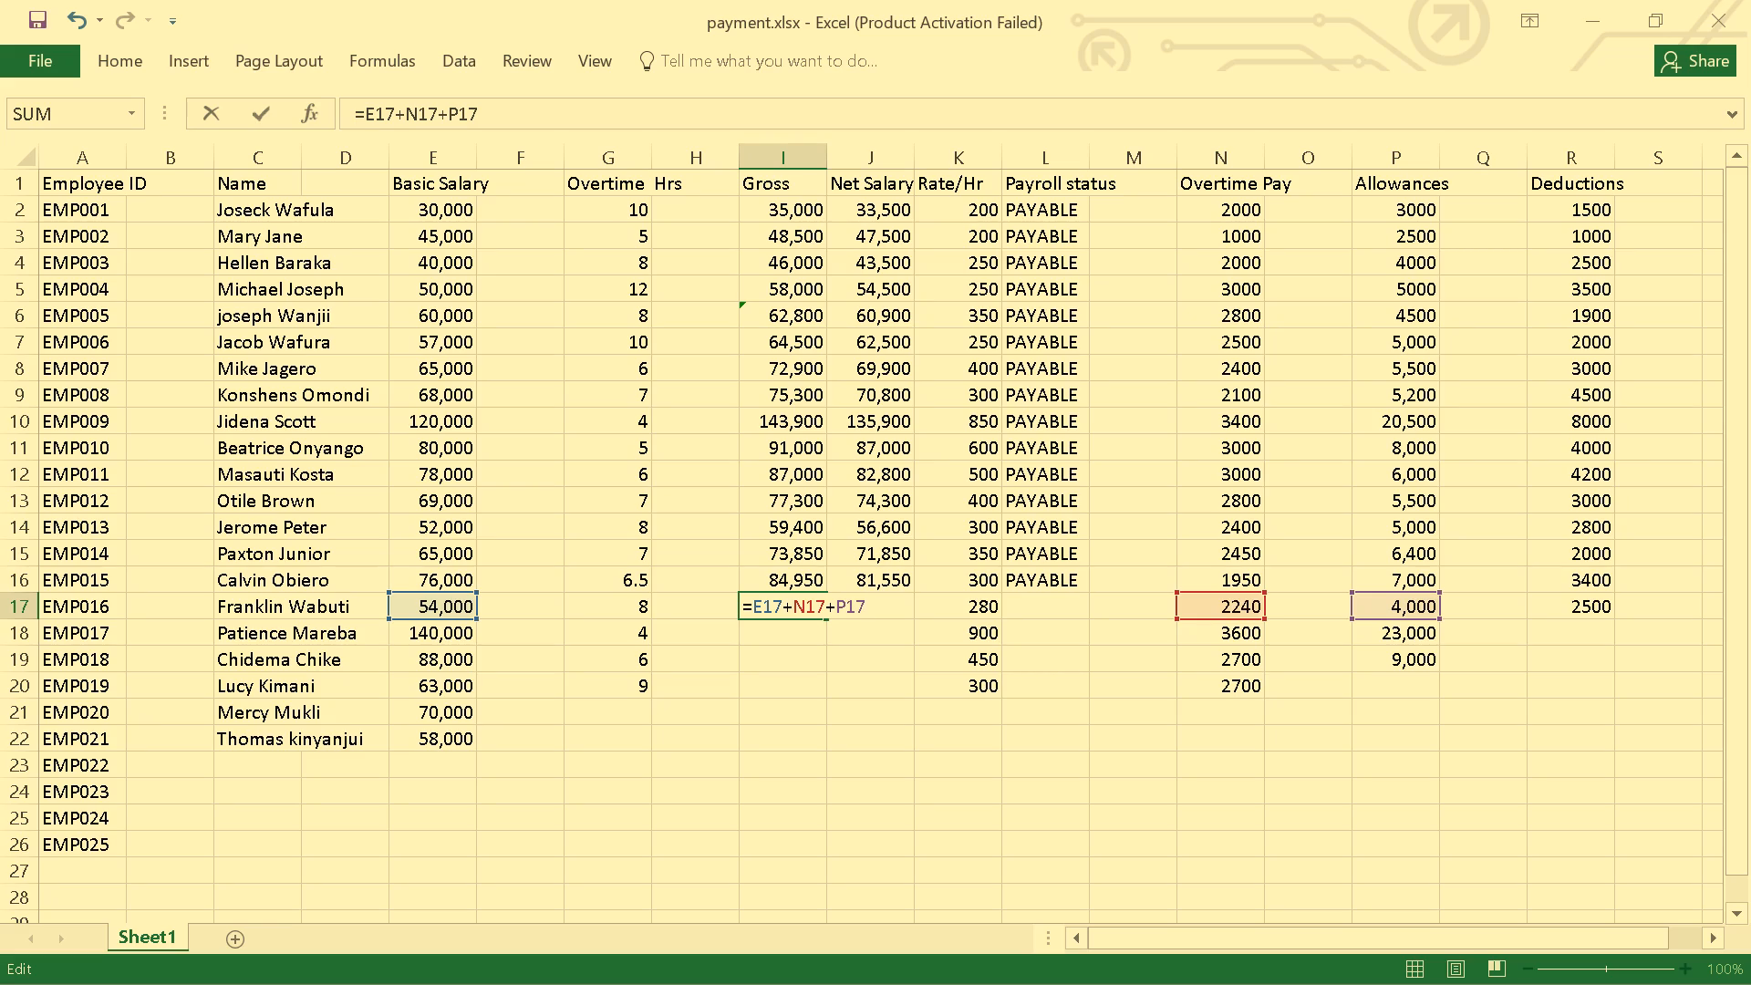
key("Return")
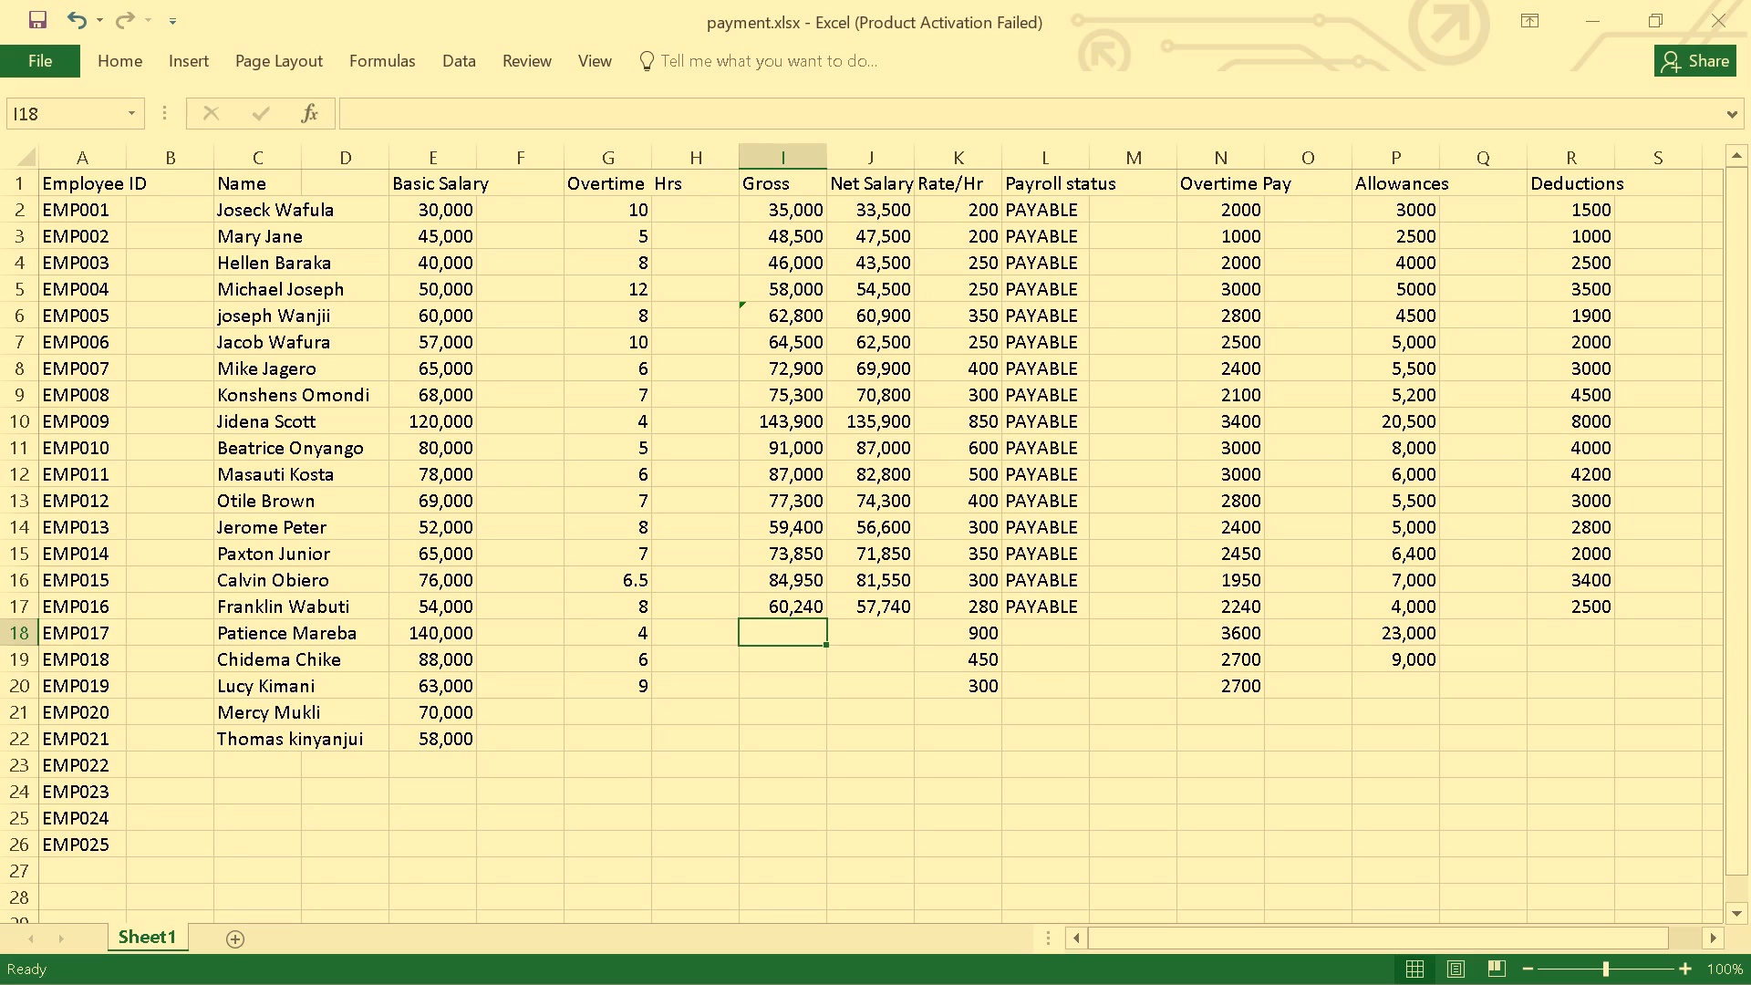
Select EMP017's empty deductions cell R18.
left_click(1576, 633)
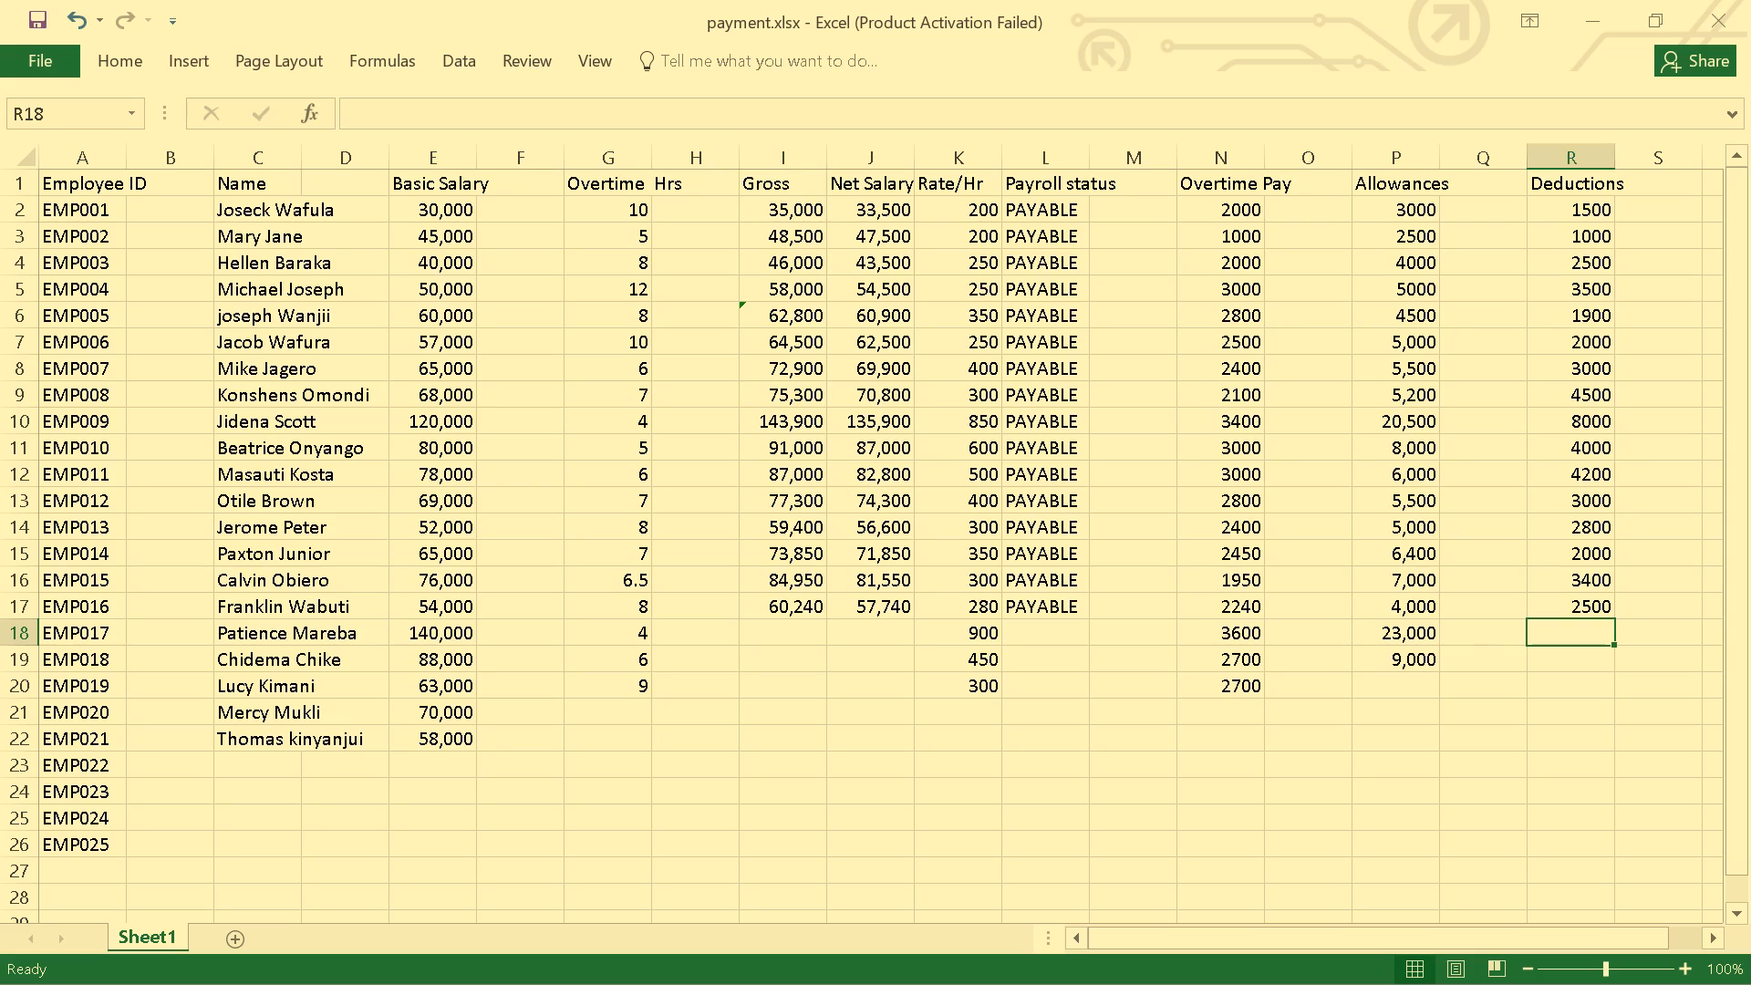
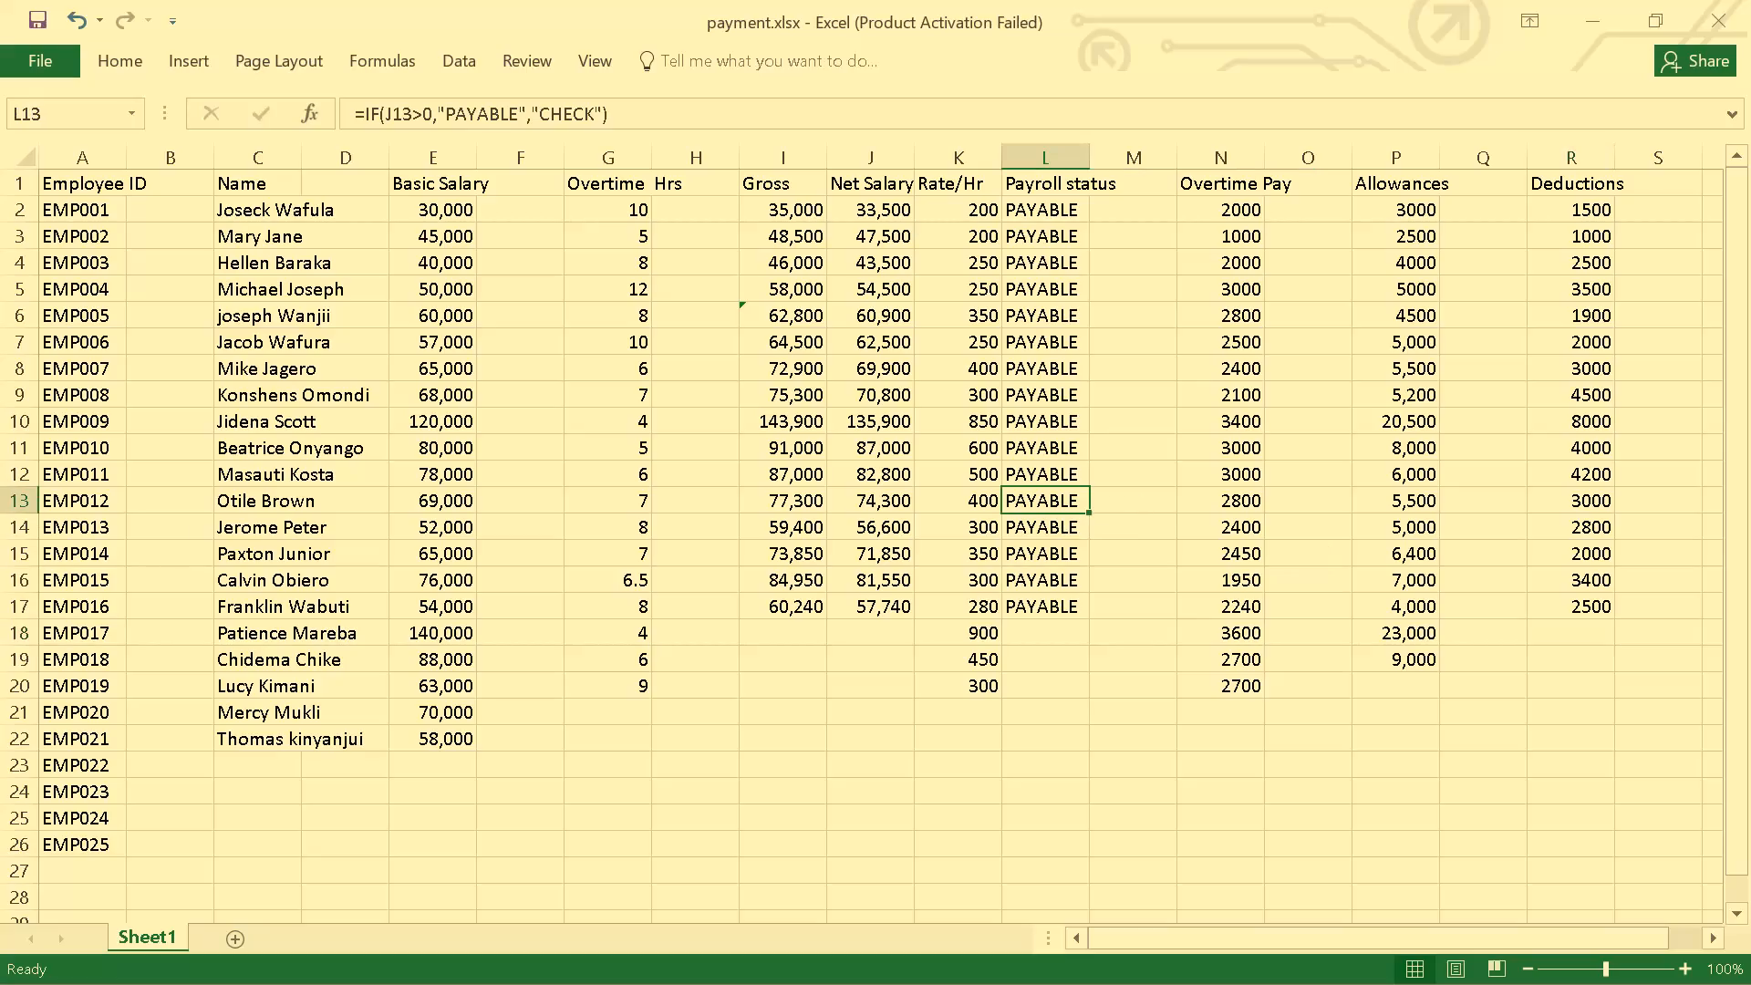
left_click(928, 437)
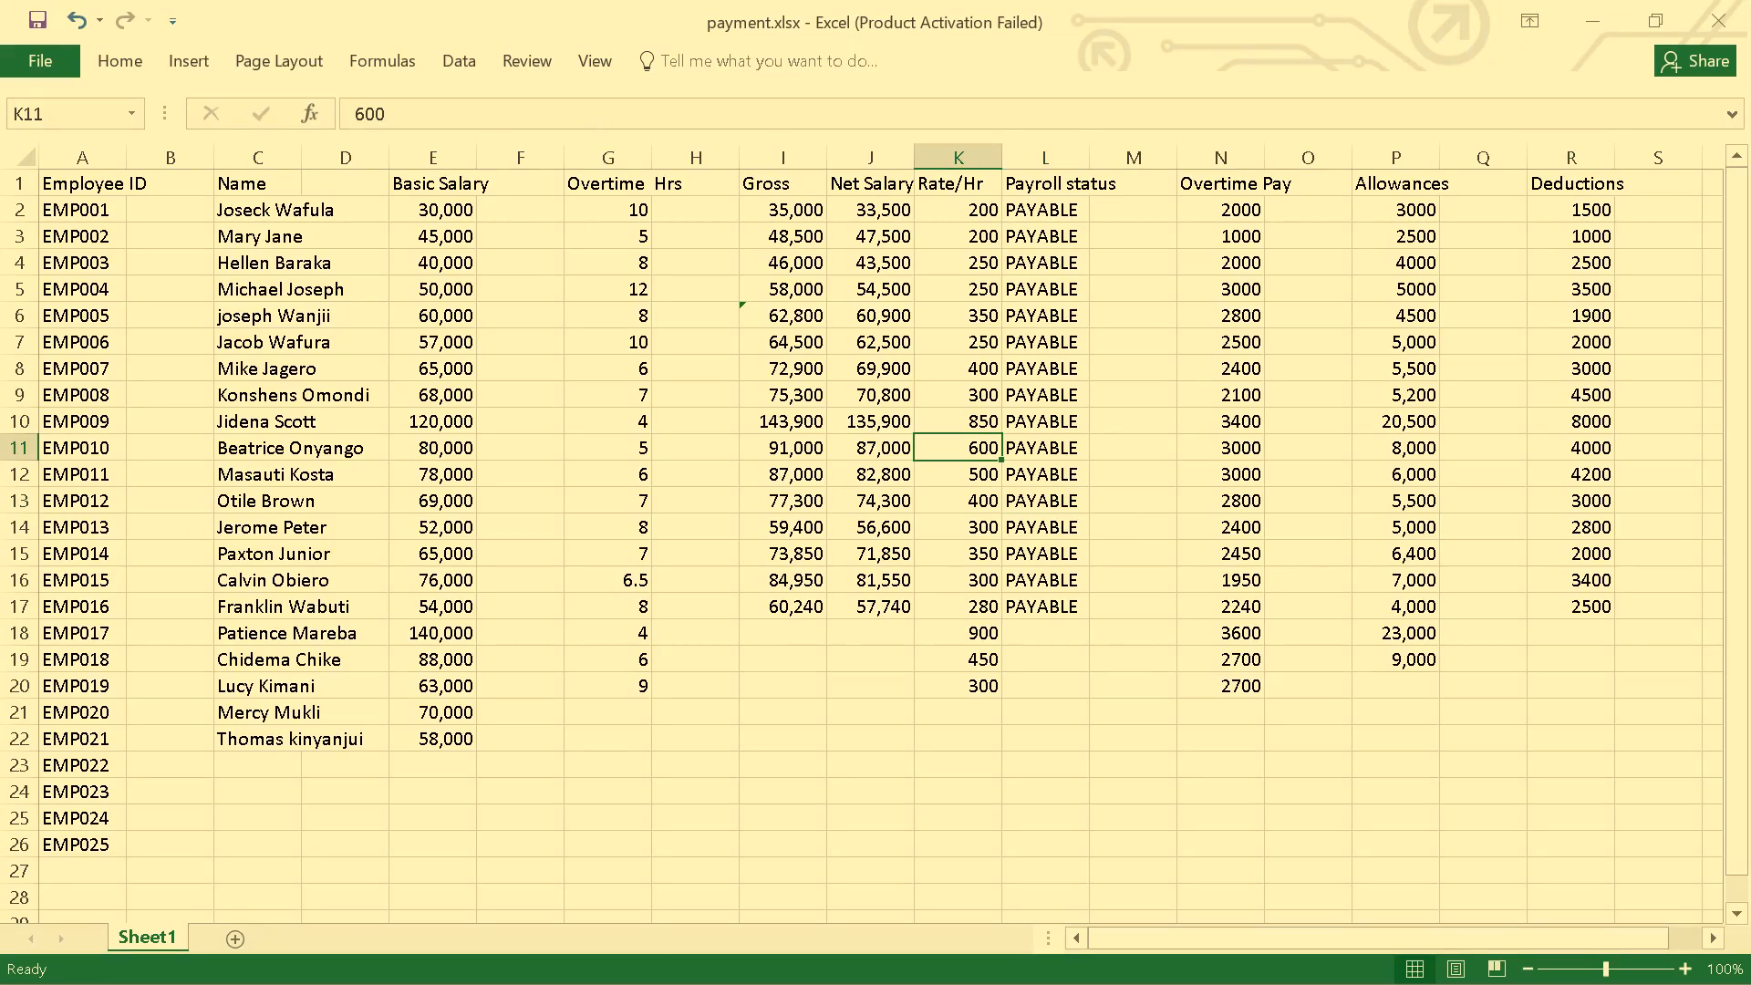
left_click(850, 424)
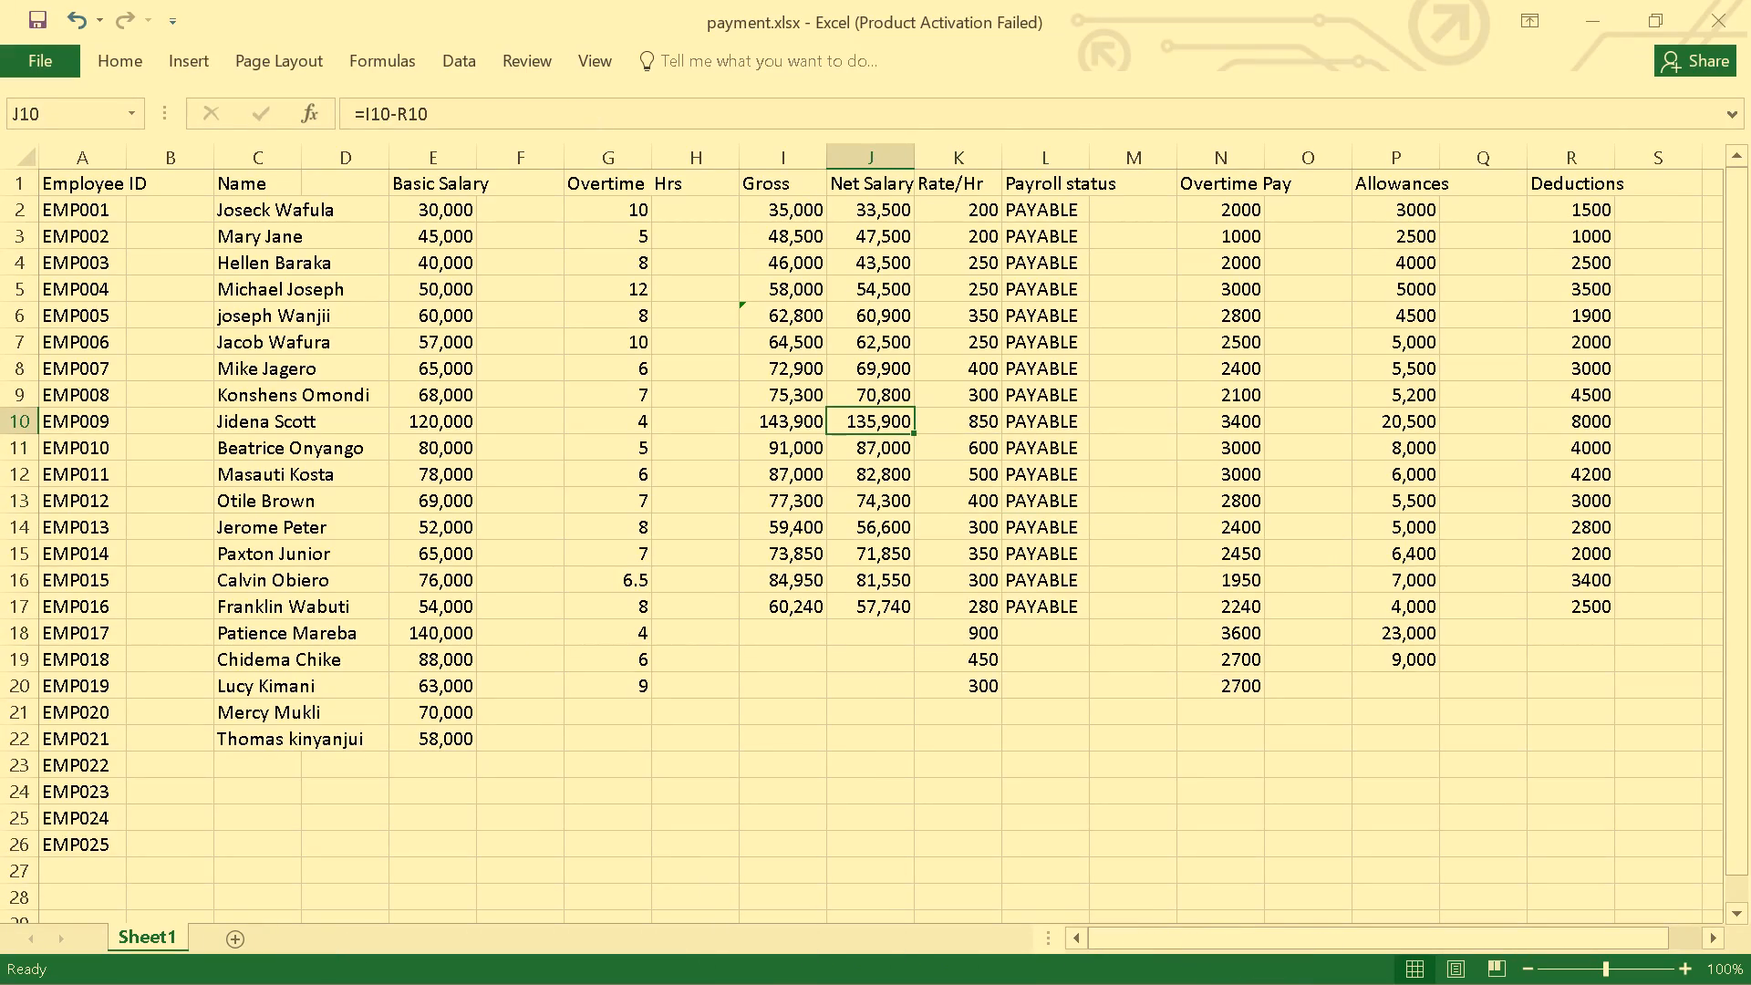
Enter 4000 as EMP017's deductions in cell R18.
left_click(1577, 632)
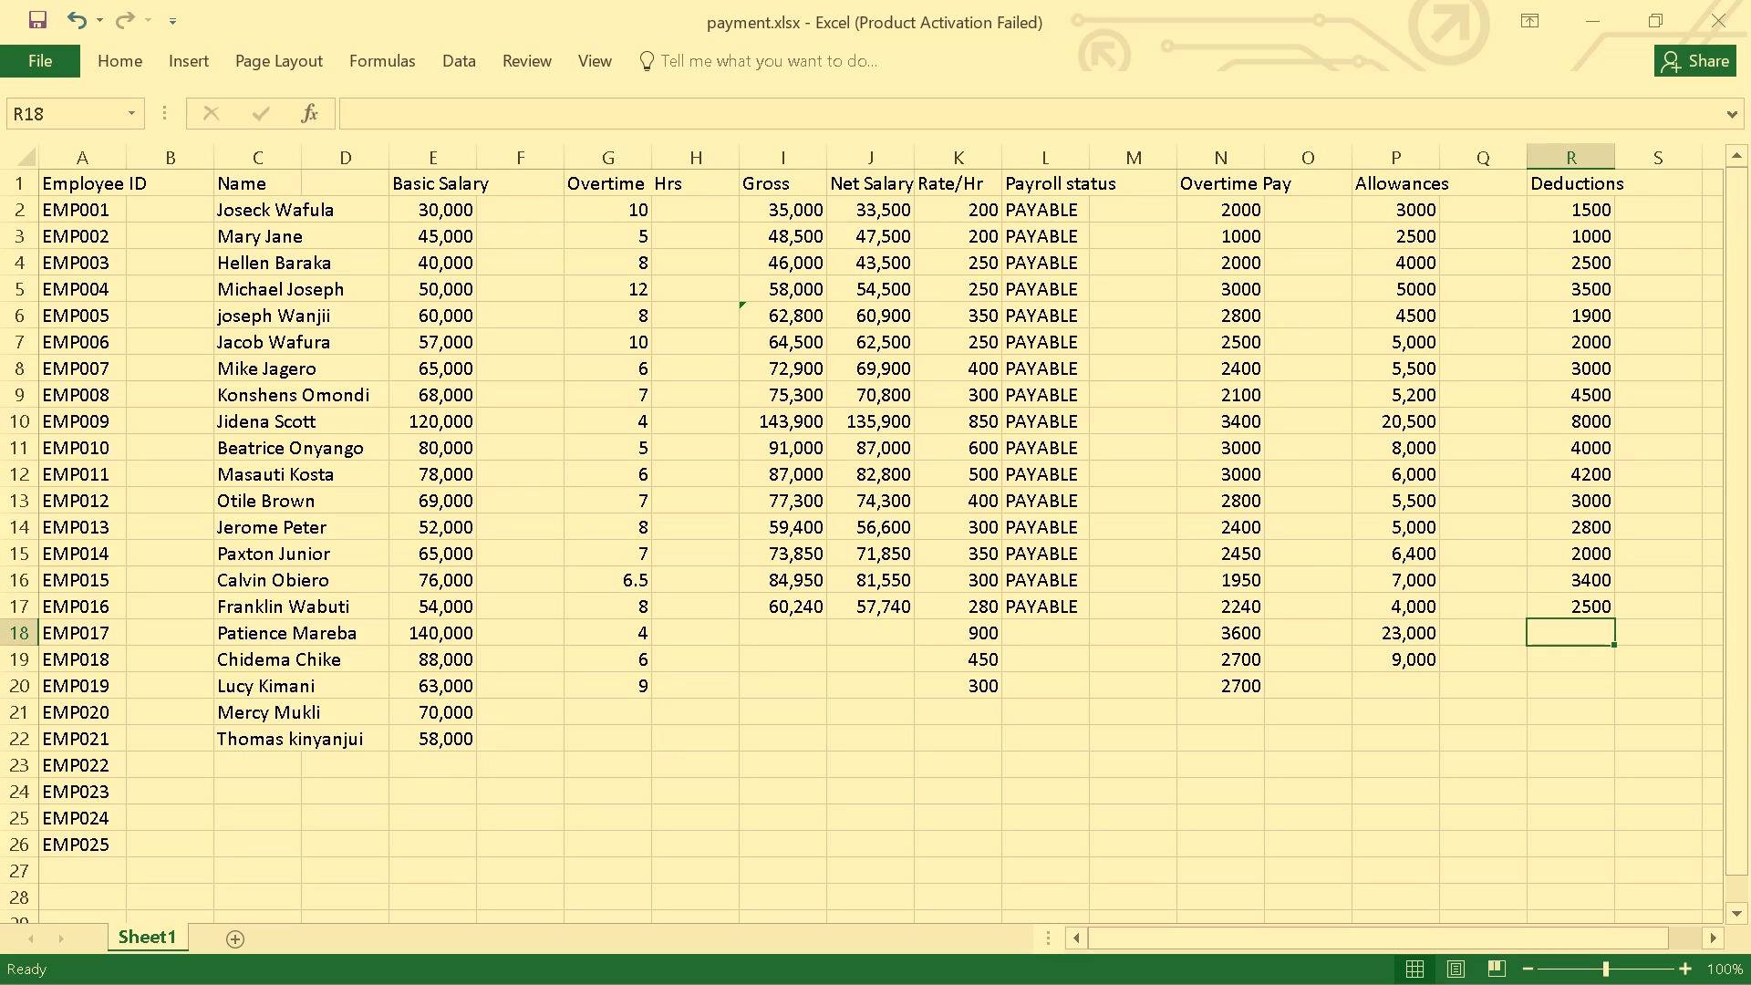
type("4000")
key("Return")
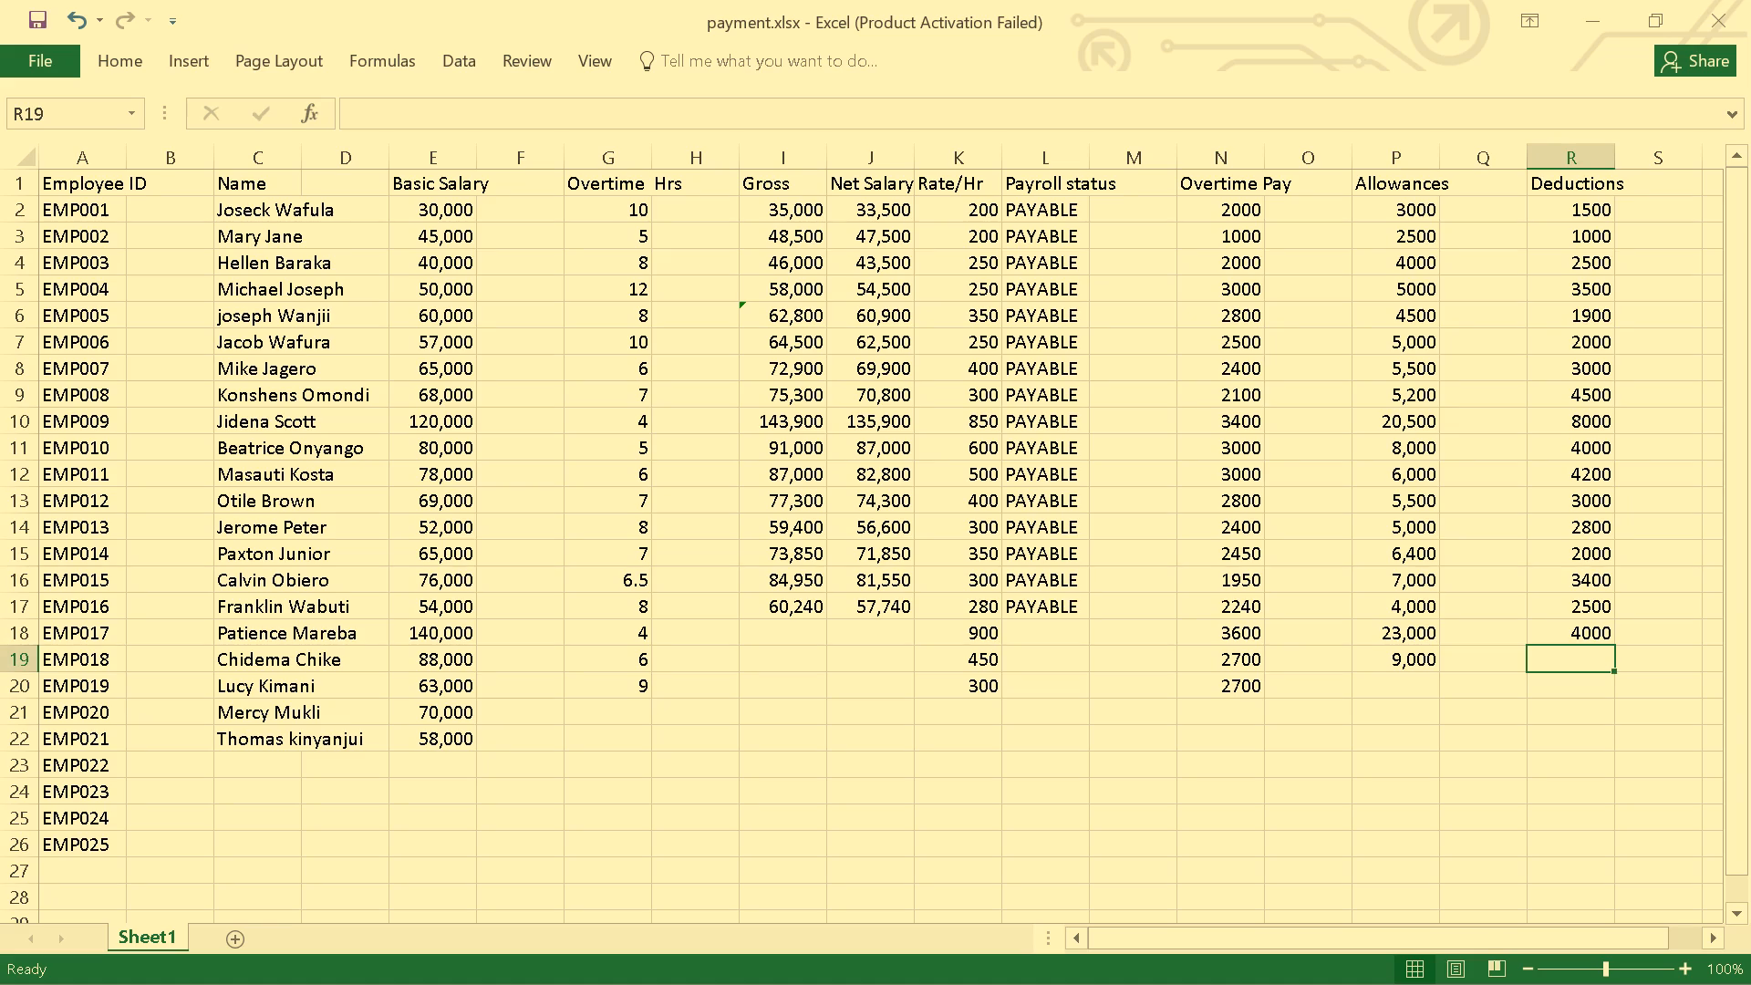
left_click(1569, 634)
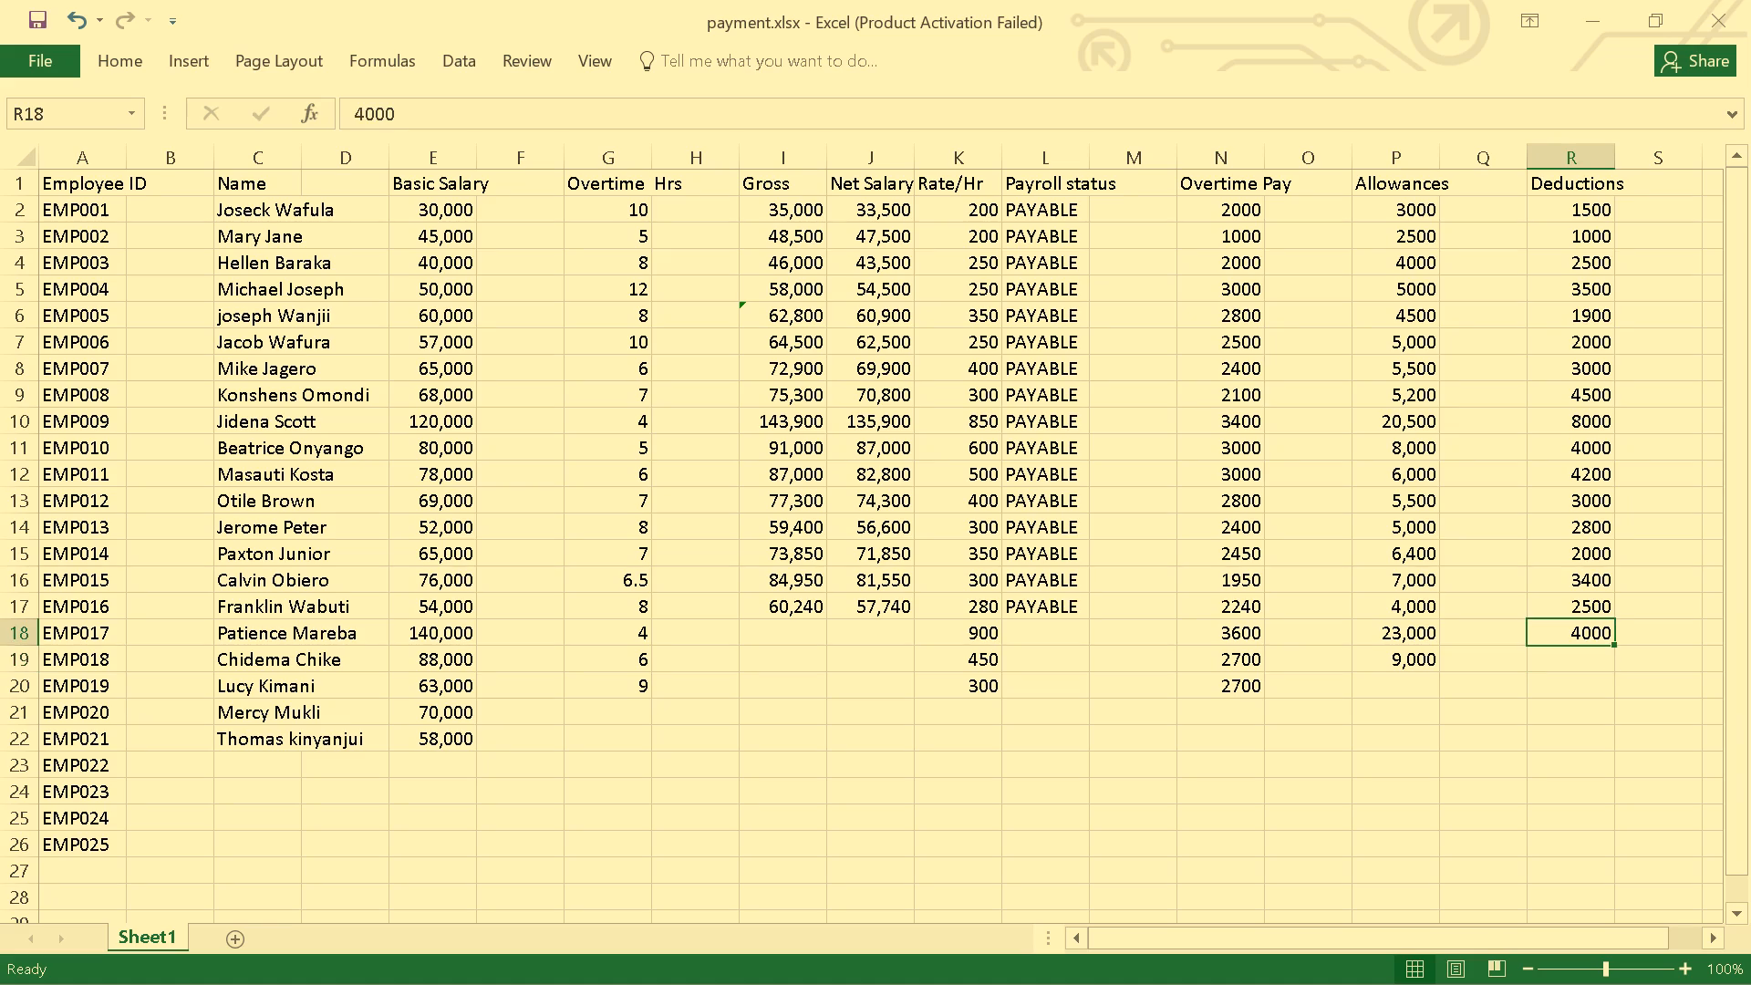
left_click(363, 116)
key("BackSpace")
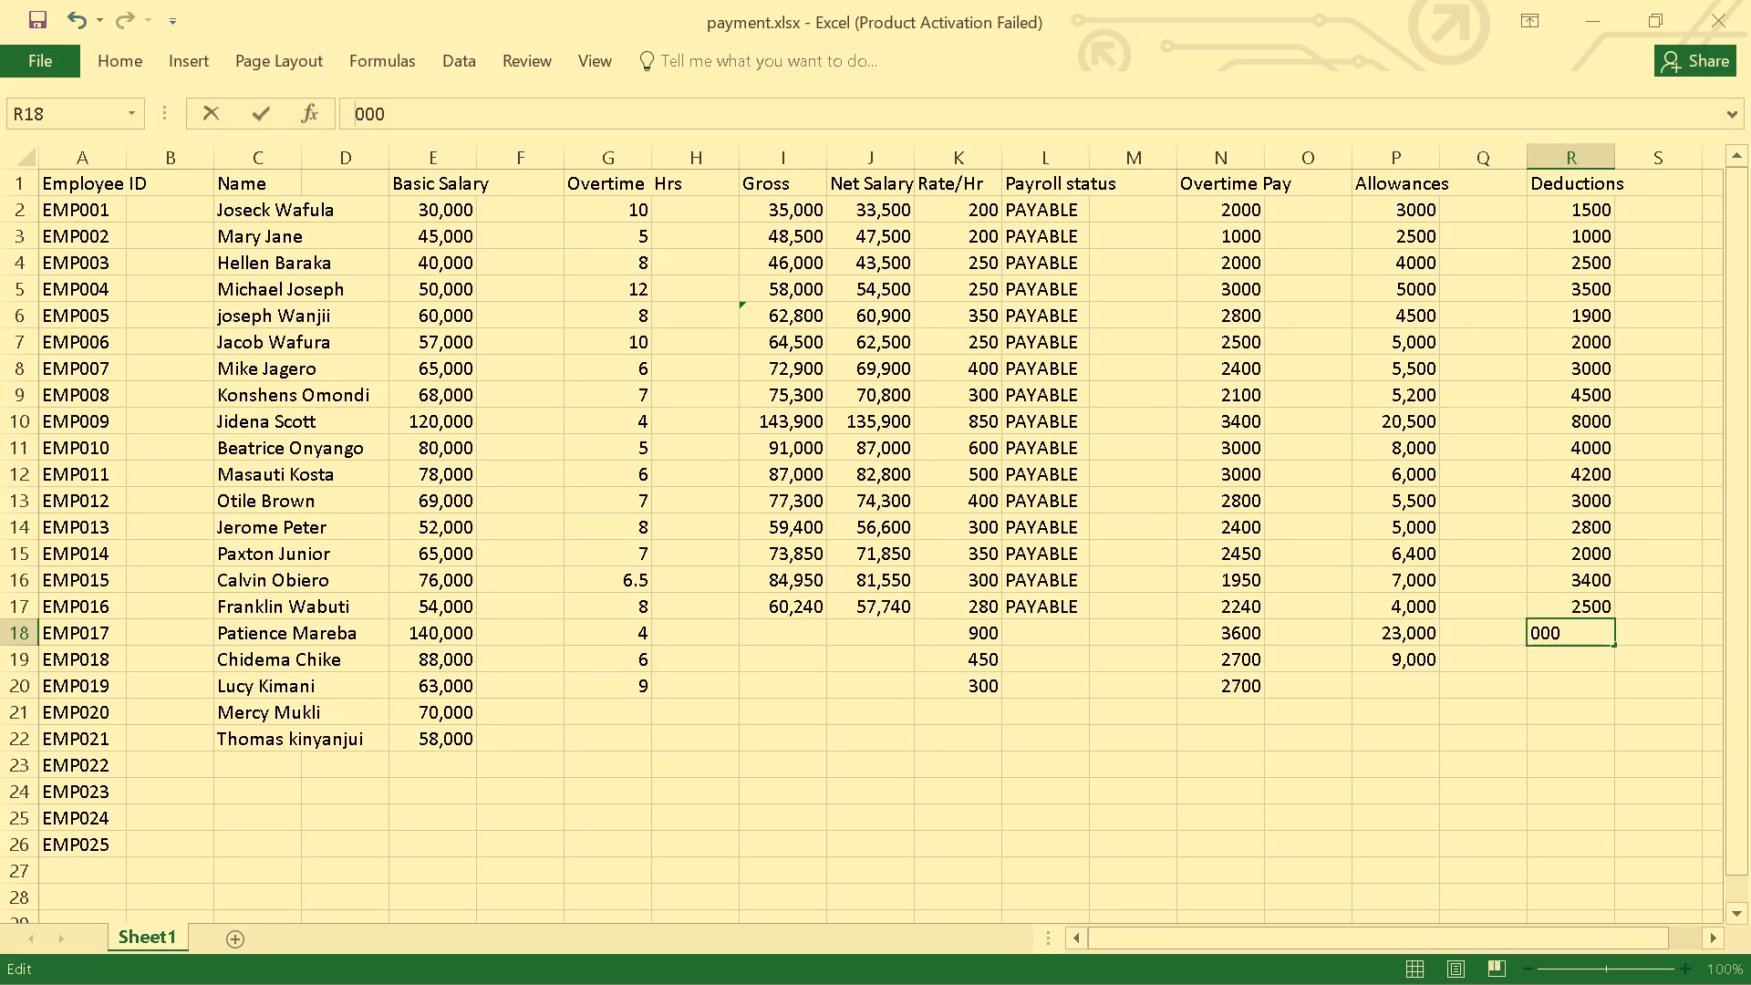
key("1")
key("0")
key("Return")
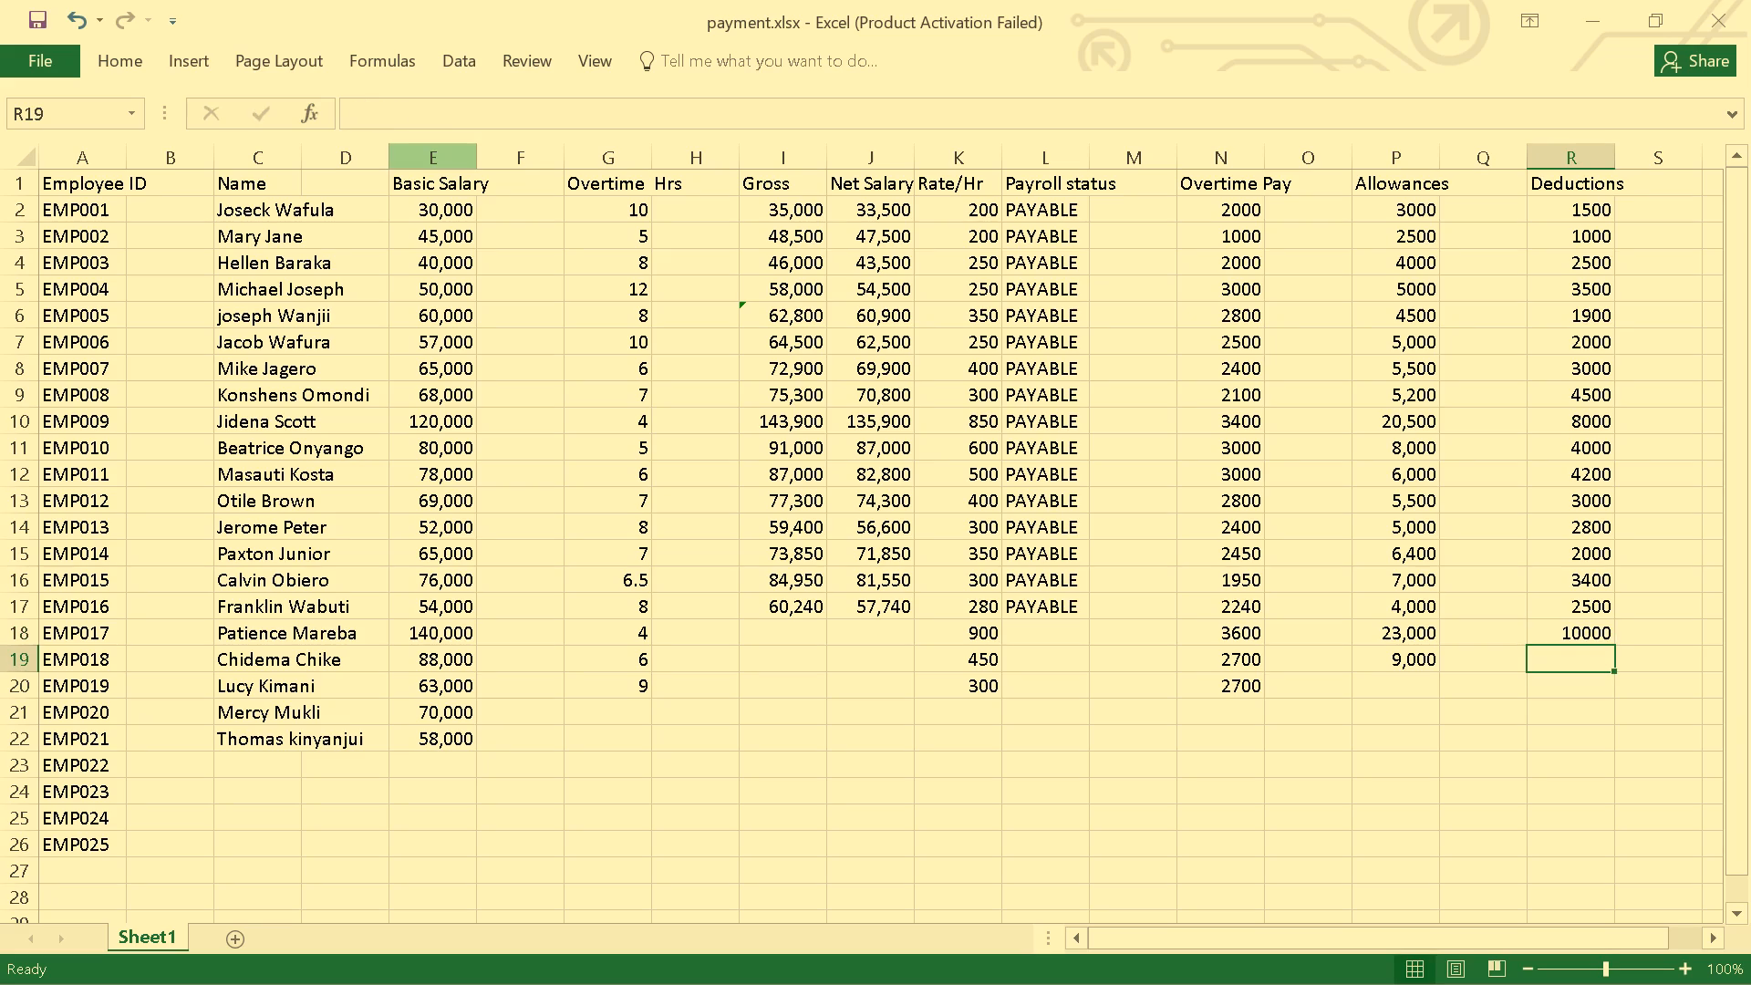
Begin EMP017's Gross formula in cell I18 with =E18+N18+, adding the basic salary and overtime pay.
left_click(786, 634)
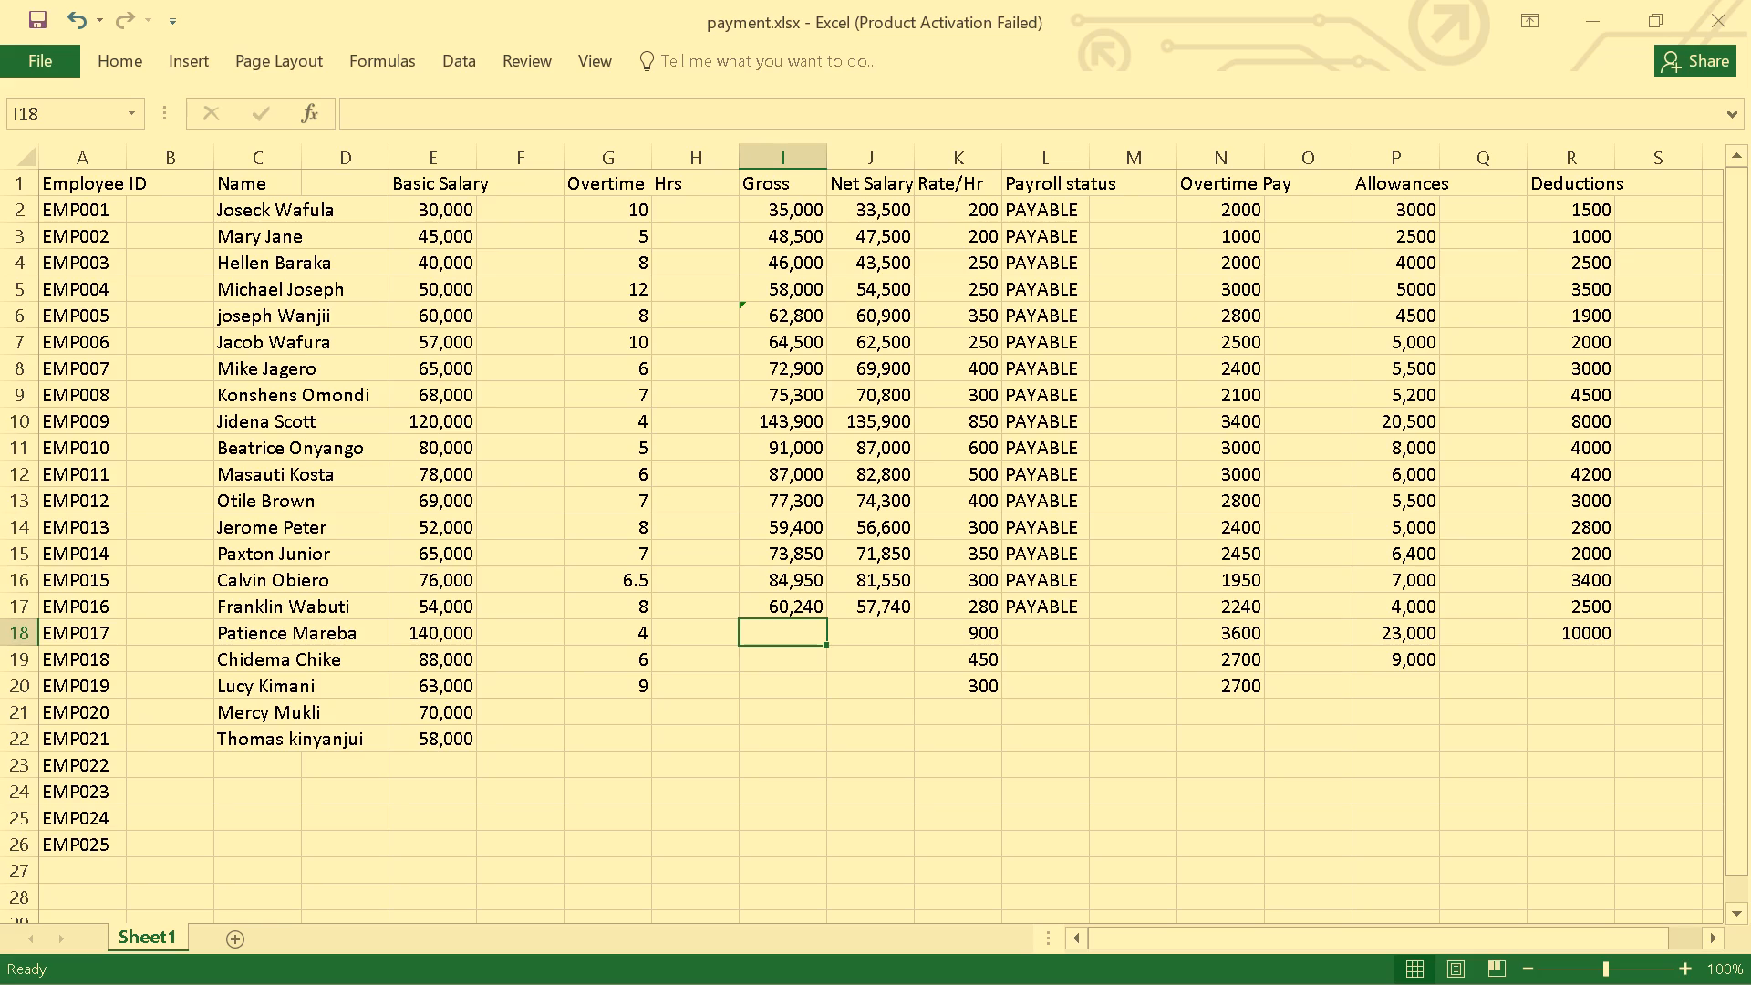
left_click(879, 632)
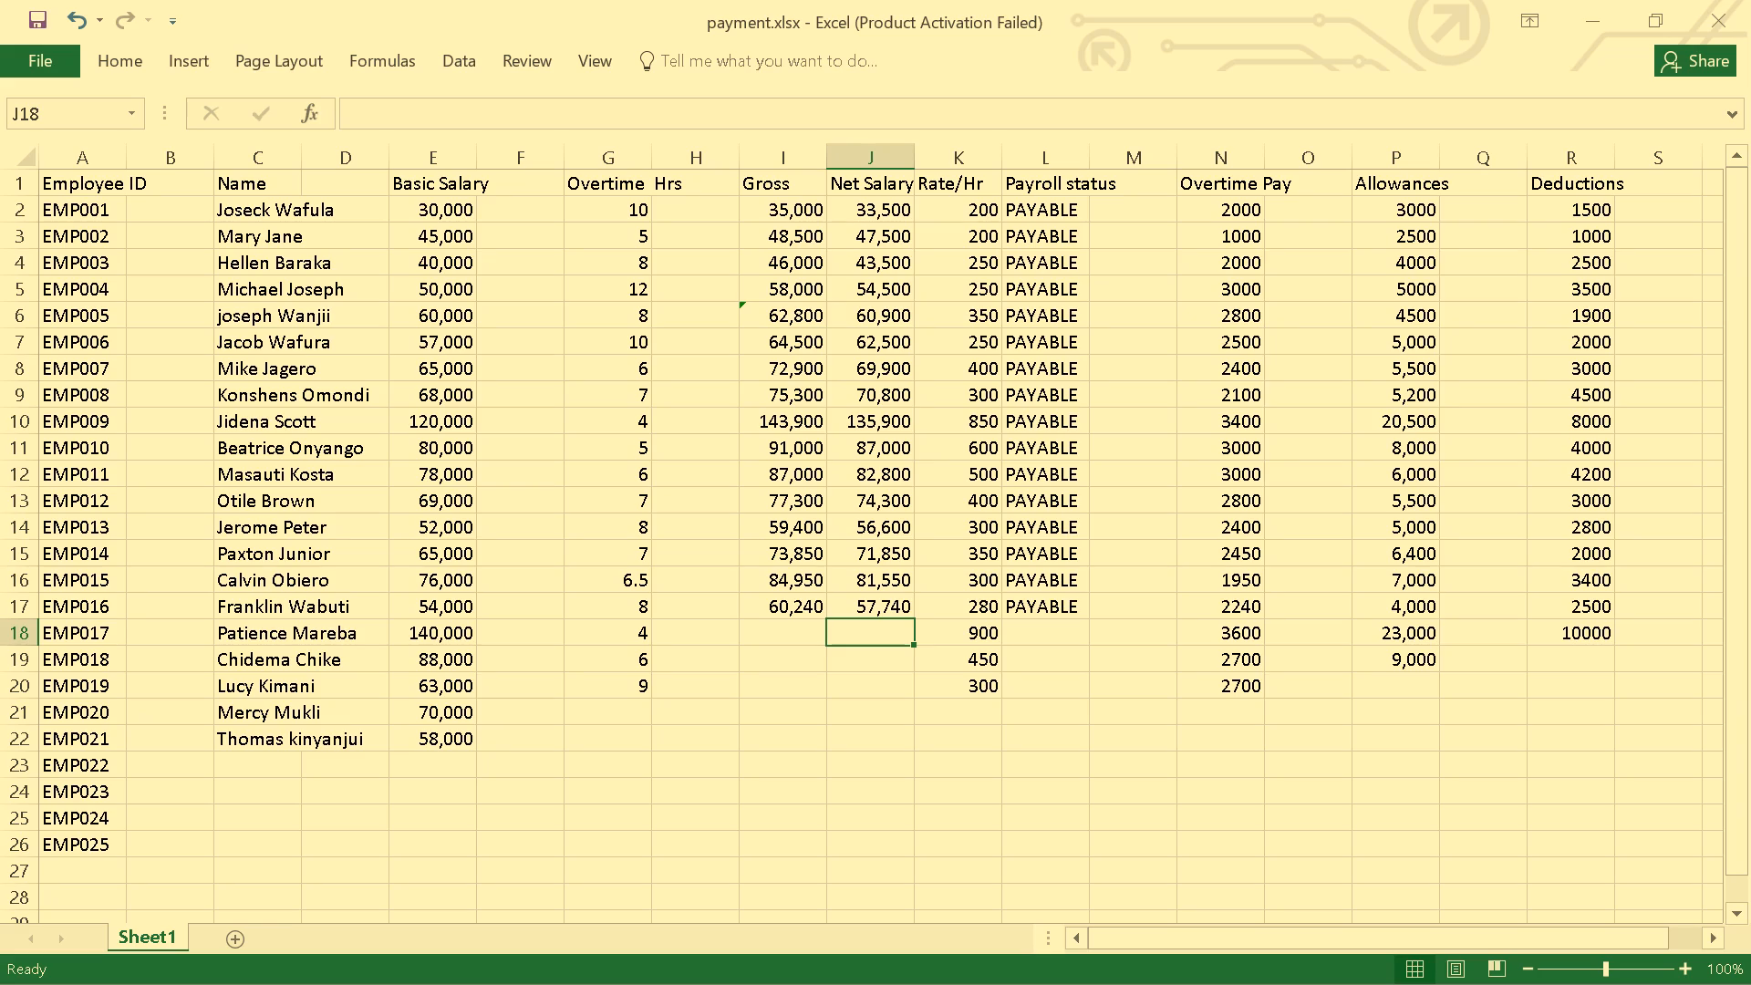
left_click(808, 632)
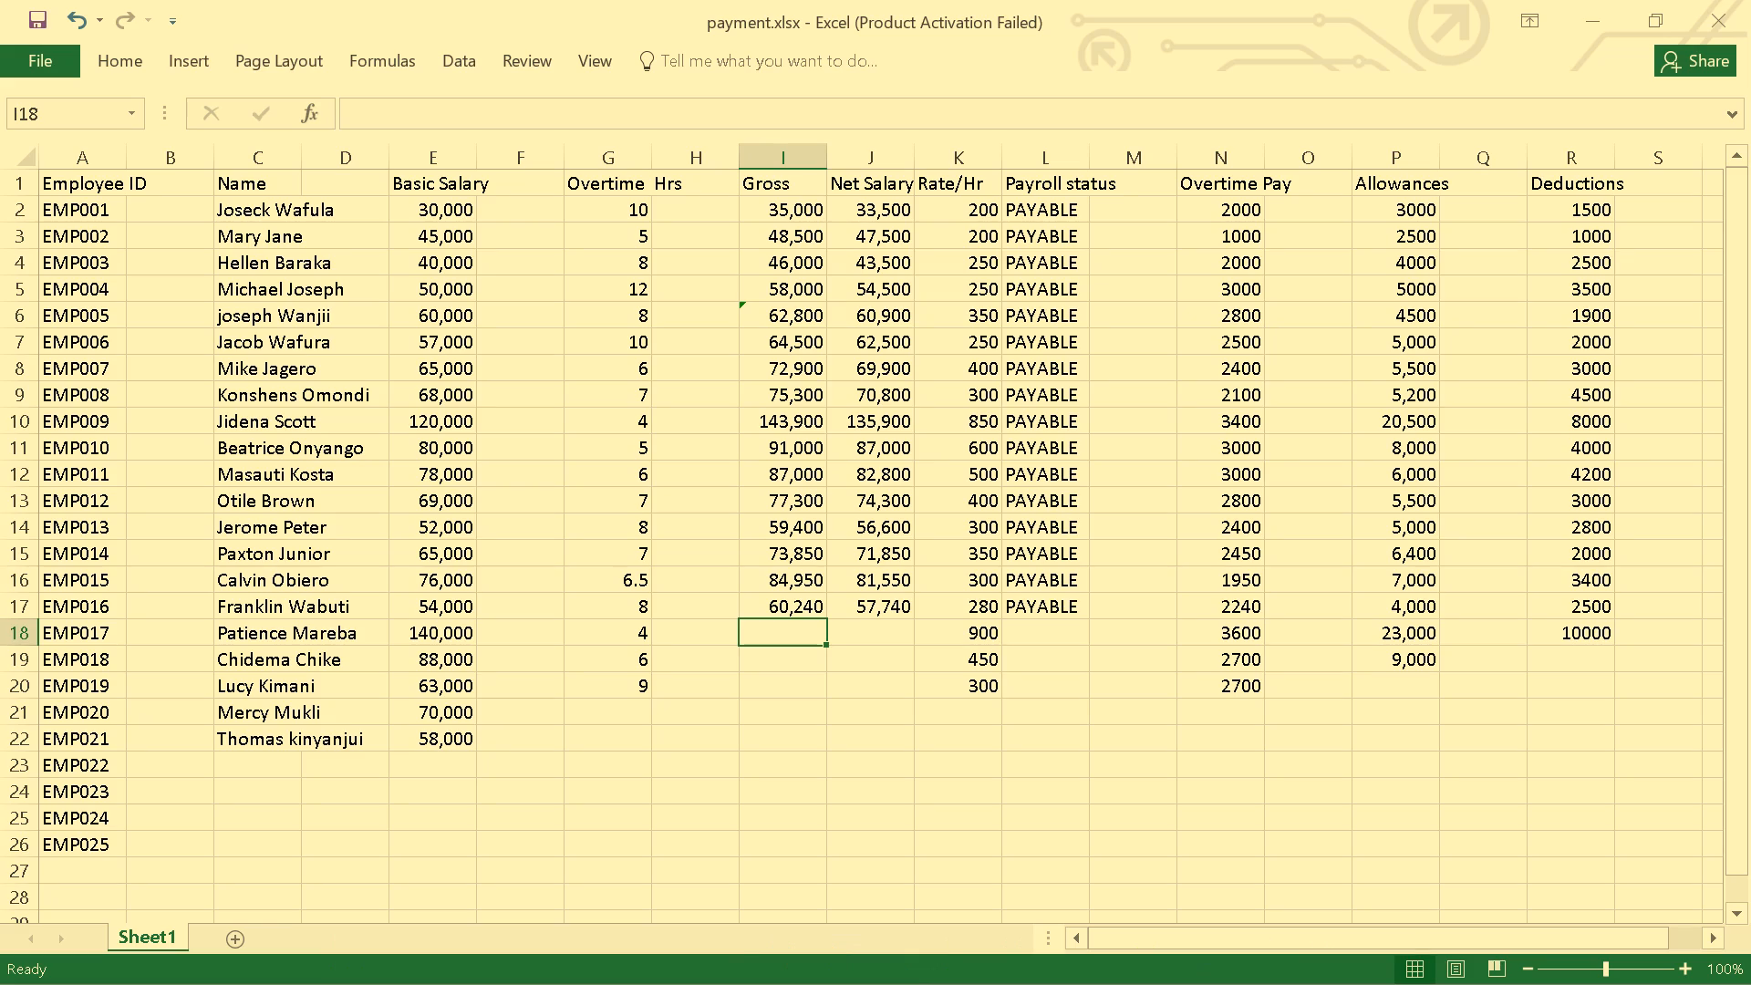
key("equal")
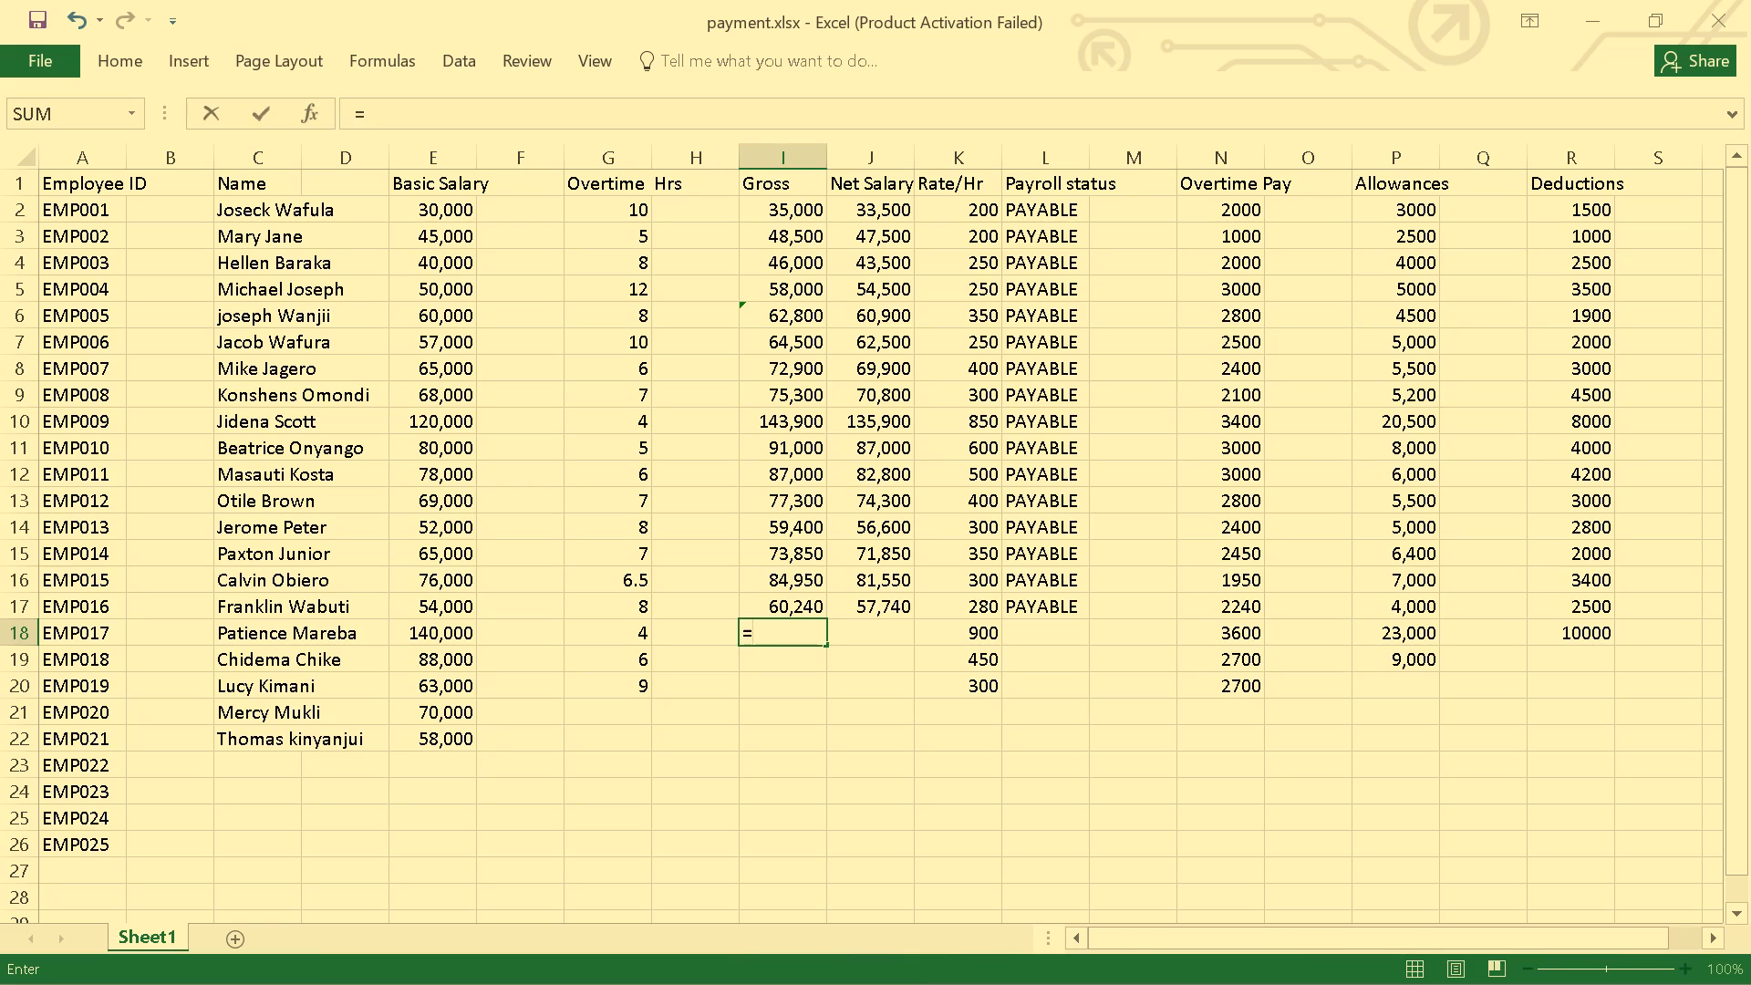
key("e")
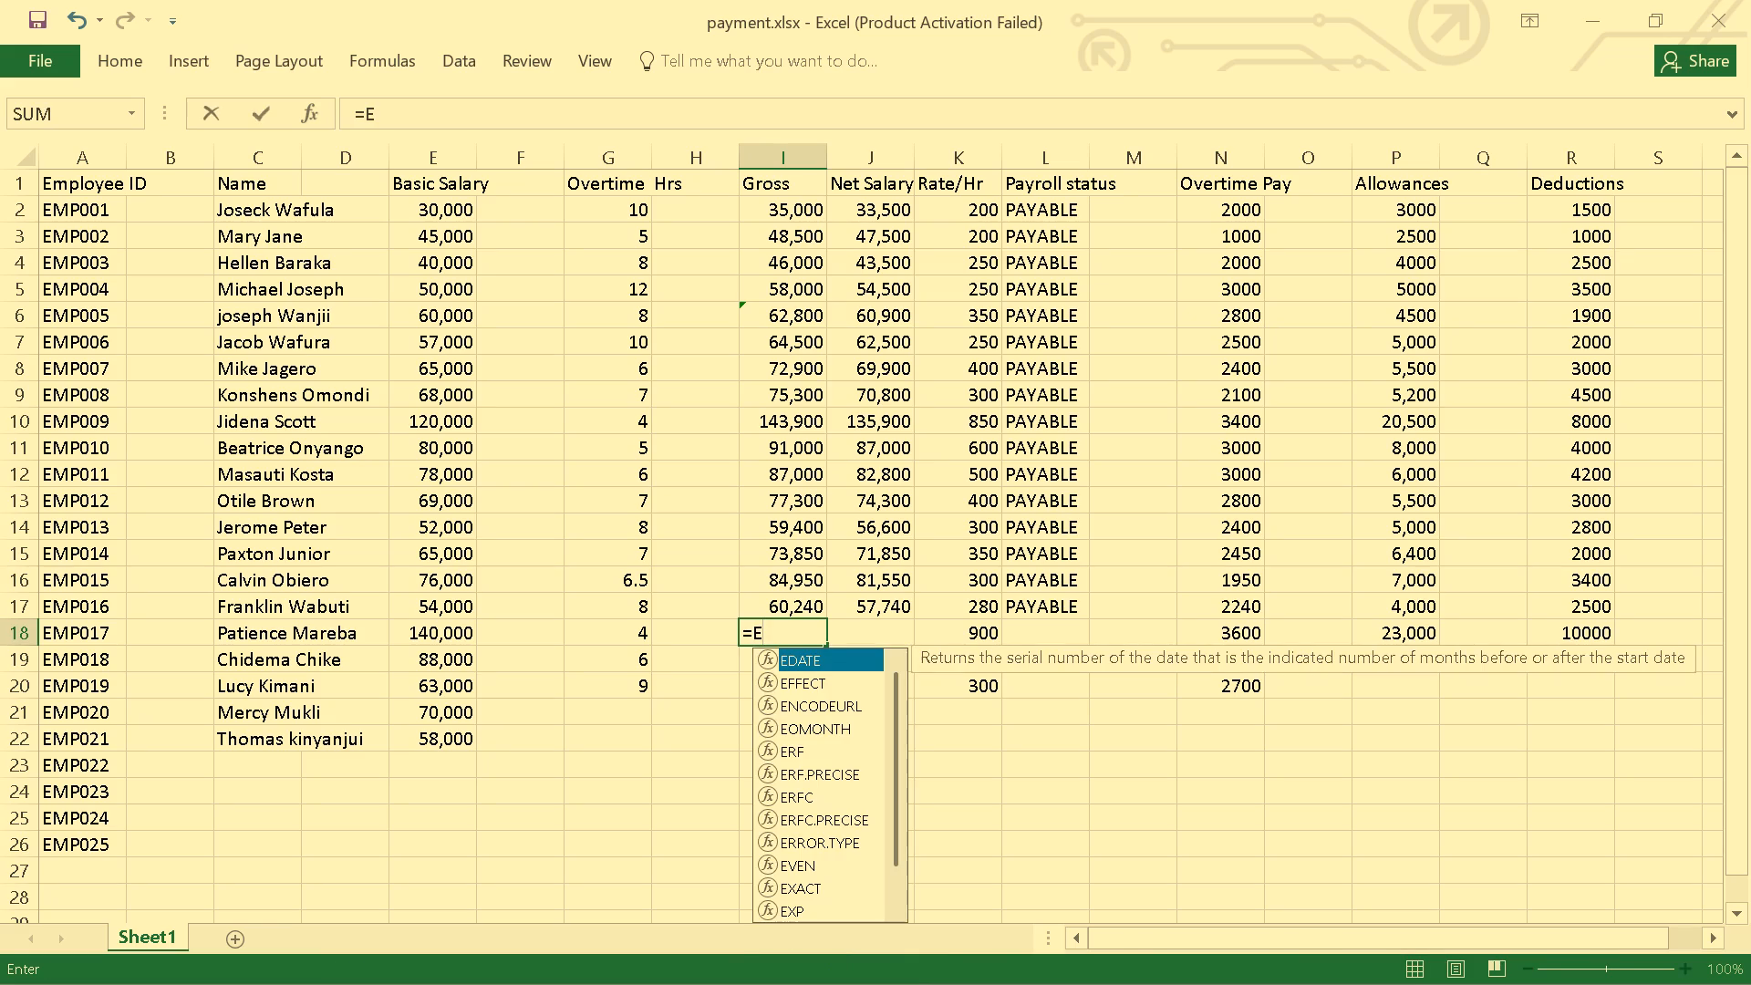
type("18")
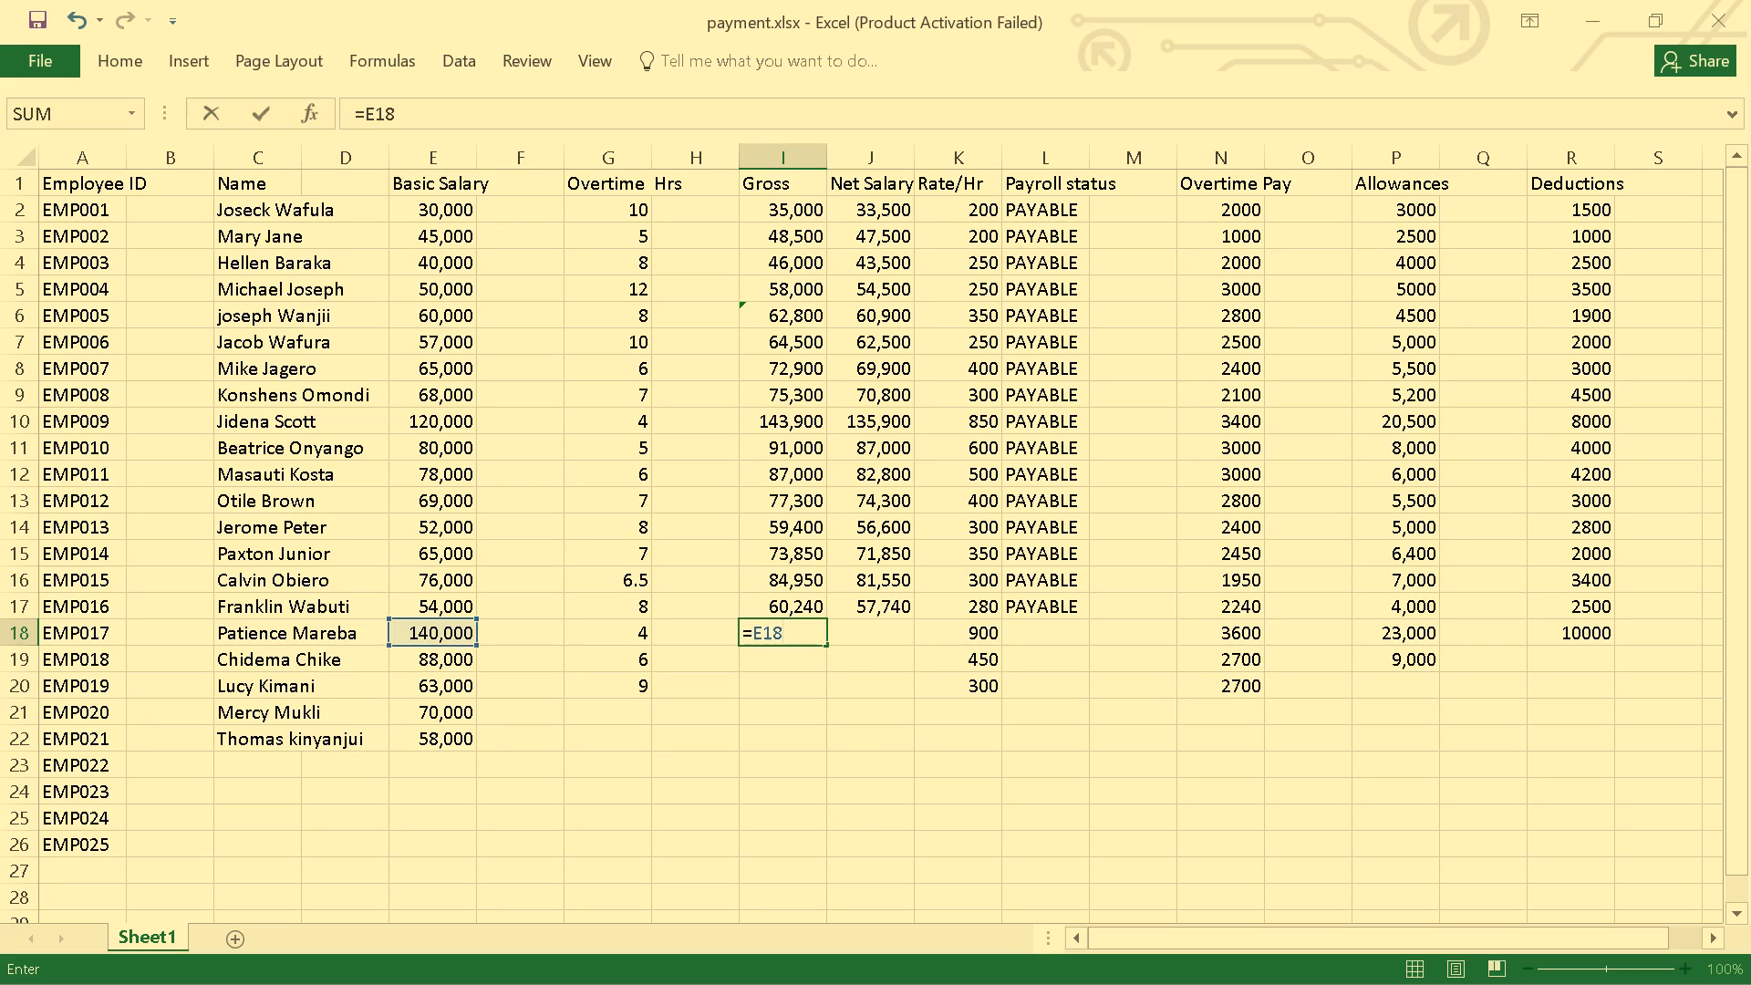
key("shift+plus")
key("n")
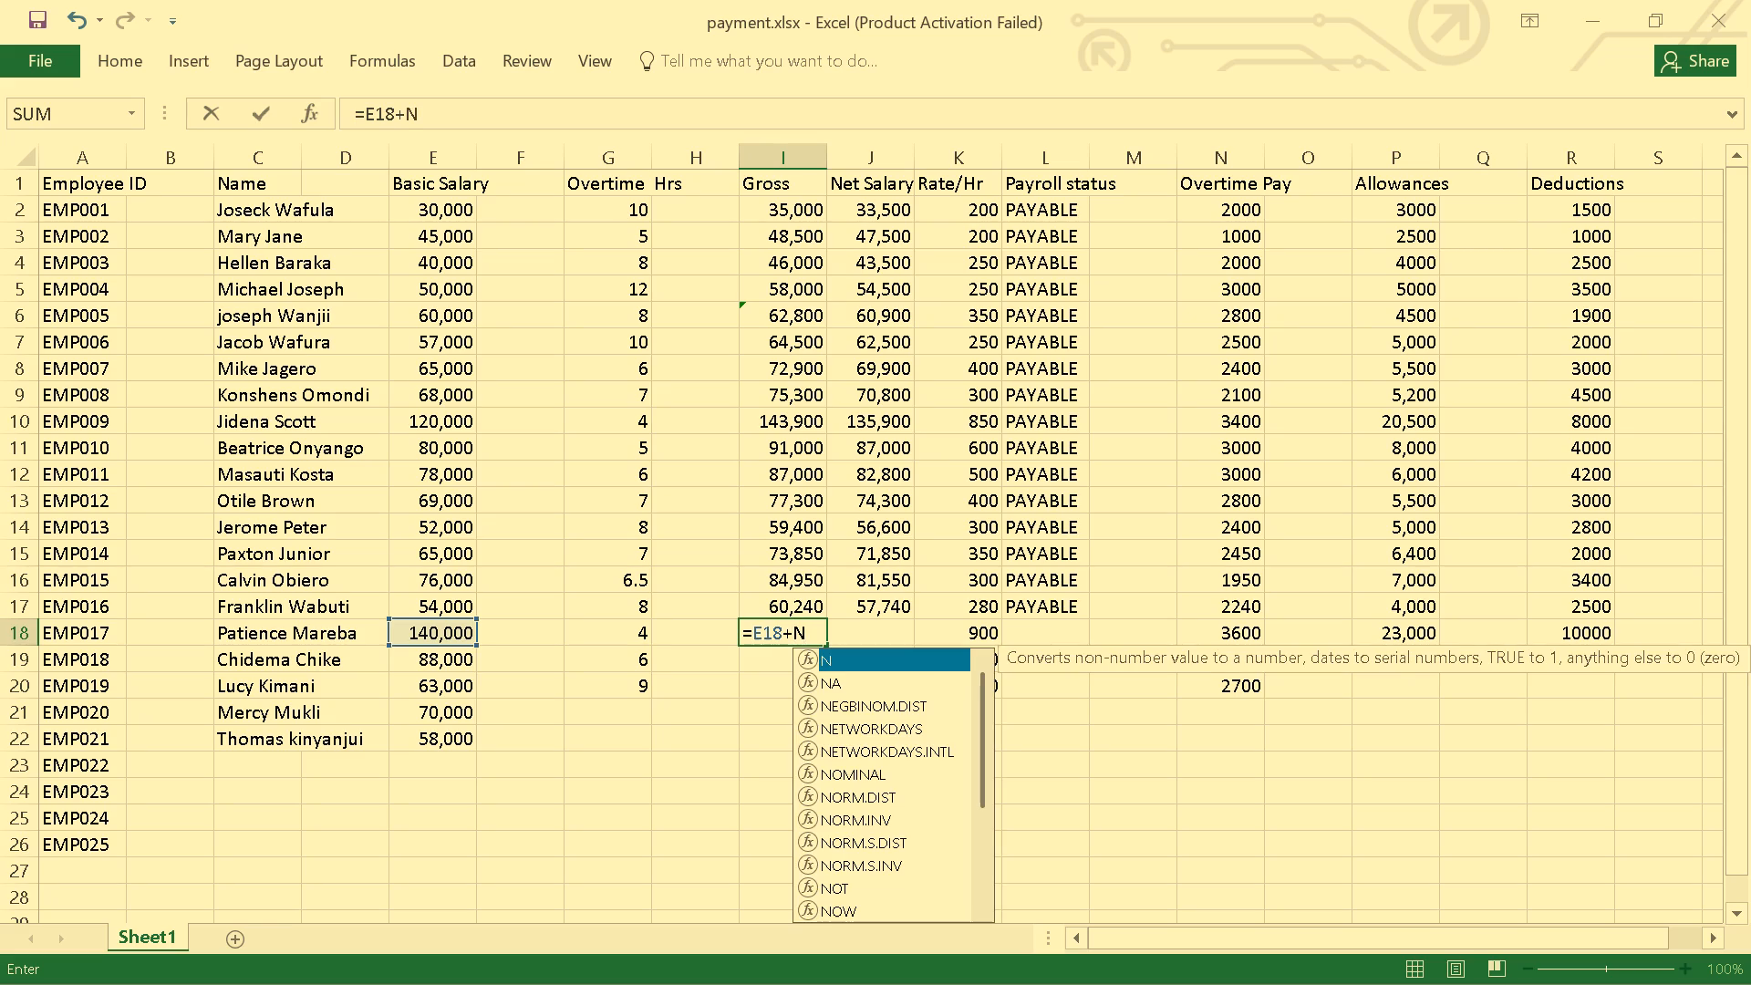
type("18")
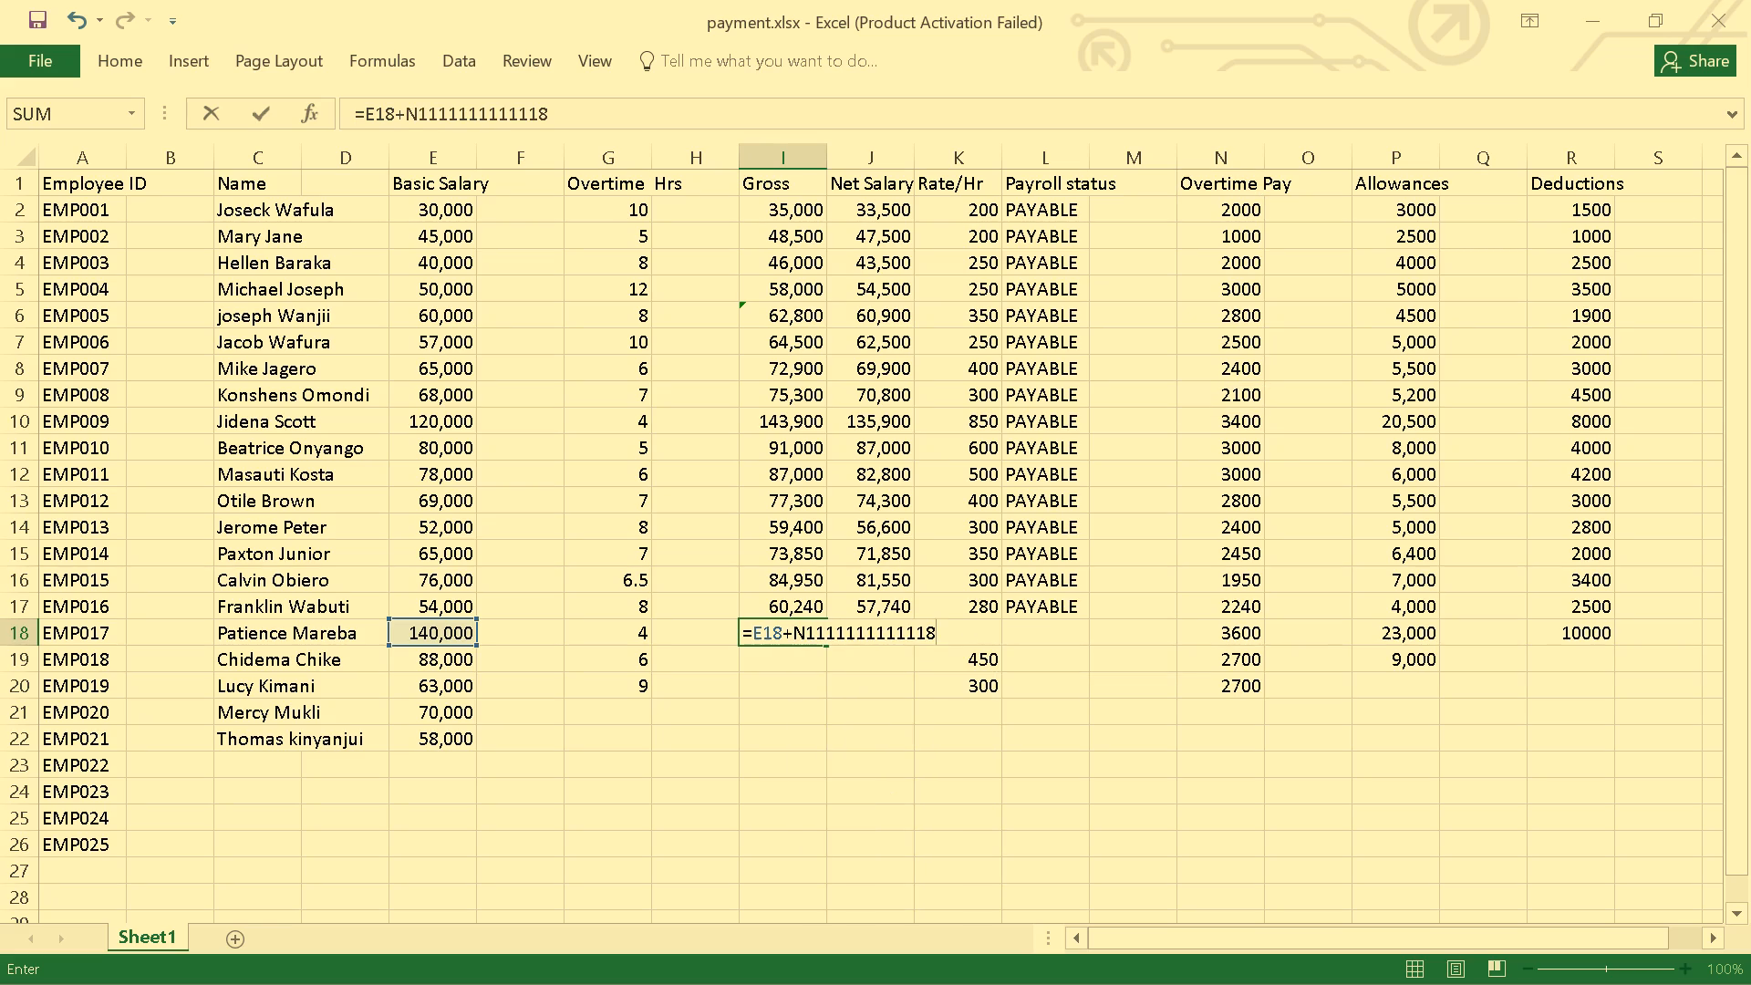
key("BackSpace")
key("BackSpace")
key("BackSpace")
key("BackSpace")
key("BackSpace")
key("BackSpace")
key("BackSpace")
key("BackSpace")
key("BackSpace")
key("BackSpace")
key("BackSpace")
key("BackSpace")
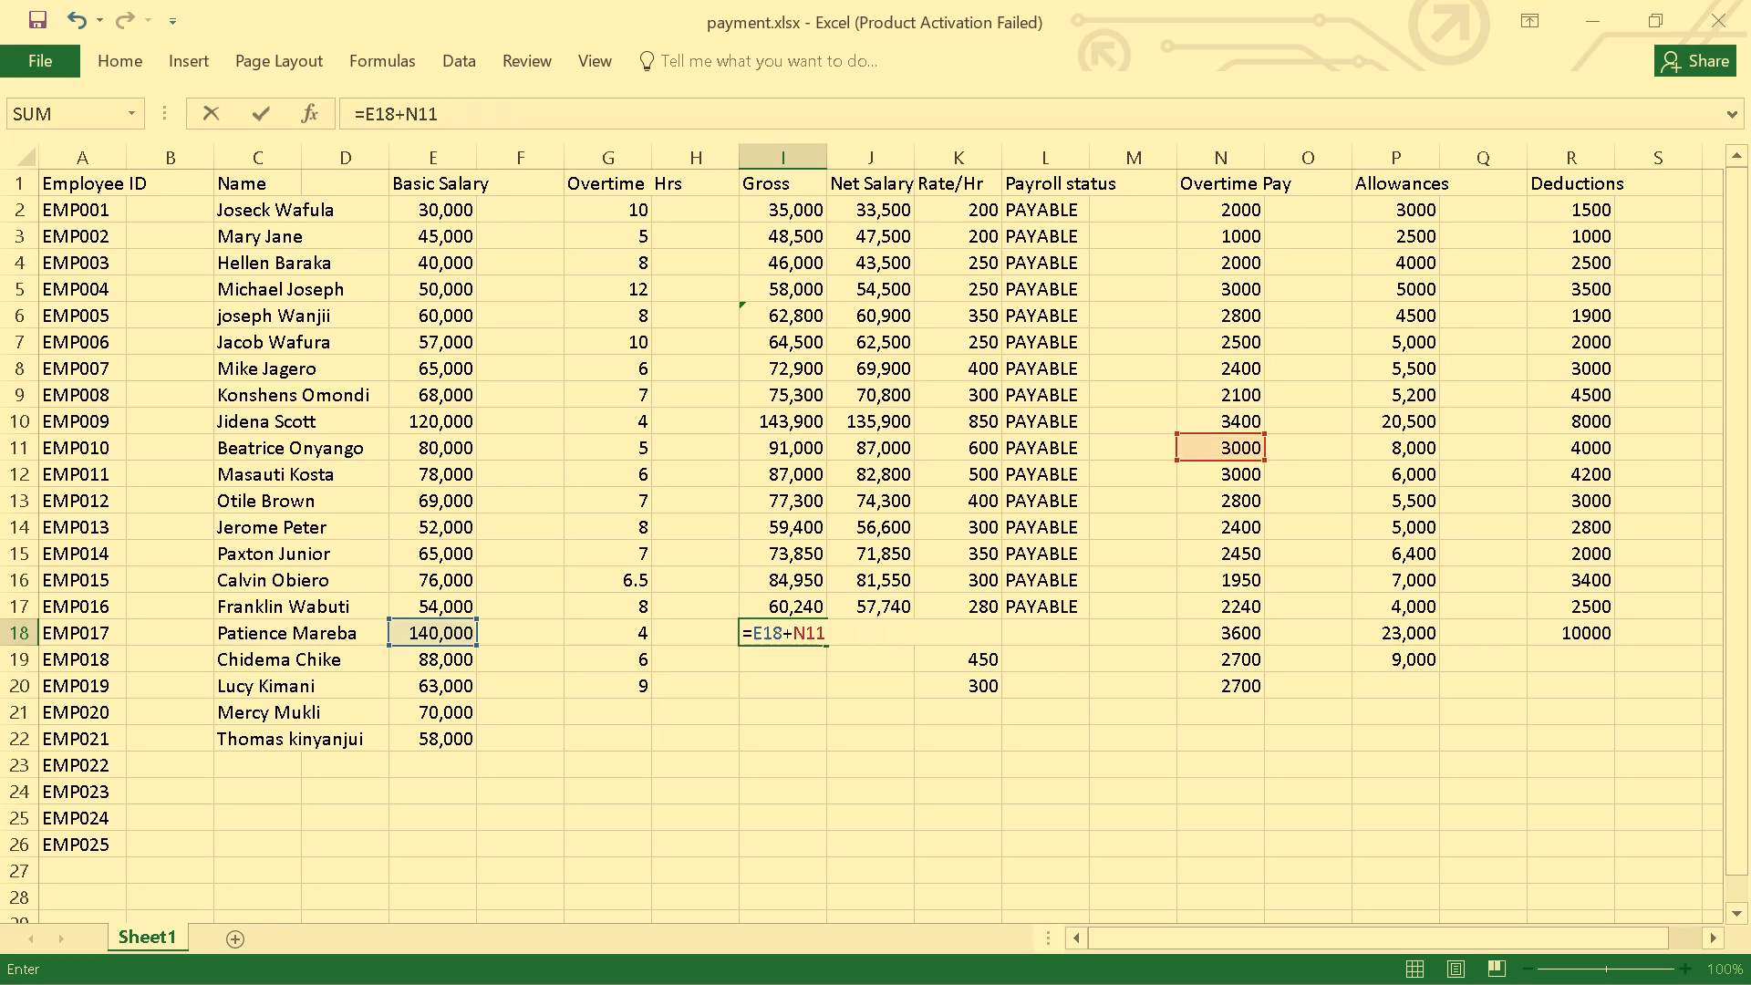
key("BackSpace")
type("18")
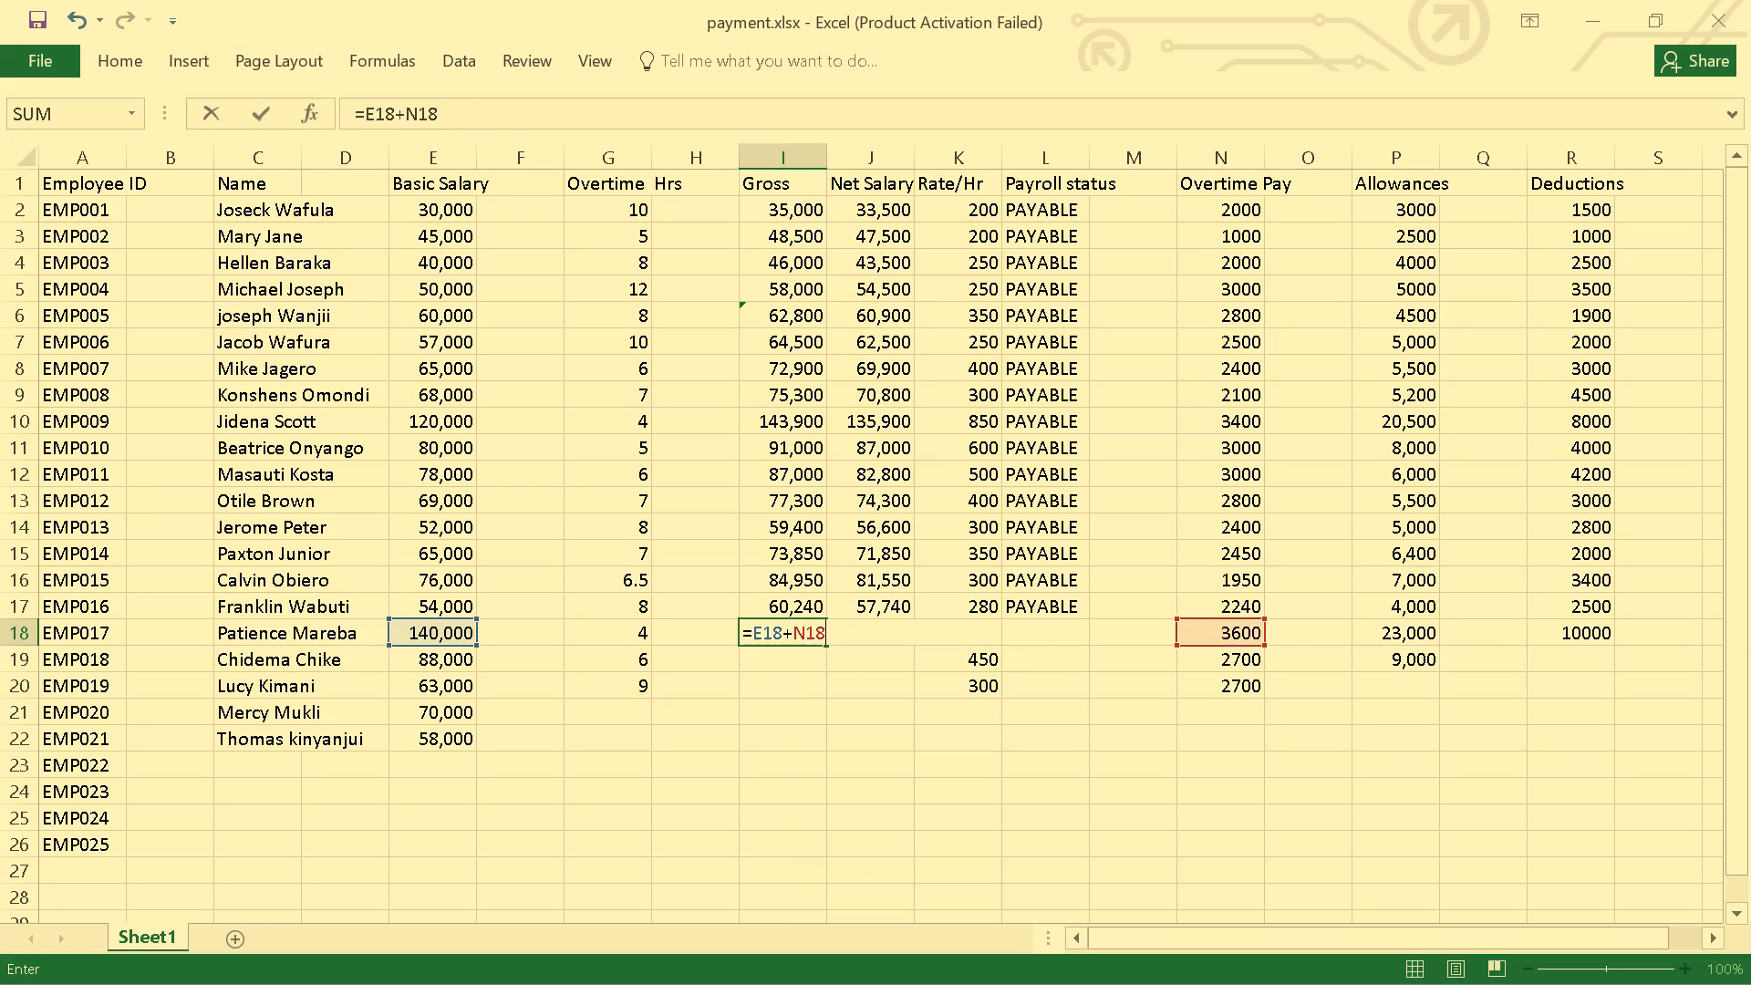
key("shift+plus")
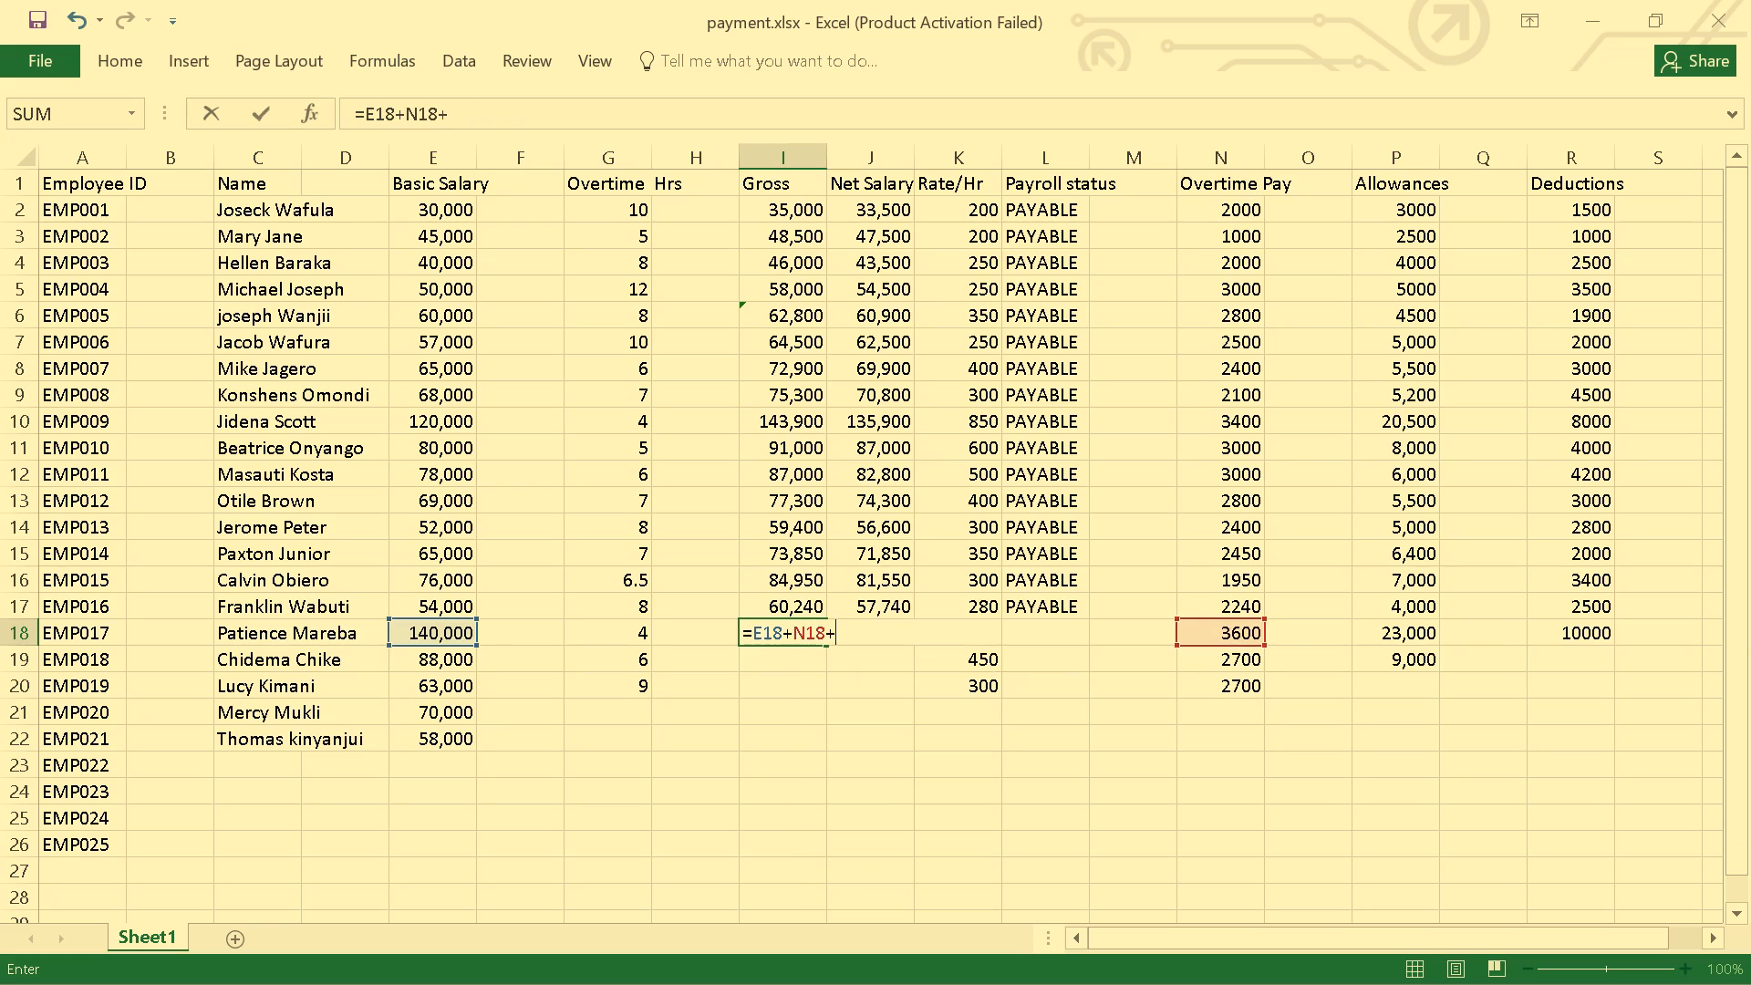
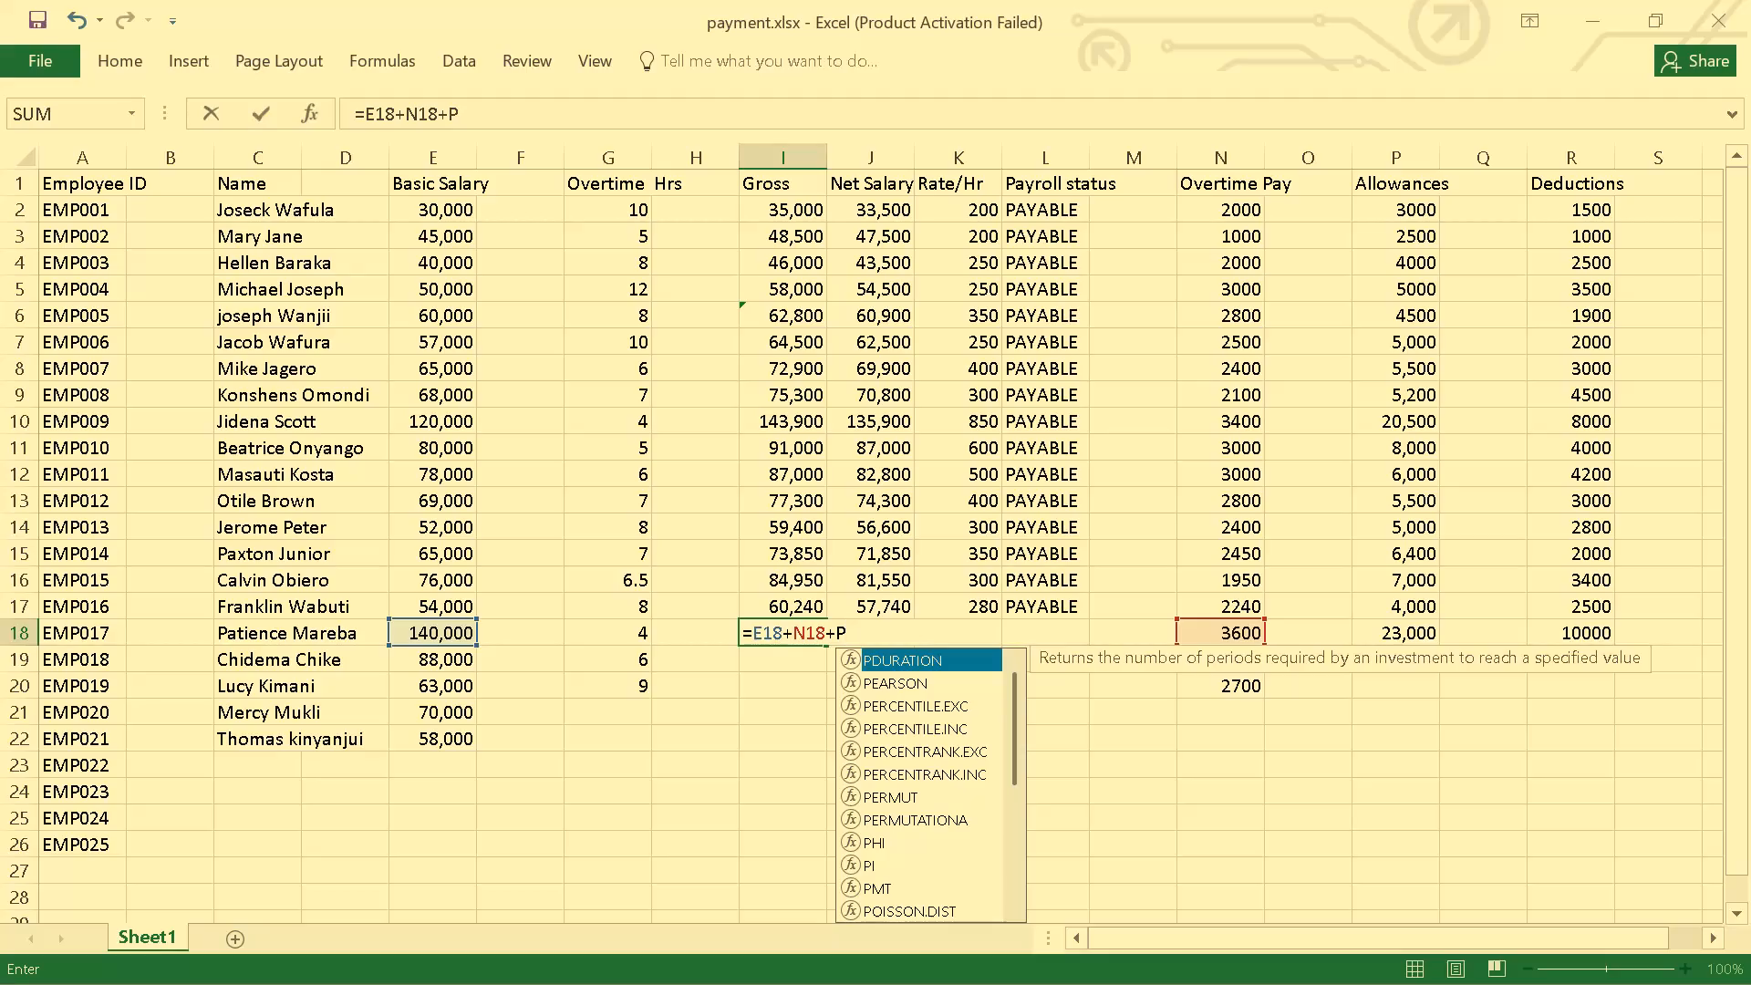
Complete EMP017's Gross formula in cell I18 by adding the allowances cell P18.
type("18")
key("Return")
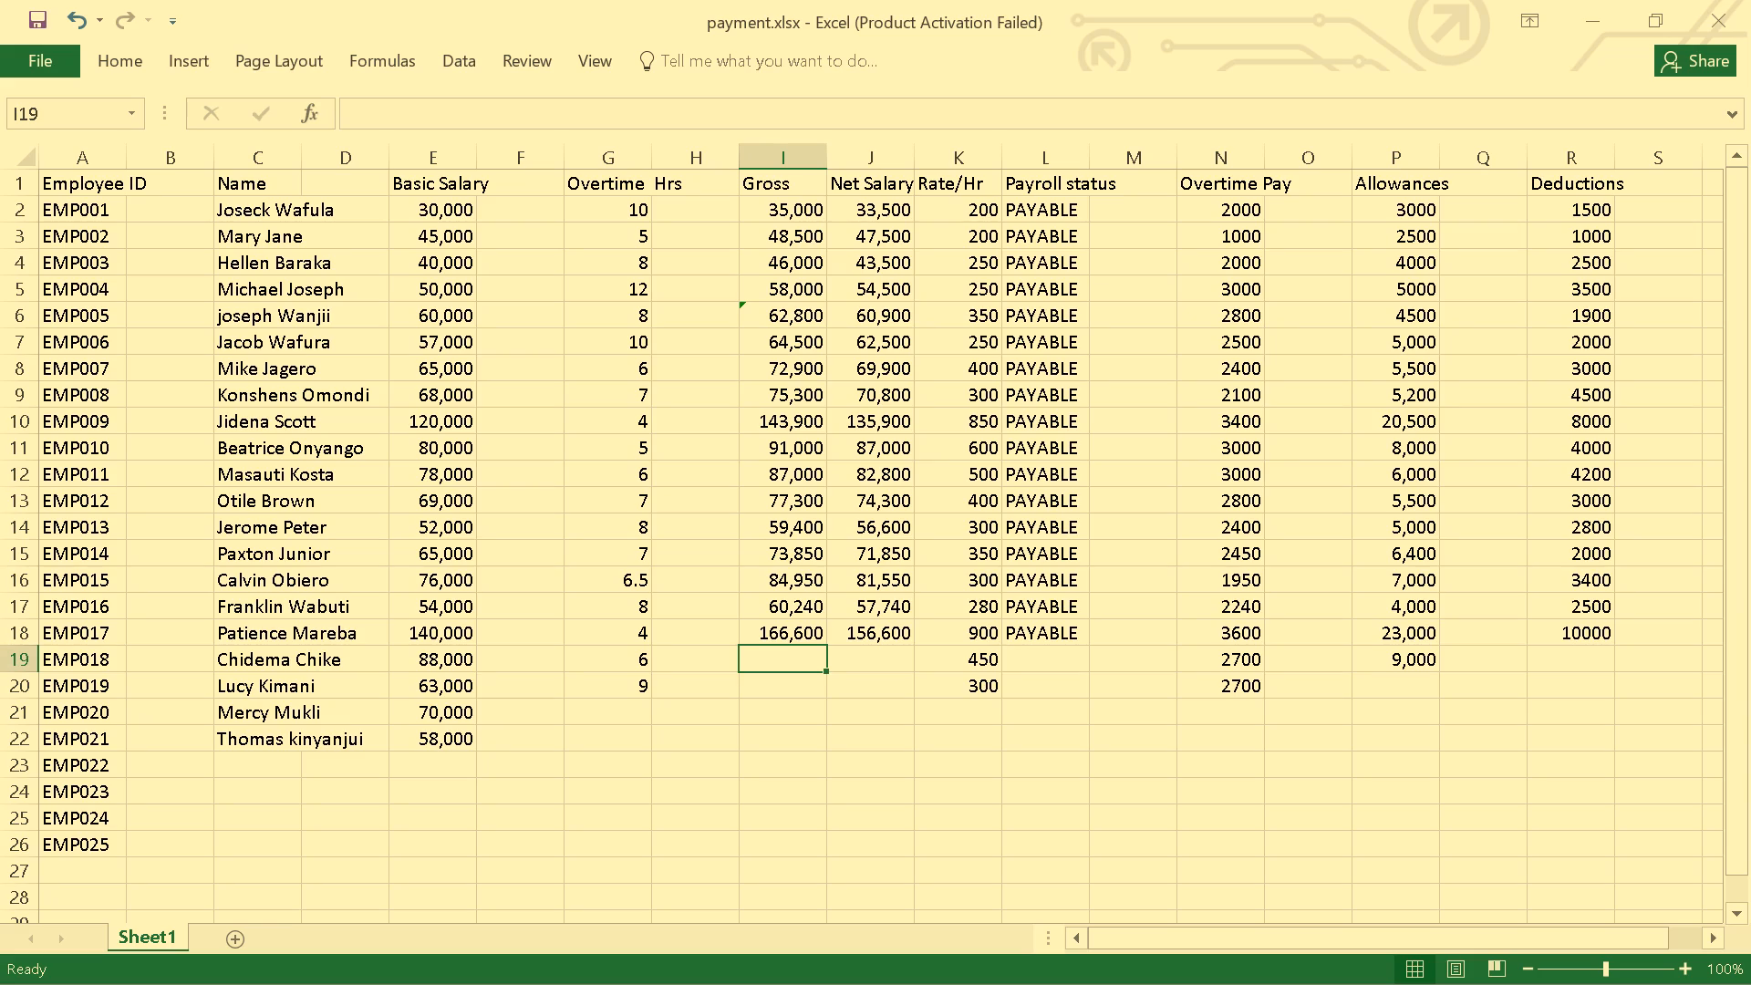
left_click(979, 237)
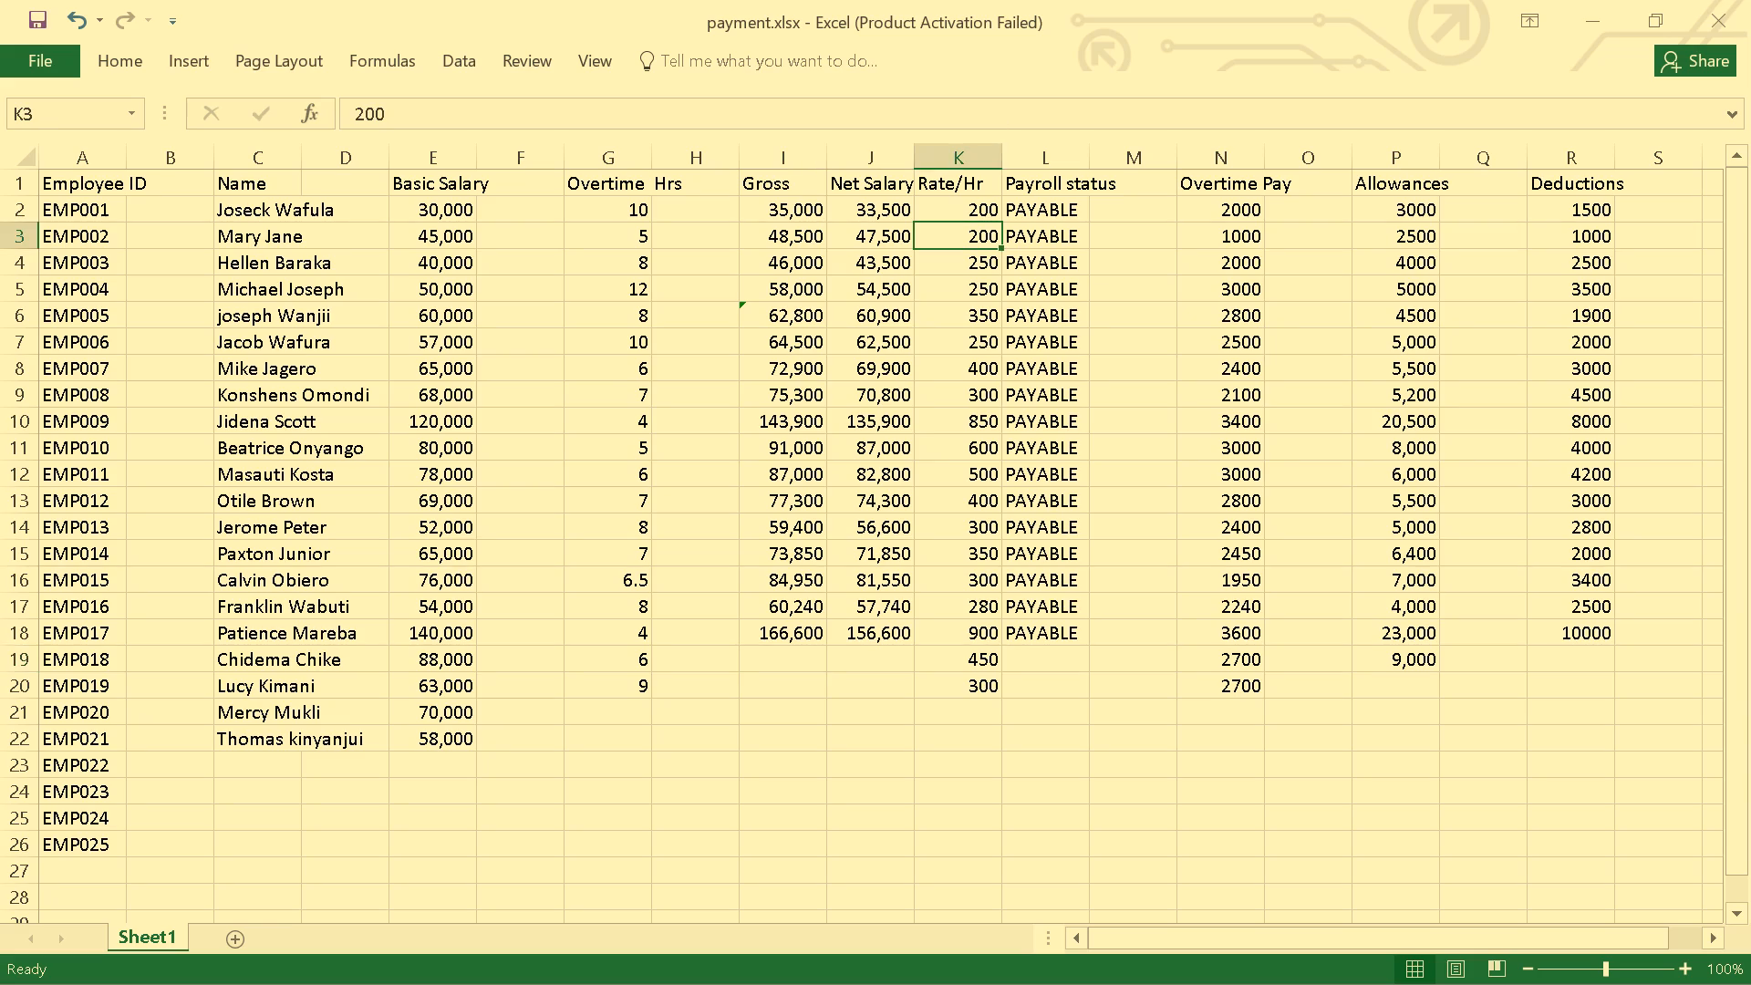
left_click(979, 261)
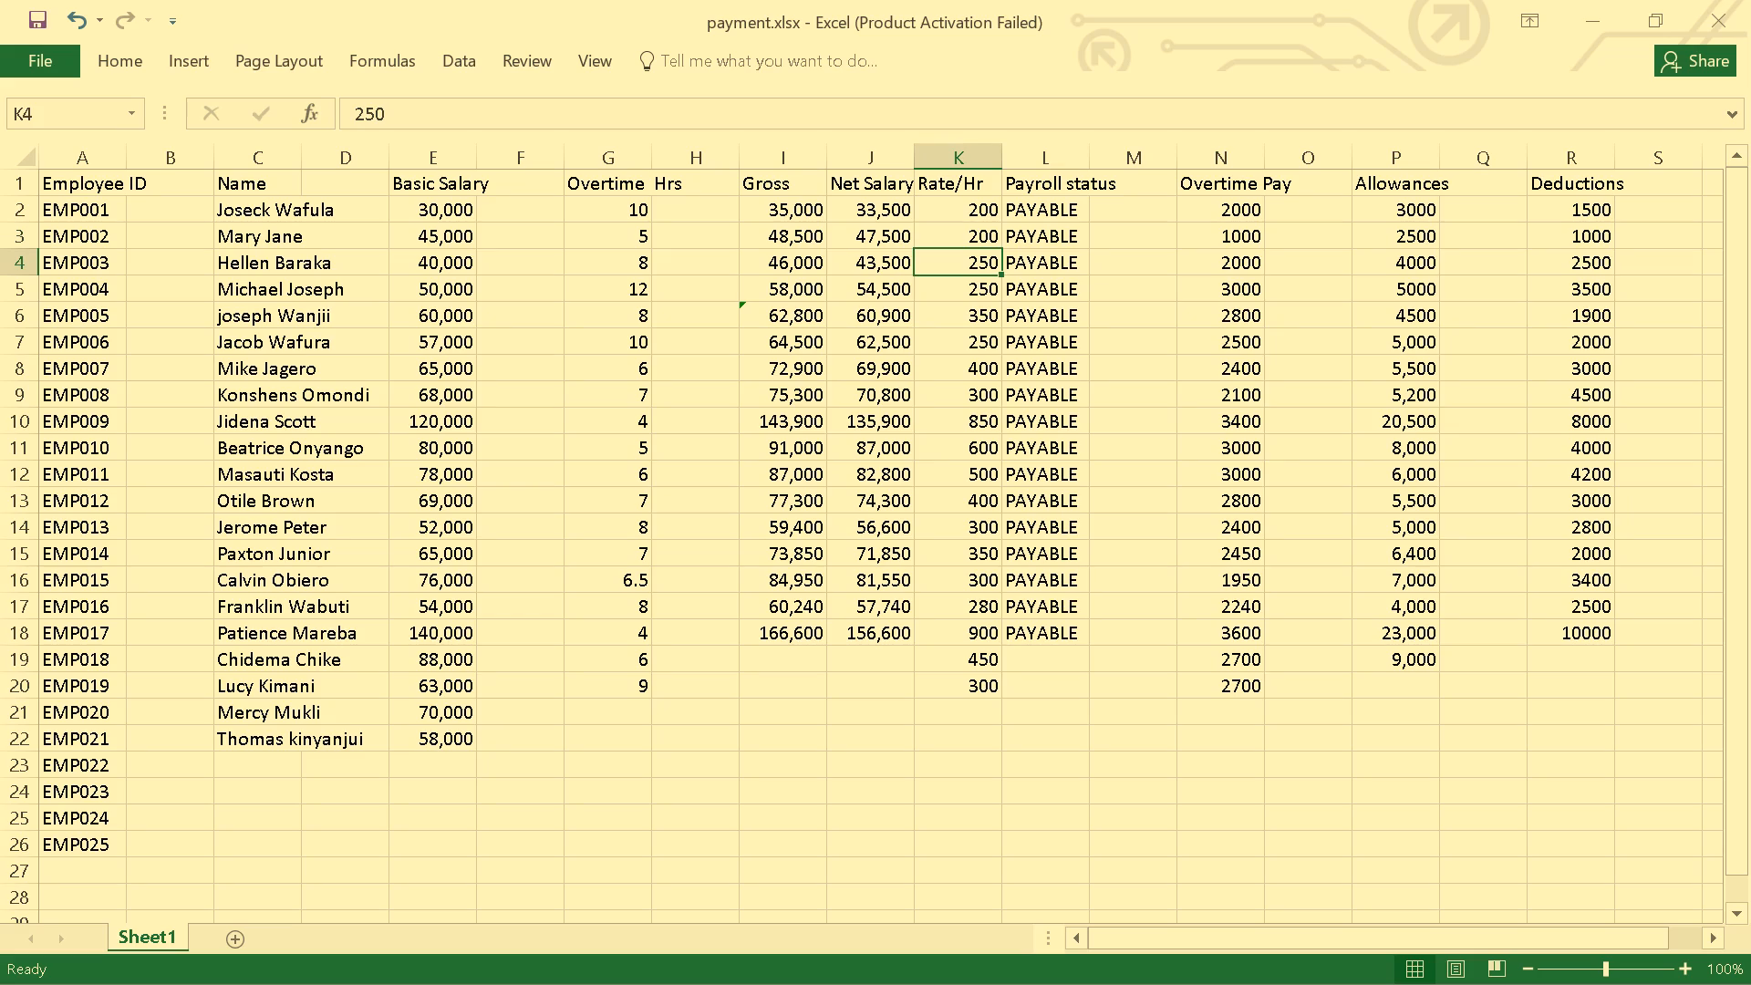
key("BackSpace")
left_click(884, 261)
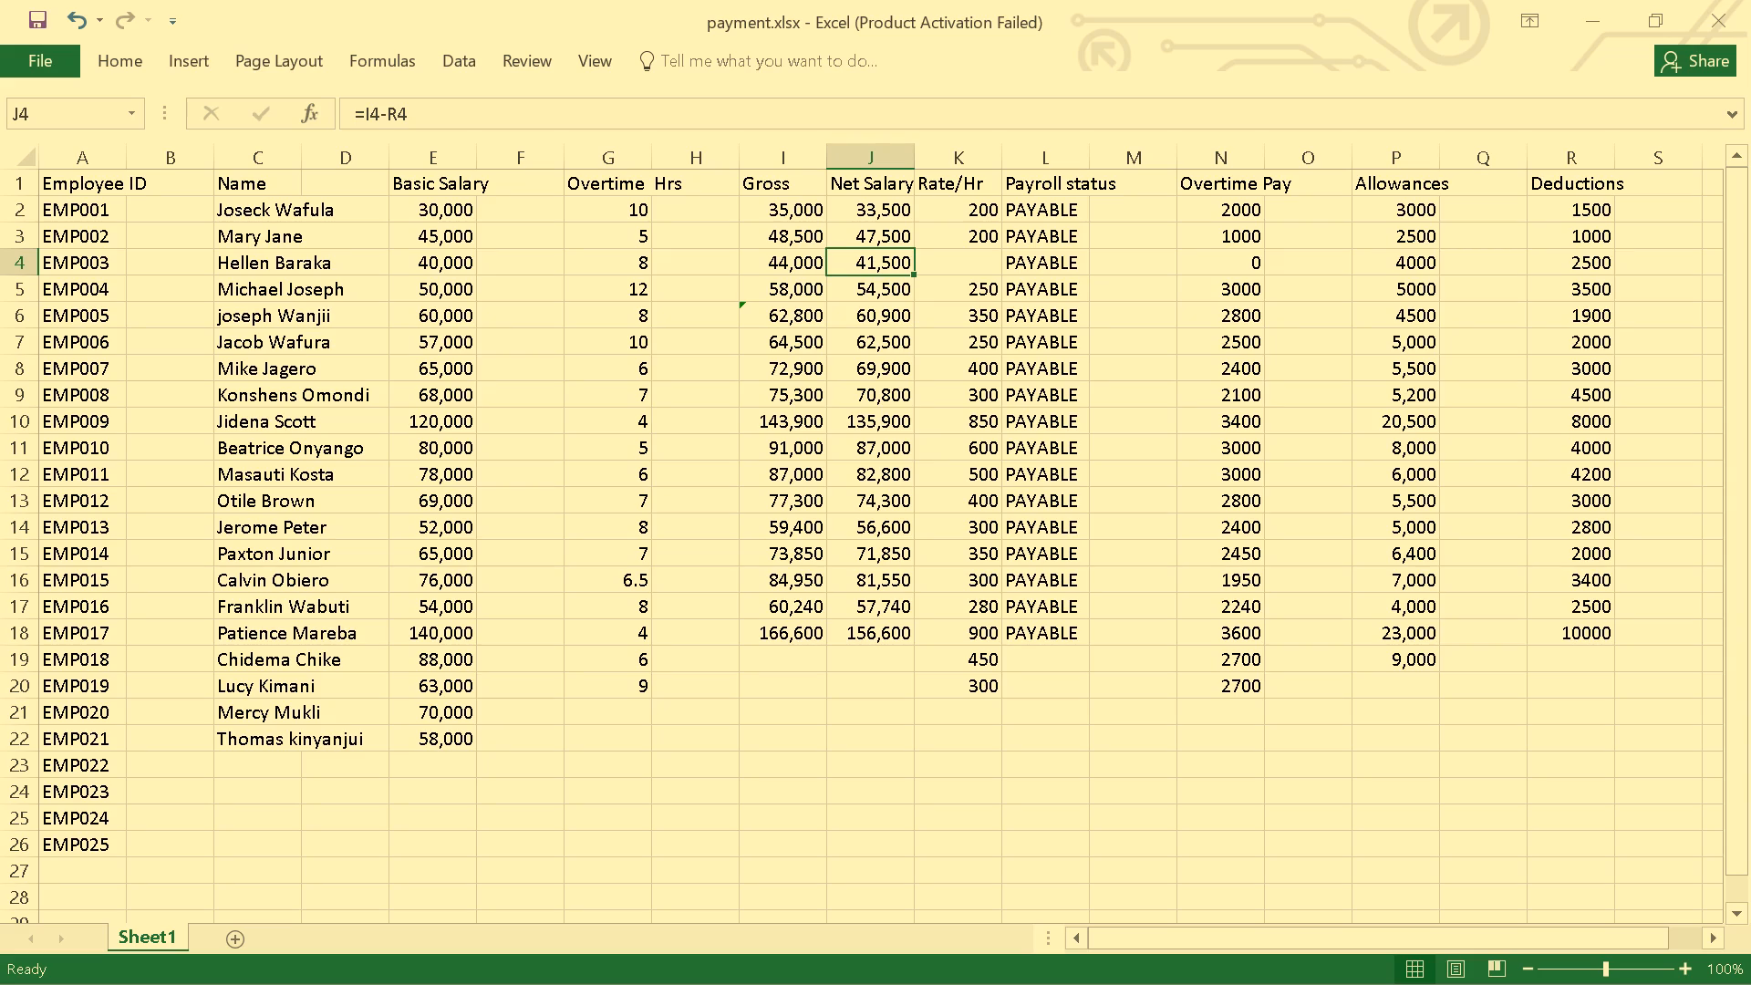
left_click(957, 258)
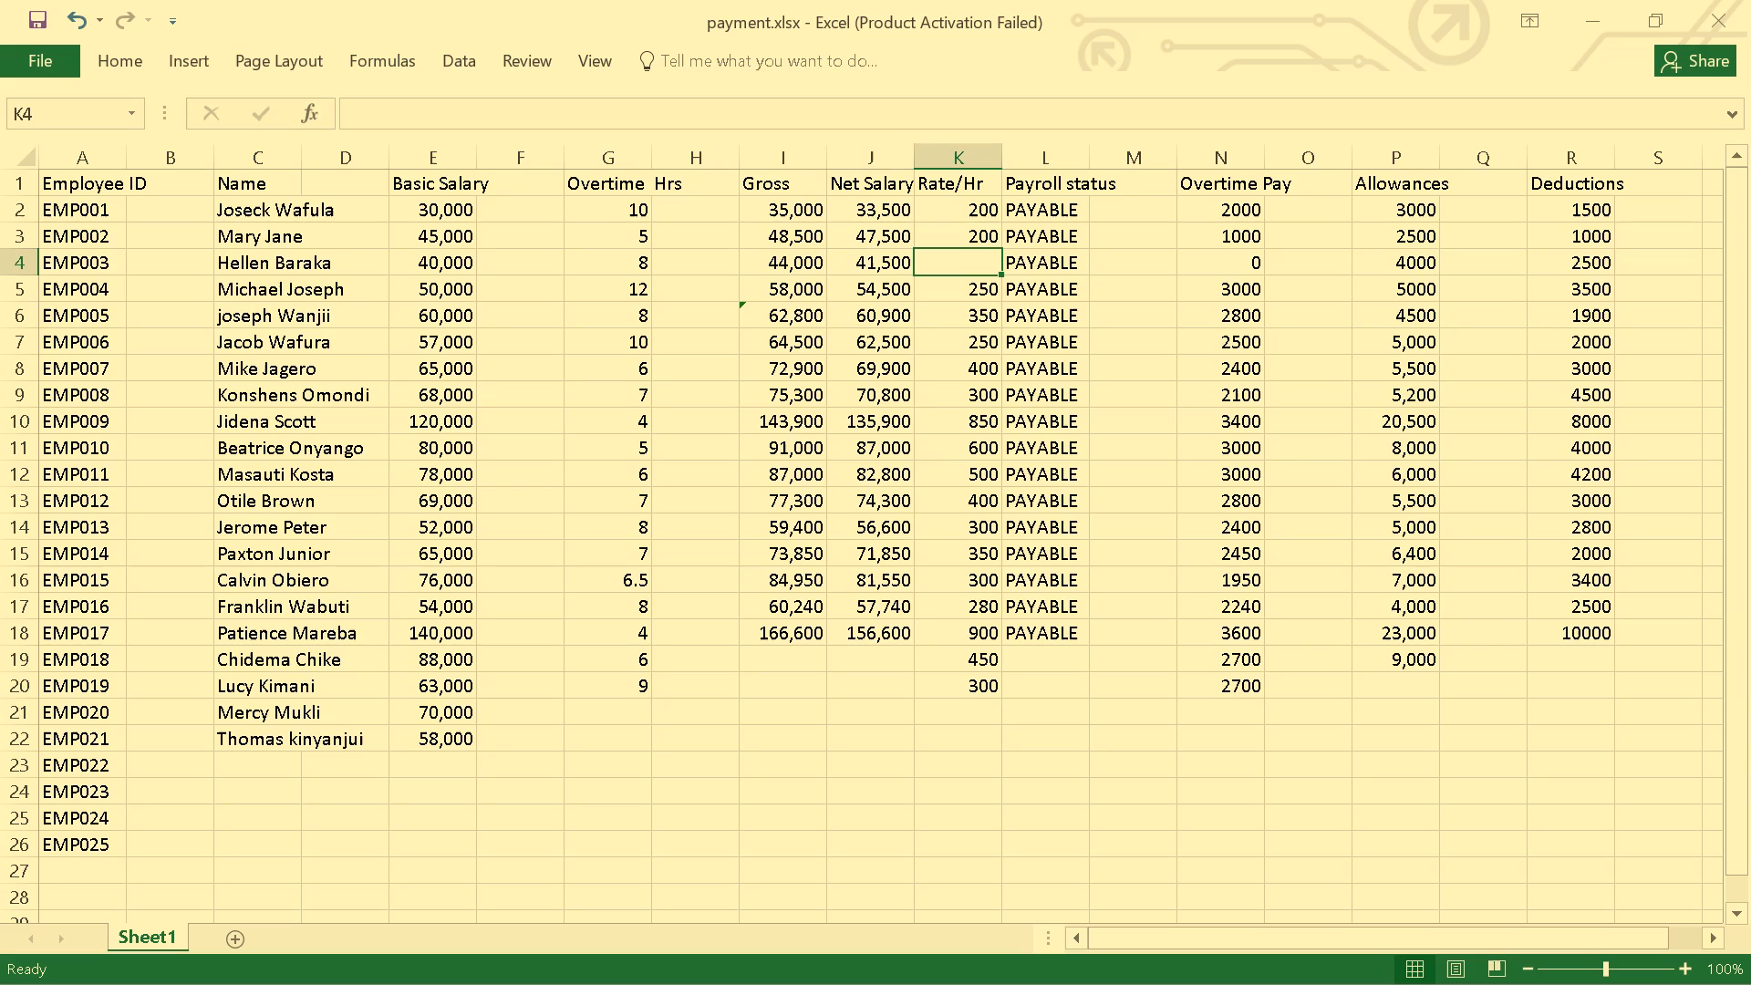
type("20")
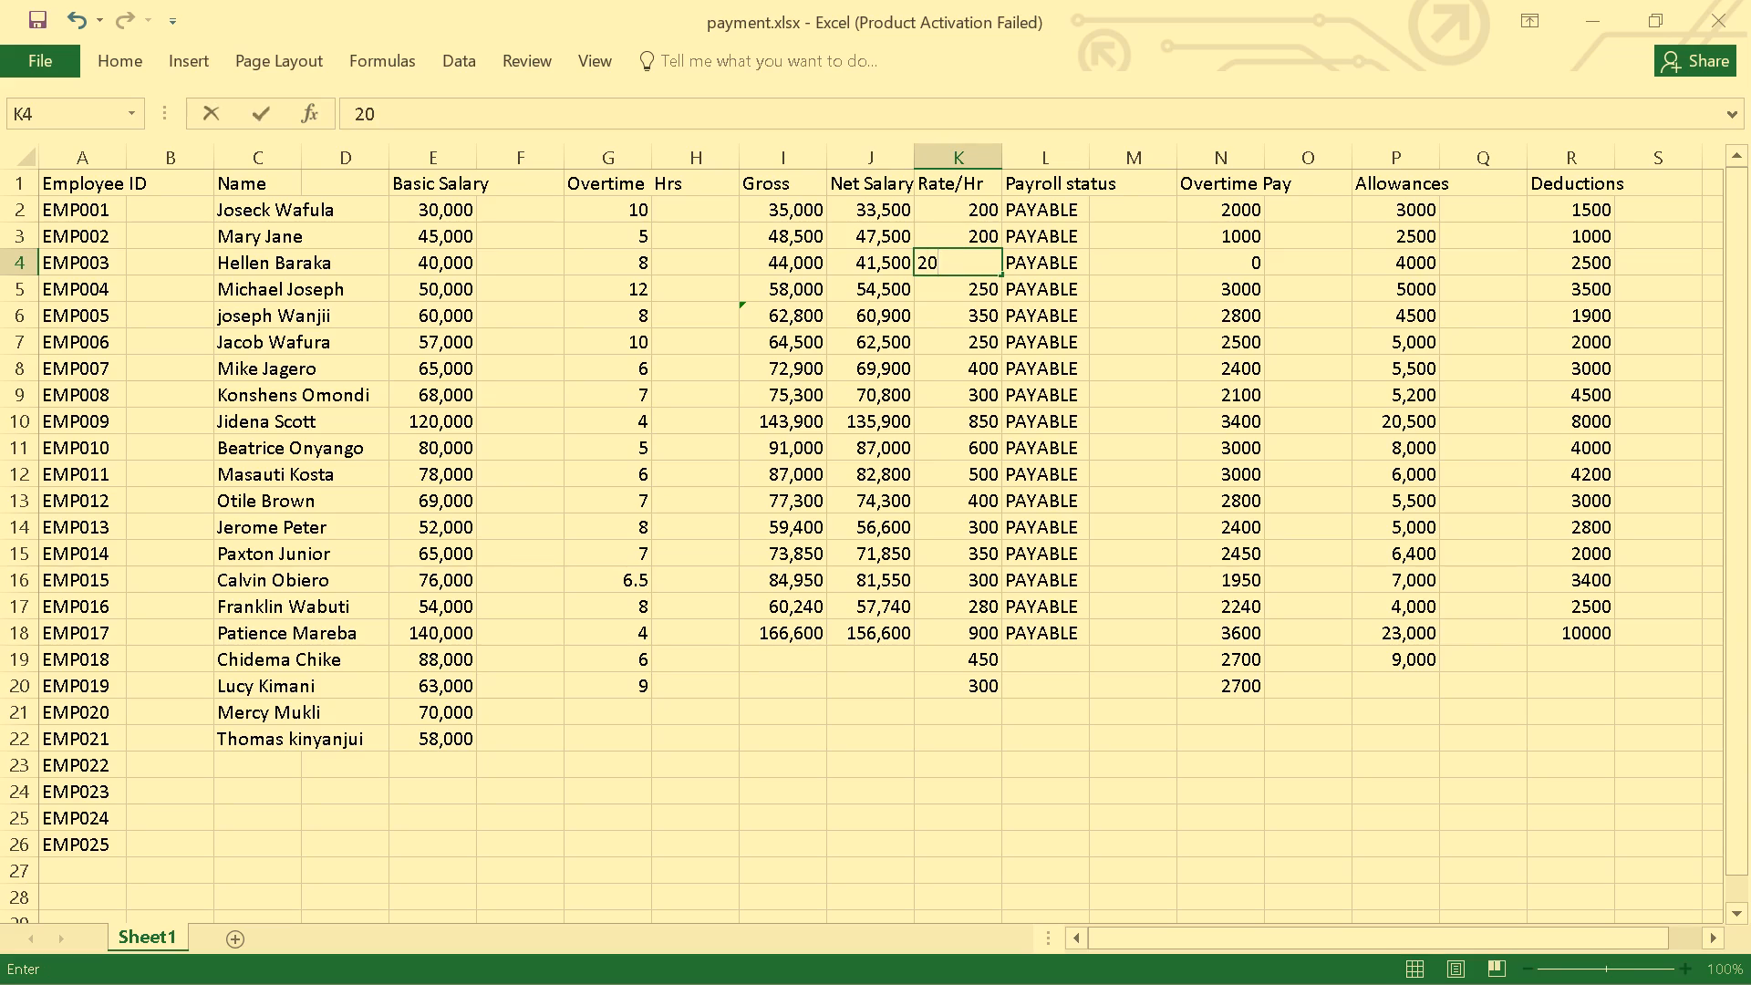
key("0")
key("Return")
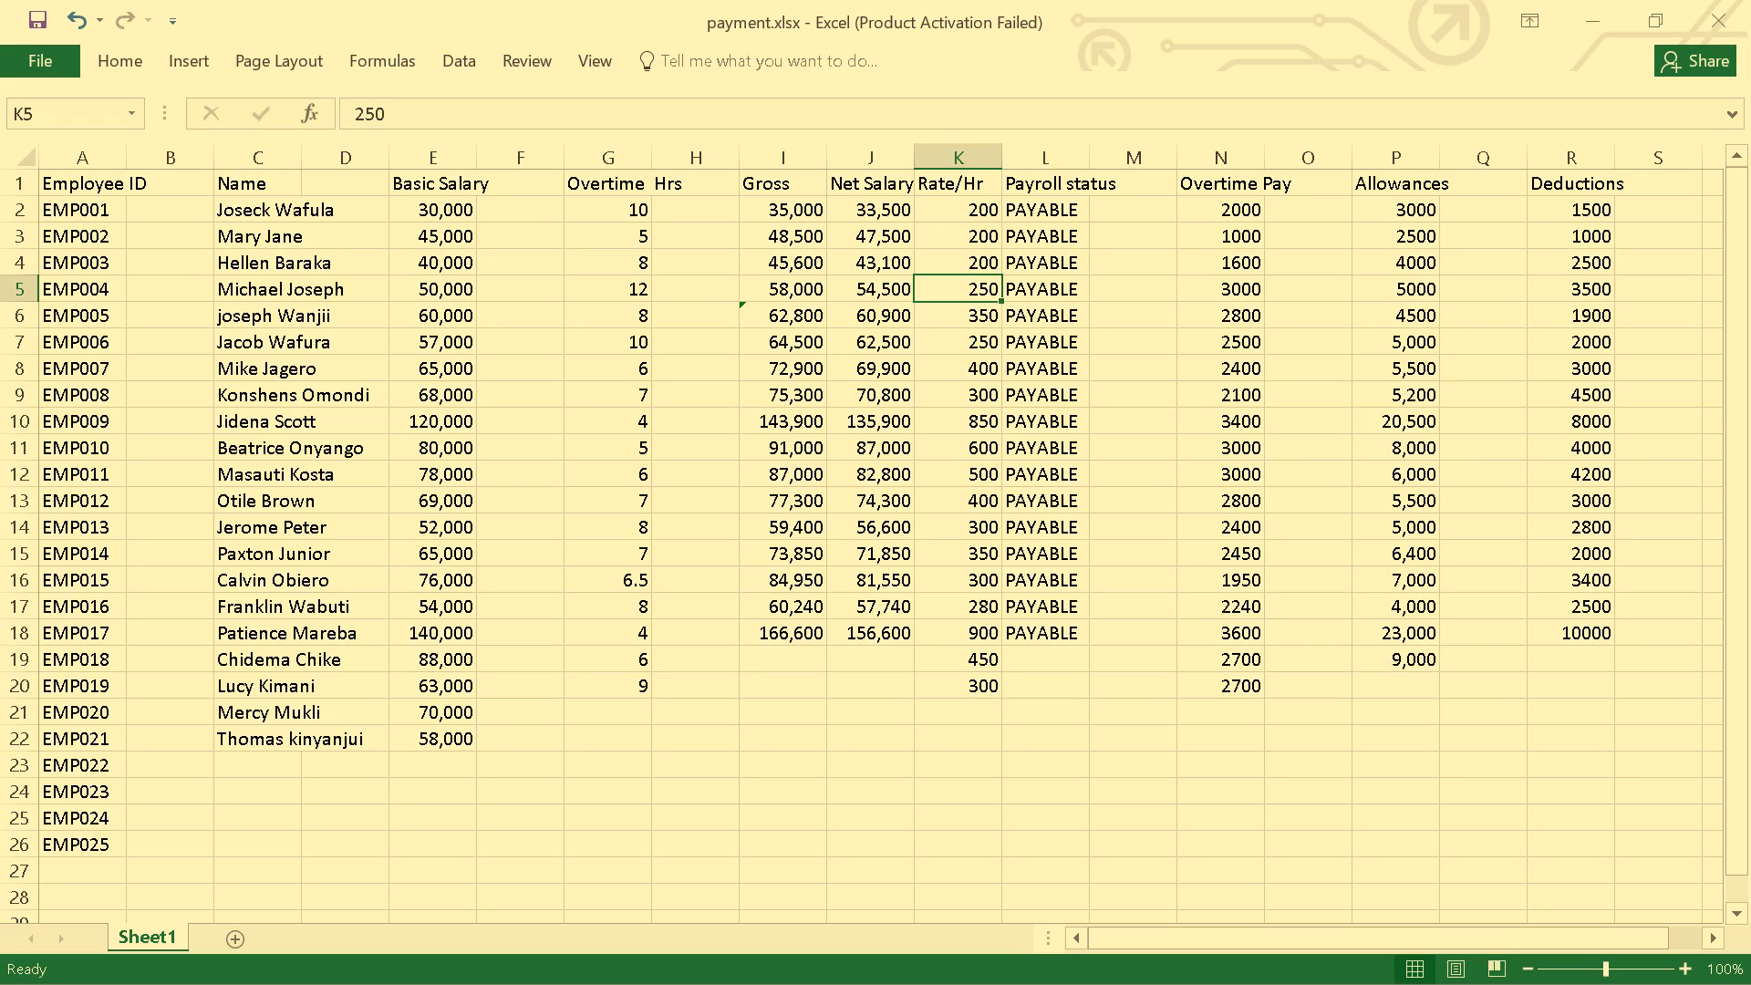
Change EMP003's hourly rate in cell K4 to 350.
left_click(982, 262)
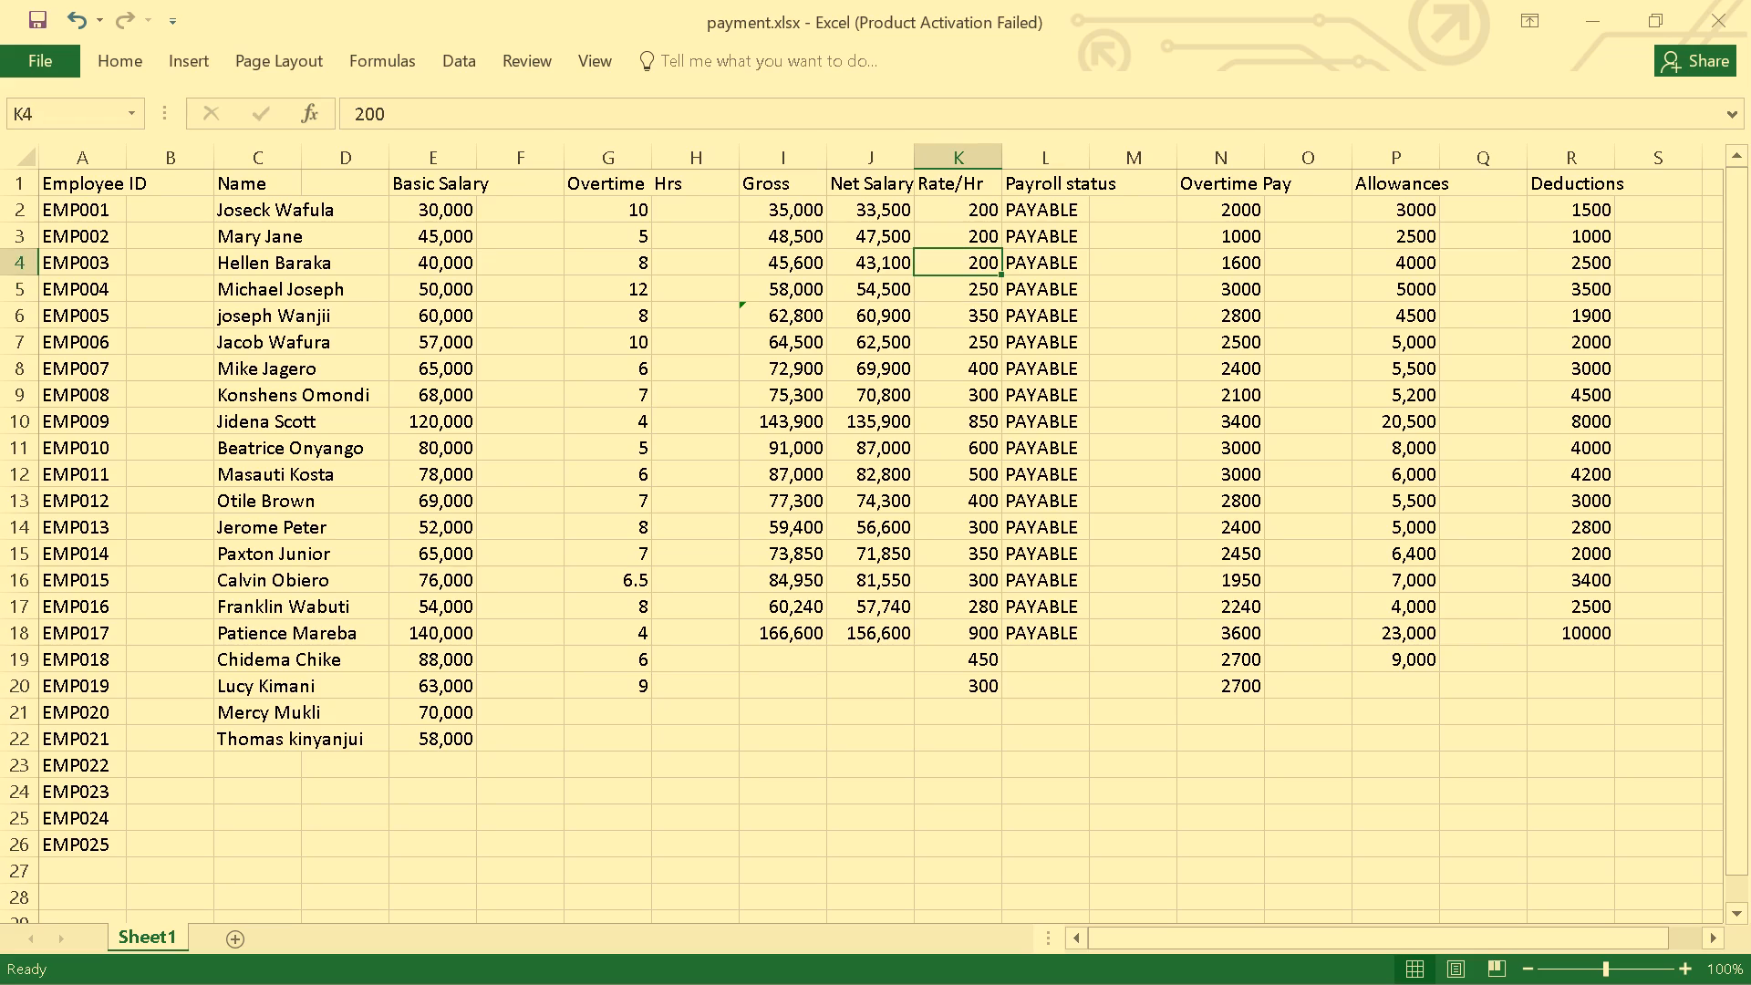
left_click(375, 110)
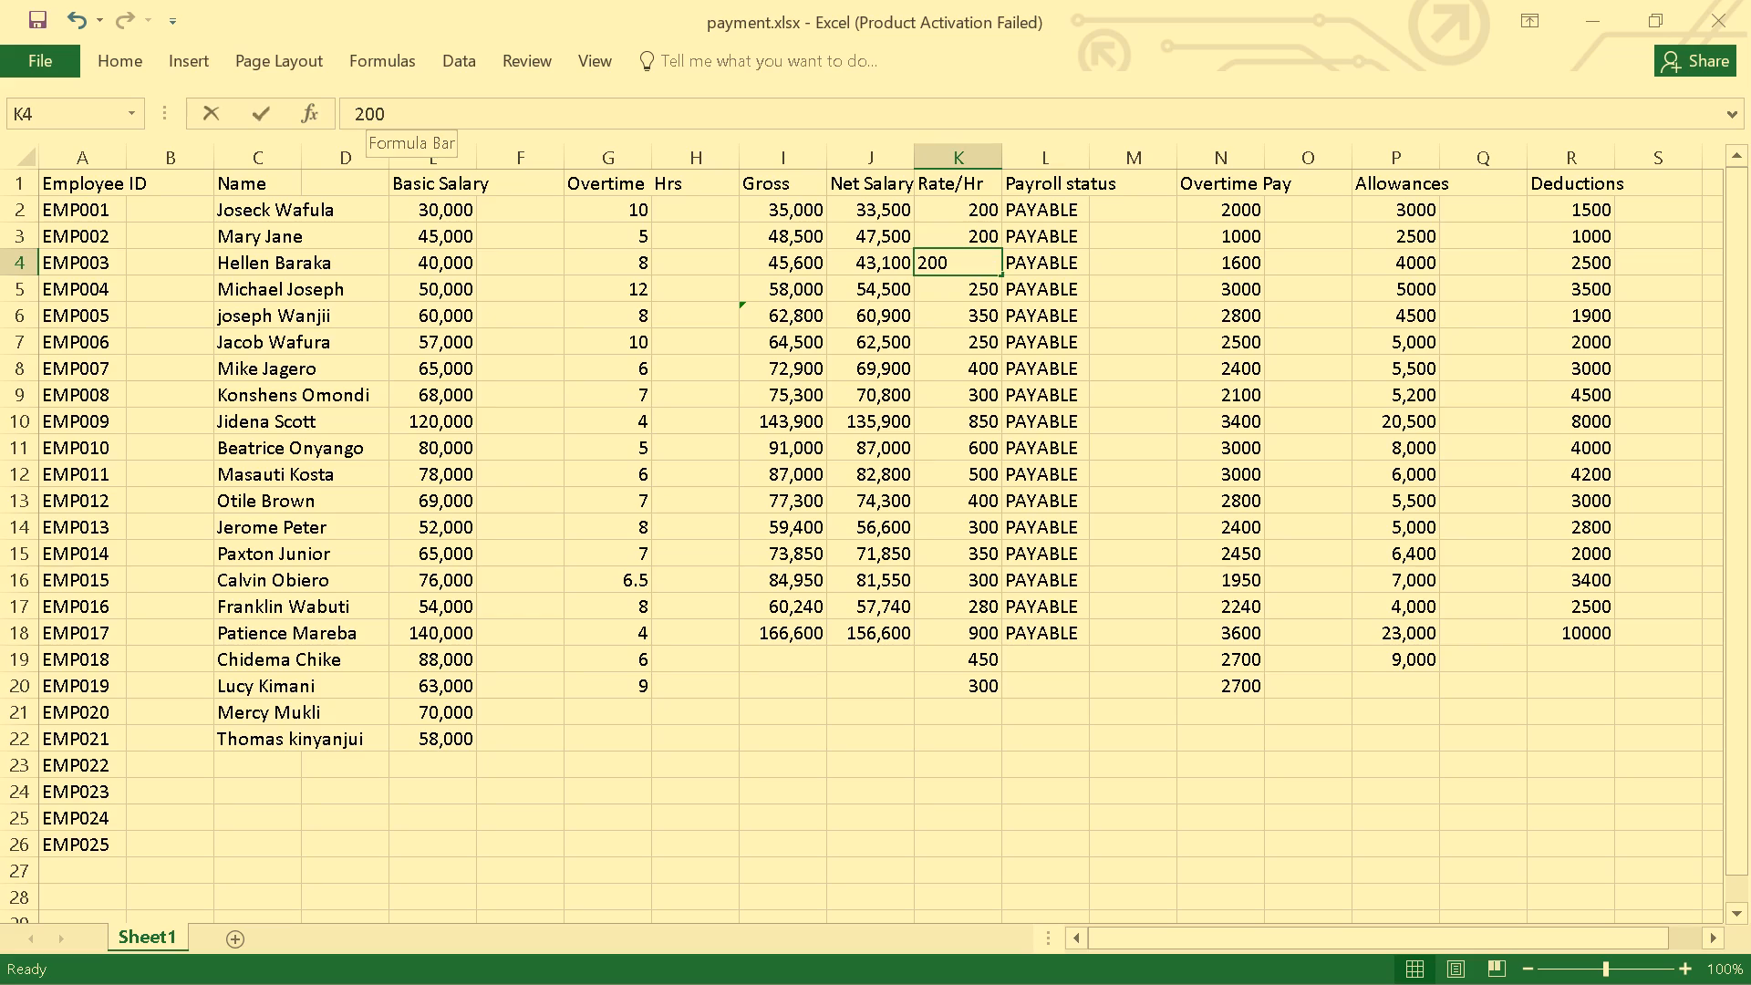
key("BackSpace")
key("BackSpace")
key("3")
key("5")
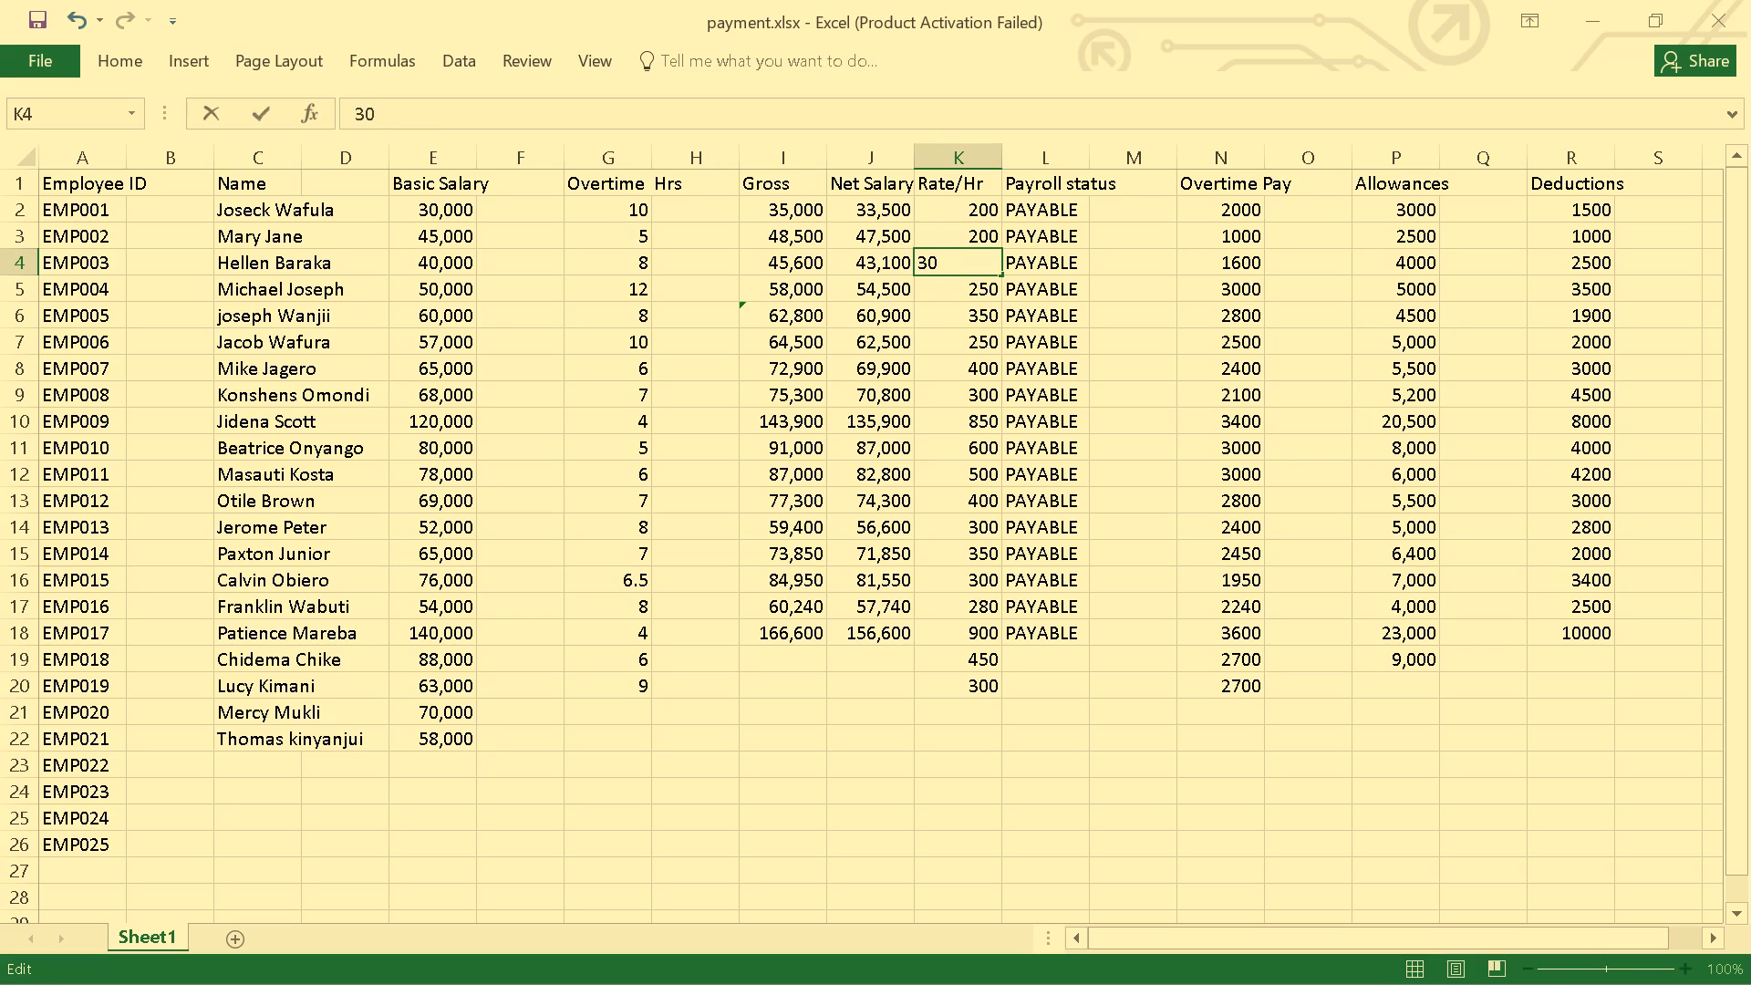
key("Return")
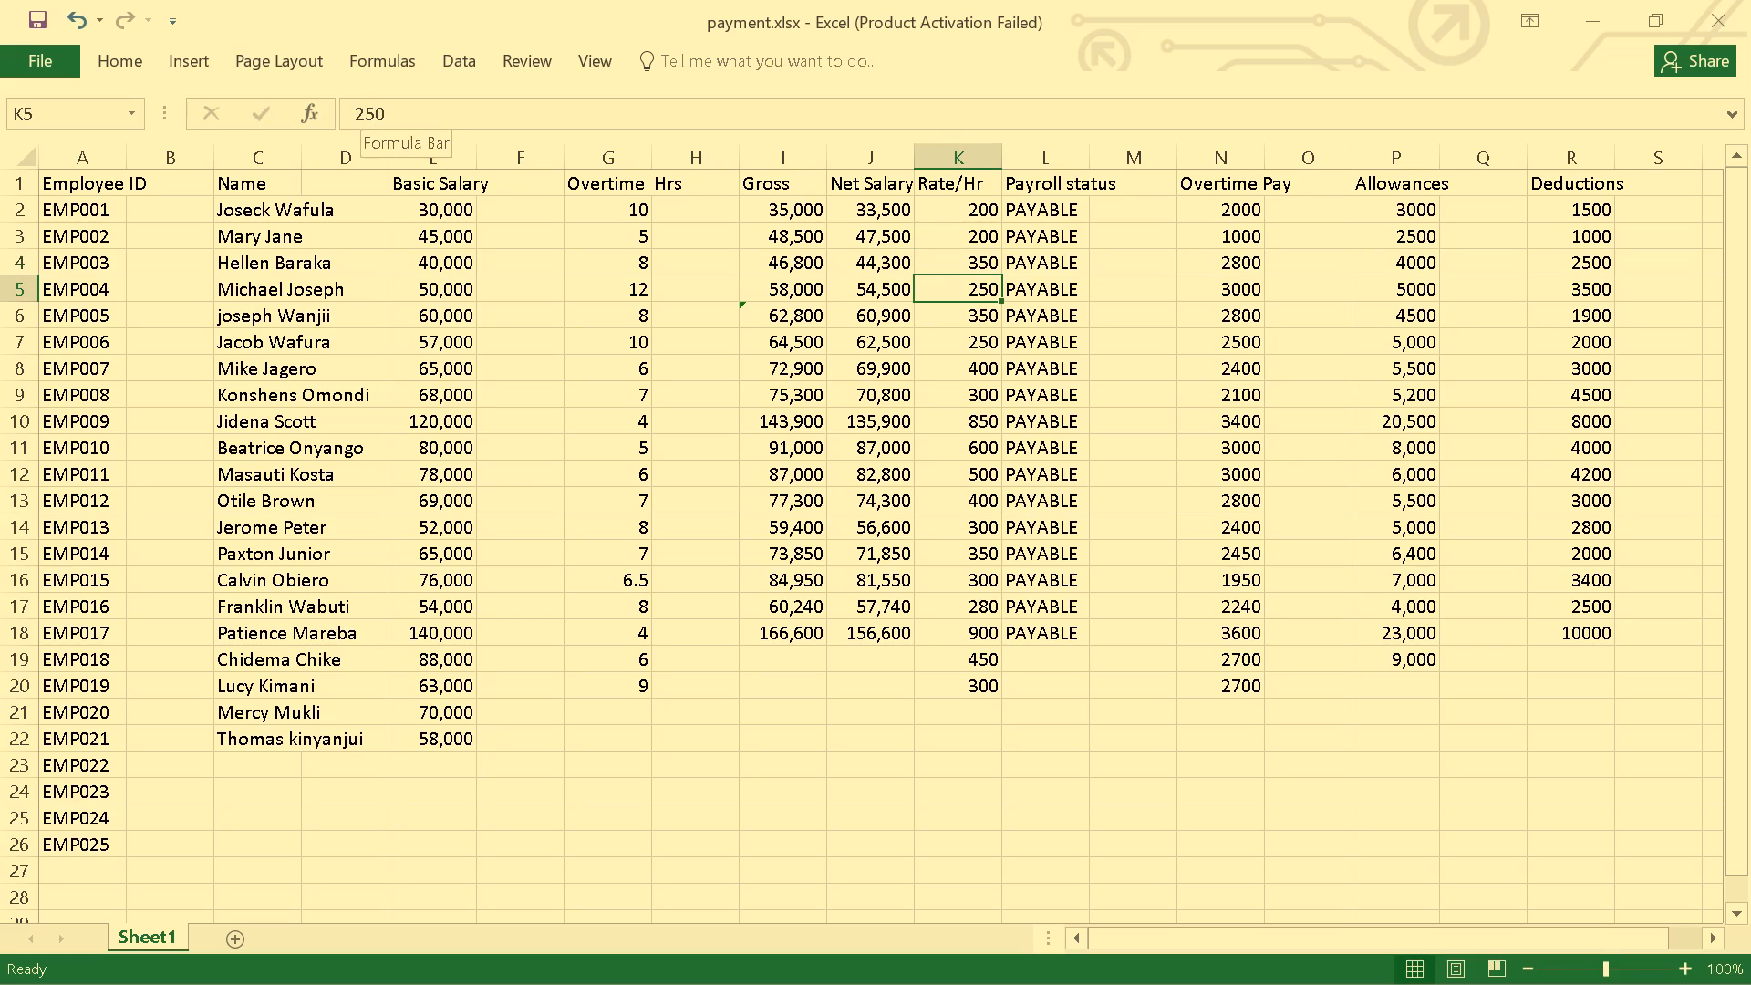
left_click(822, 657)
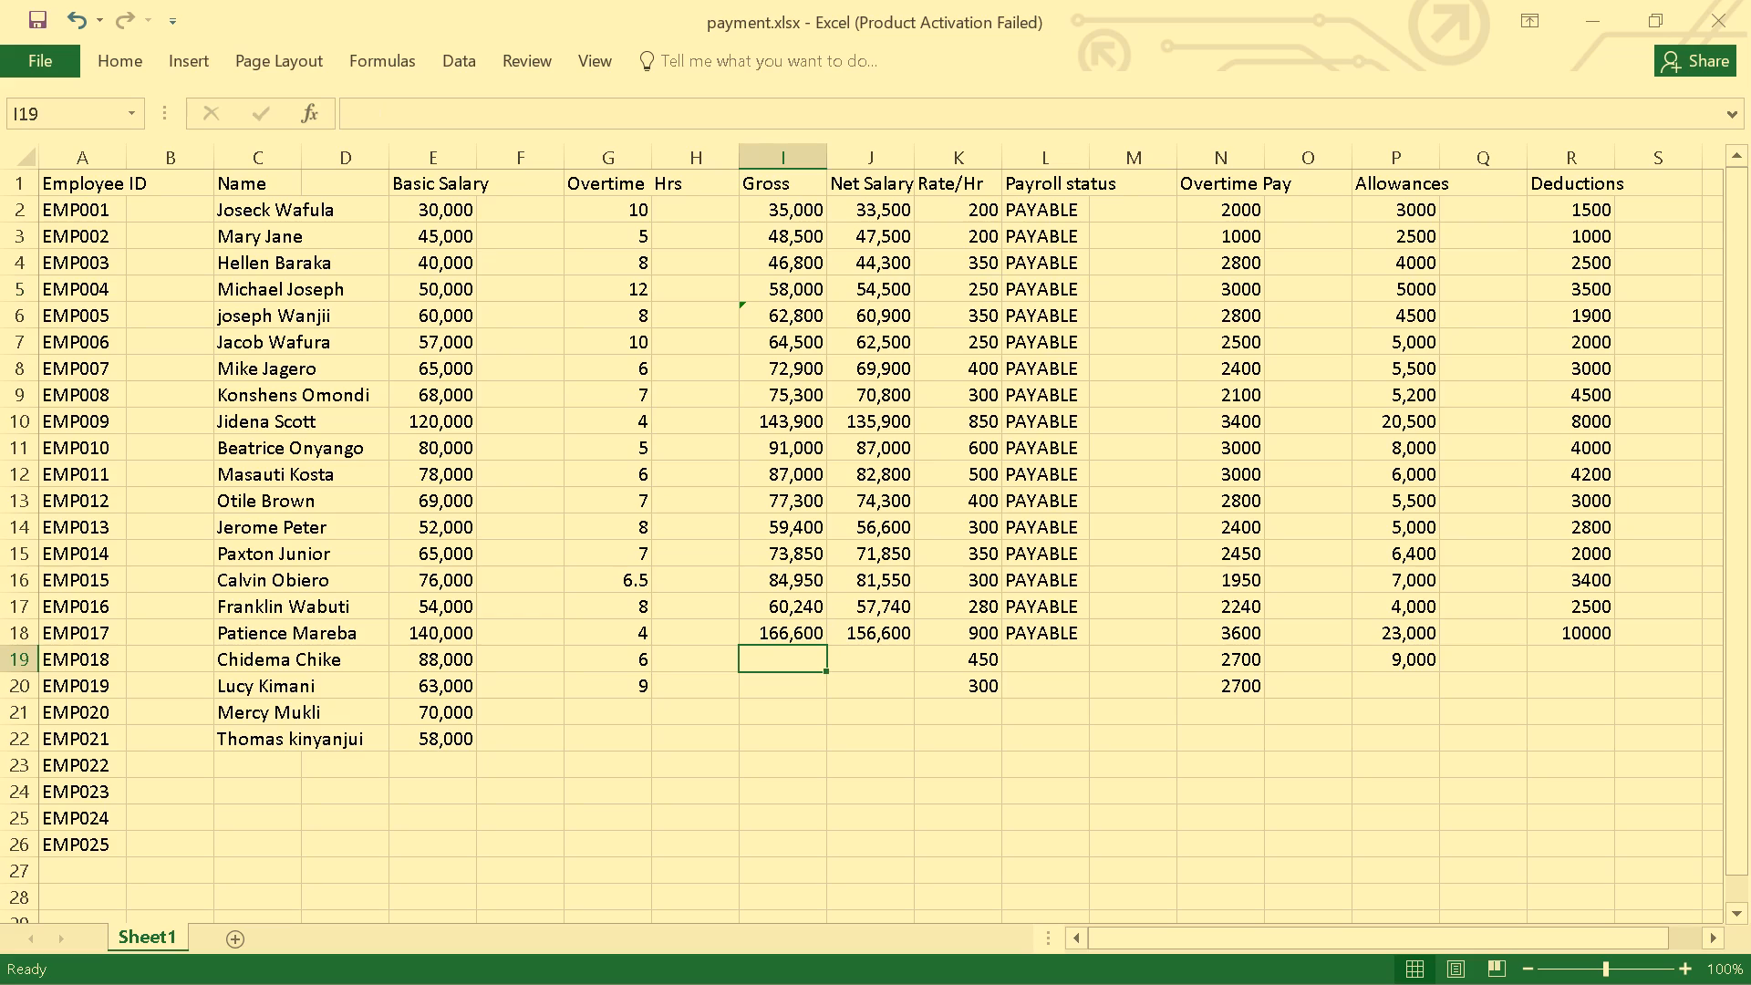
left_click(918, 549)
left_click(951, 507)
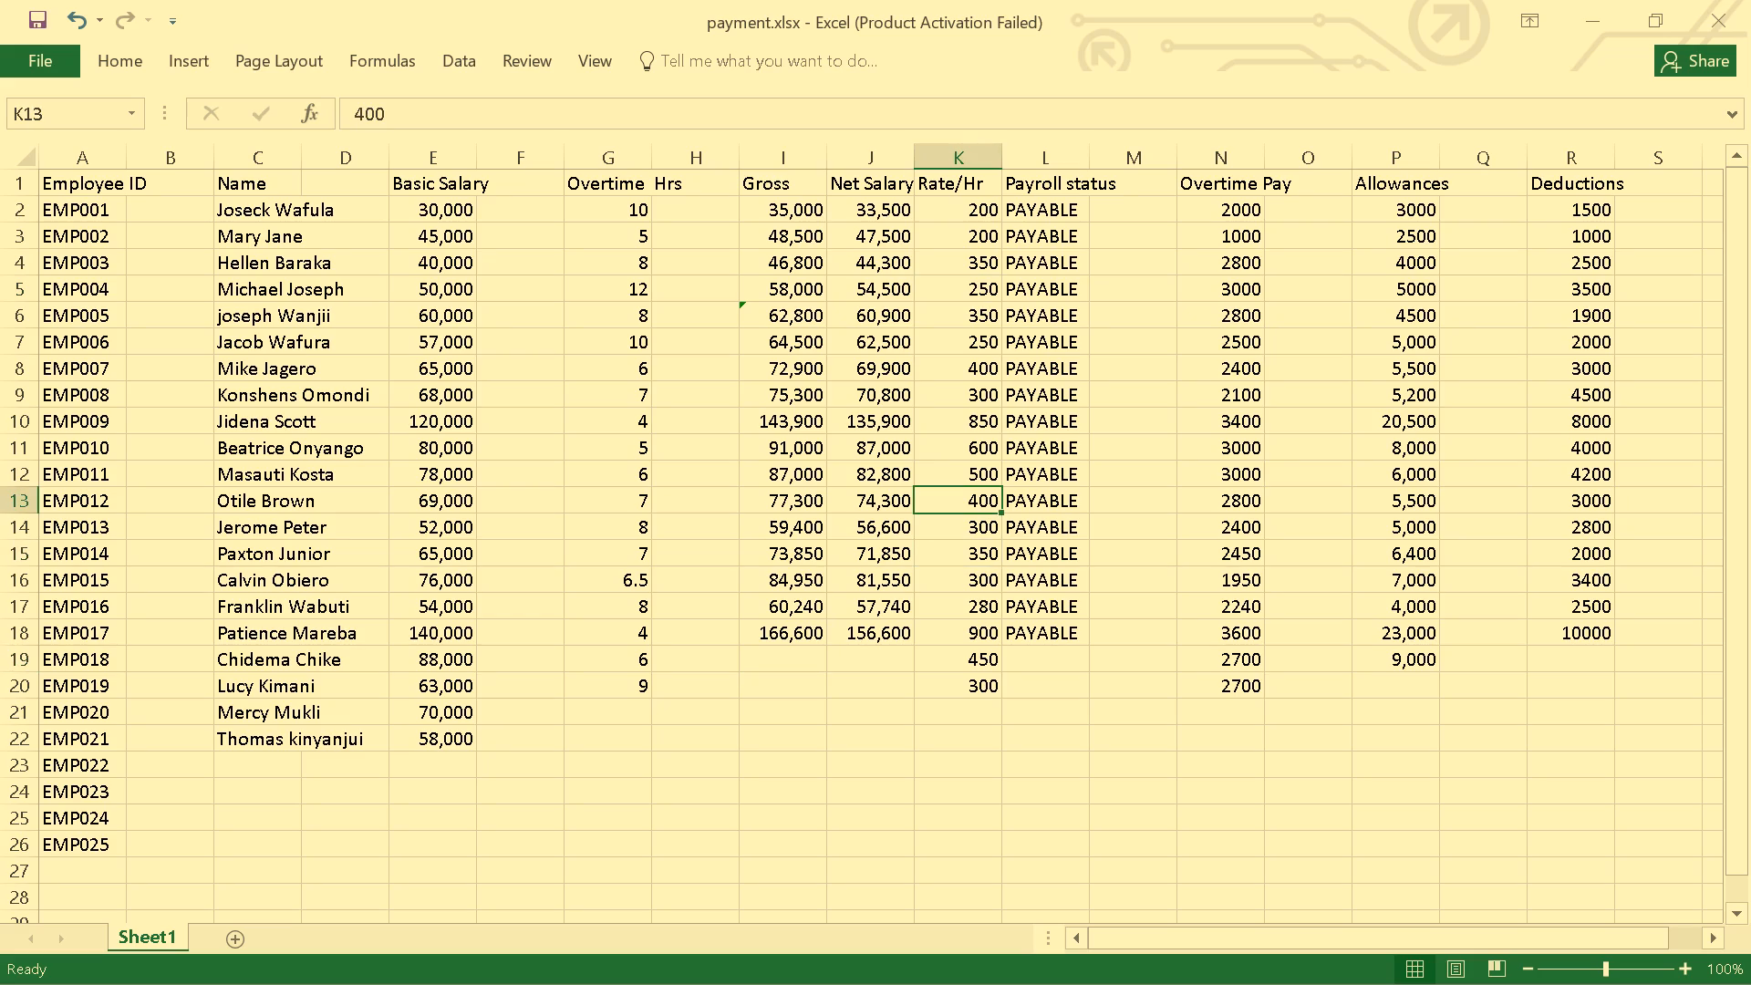
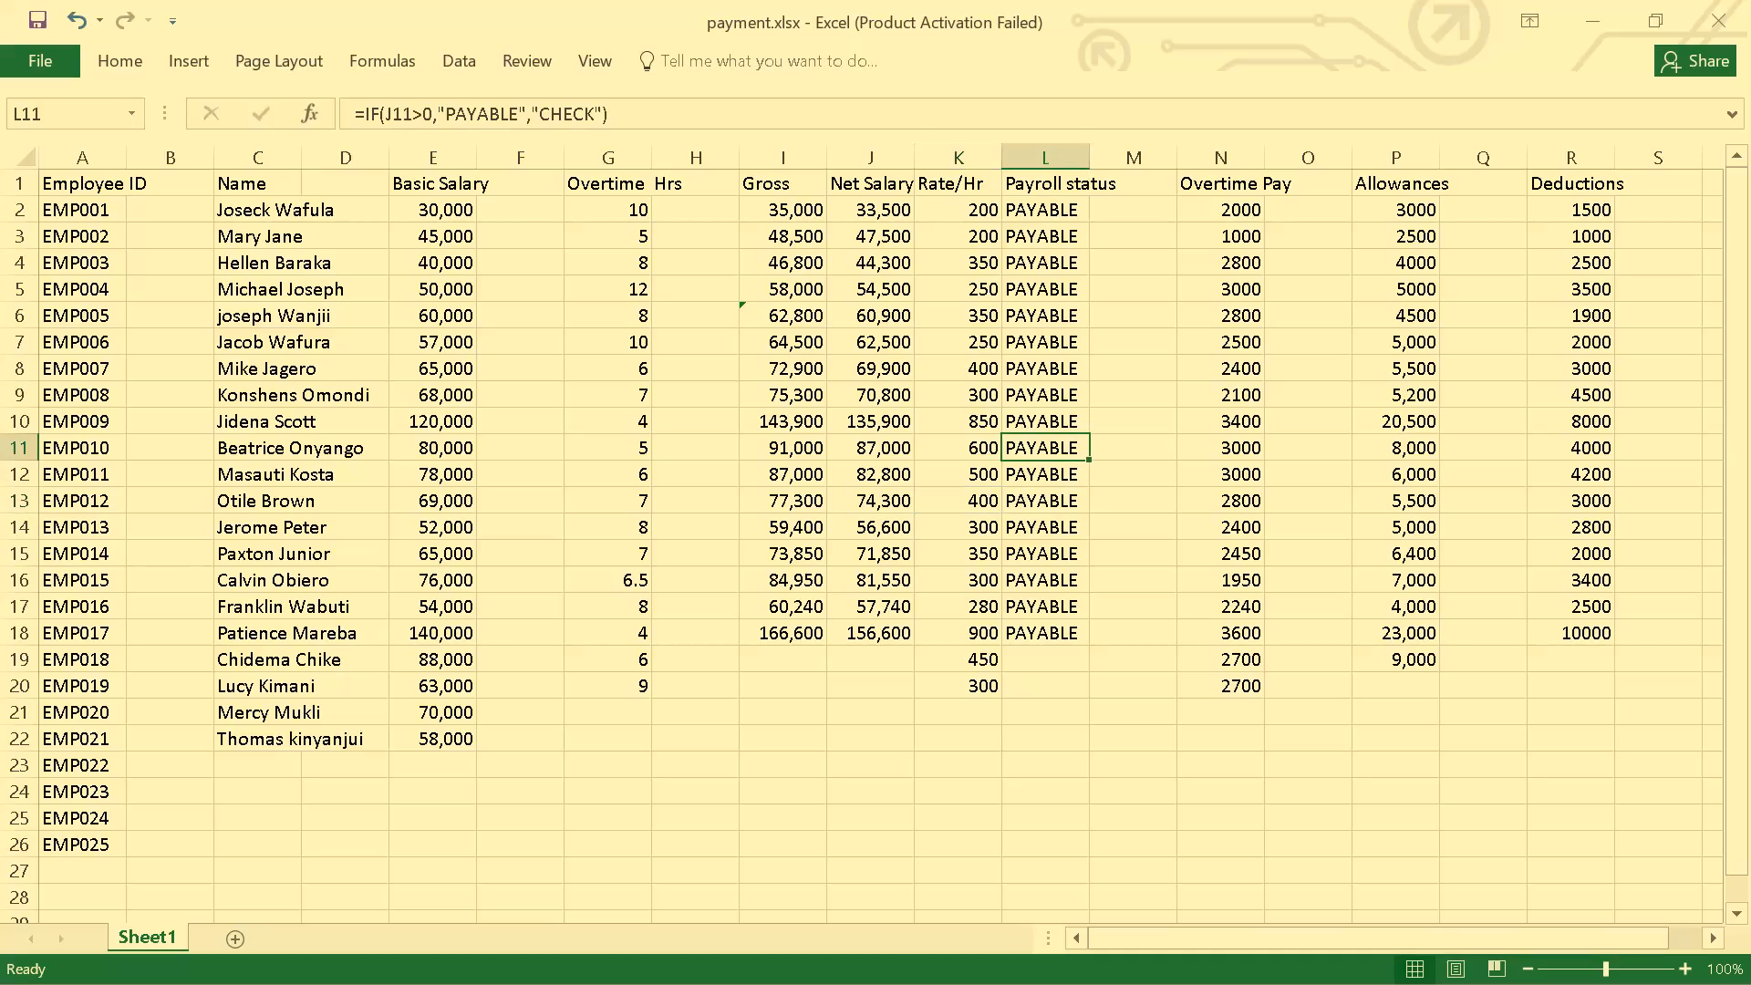
Enter 7000 as EMP018's deductions in cell R19.
left_click(1584, 664)
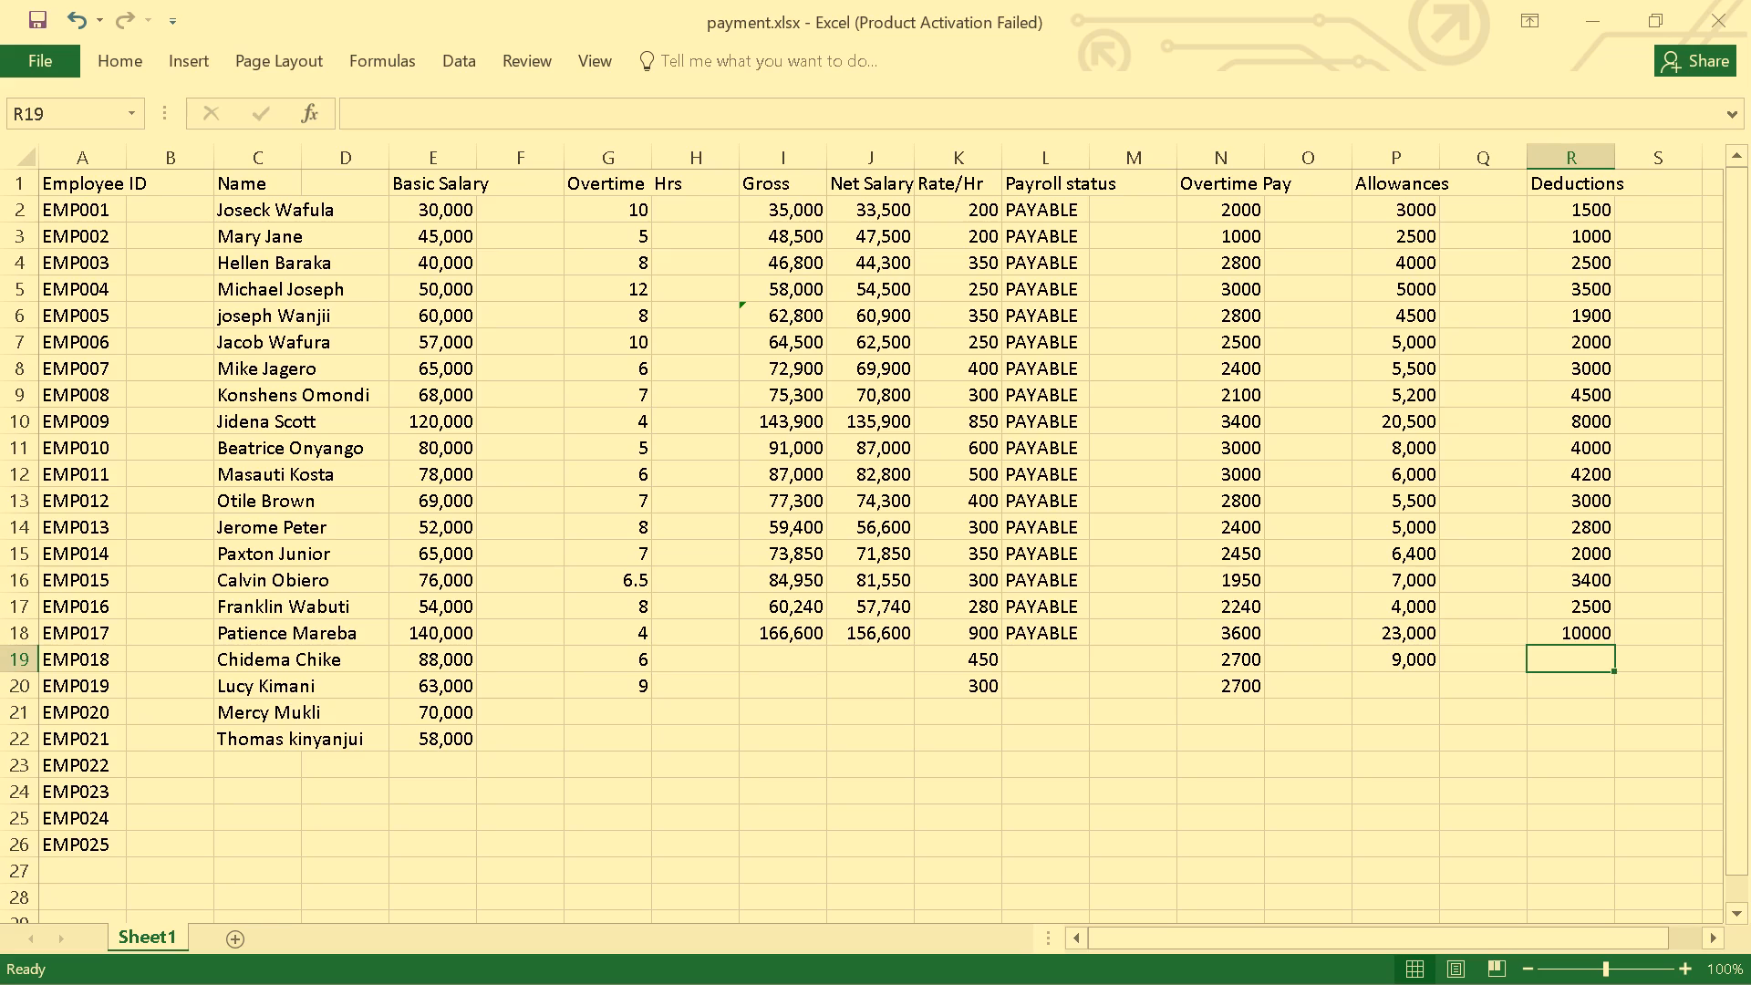
type("7000")
key("Return")
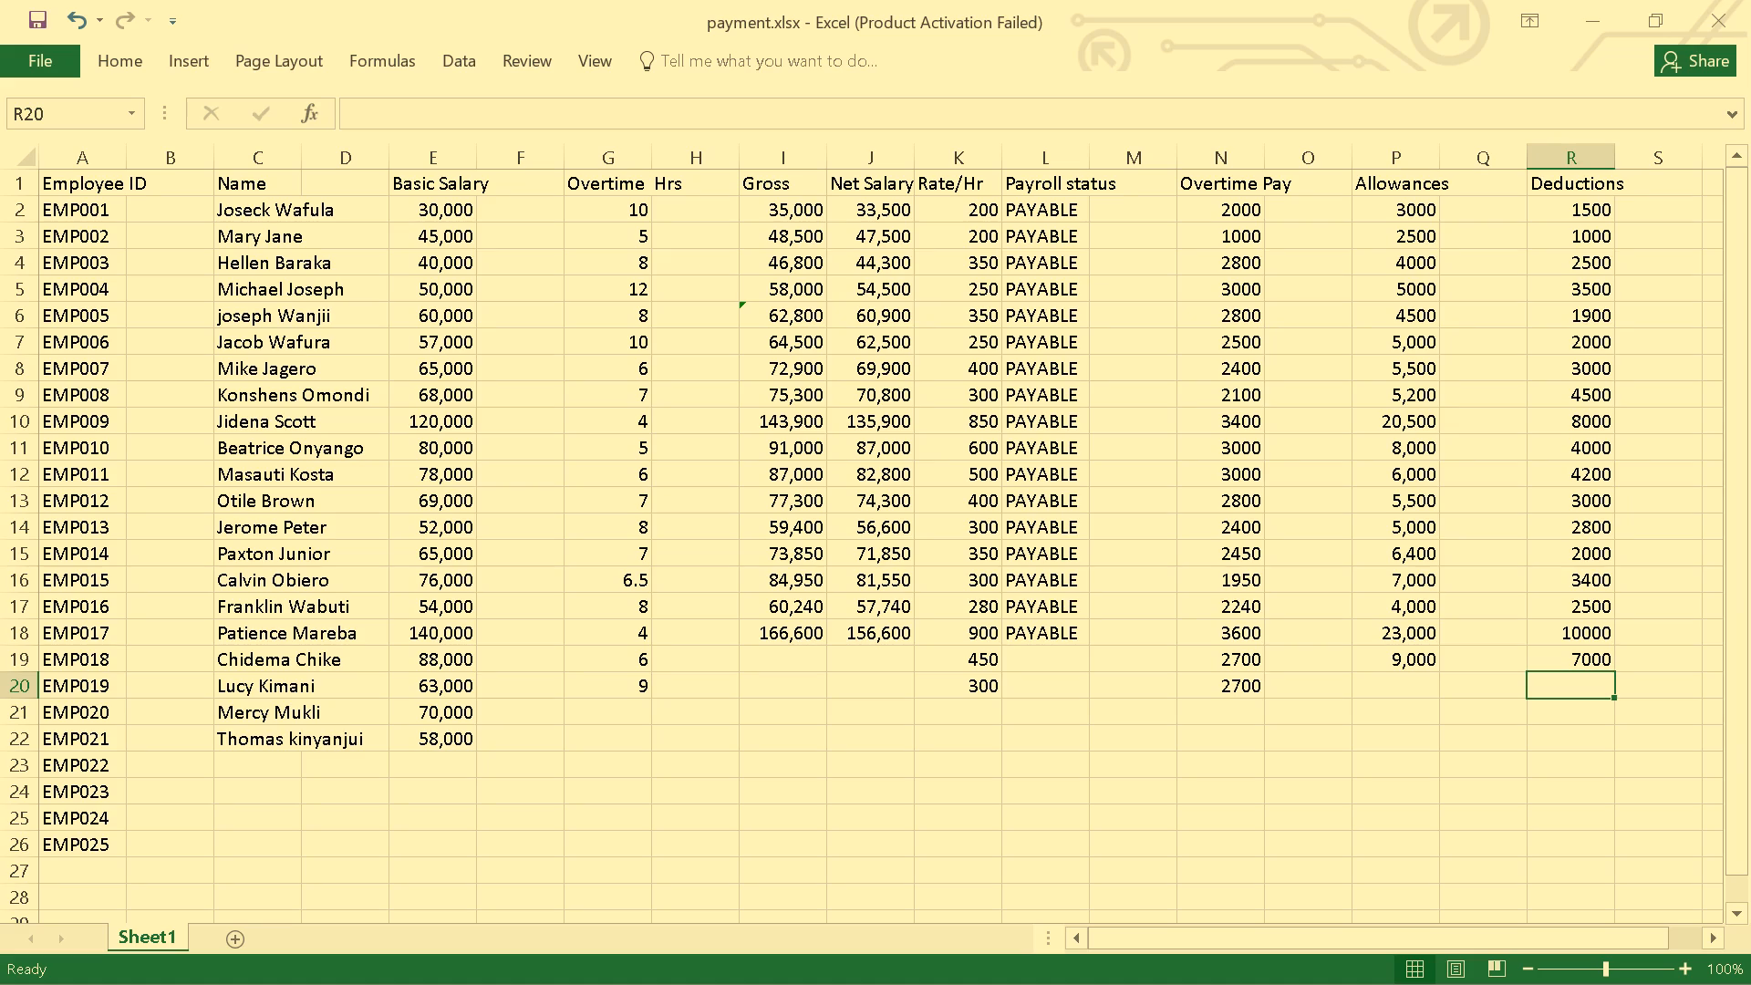
Enter EMP018's Gross formula =E19+N19+P19 in cell I19, adding basic salary, overtime pay and allowances.
left_click(797, 659)
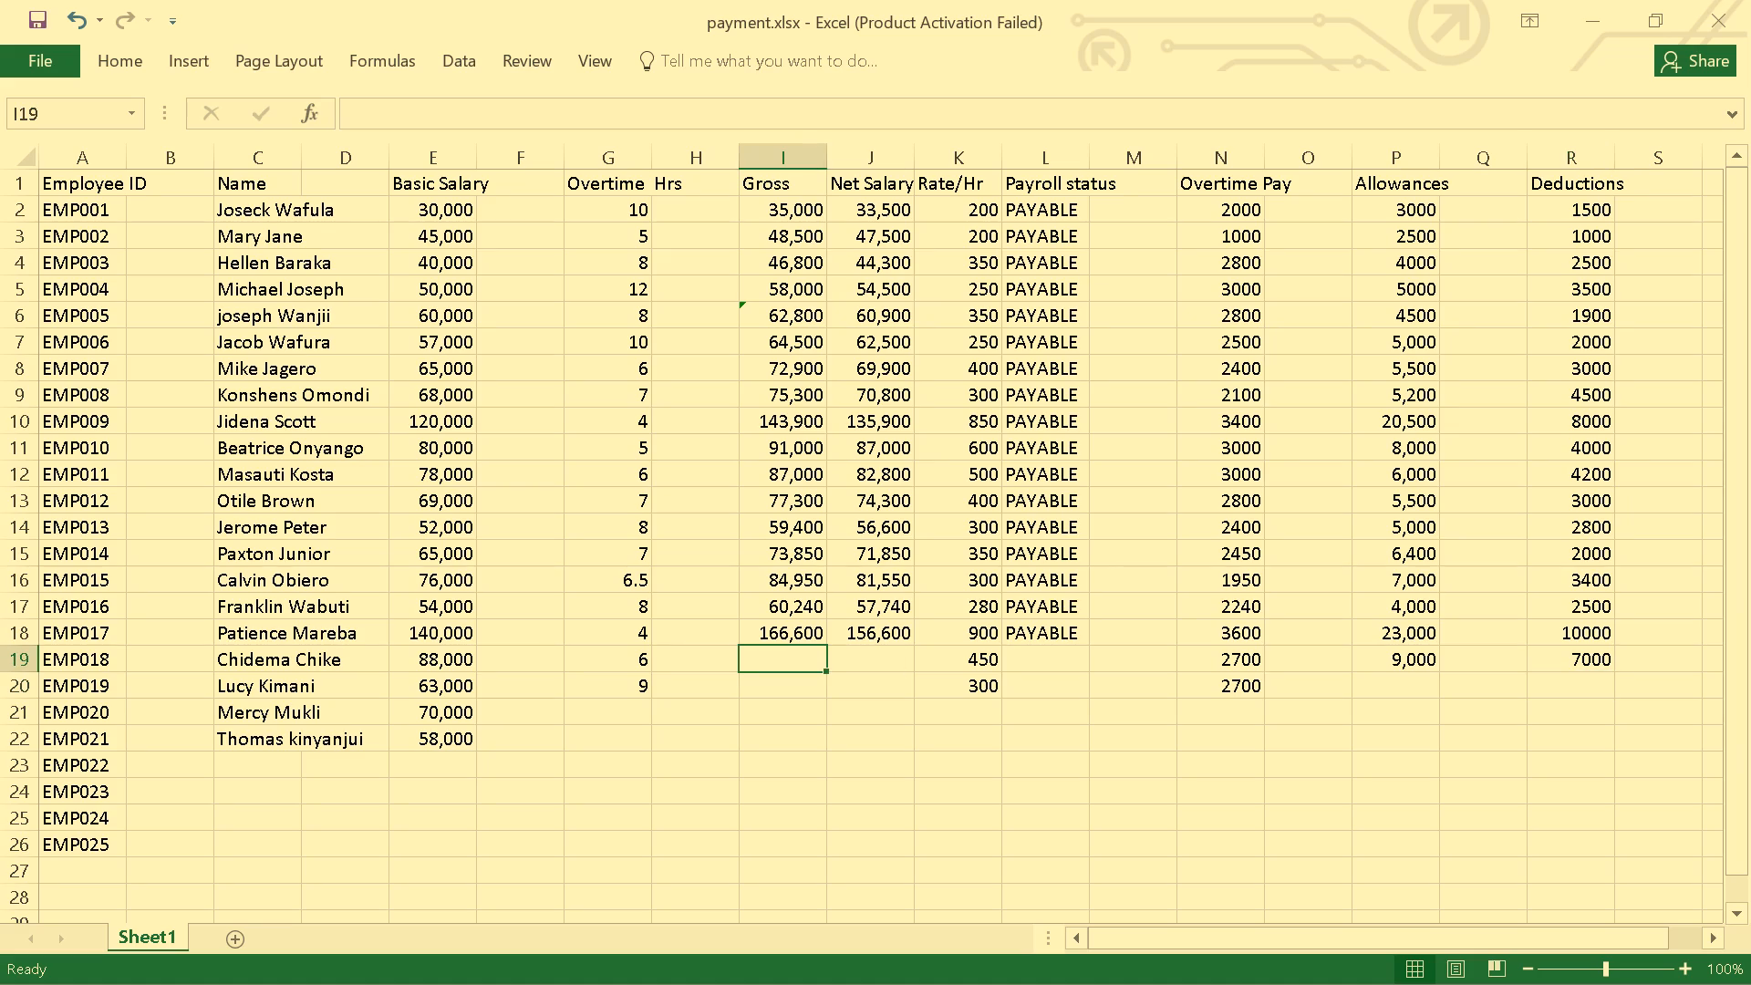
key("equal")
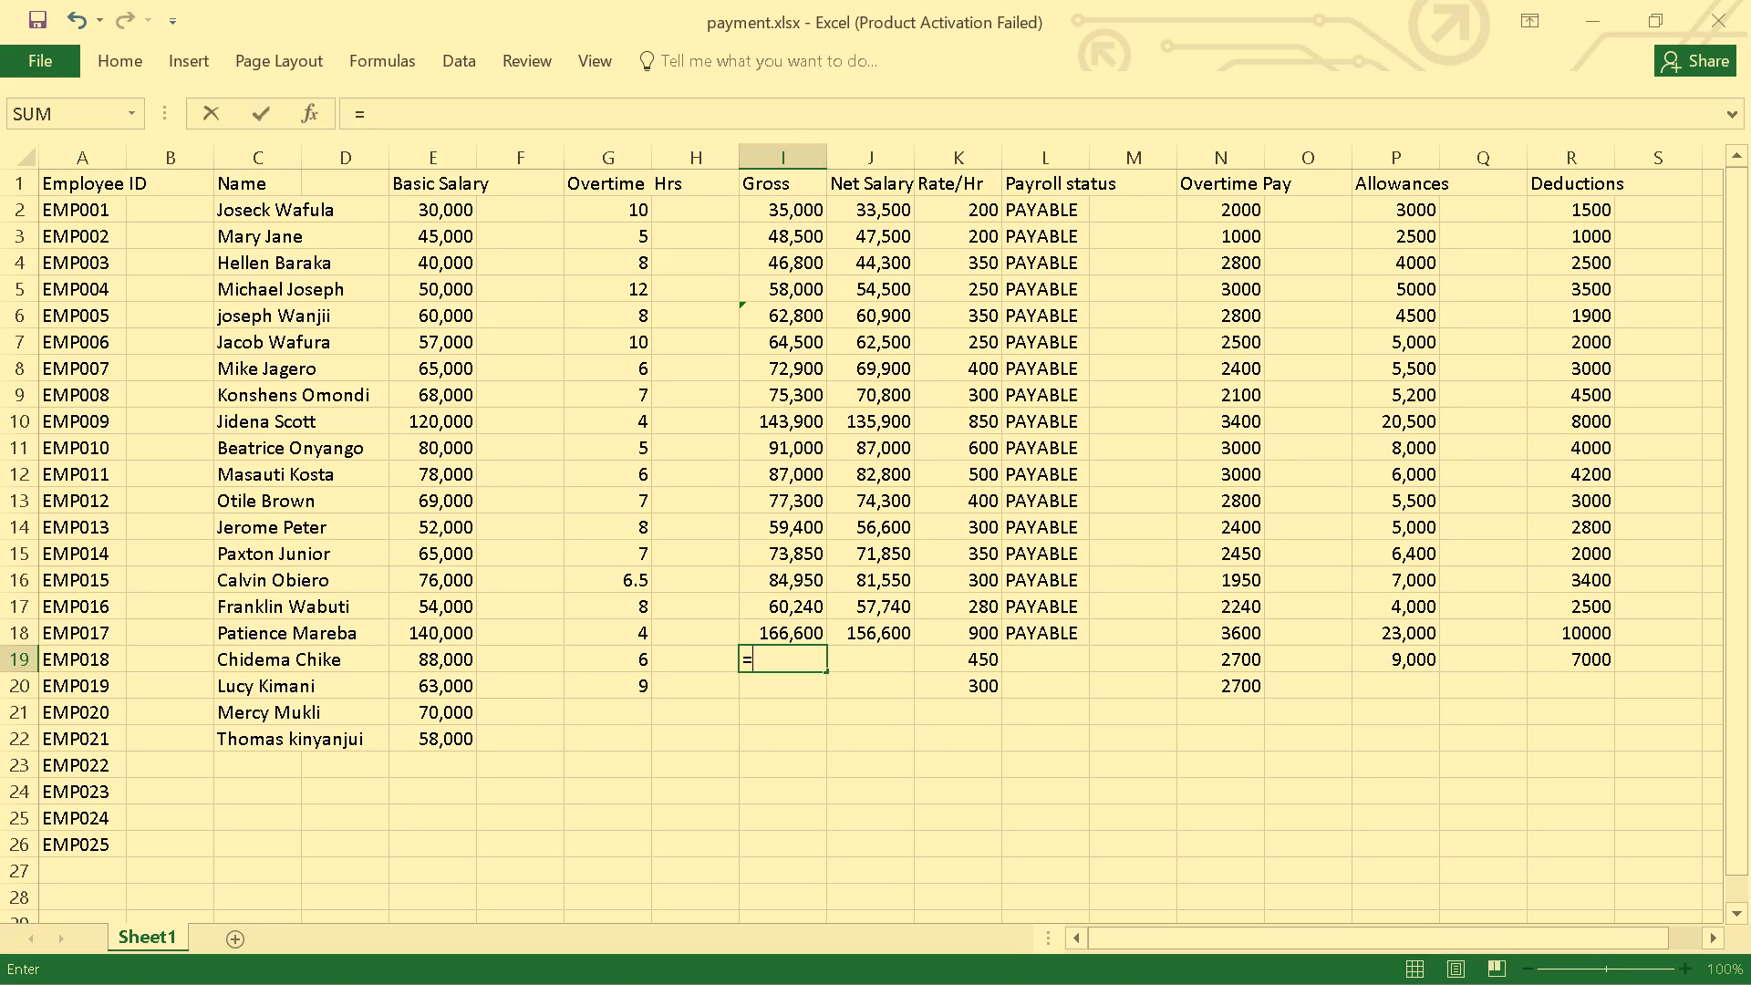
key("e")
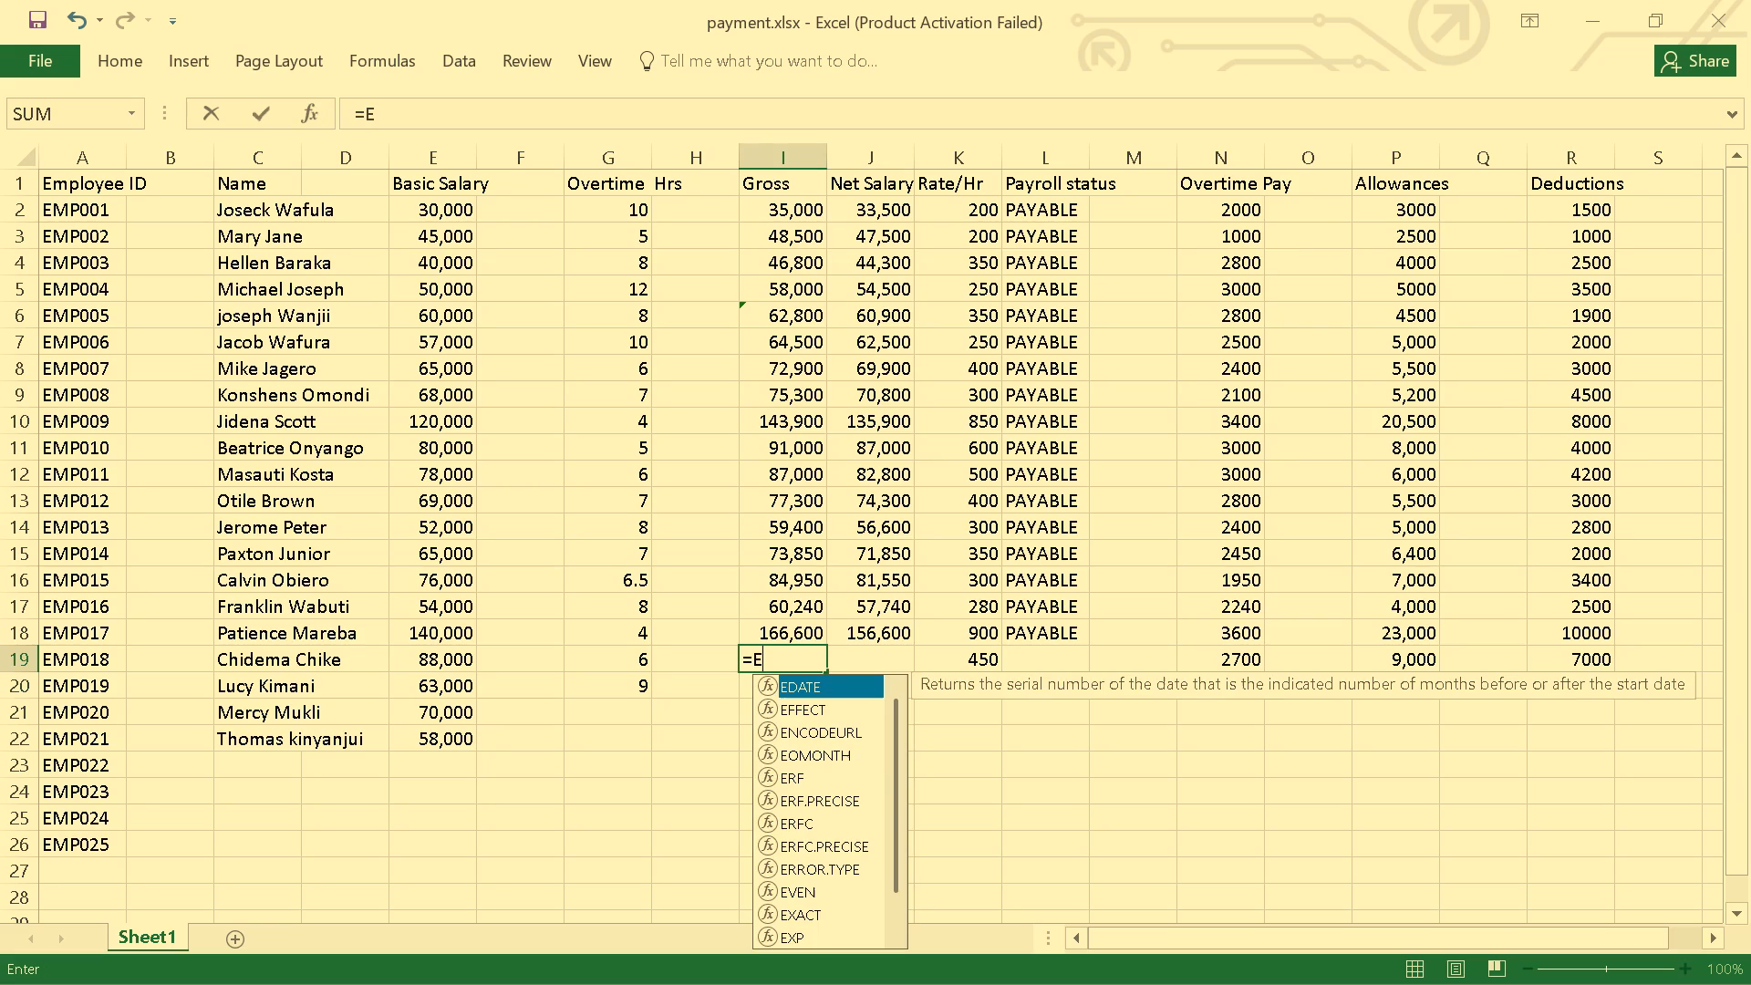
type("19")
key("BackSpace")
key("BackSpace")
key("BackSpace")
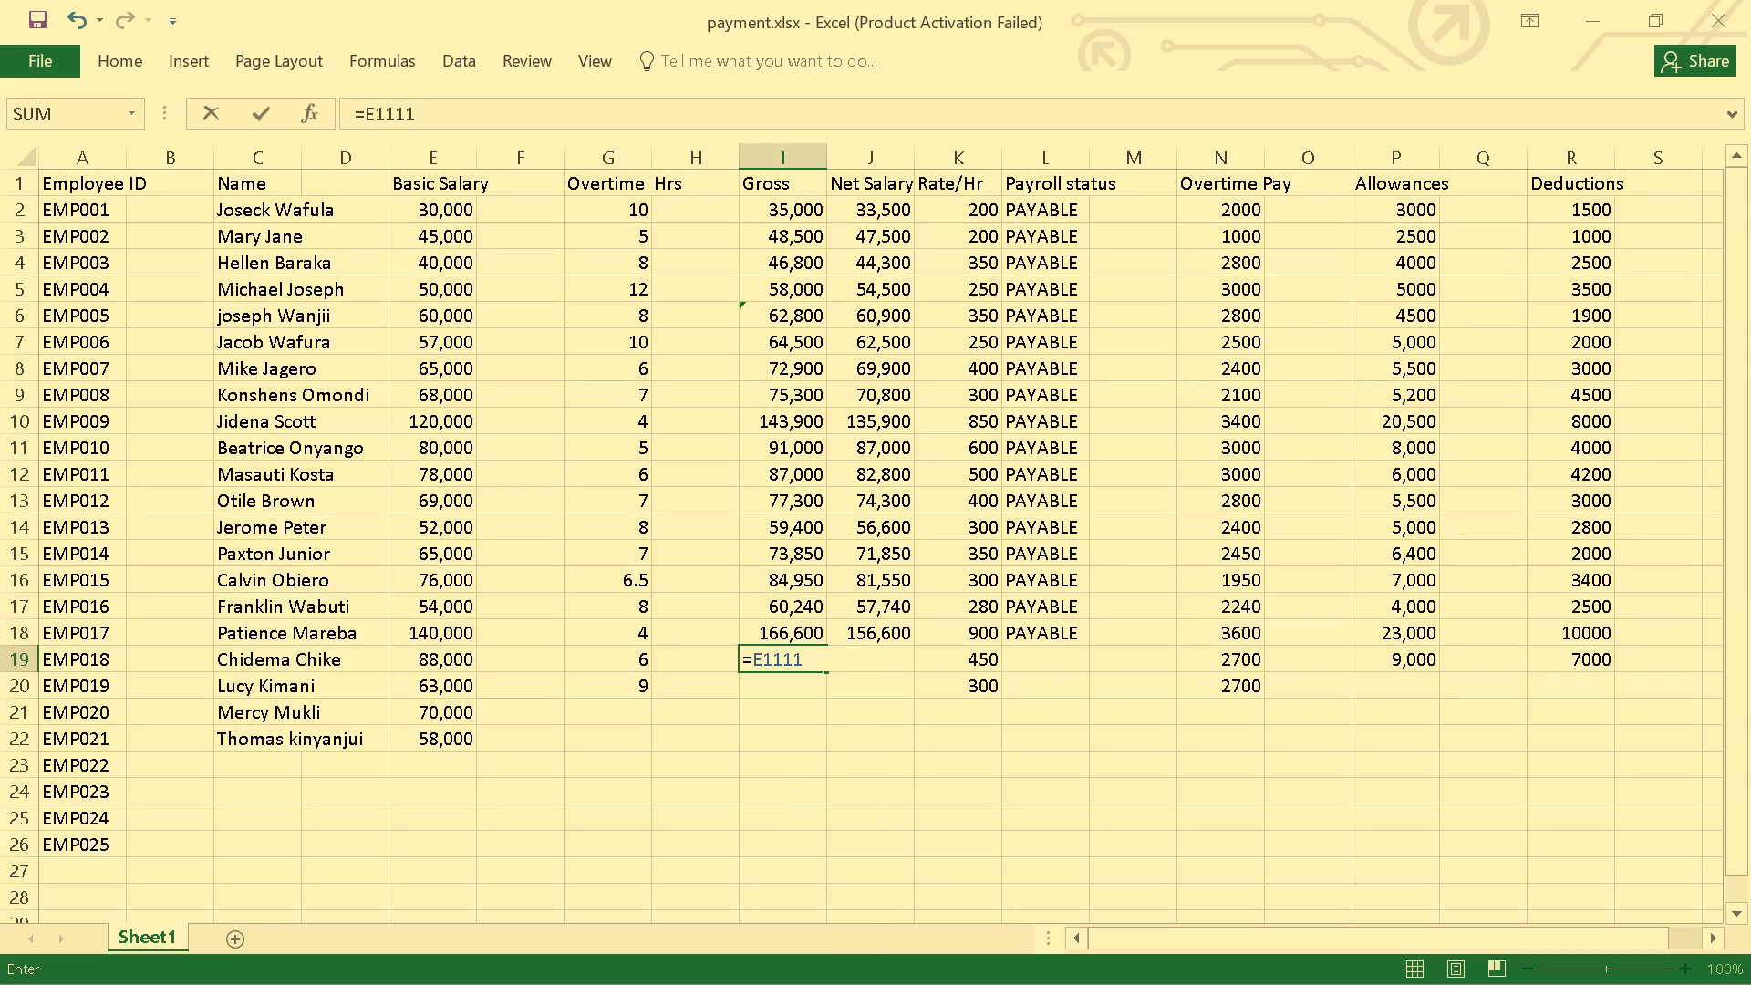
key("BackSpace")
key("BackSpace")
key("BackSpace")
key("9")
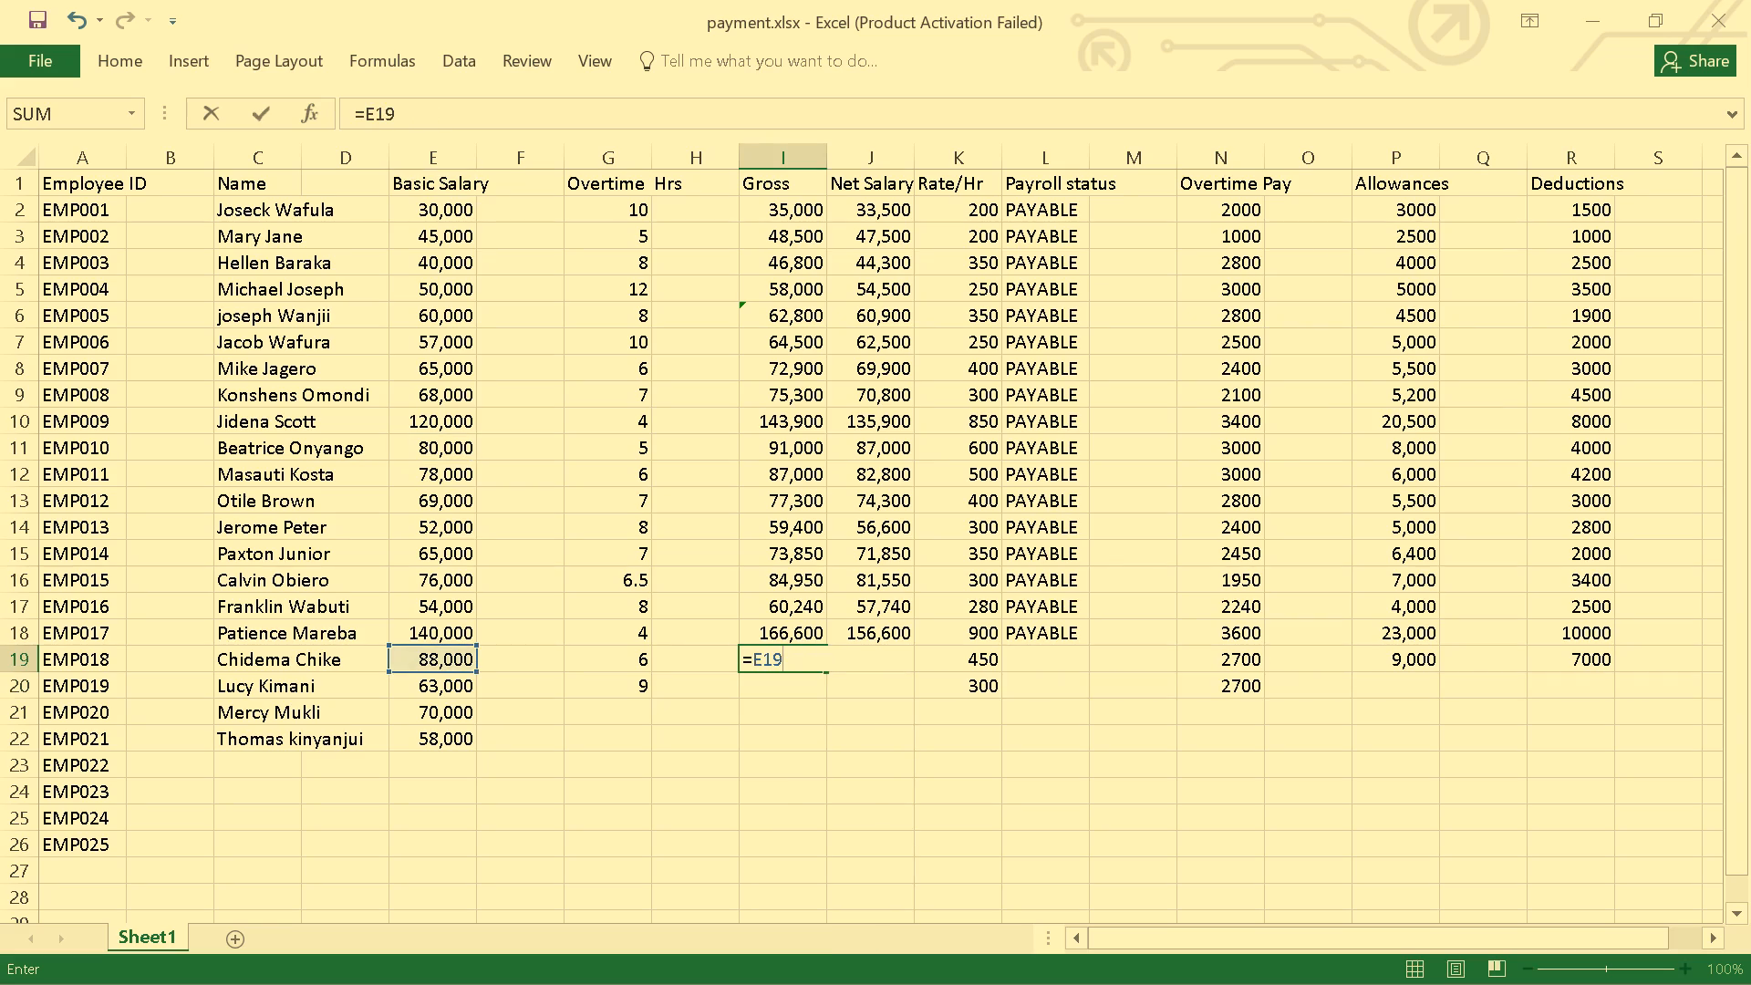
key("shift+plus")
key("n")
type("19")
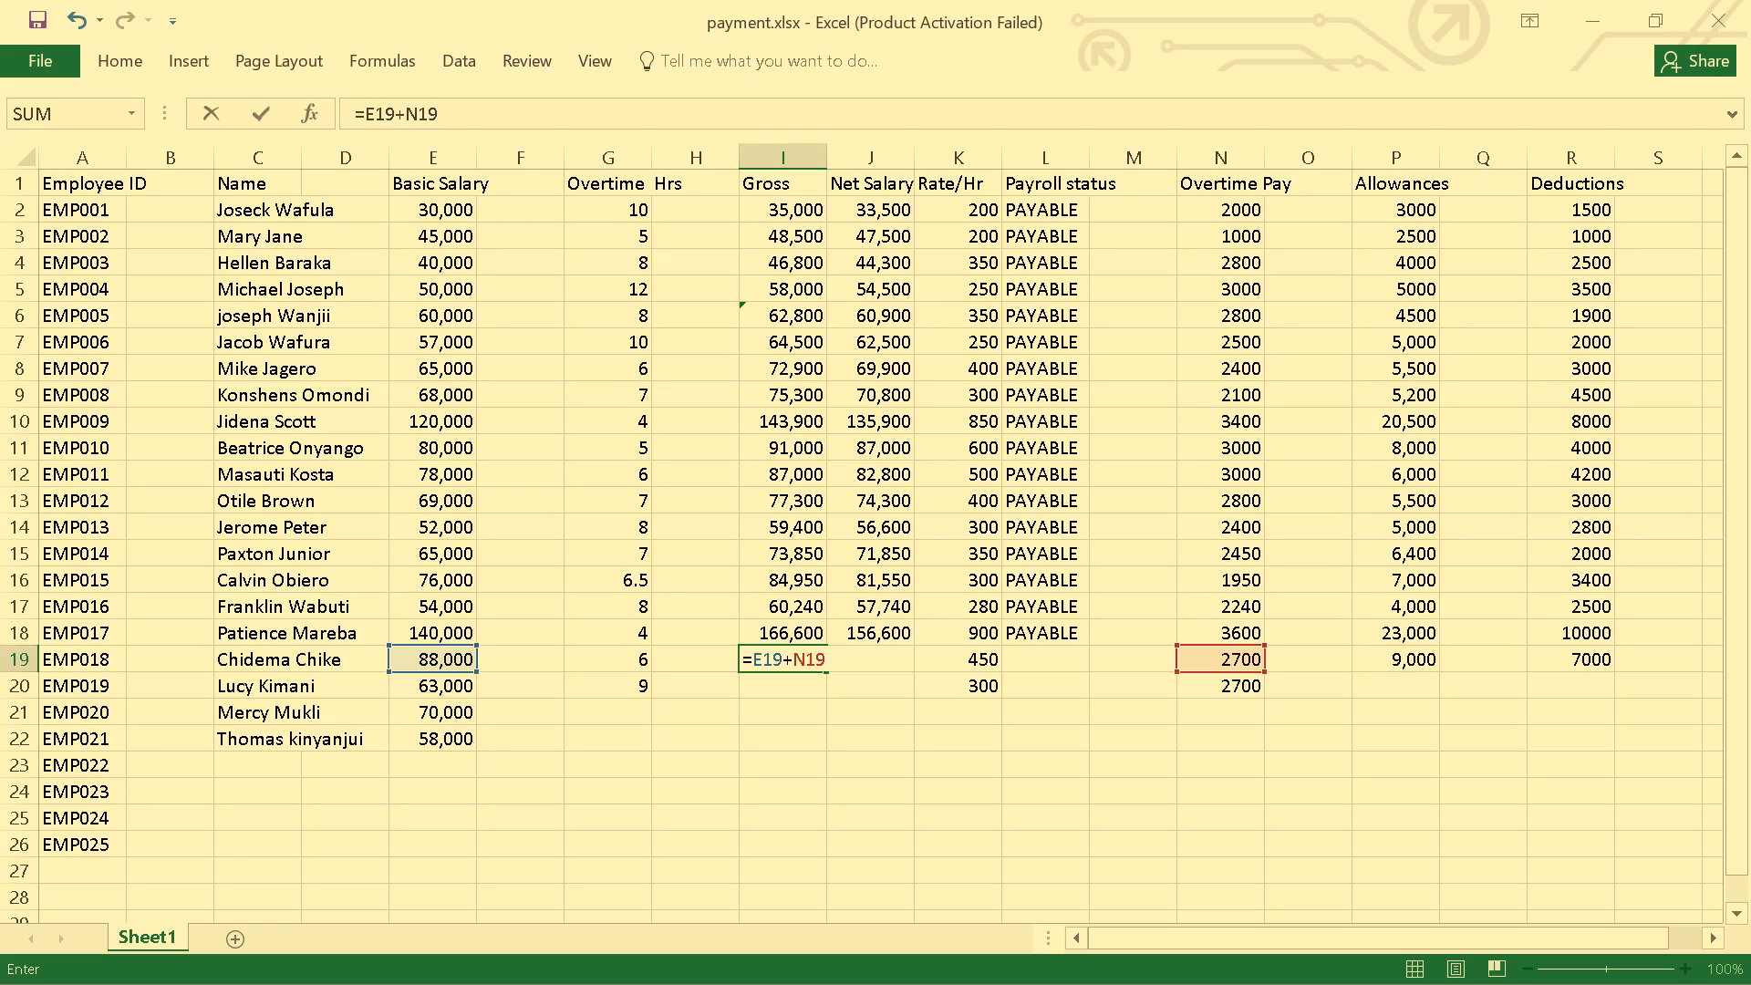
key("shift+plus")
key("p")
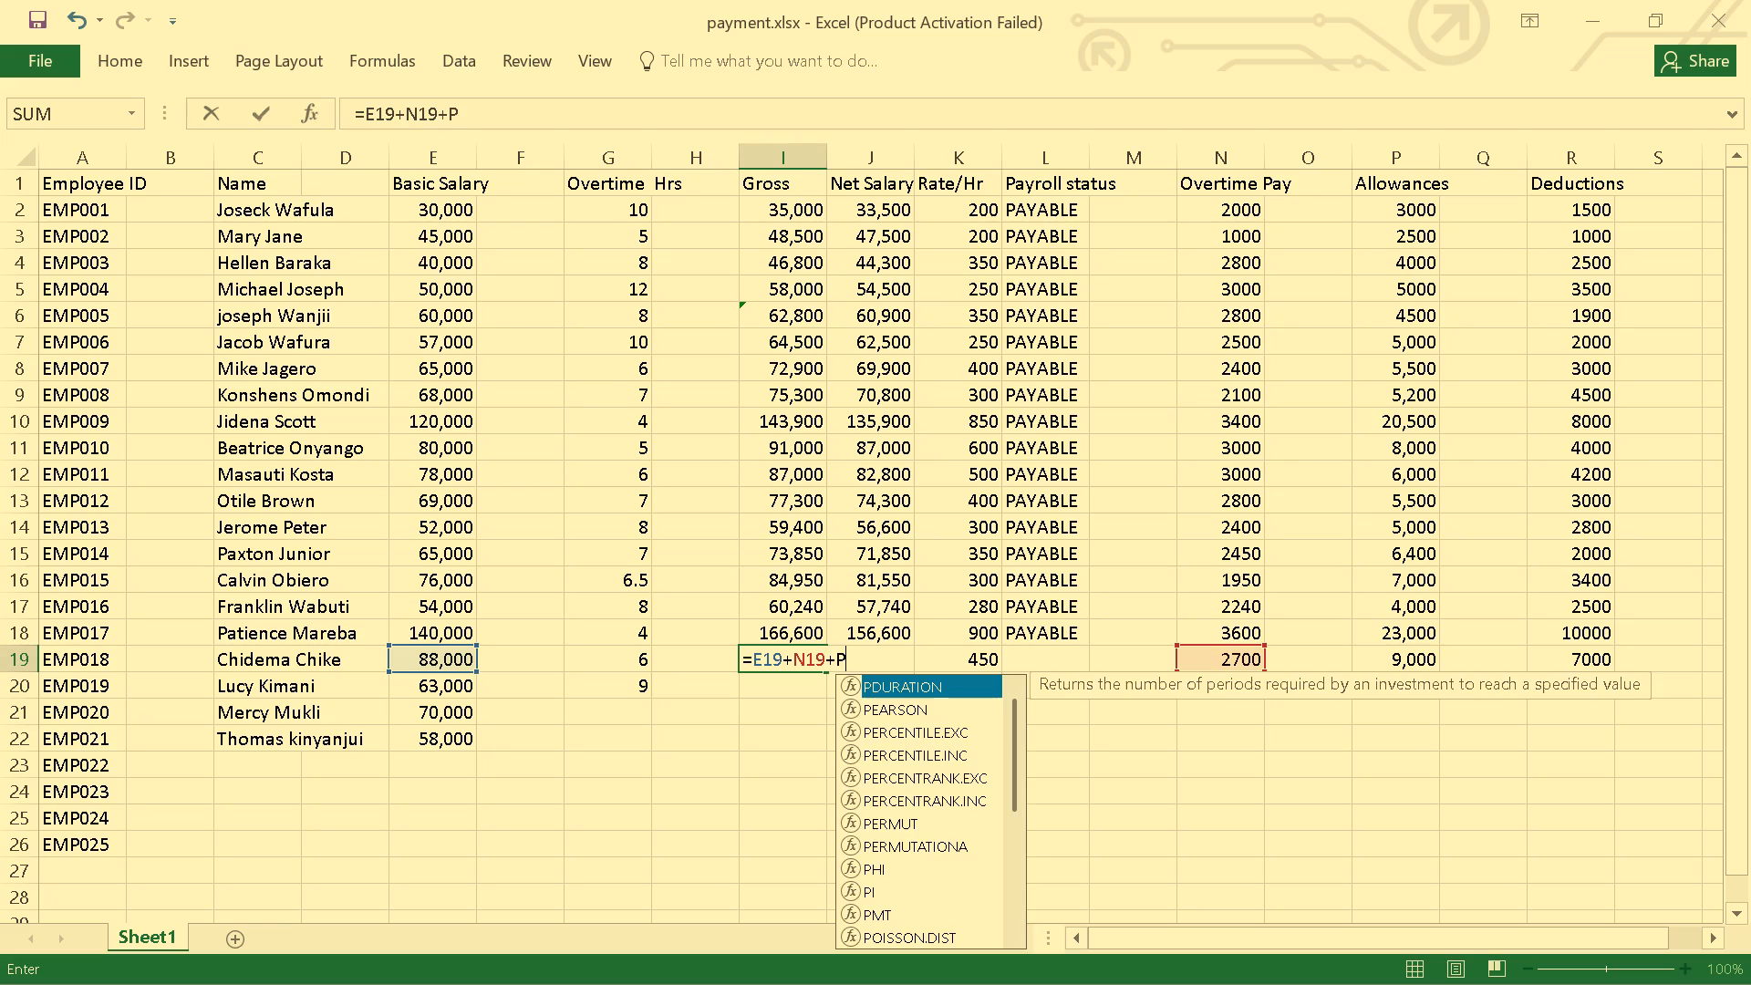
type("19")
key("BackSpace")
key("BackSpace")
key("BackSpace")
key("BackSpace")
key("BackSpace")
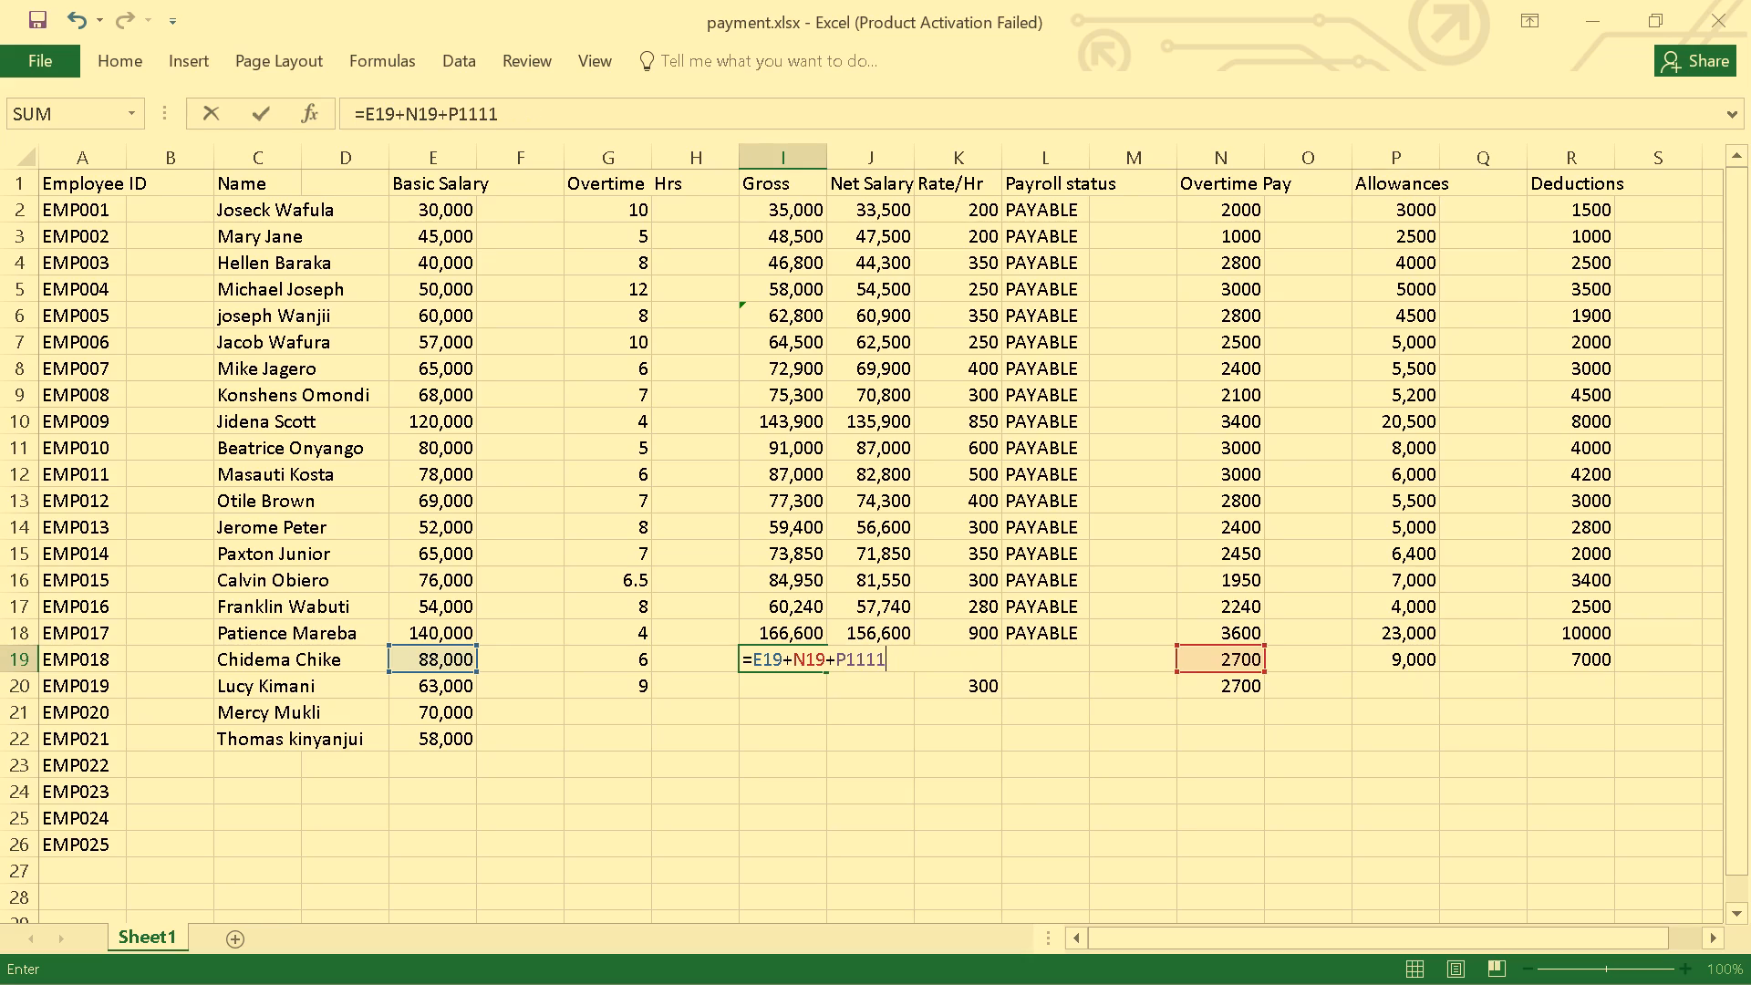
key("BackSpace")
key("BackSpace")
key("9")
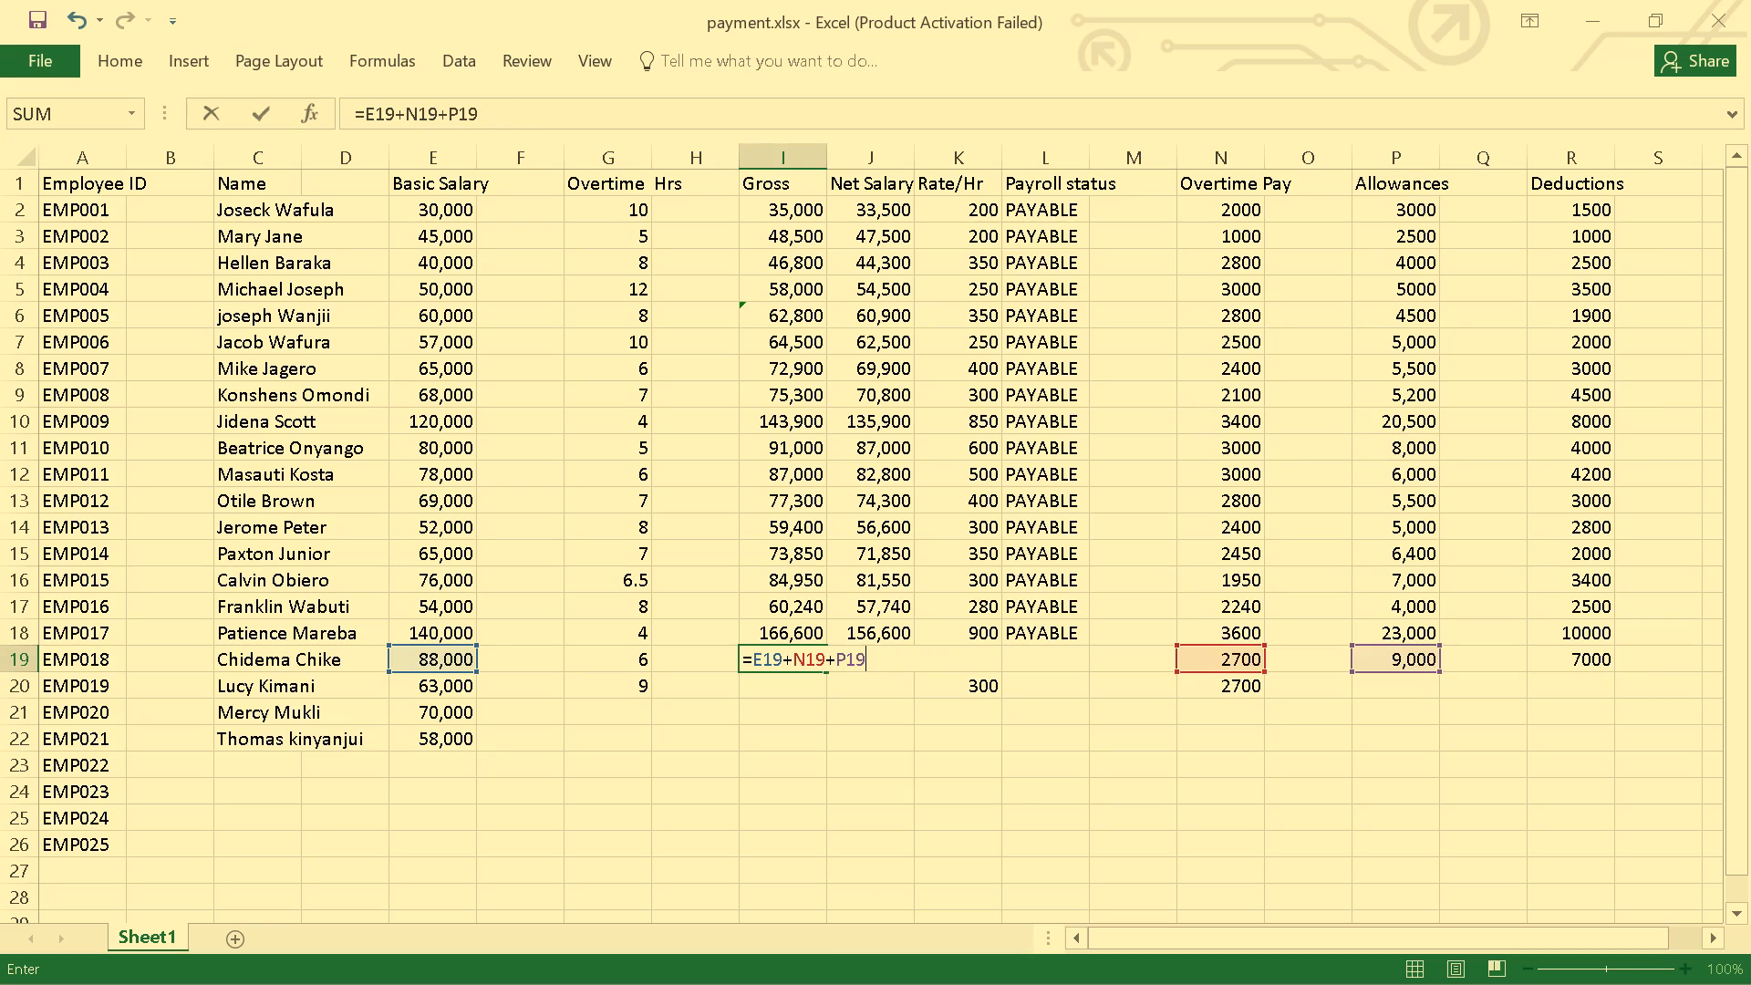
key("Return")
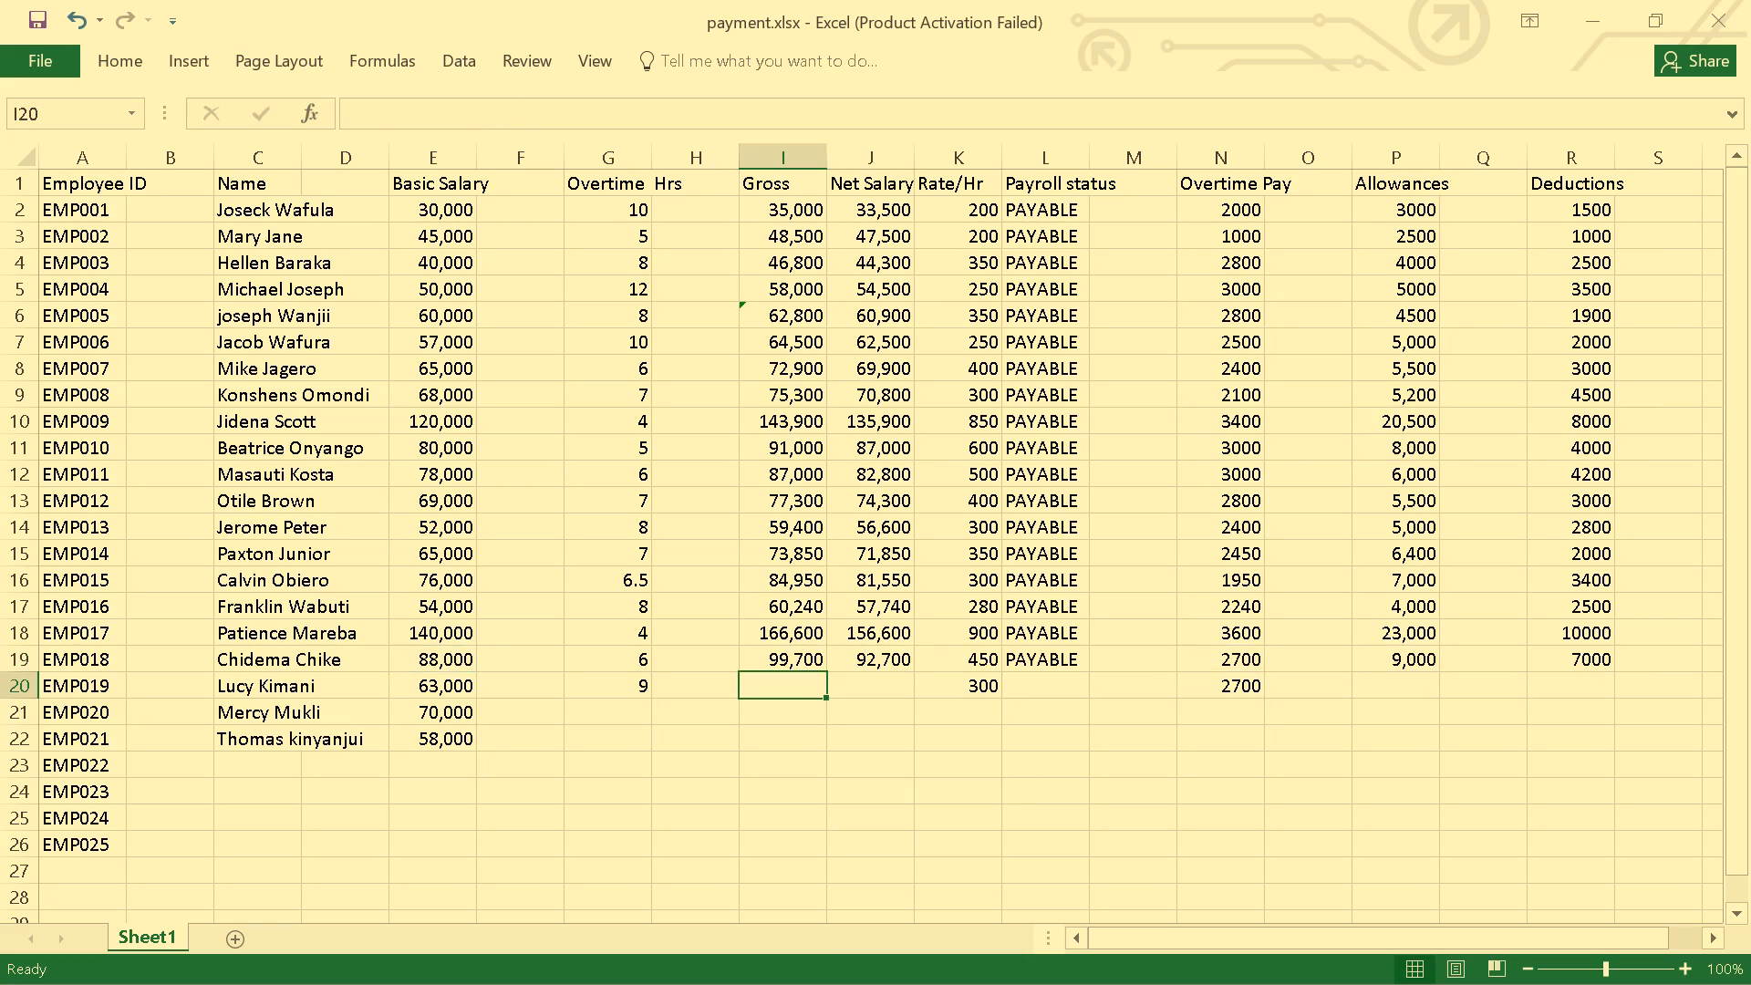
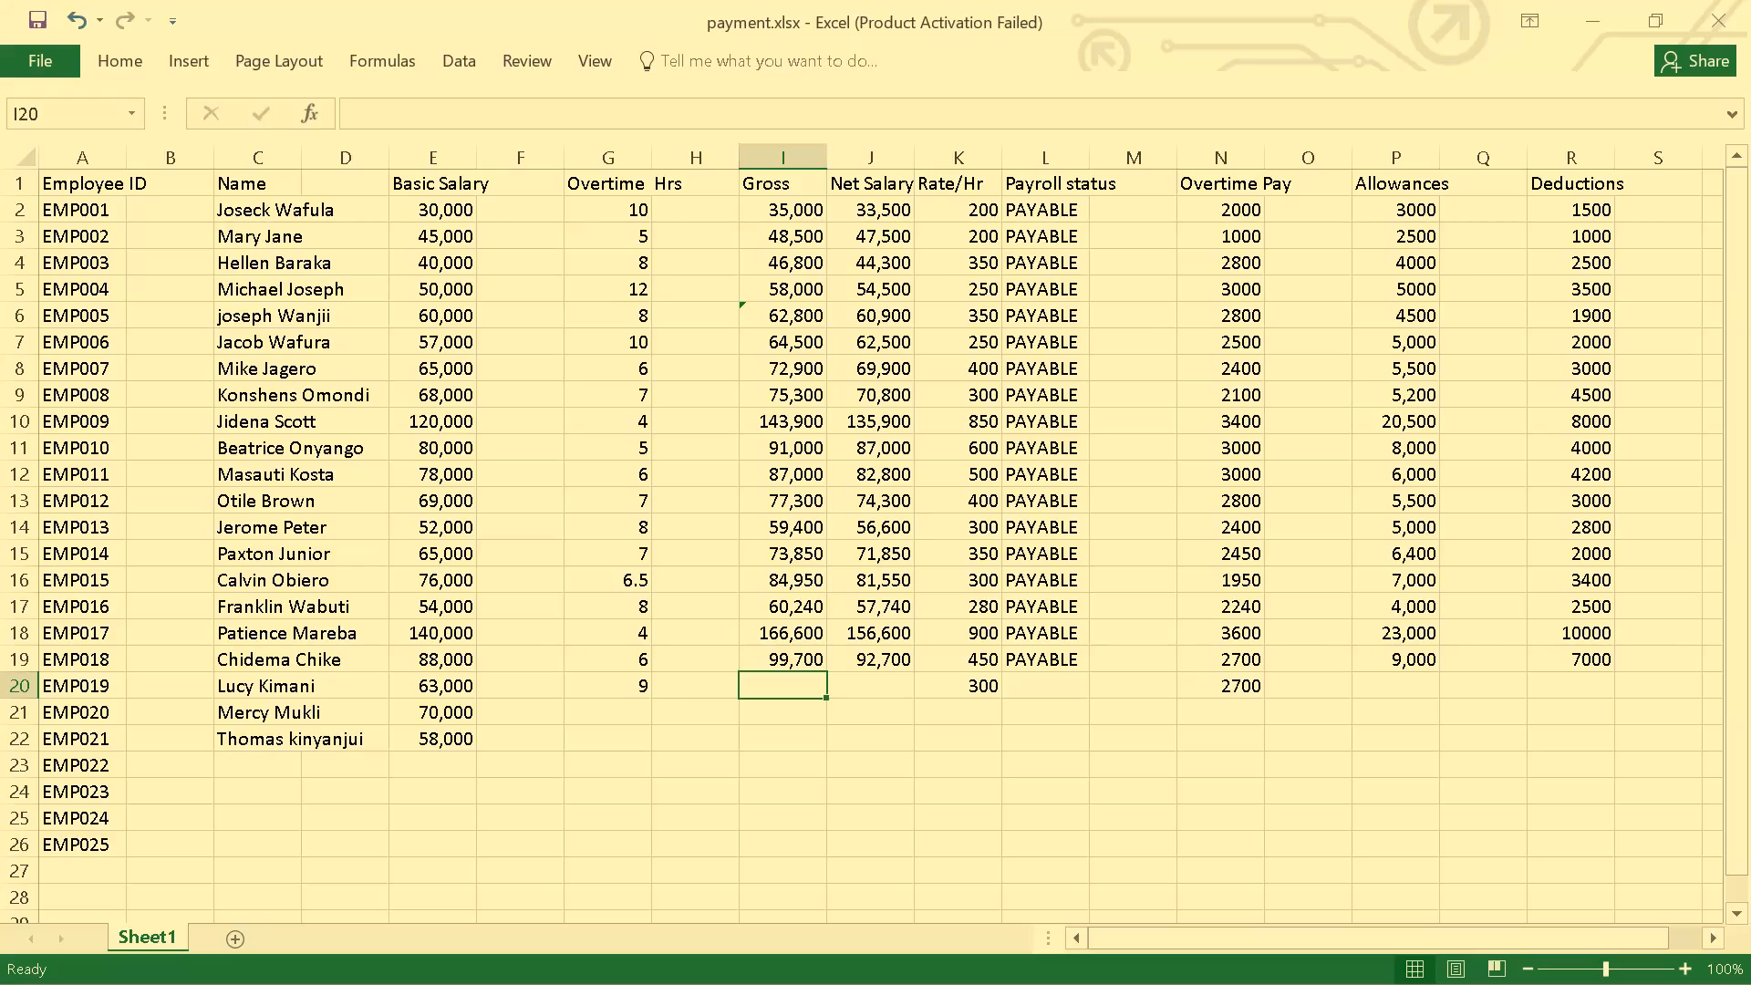
Enter 4600 as EMP019's deductions in cell R20.
left_click(1599, 687)
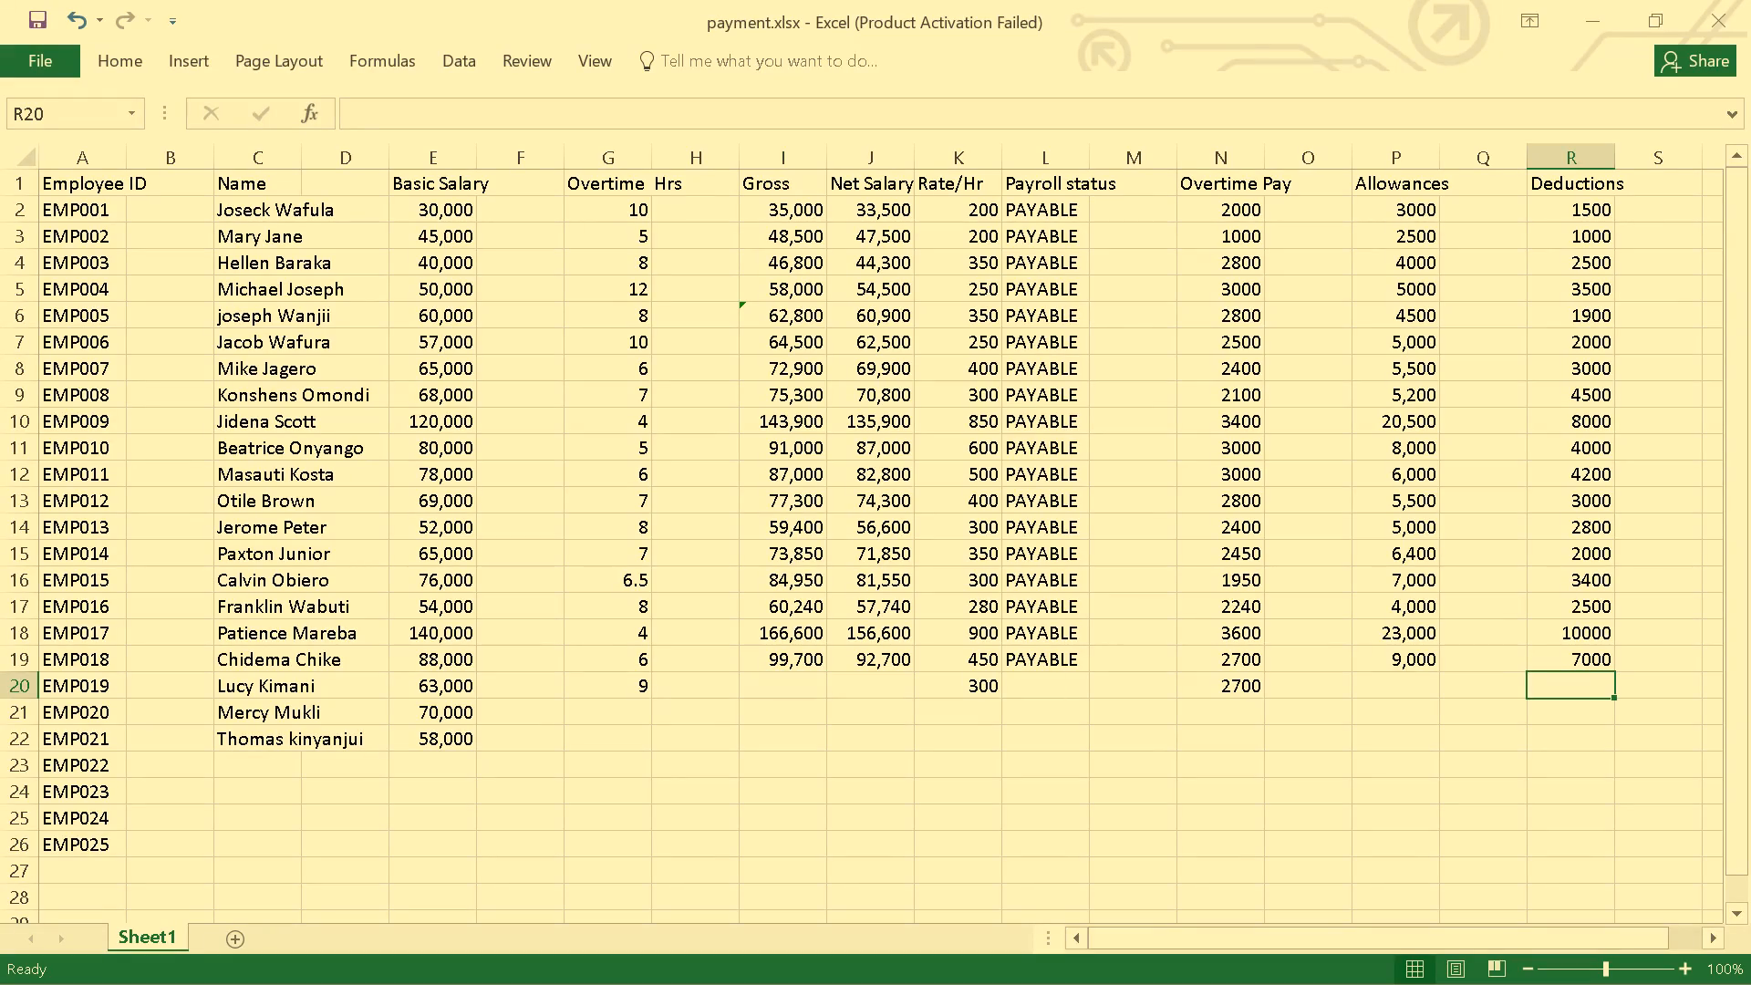
key("4")
type("600")
key("Return")
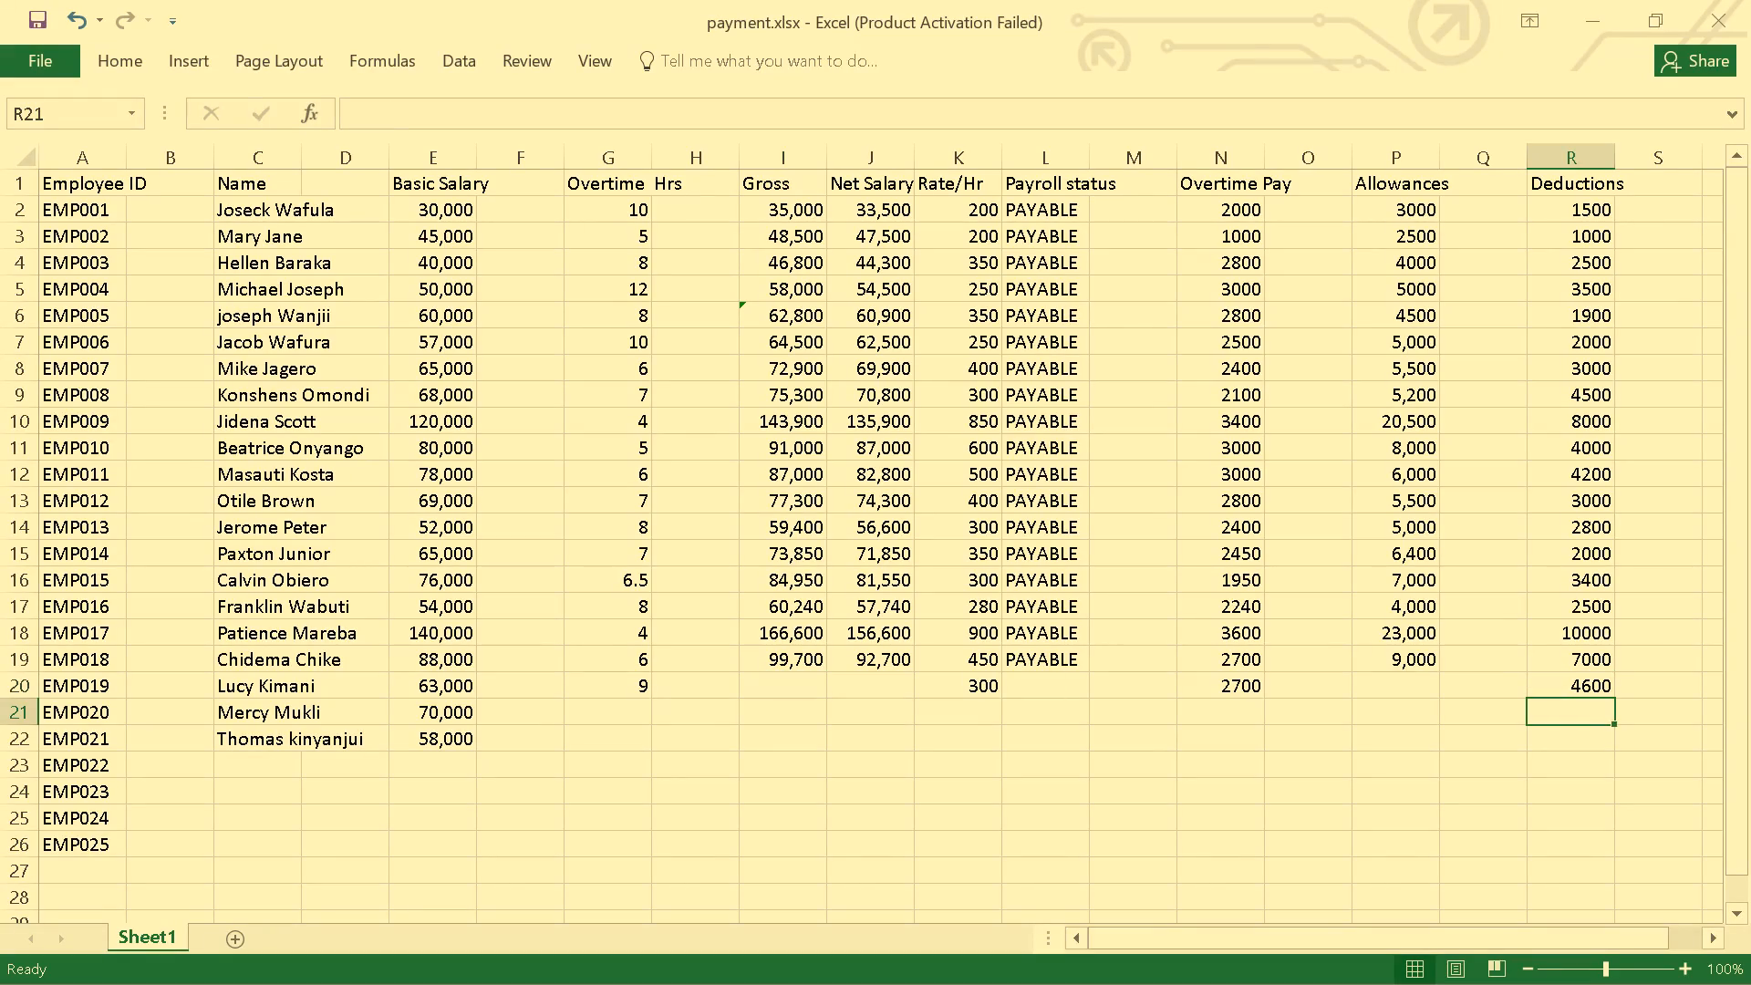
Enter 6000 as EMP019's allowances in cell P20.
left_click(1417, 685)
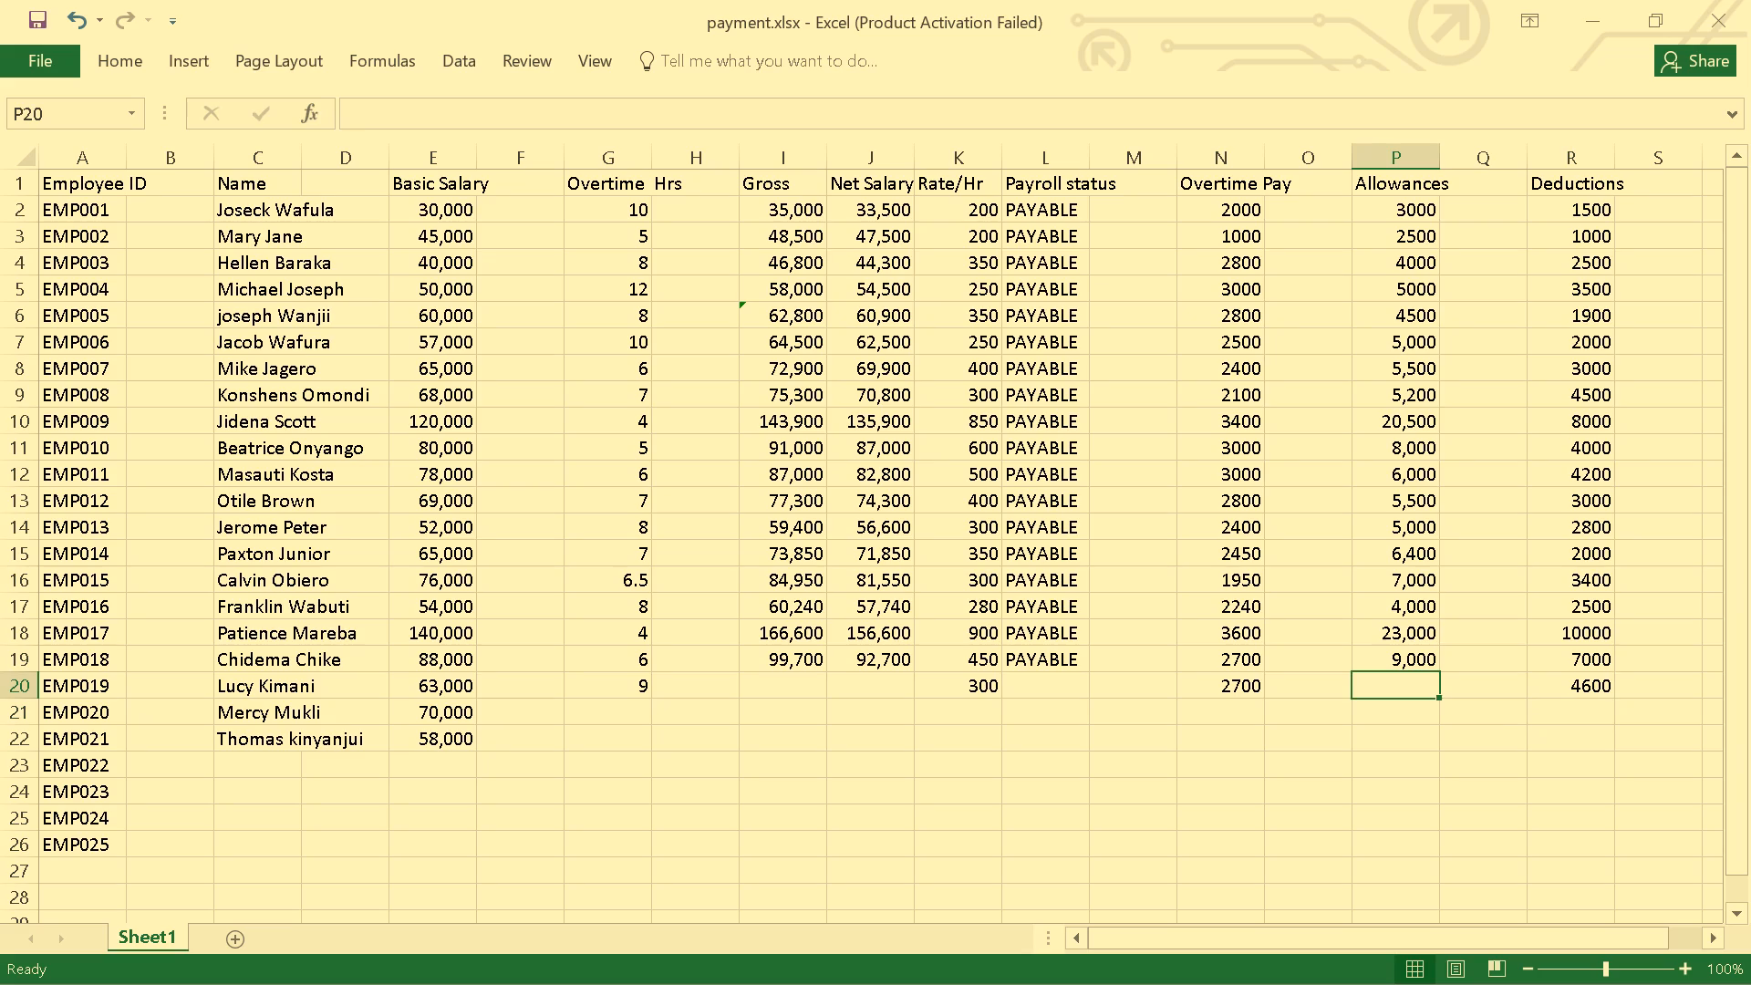
key("6")
type("000")
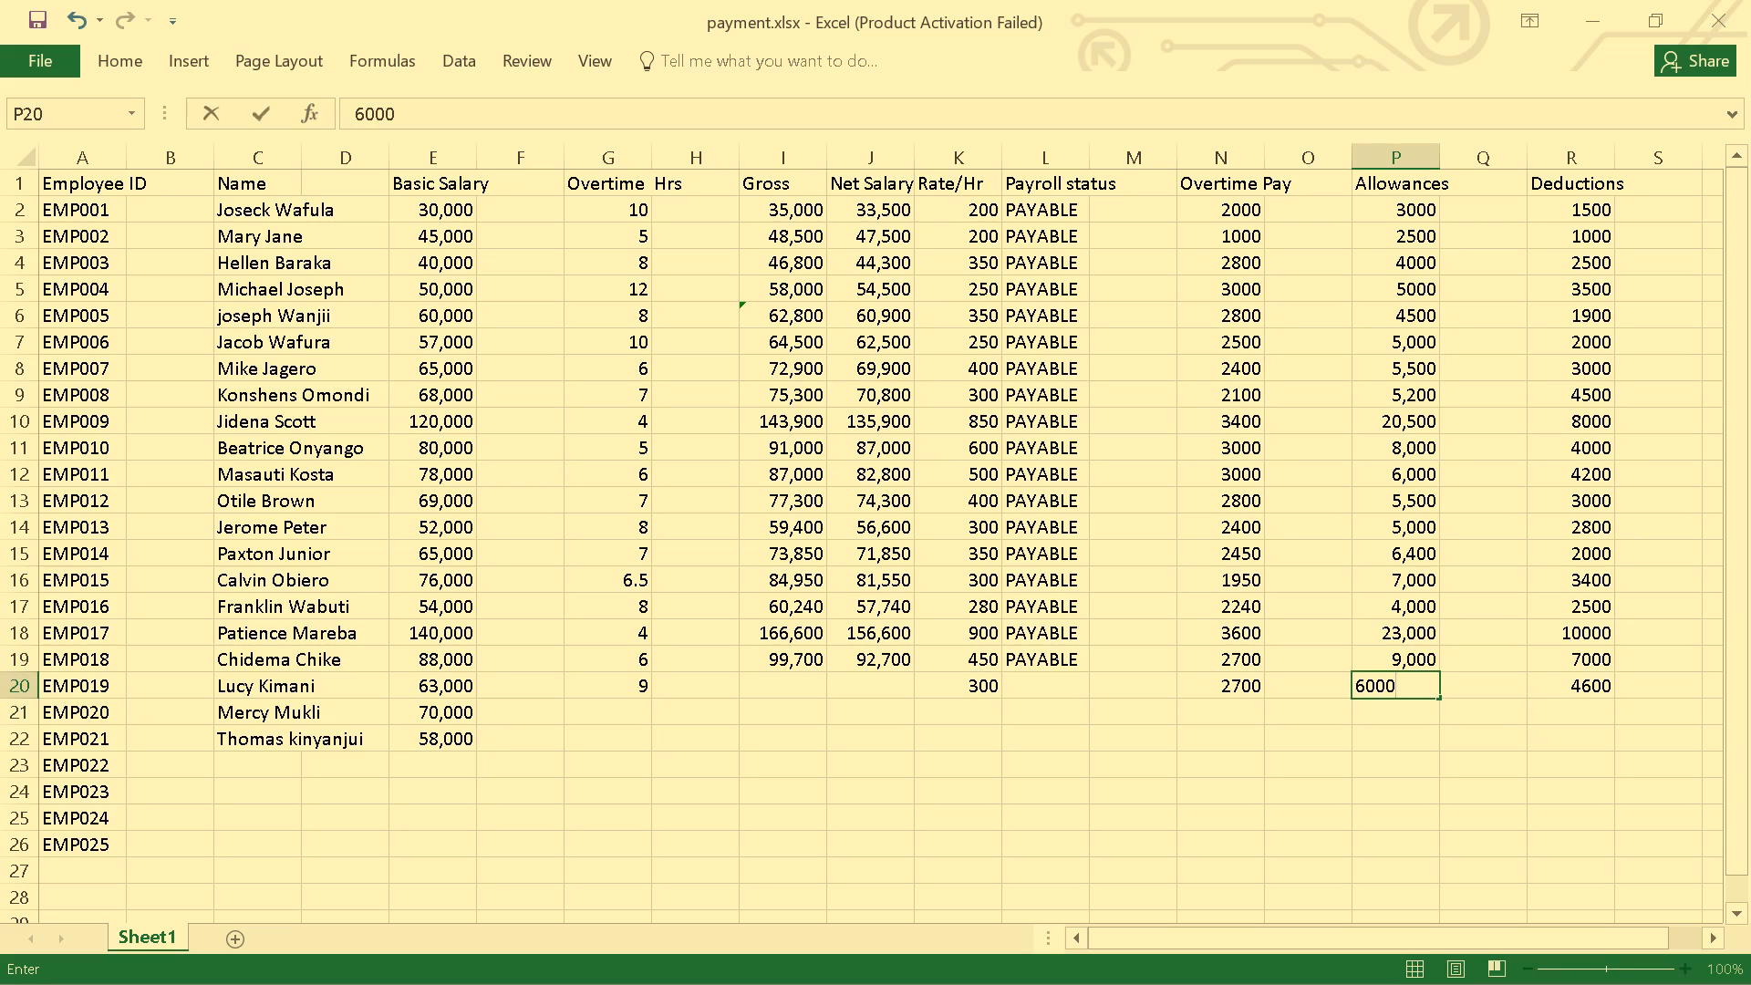
key("Return")
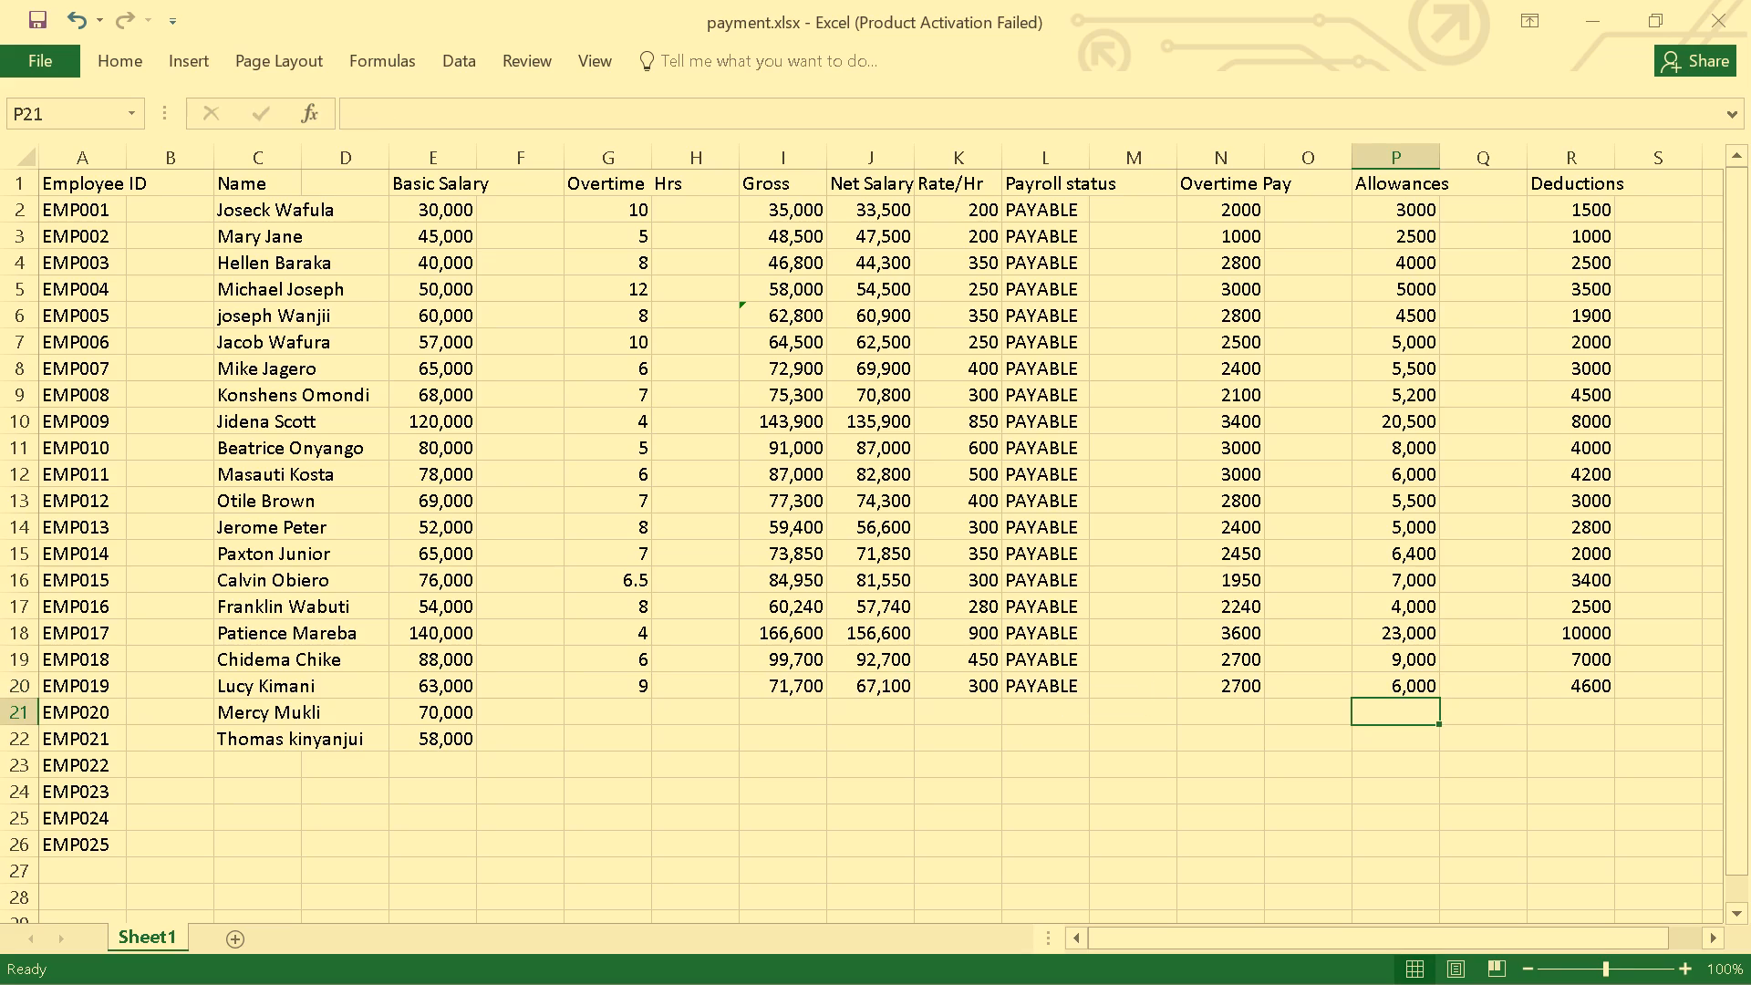
scroll(648, 718, "up", 3)
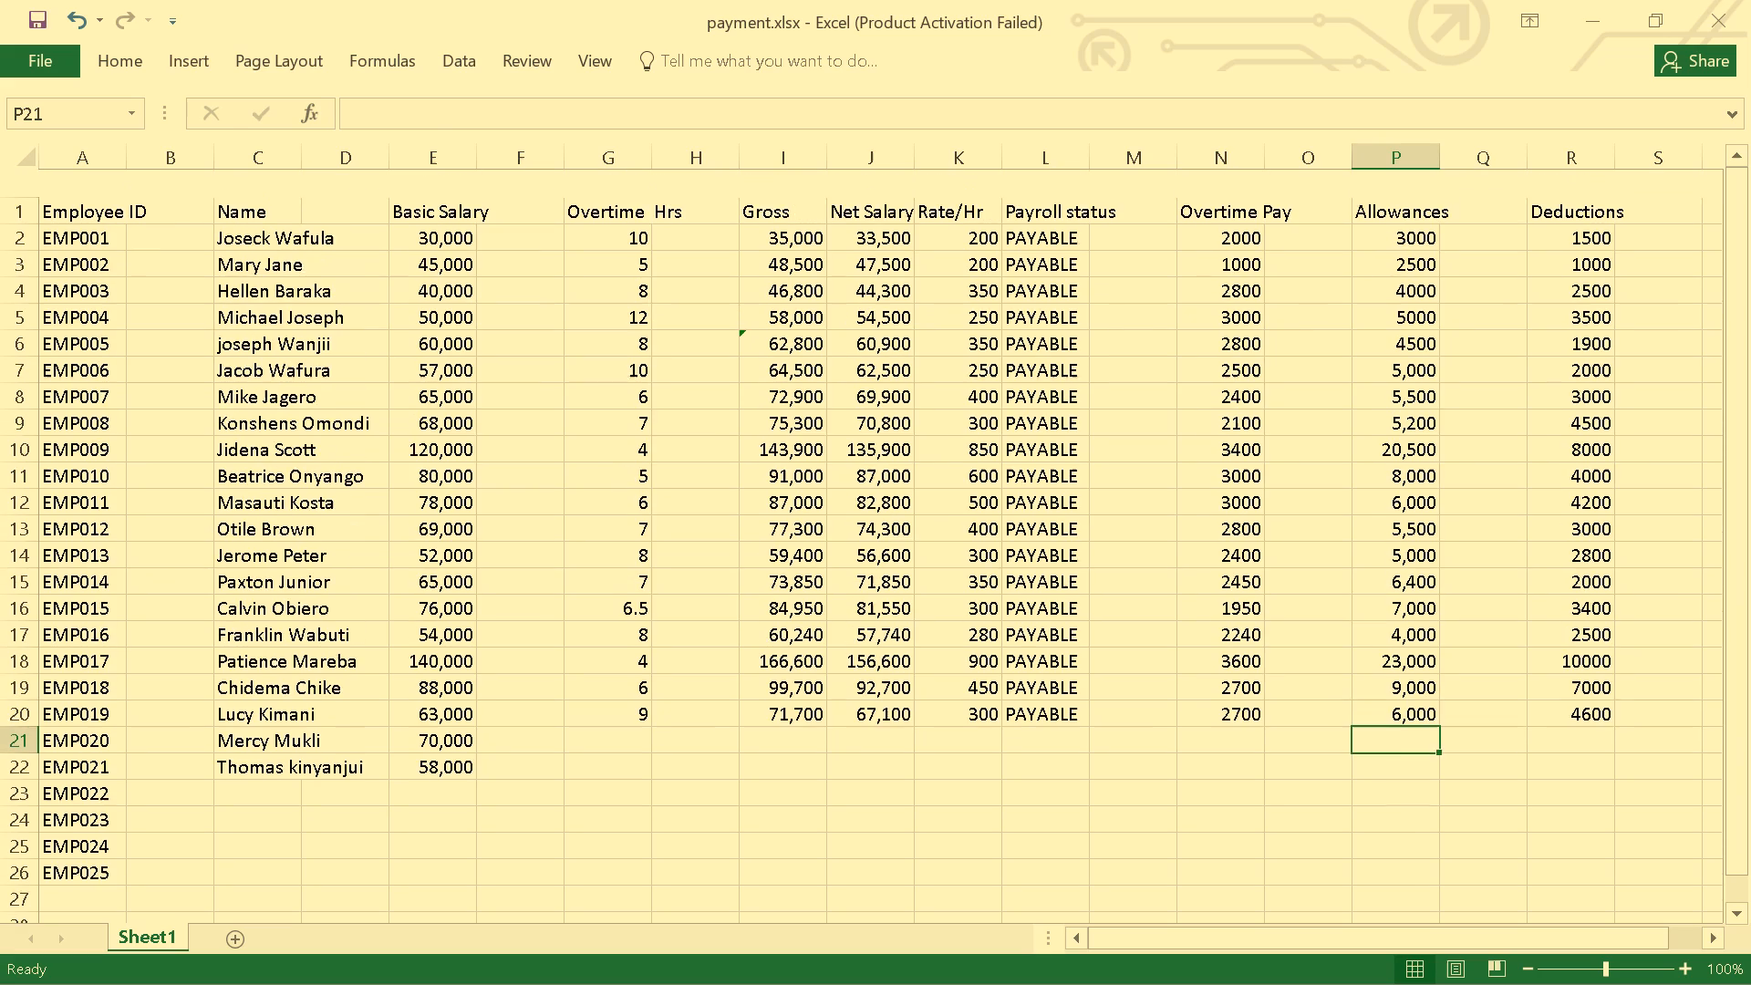
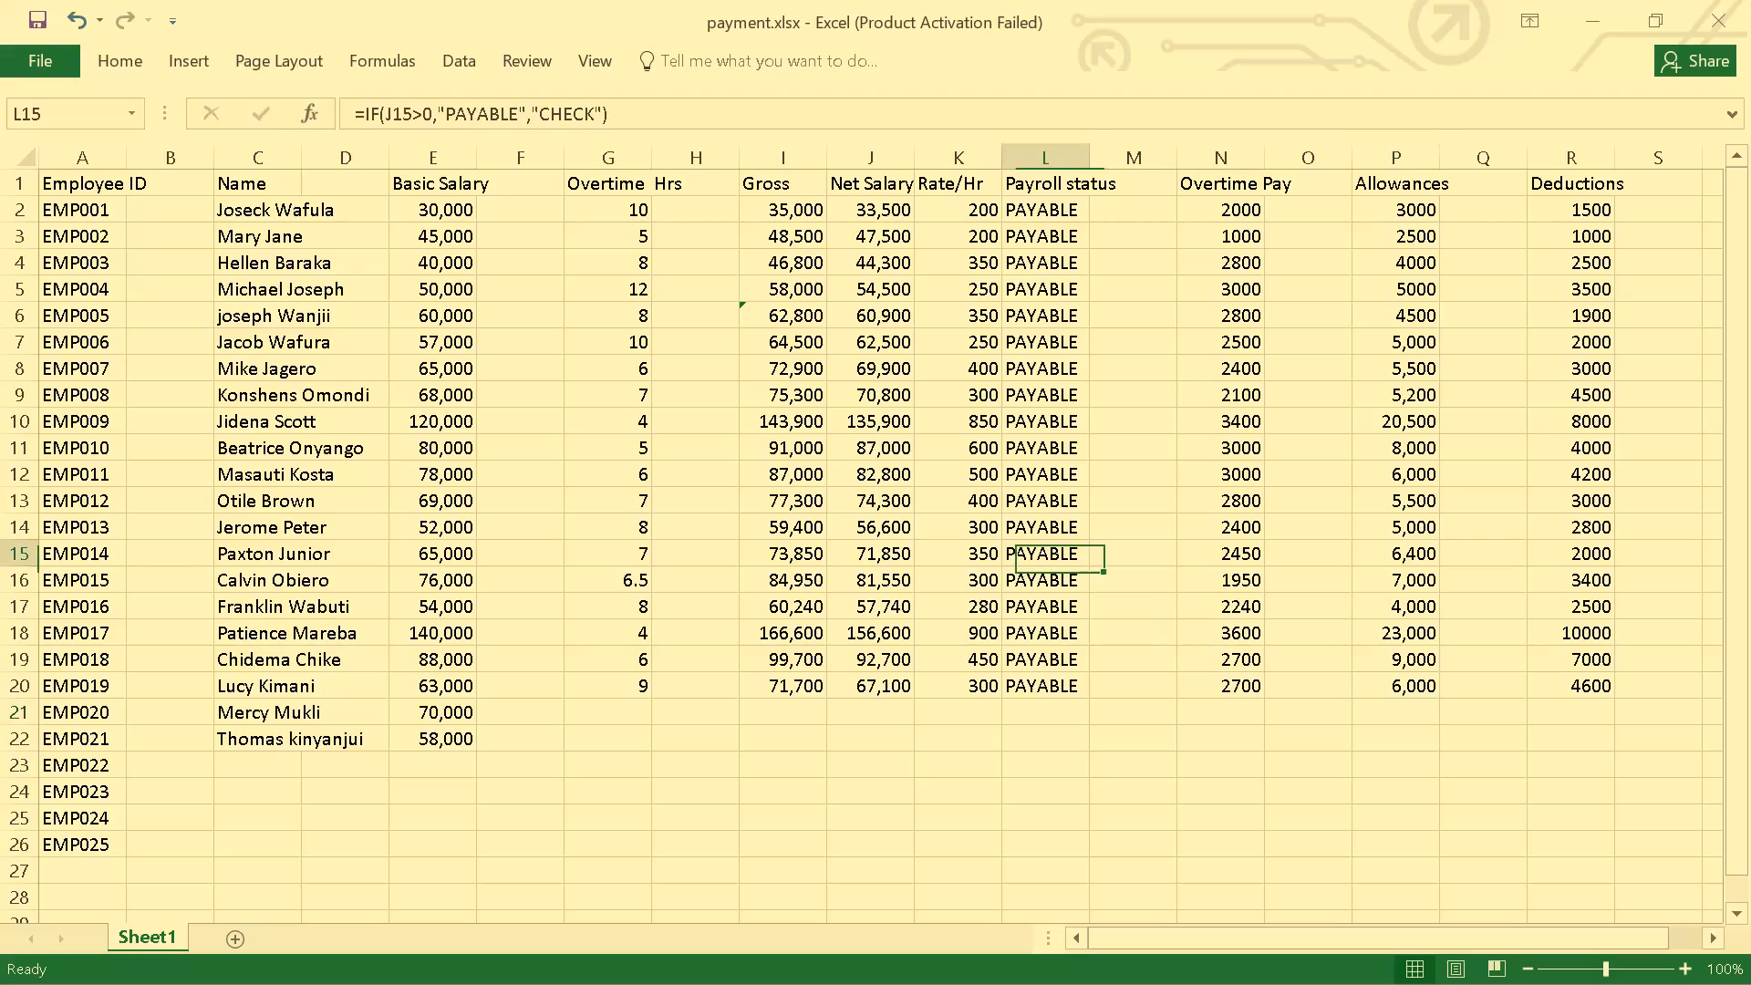
Enter the employee name for EMP022 in cell C23.
scroll(1013, 554, "up", 2)
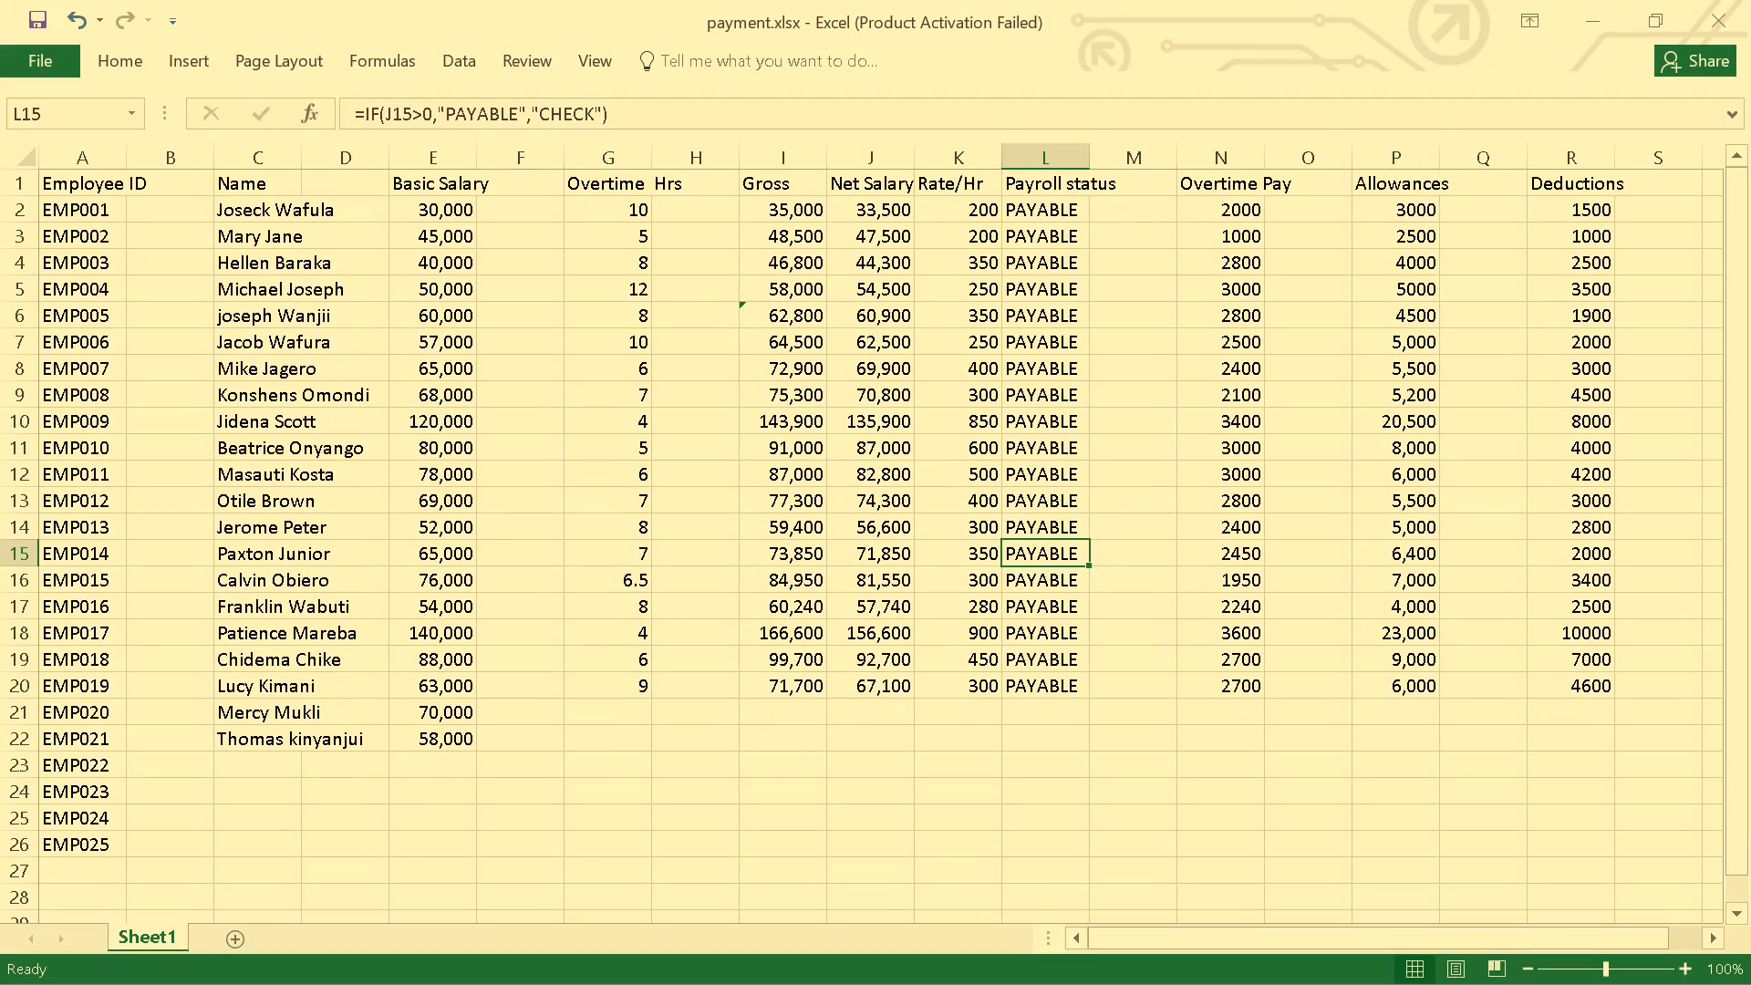
left_click(306, 286)
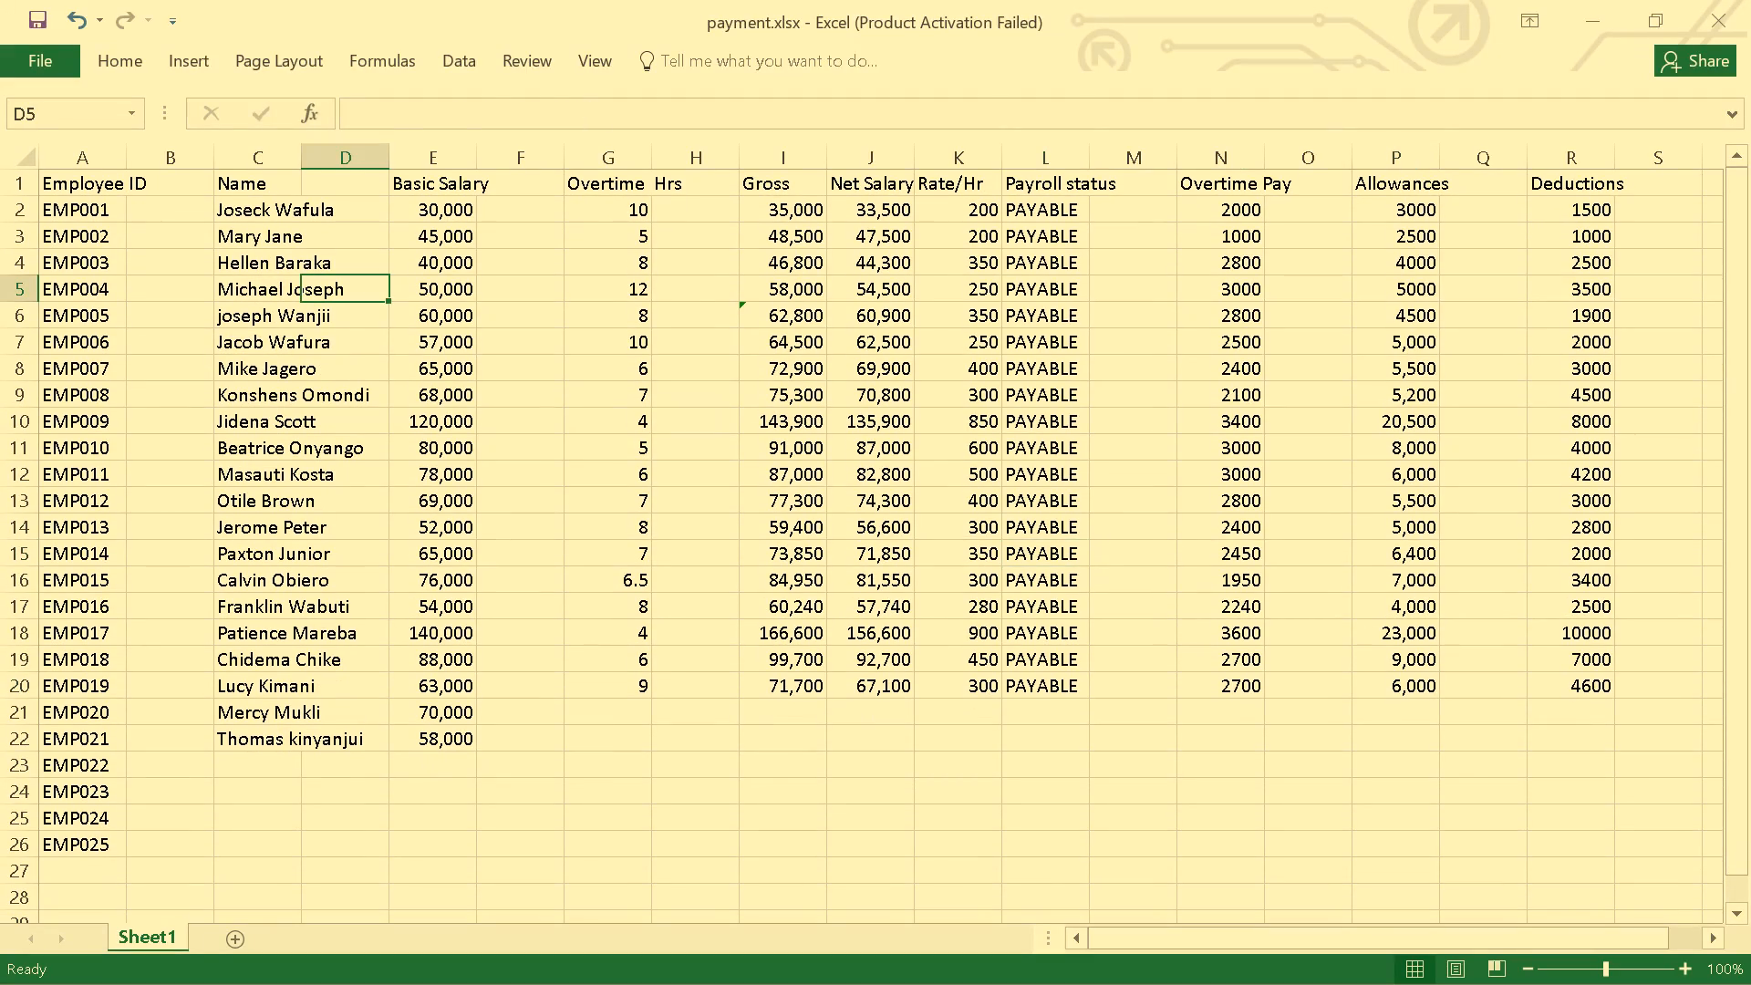
left_click(266, 265)
key("Down")
key("Down")
key("Down")
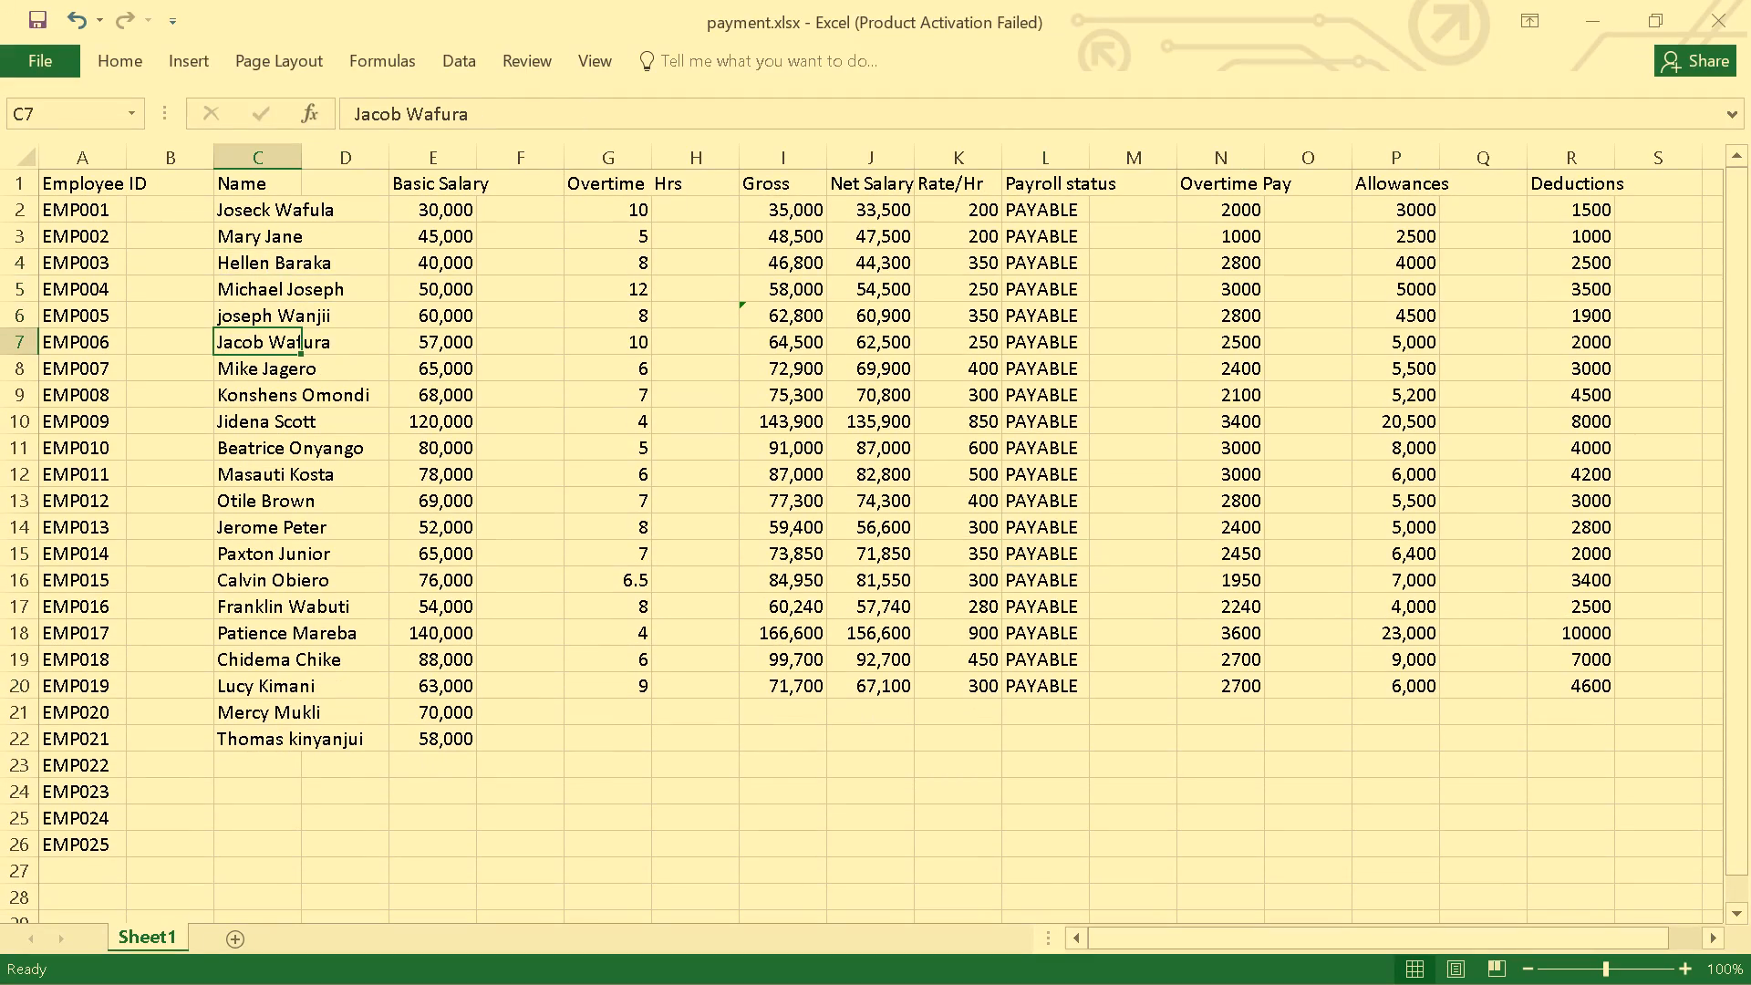
key("Down")
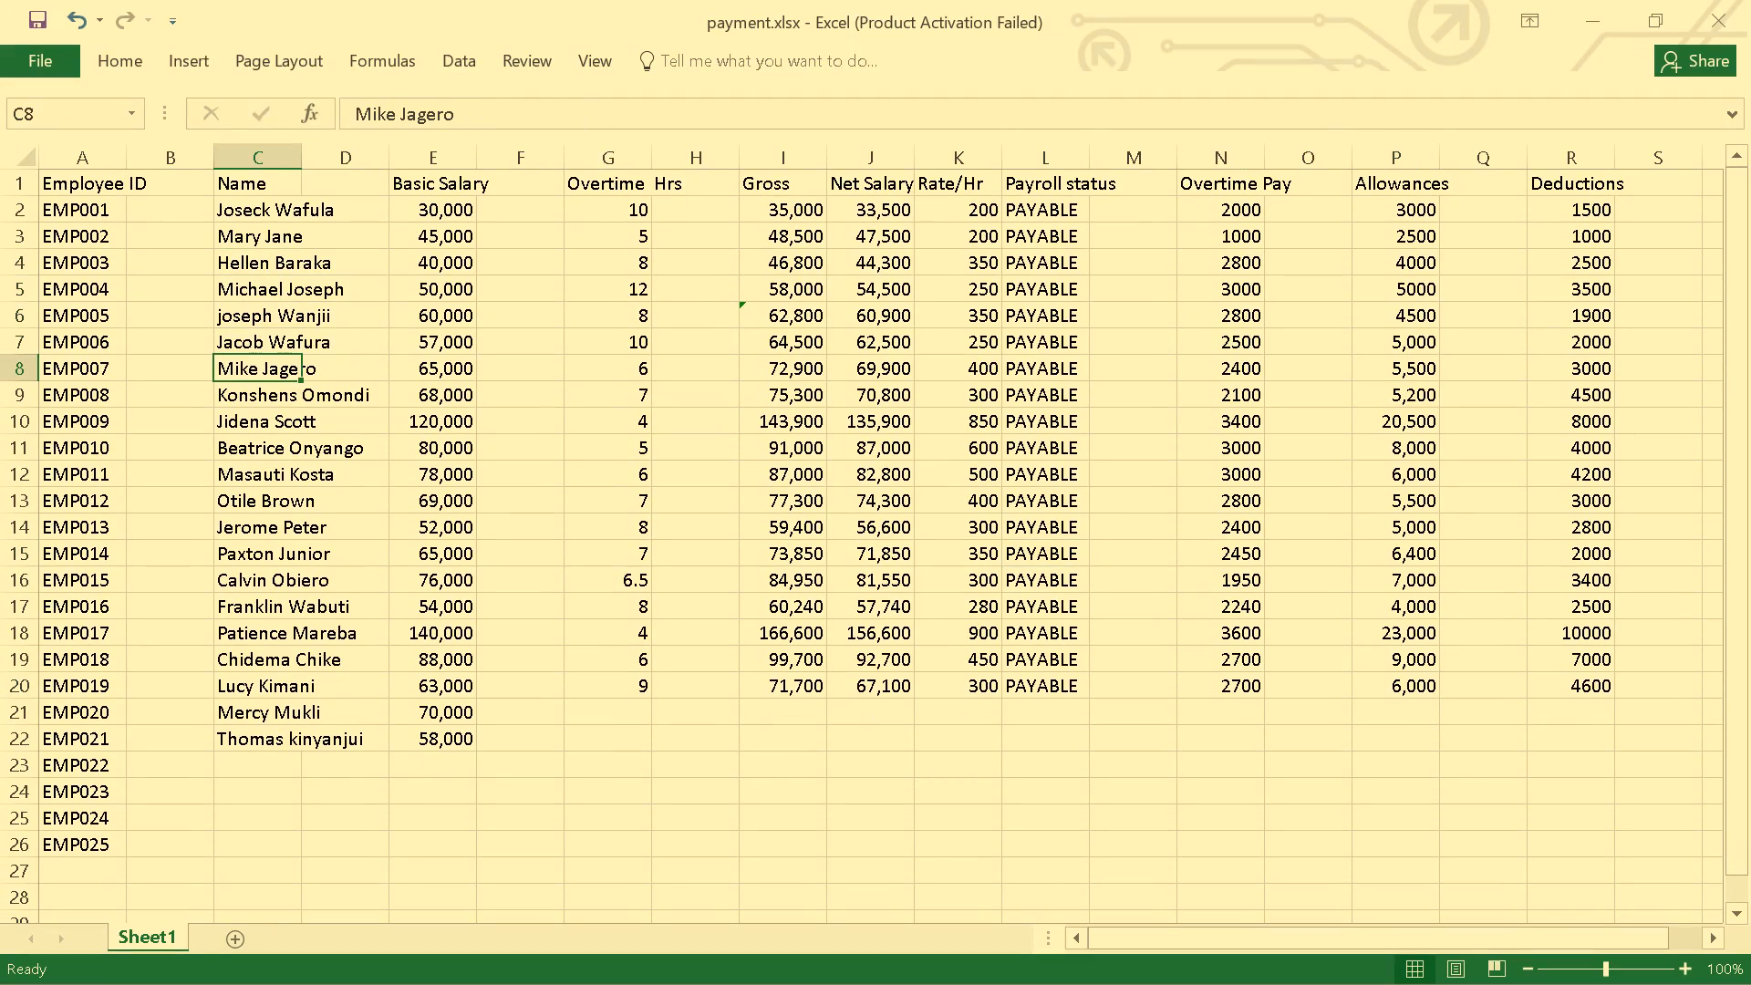
key("Down")
key("Down")
key("Down")
key("Down")
key("Down")
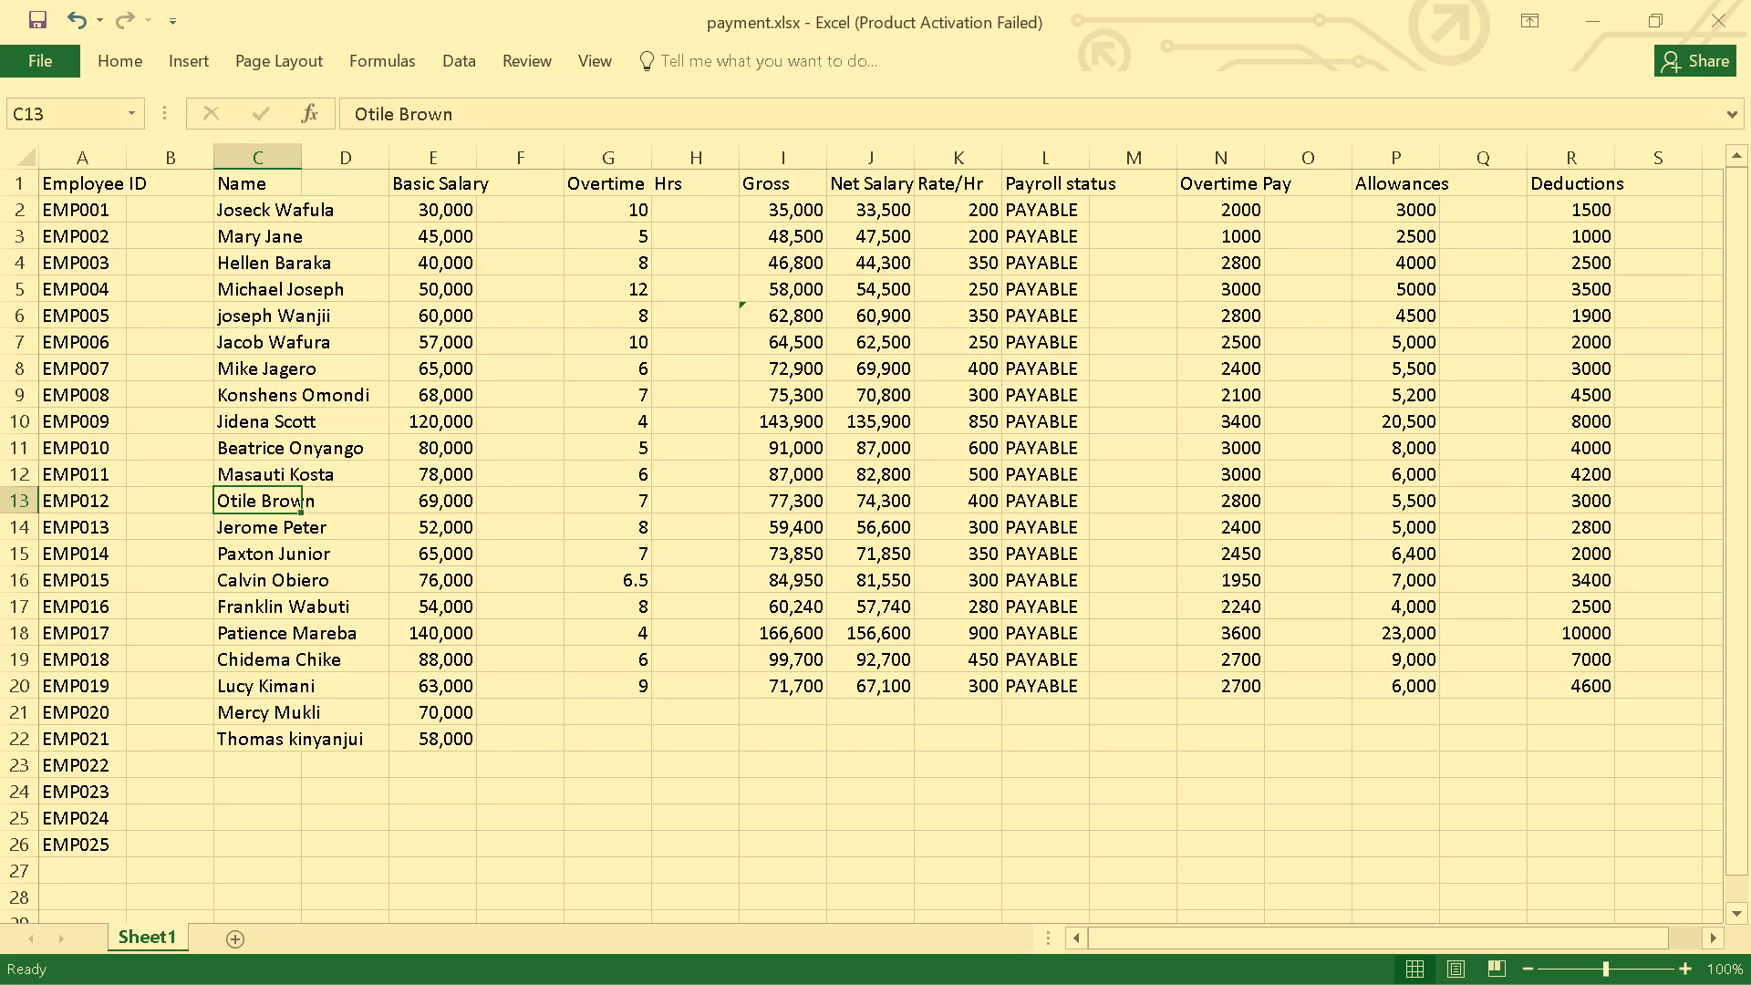
key("Down")
key("Down")
key("Down")
key("Down")
key("Down")
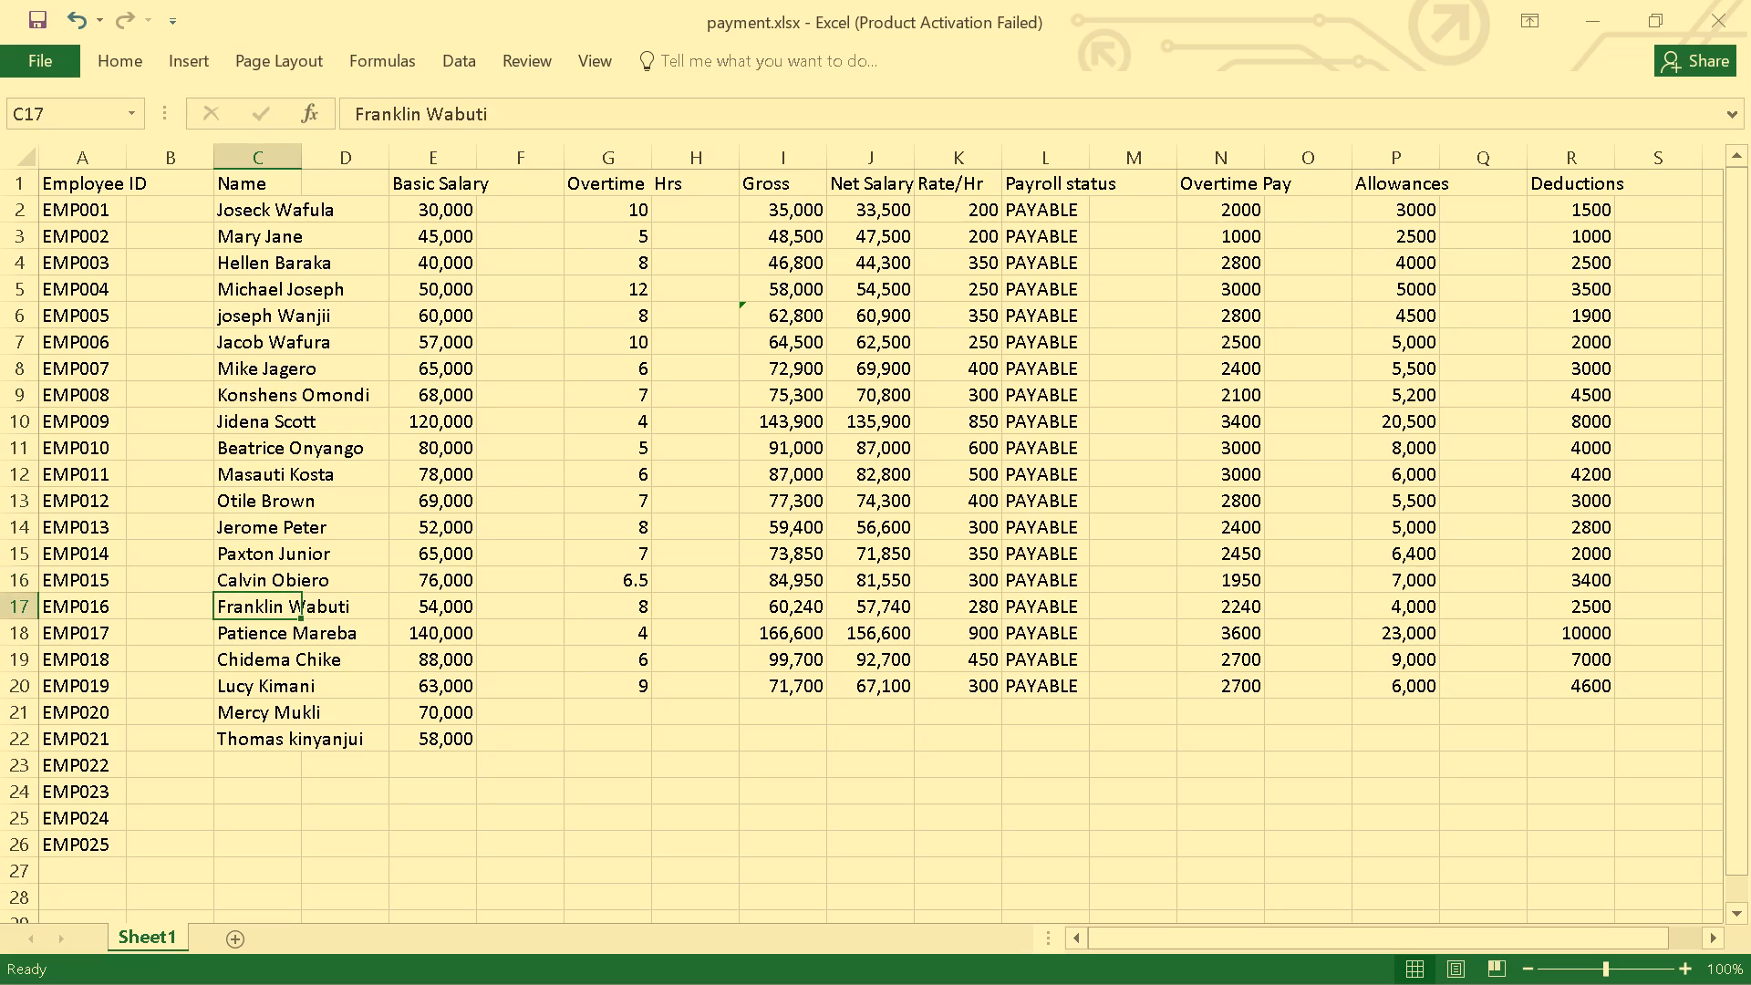
key("Down")
key("Down")
key("Down")
key("Down")
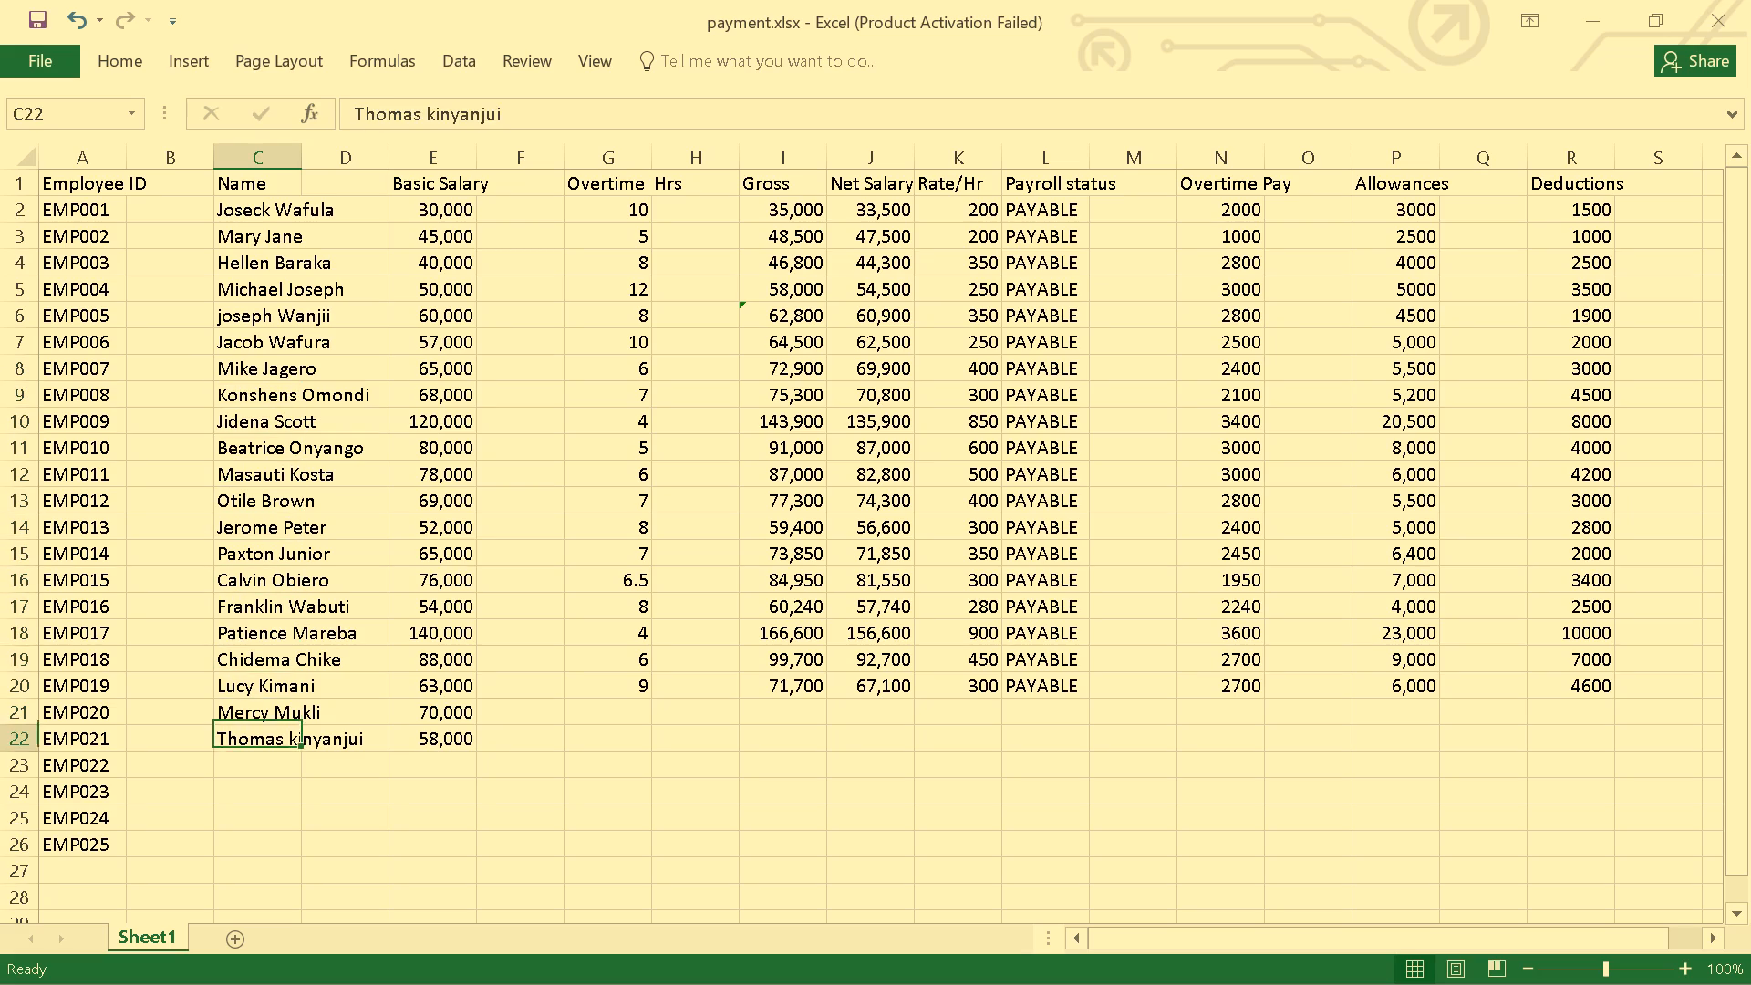
key("Down")
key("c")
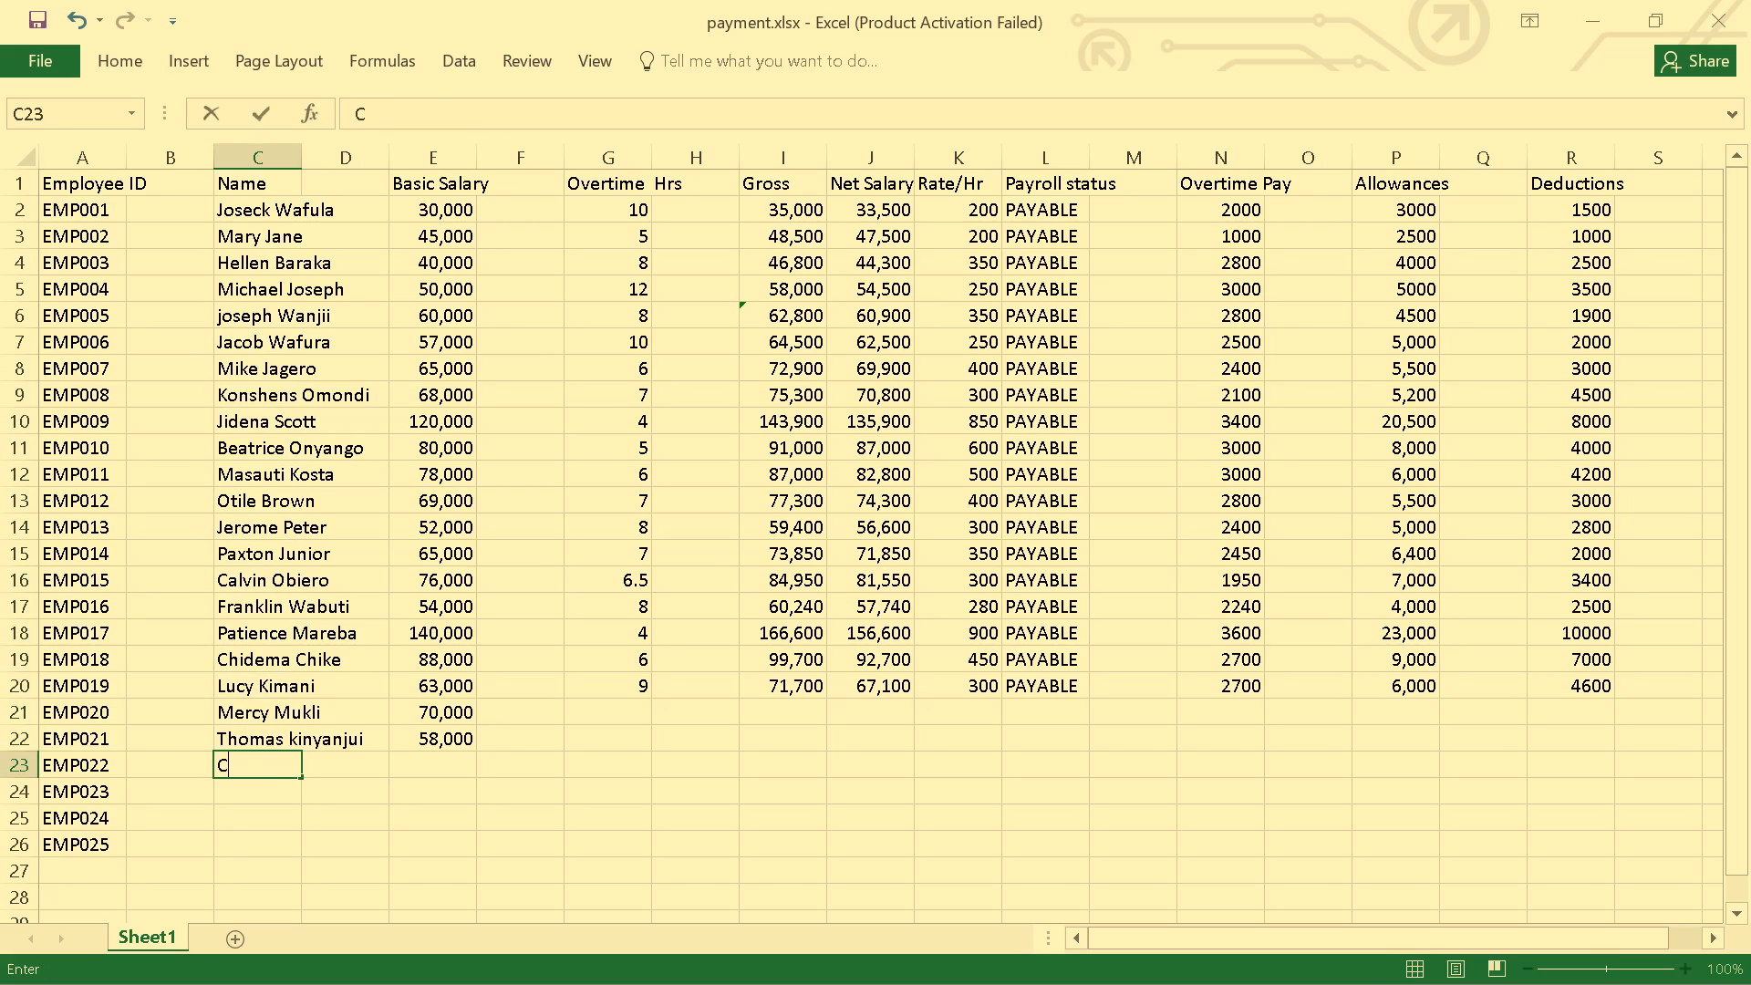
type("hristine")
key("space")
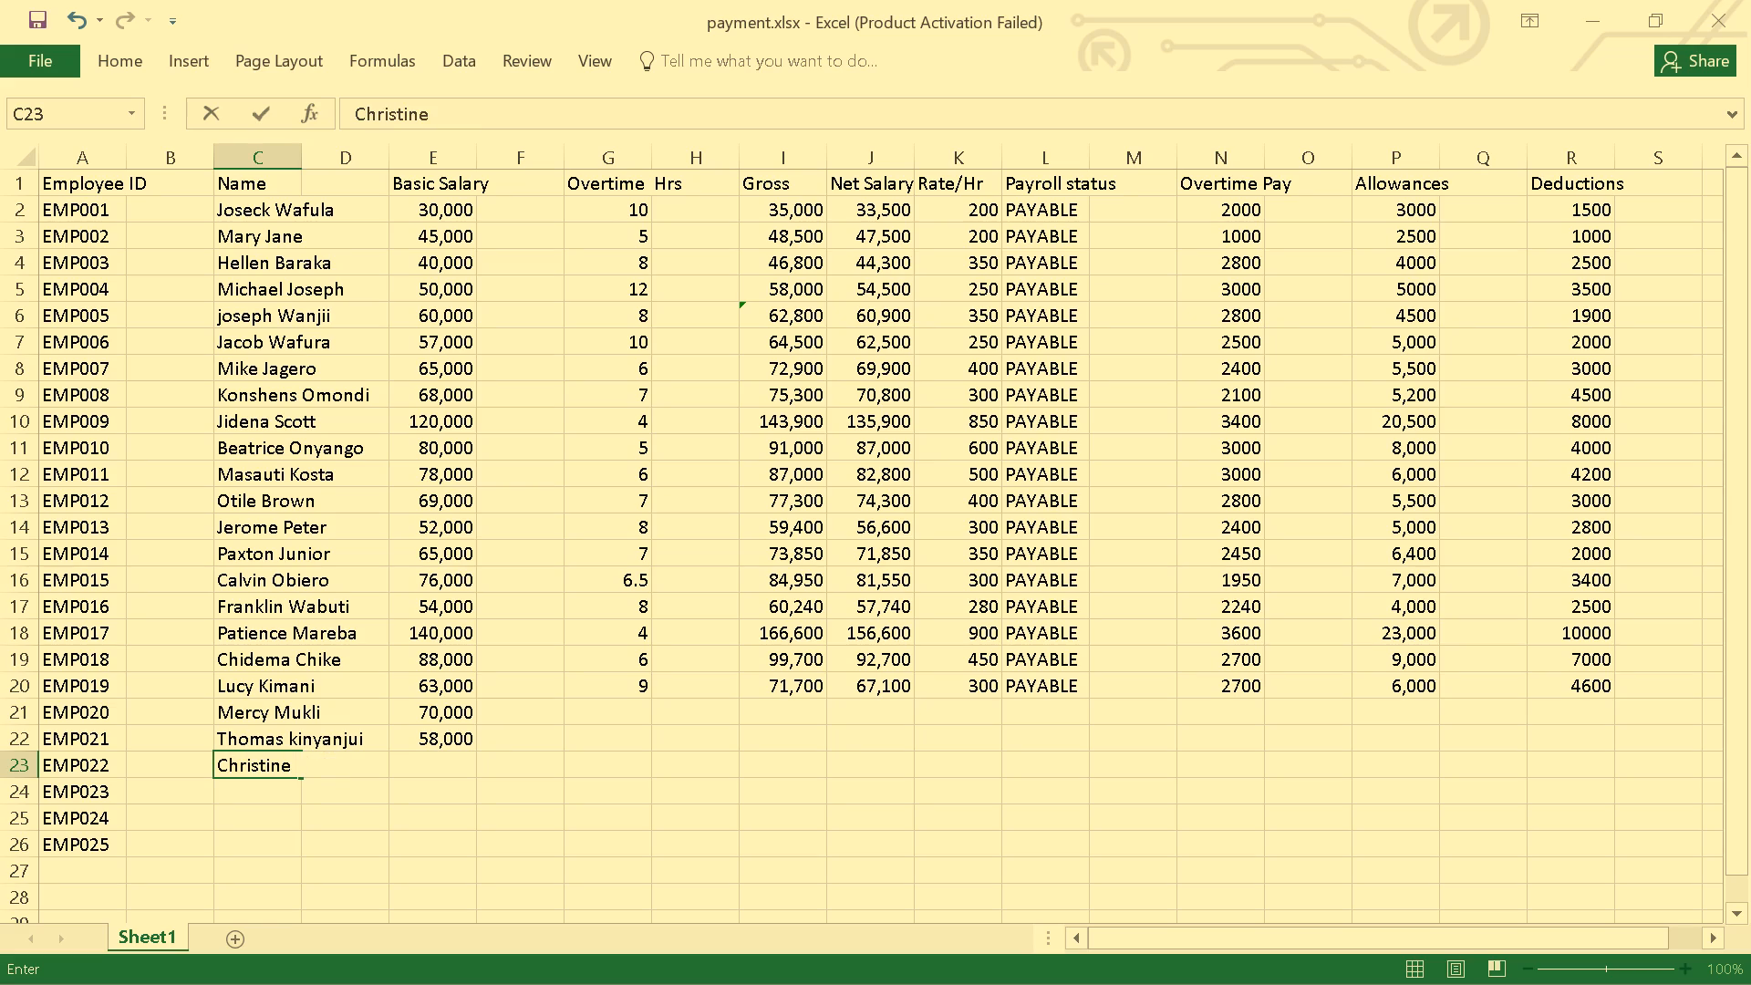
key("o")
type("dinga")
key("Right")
Enter 110000 as EMP022's basic salary in cell E23.
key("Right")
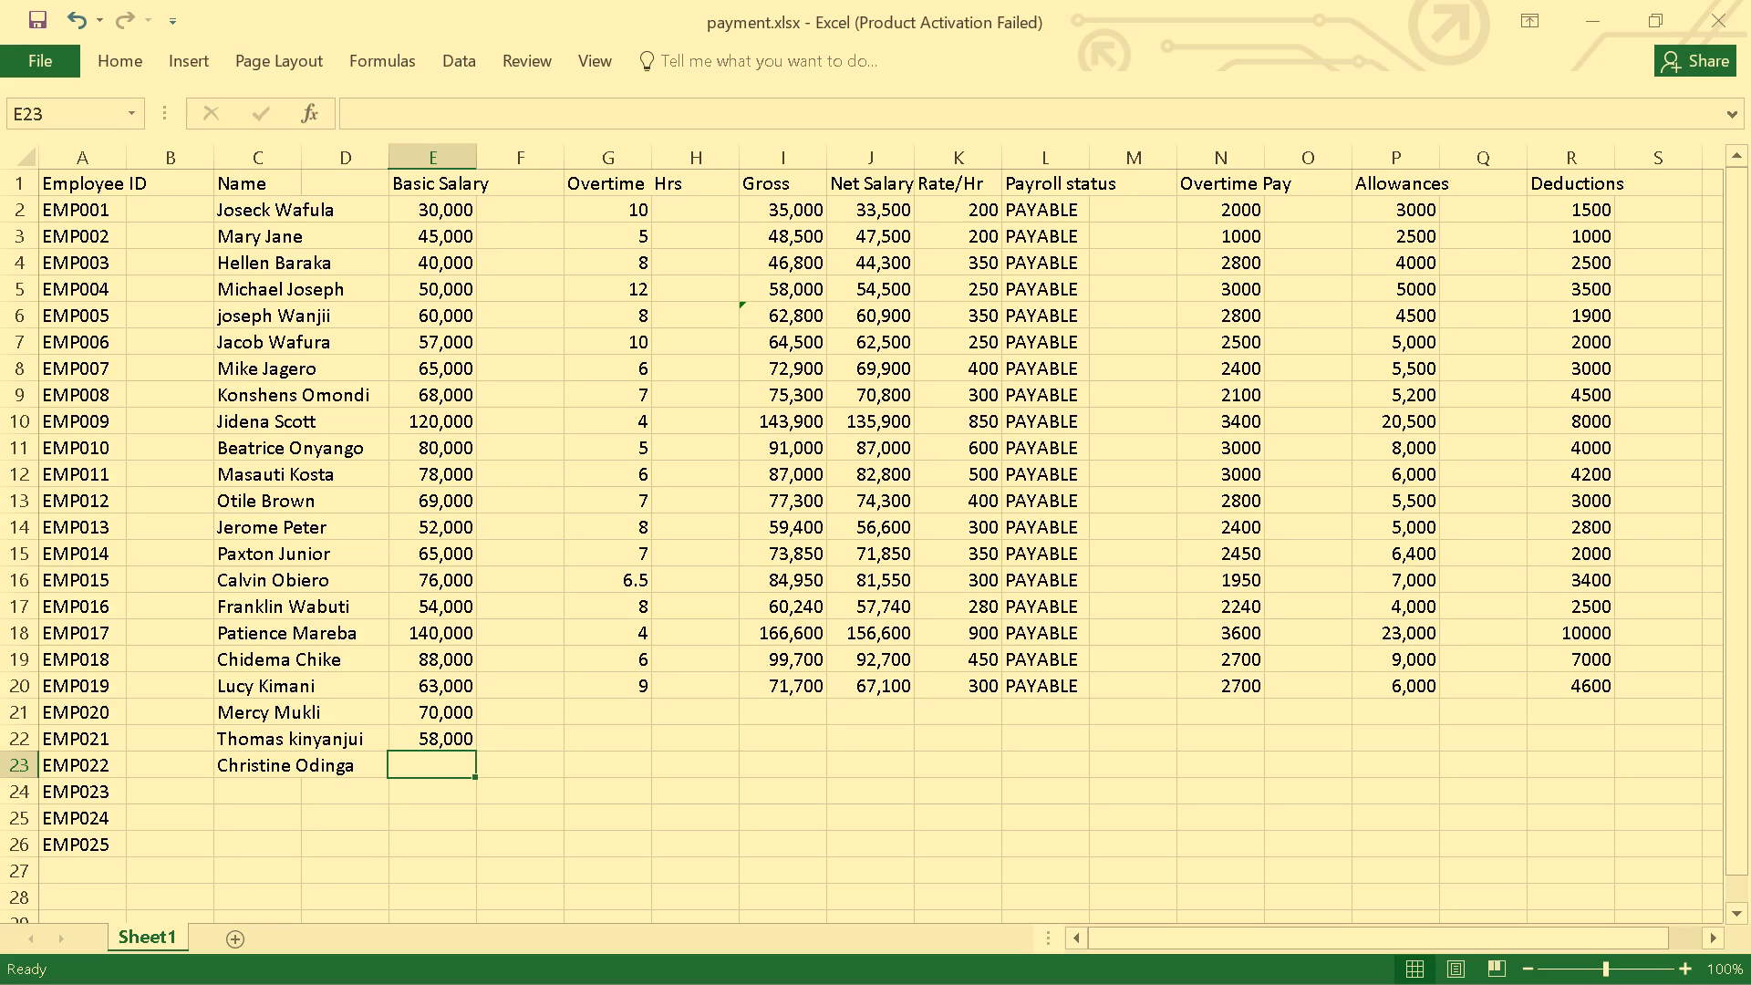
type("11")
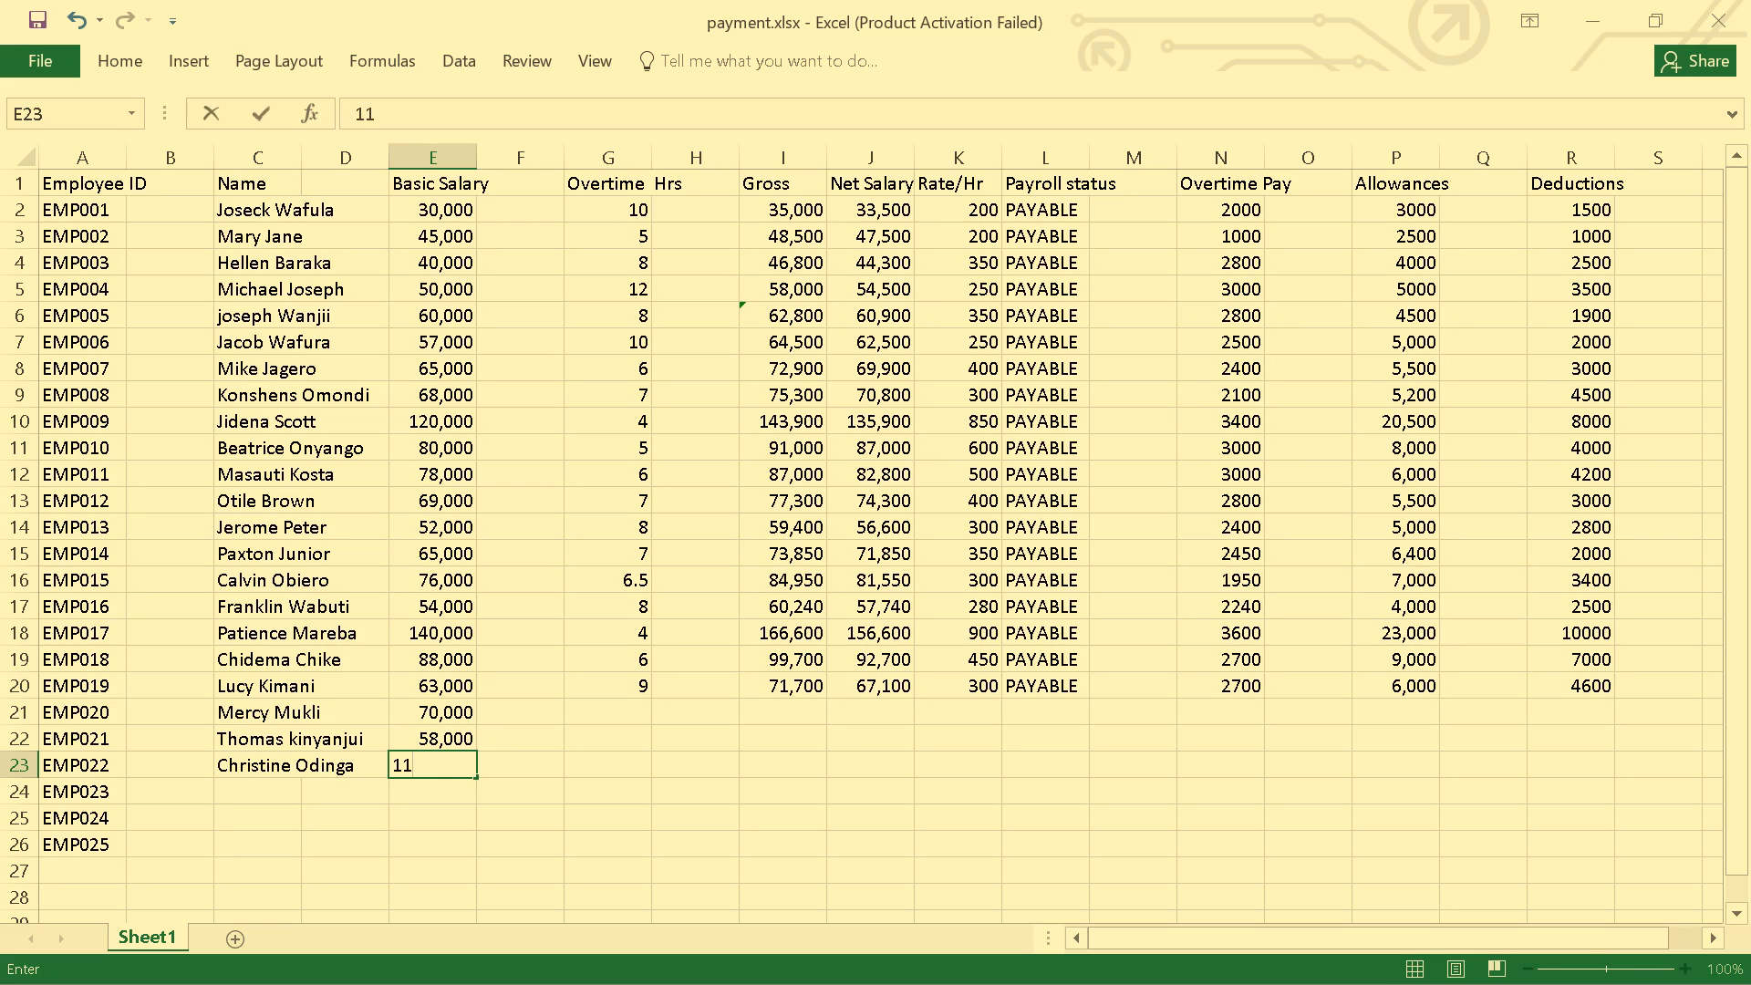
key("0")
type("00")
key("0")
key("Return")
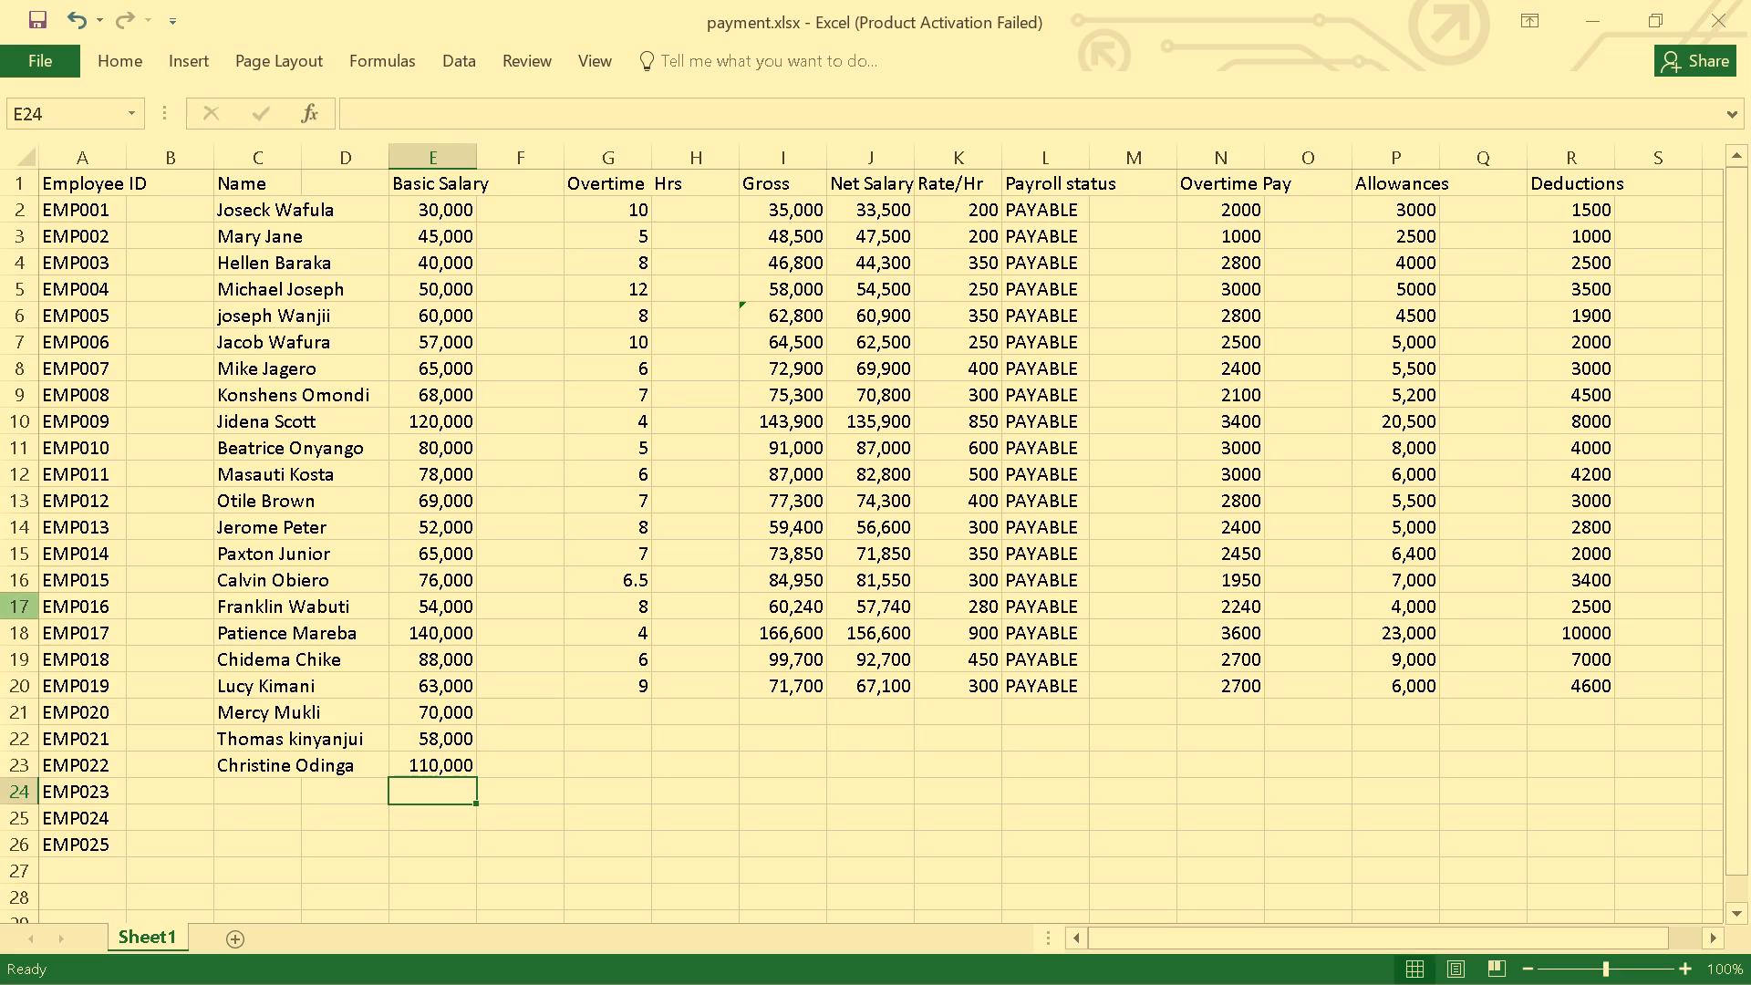
Enter the employee name for EMP023 in cell C24.
left_click(266, 788)
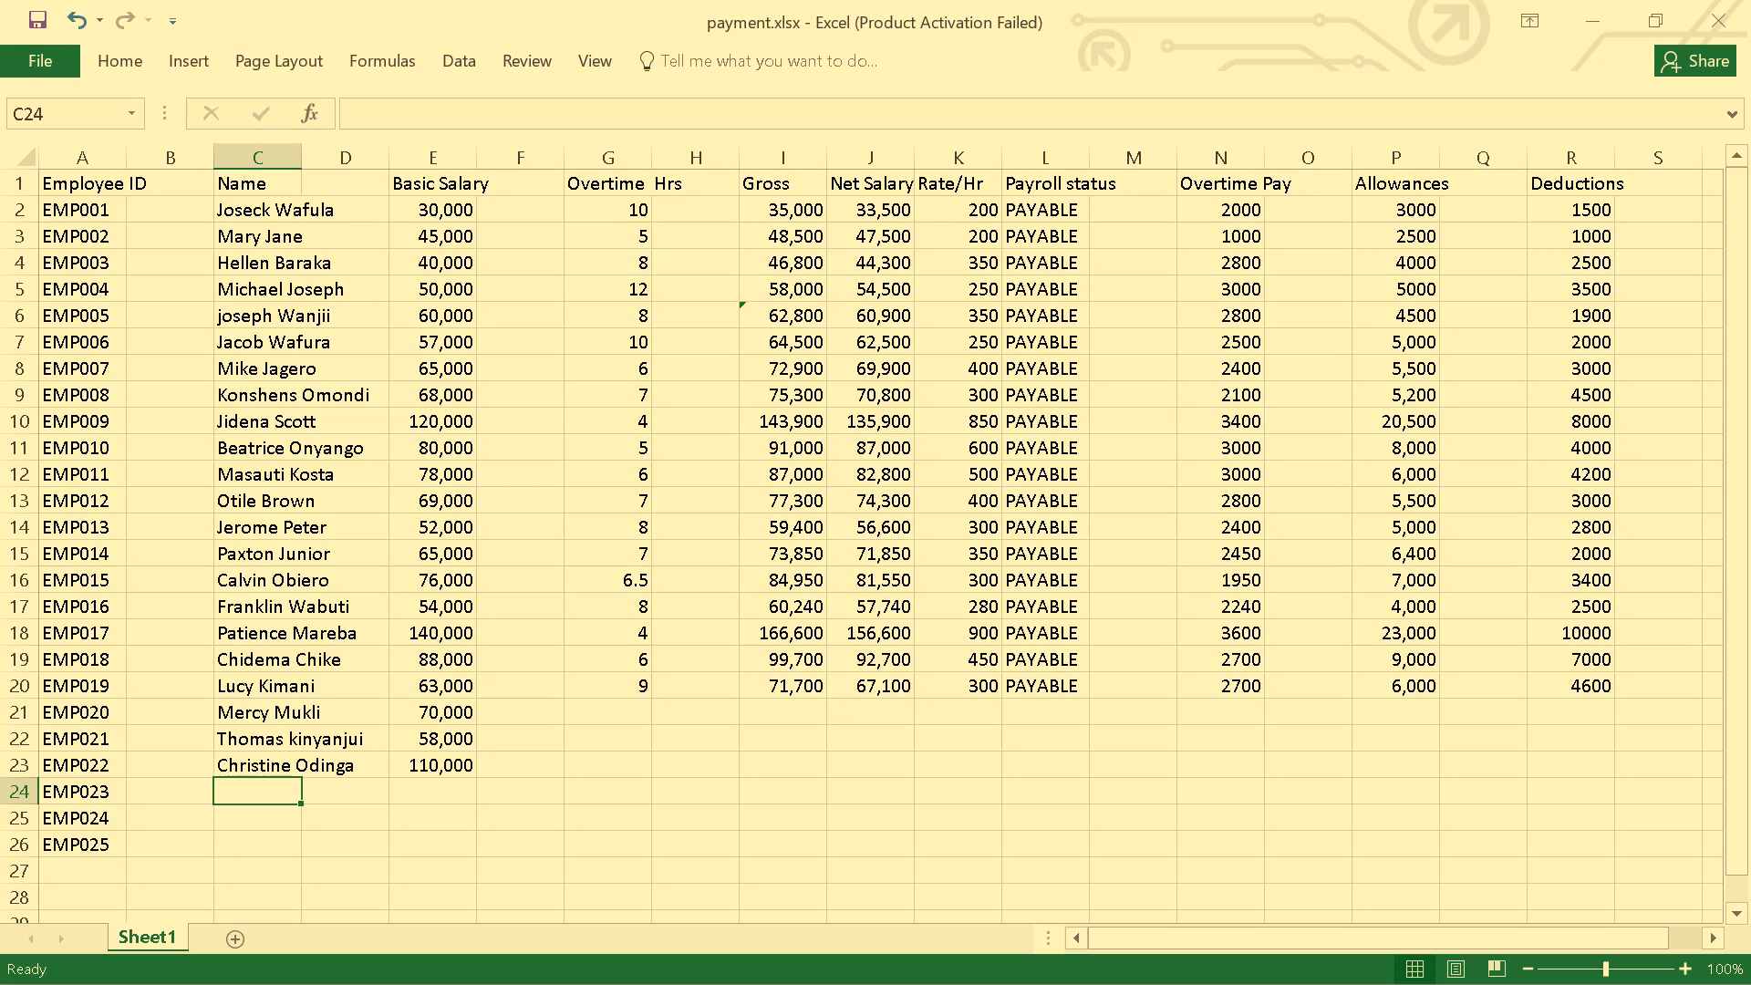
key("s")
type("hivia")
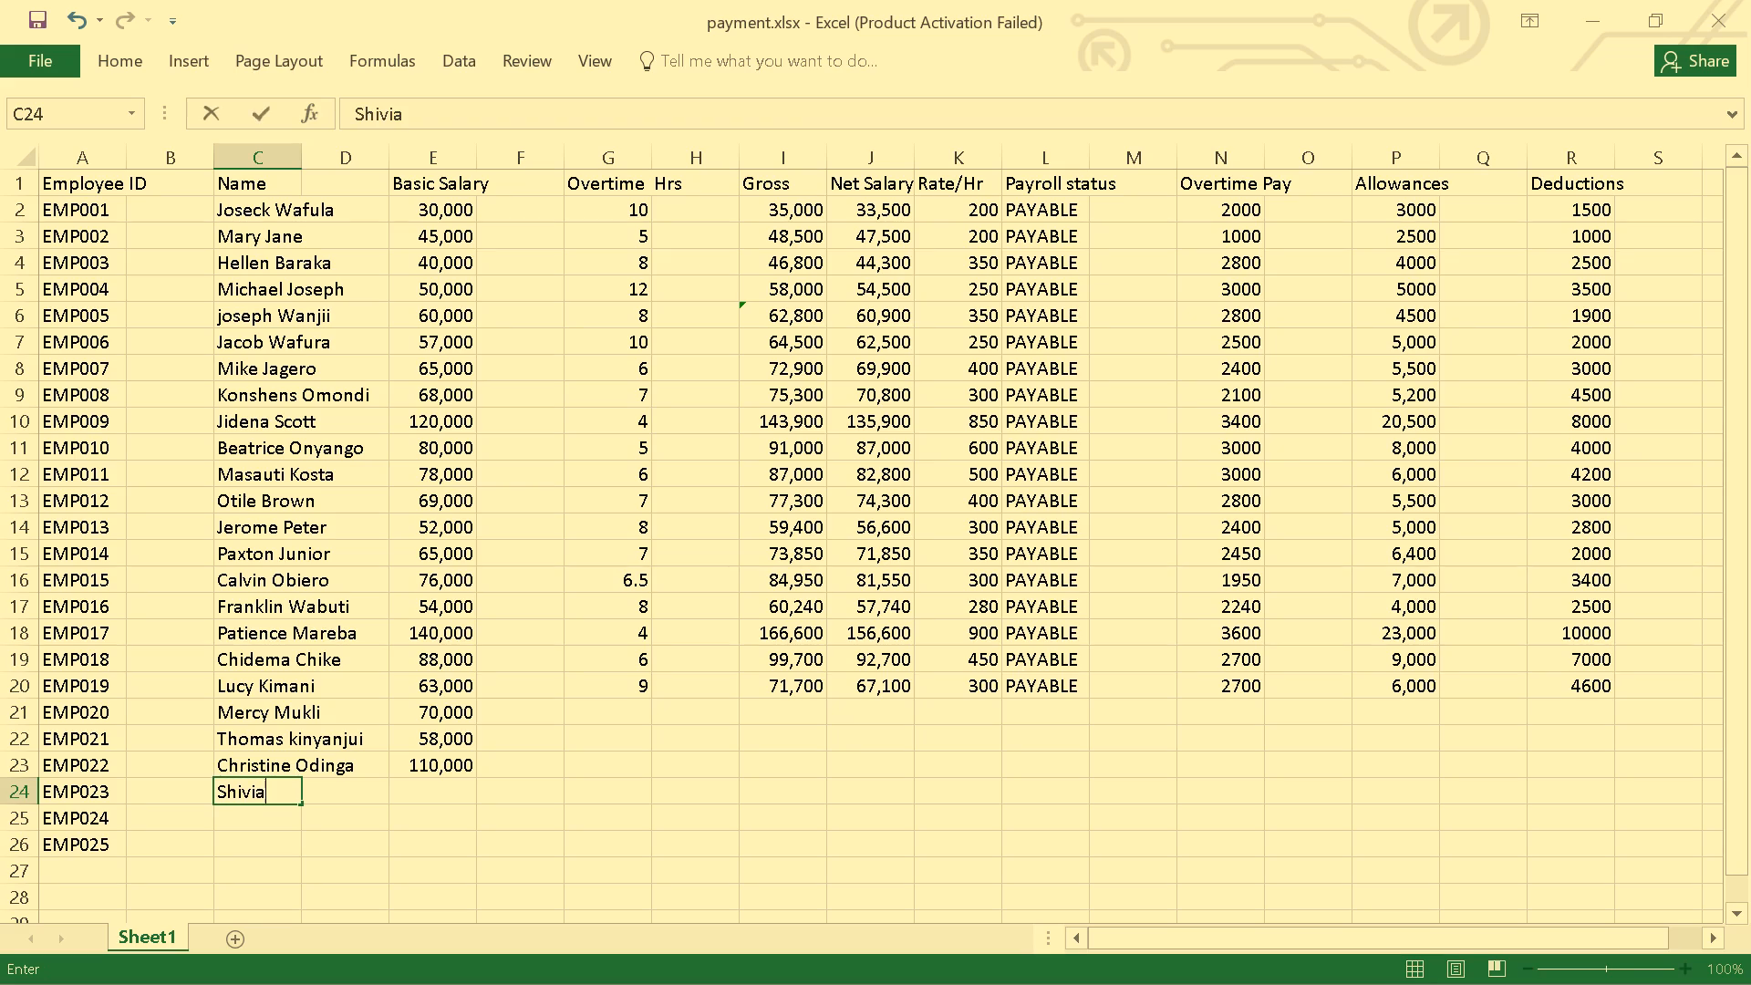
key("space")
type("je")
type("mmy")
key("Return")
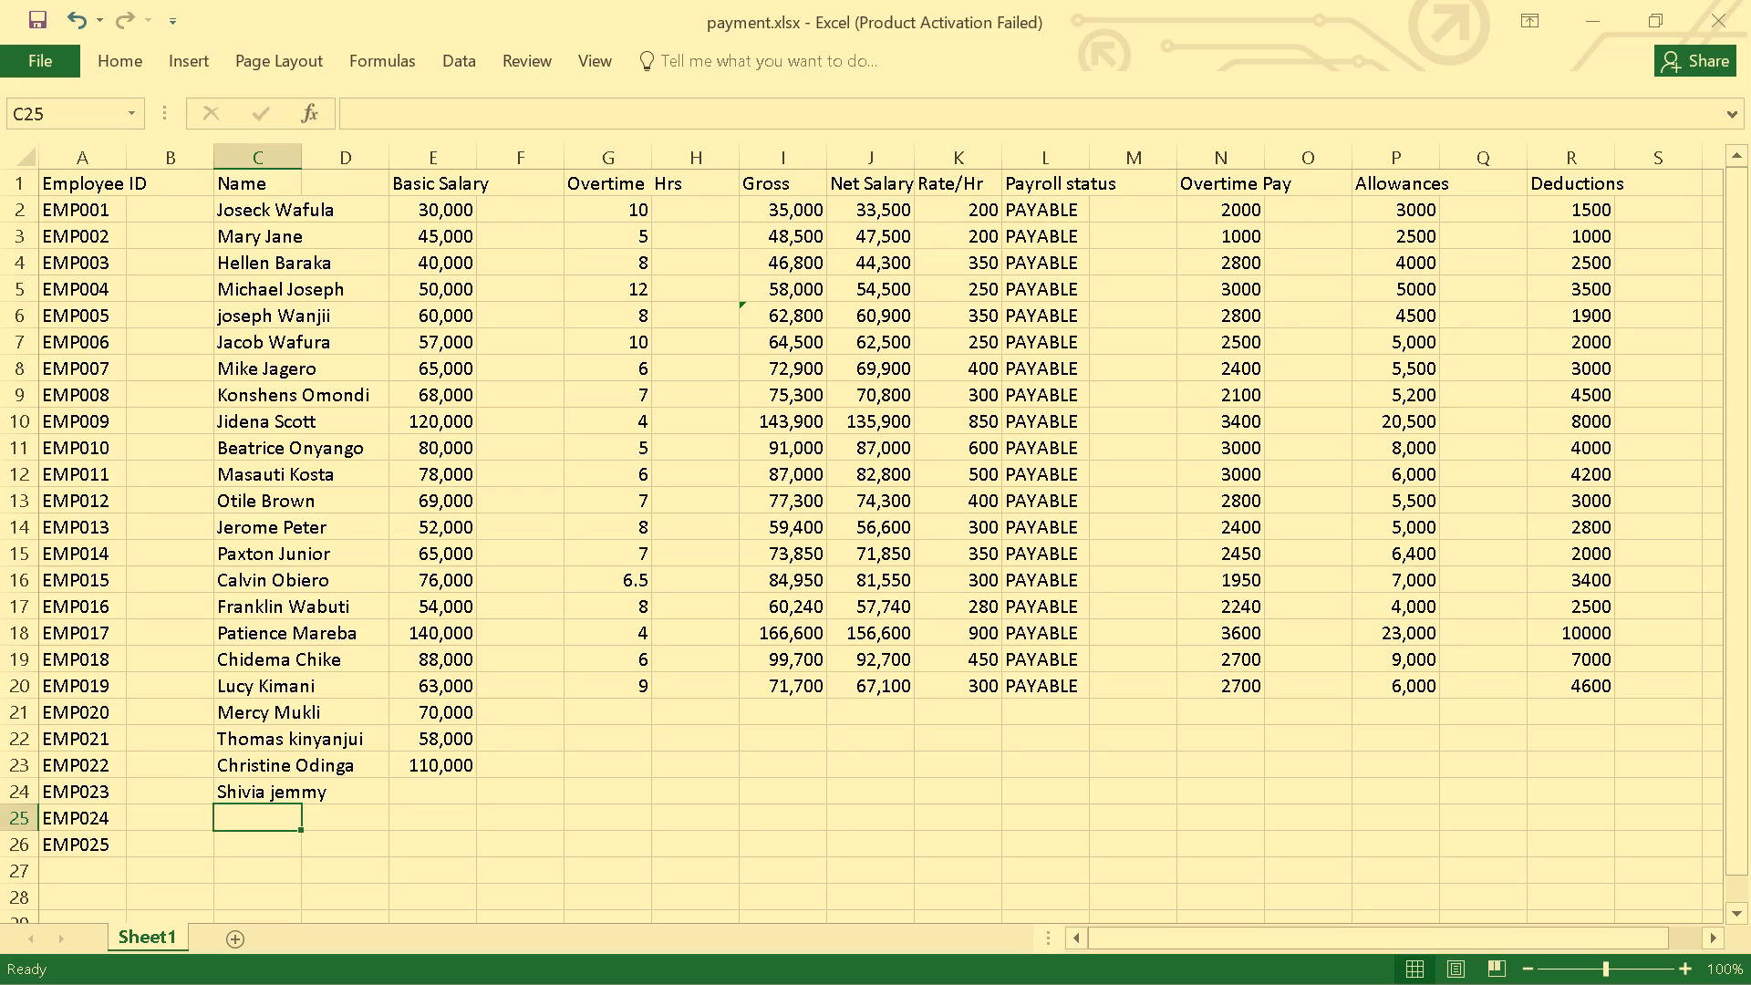
Enter the employee name for EMP024 in cell C25.
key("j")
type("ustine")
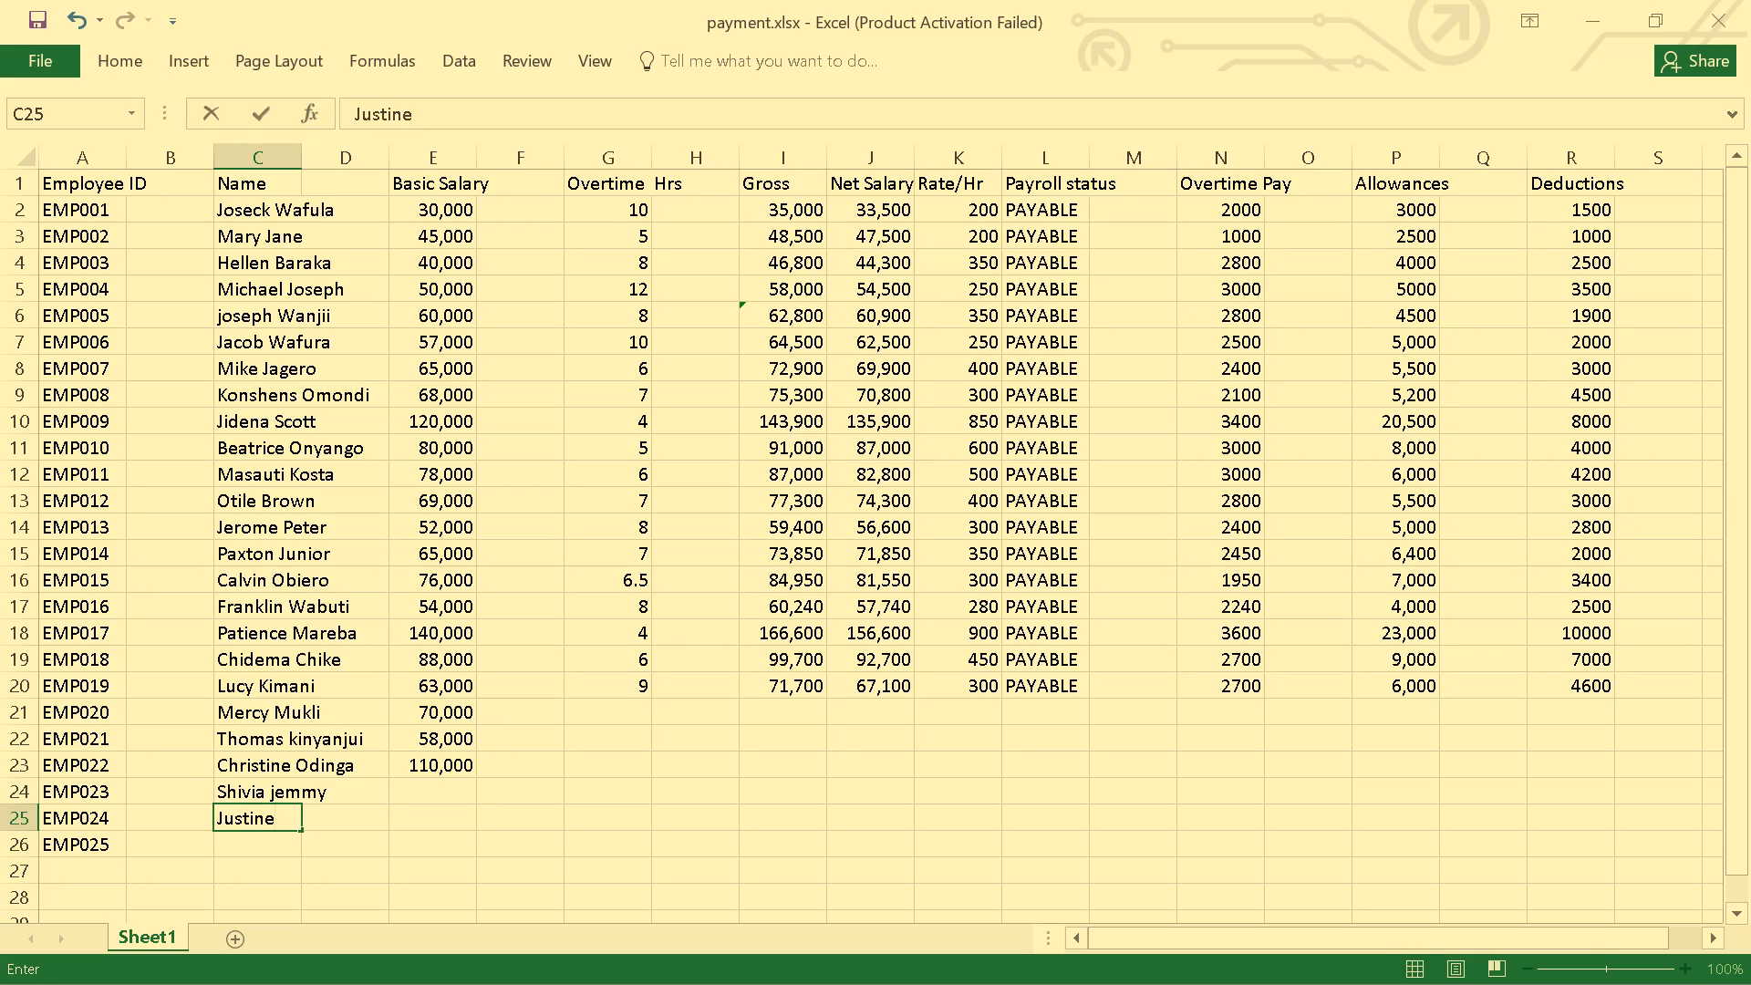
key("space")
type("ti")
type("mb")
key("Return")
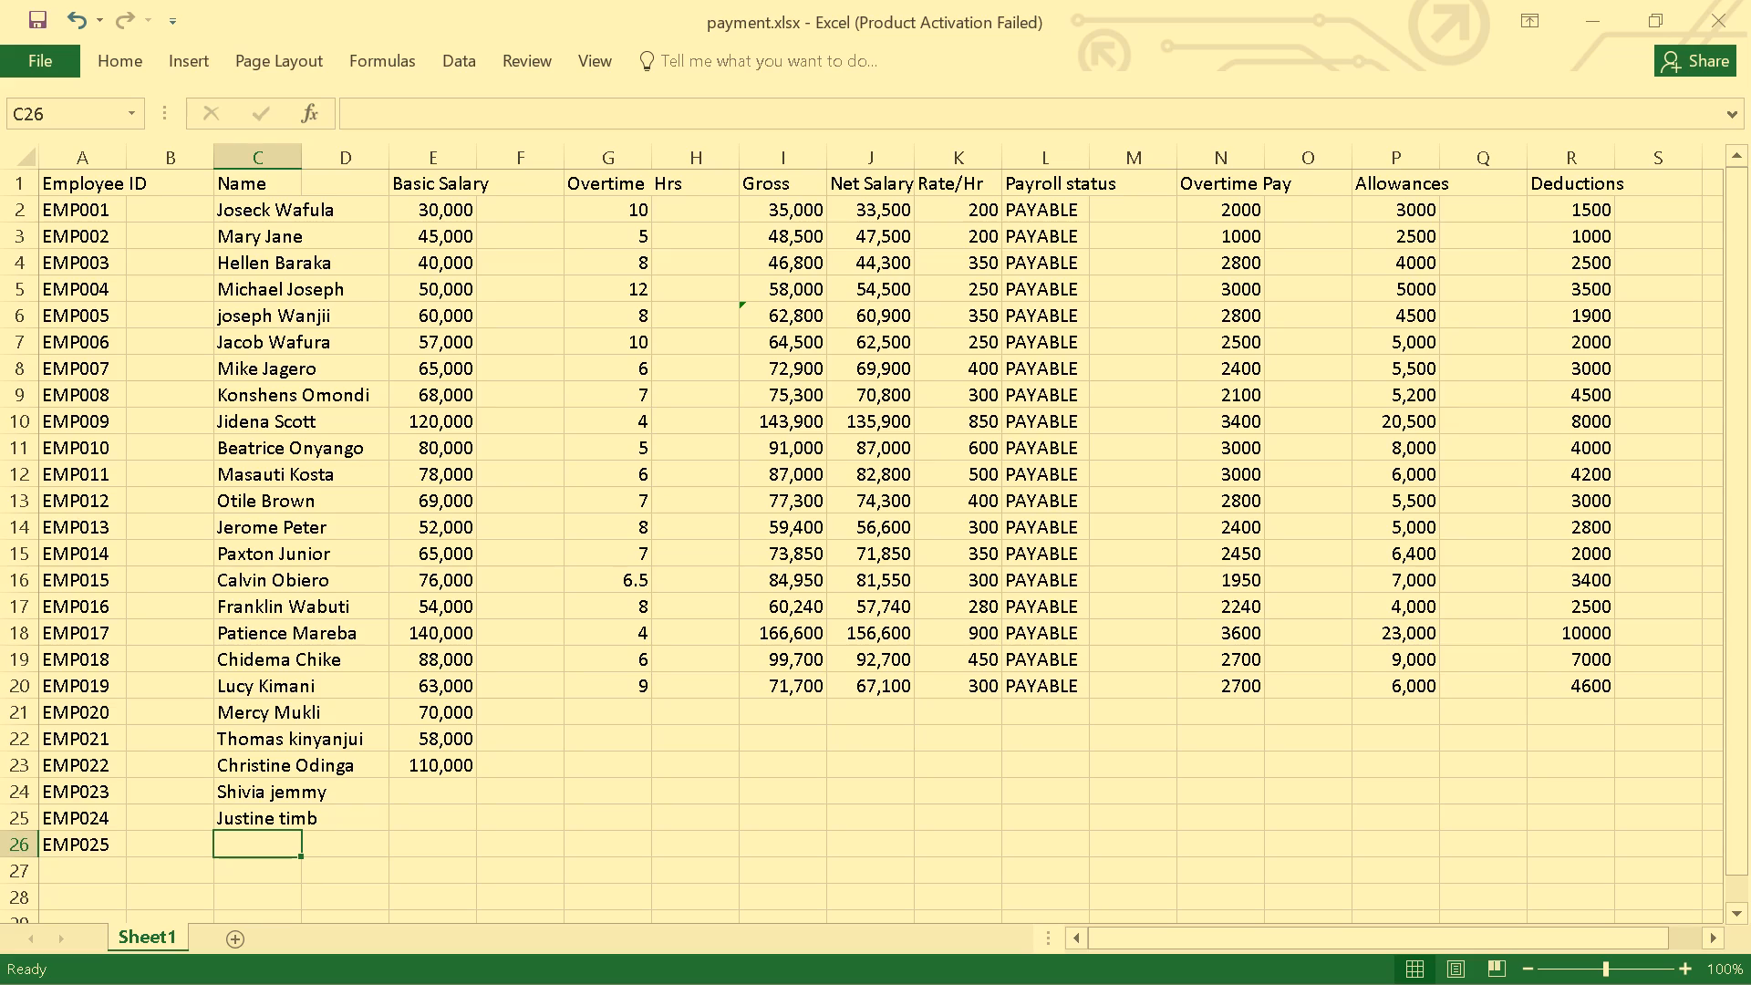
left_click(429, 794)
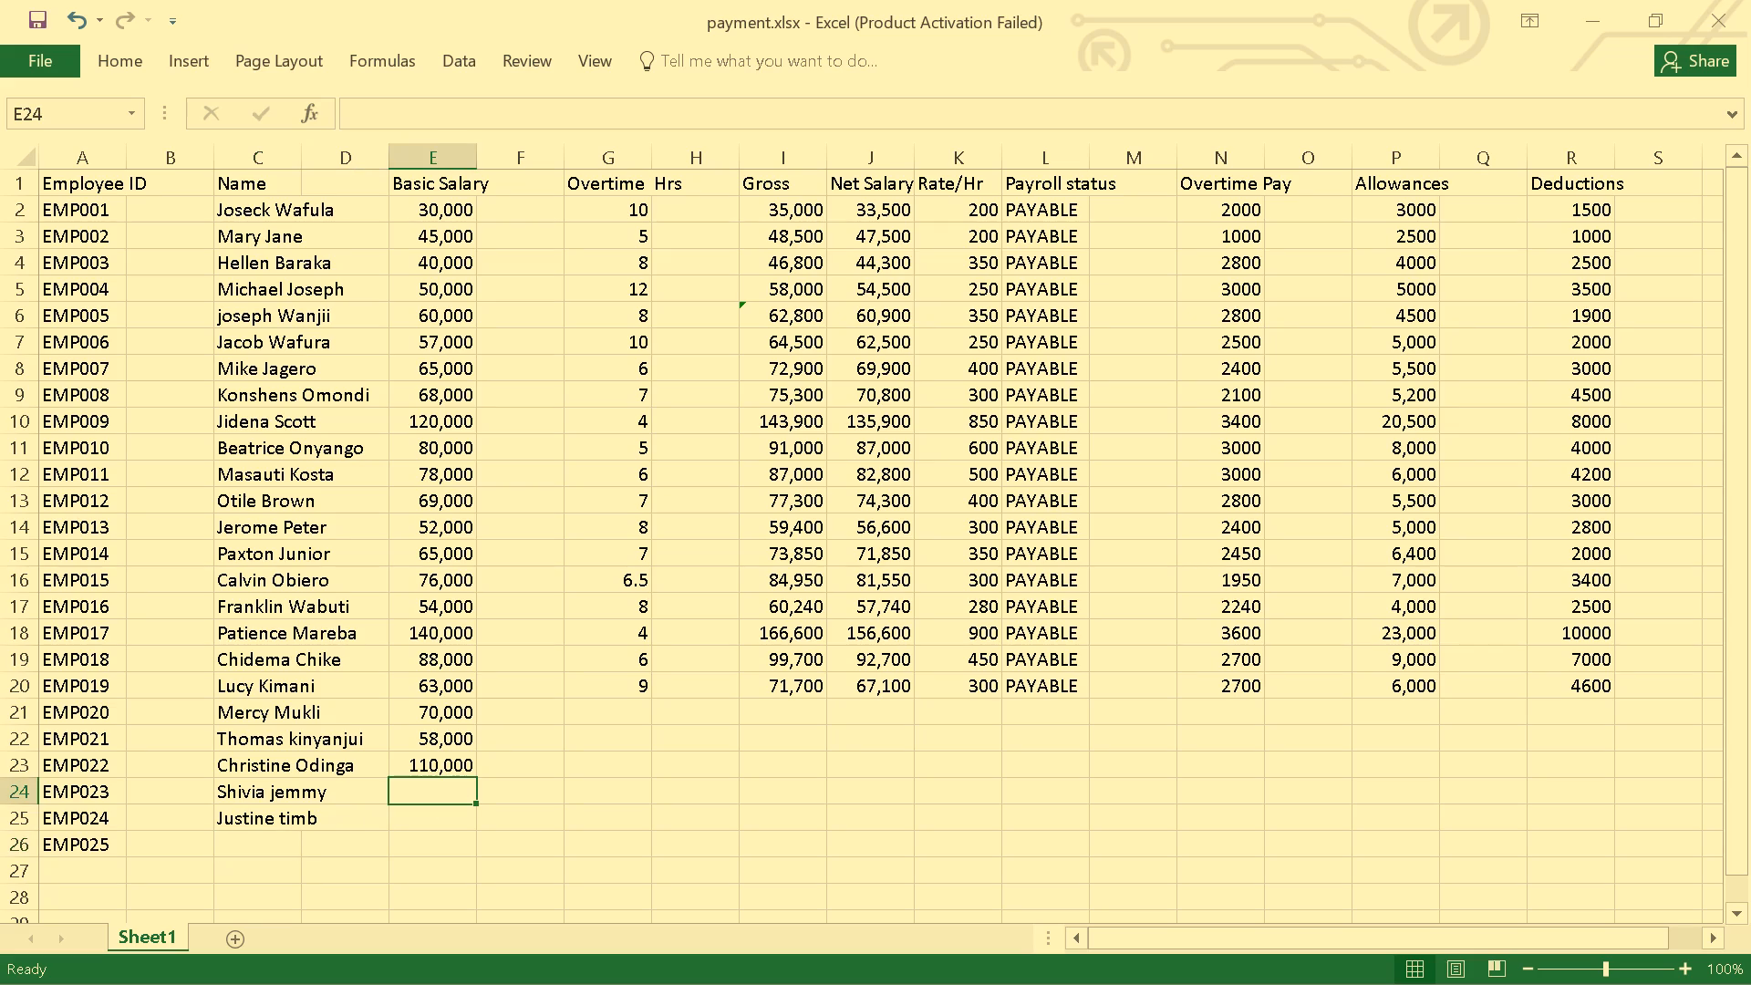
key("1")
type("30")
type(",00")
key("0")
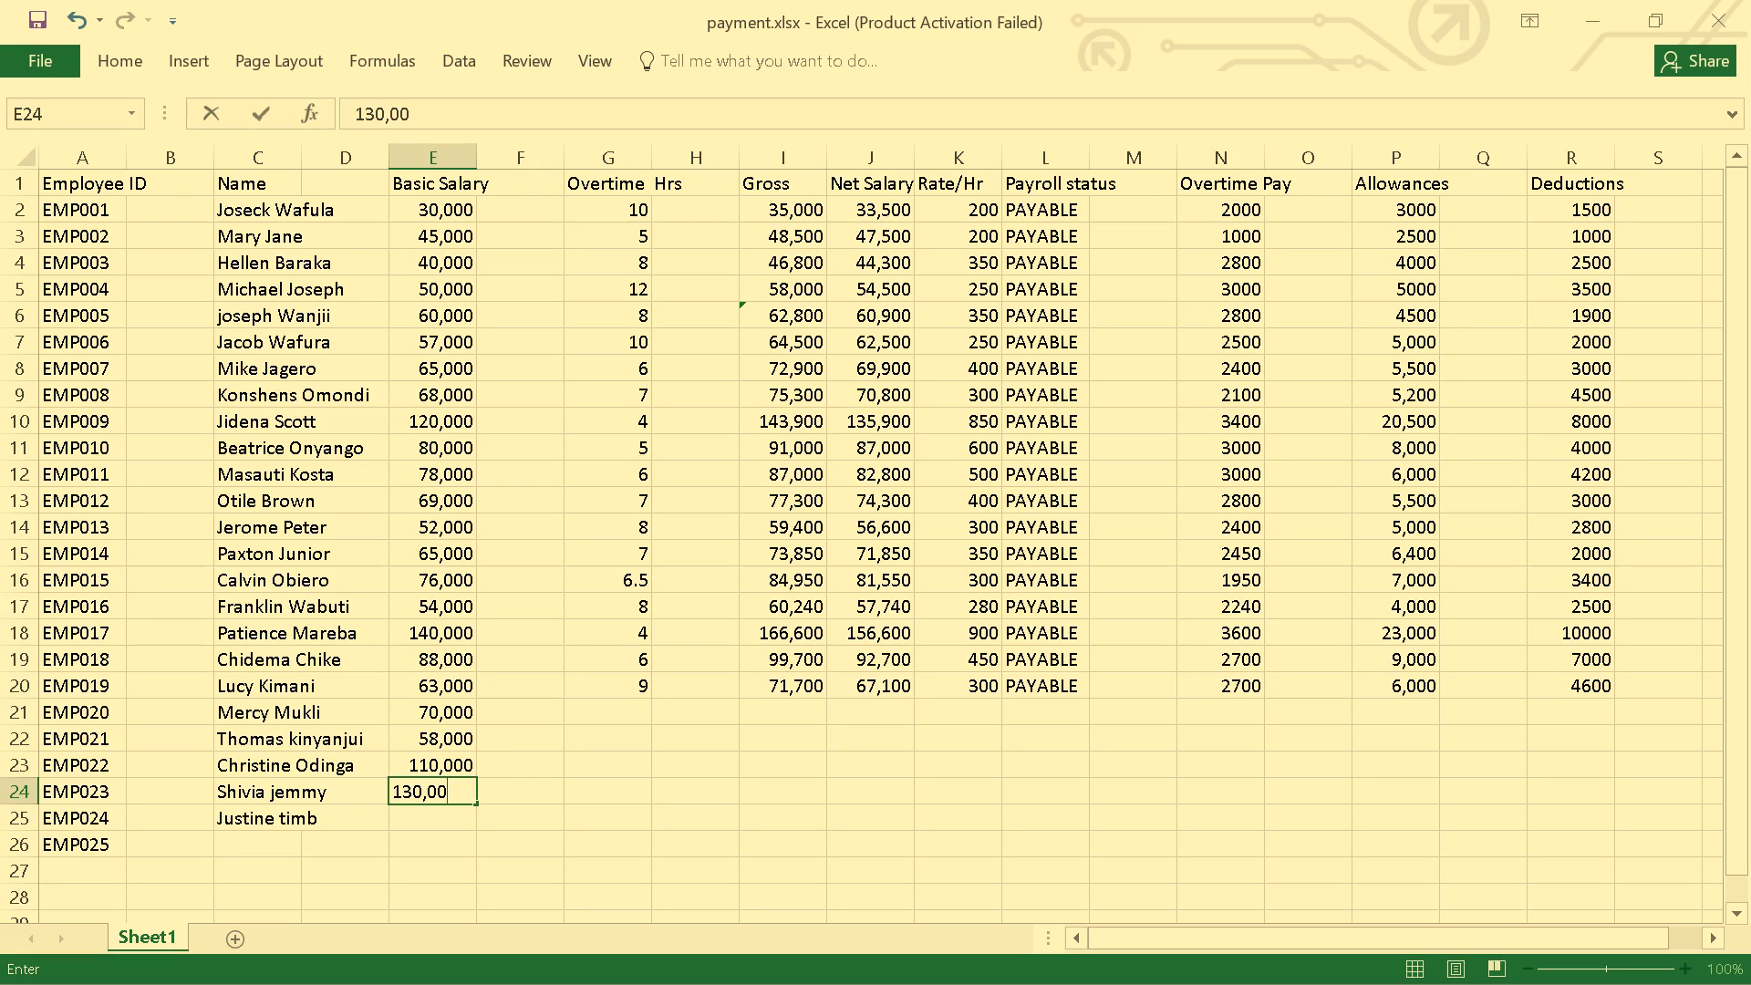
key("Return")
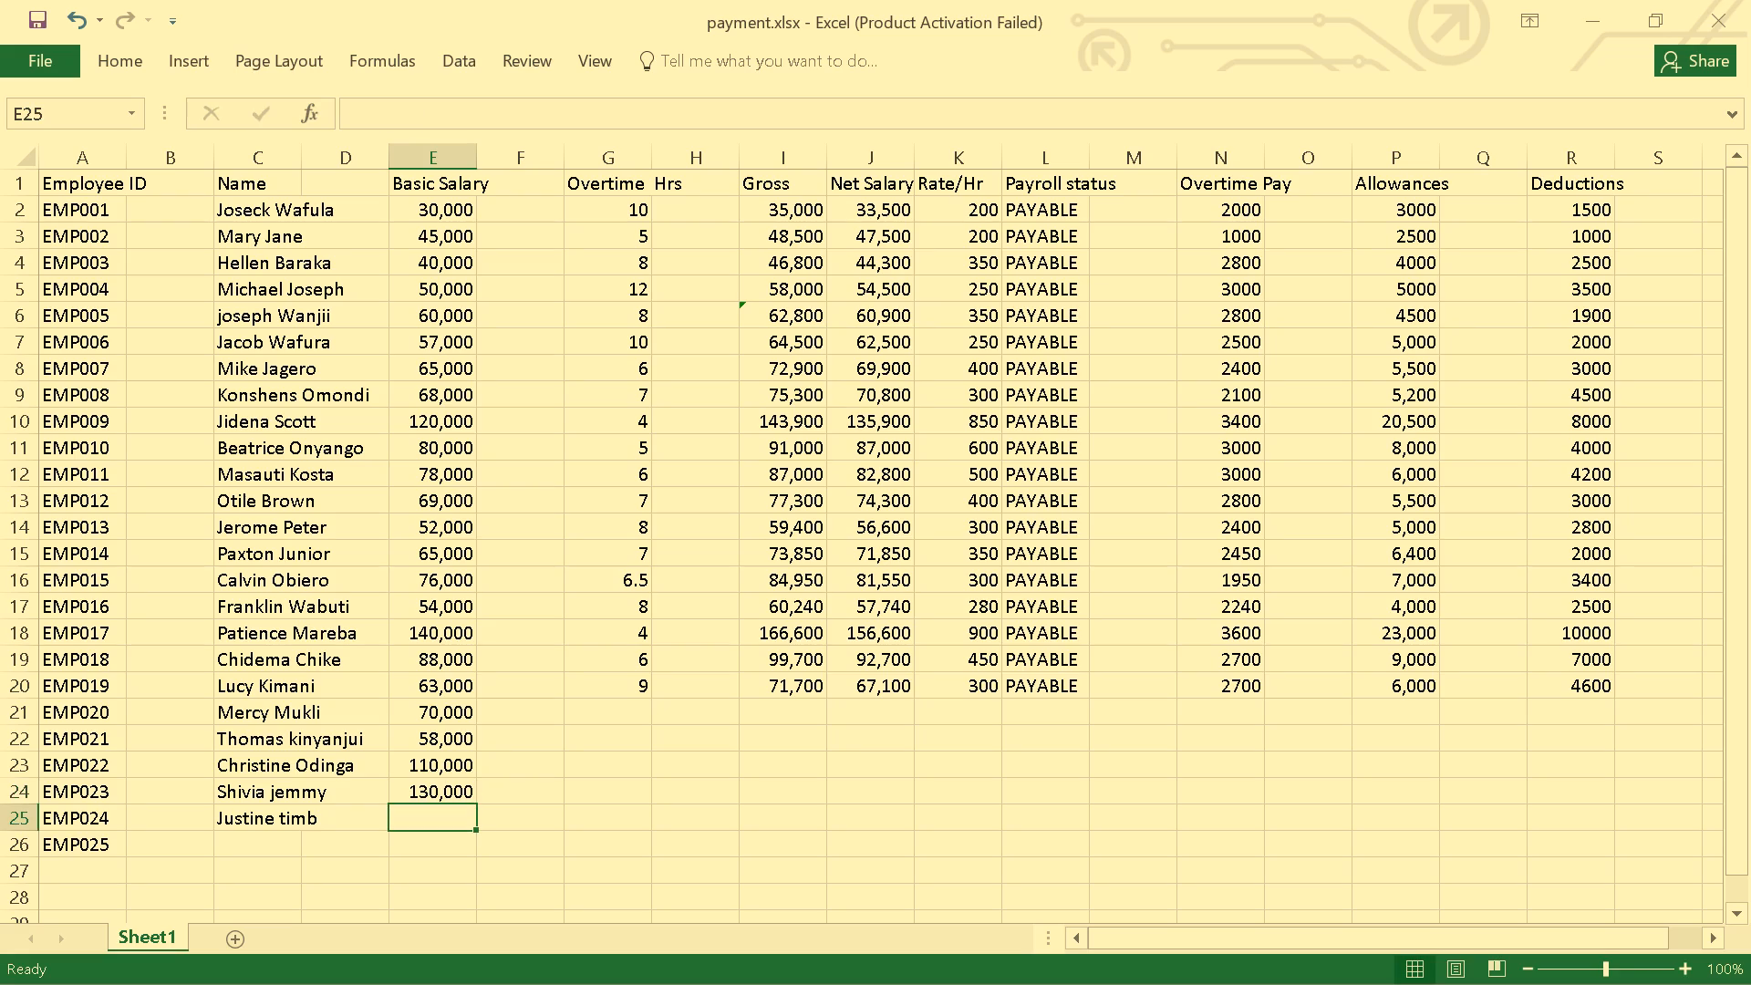
Save the payment.xlsx workbook with the newly entered employee names and salaries.
scroll(430, 796, "down", 3)
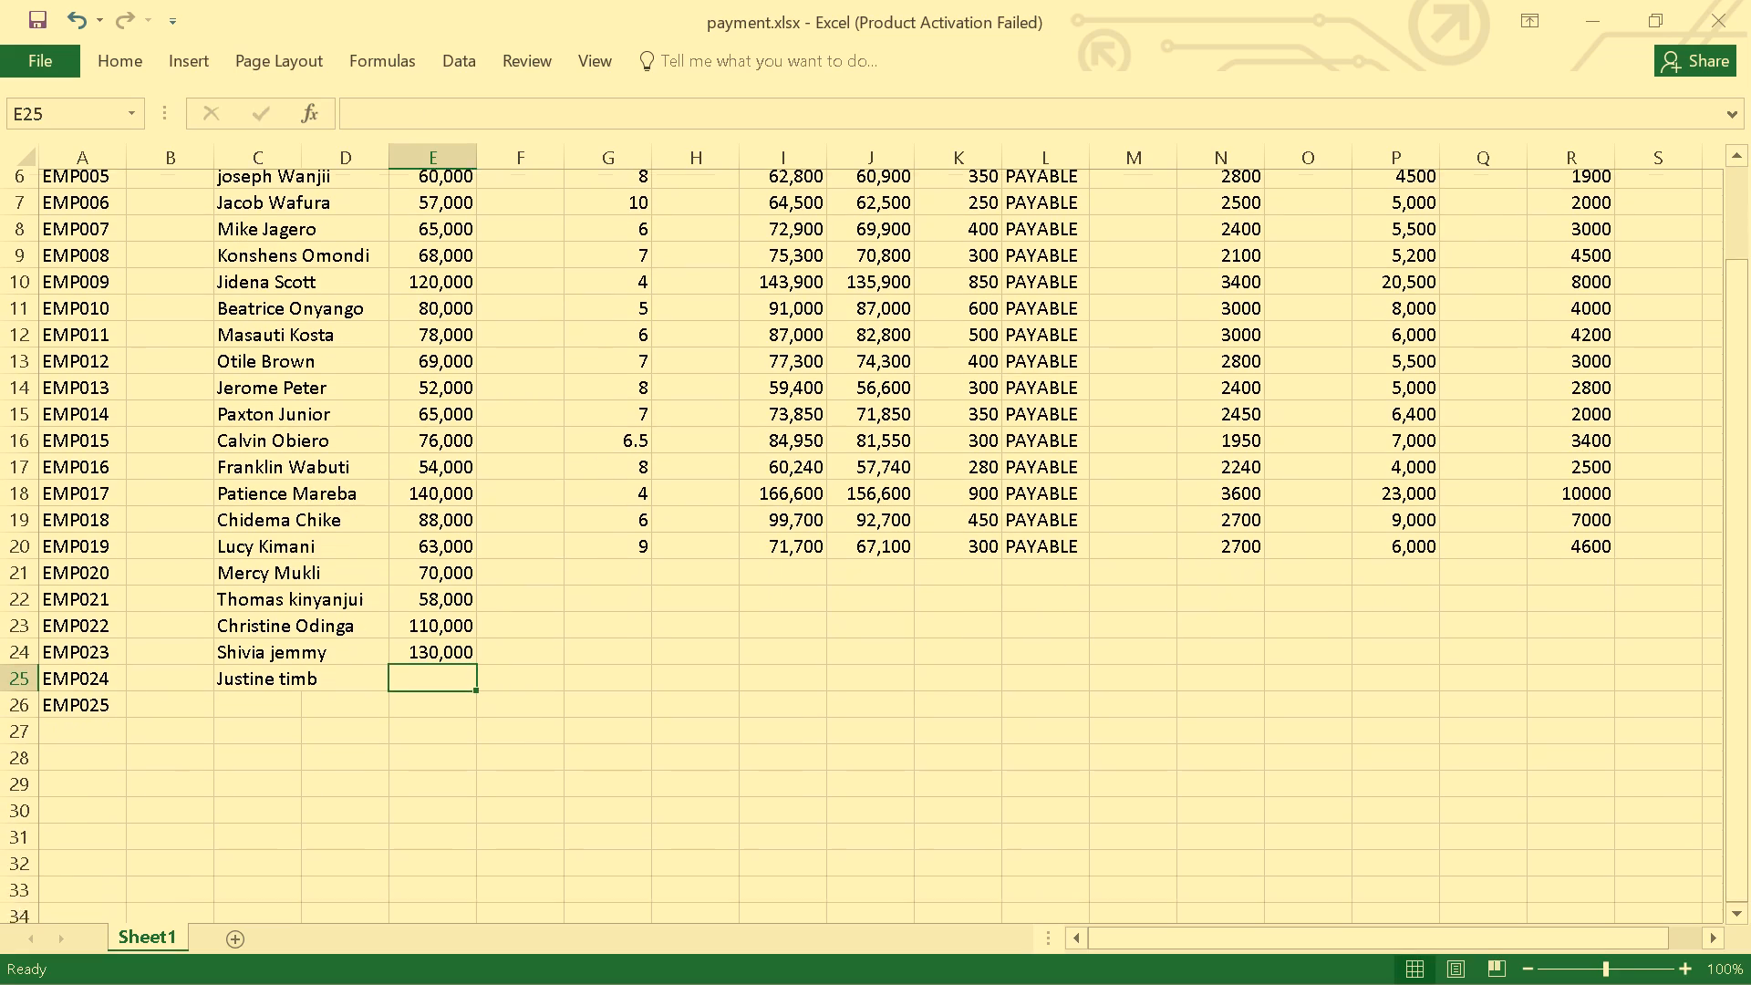
scroll(430, 796, "down", 1)
left_click(95, 712)
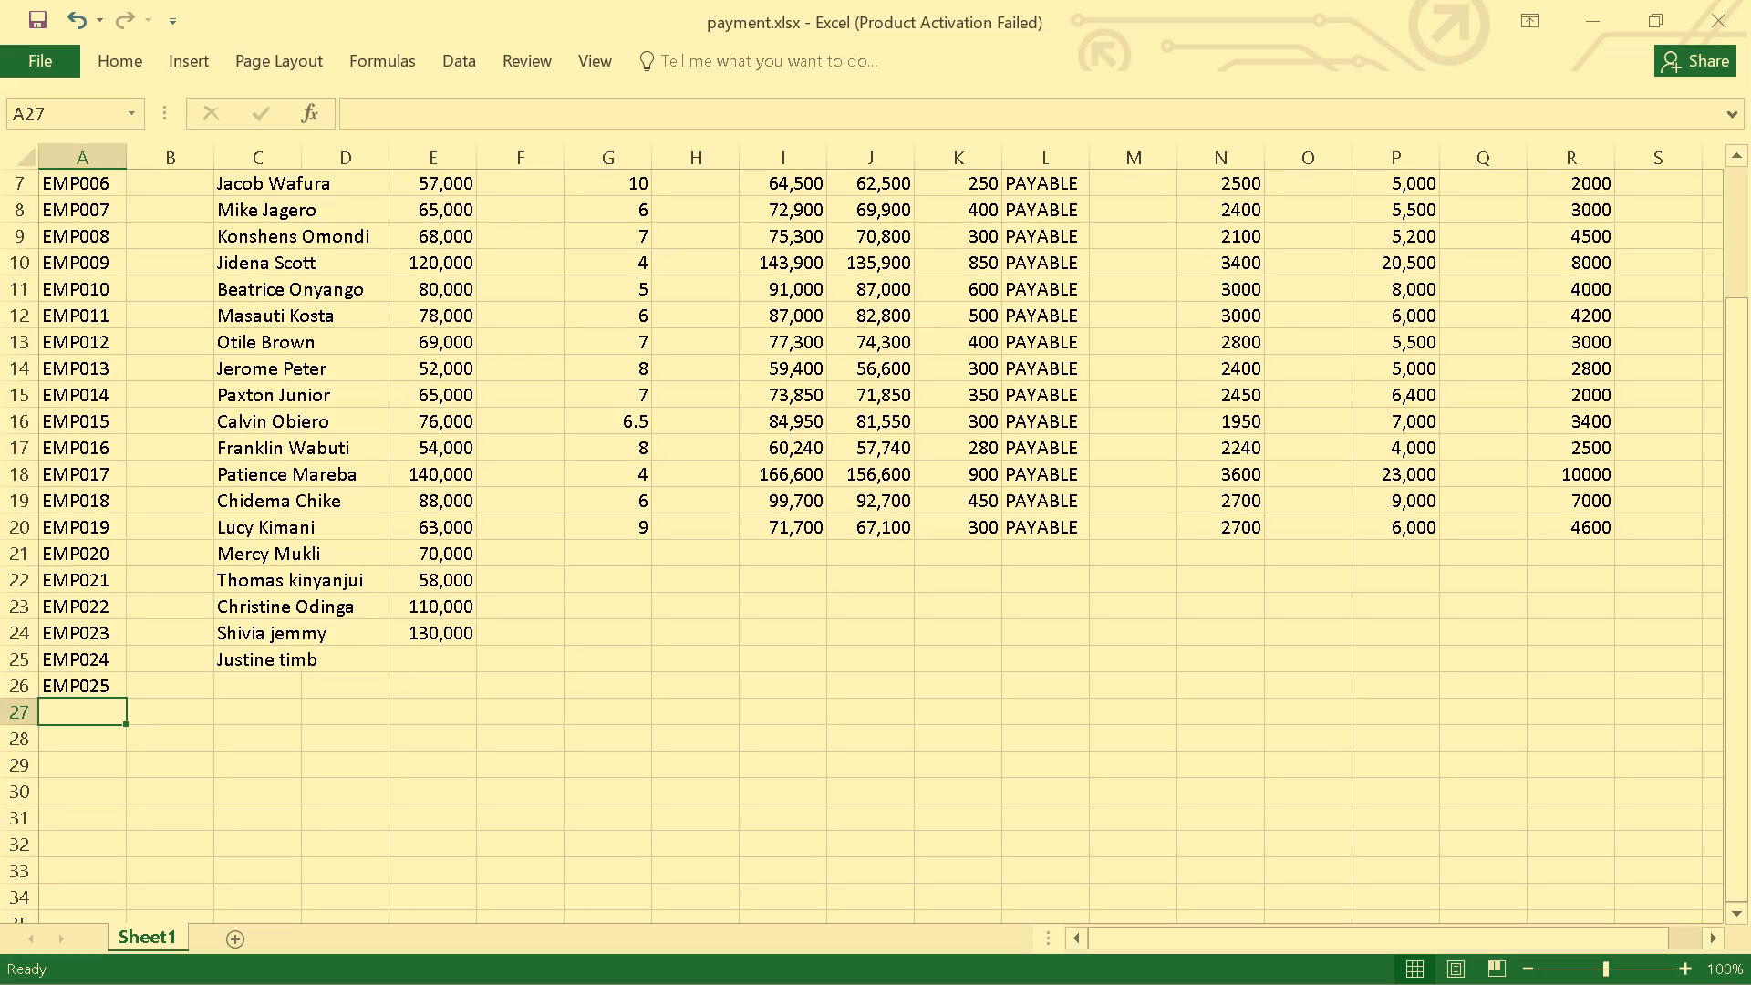
key("ctrl+s")
Add the employee IDs EMP026 and EMP027 in cells A27 and A28.
scroll(95, 712, "up", 4)
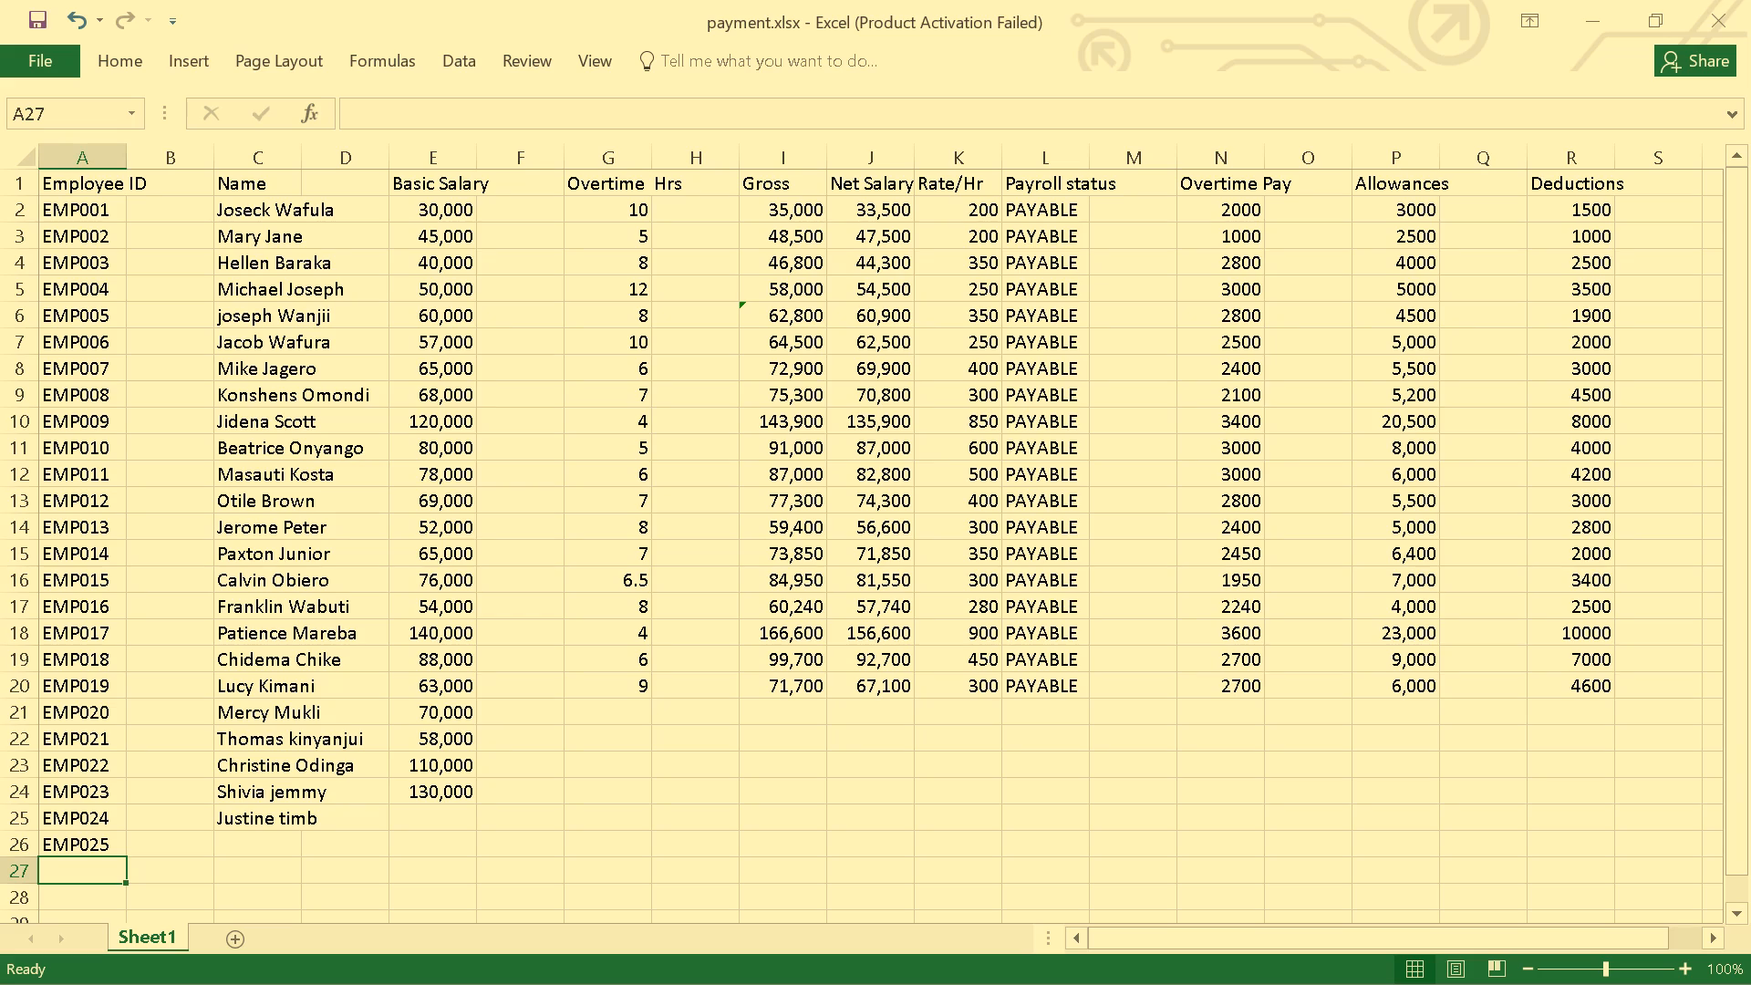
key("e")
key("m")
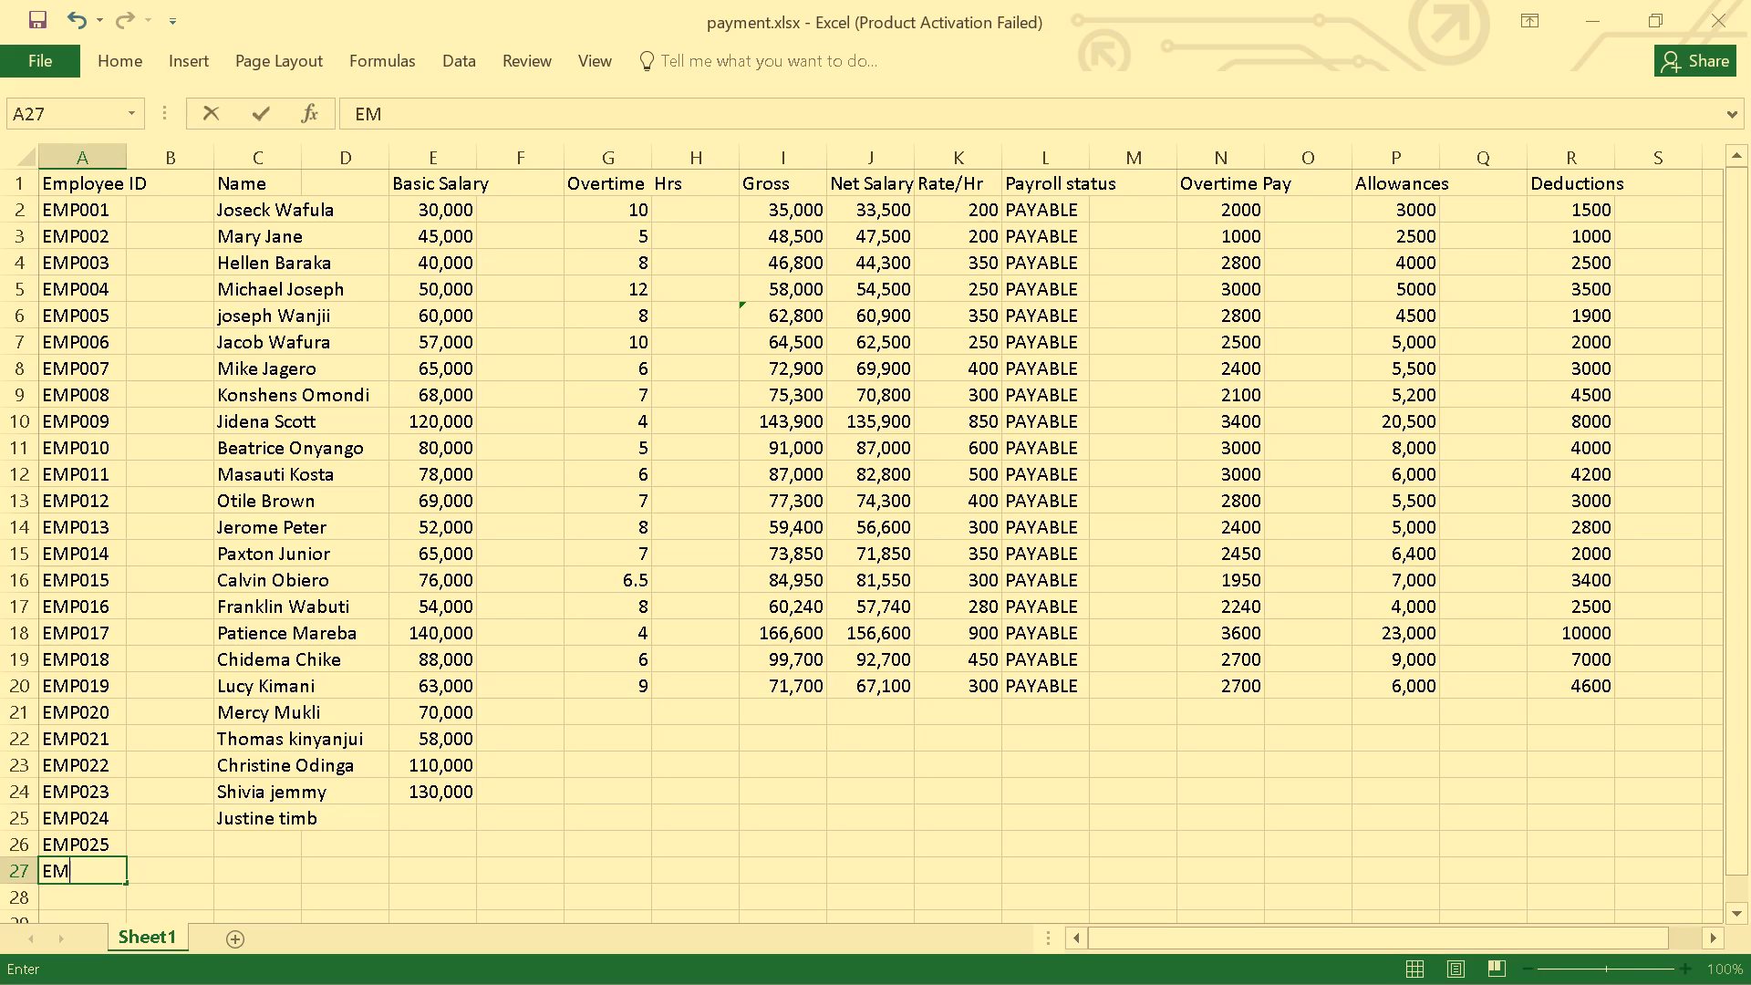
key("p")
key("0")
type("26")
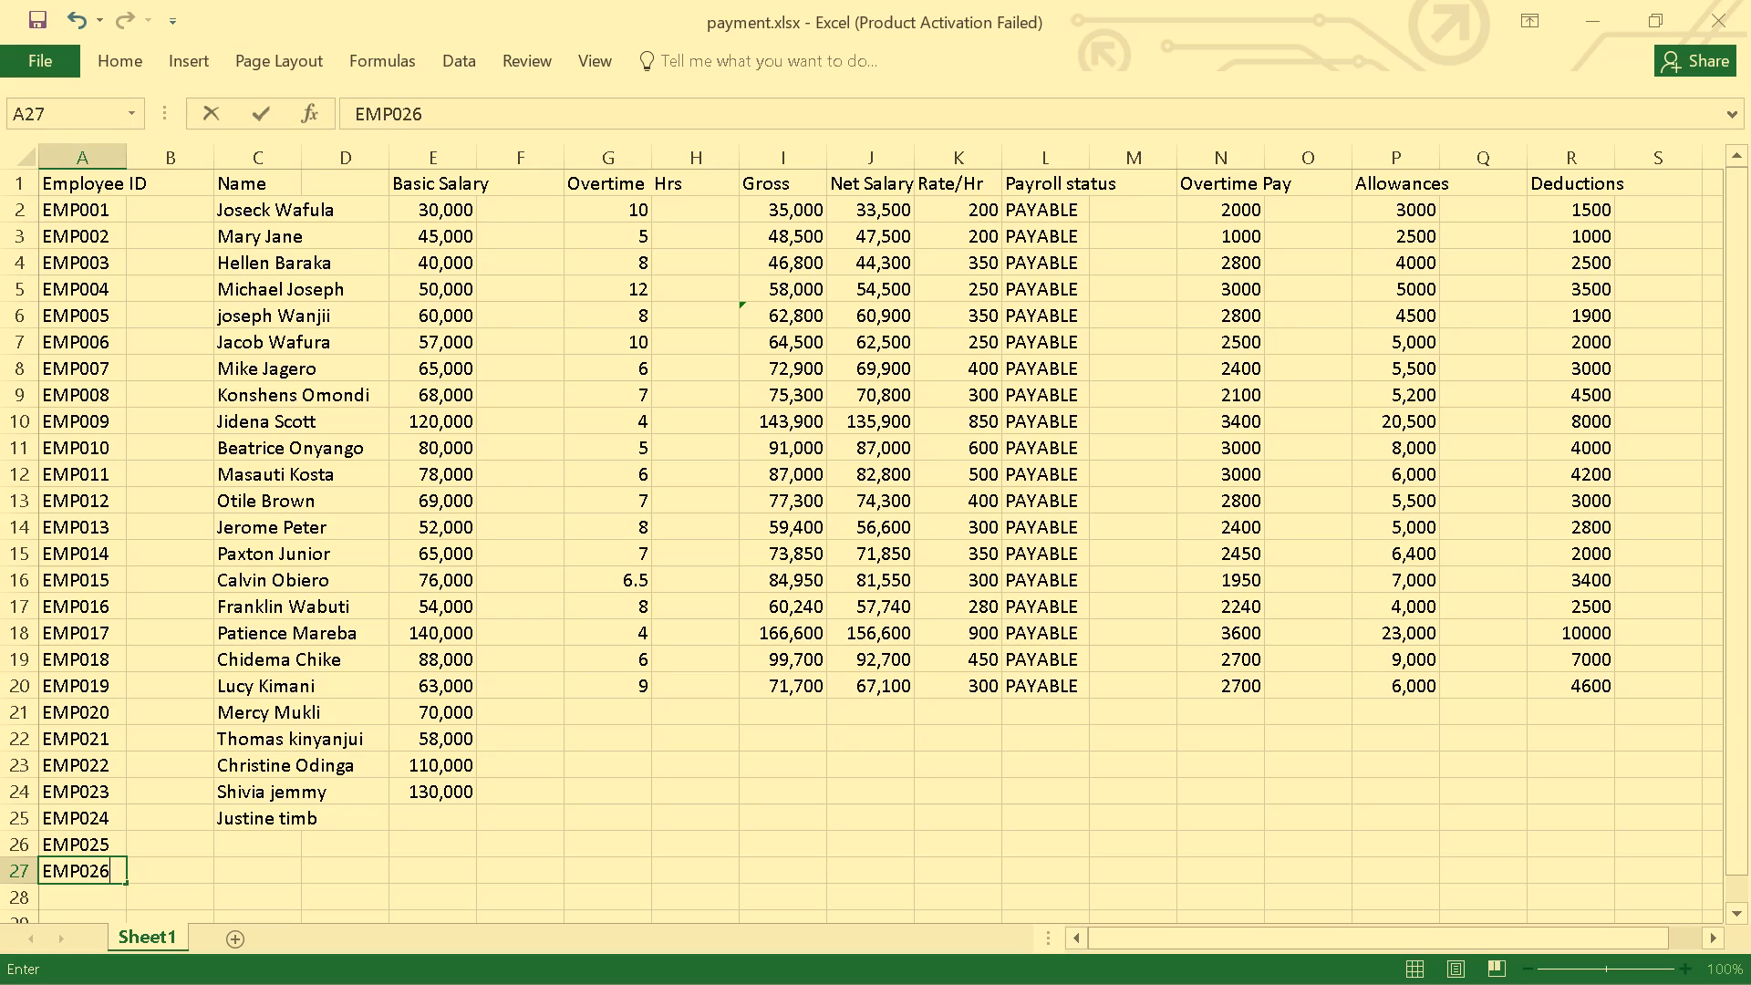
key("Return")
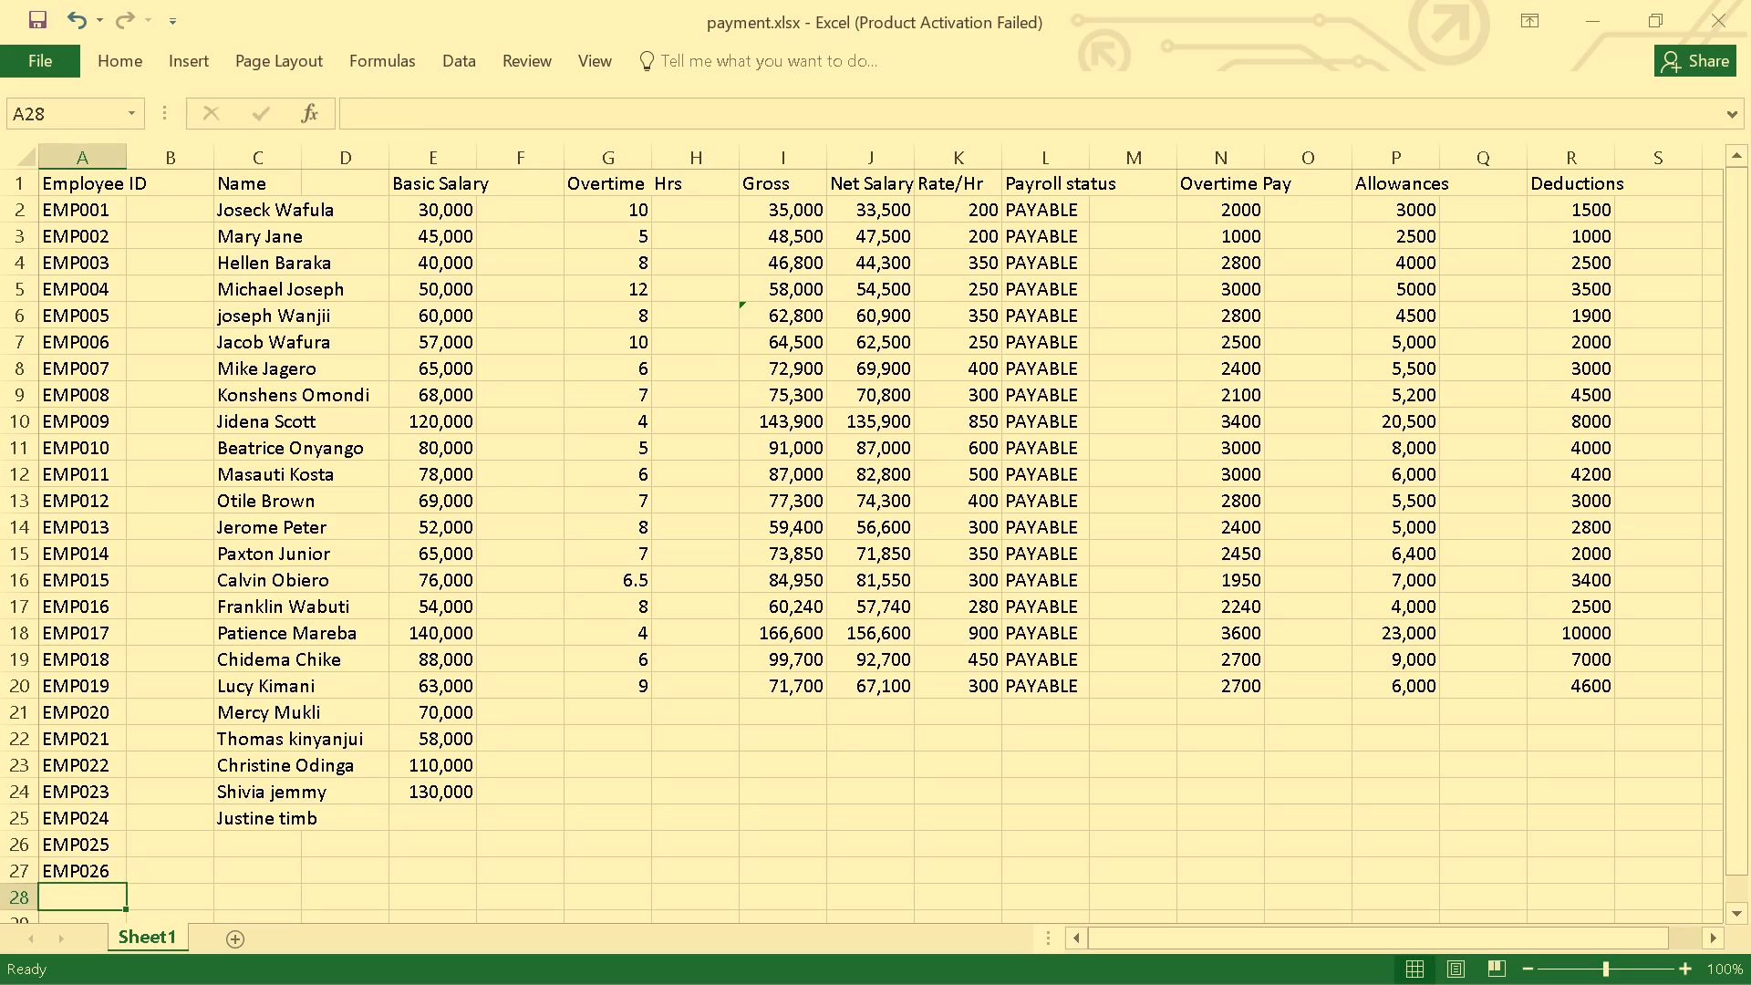
scroll(1235, 719, "down", 1)
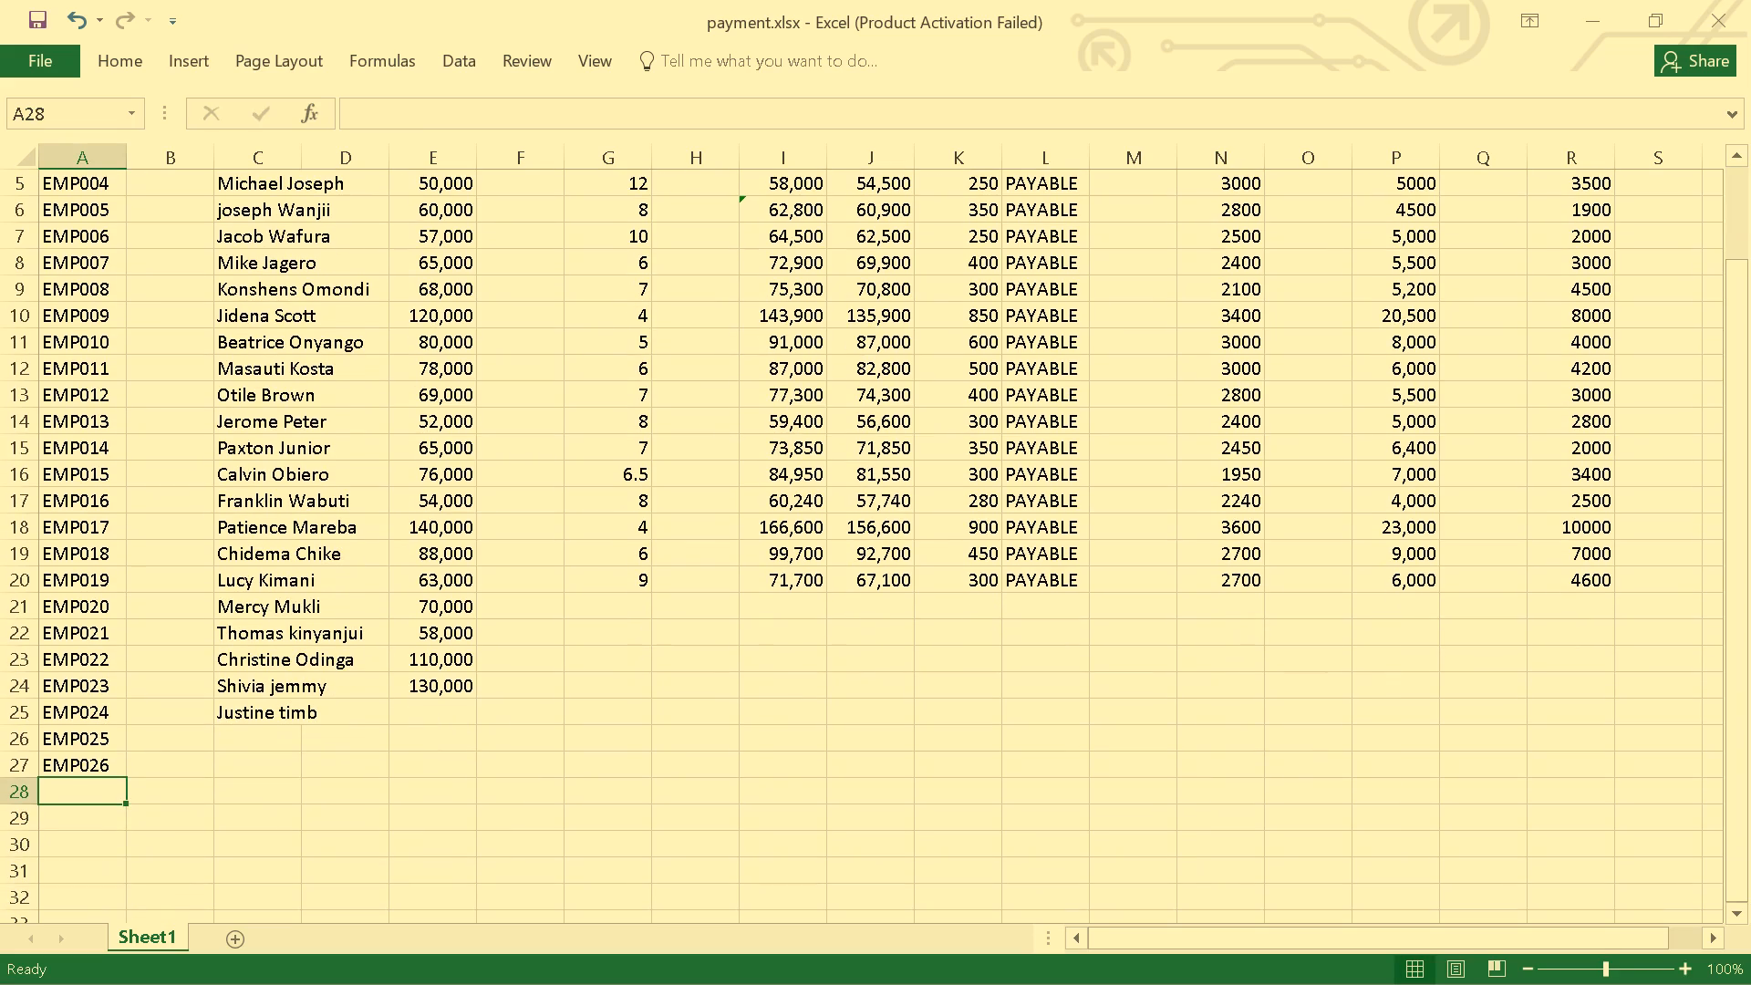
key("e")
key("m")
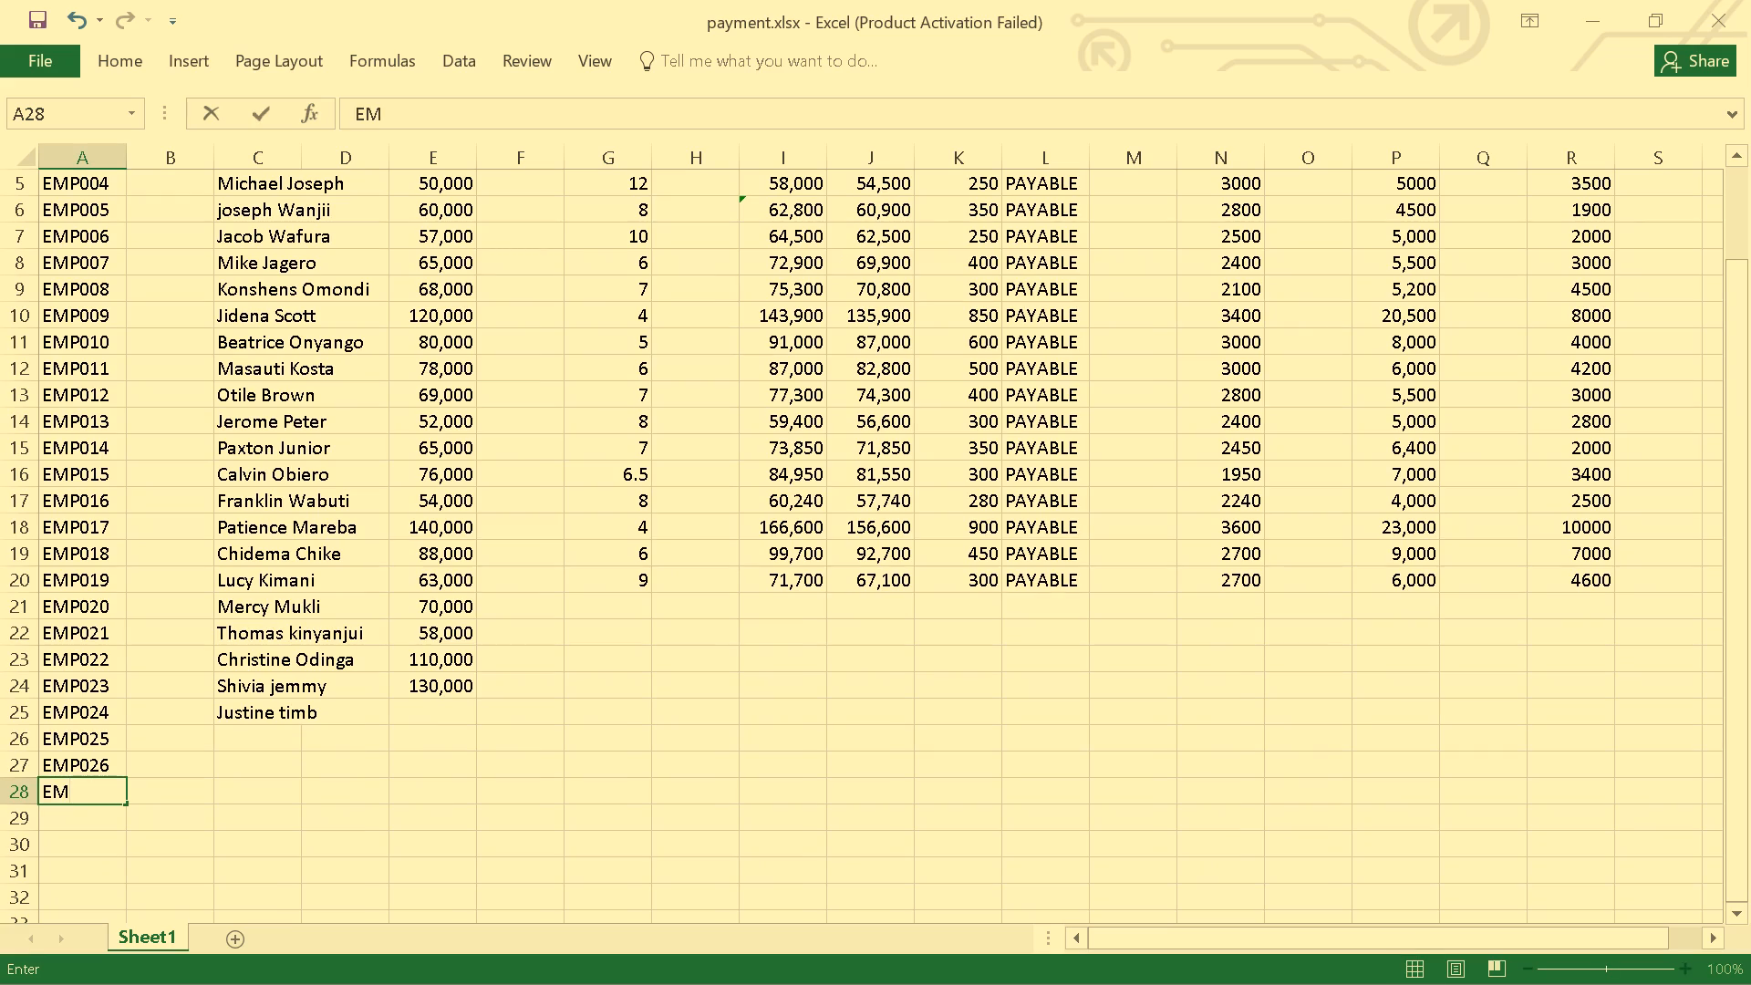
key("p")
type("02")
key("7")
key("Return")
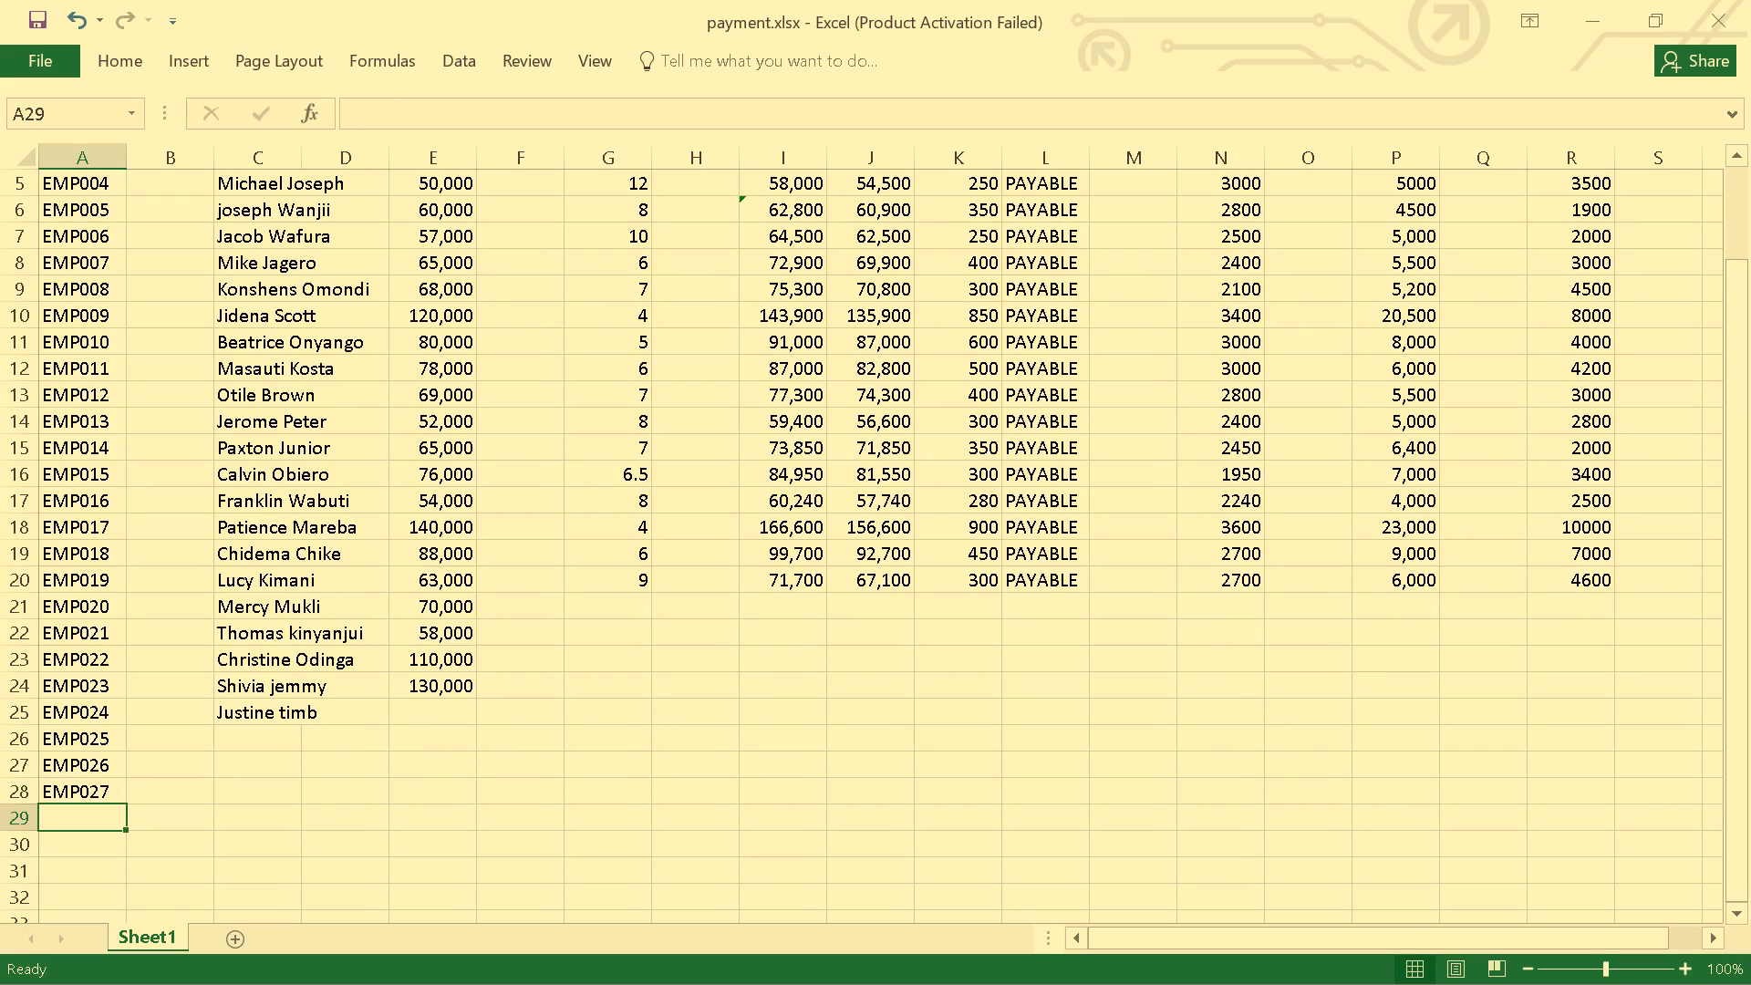
Continue the employee ID column with EMP028, EMP029 and EMP030 in cells A29 to A31.
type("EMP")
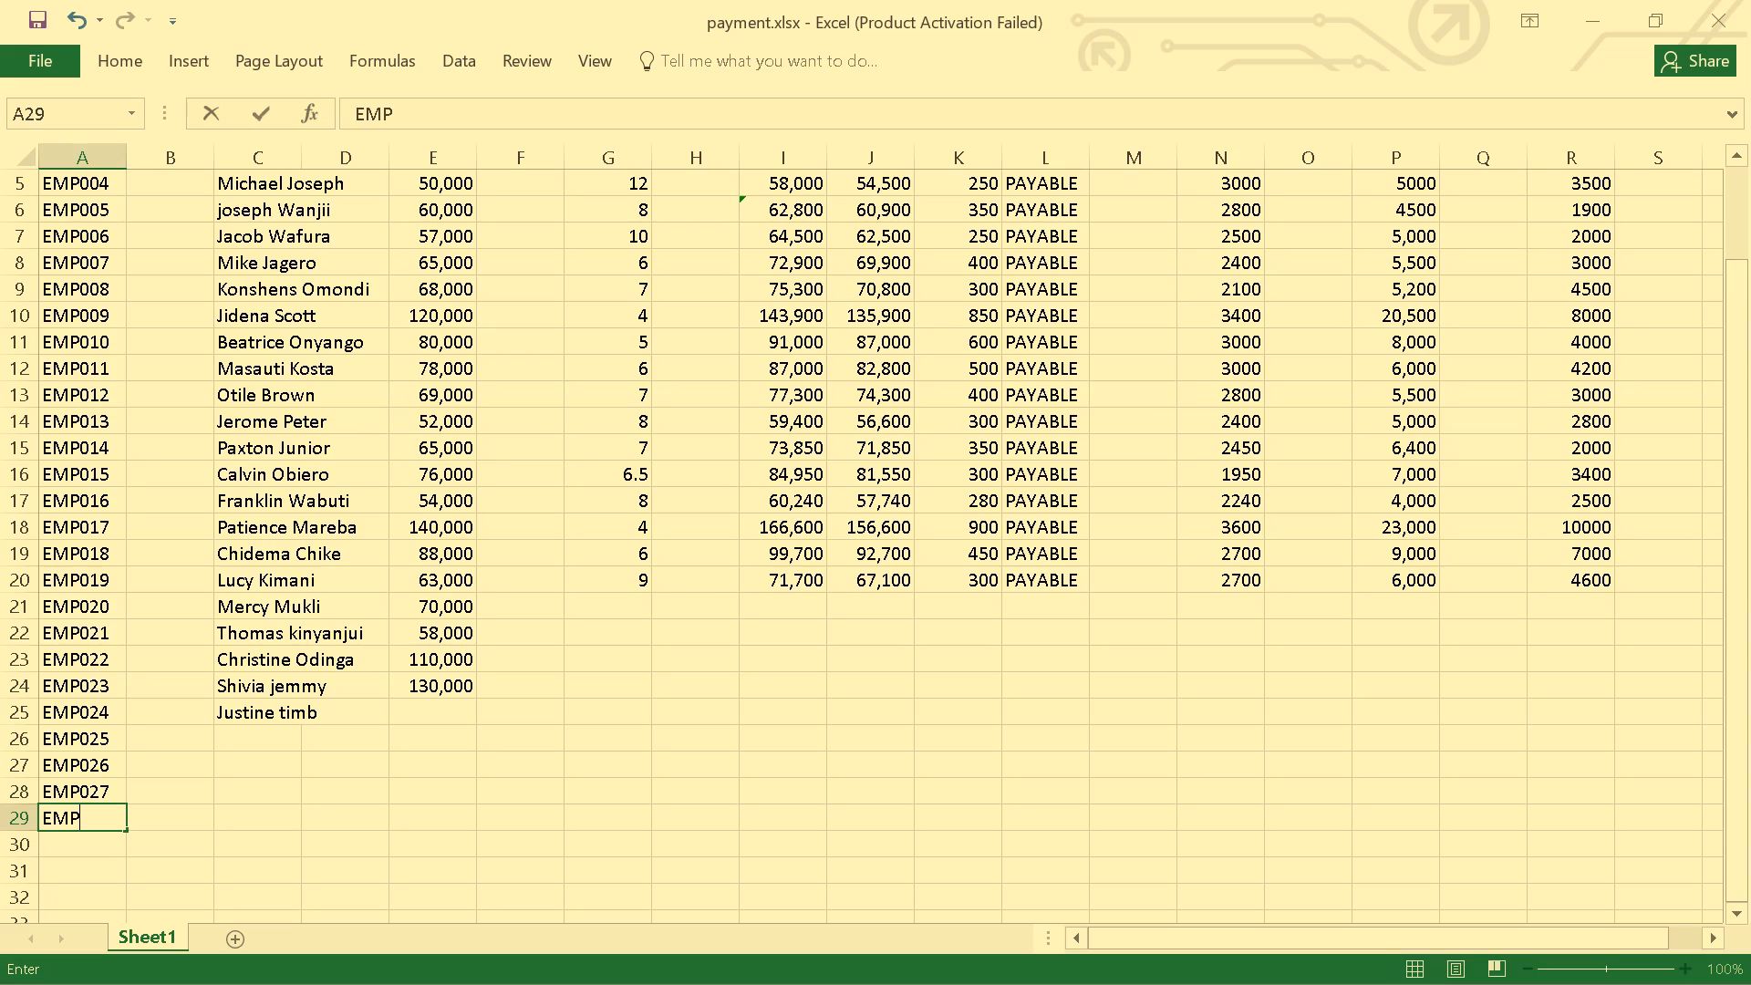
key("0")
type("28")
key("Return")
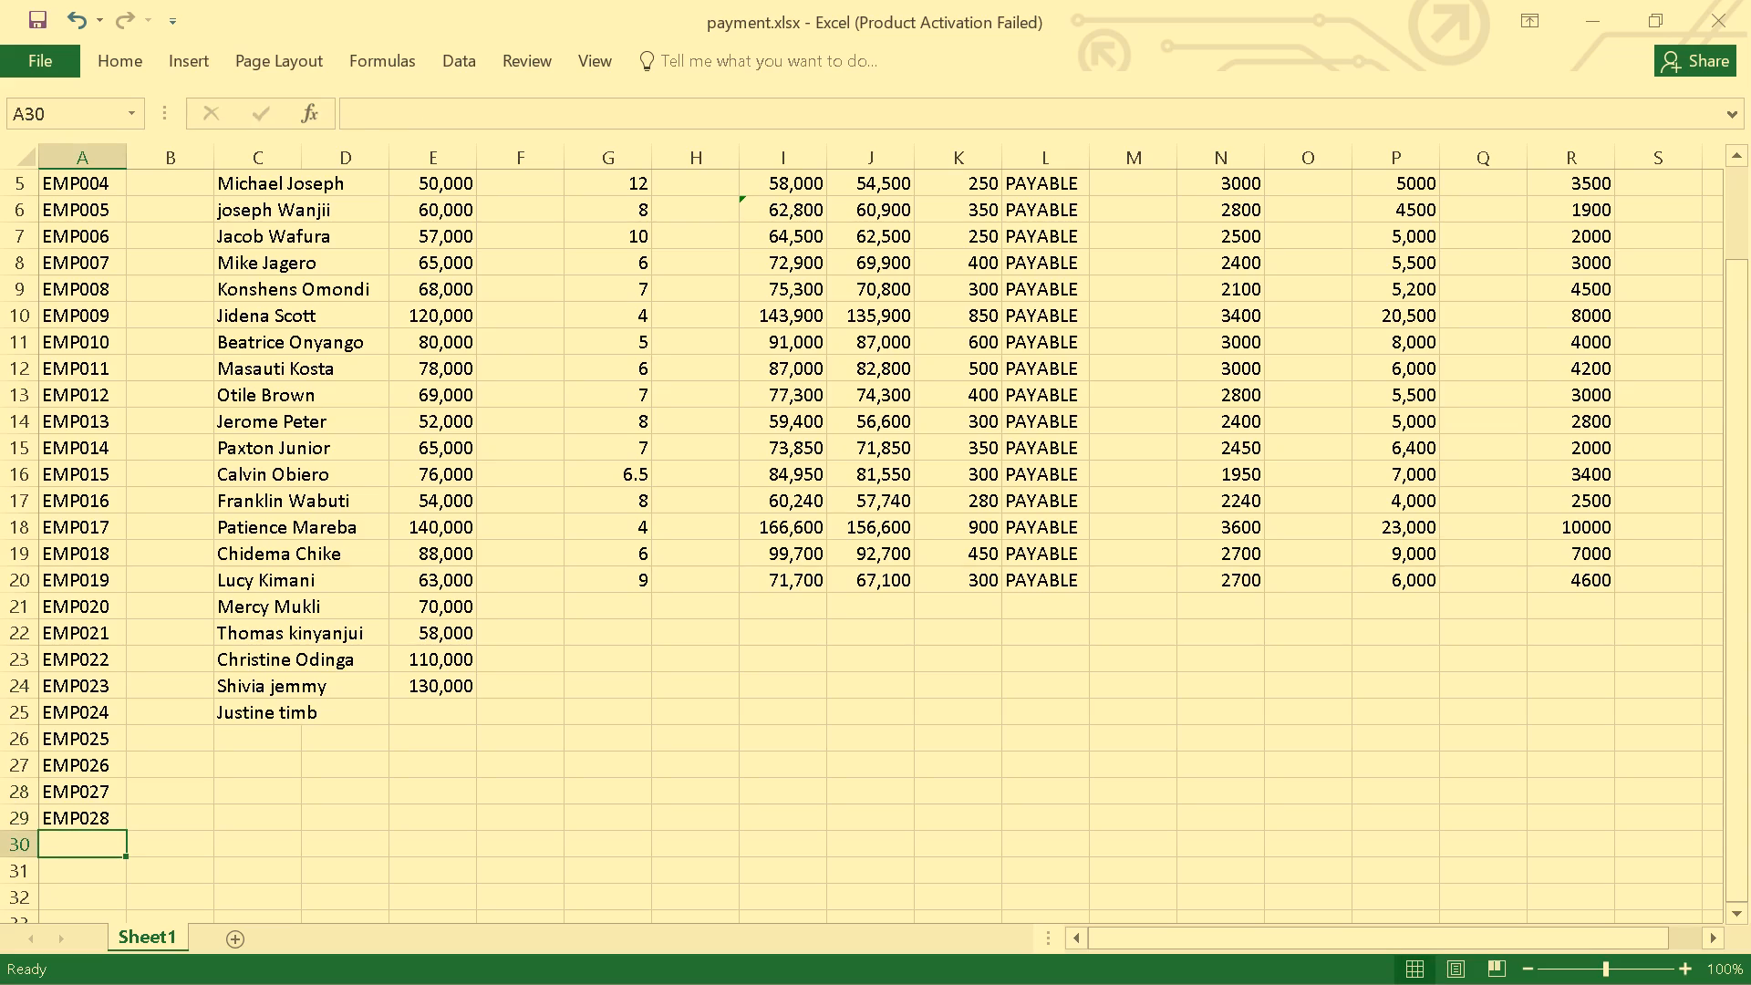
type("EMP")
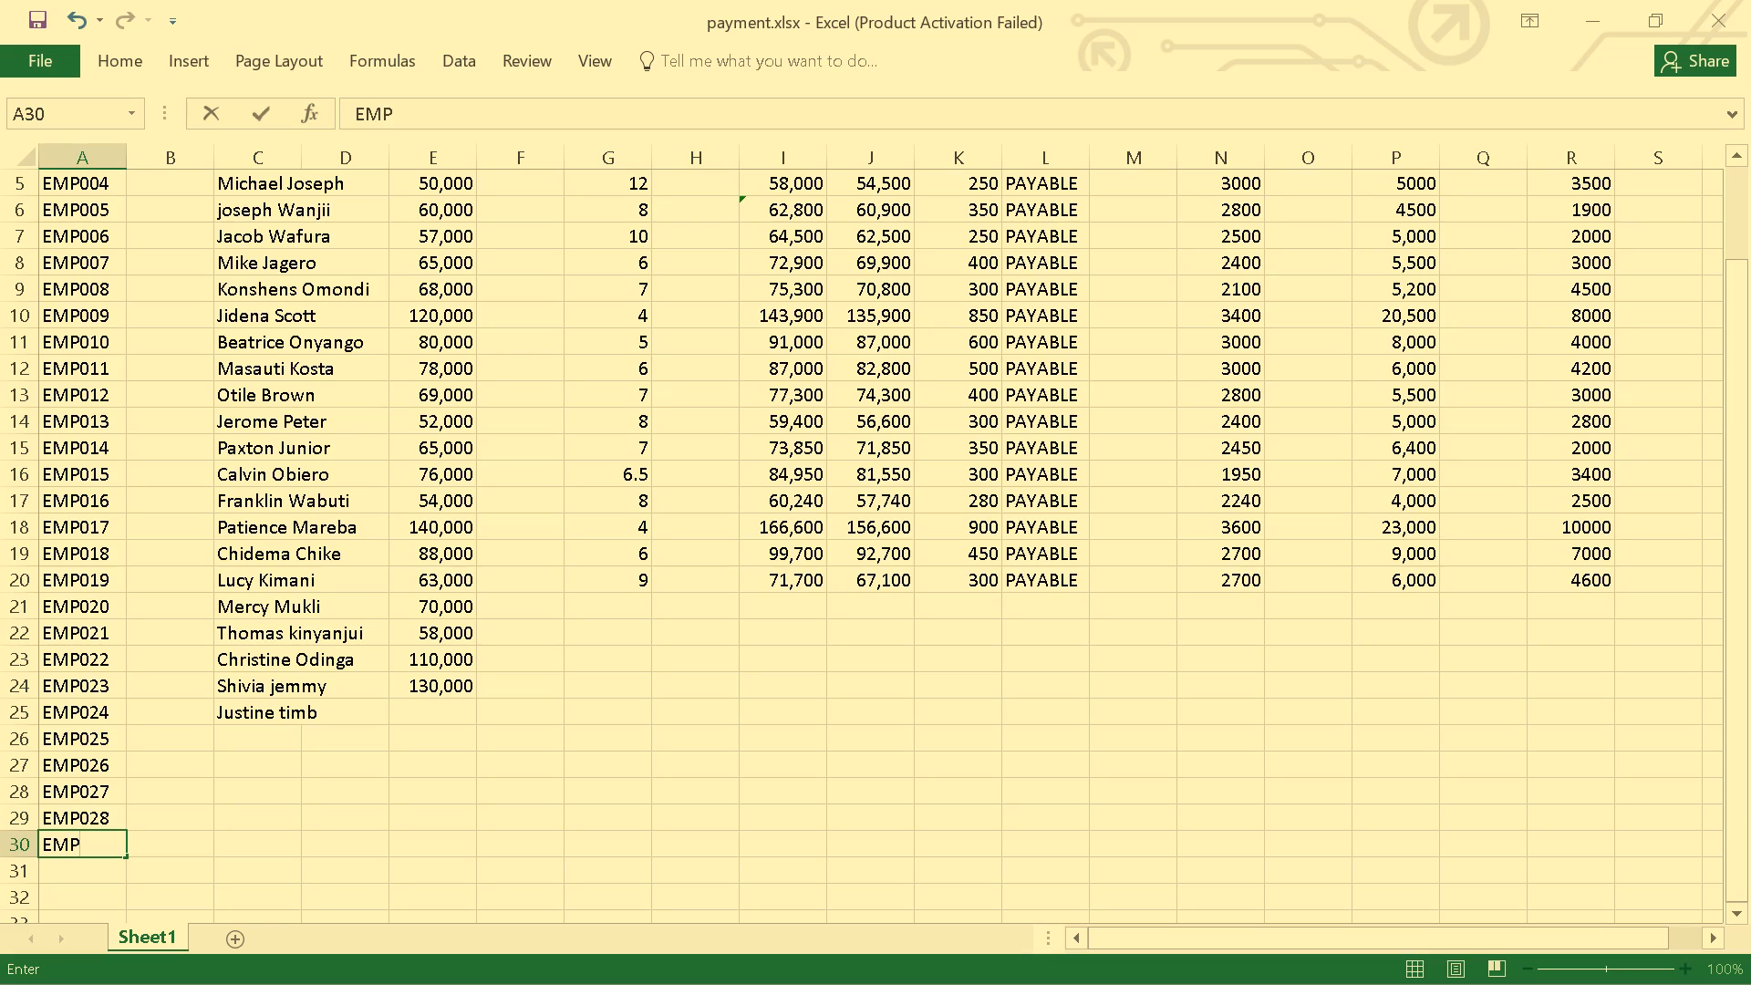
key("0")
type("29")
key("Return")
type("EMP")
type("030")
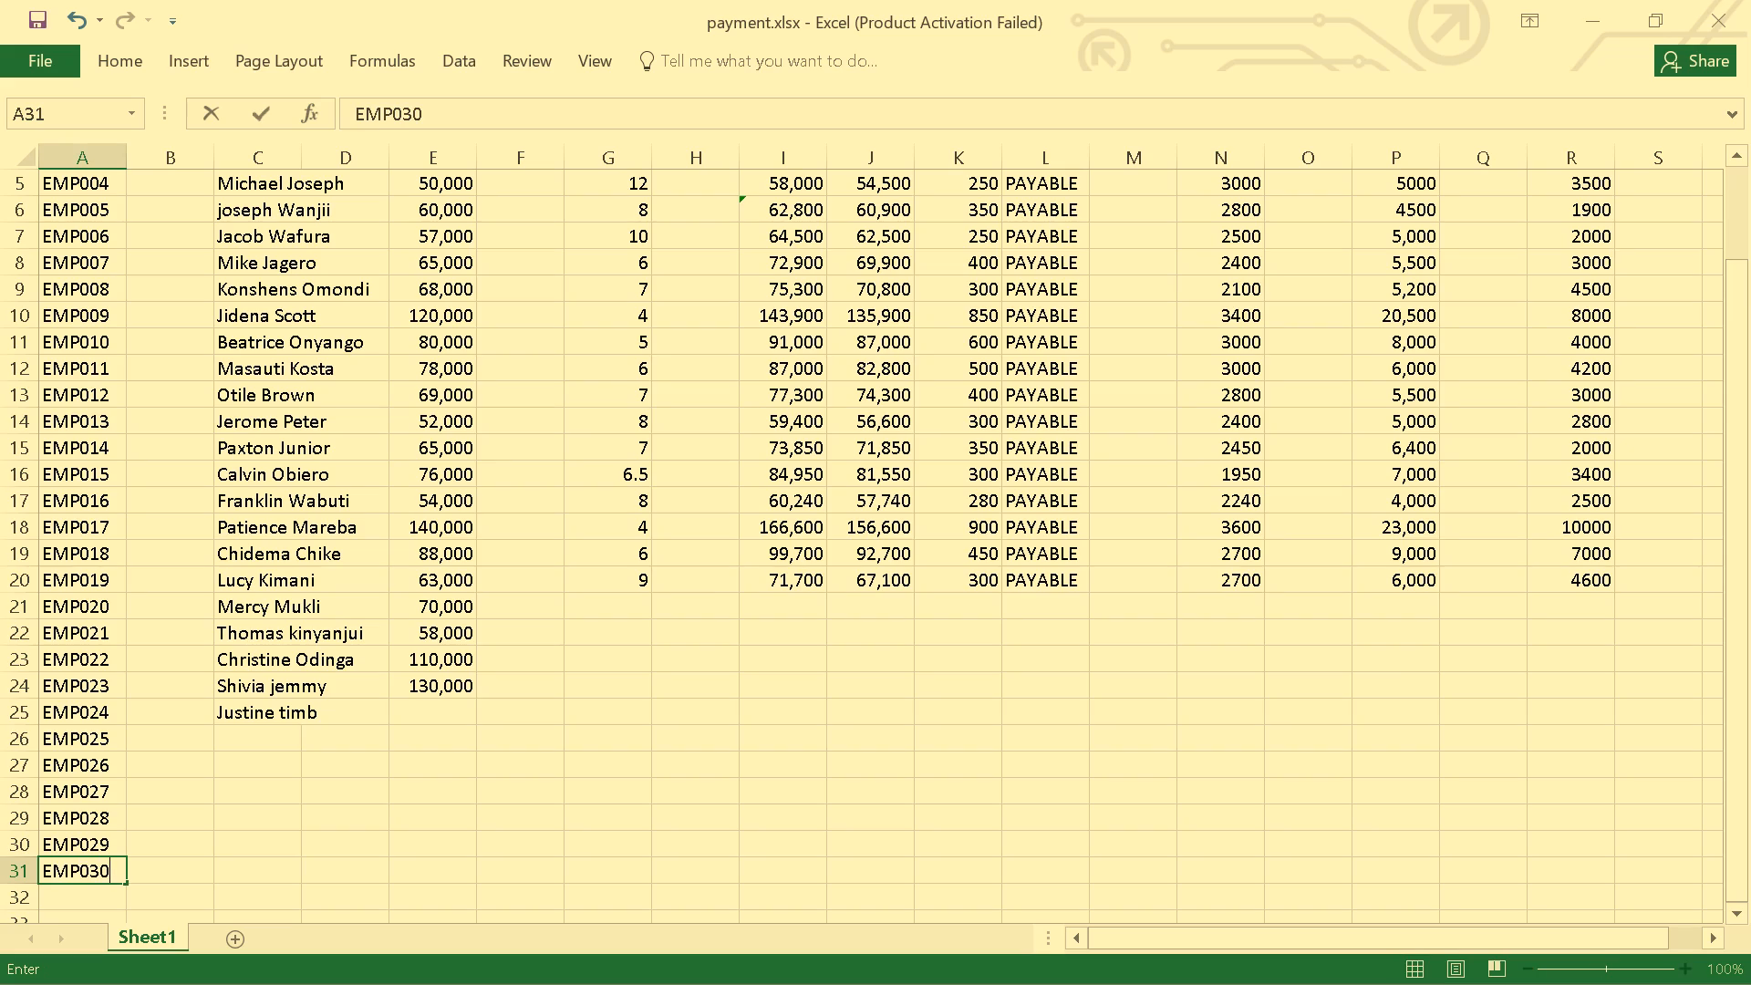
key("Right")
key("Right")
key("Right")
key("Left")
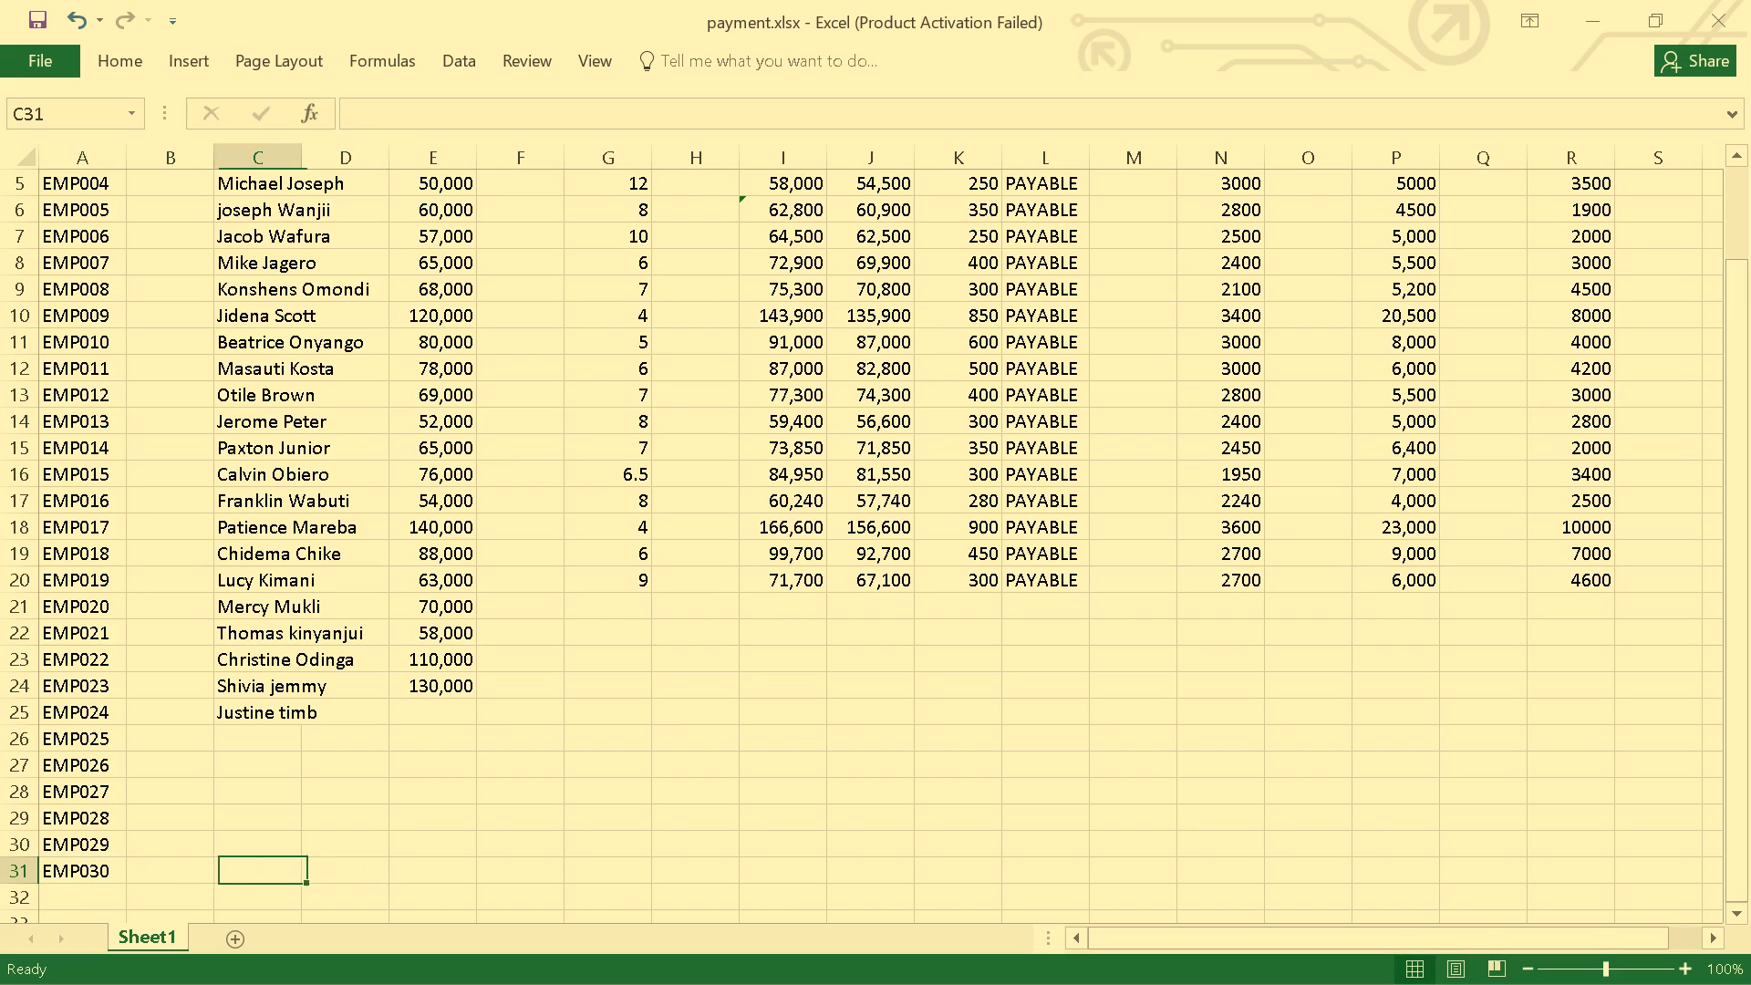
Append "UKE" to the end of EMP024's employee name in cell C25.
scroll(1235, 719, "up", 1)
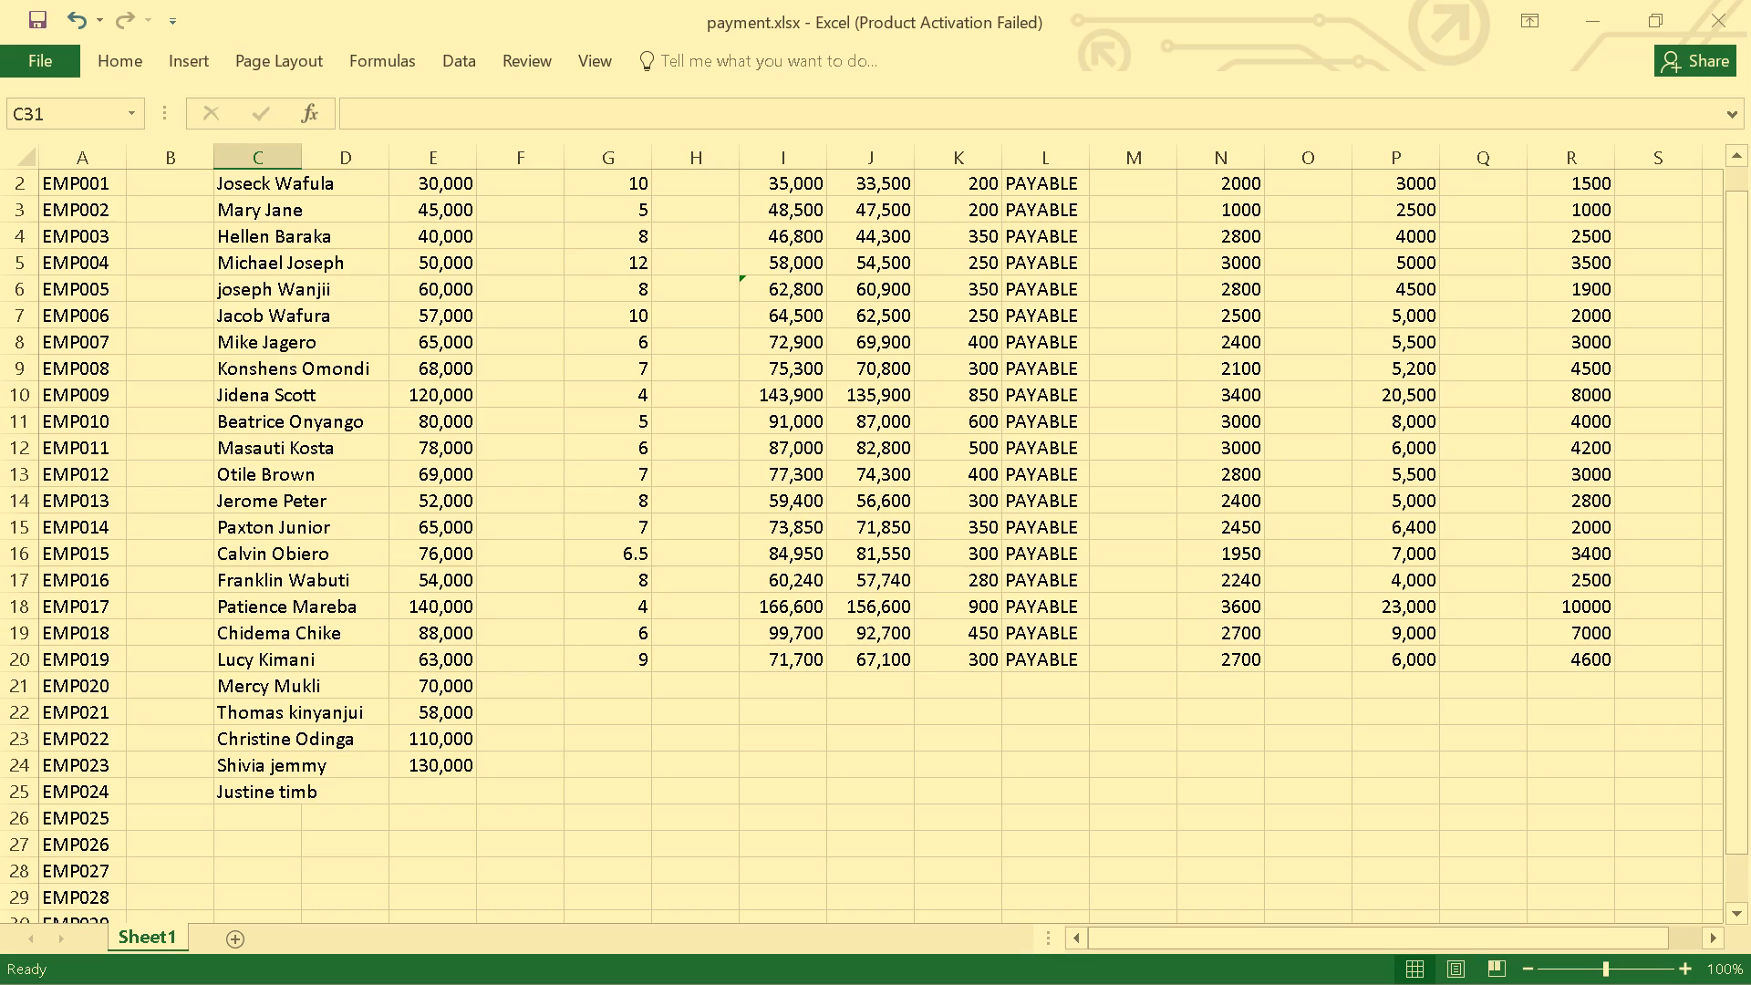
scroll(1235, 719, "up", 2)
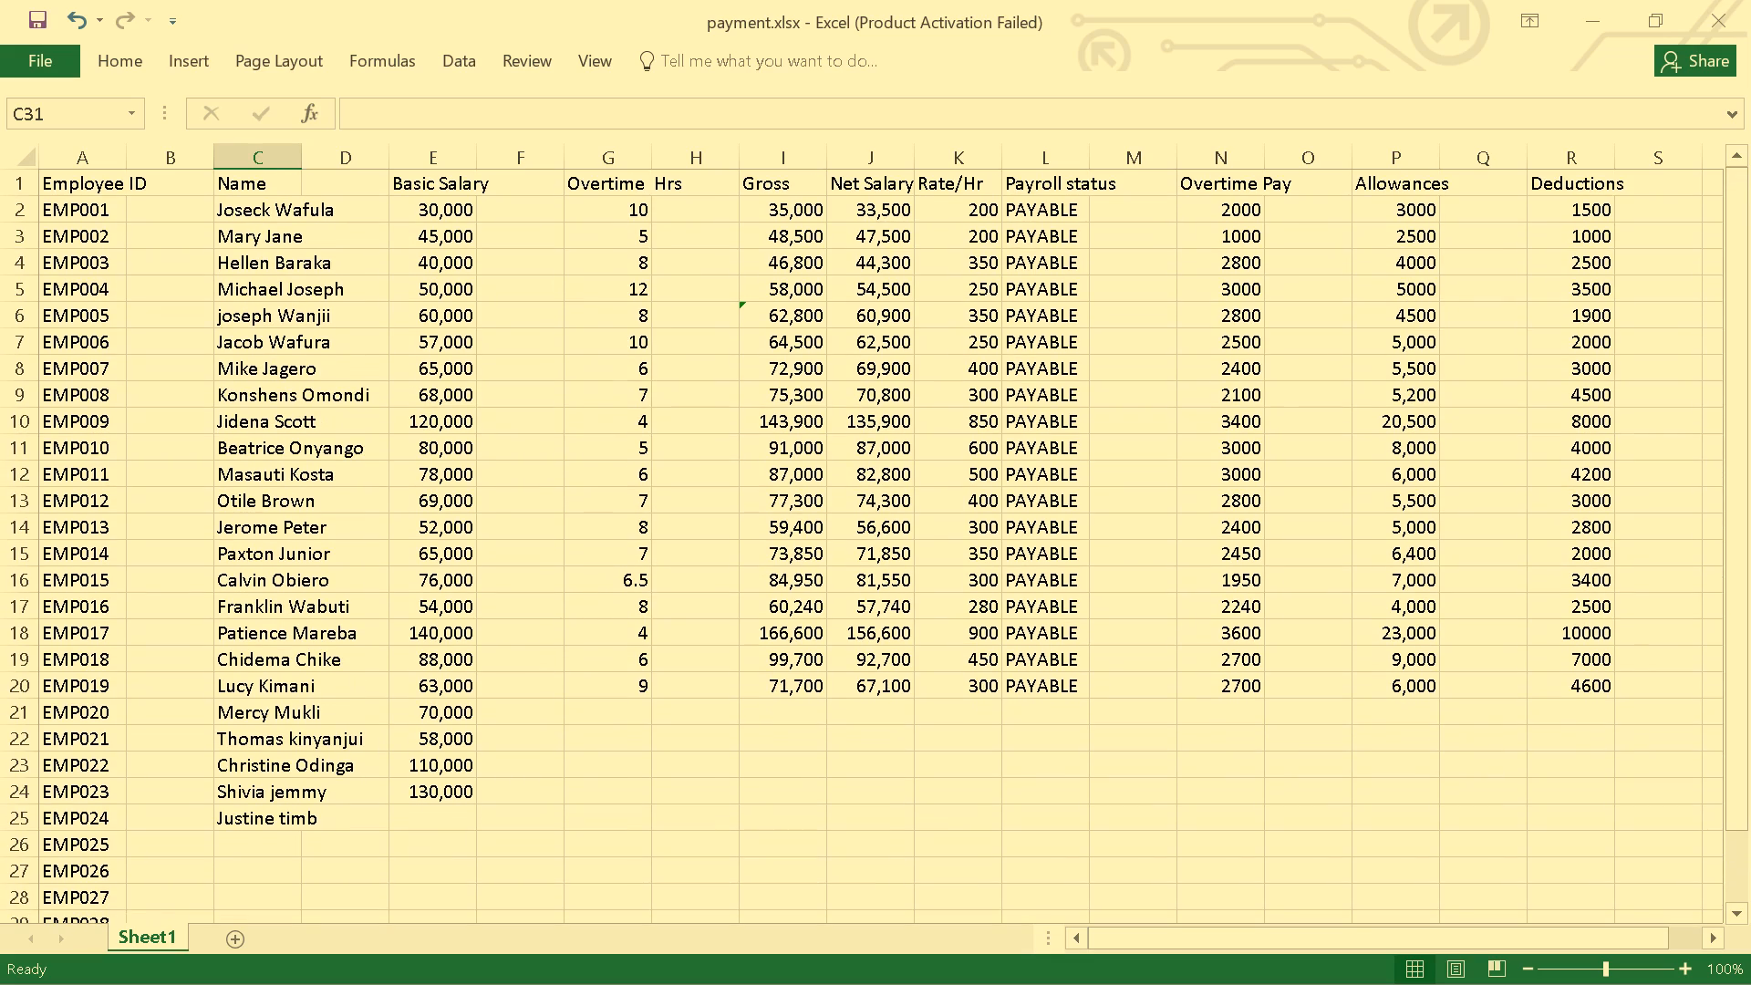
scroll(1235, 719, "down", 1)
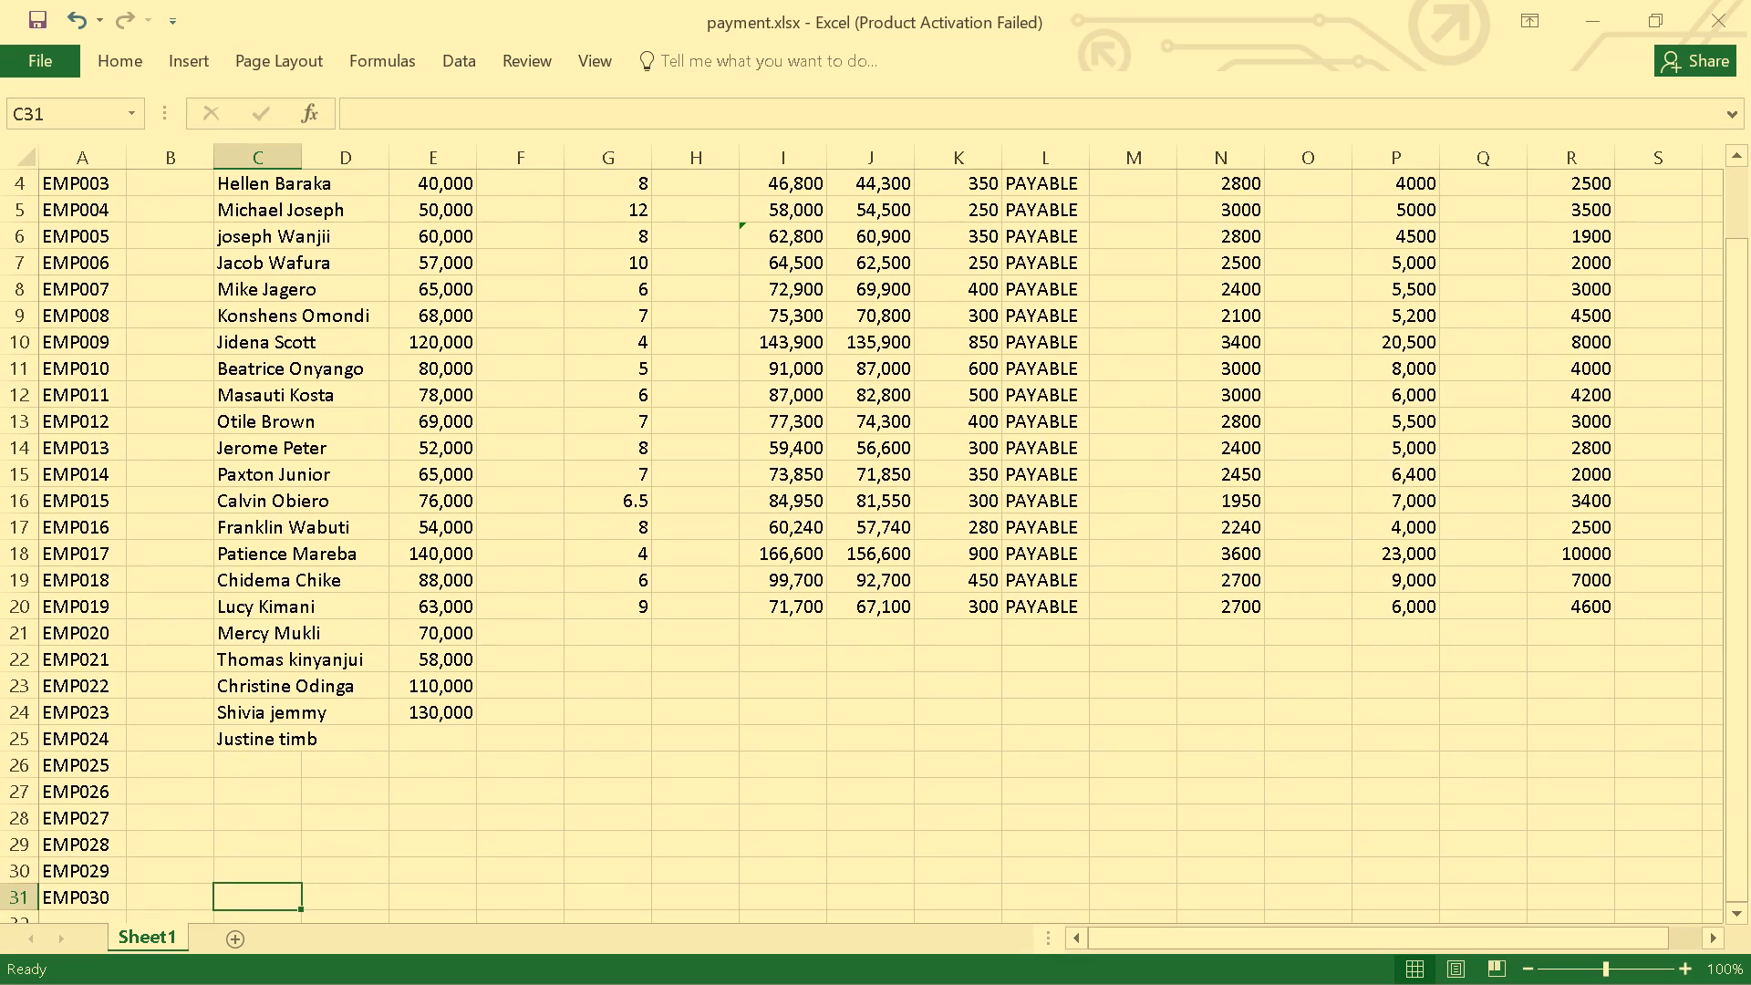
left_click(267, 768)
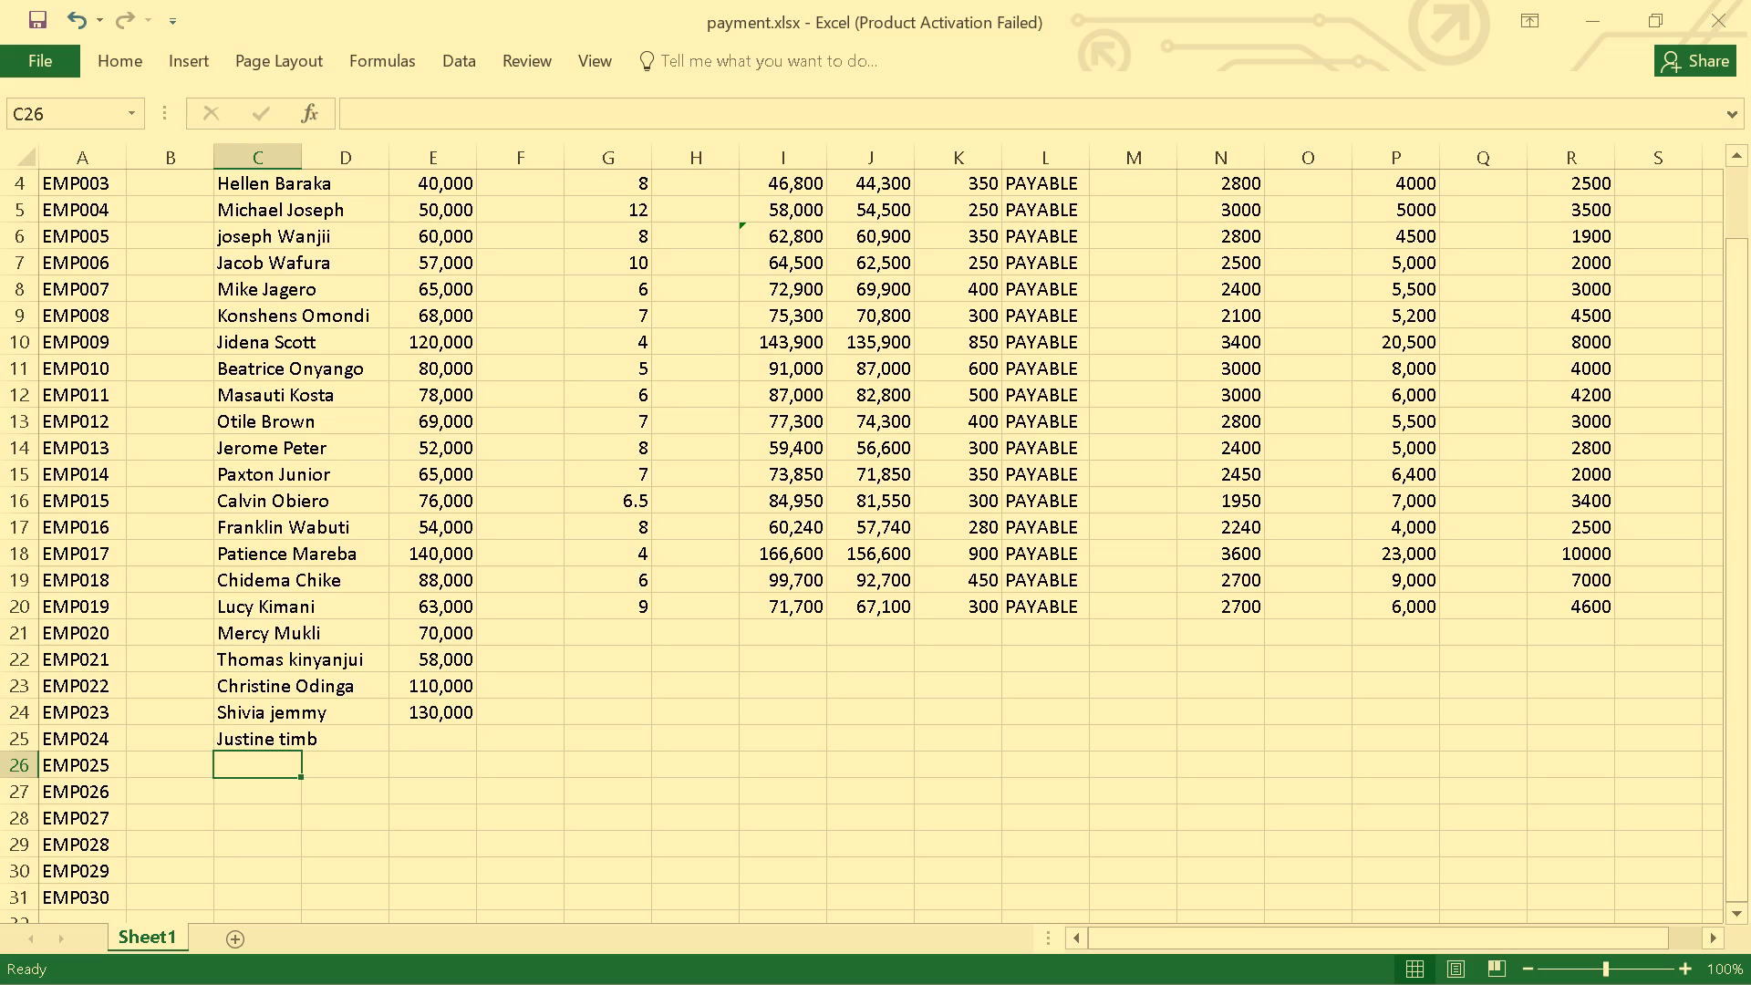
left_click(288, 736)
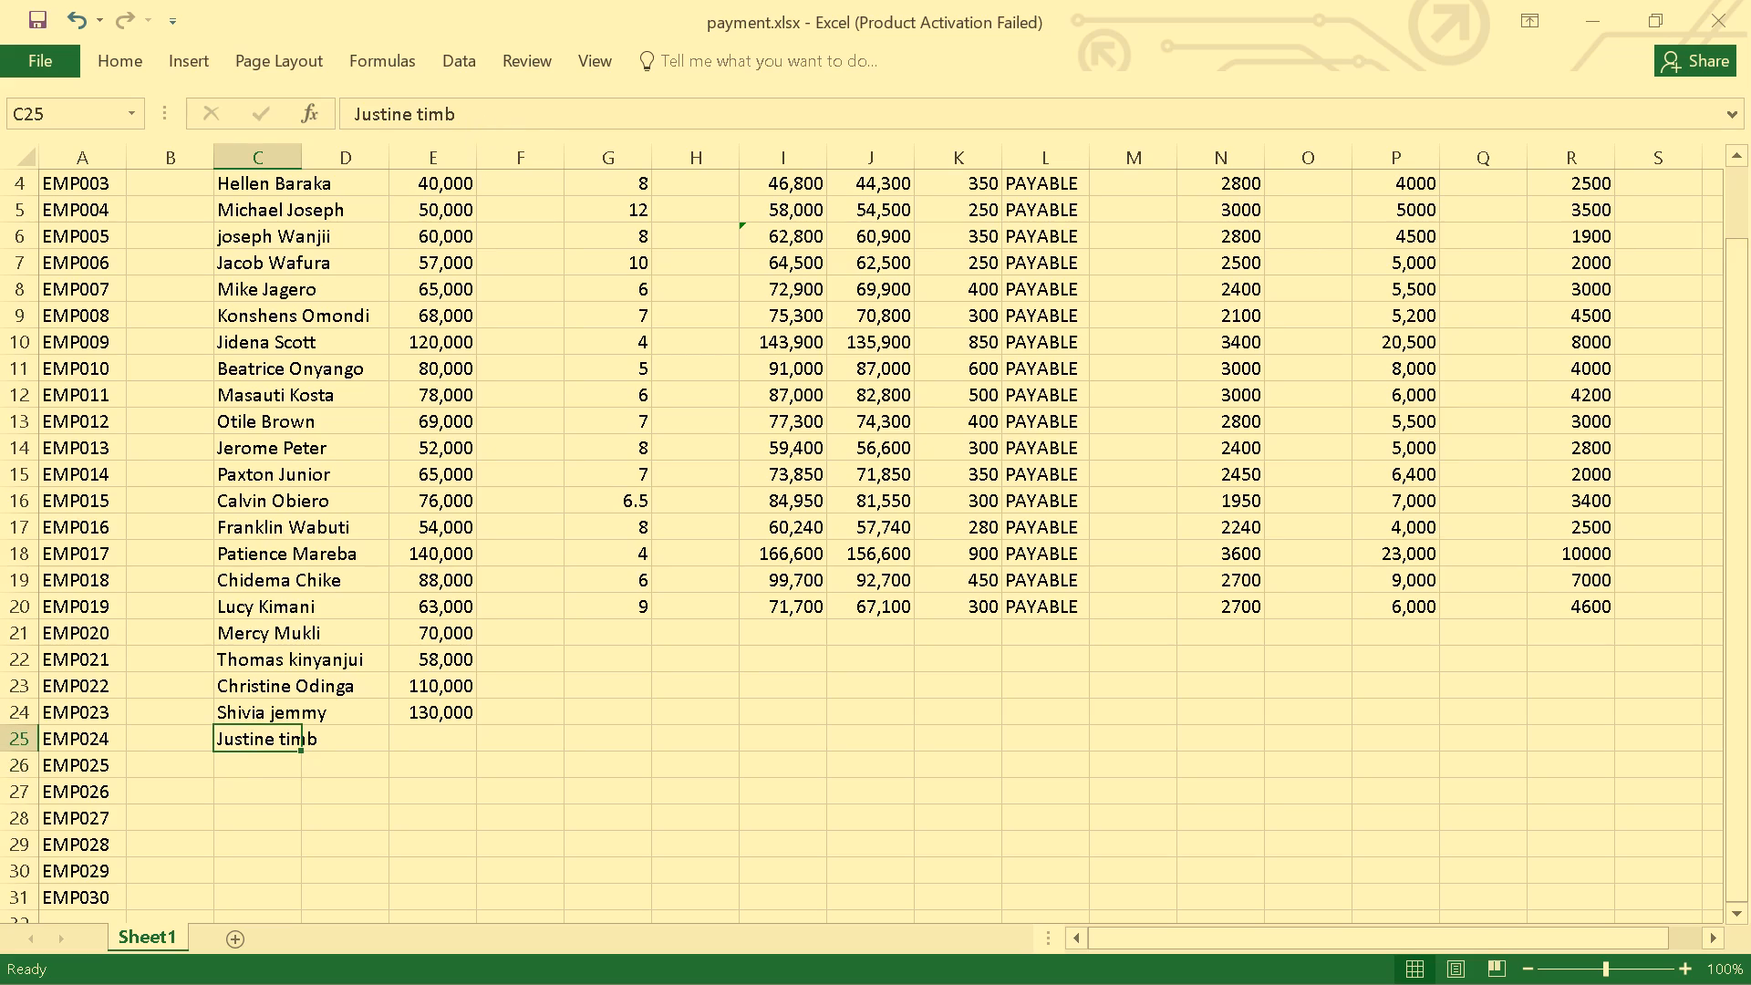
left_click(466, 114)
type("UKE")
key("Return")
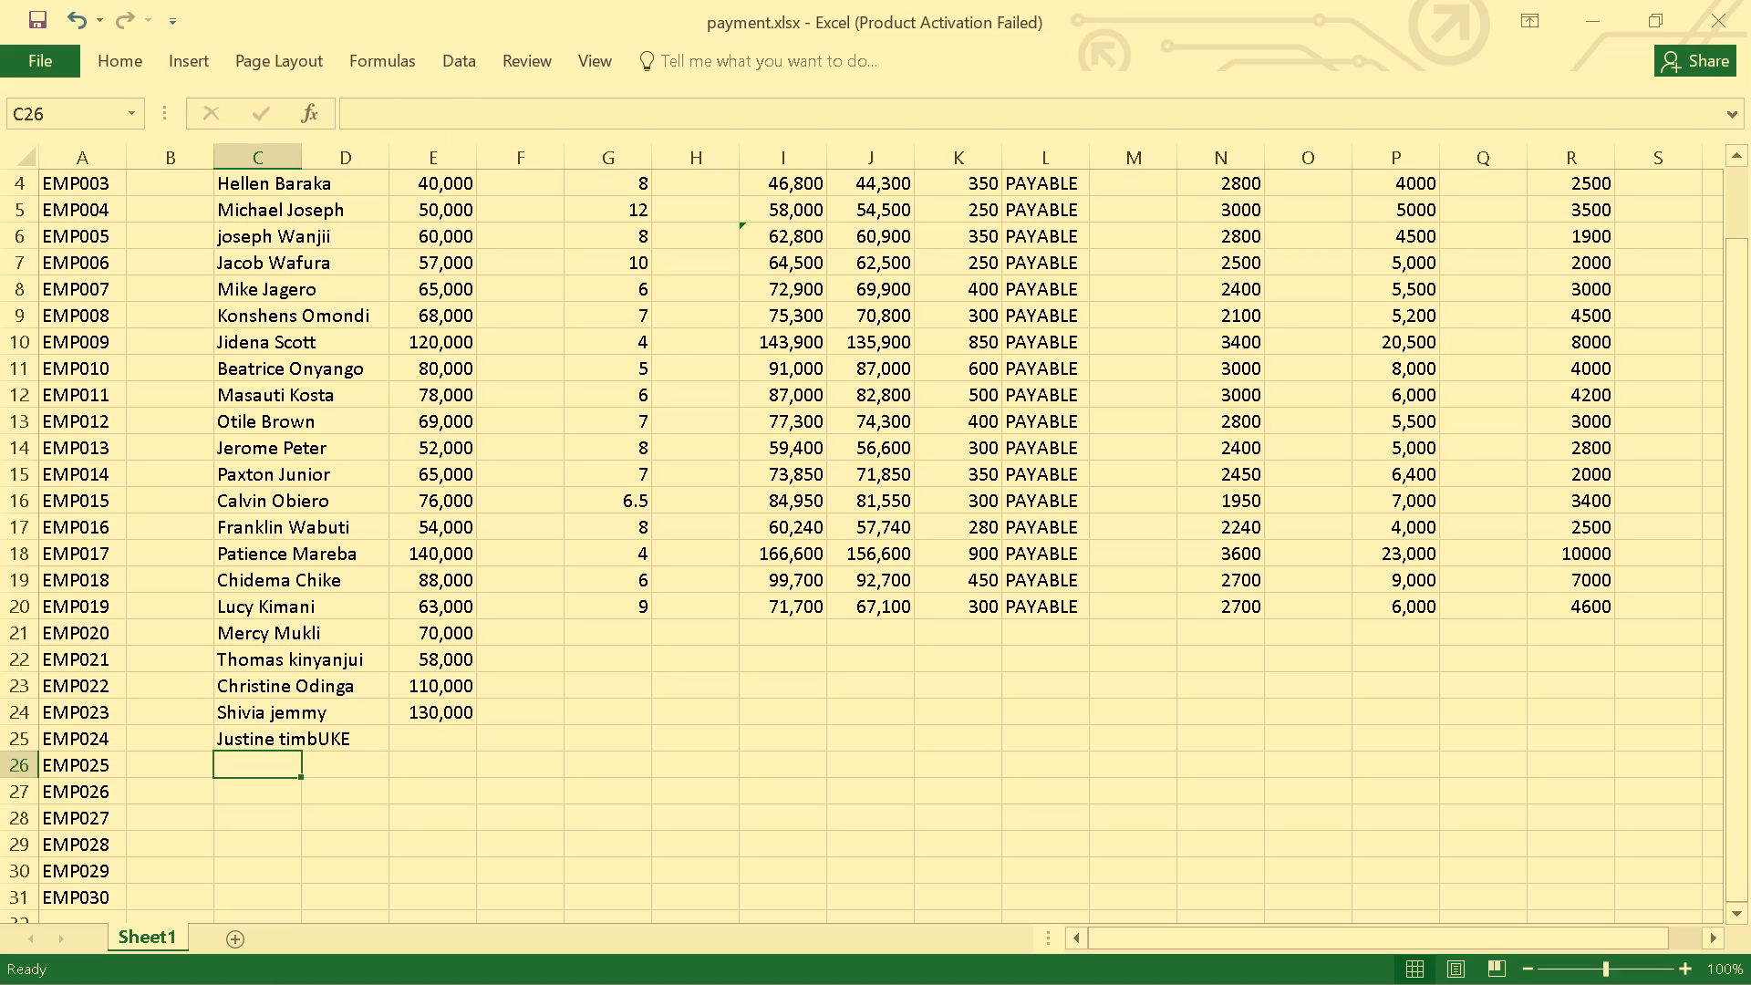
left_click(315, 735)
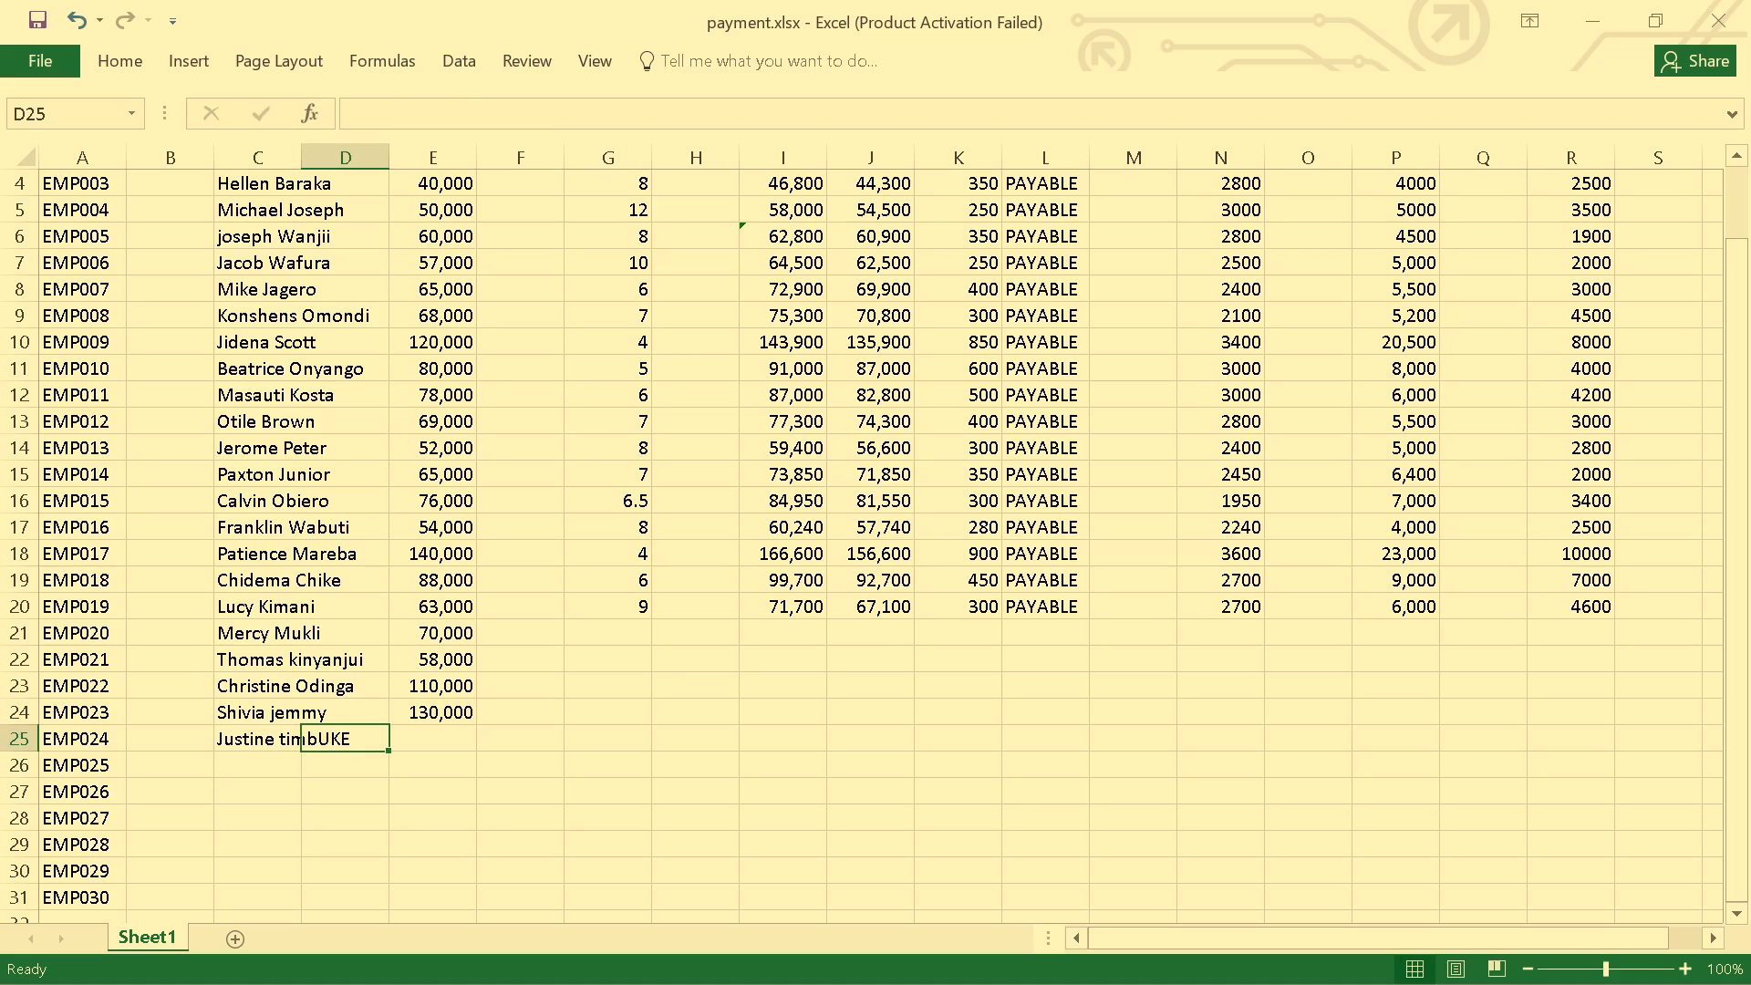
left_click(254, 741)
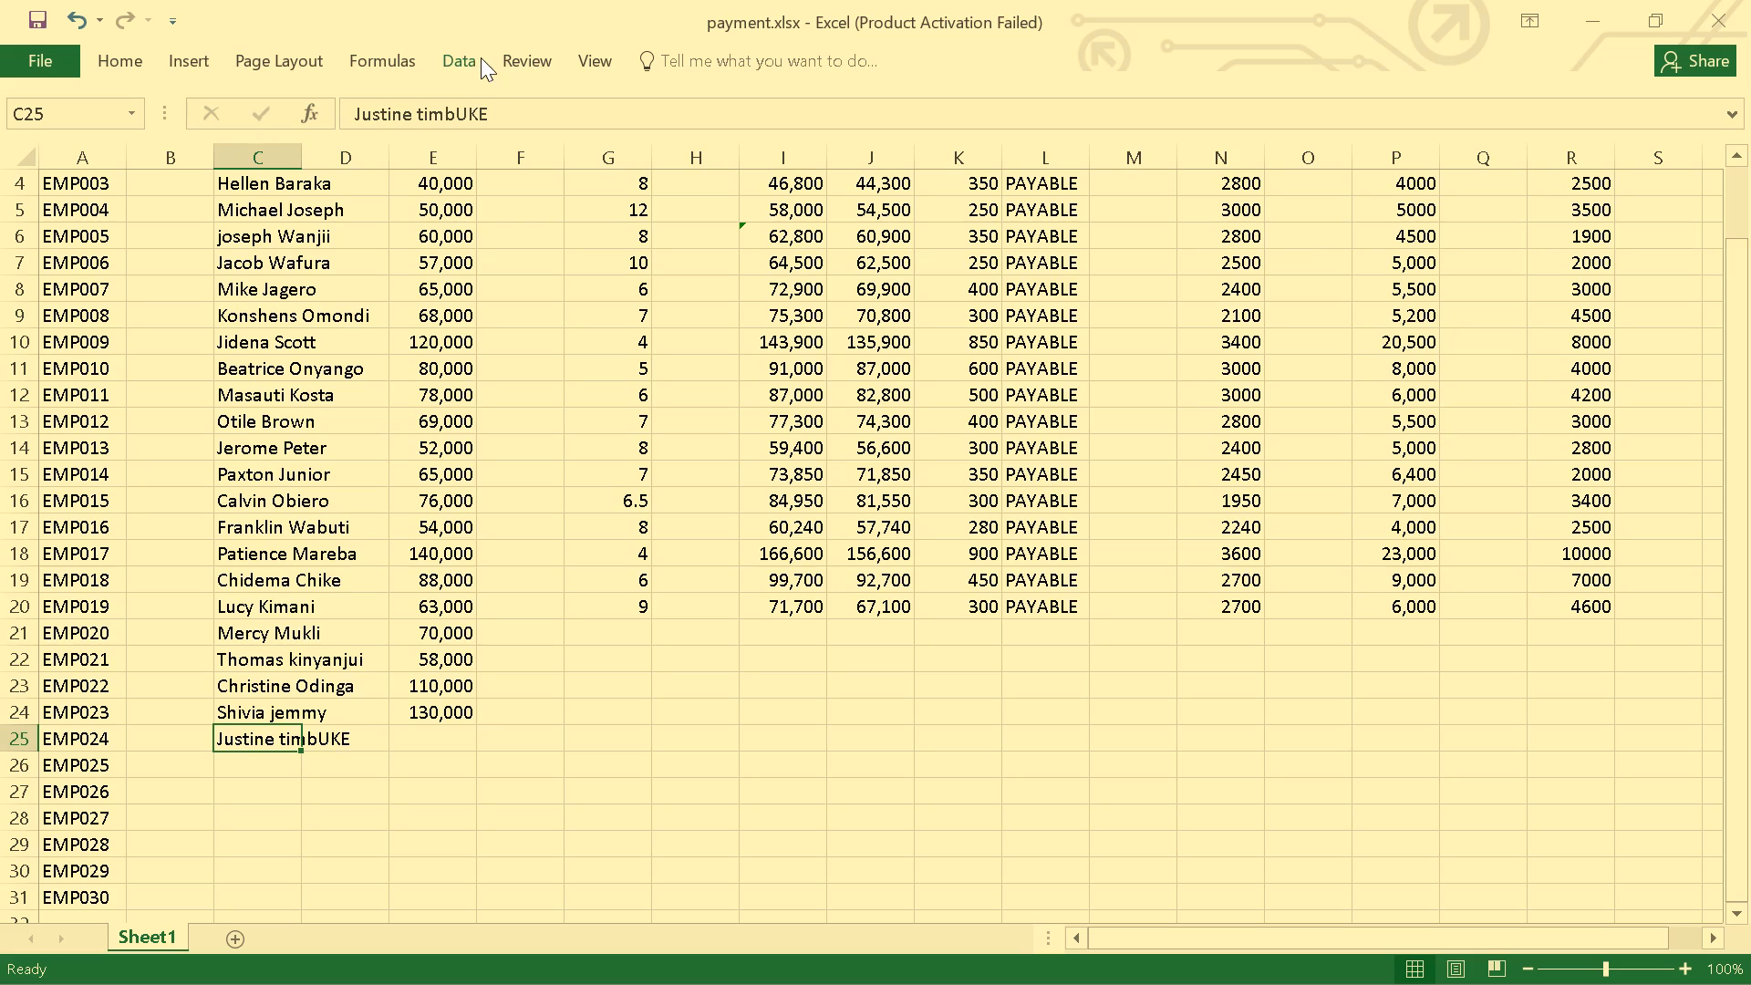
left_click(496, 109)
key("BackSpace")
key("BackSpace")
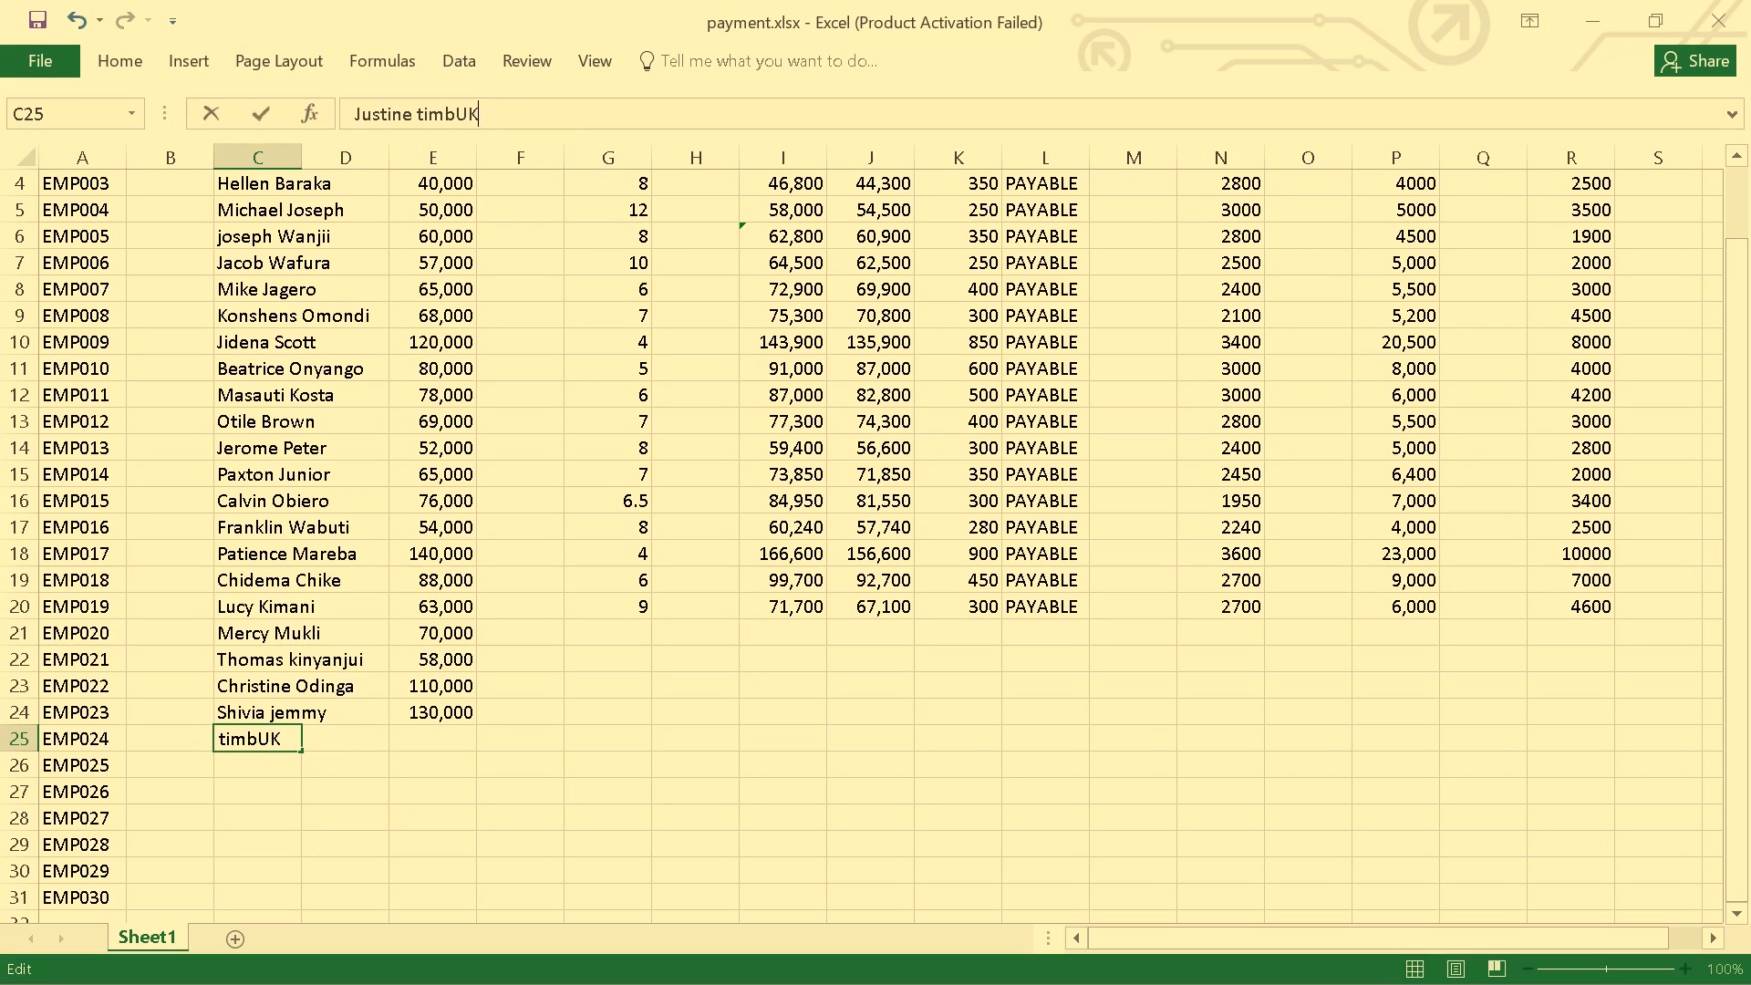
key("BackSpace")
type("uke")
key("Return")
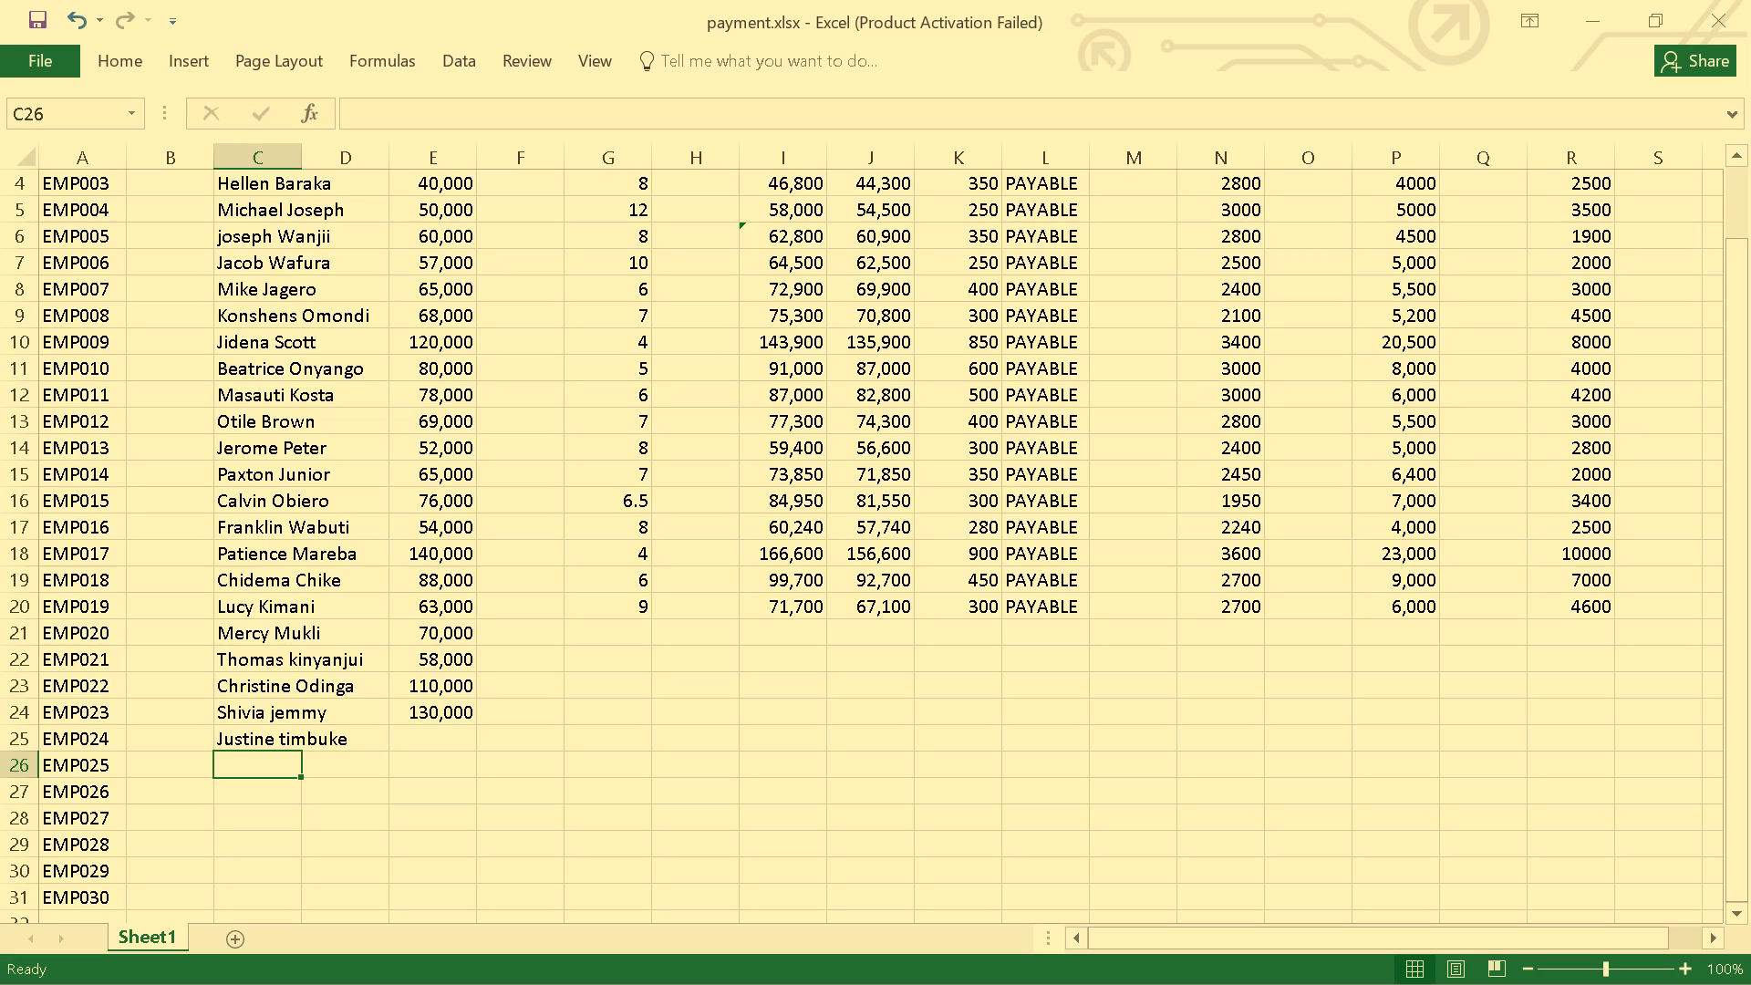
Enter 8 as EMP020's overtime hours in cell G21.
scroll(896, 620, "up", 3)
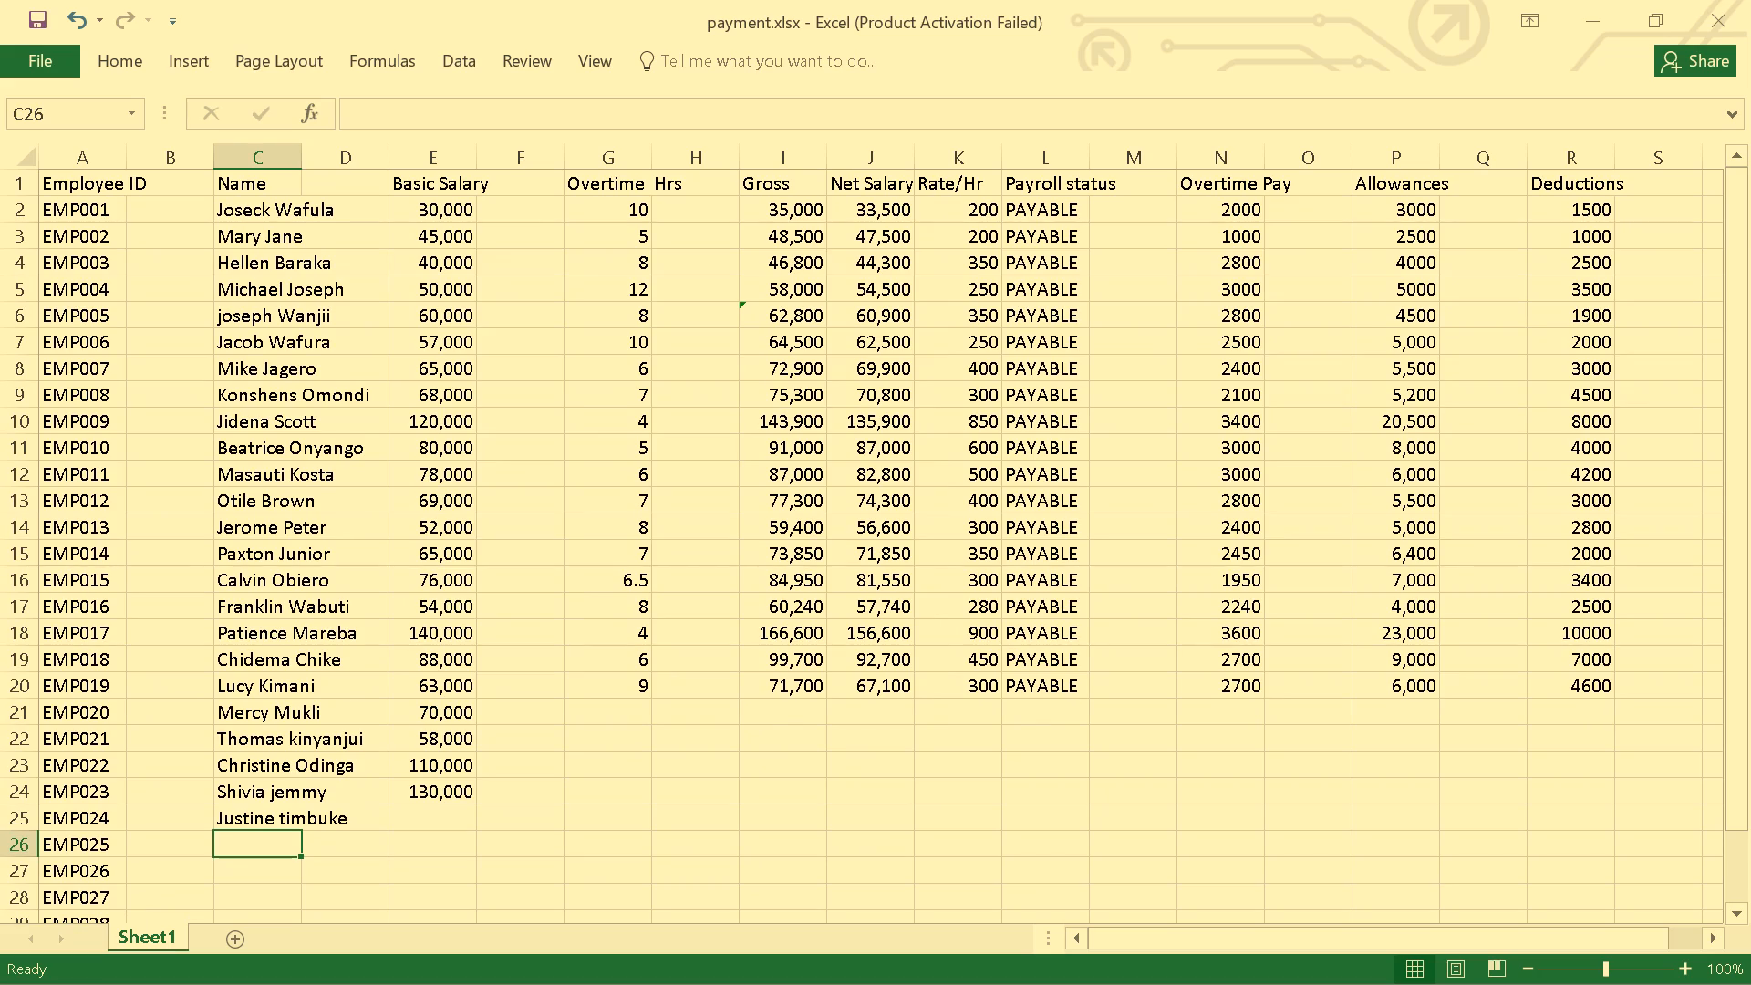
scroll(896, 620, "up", 3)
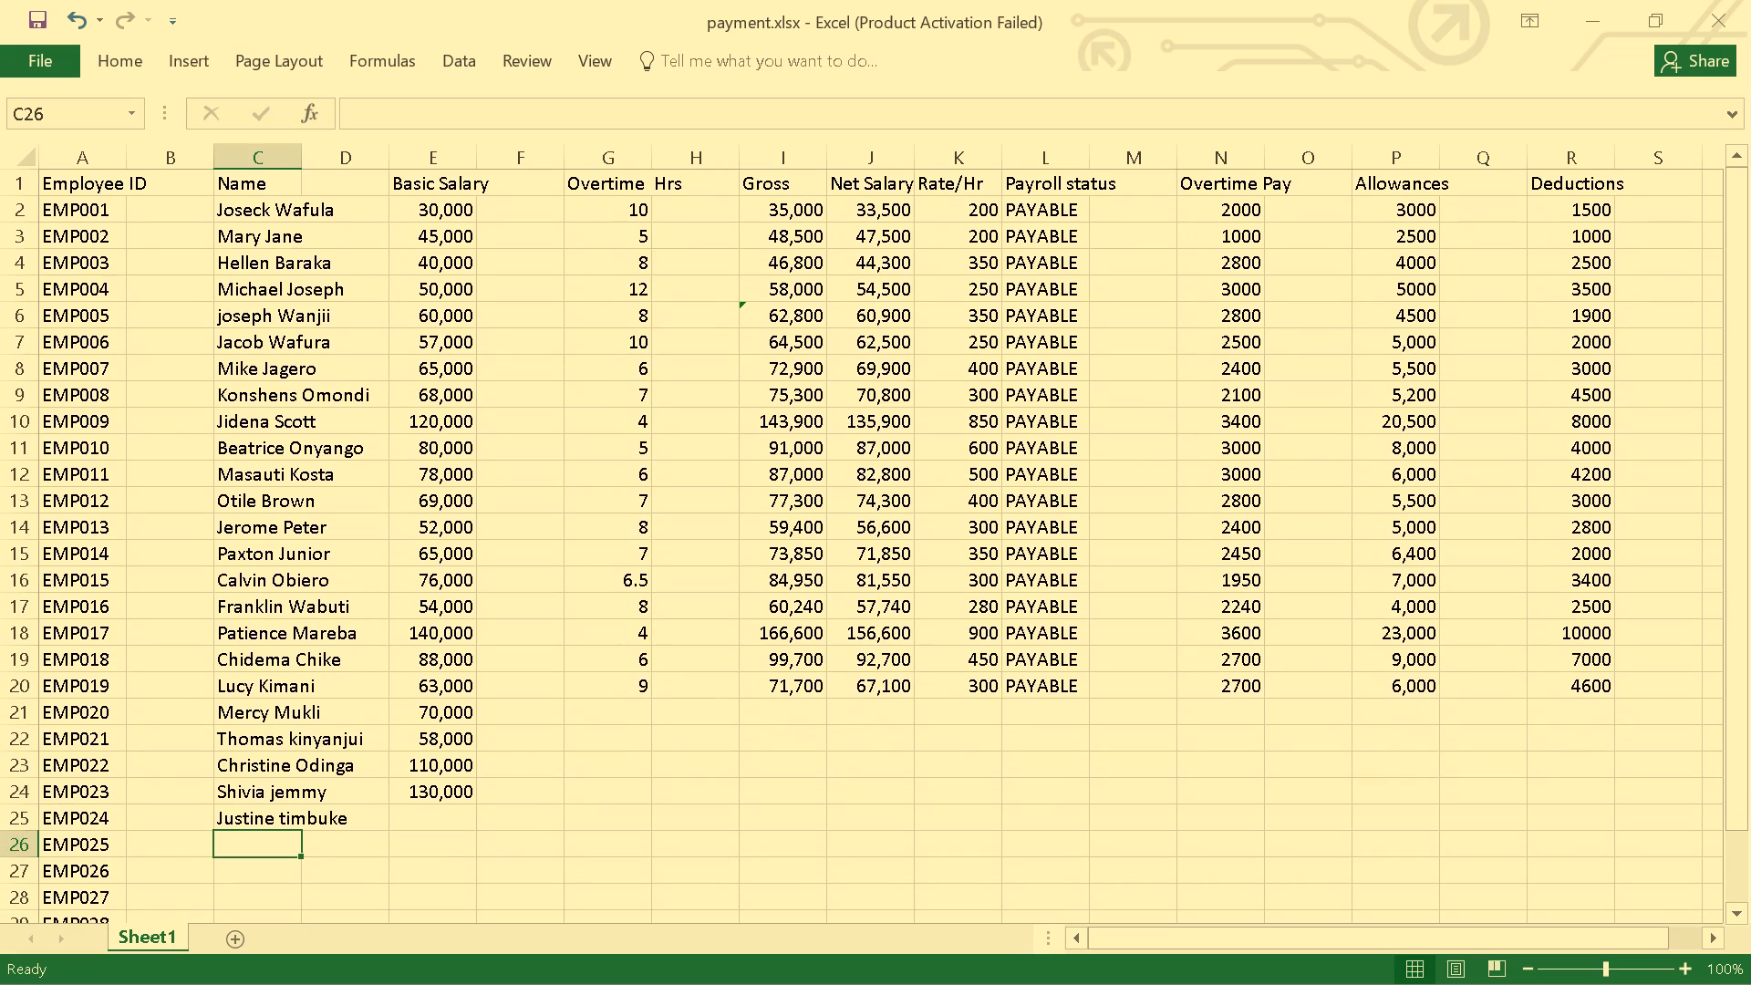
left_click(635, 712)
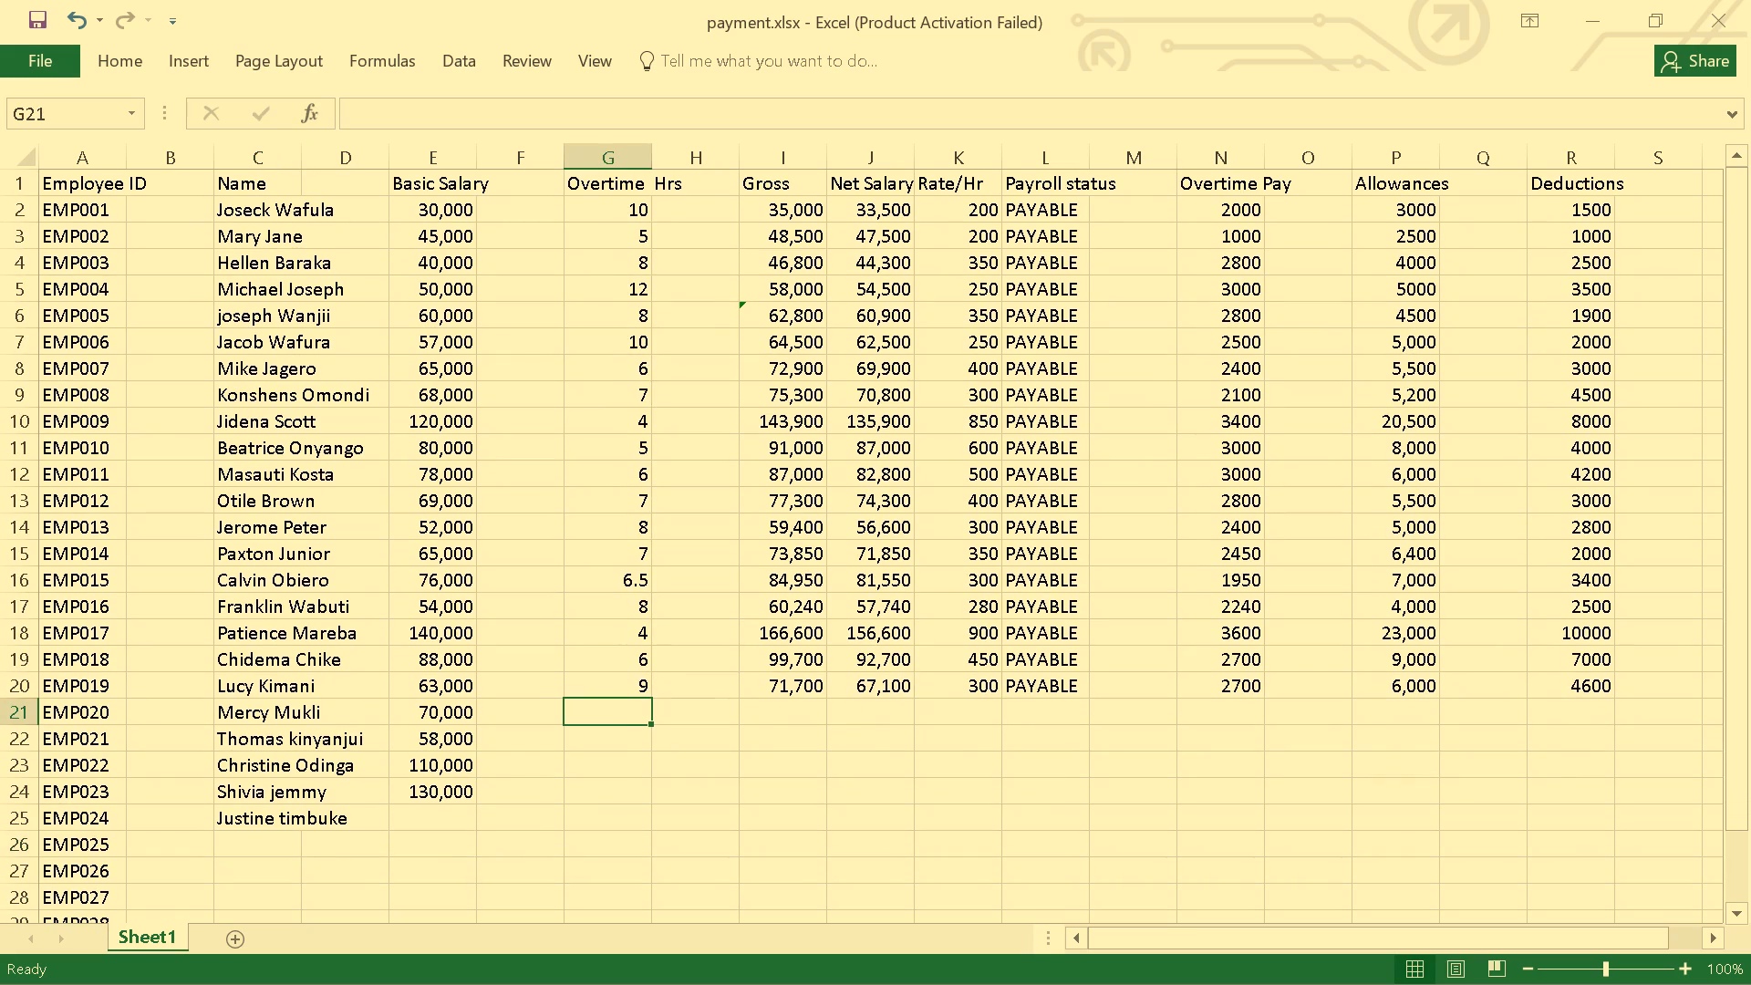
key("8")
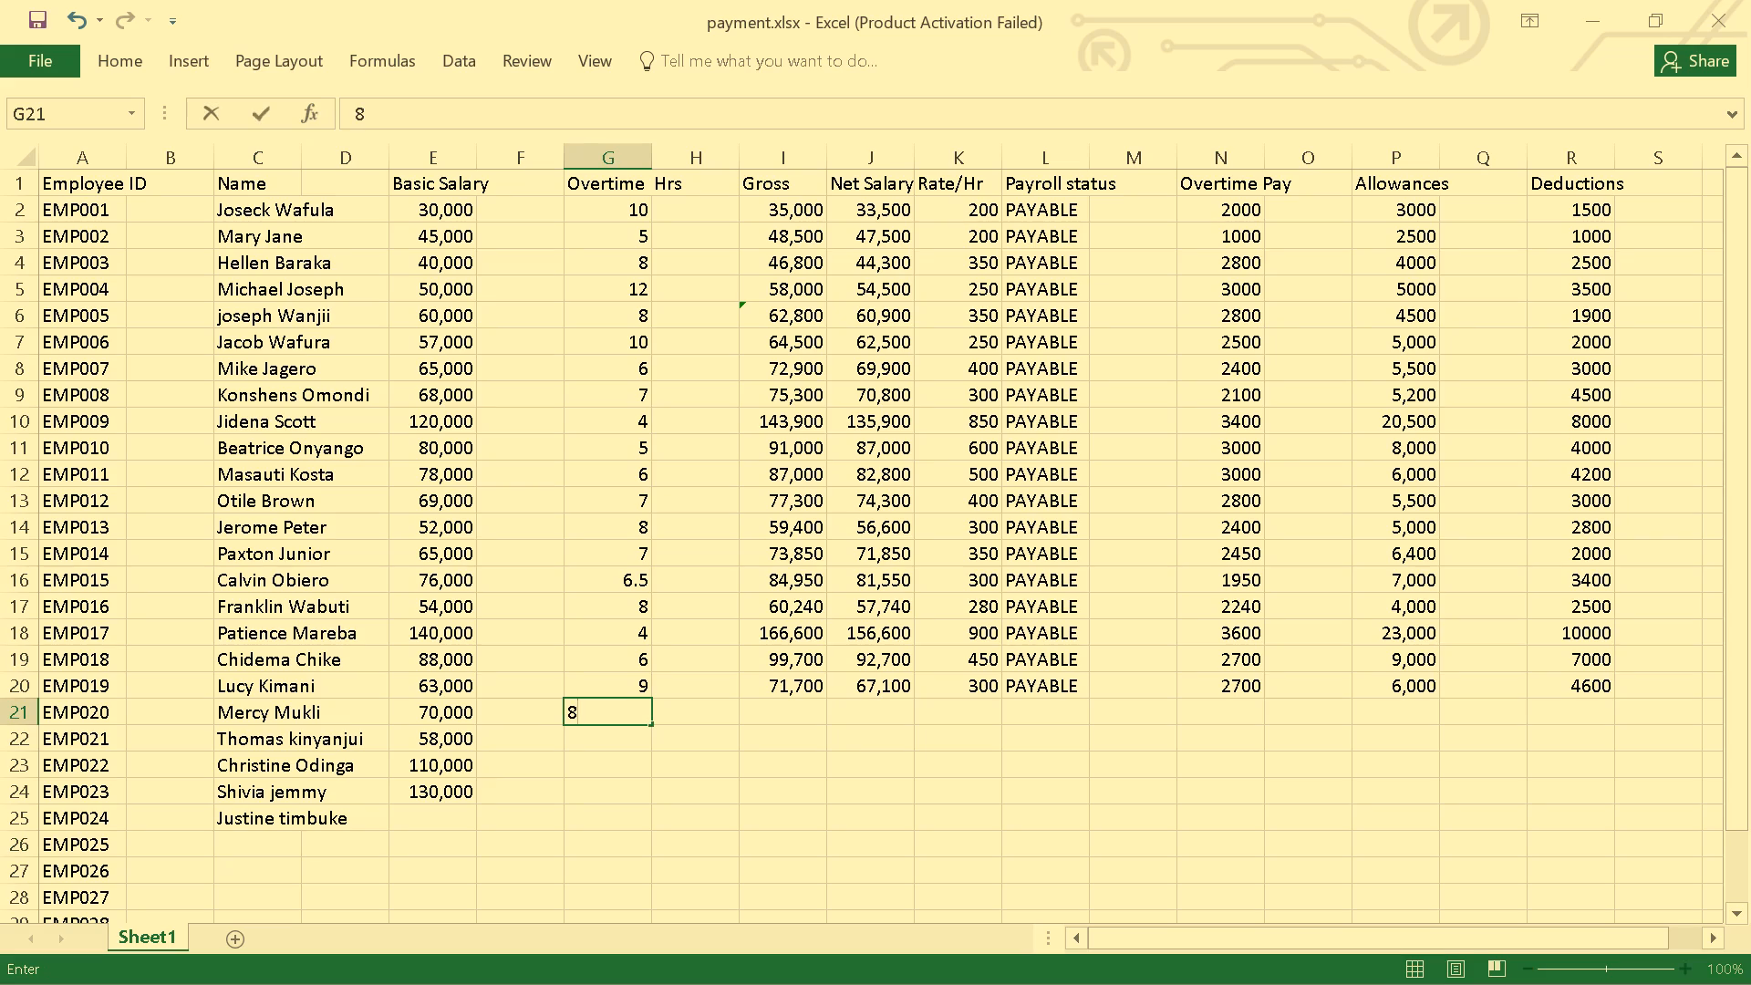
key("Return")
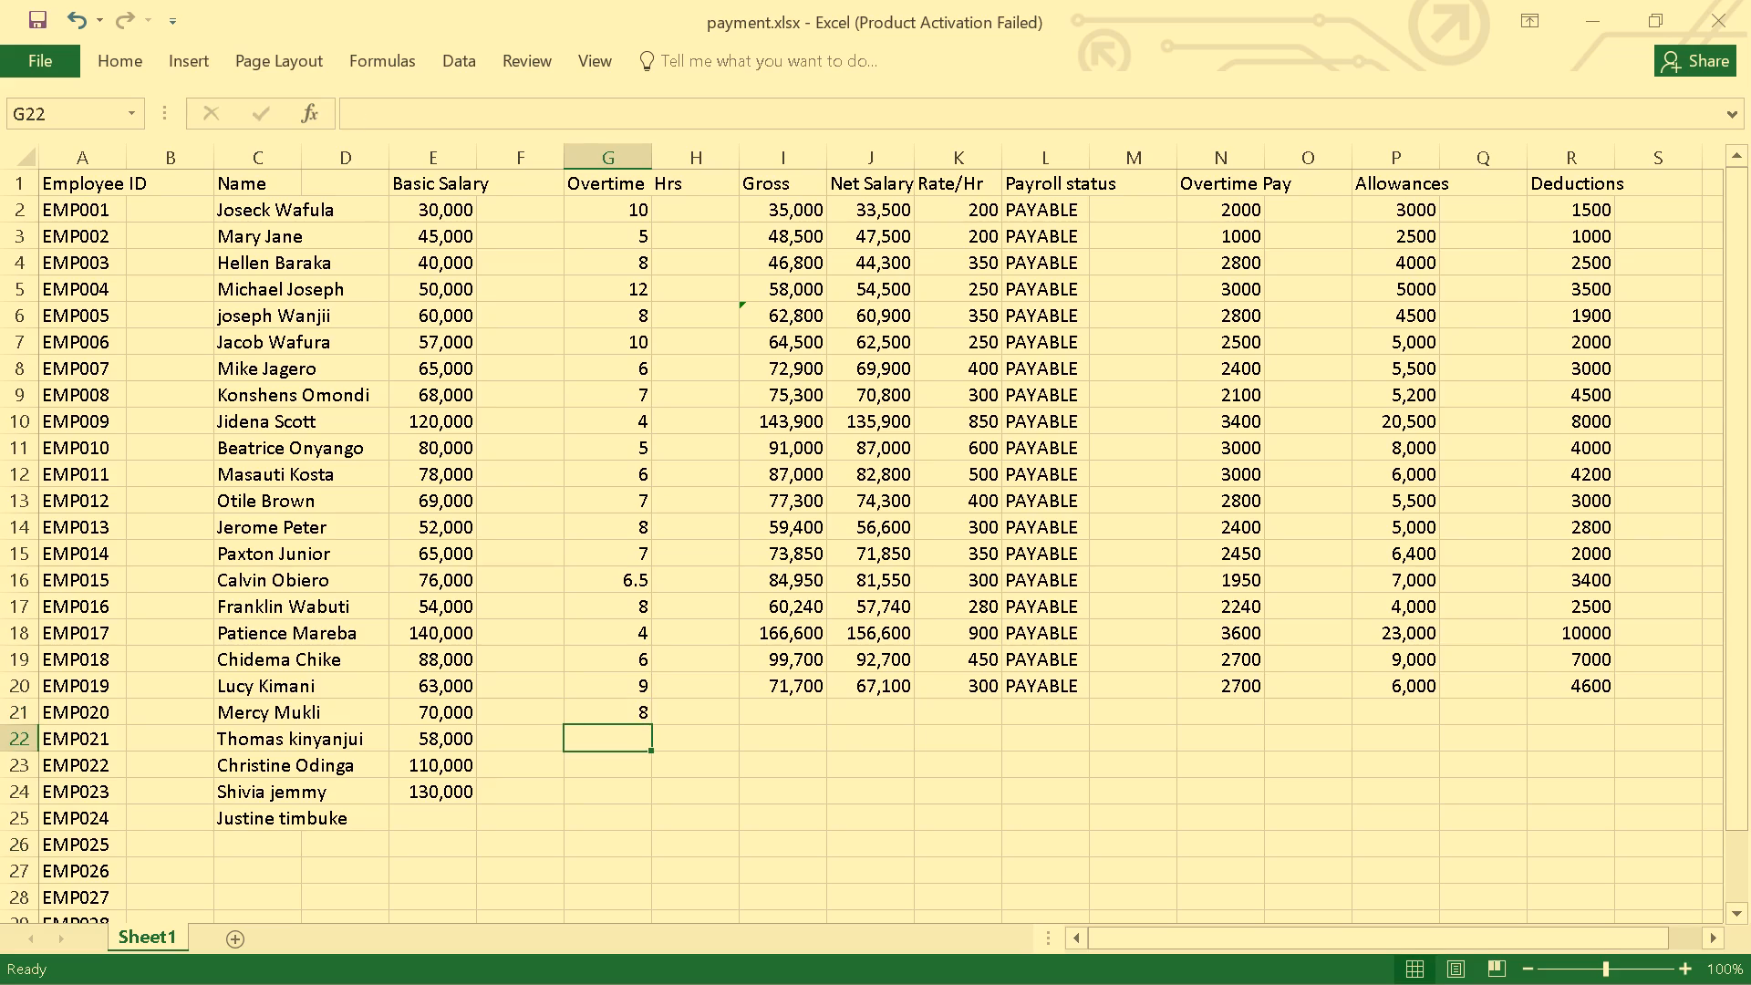
Enter the overtime hours for EMP021, EMP022 and EMP023 in cells G22 to G24 as 9, 5 and 4.5.
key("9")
key("Return")
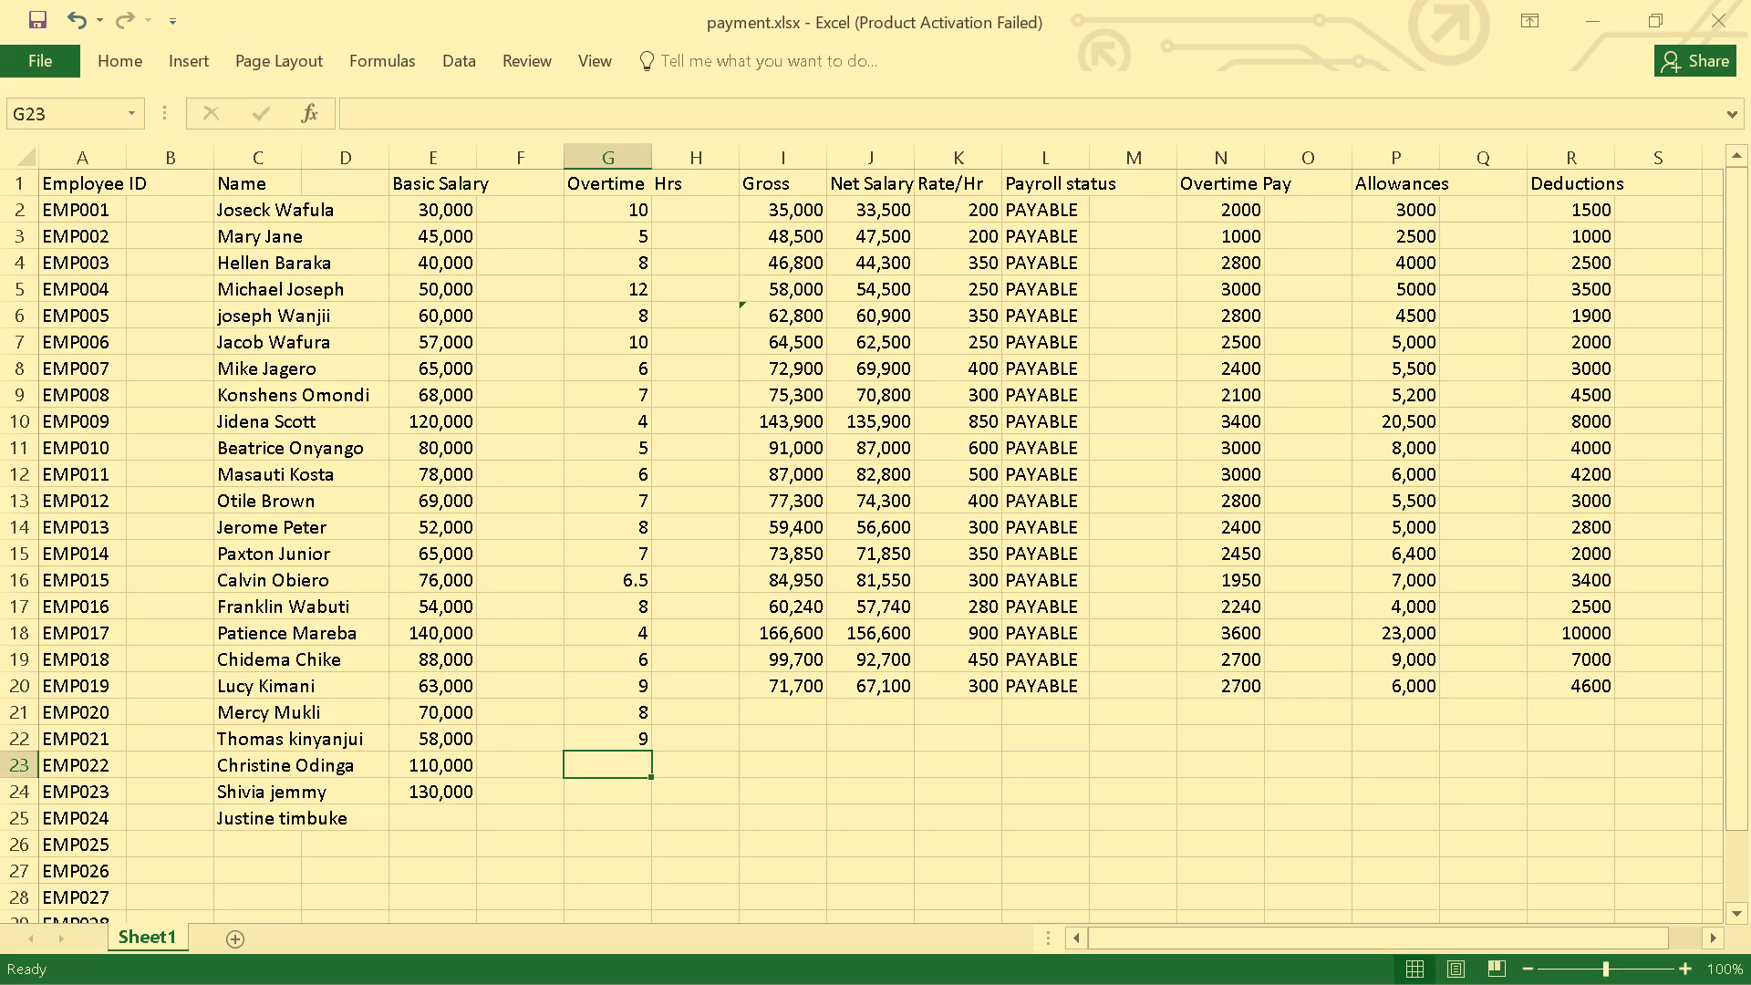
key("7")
key("BackSpace")
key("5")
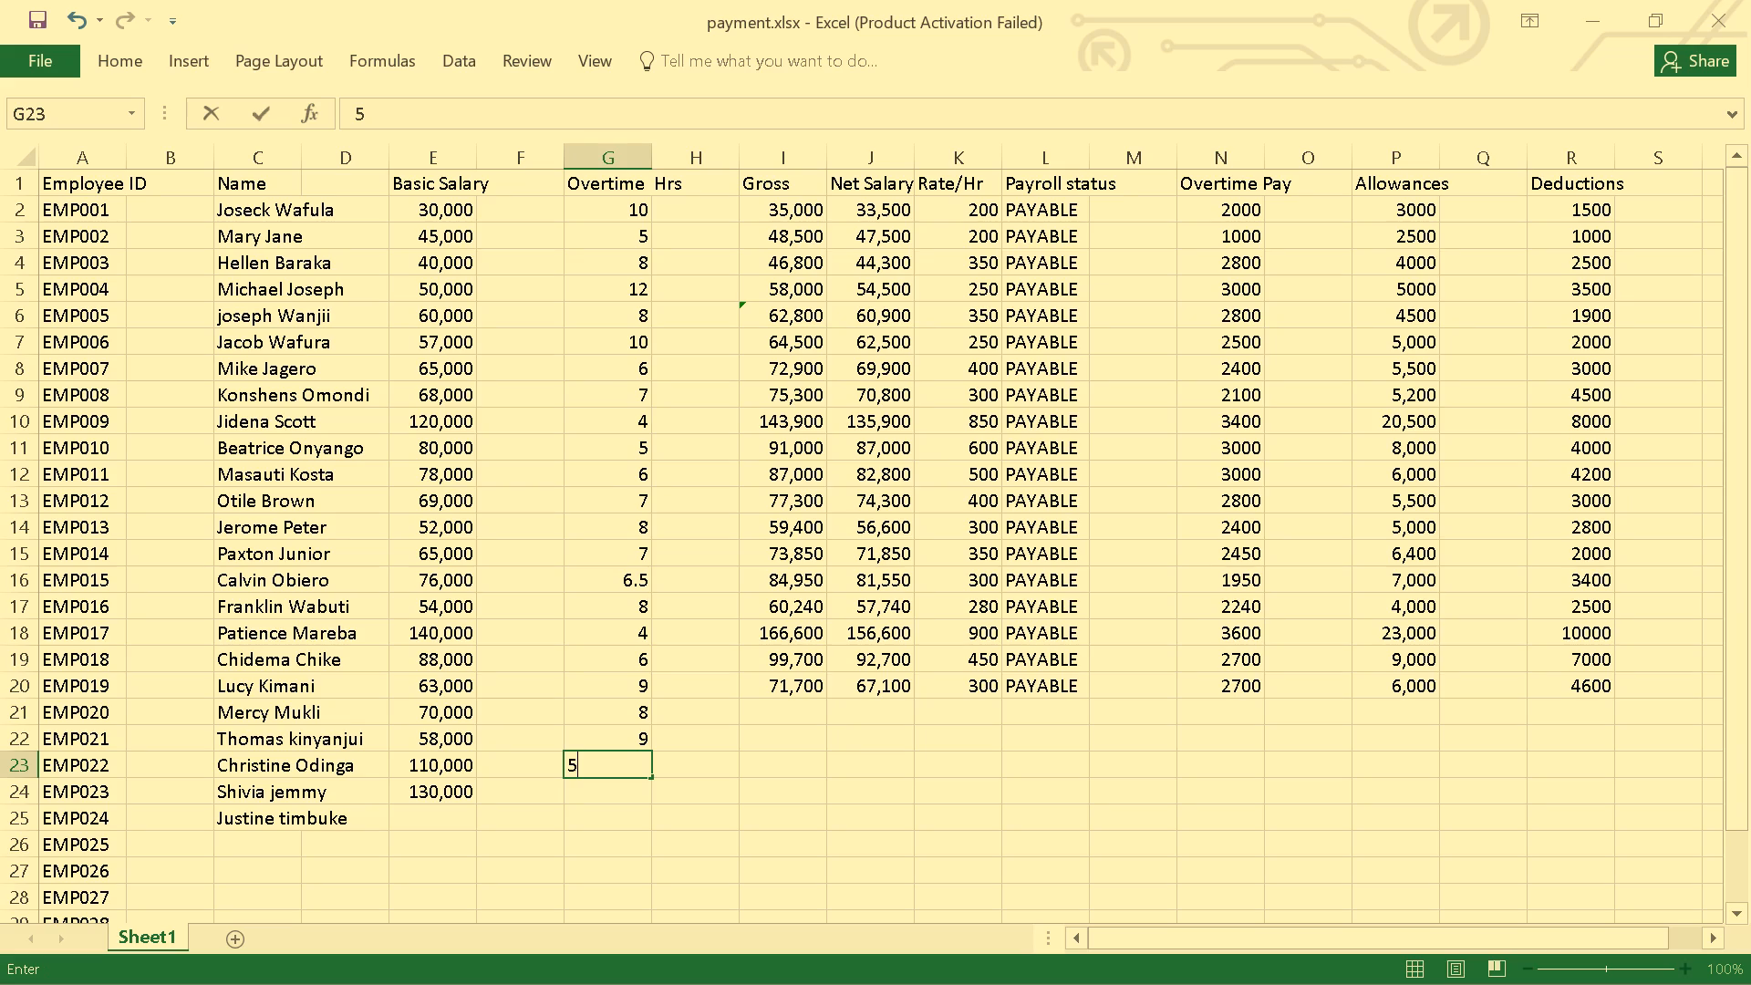
key("Return")
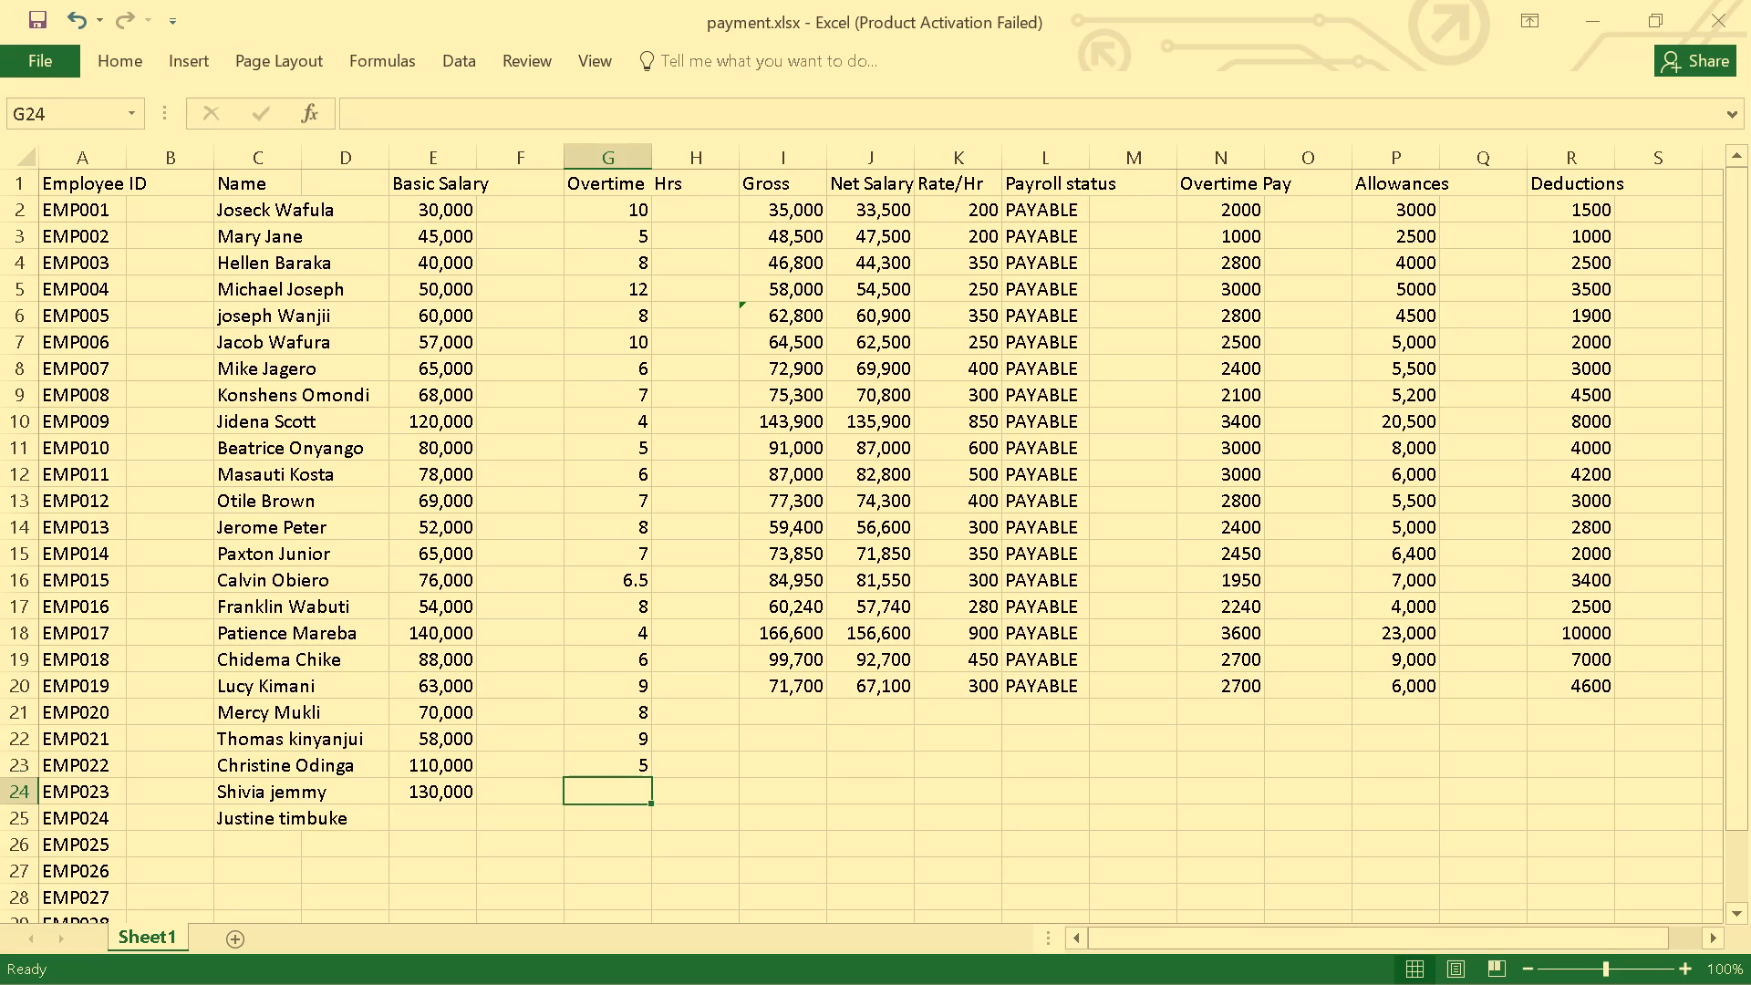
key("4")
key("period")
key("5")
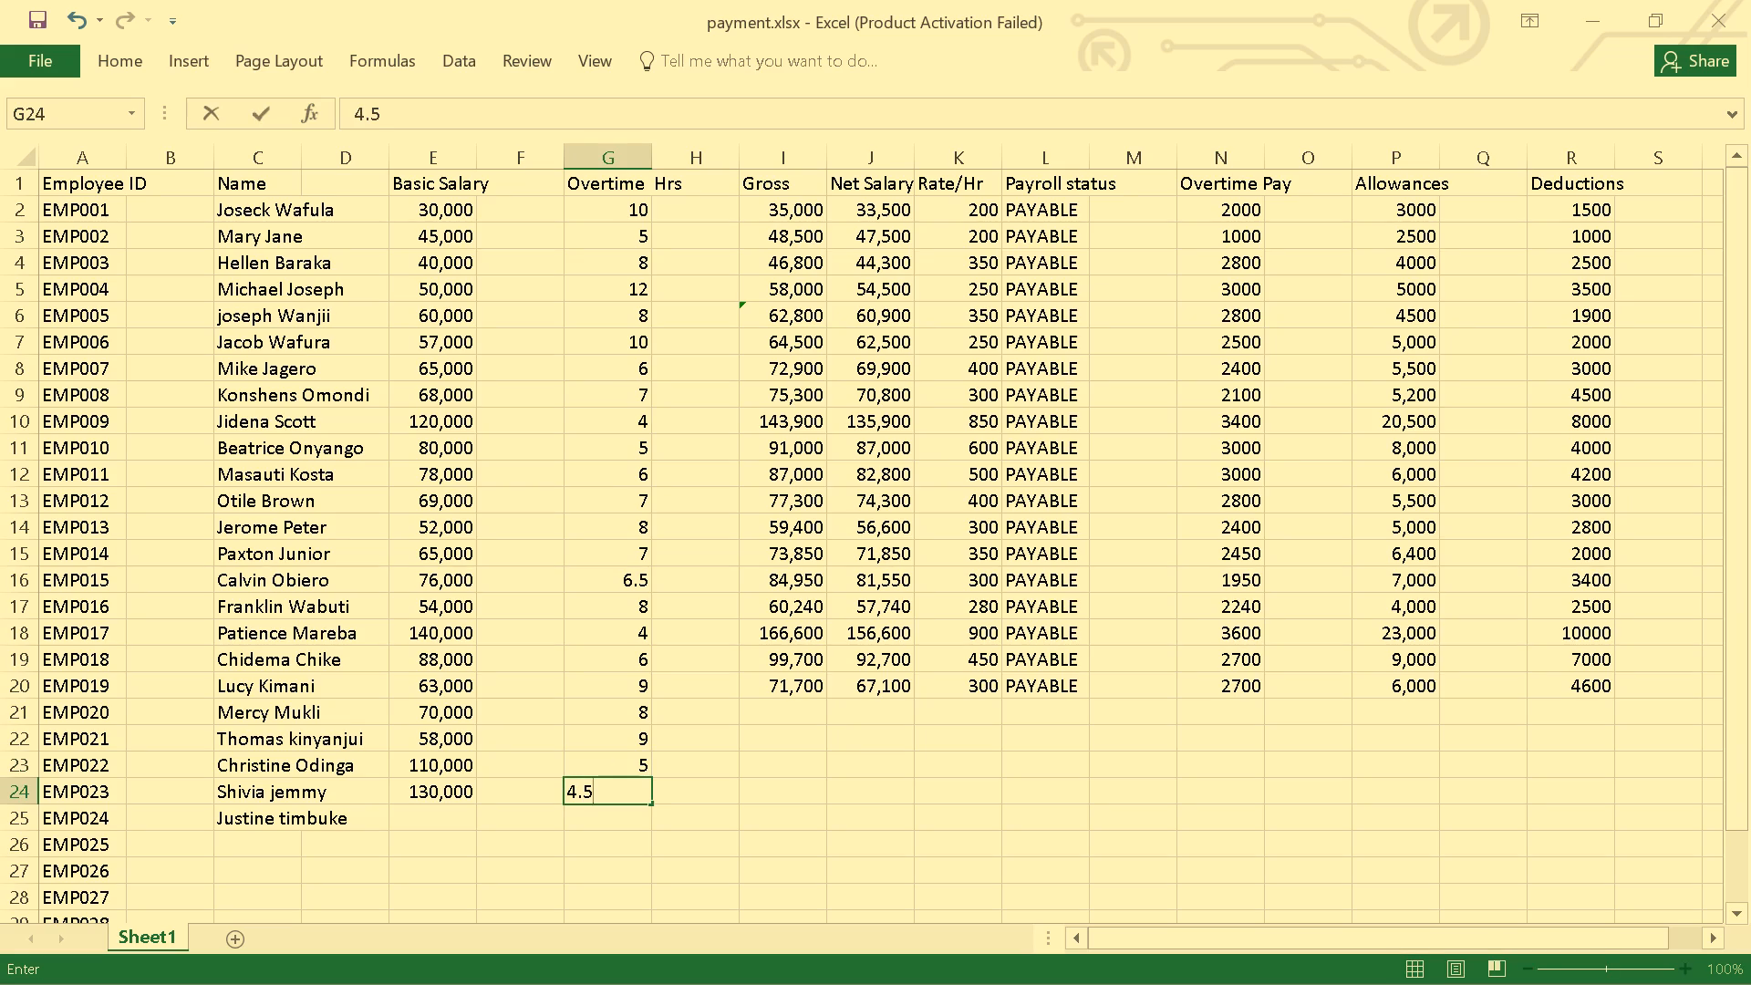
key("Up")
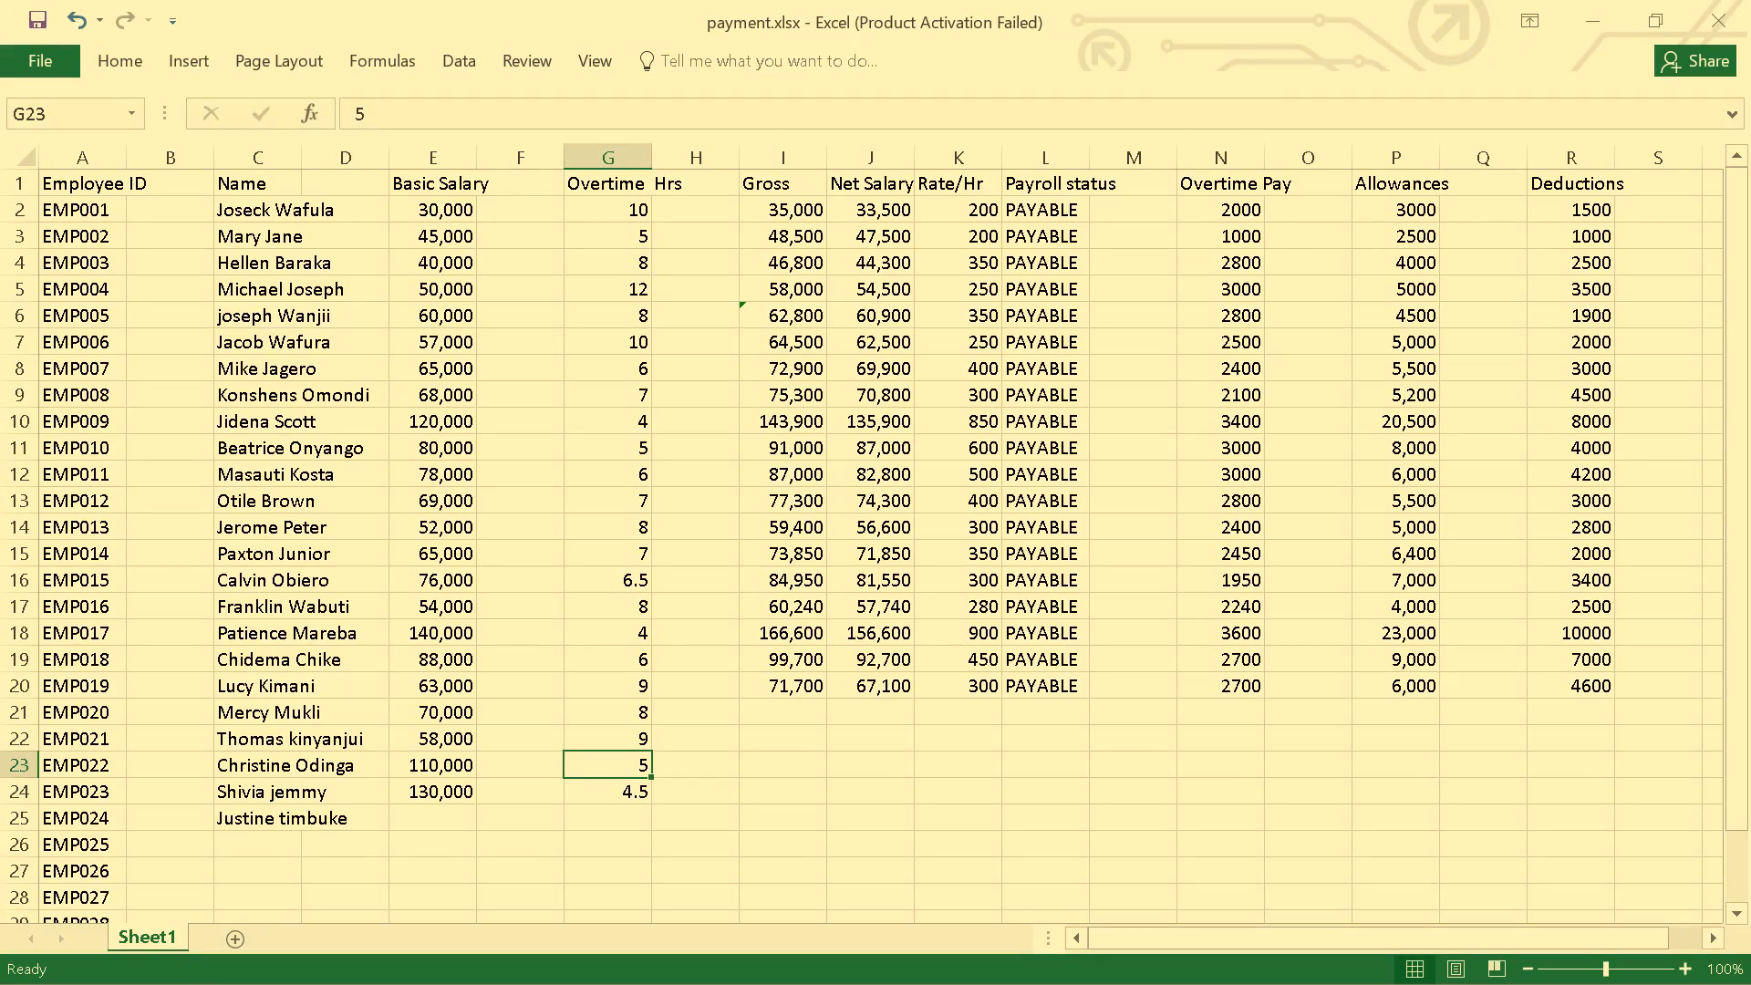
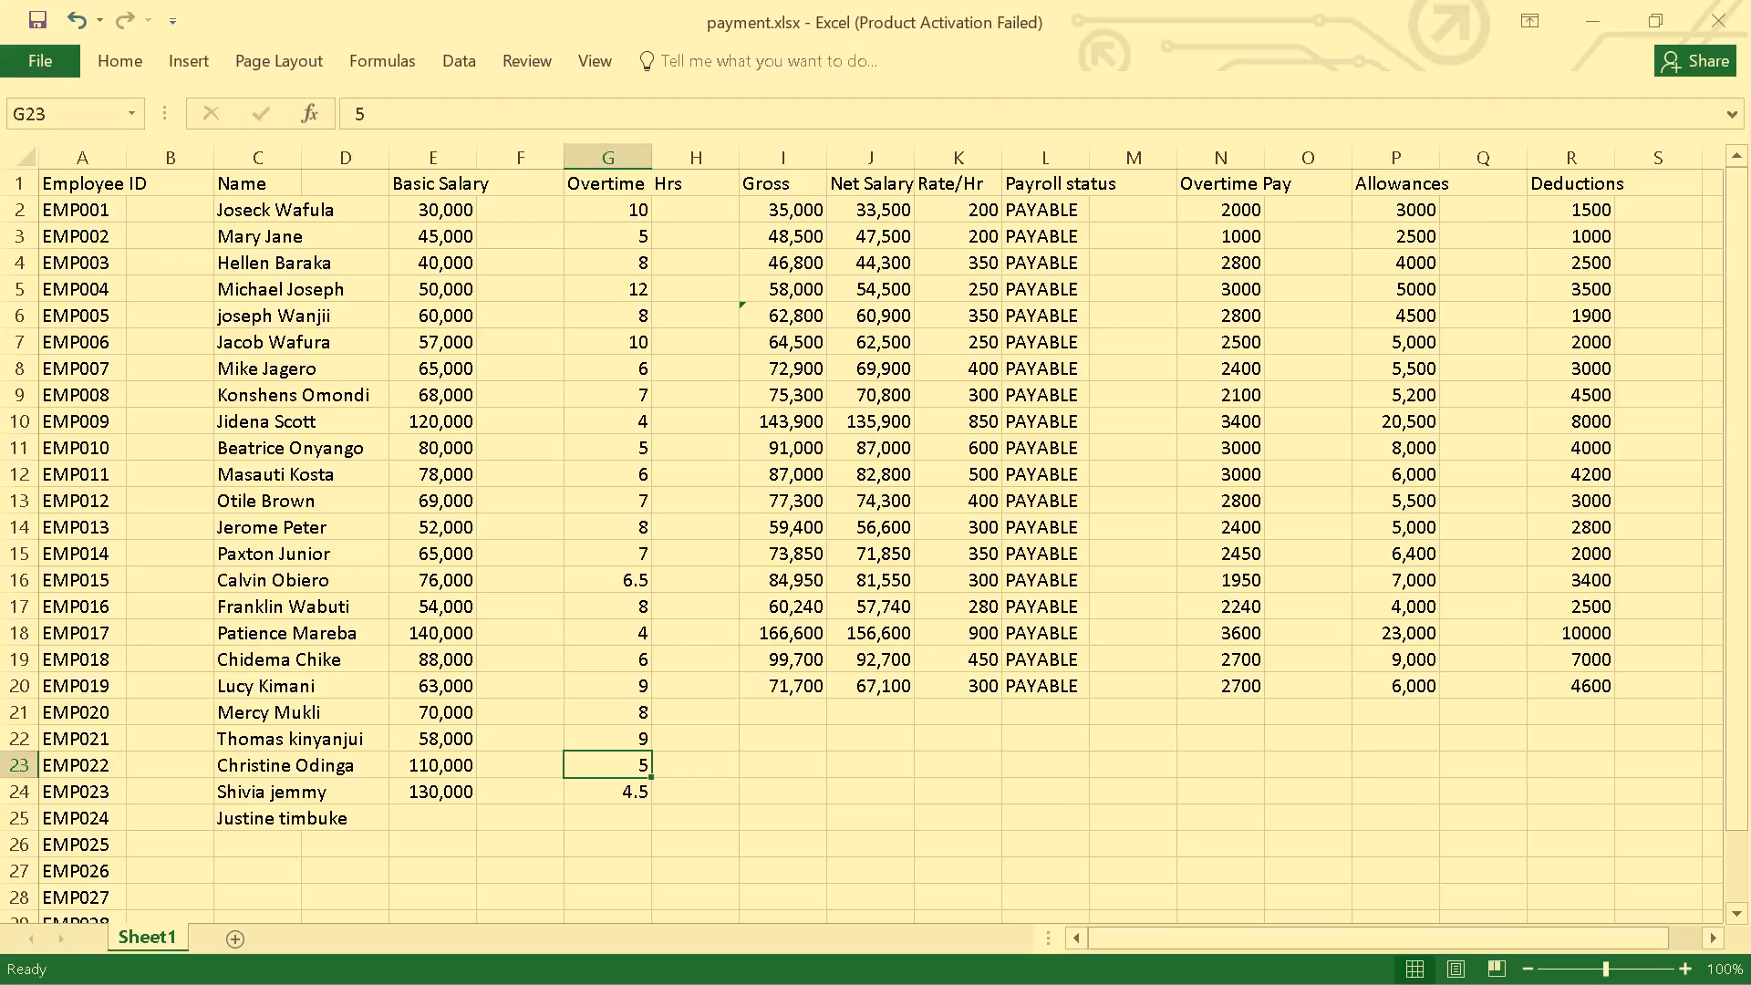
Enter 98,000 as EMP024's basic salary in cell E25.
left_click(454, 817)
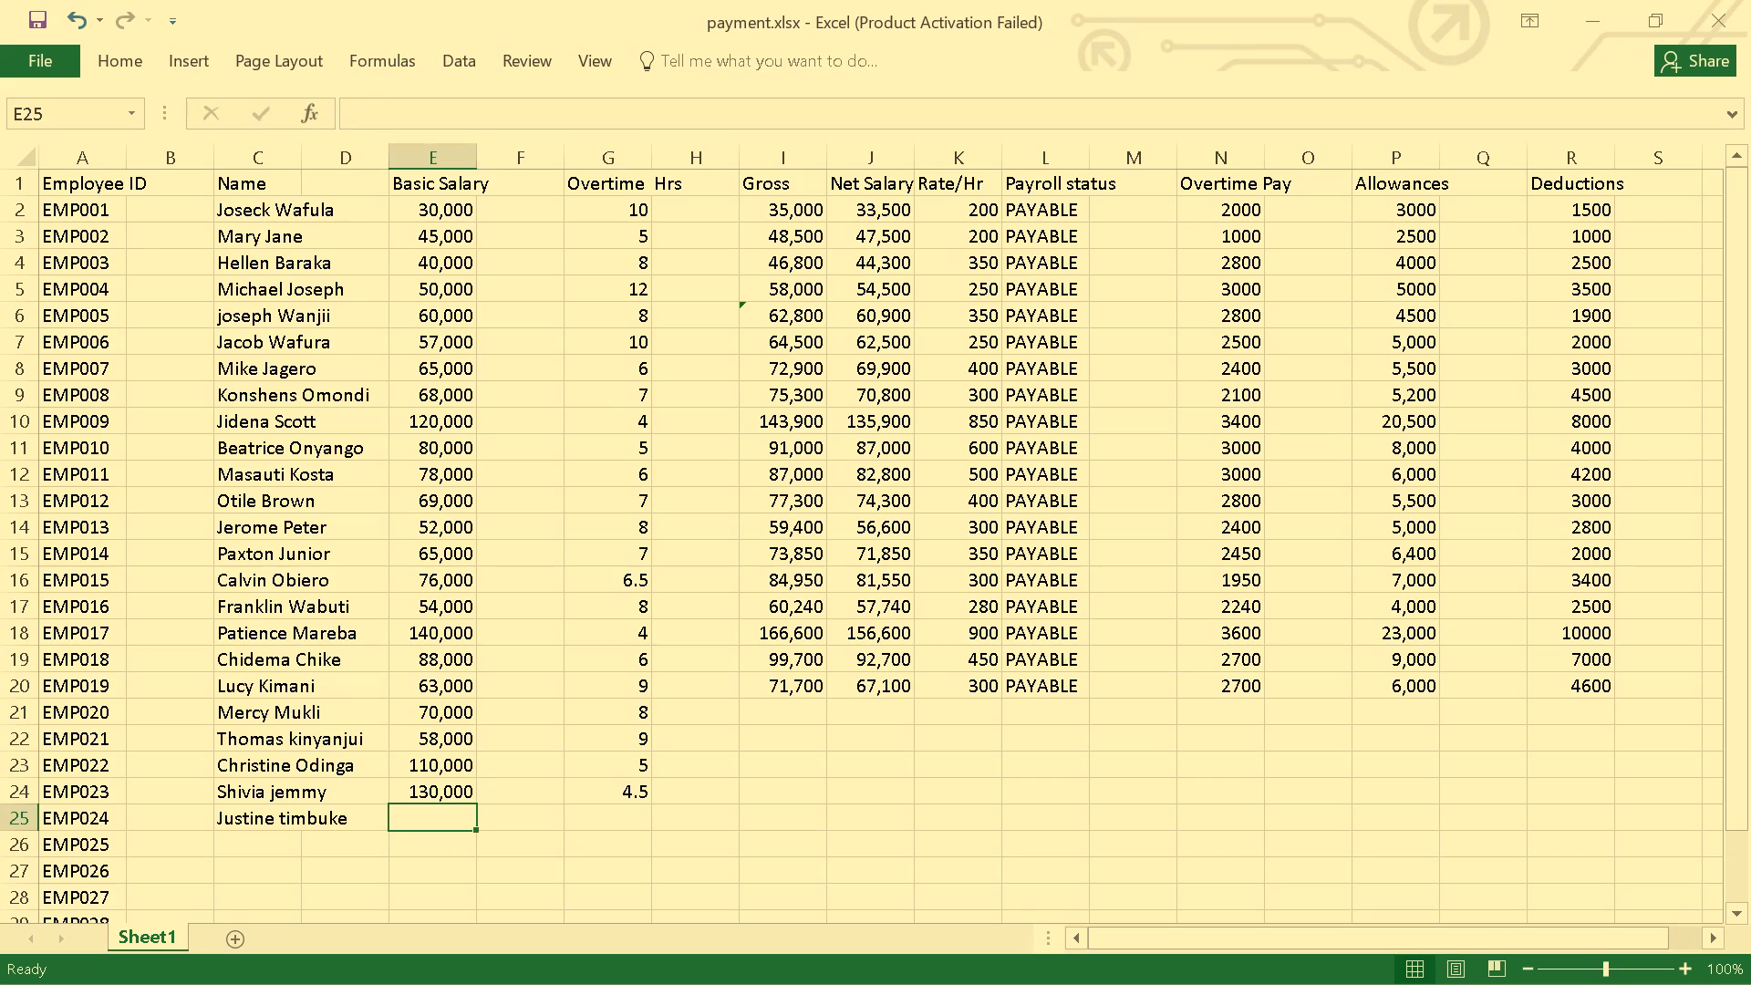
left_click(441, 815)
type("98")
type(",000")
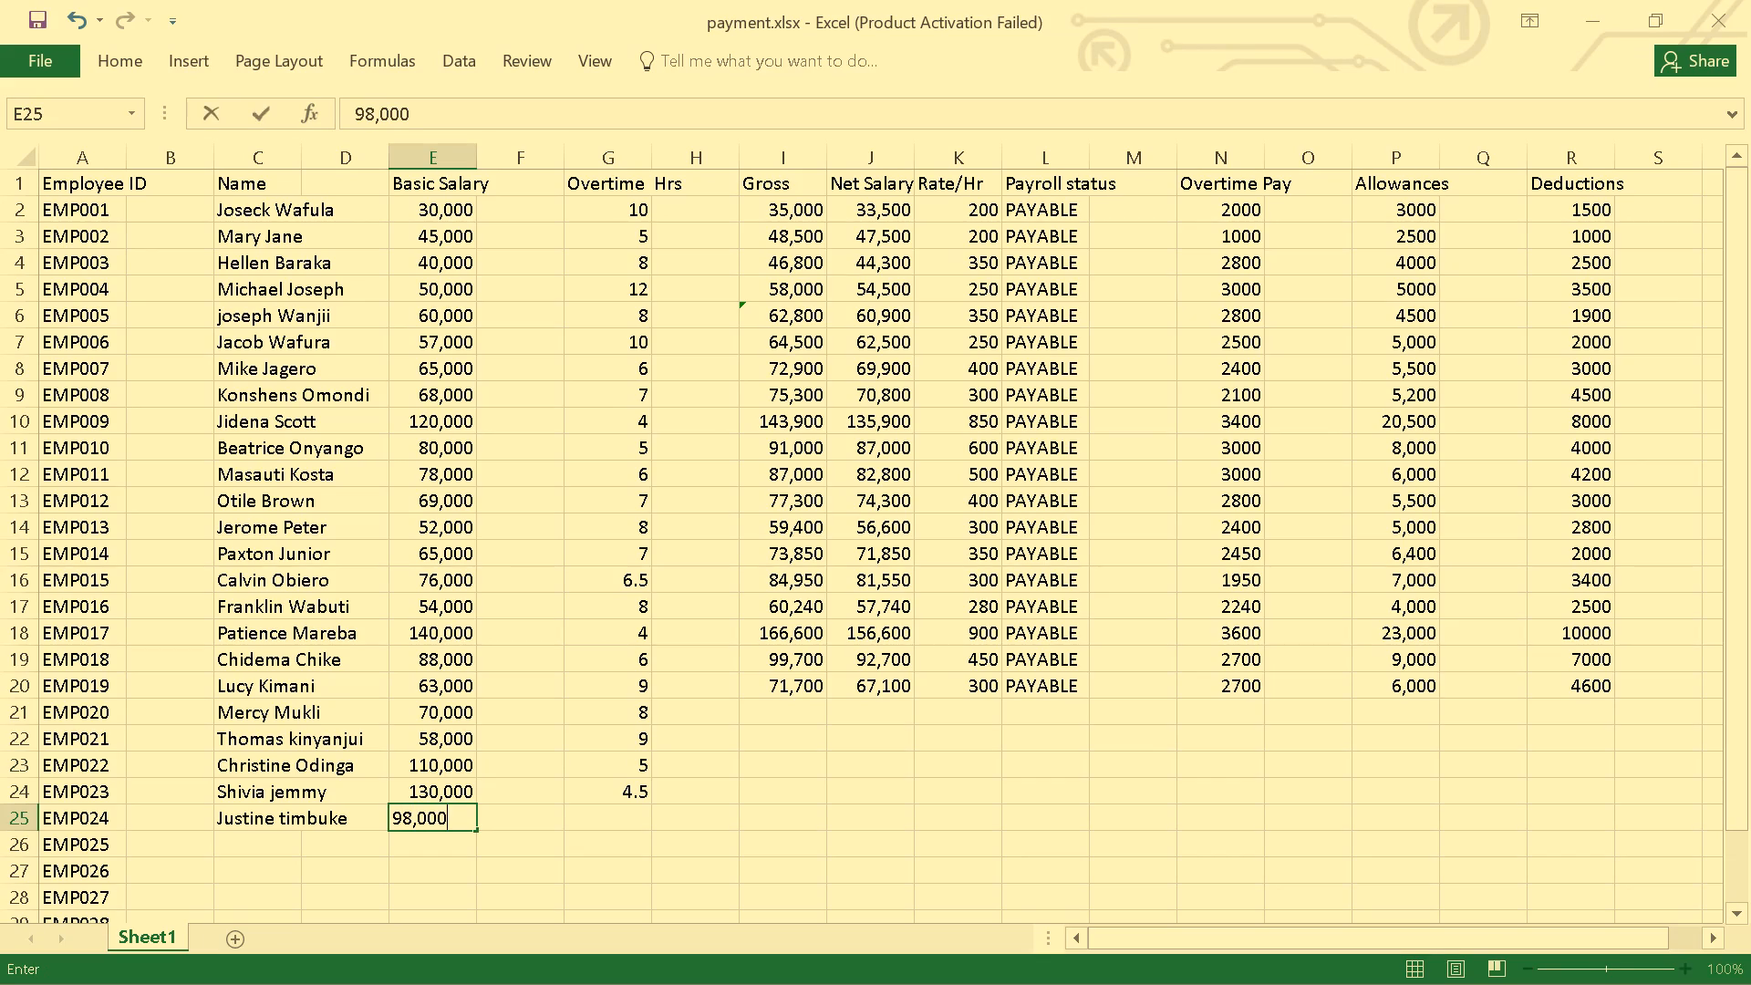
key("Right")
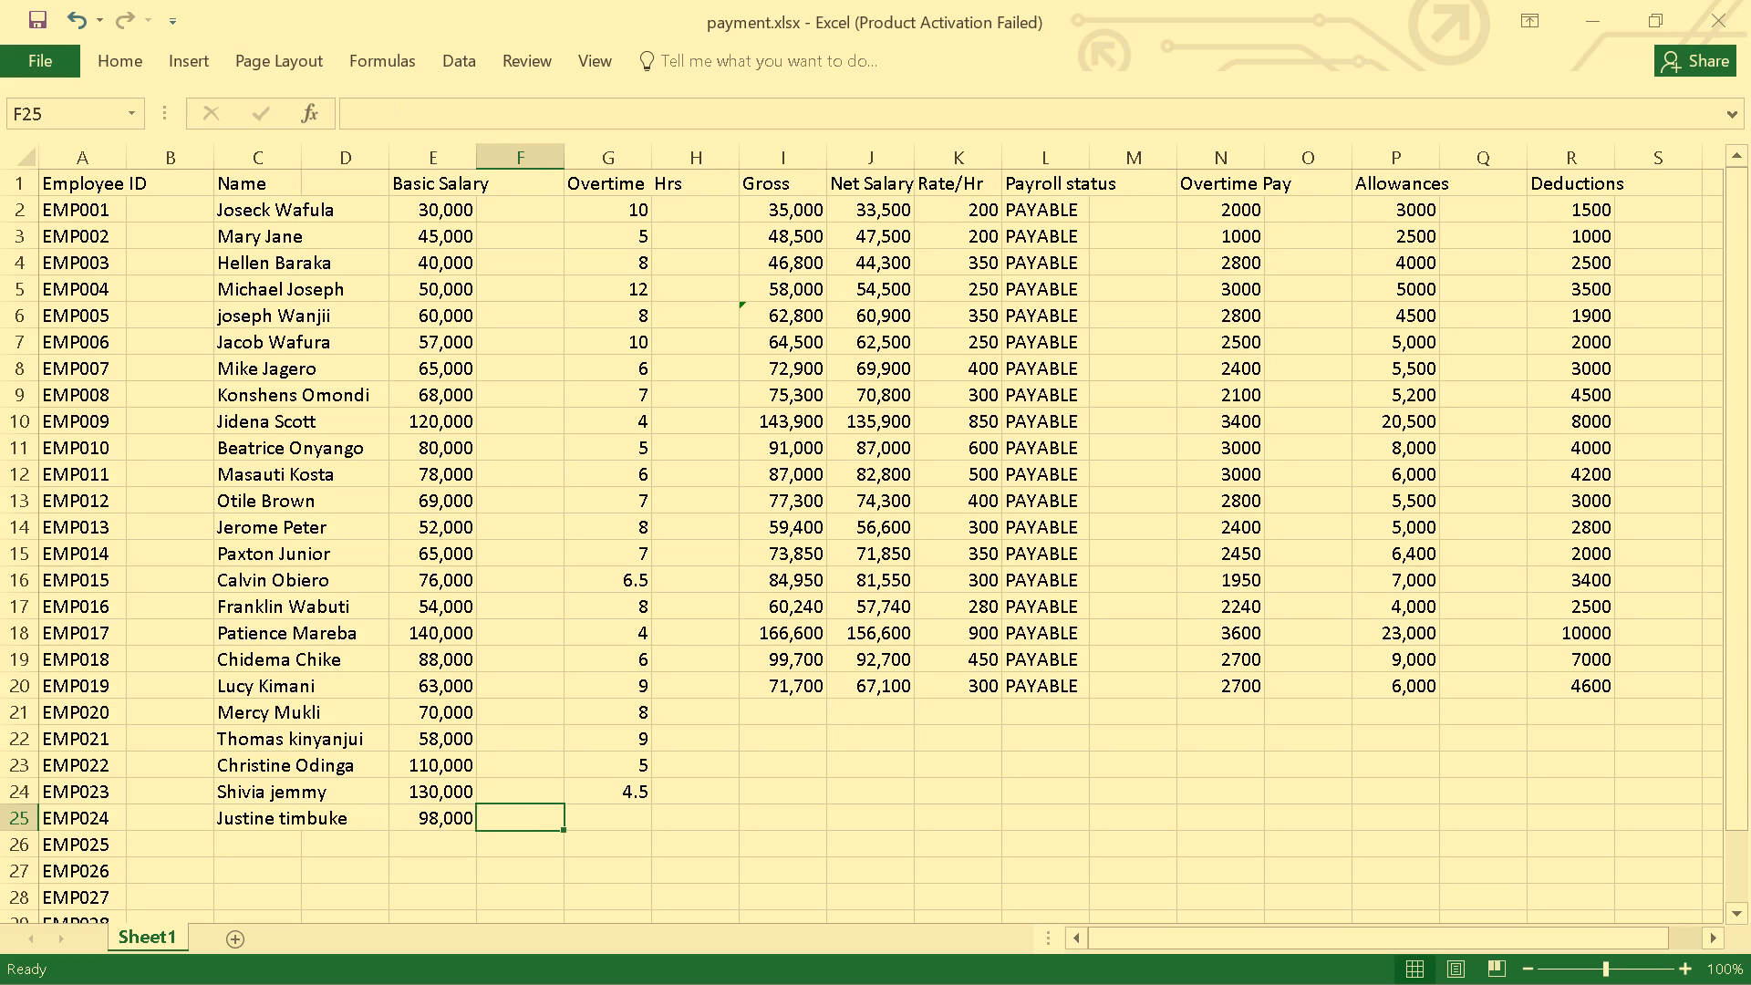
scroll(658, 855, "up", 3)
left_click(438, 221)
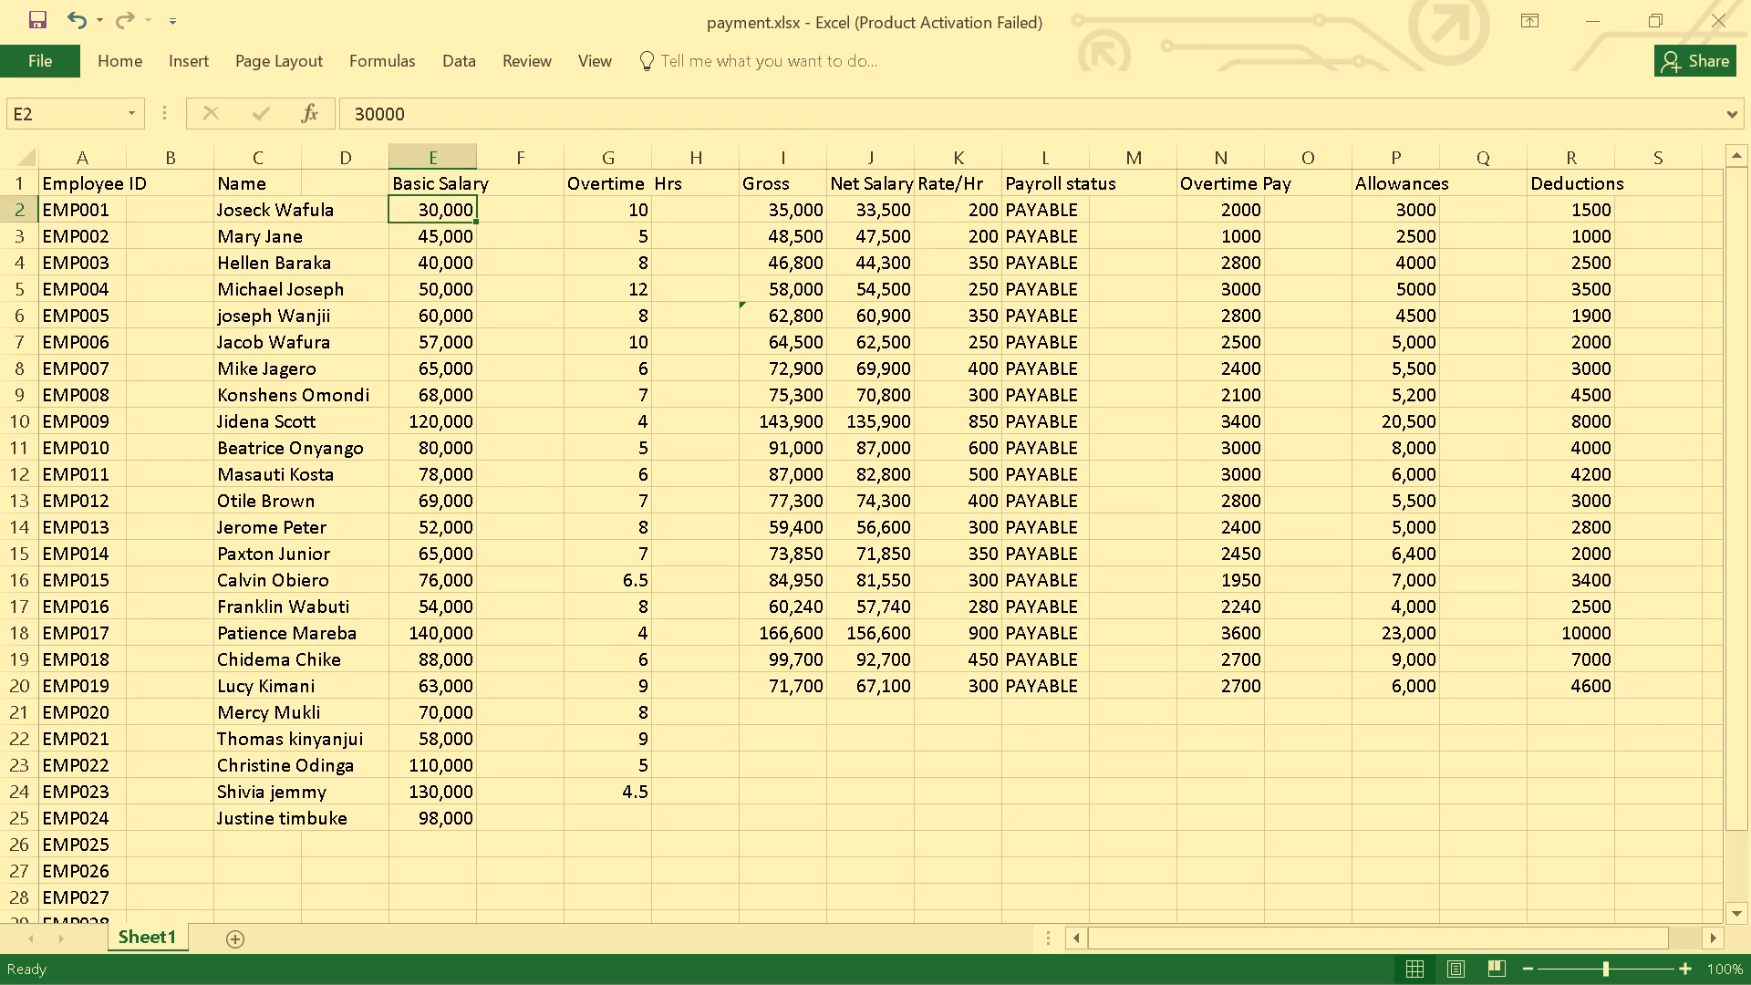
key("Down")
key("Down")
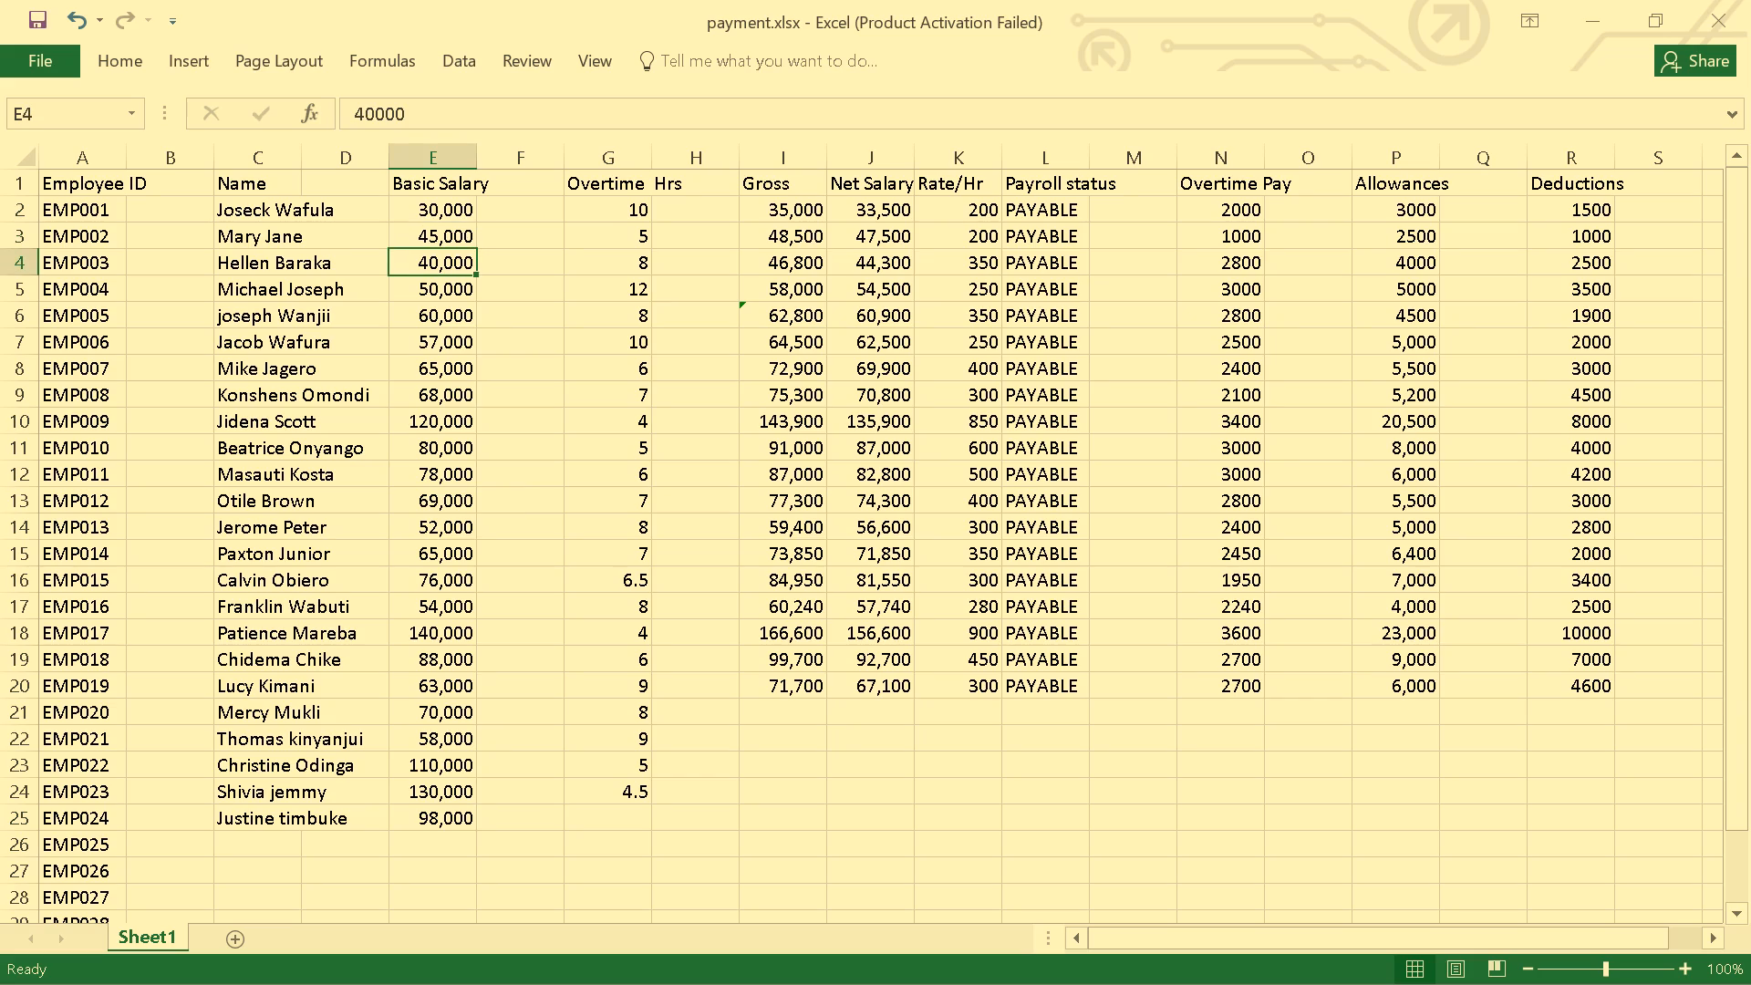
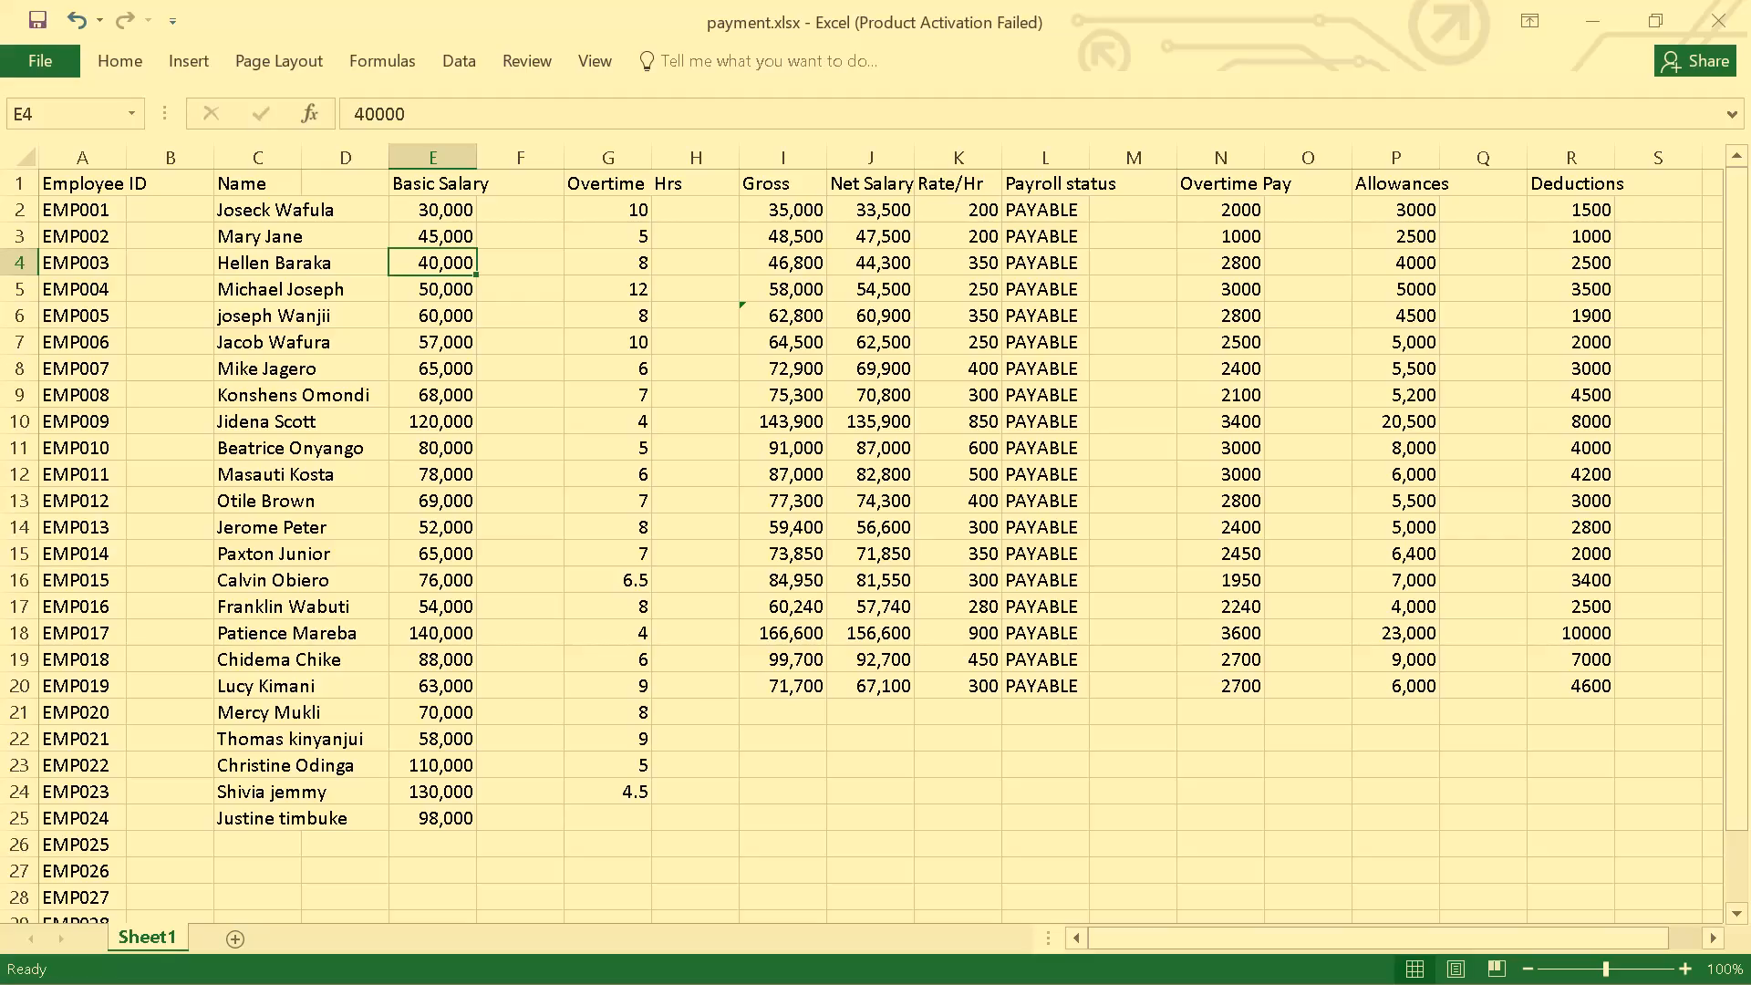
Set EMP001's allowance in cell P2 to 10000.
left_click(451, 211)
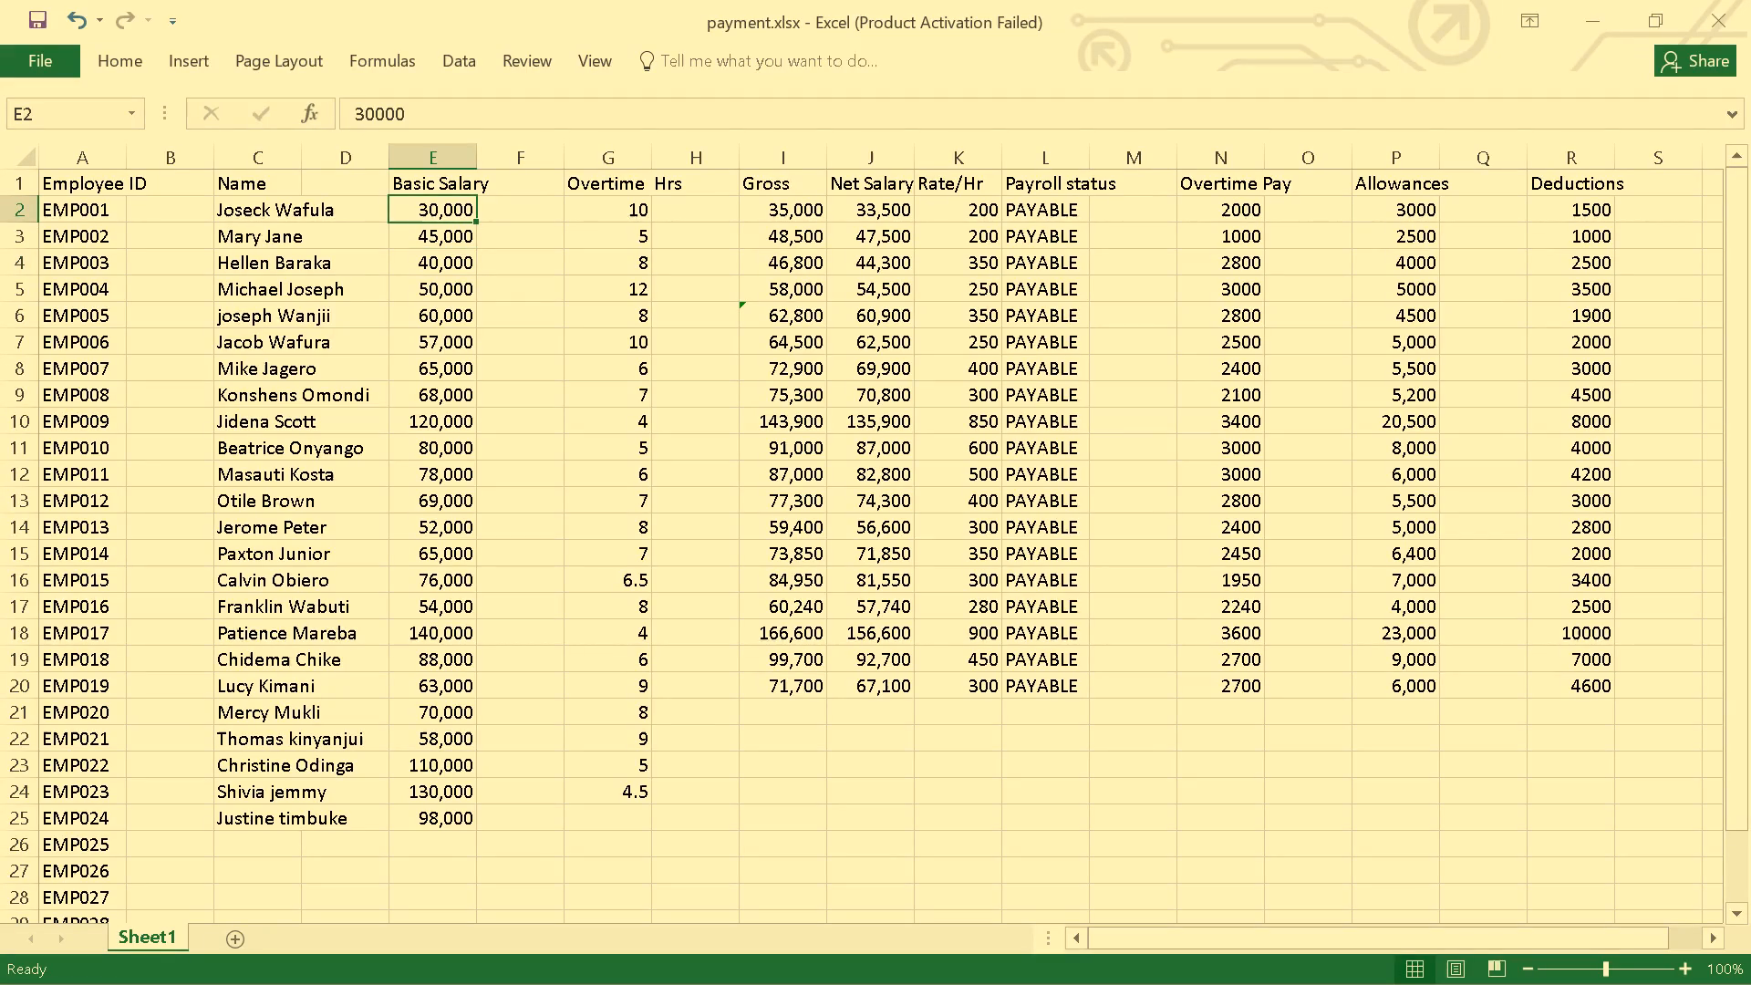
left_click(1416, 213)
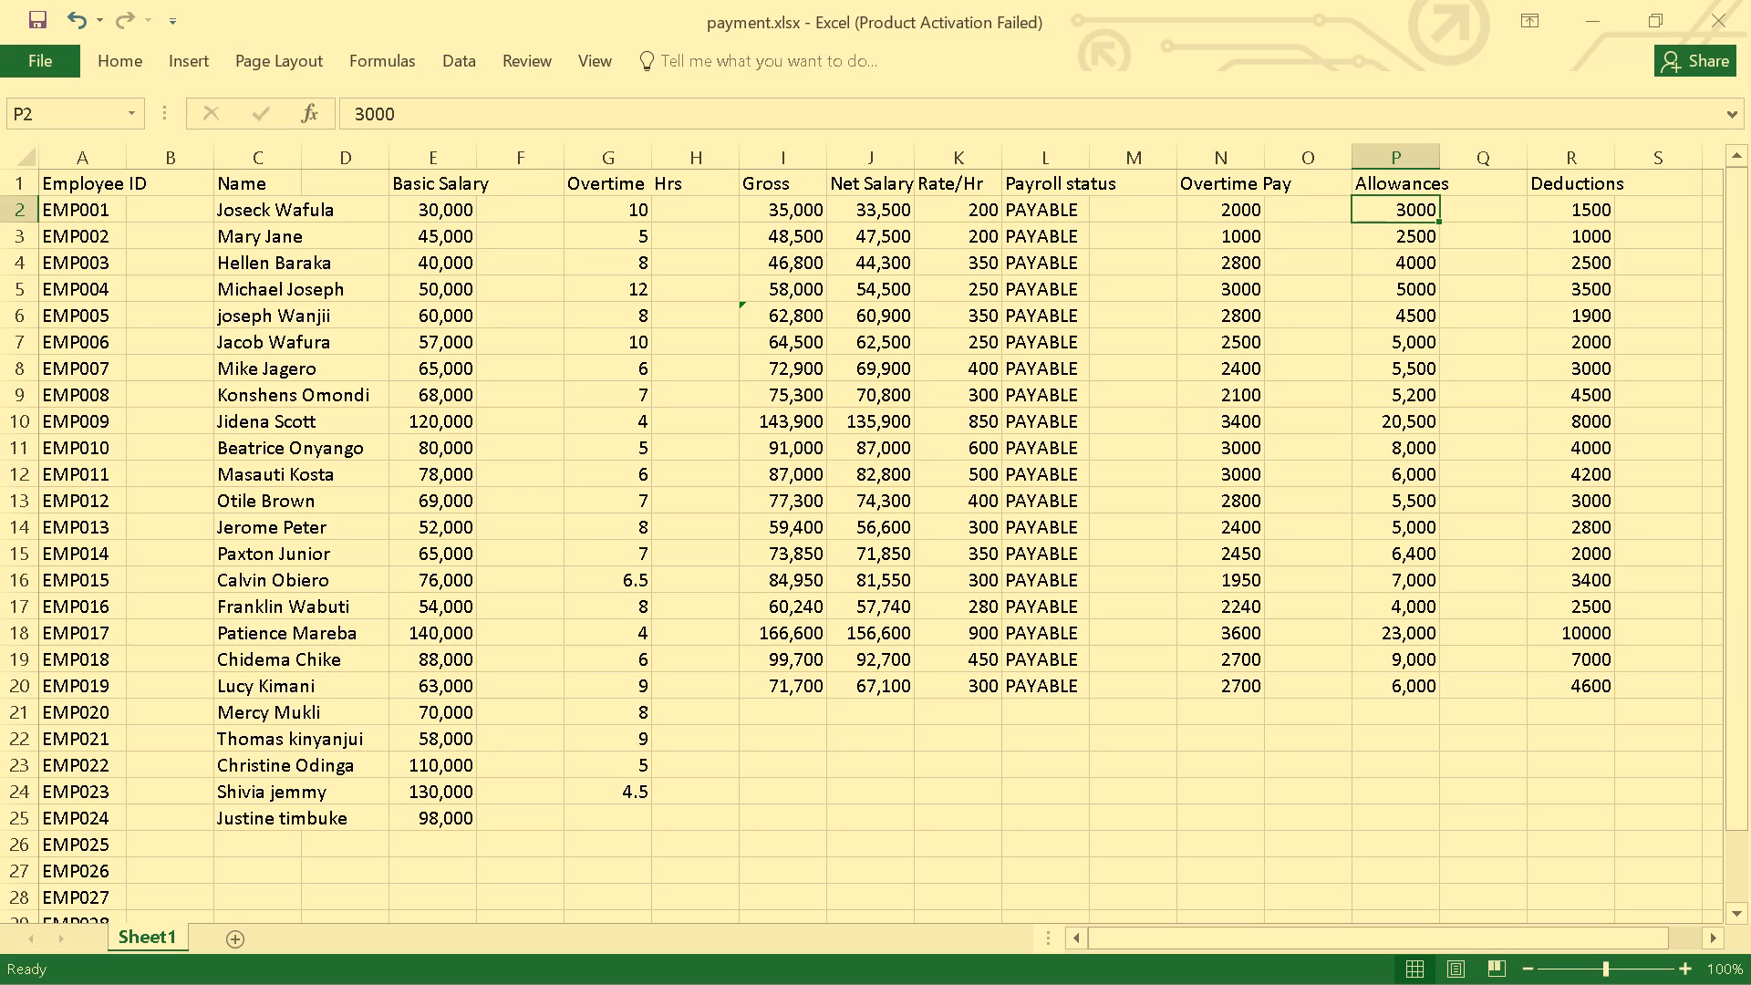
left_click(367, 111)
key("BackSpace")
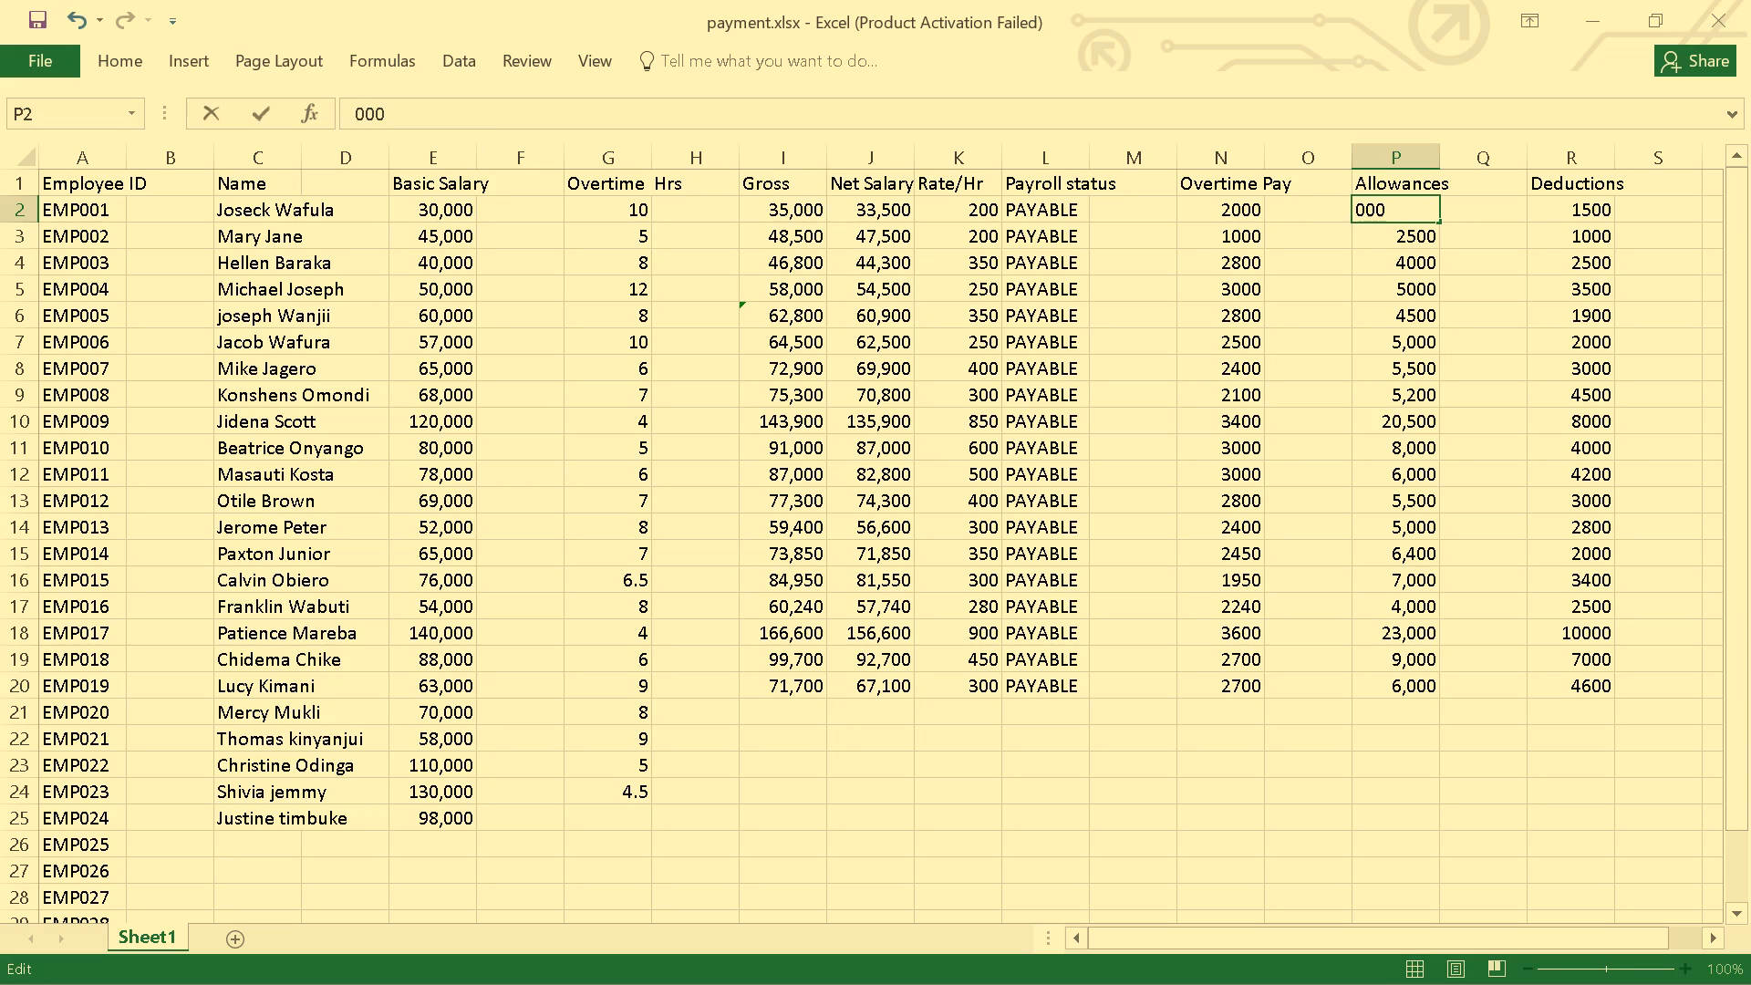
key("1")
key("0")
key("Return")
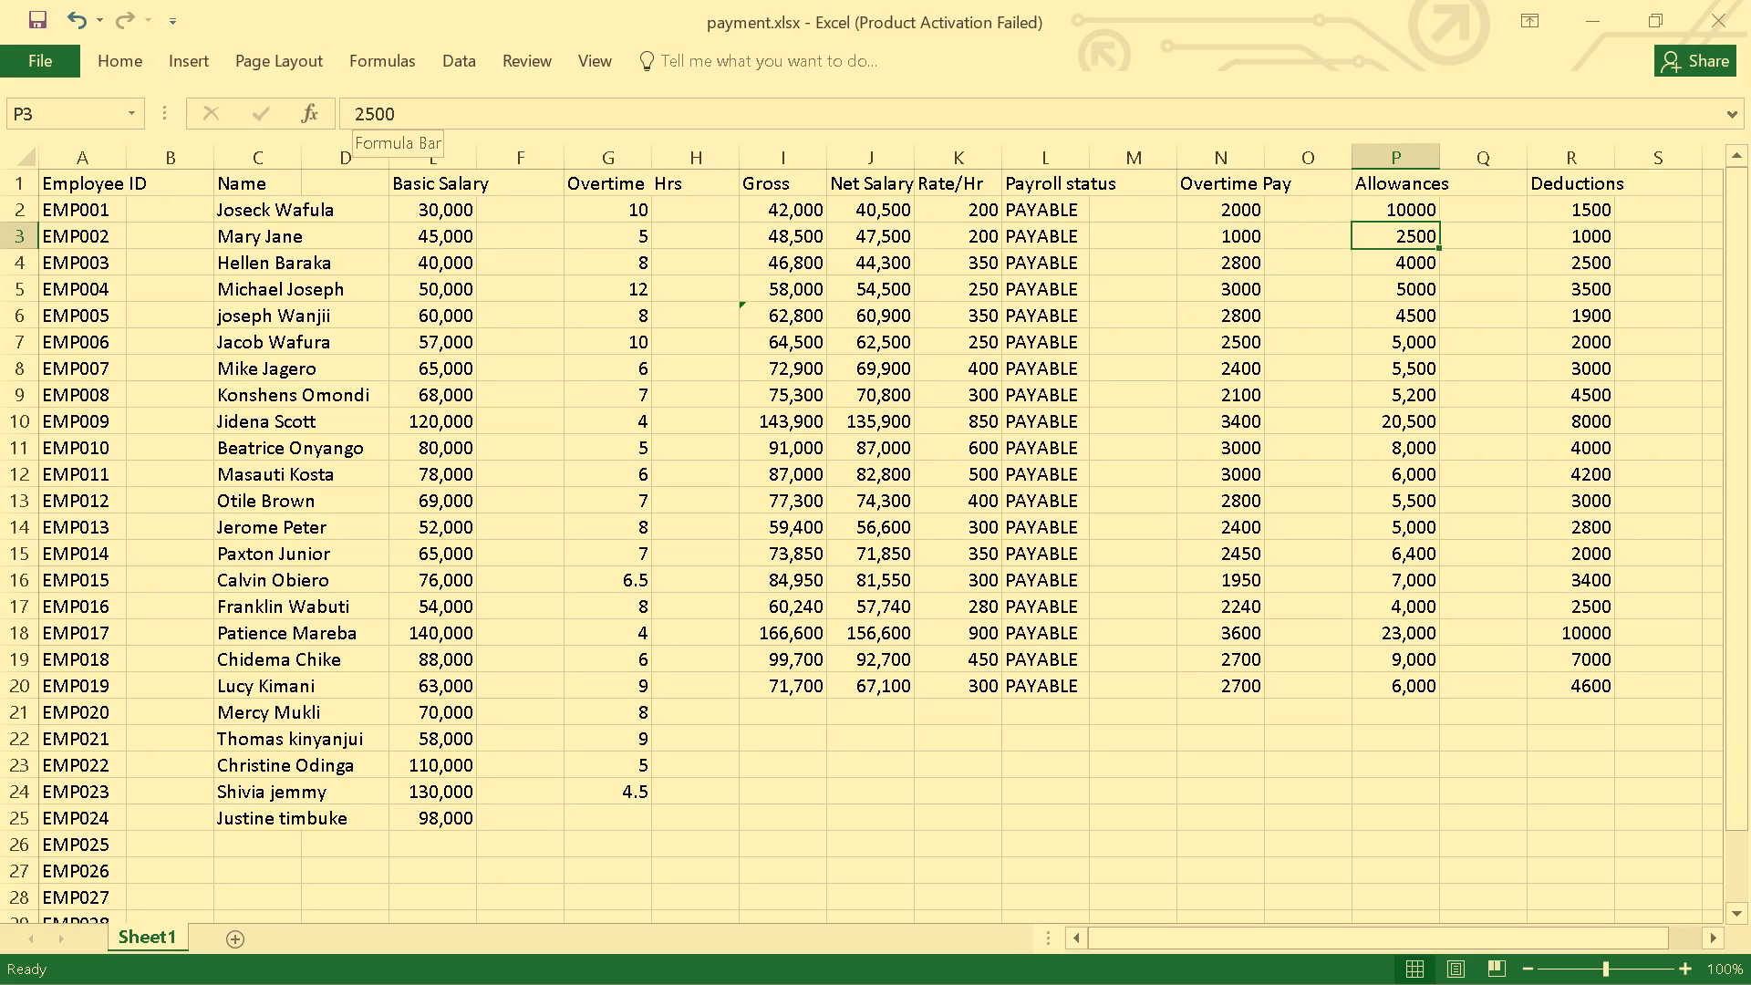
Change the allowances of EMP002 and EMP003 in cells P3 and P4 to 12500 and 10500.
left_click(345, 112)
key("1")
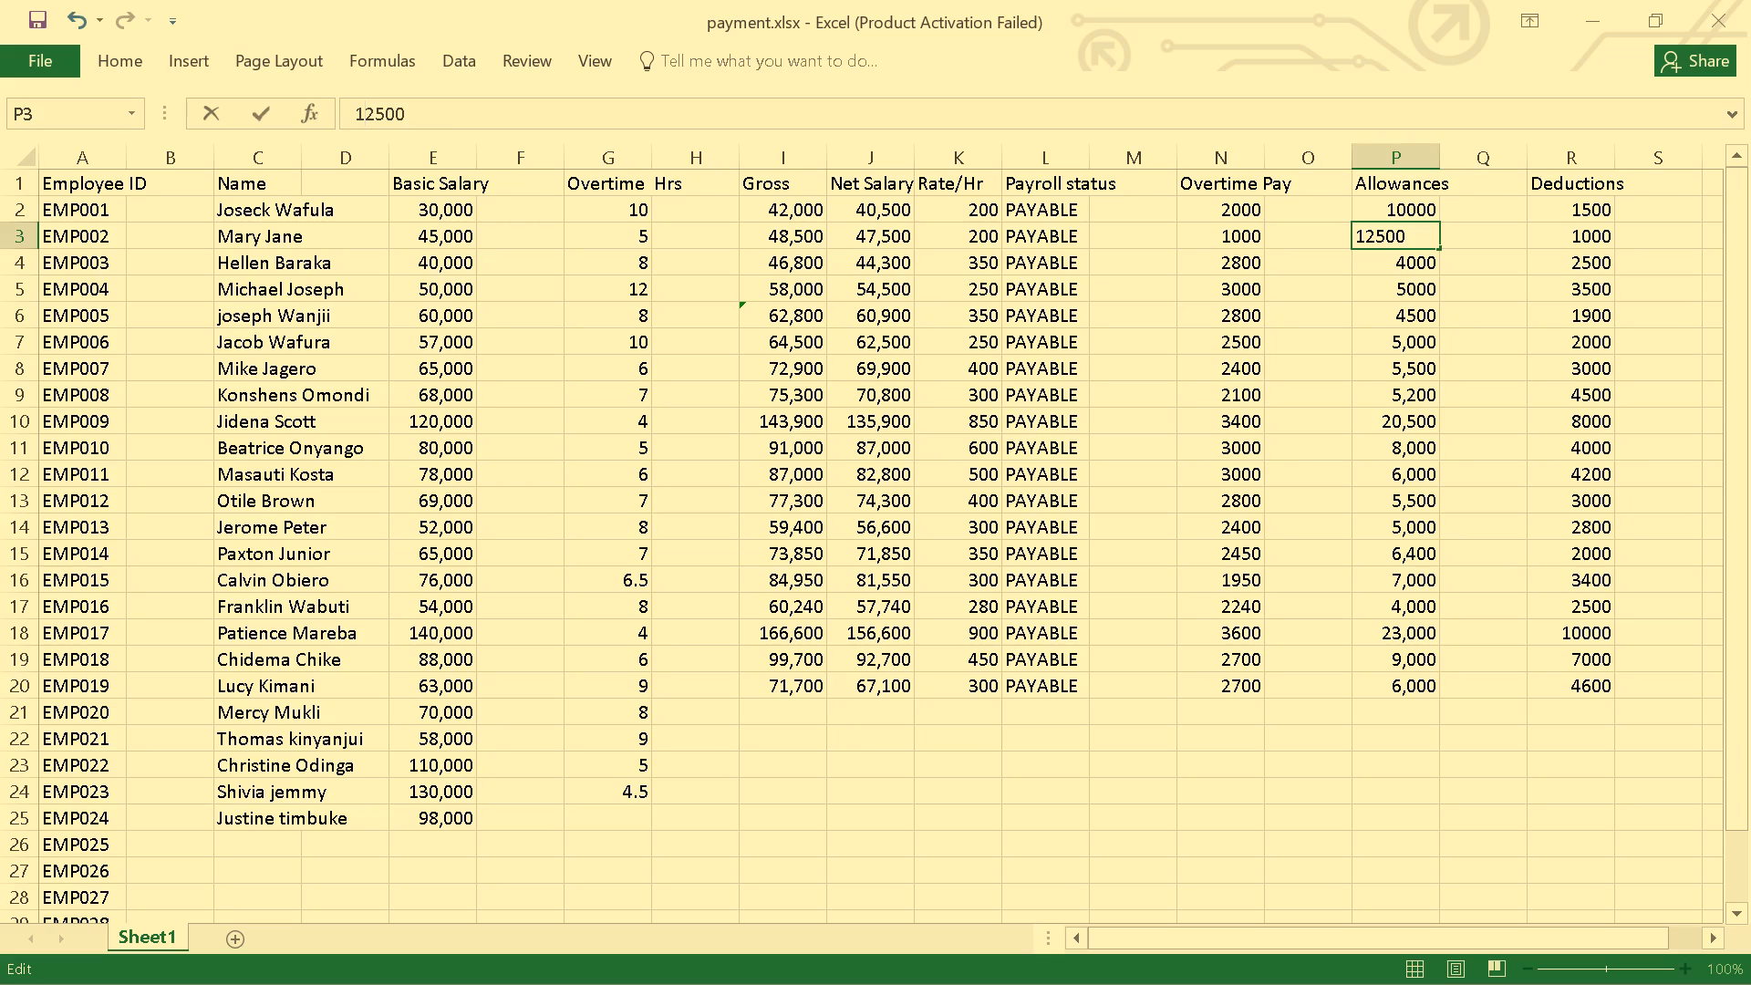
key("Return")
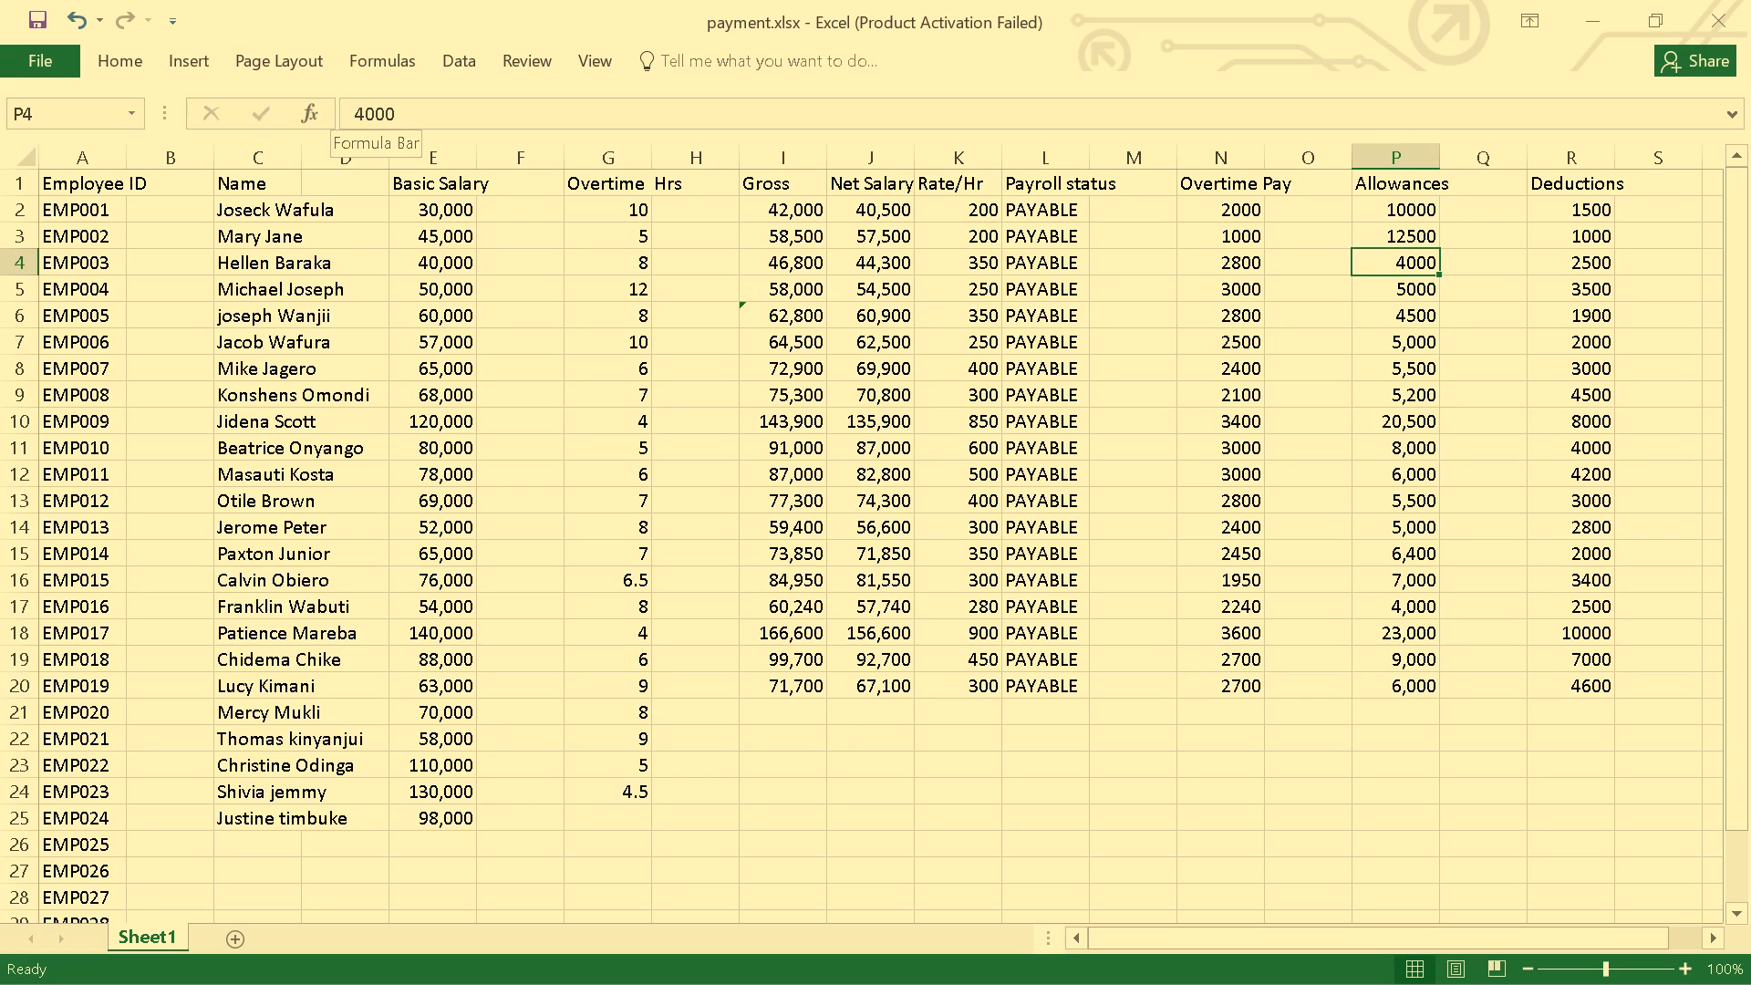
left_click(361, 110)
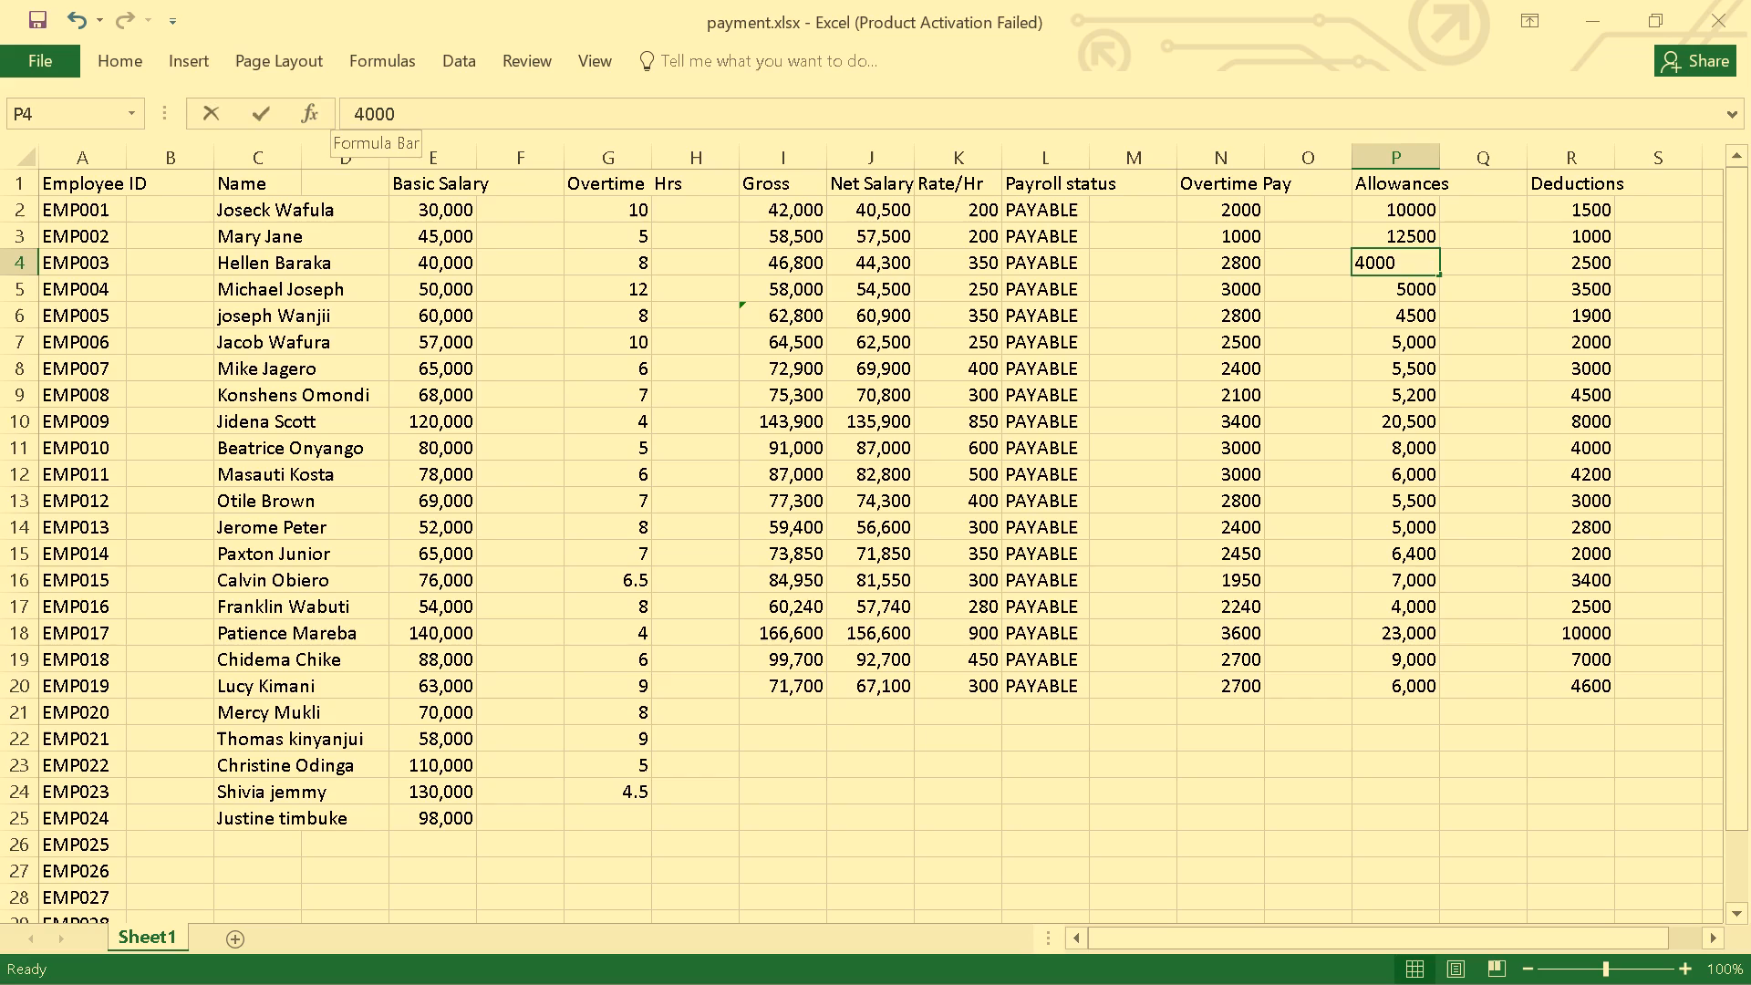
key("BackSpace")
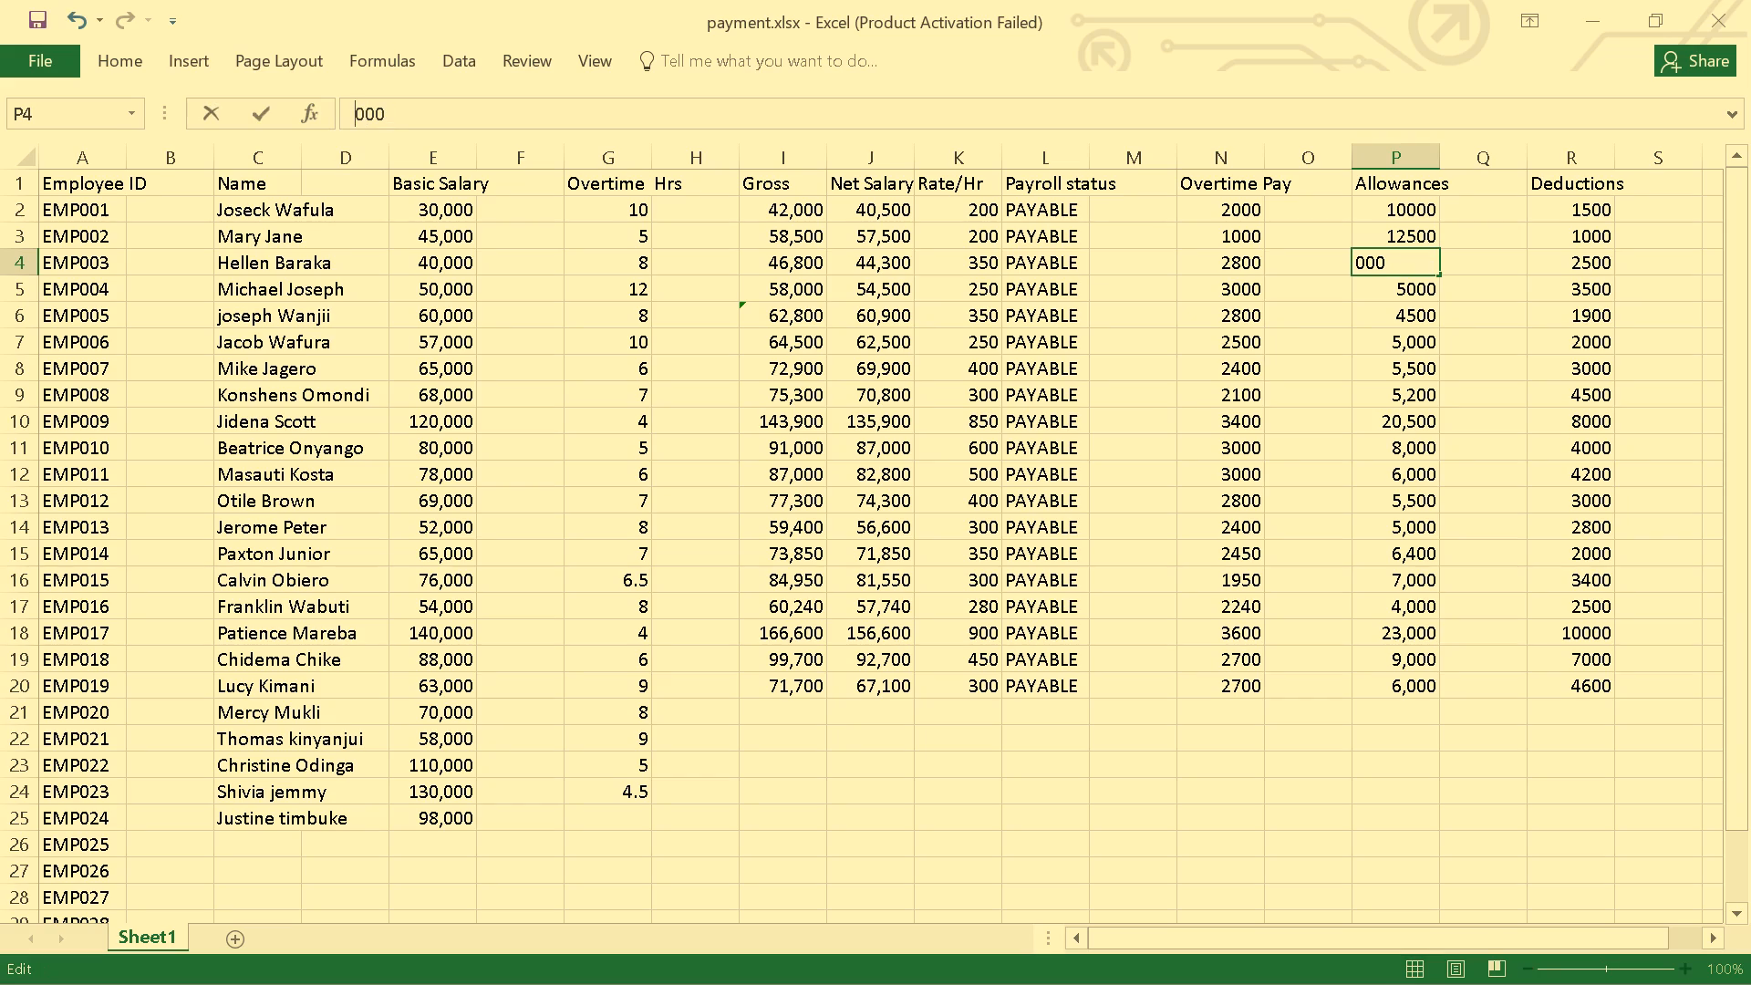
key("1")
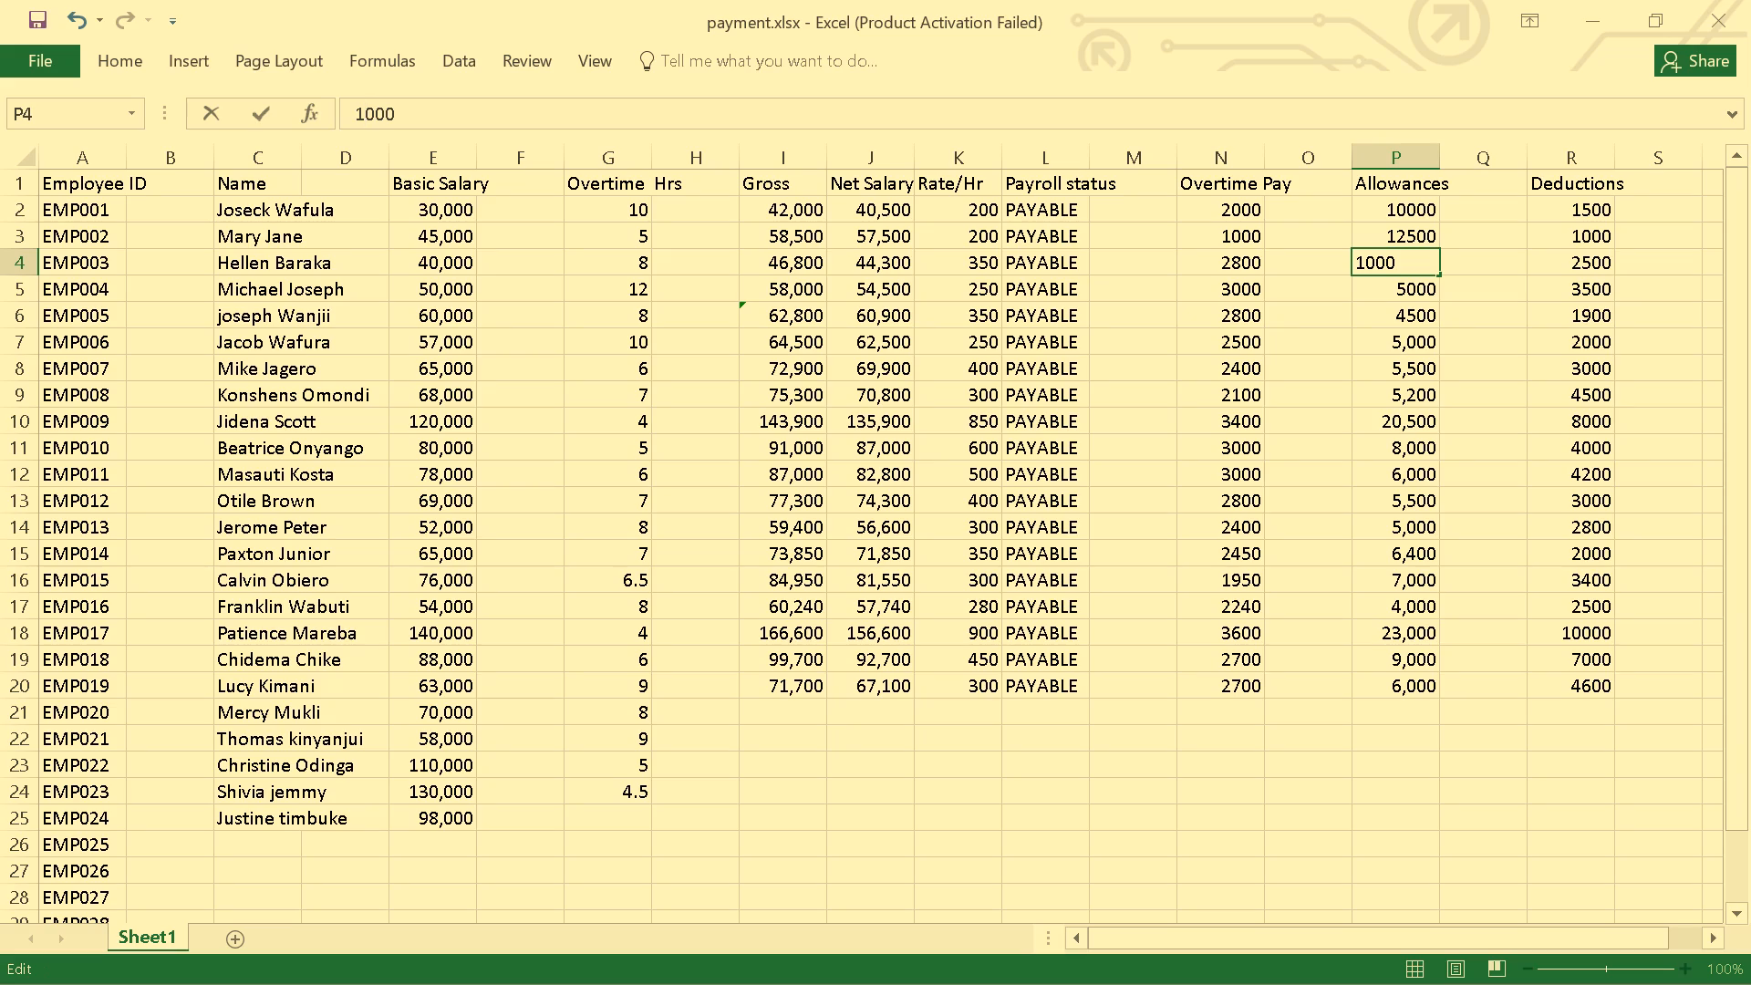
left_click(373, 110)
key("5")
key("Return")
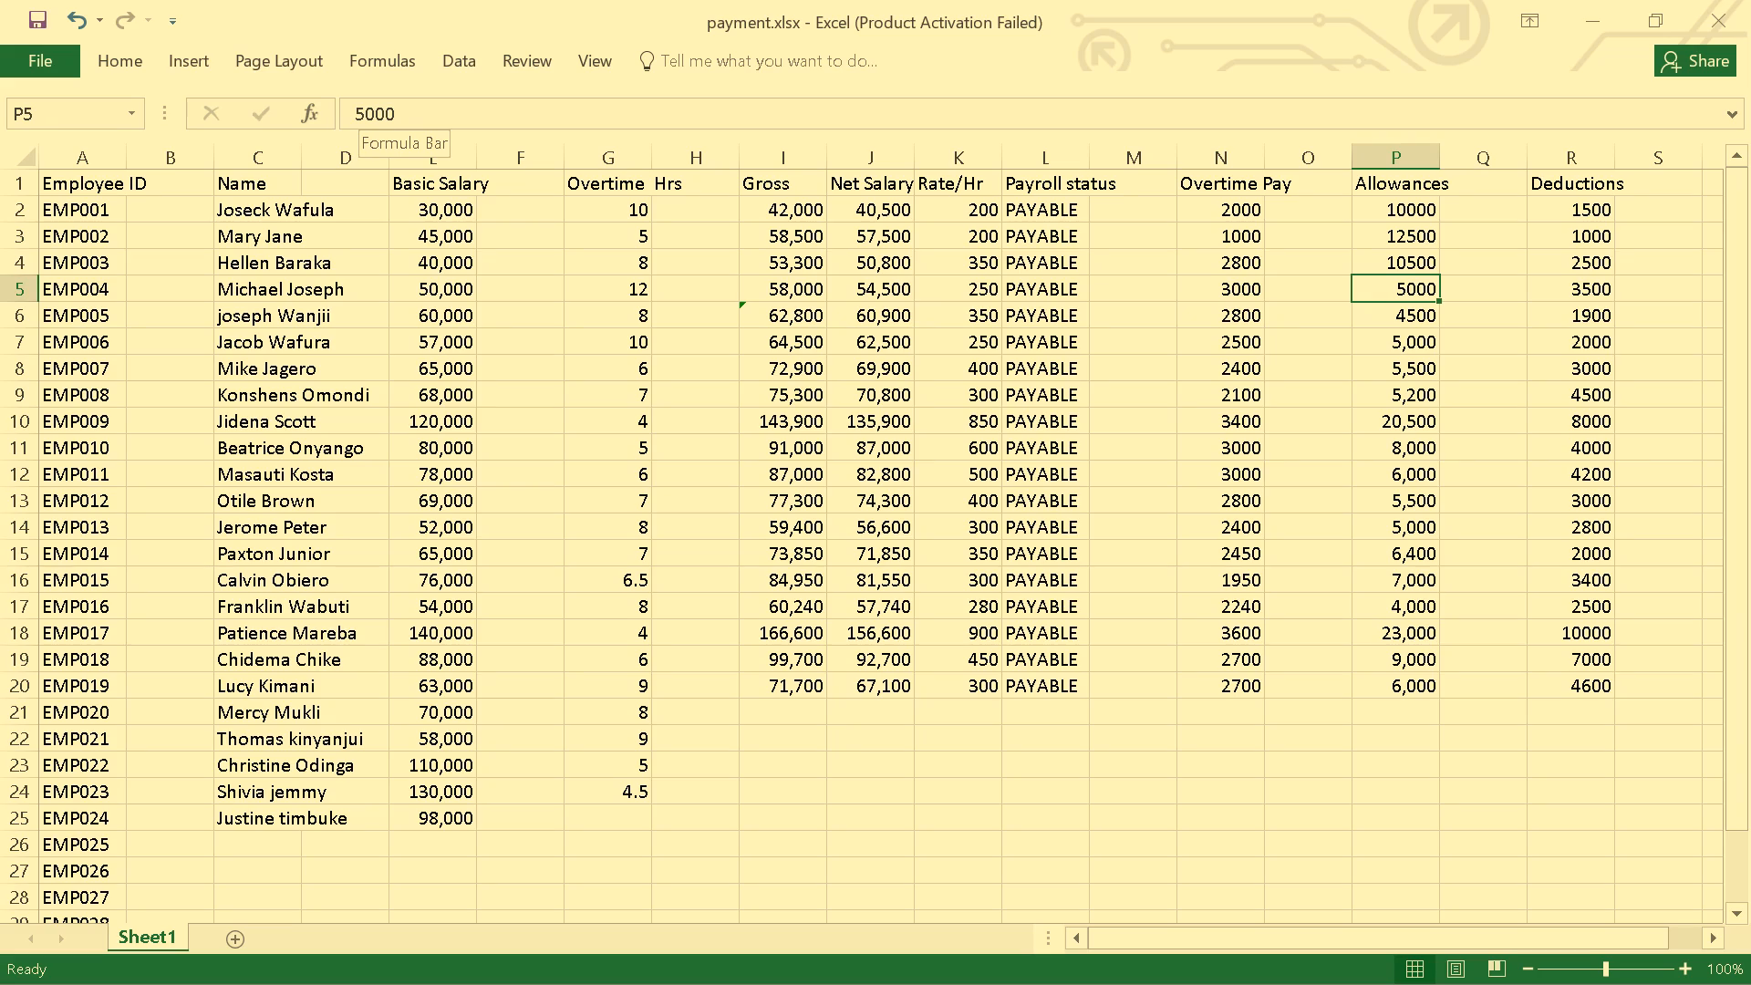
Change the allowances of EMP004 and EMP005 in cells P5 and P6 to 15000 and 19500.
left_click(351, 110)
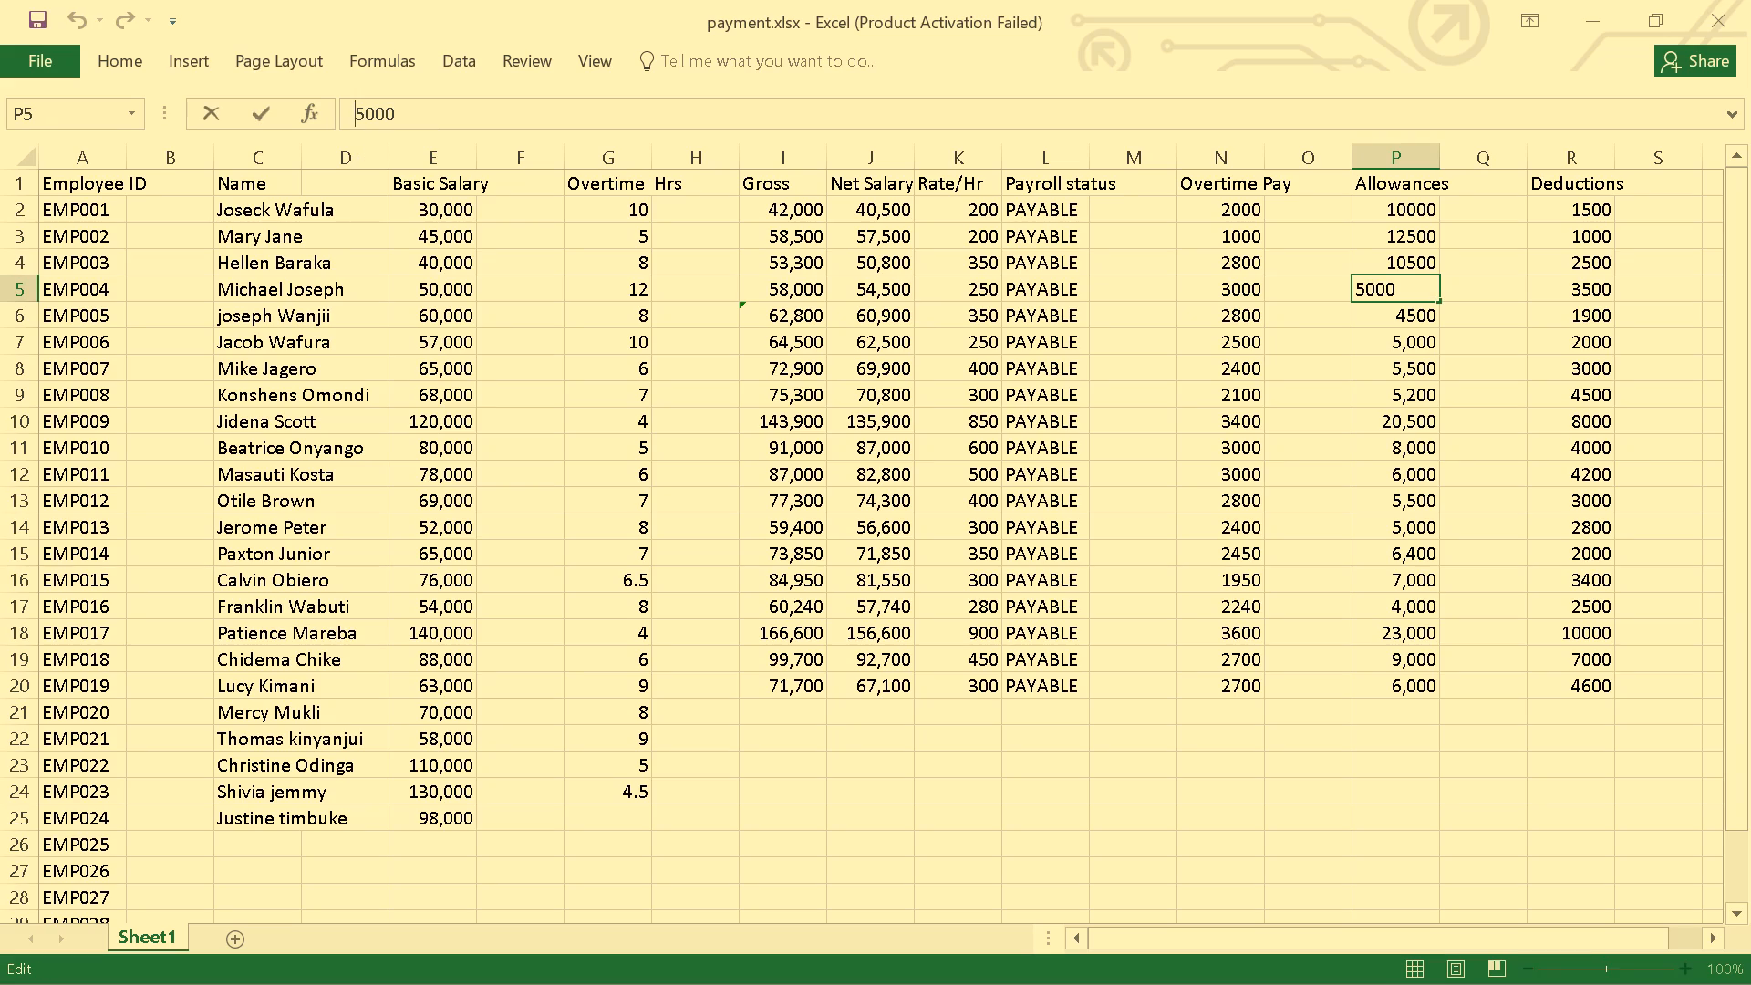
key("1")
key("Return")
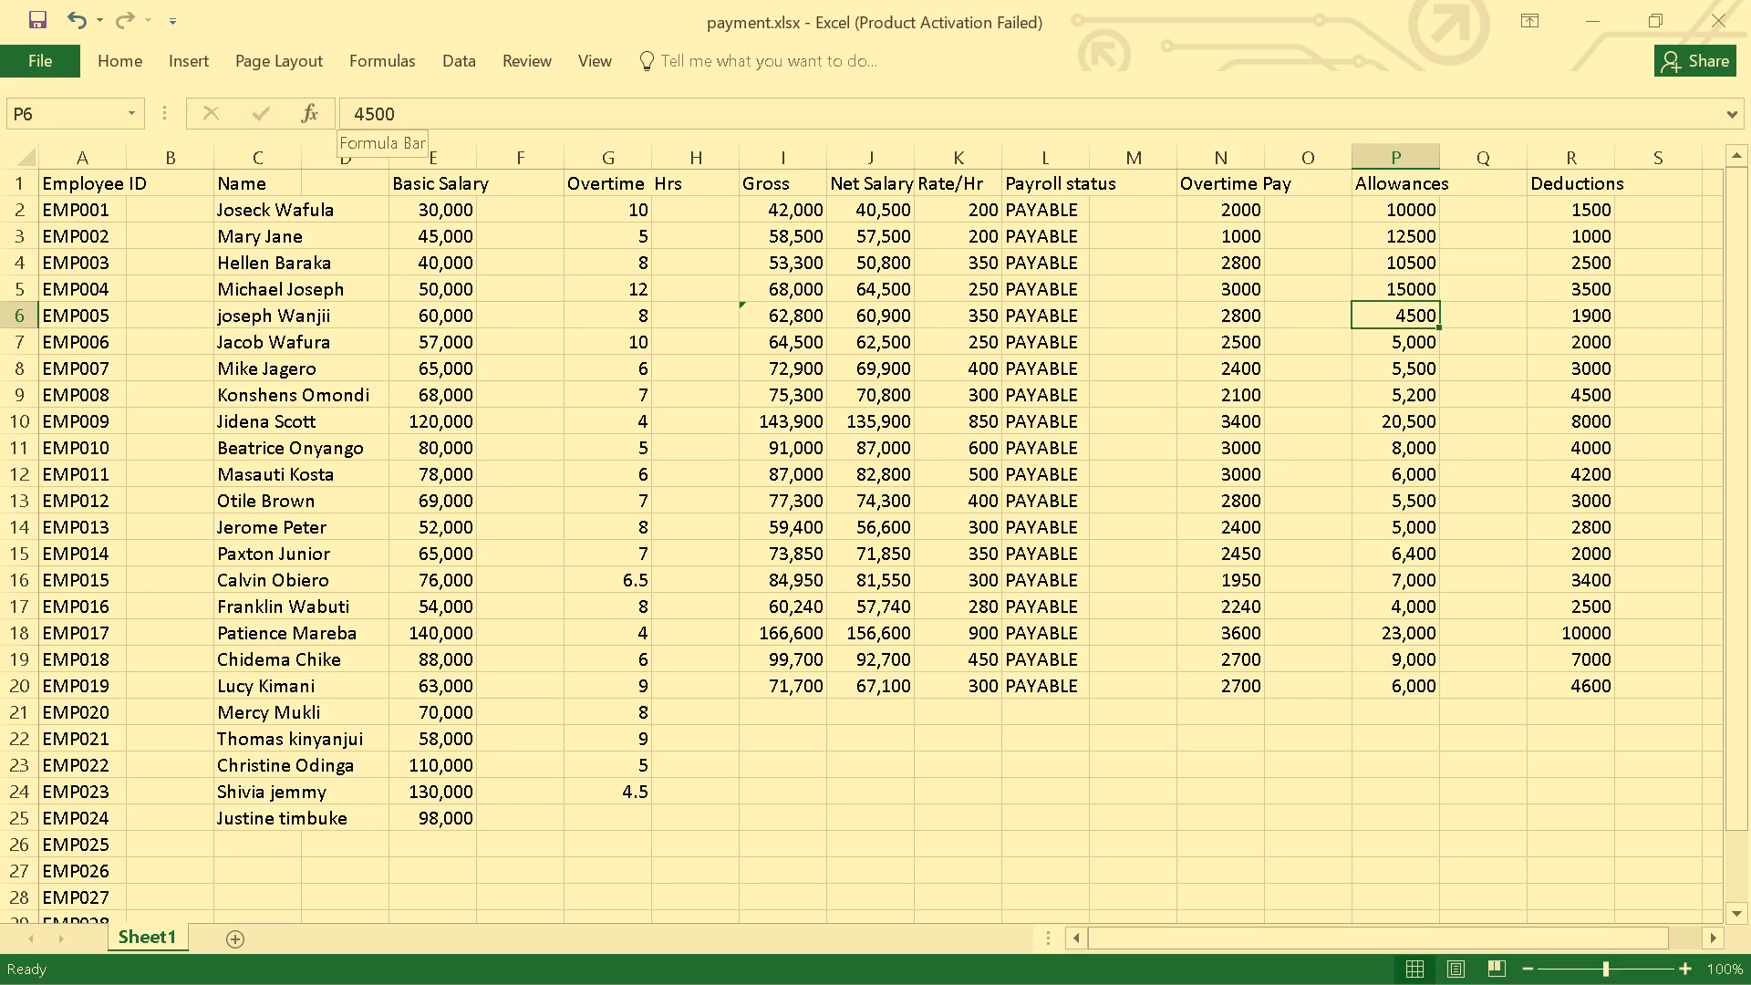
left_click(364, 111)
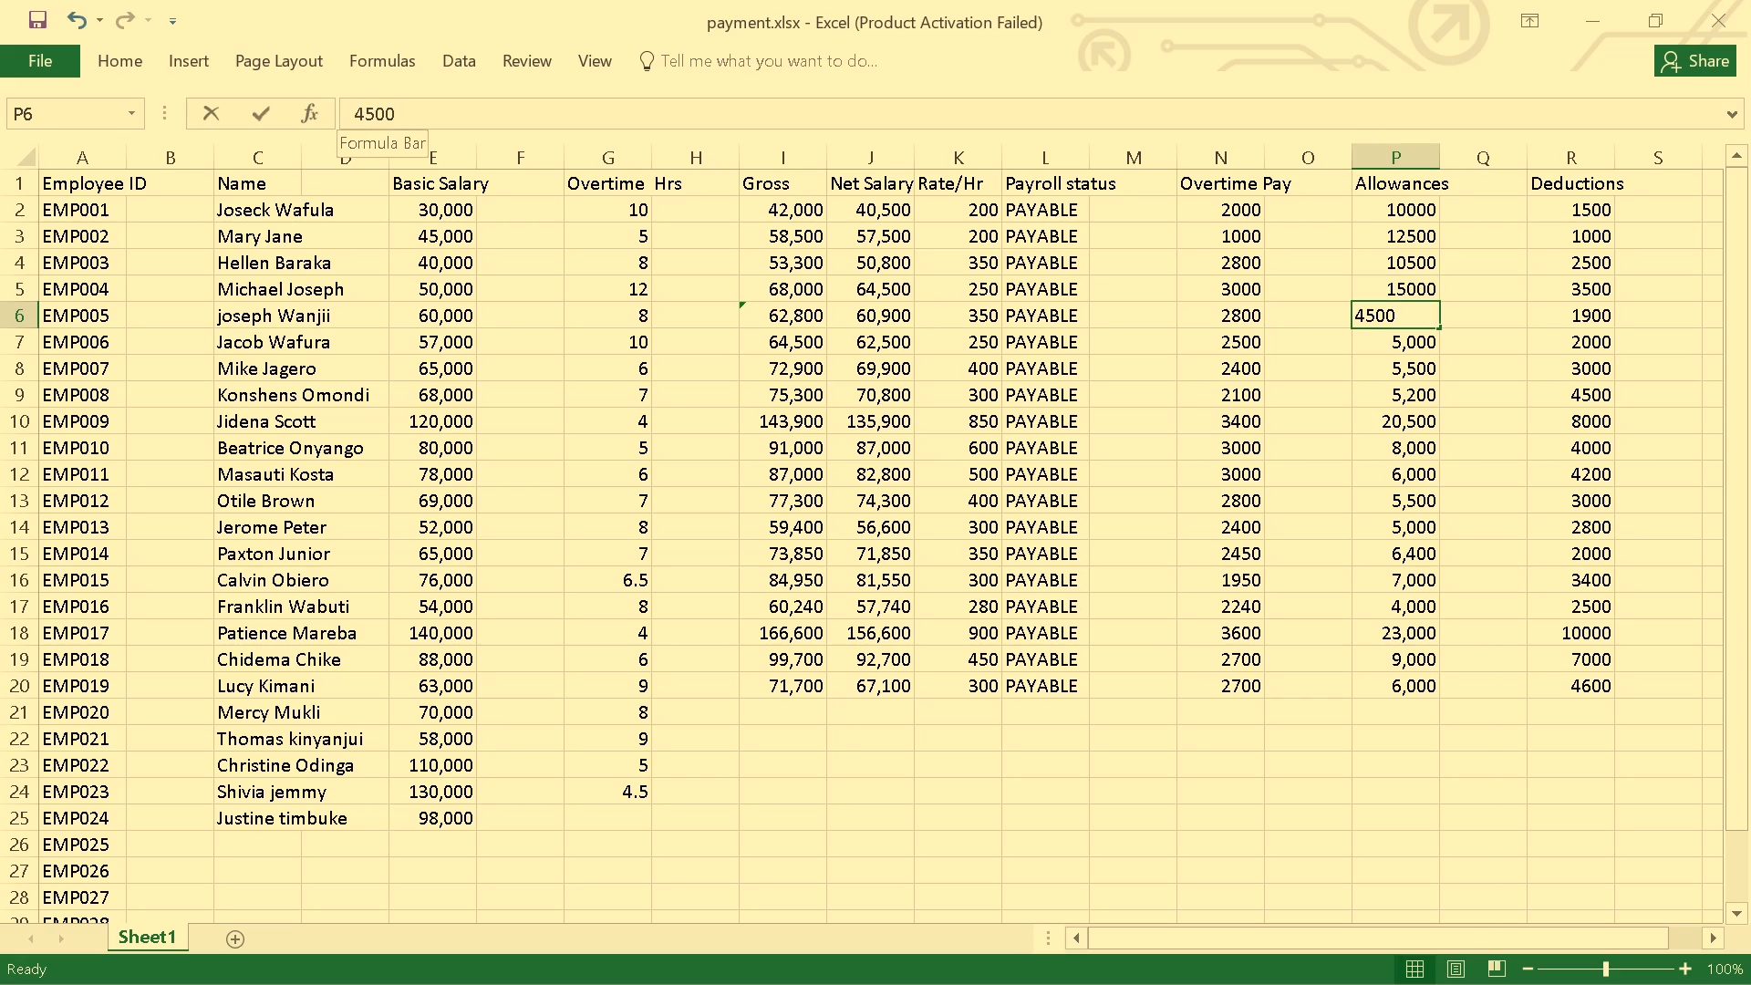
key("BackSpace")
key("1")
key("9")
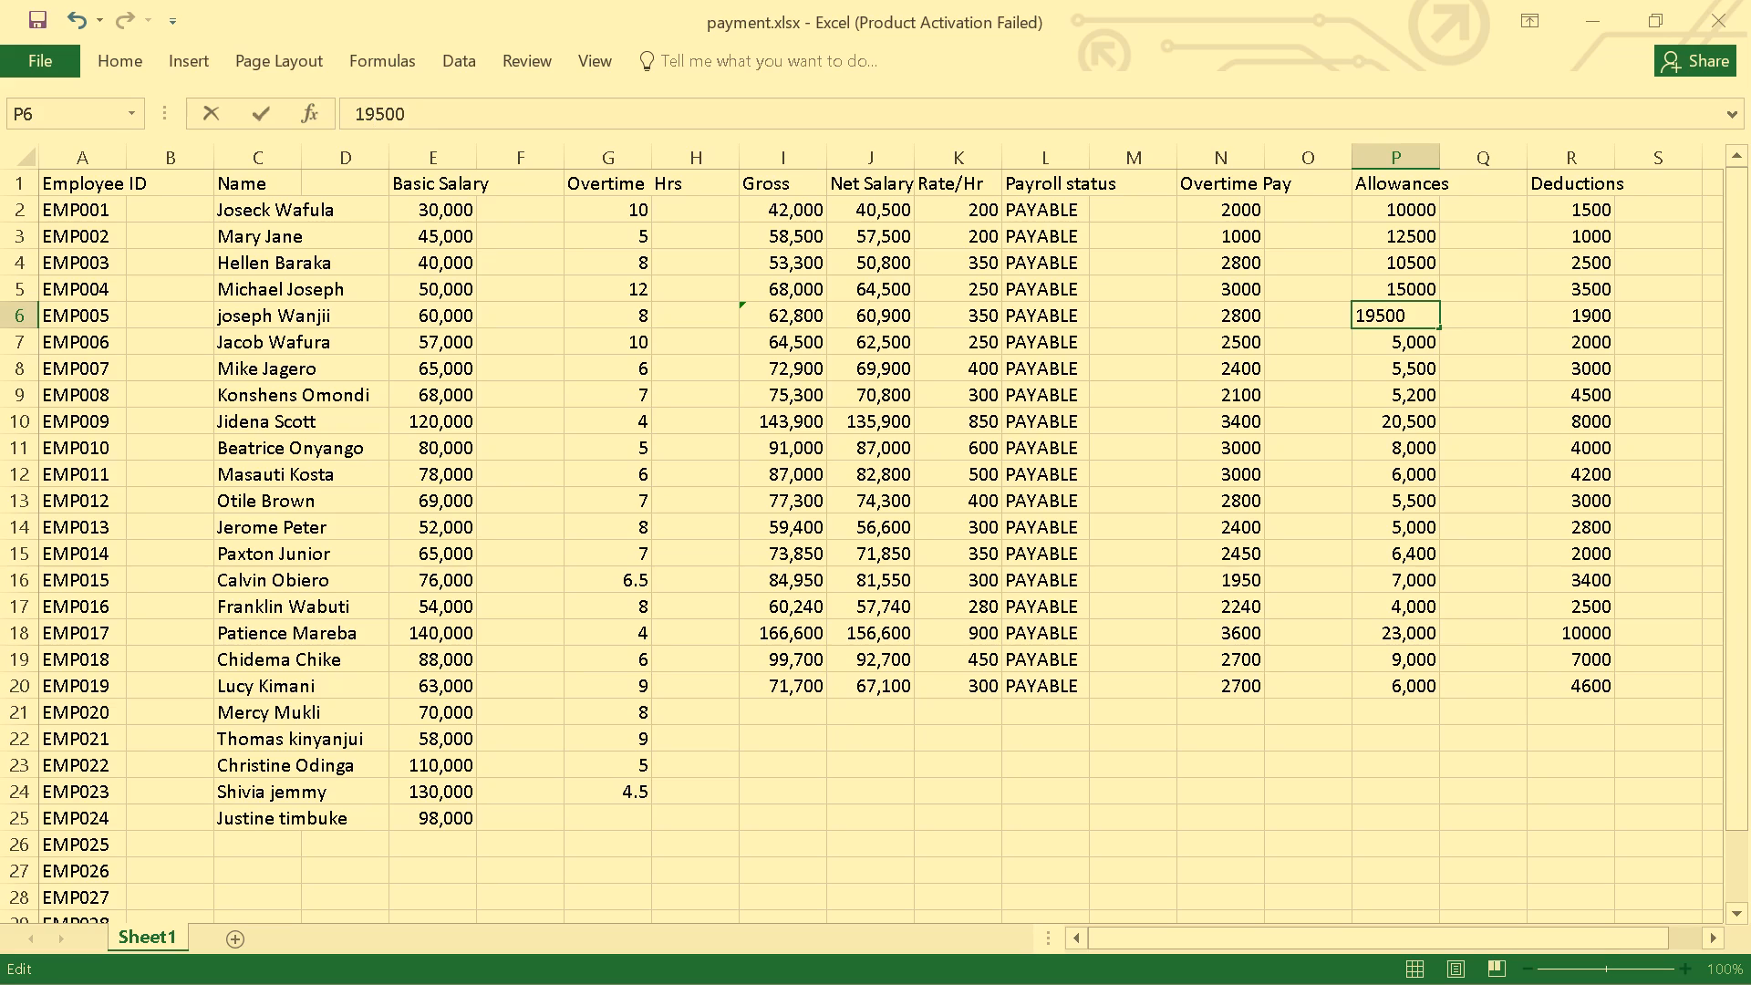
key("Return")
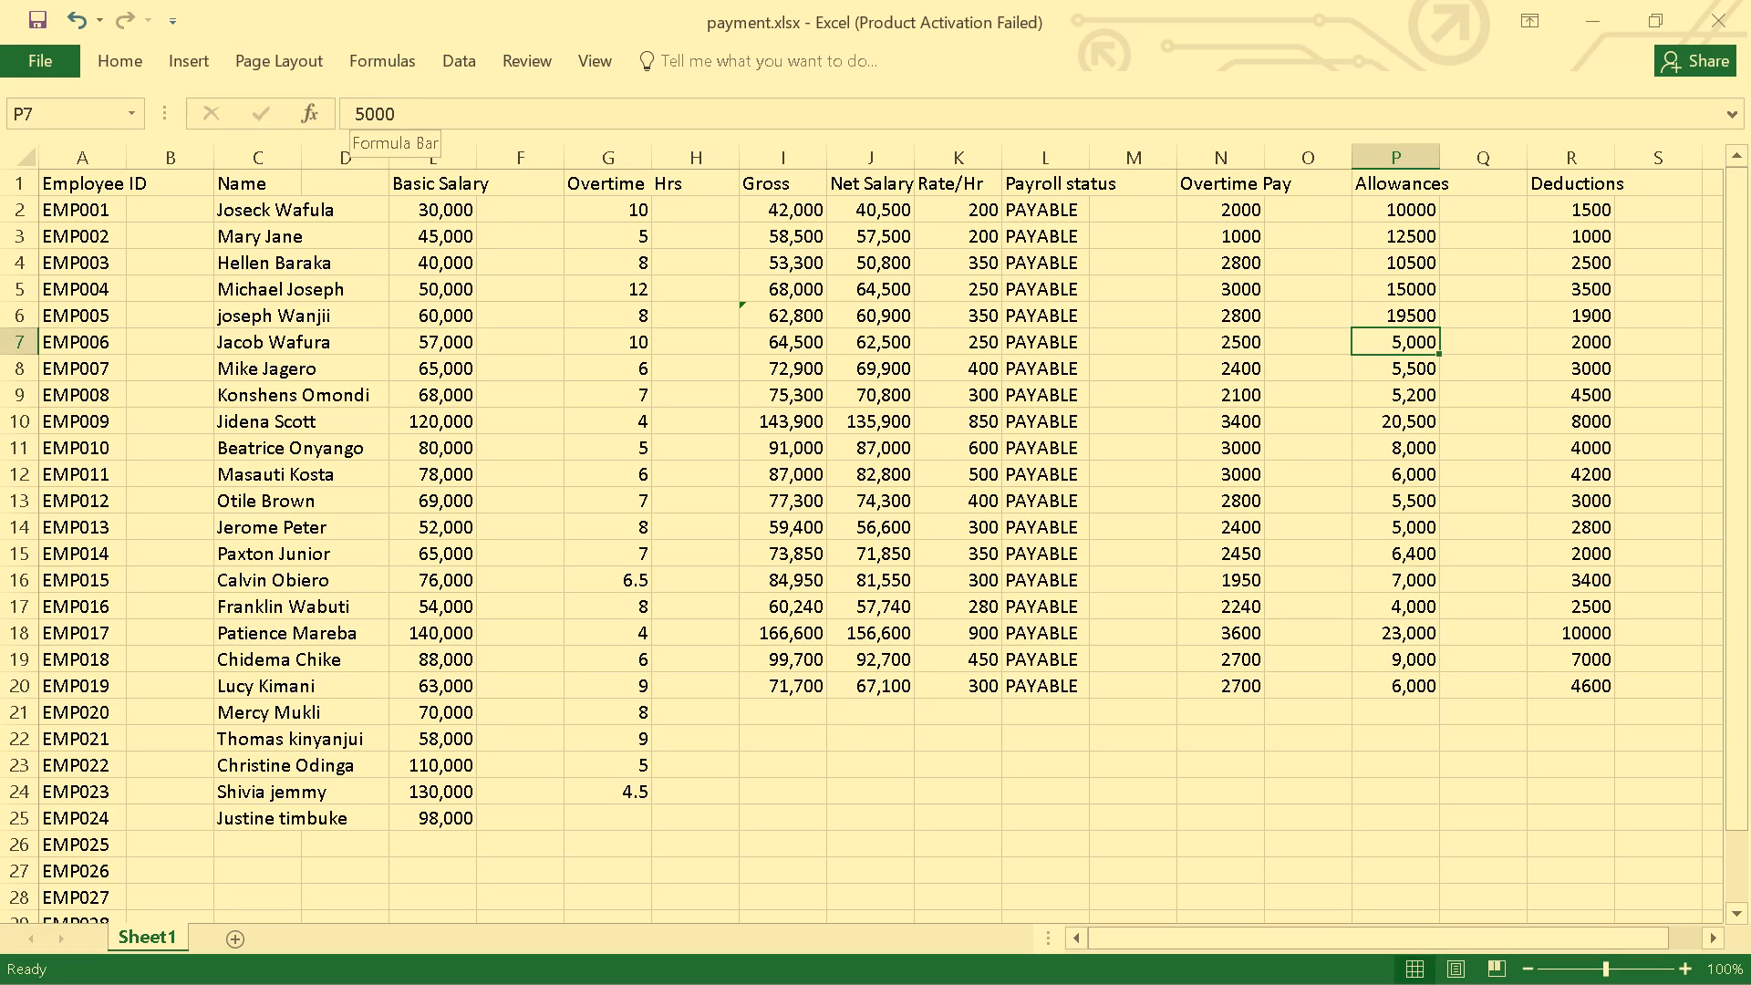
Change the allowances of EMP006 and EMP007 in cells P7 and P8 to 15,000 and 19,500.
left_click(352, 111)
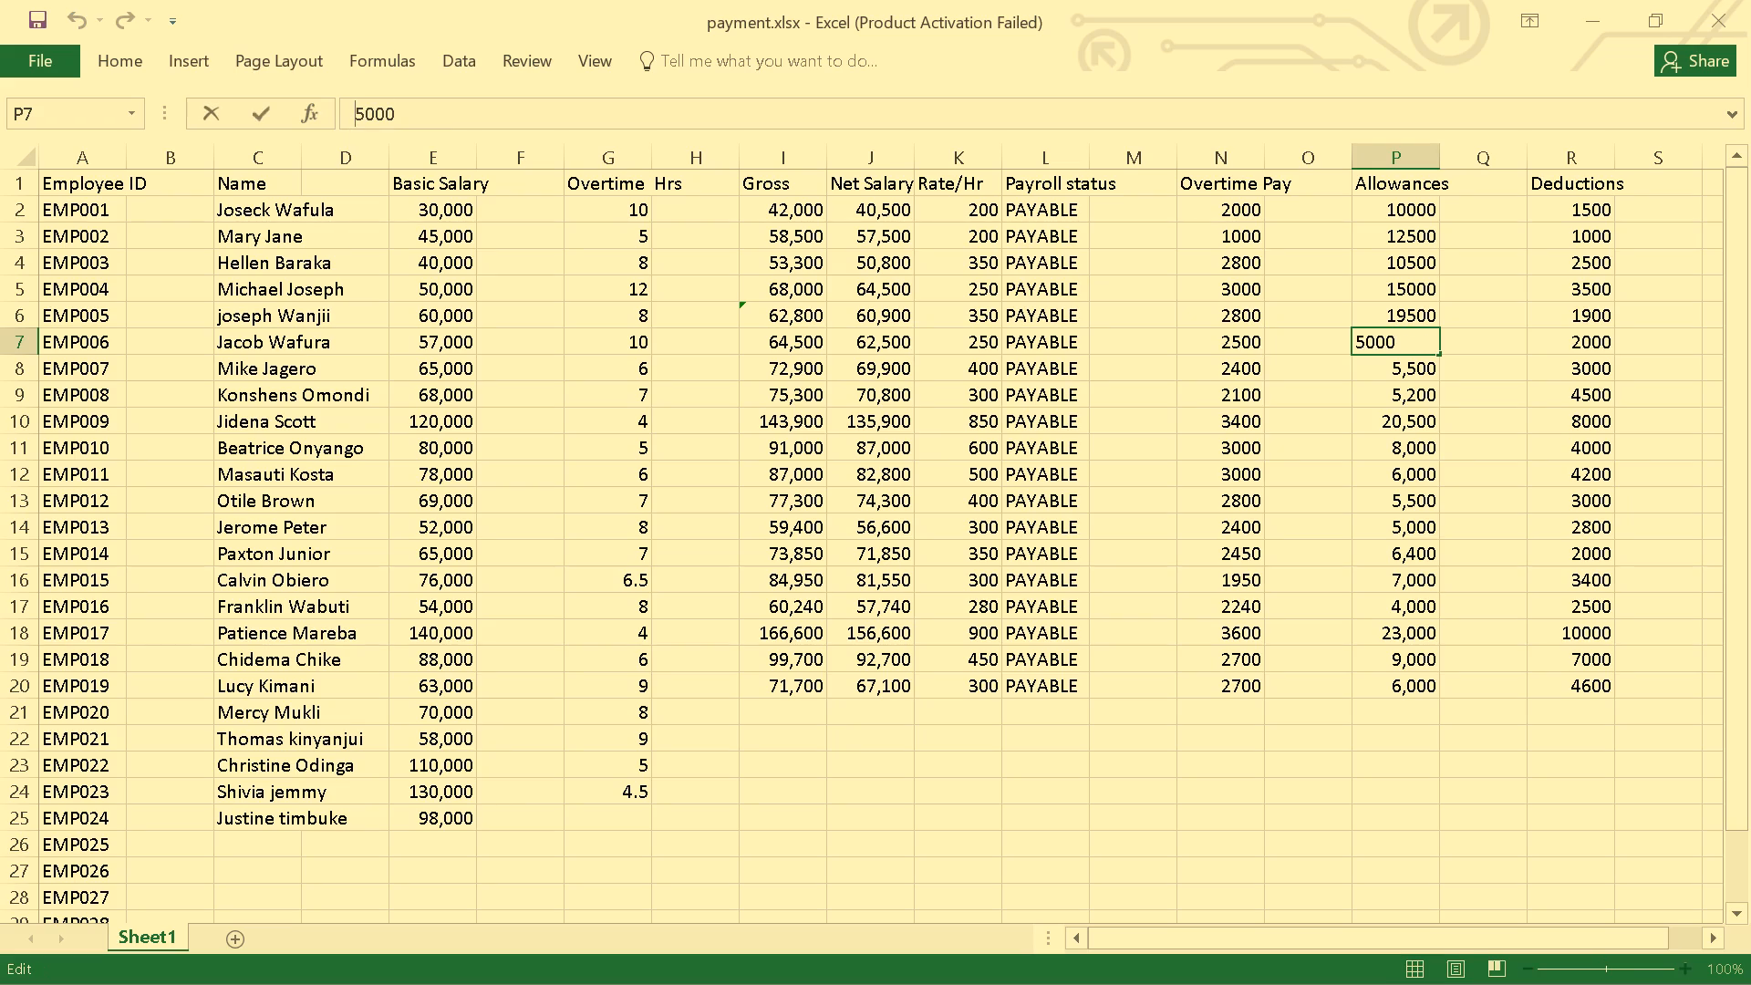
key("1")
key("Return")
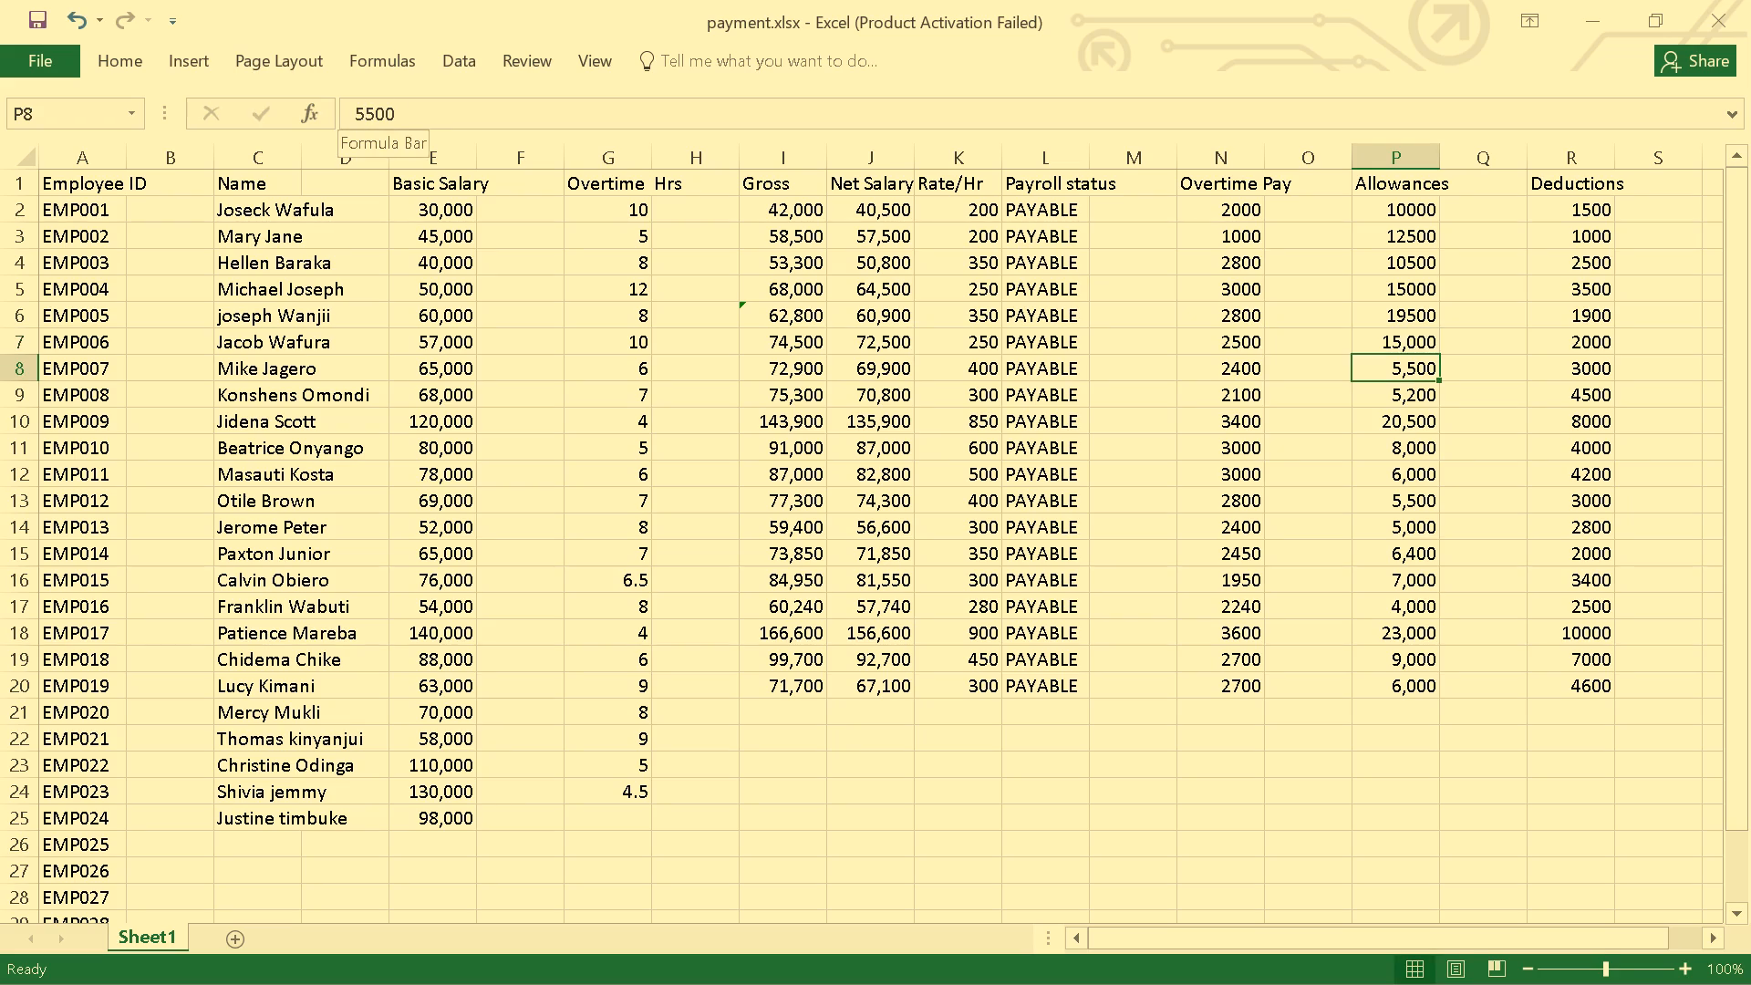
left_click(359, 110)
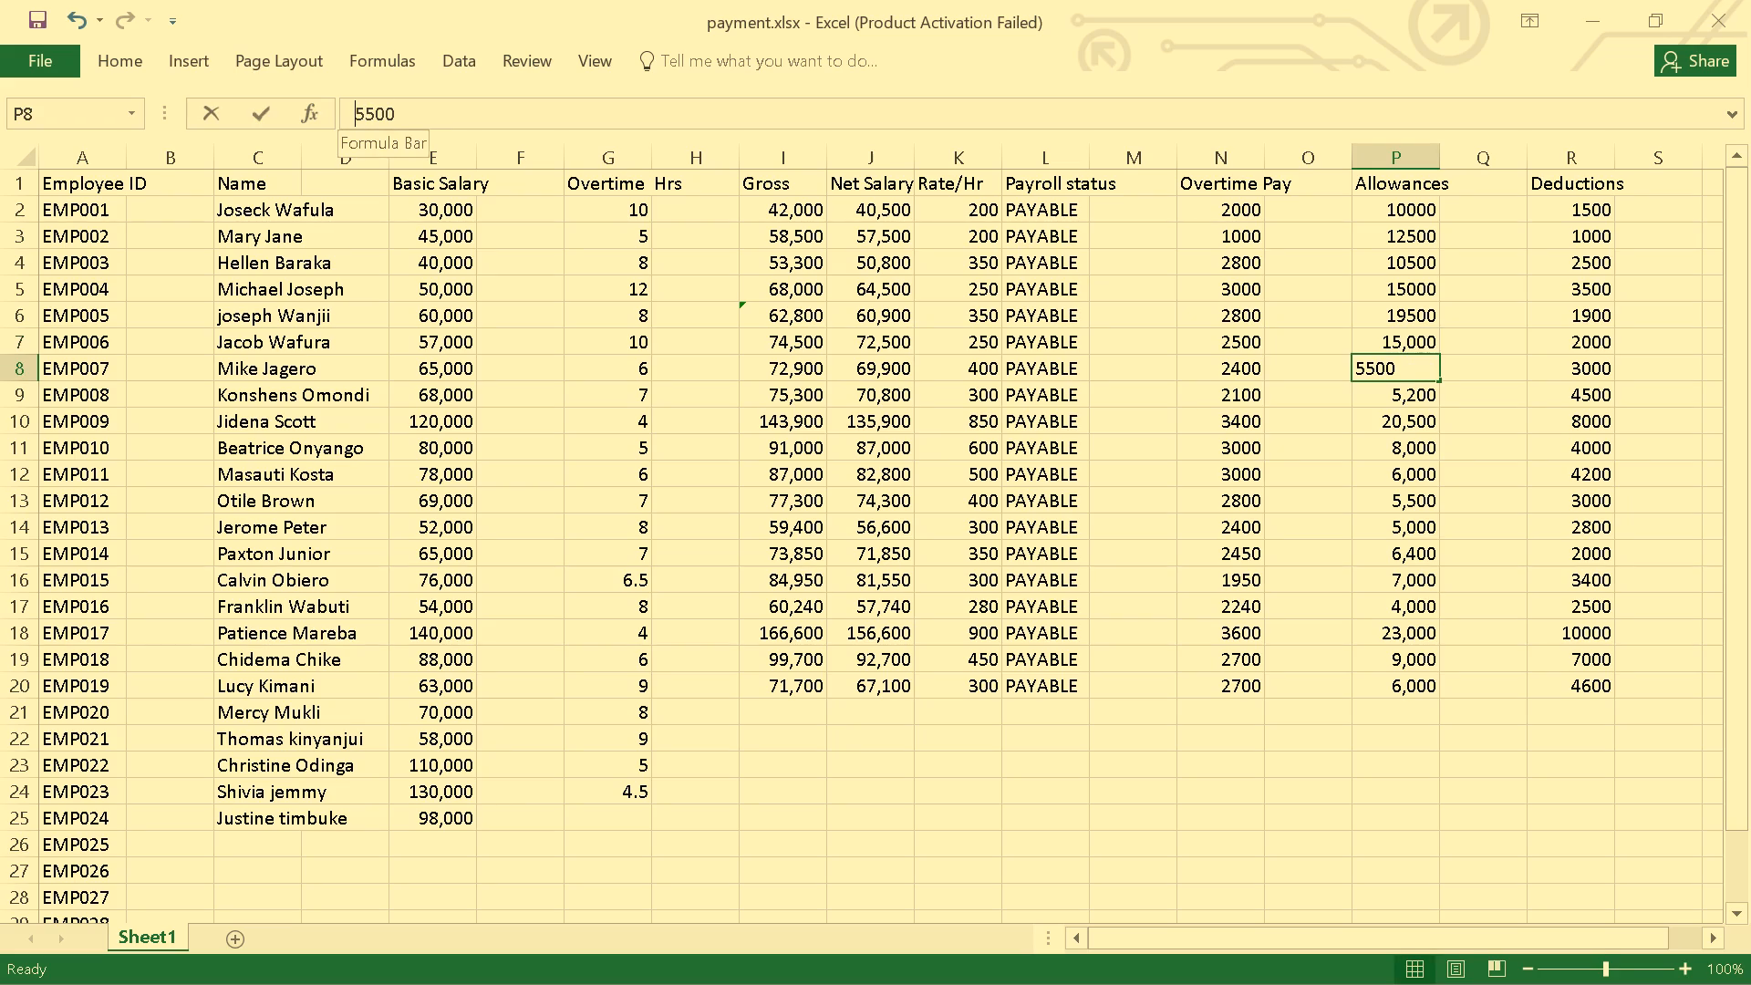
key("BackSpace")
type("19")
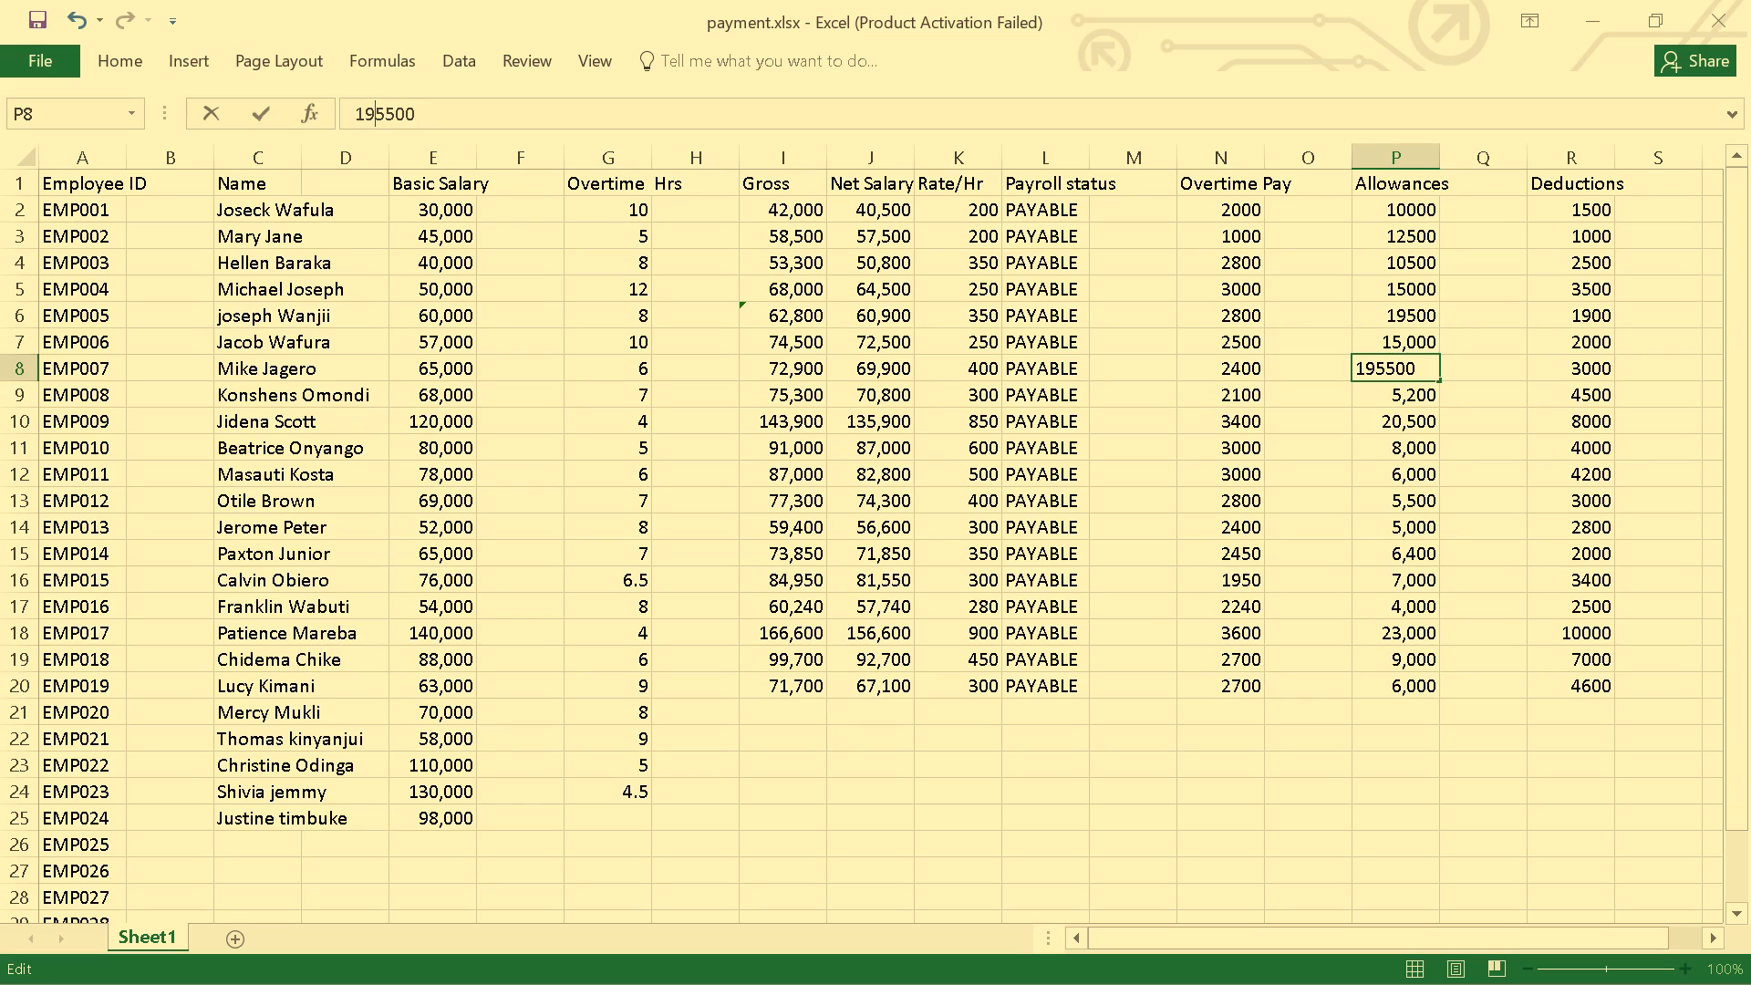
key("BackSpace")
key("BackSpace")
key("BackSpace")
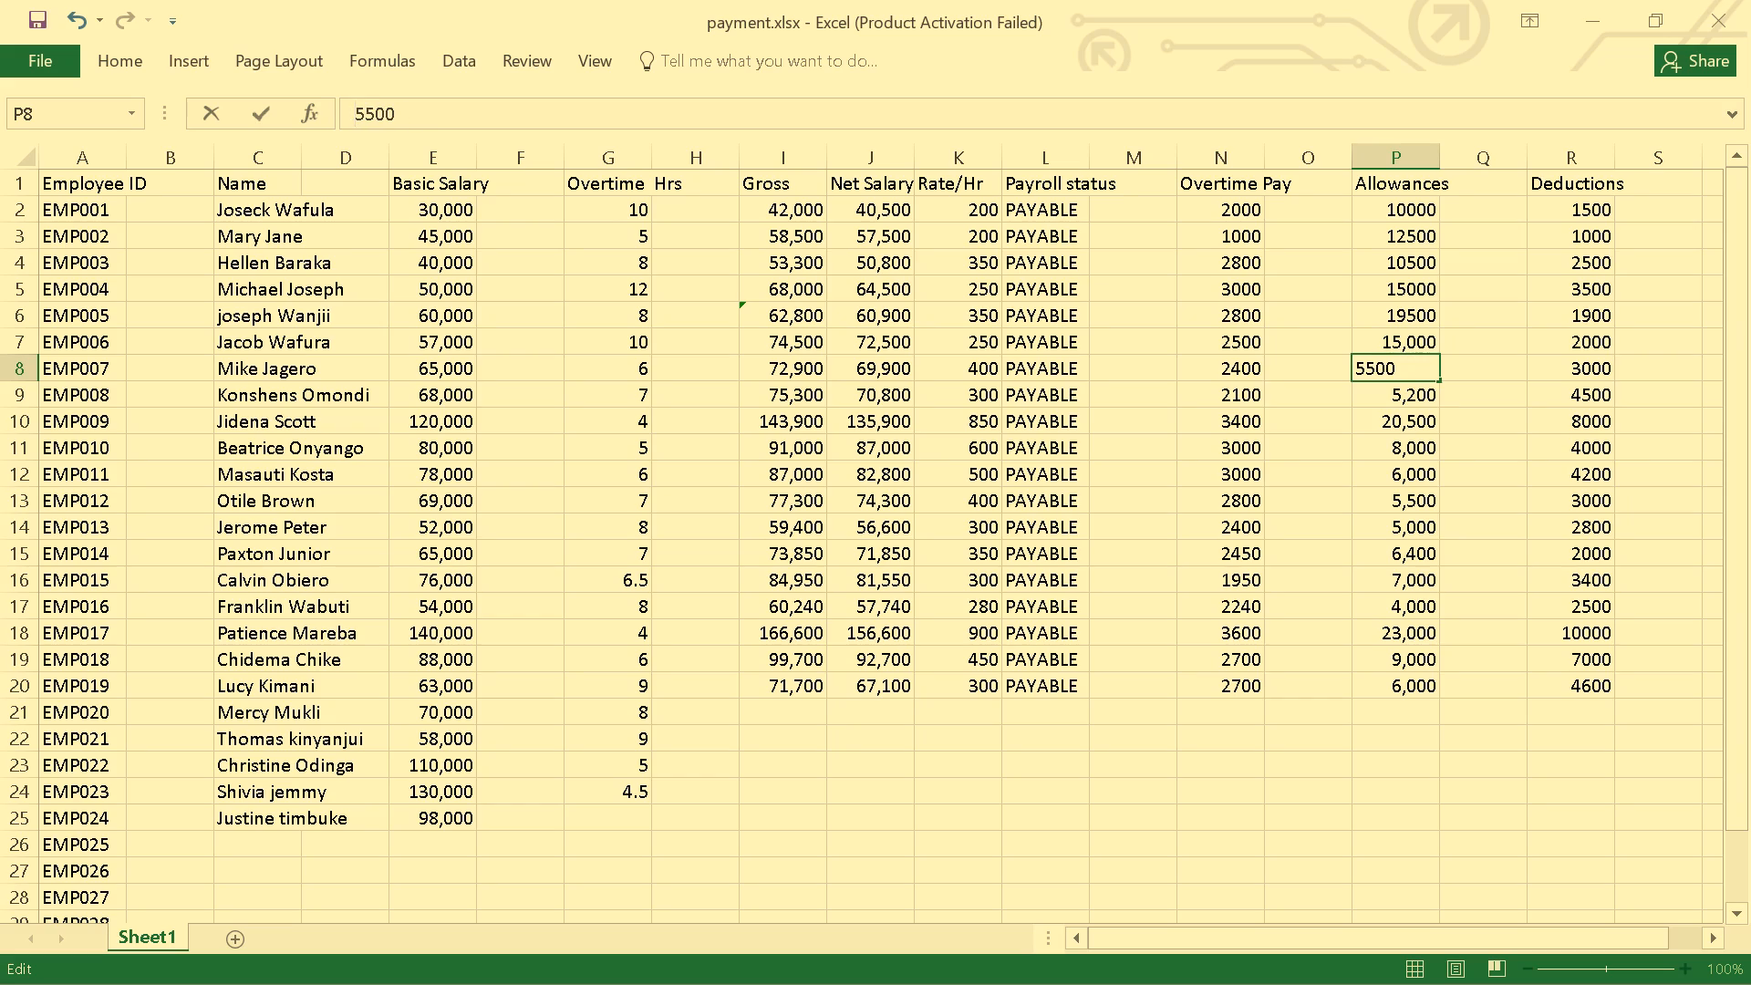
left_click(364, 110)
key("BackSpace")
type("19")
key("Return")
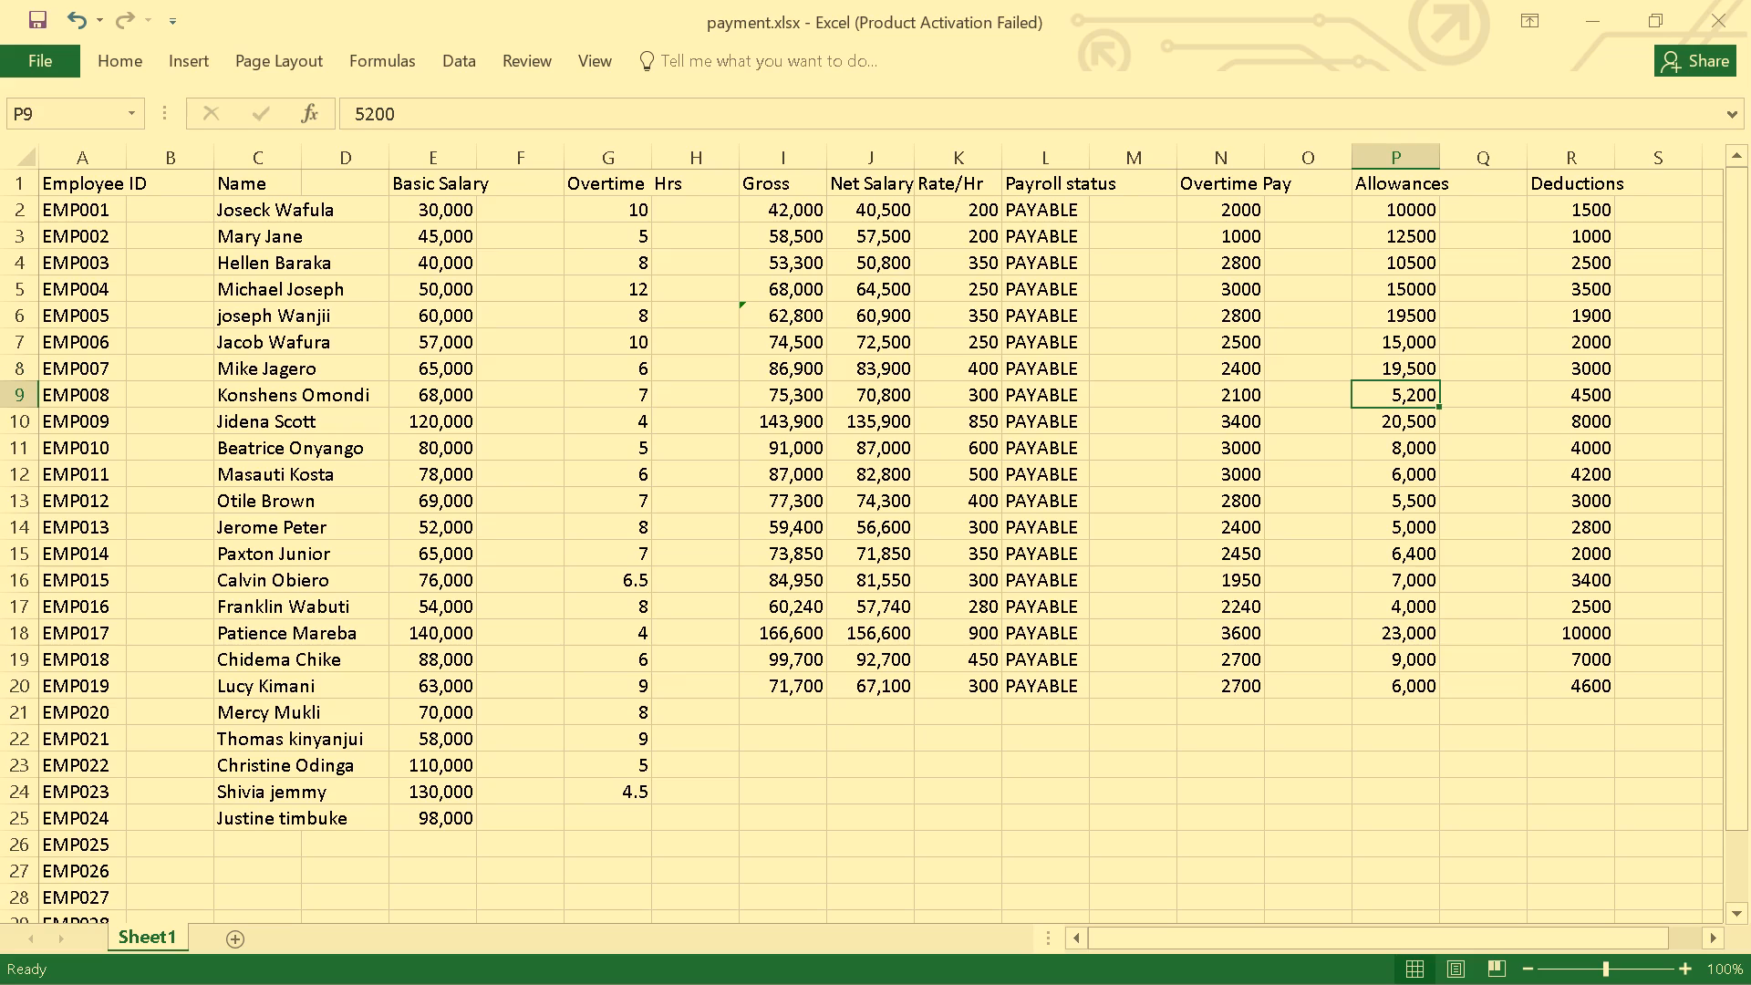
key("BackSpace")
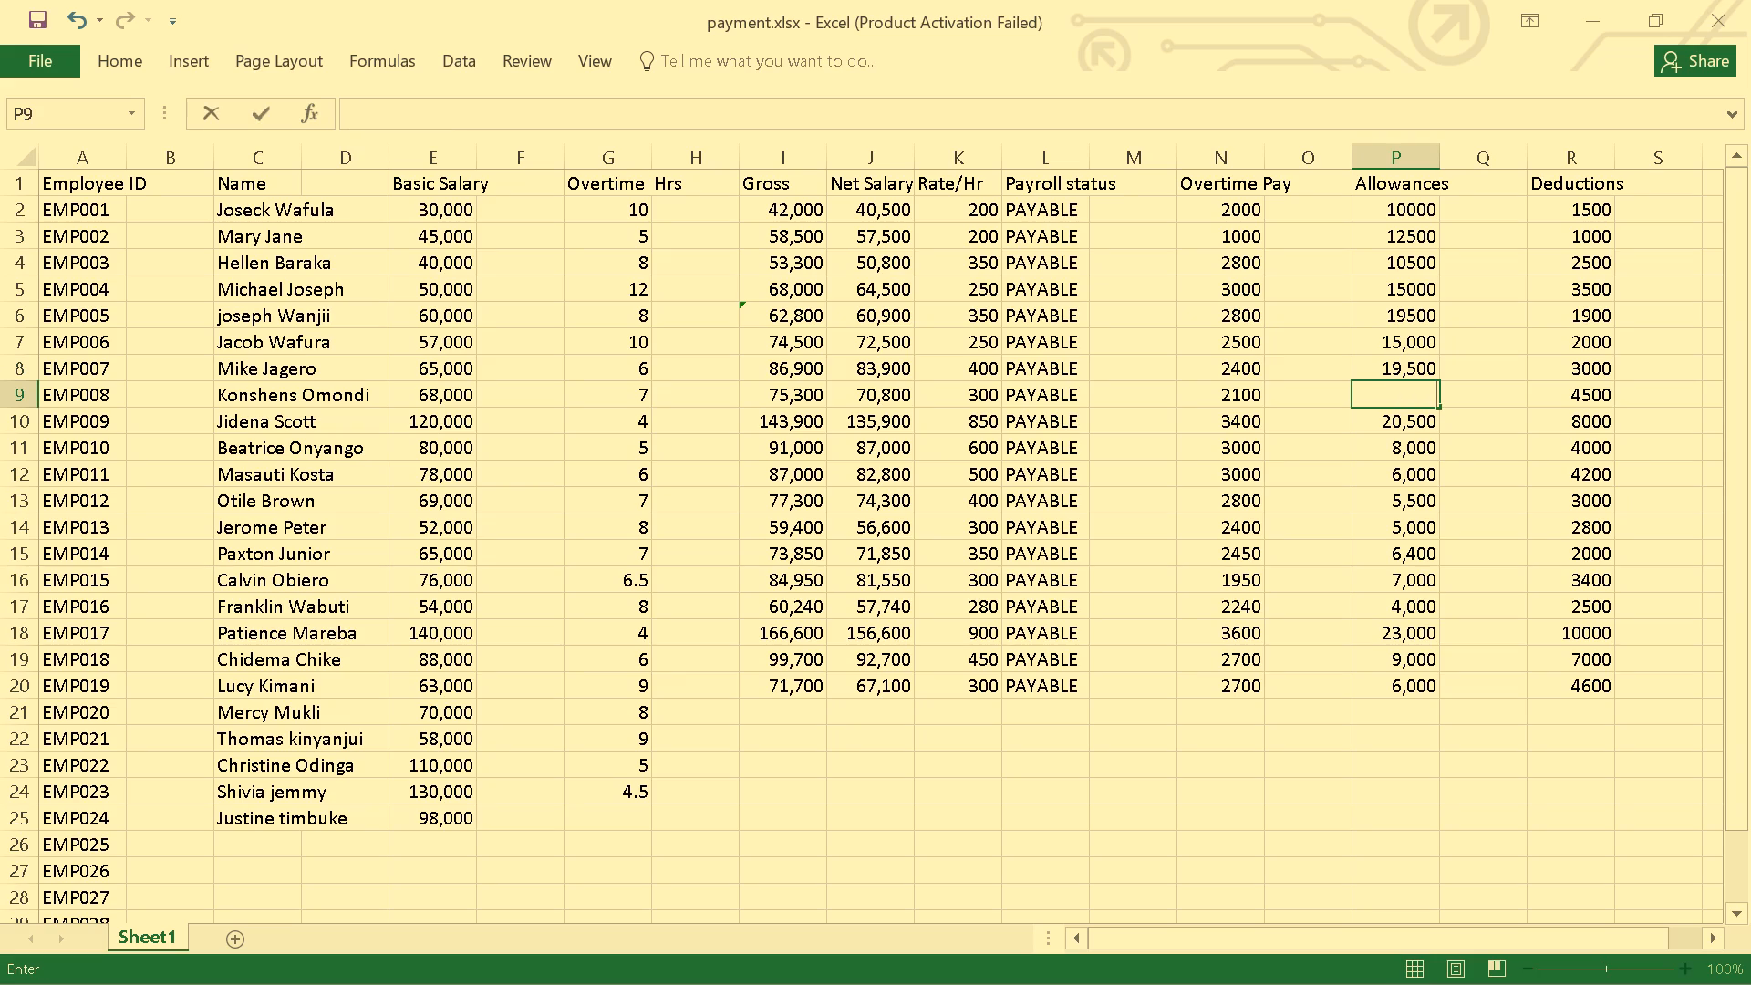
left_click(381, 111)
key("2")
key("0")
type(",000")
key("Return")
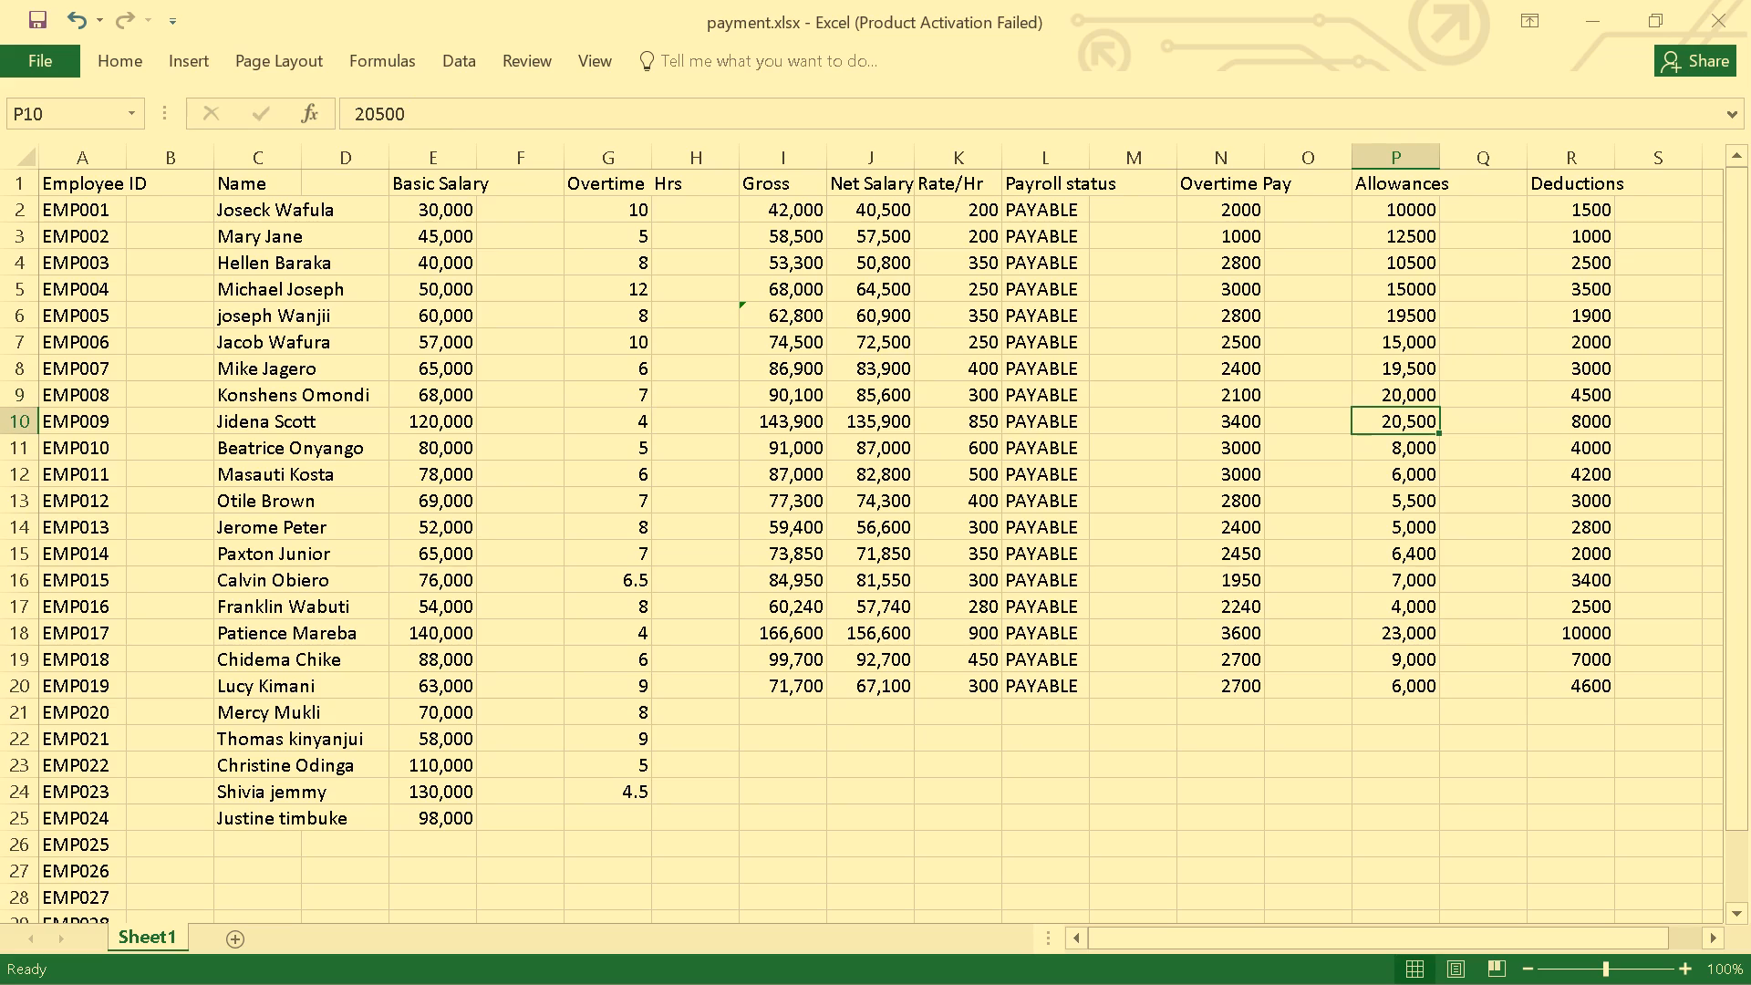
Set EMP009's allowance in cell P10 to 40,500.
left_click(363, 113)
key("BackSpace")
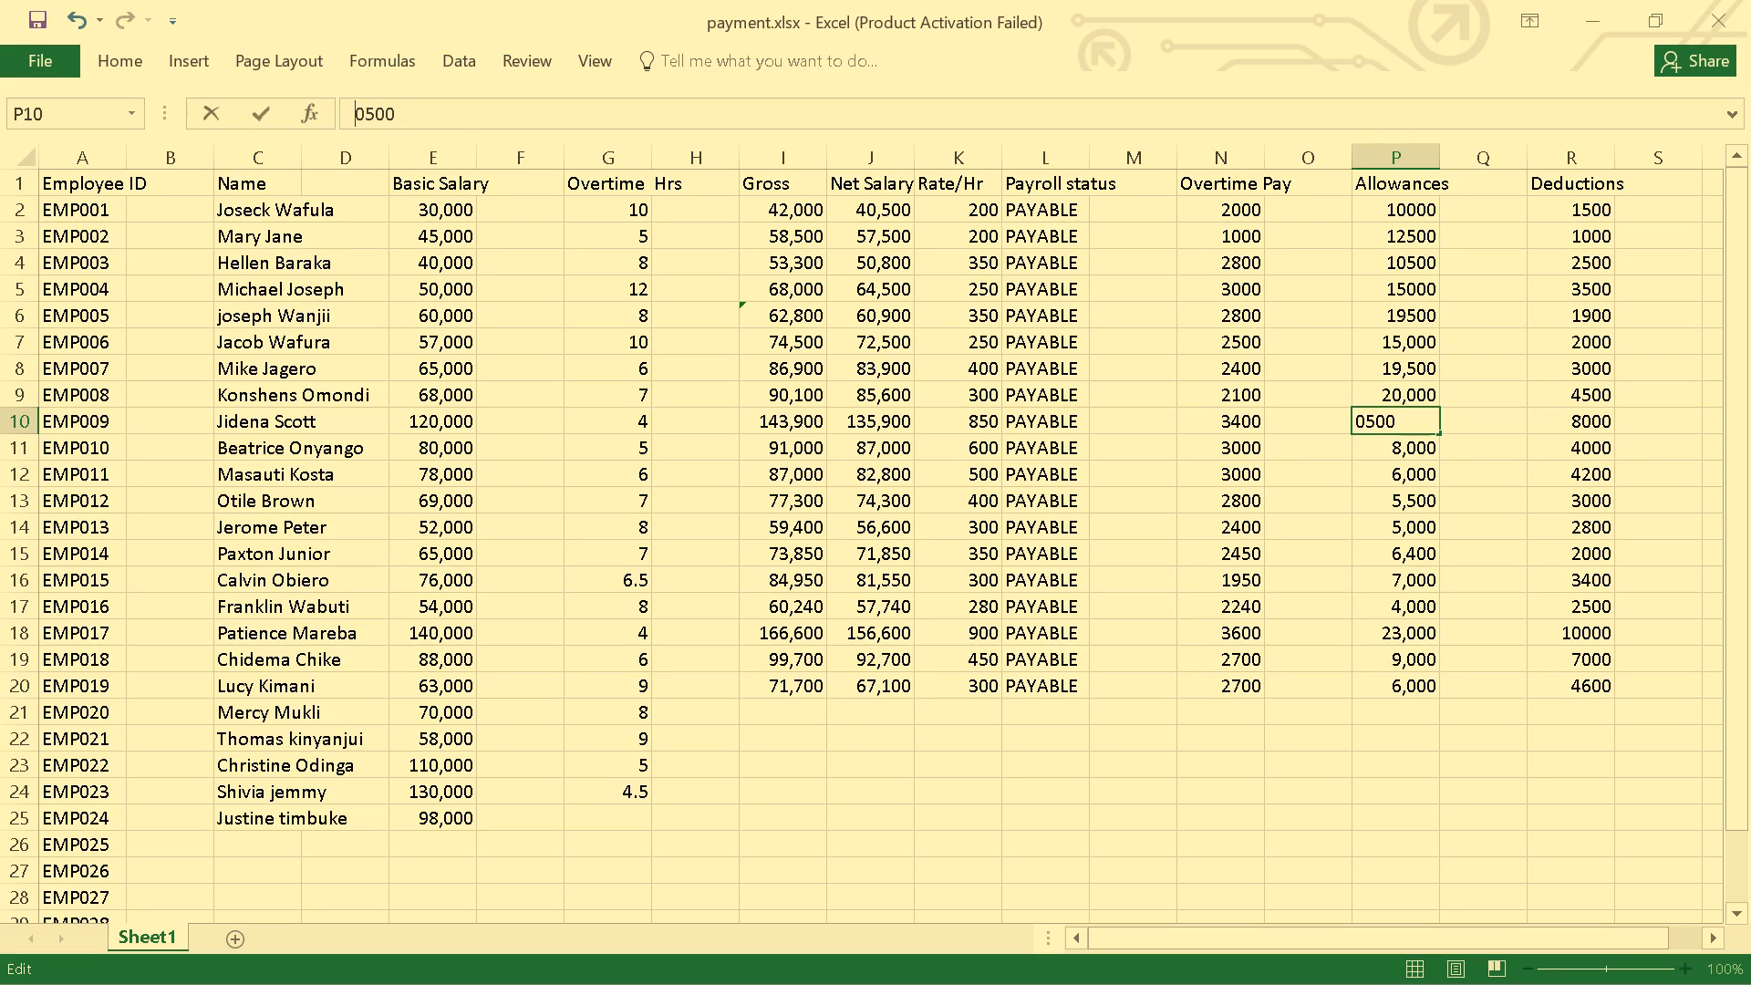
key("4")
key("Return")
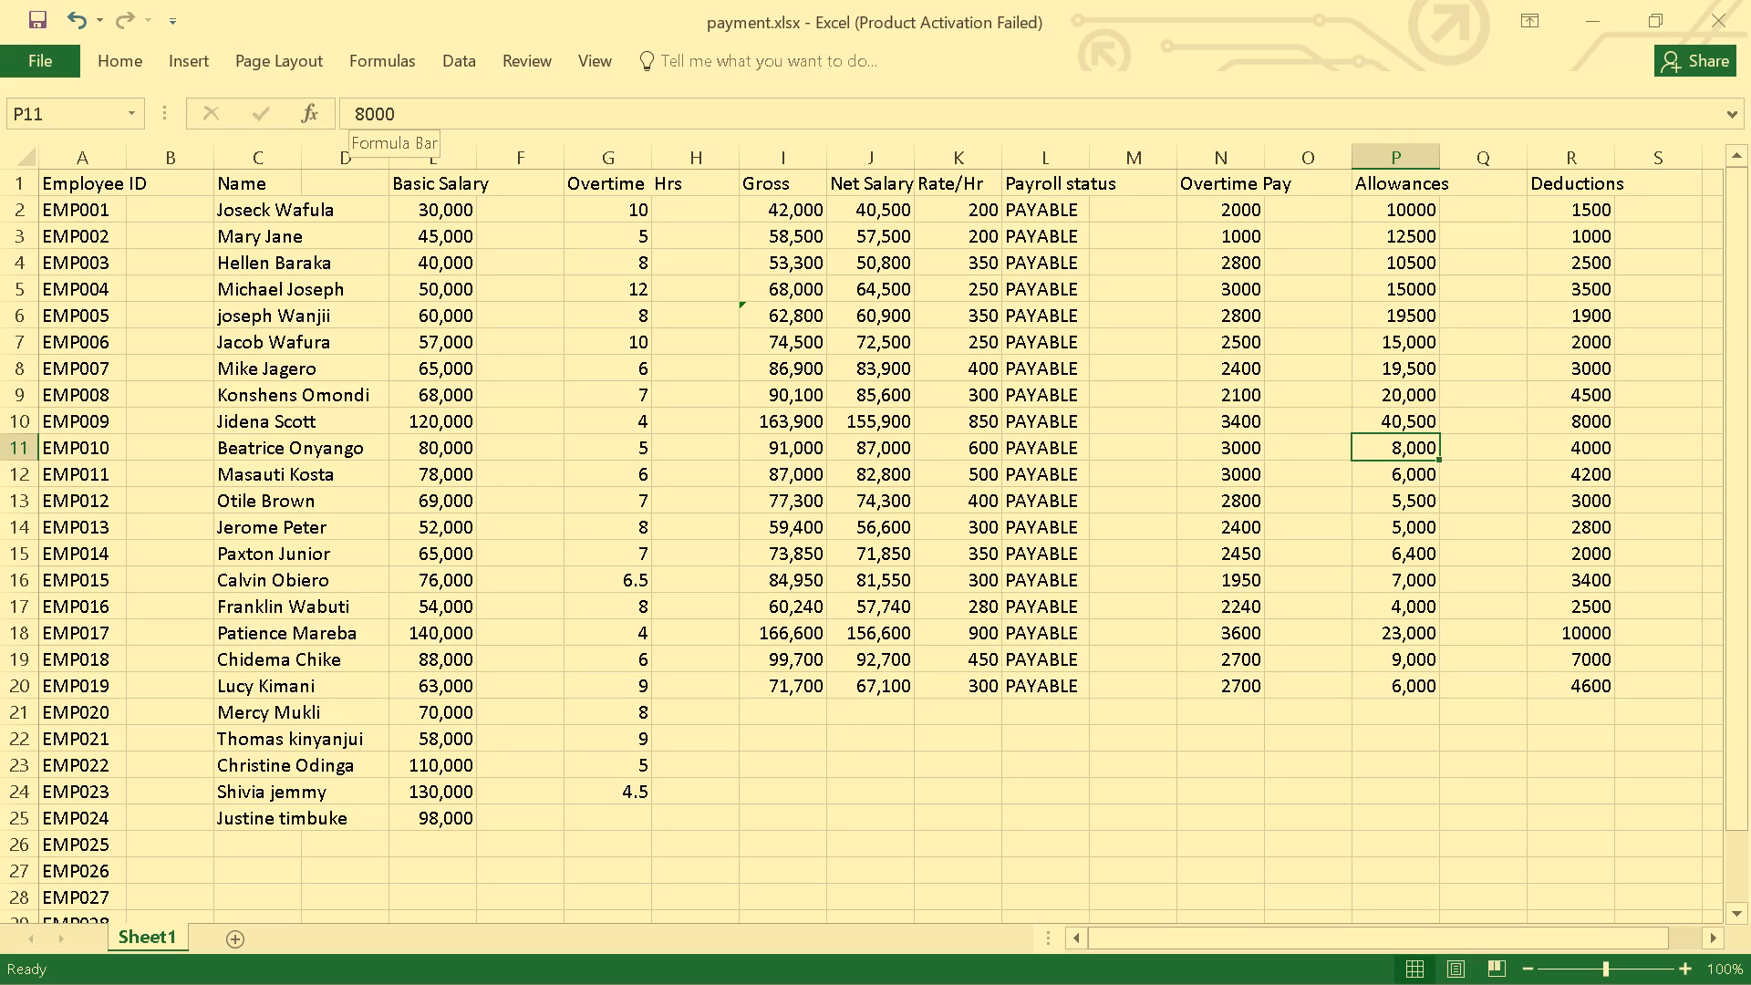
Change the allowances of EMP010 and EMP011 in cells P11 and P12 to 28,000 and 24,000.
left_click(360, 110)
key("BackSpace")
key("2")
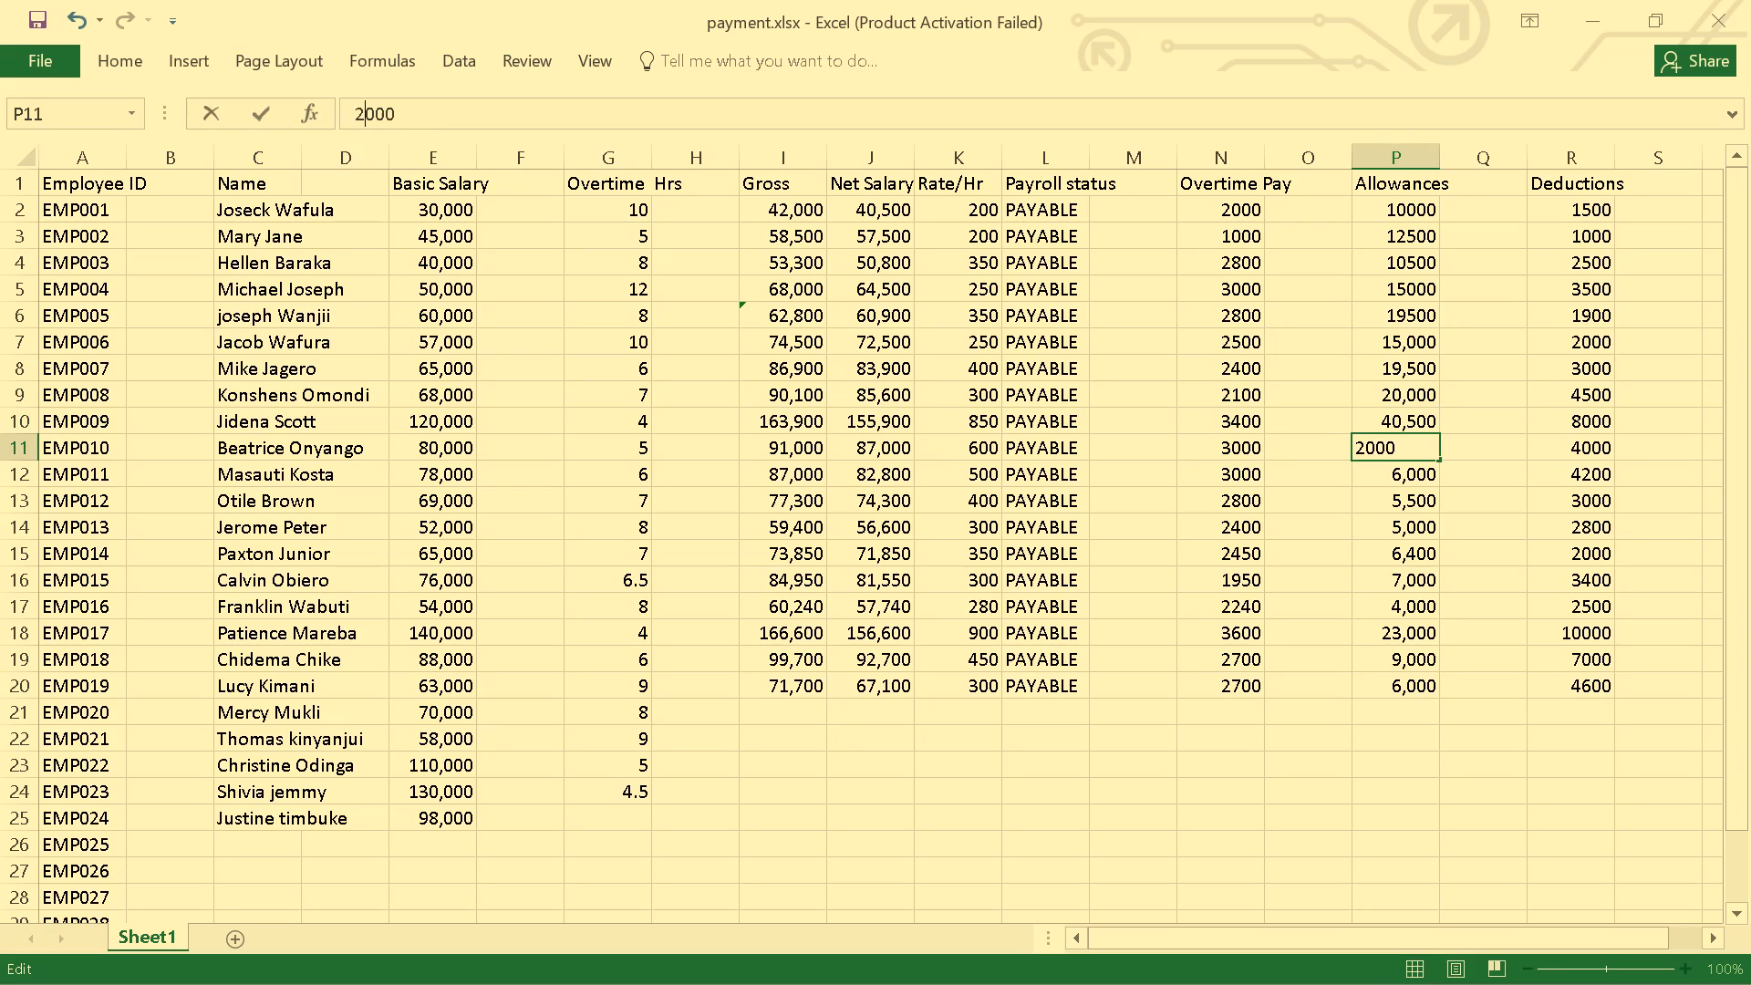
key("8")
key("Return")
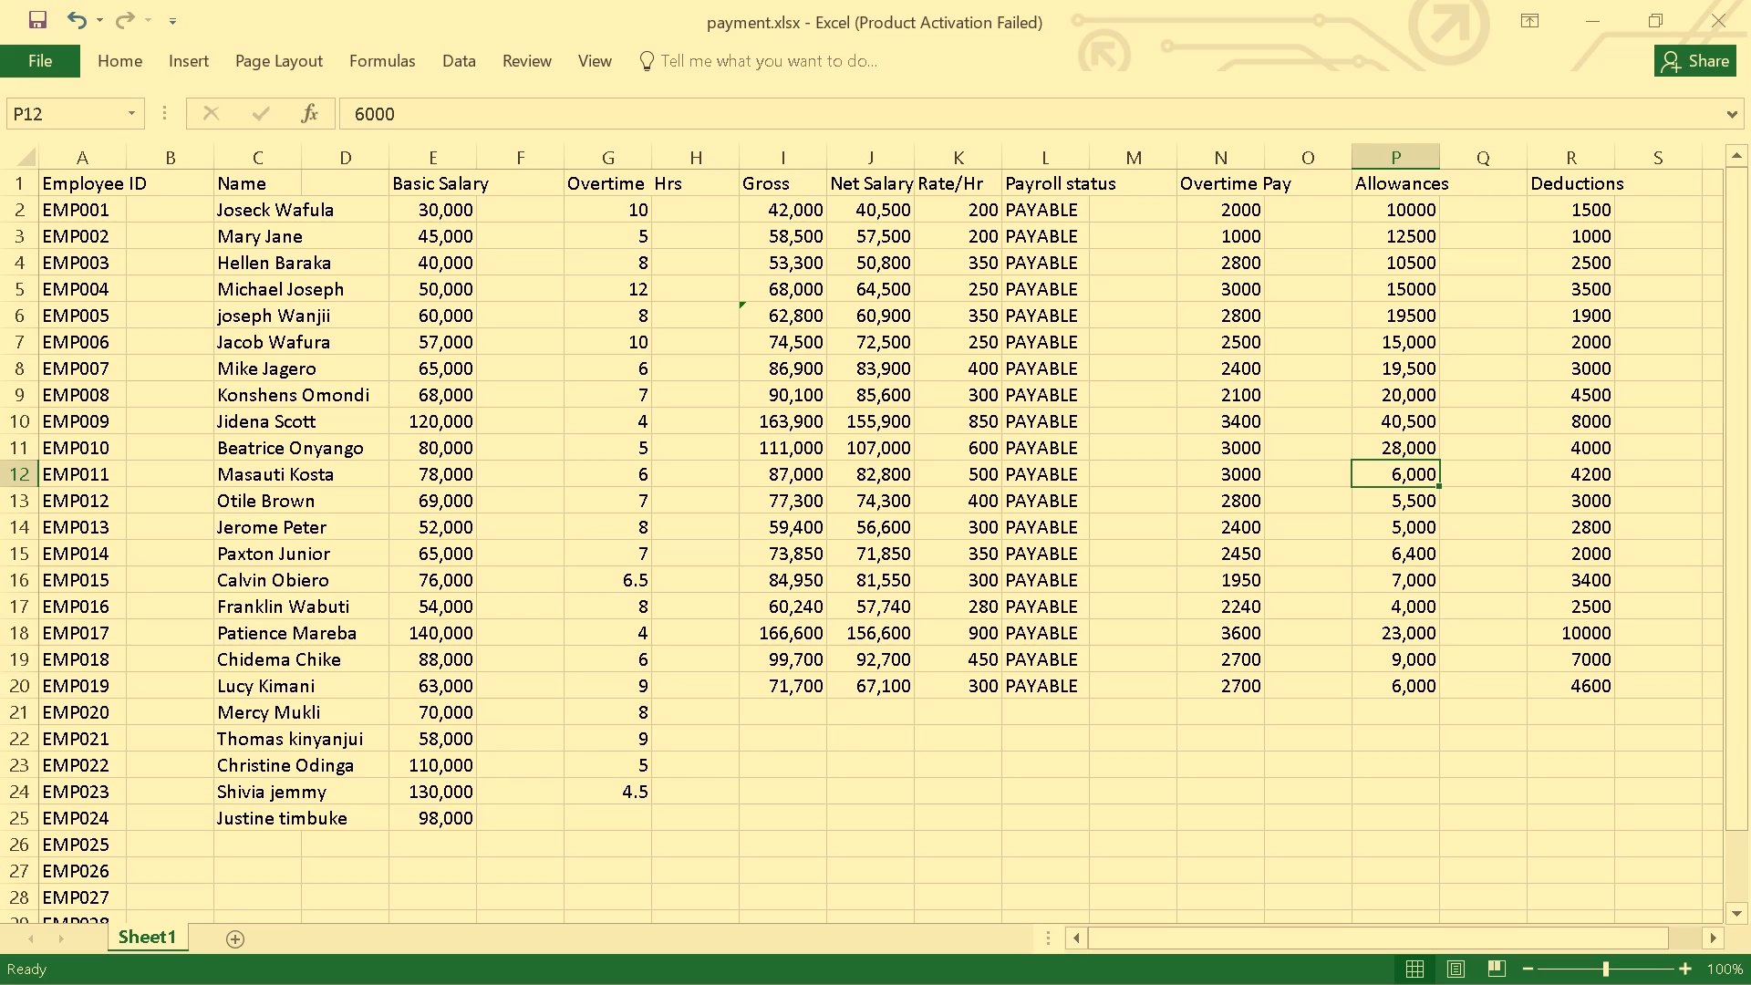
left_click(354, 112)
key("2")
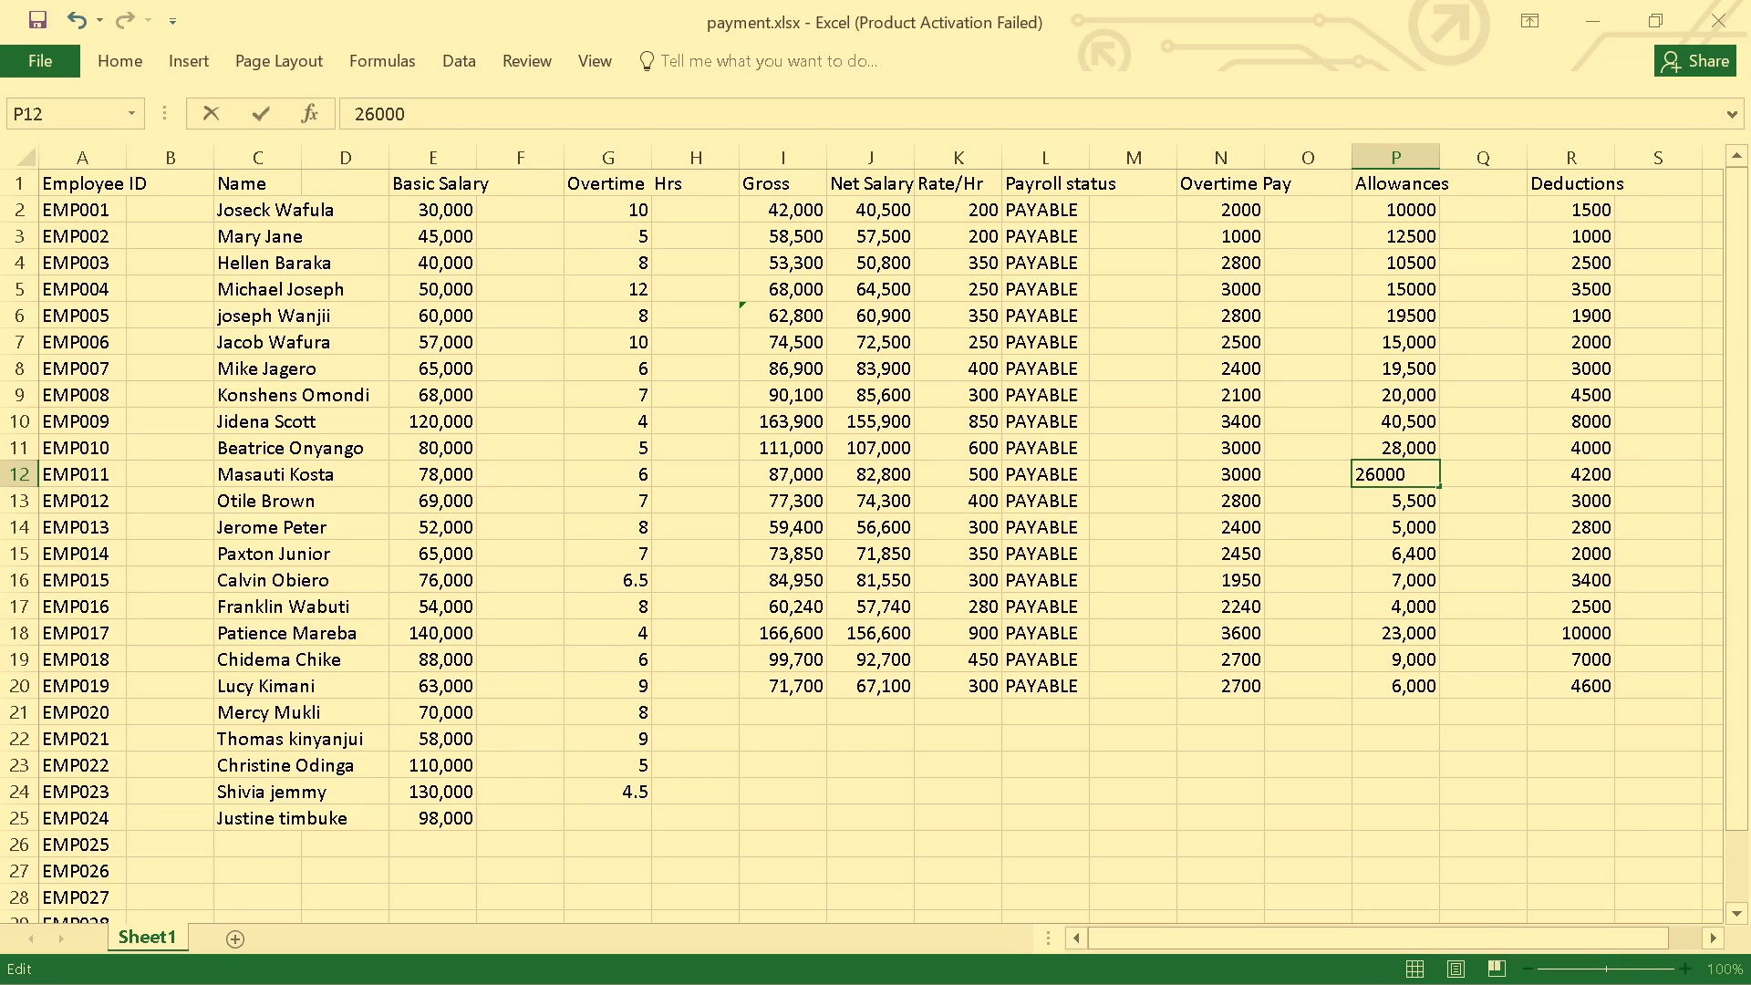
left_click(372, 112)
key("BackSpace")
key("4")
key("Return")
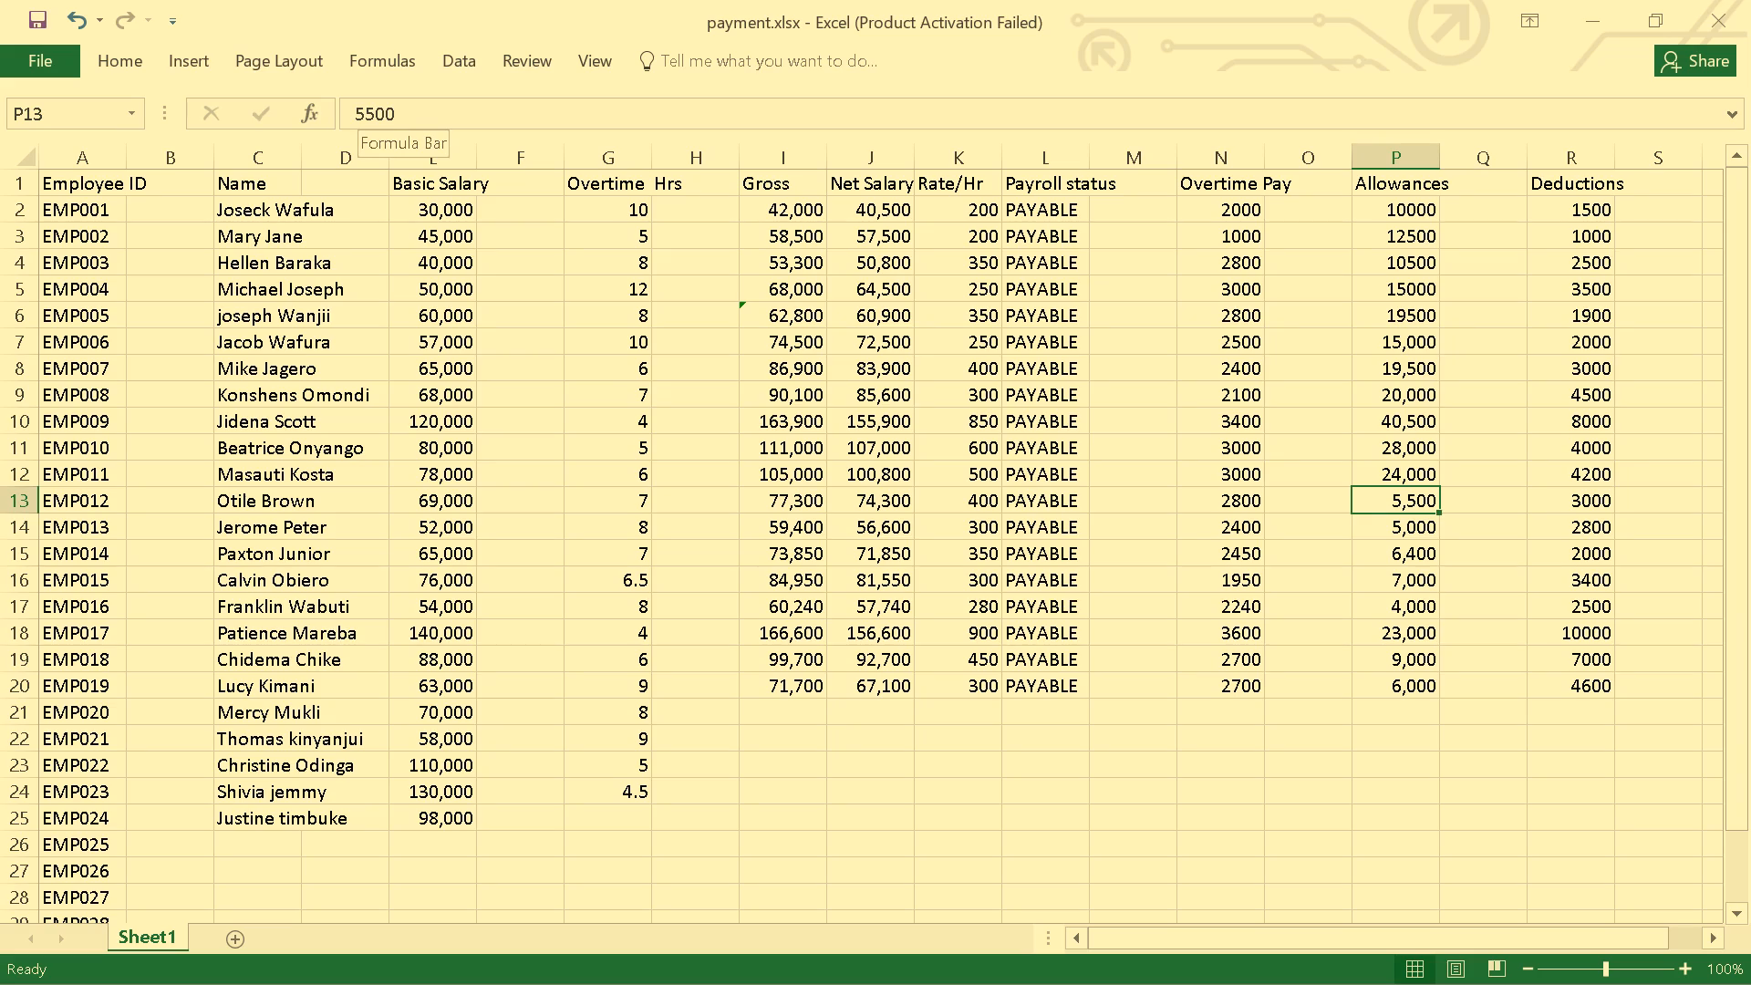
Change the allowances of EMP012 and EMP013 in cells P13 and P14 to 19,500 and 19,000.
left_click(361, 111)
key("BackSpace")
type("19")
key("Return")
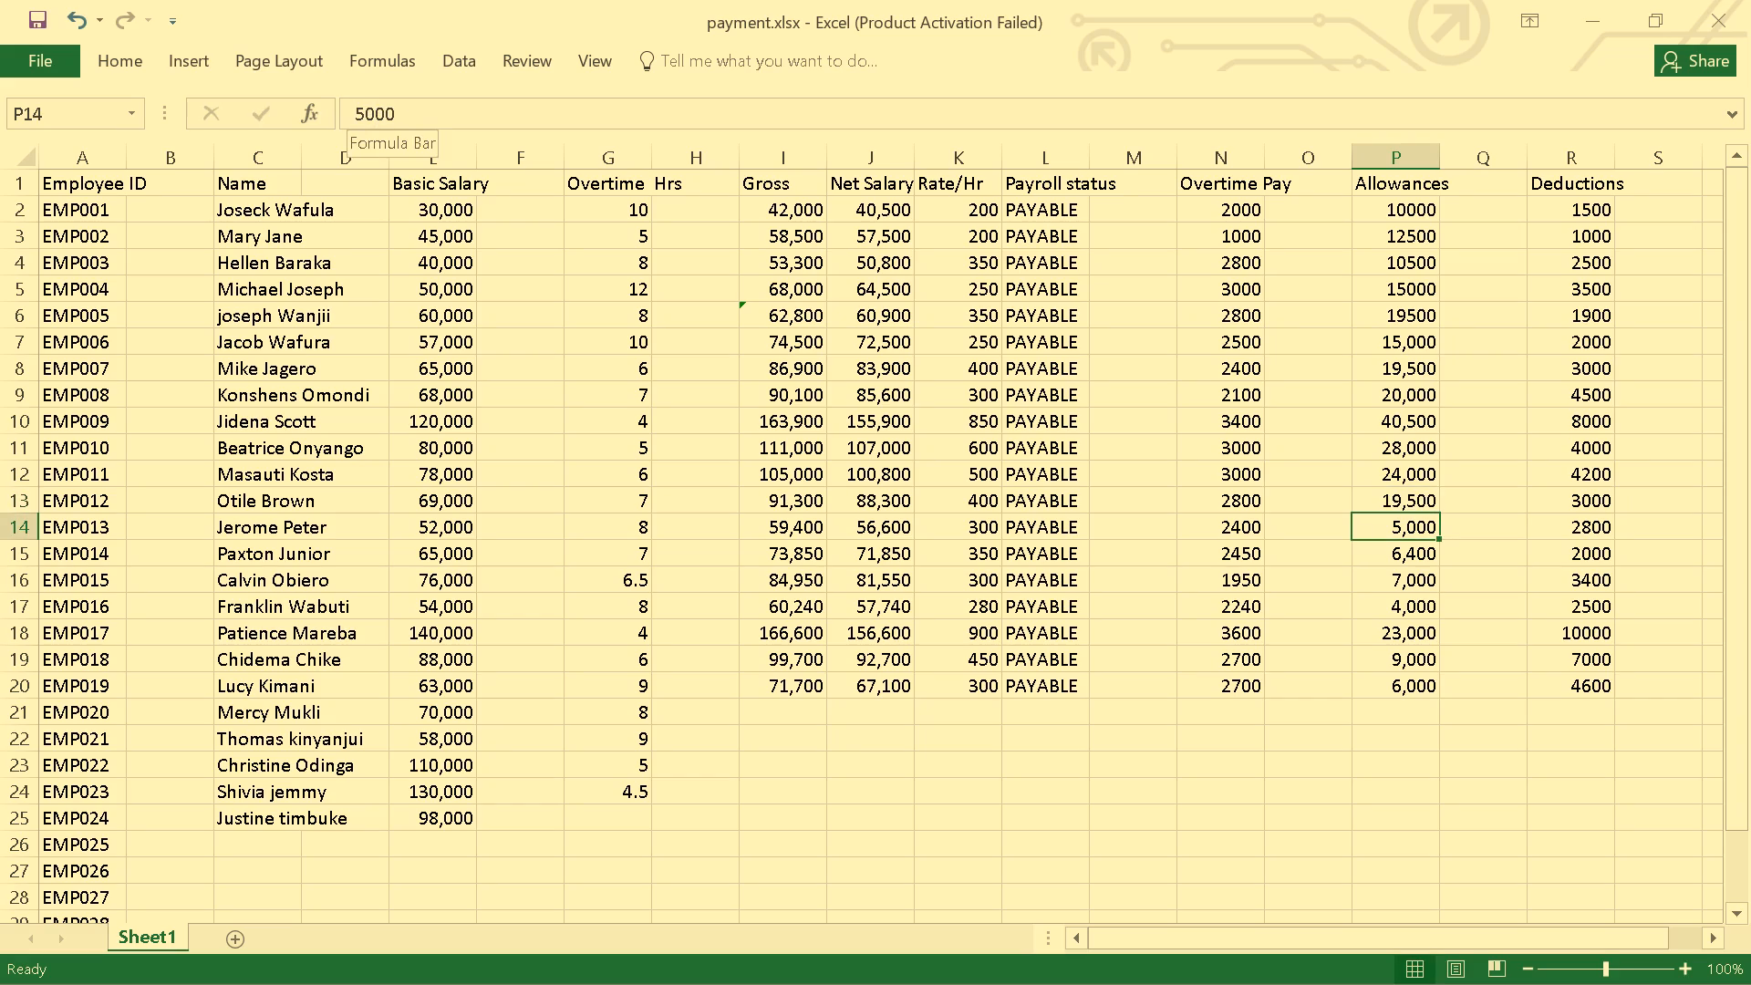
left_click(351, 109)
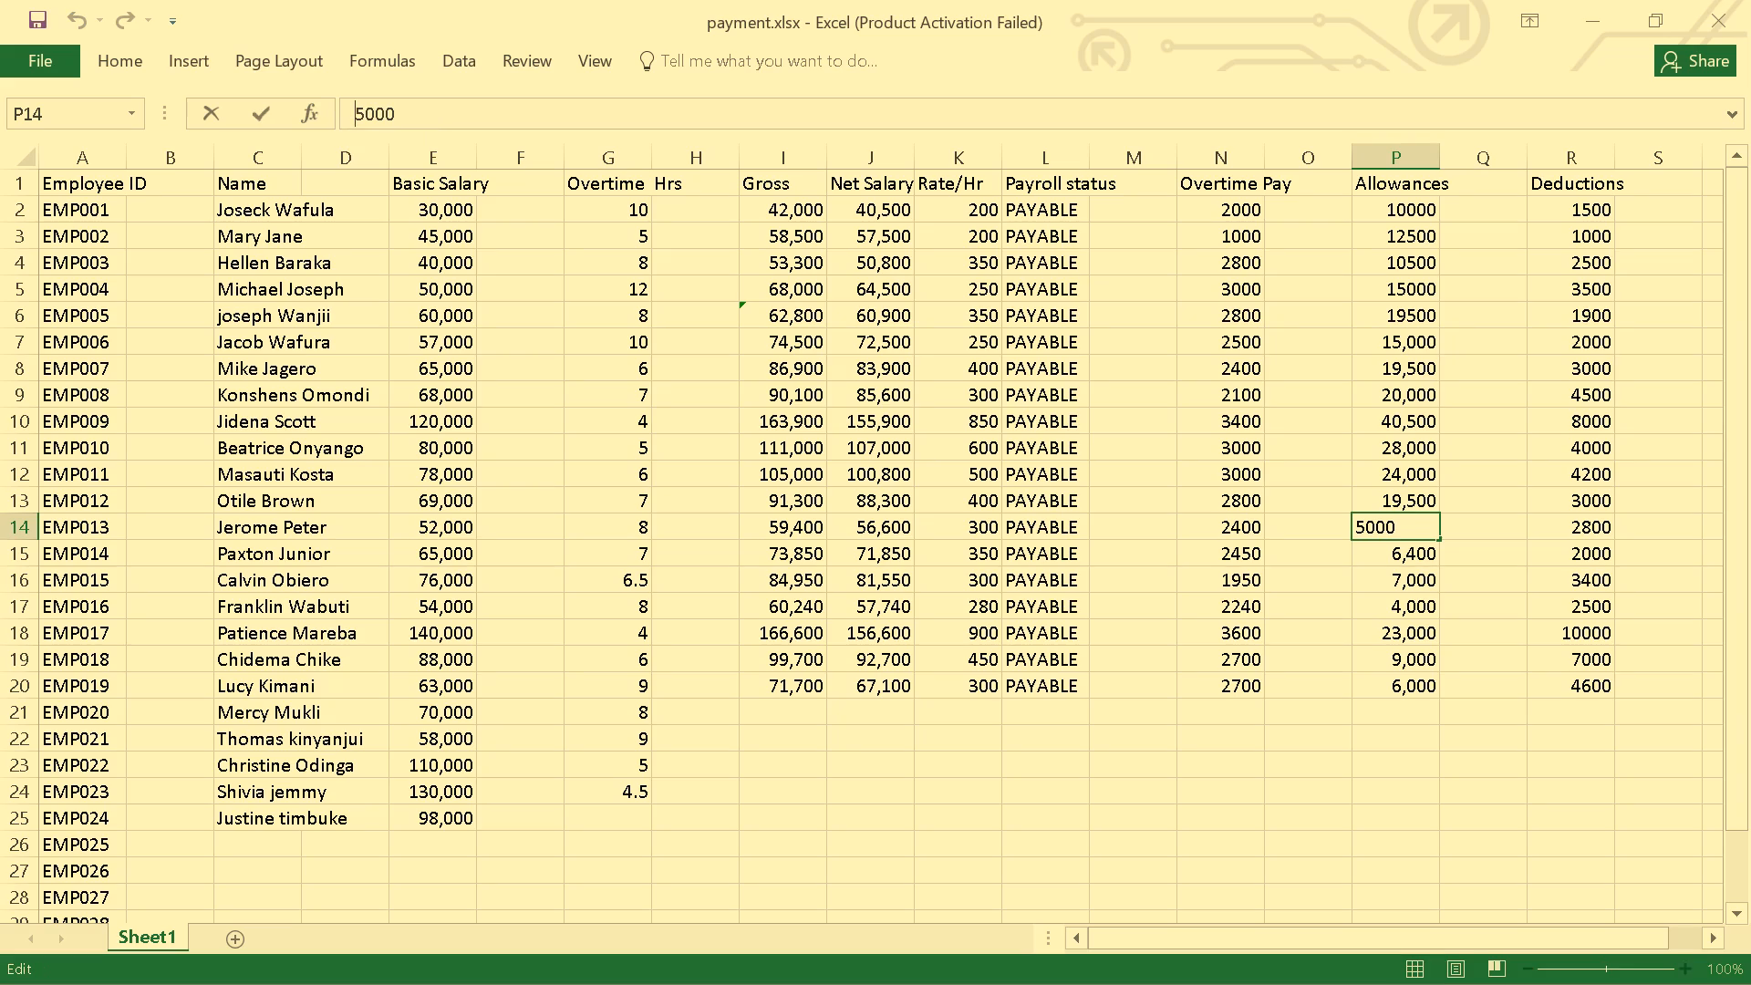
key("1")
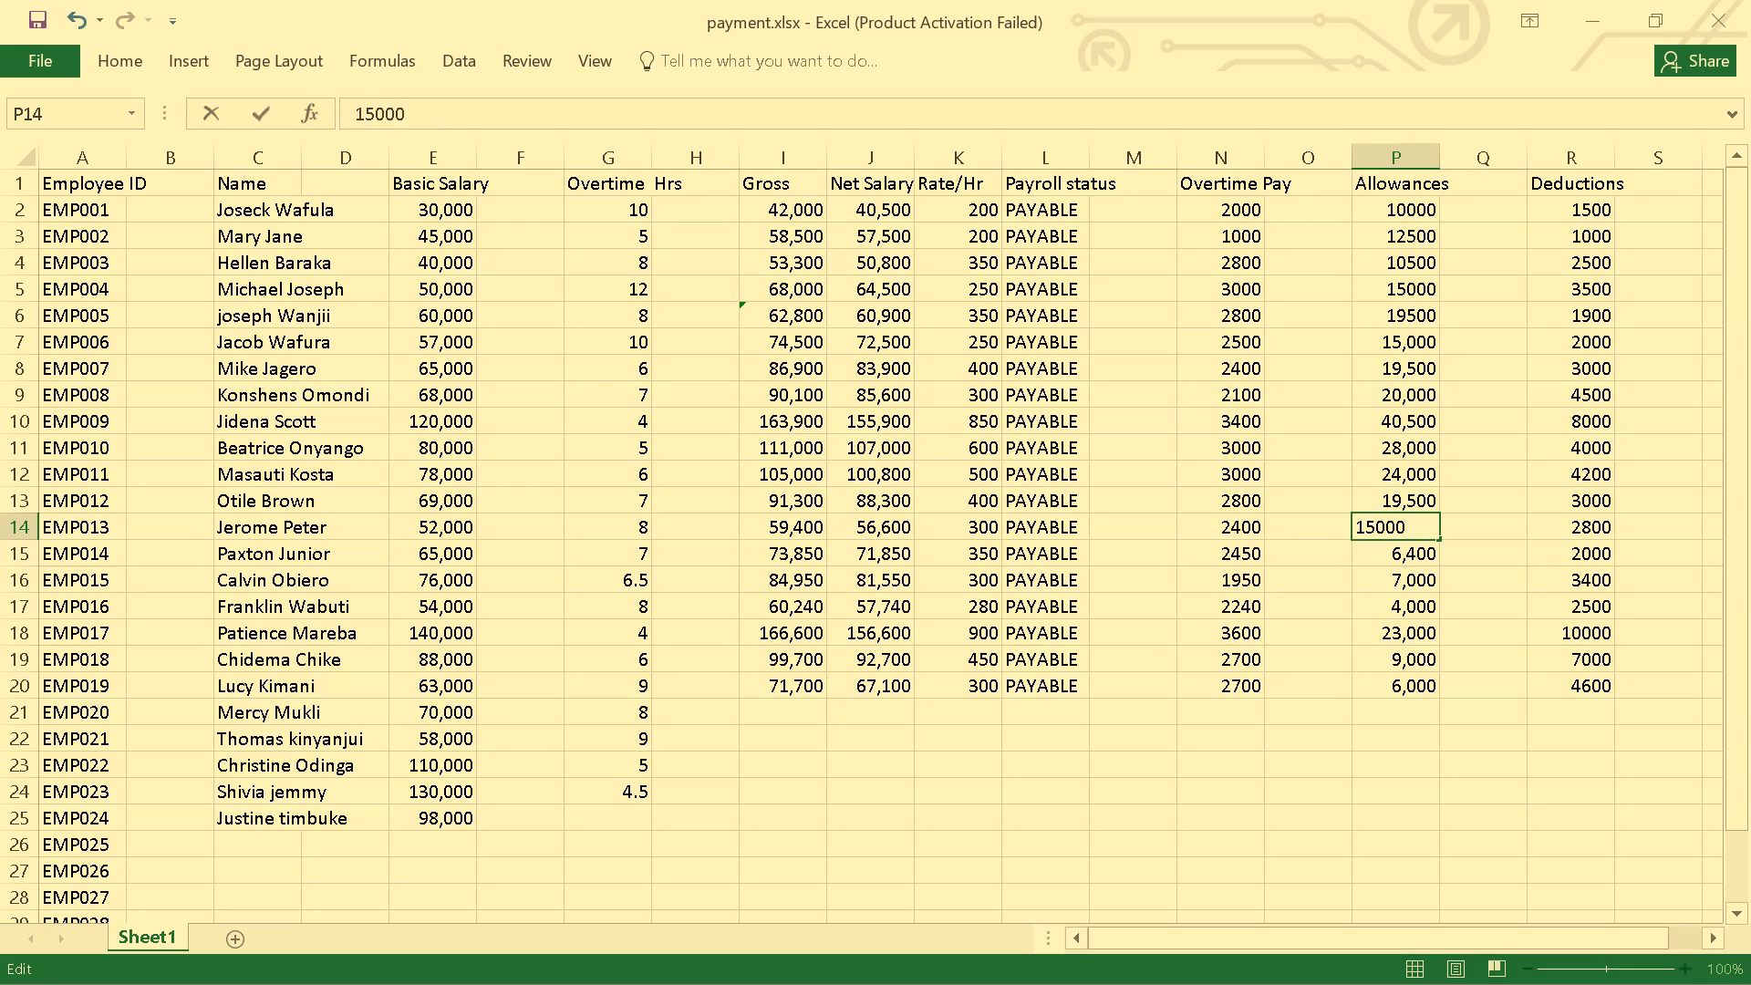
left_click(370, 109)
key("BackSpace")
key("9")
key("Return")
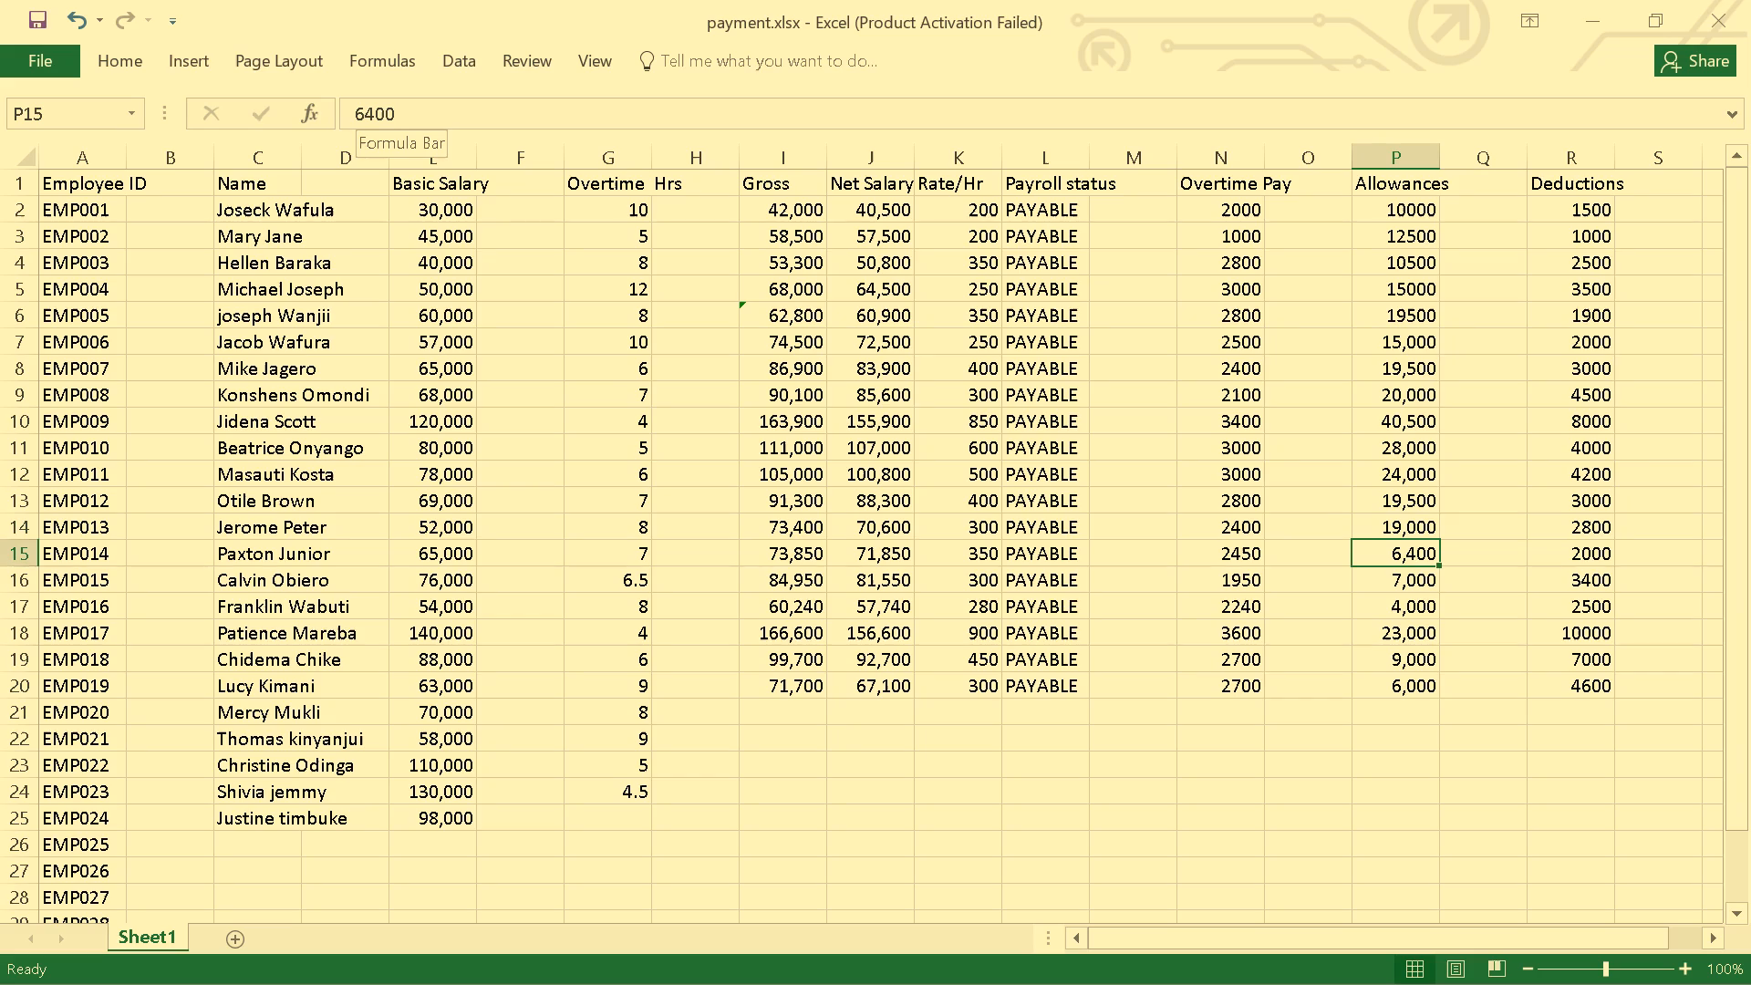
Change the allowances of EMP014 and EMP015 in cells P15 and P16 to 16,400 and 26,000.
left_click(353, 112)
key("1")
key("Return")
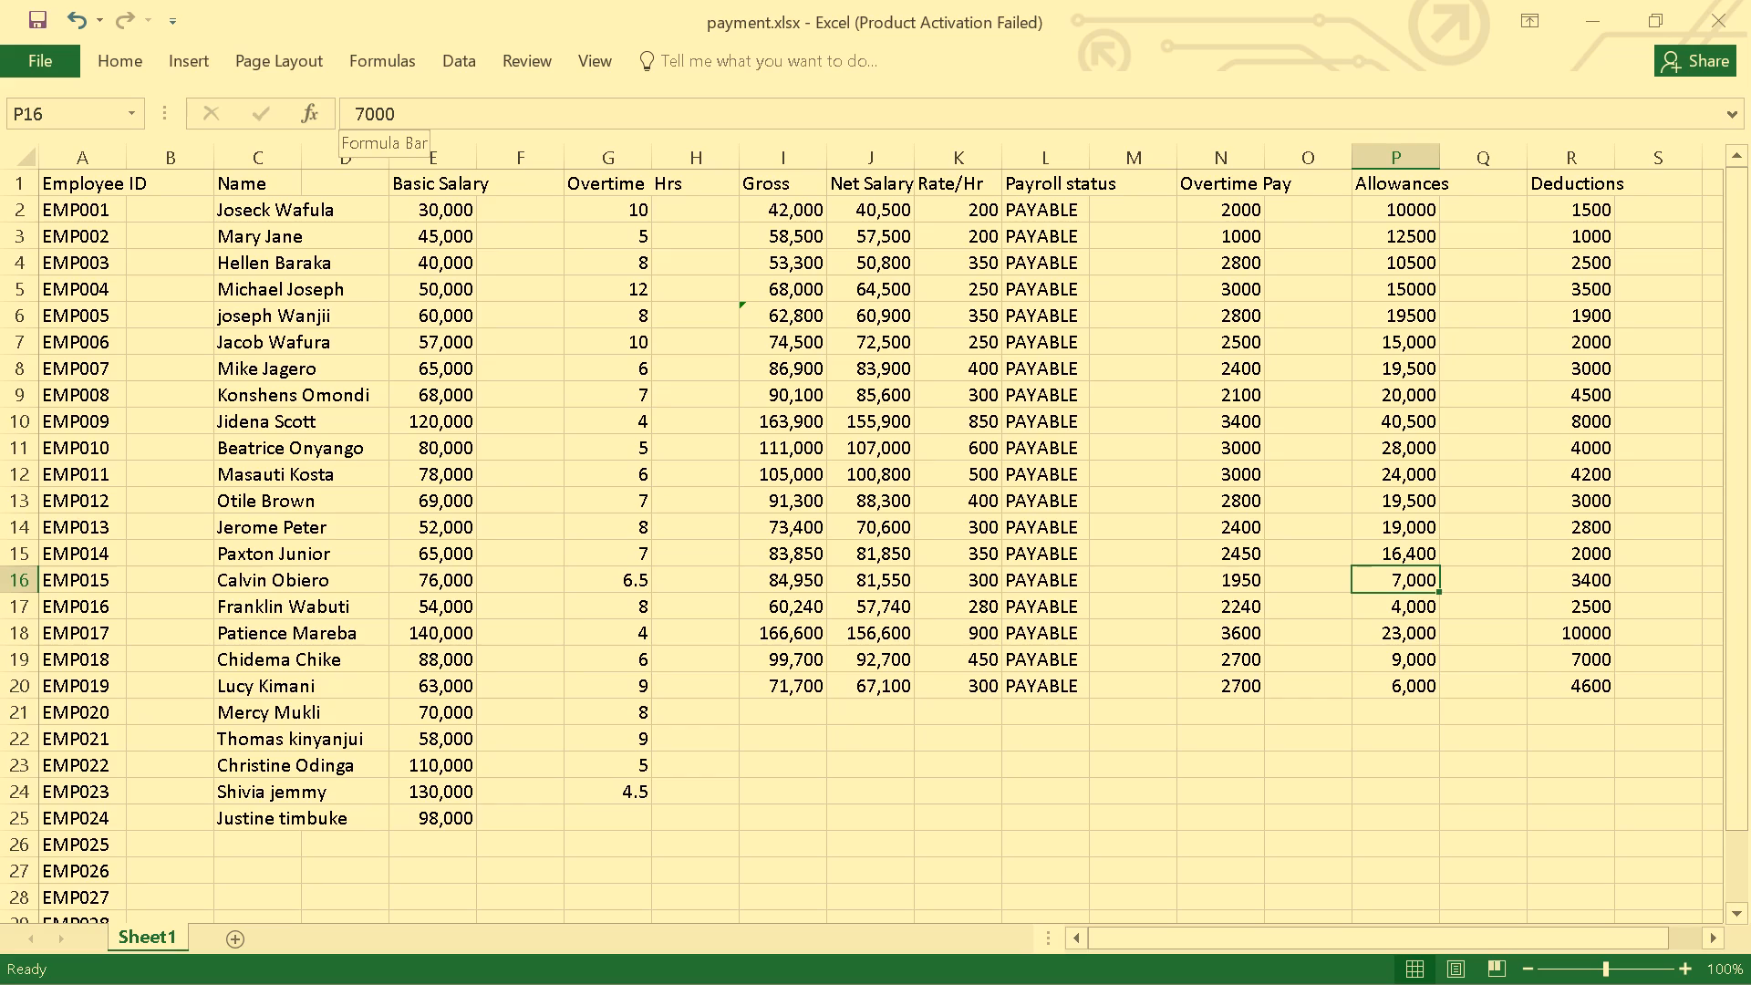
key("2")
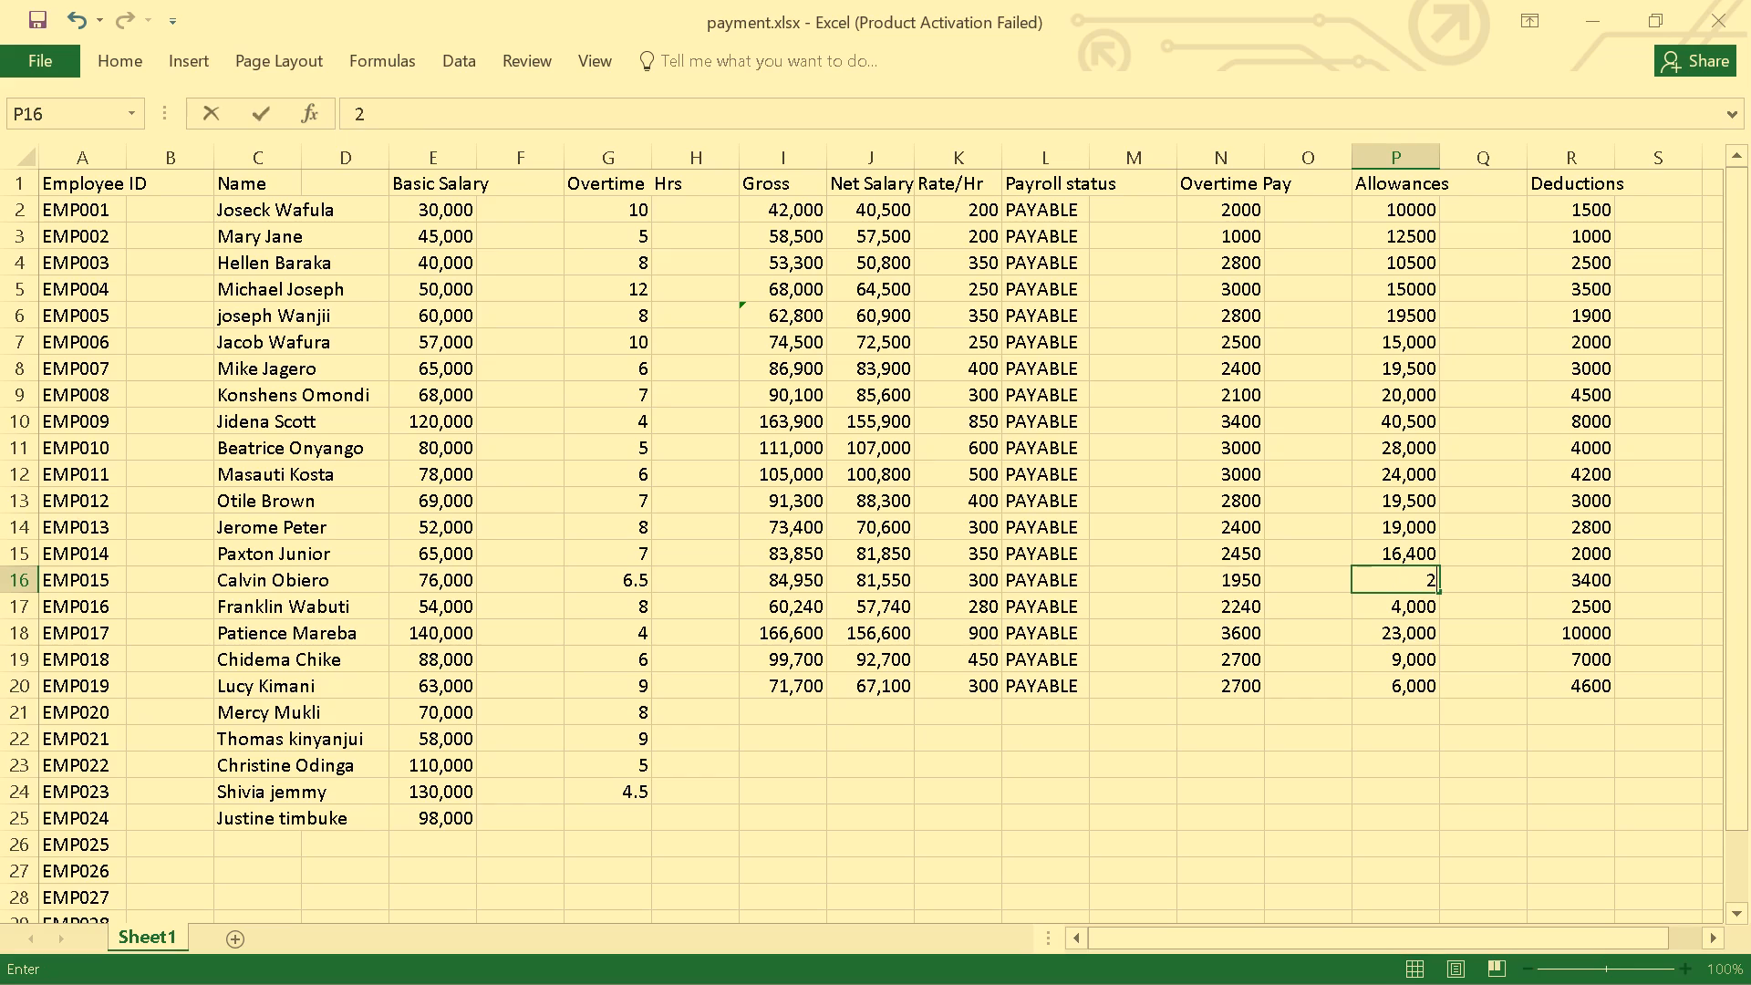
key("6")
type("000")
key("Return")
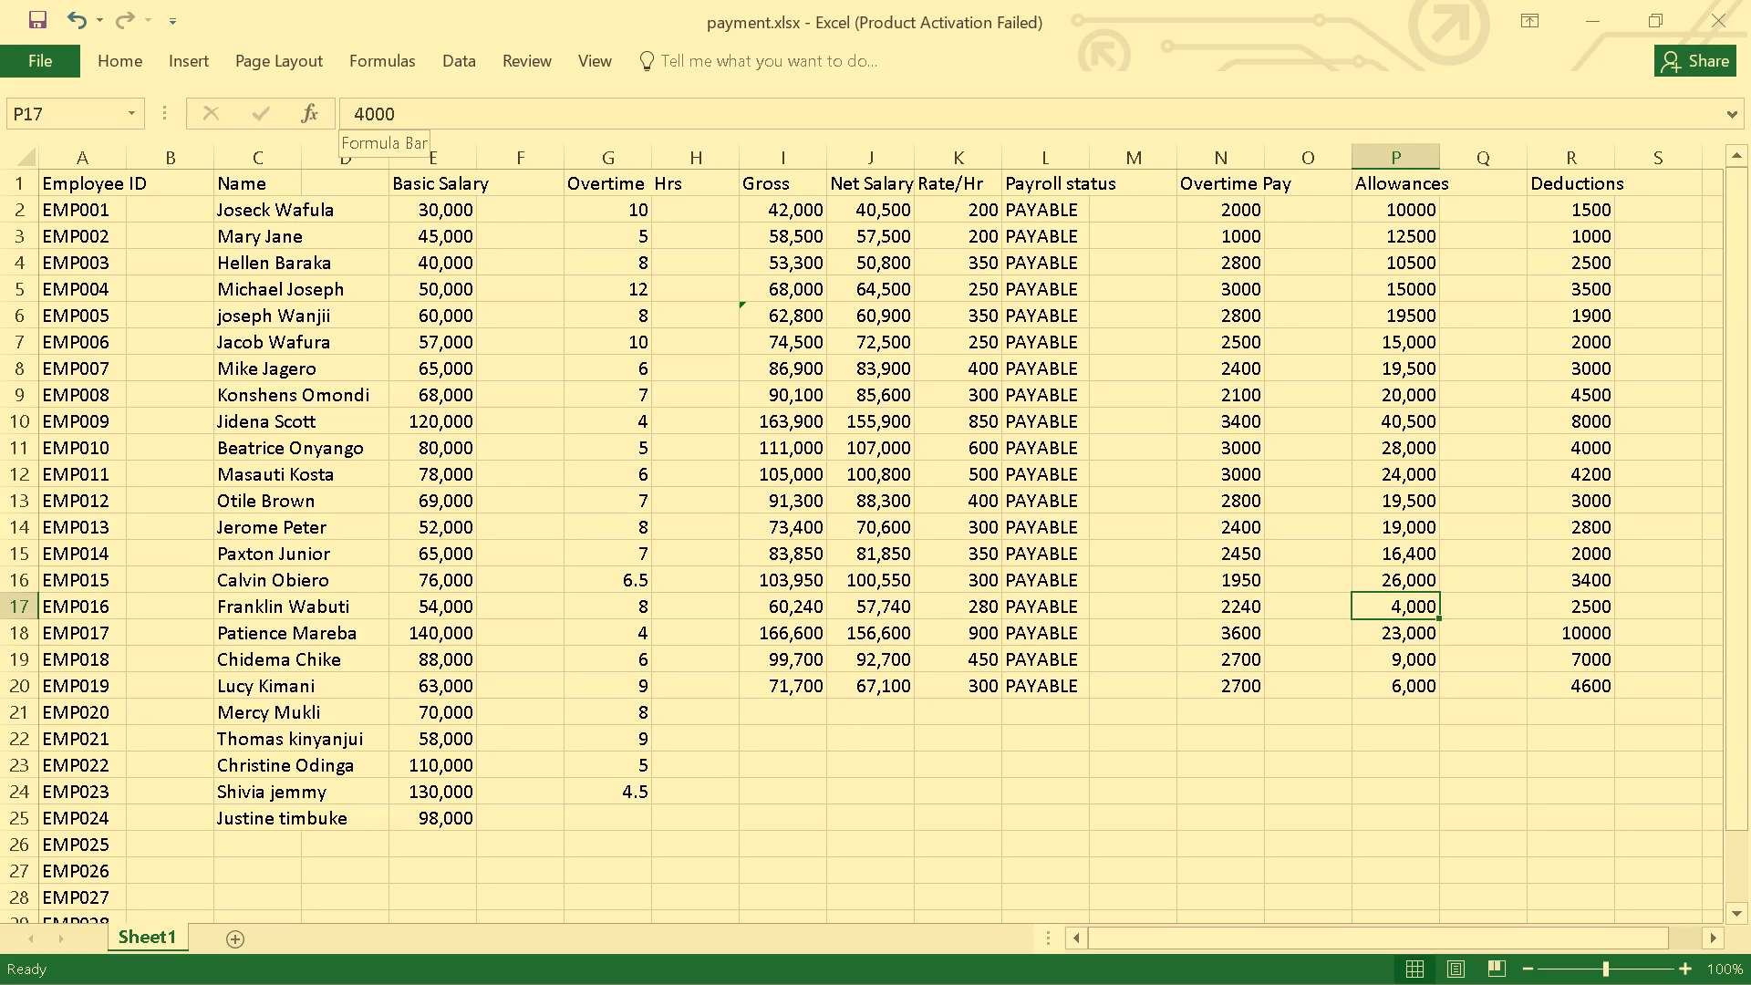
left_click(353, 110)
key("1")
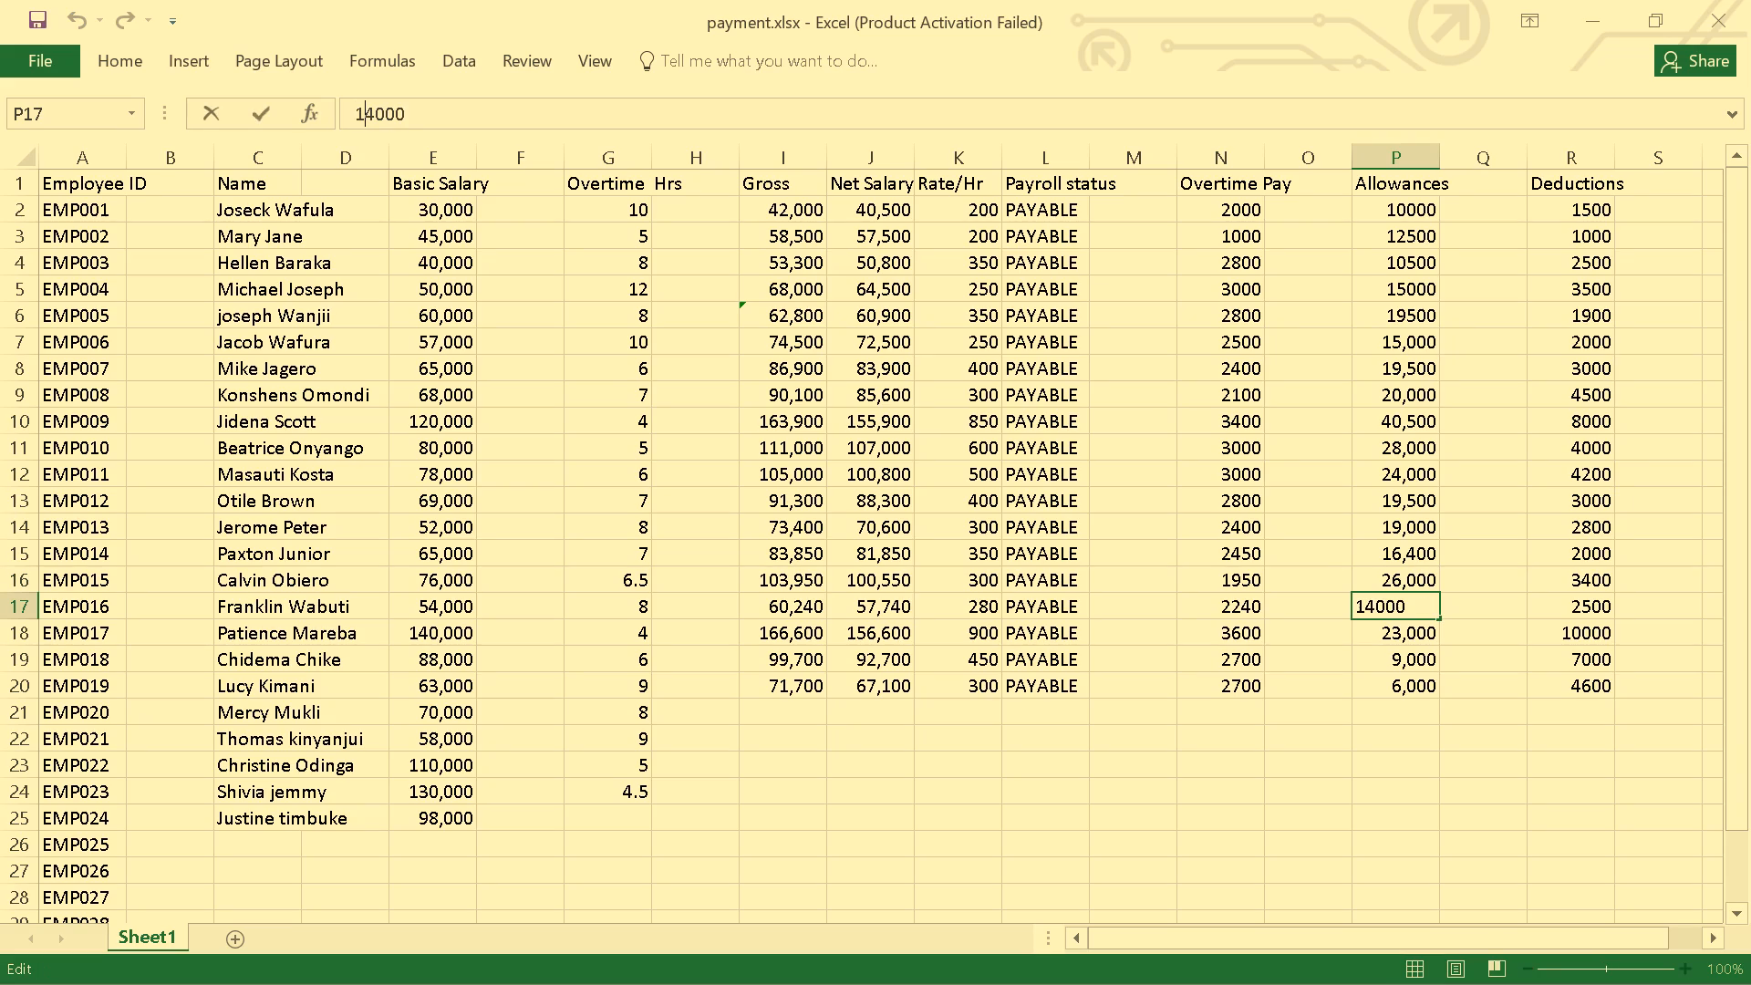
key("Return")
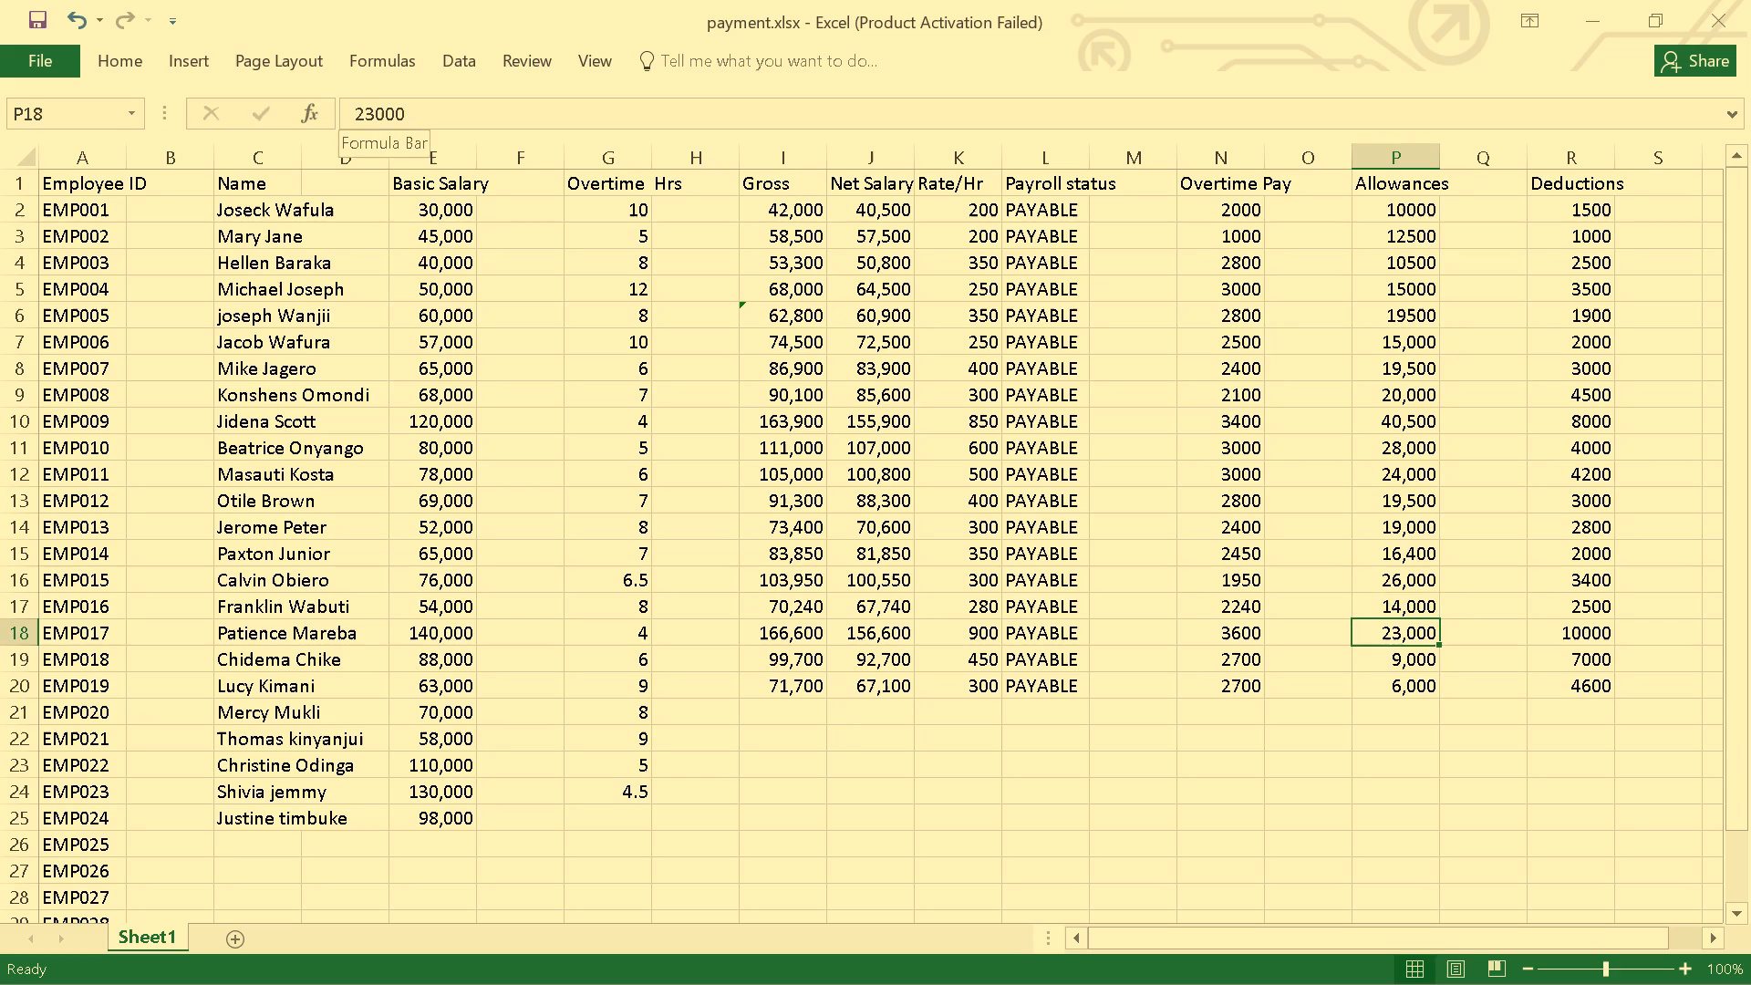
left_click(363, 110)
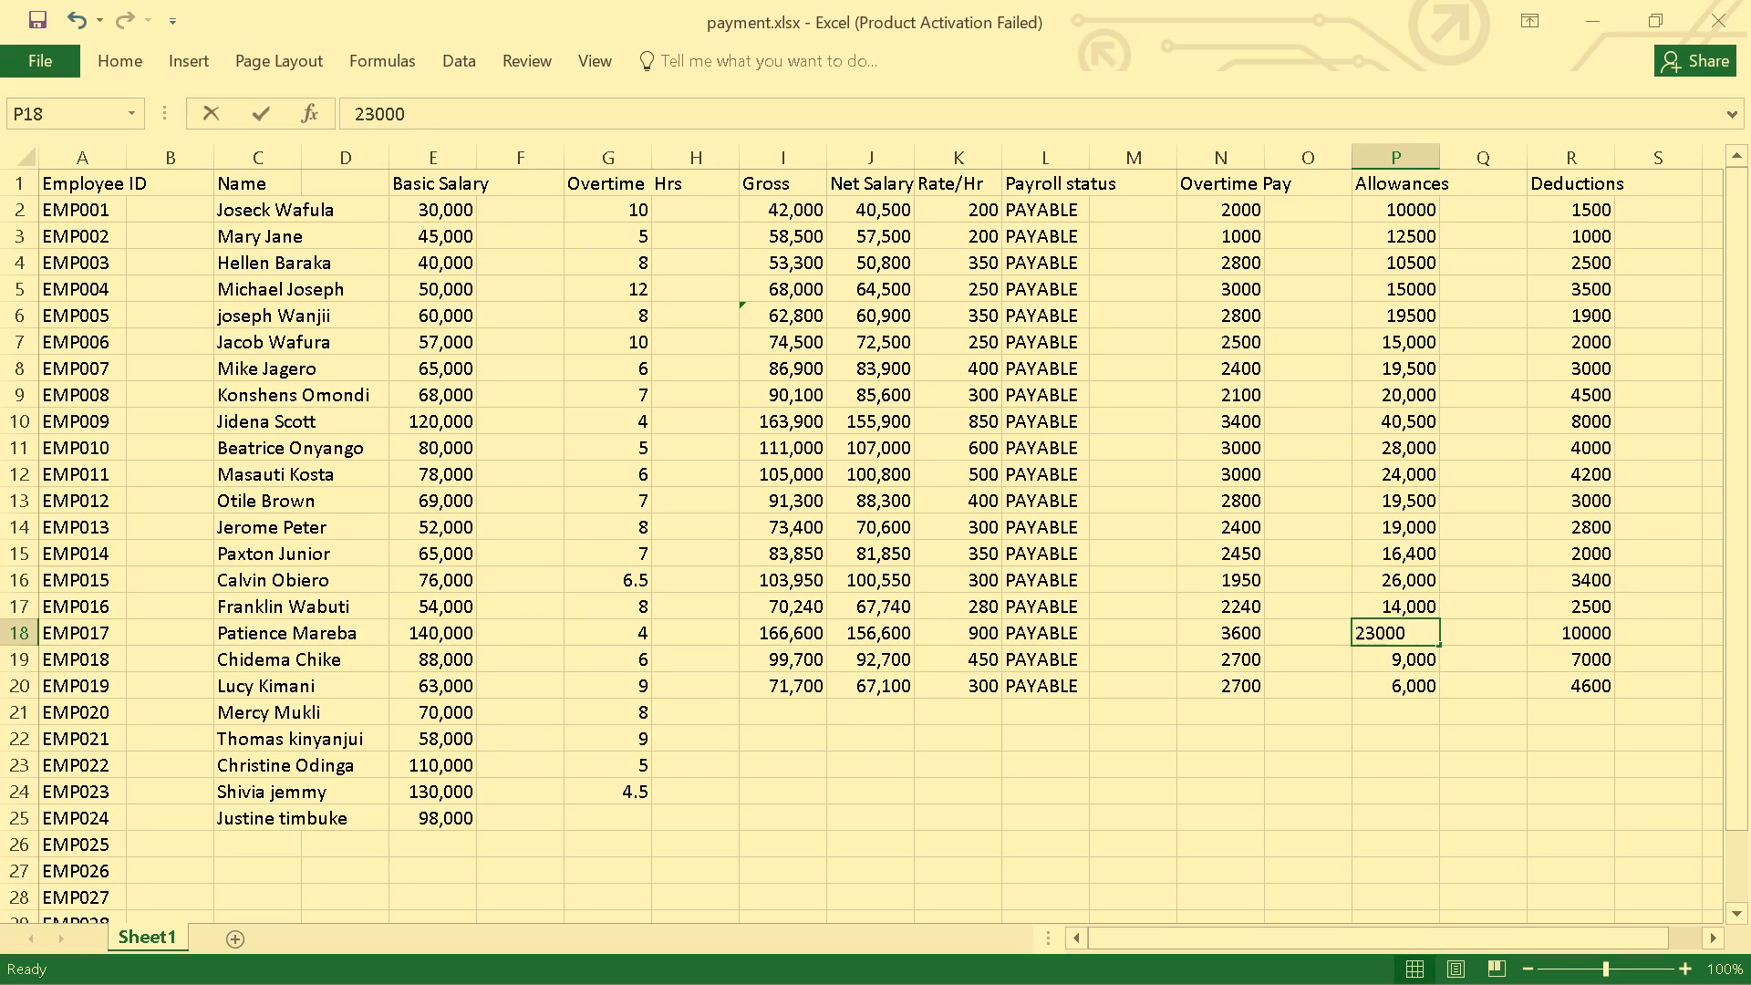
key("BackSpace")
key("5")
key("Return")
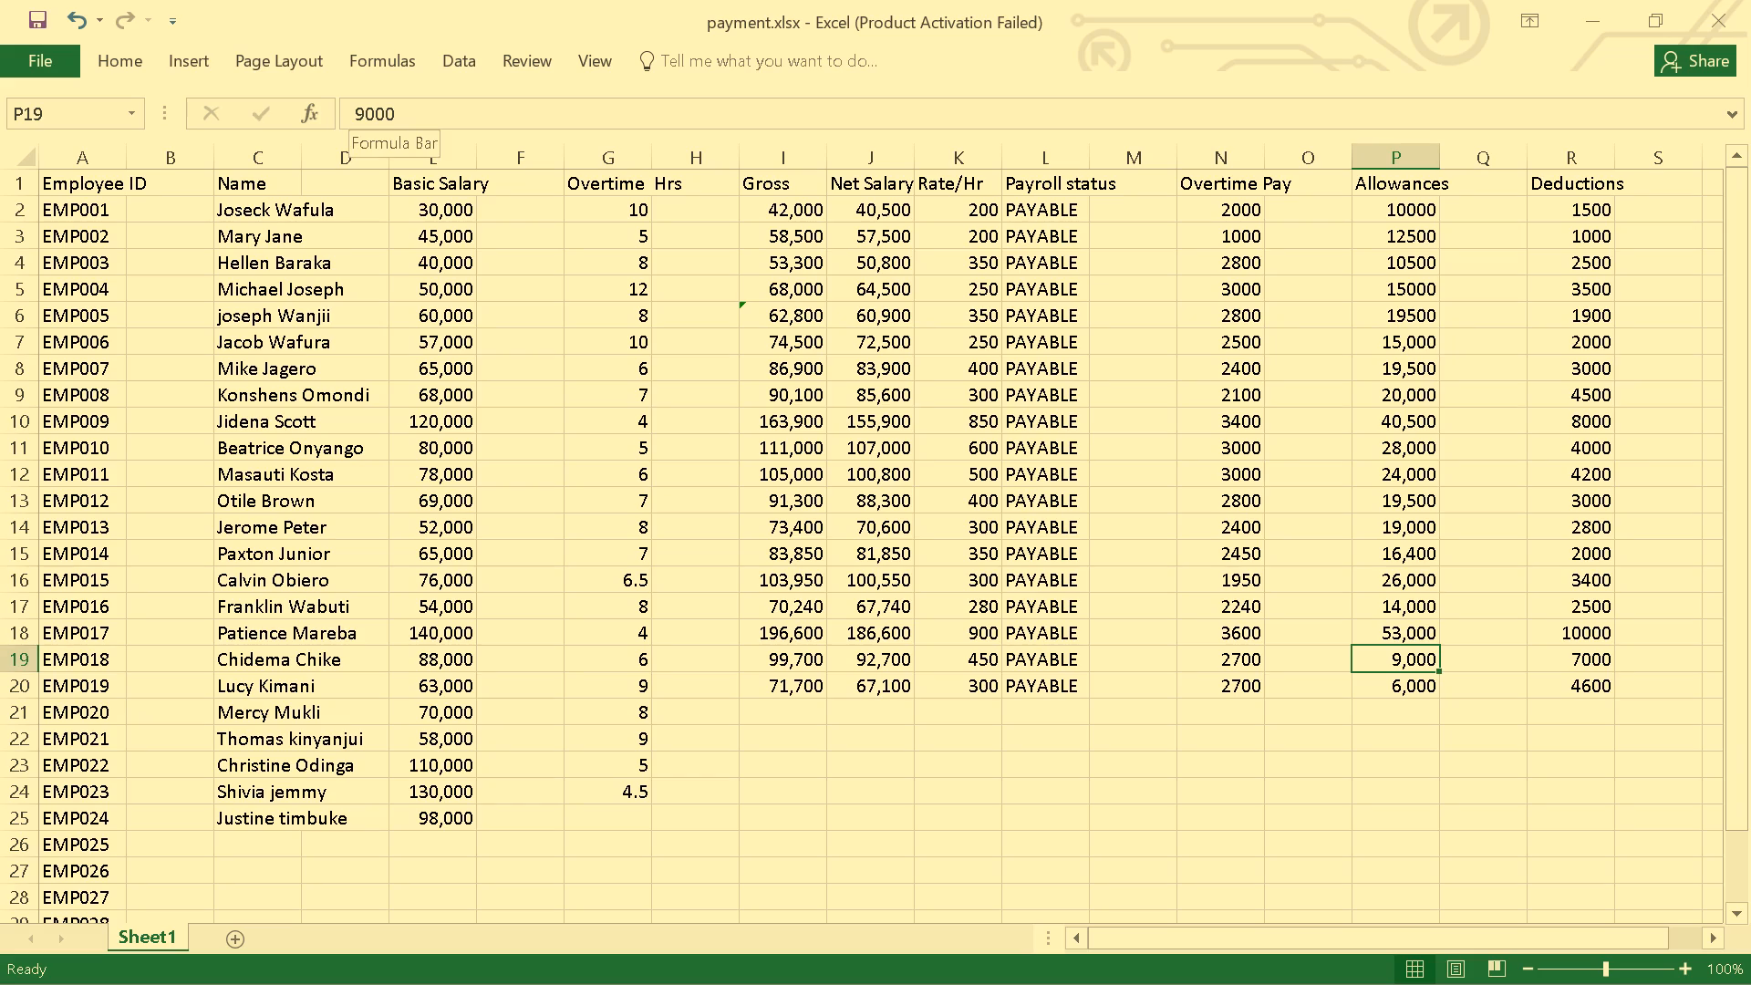
Change the allowances of EMP018 and EMP019 in cells P19 and P20 to 31,000 and 20,000.
left_click(361, 108)
key("BackSpace")
type("31")
key("Return")
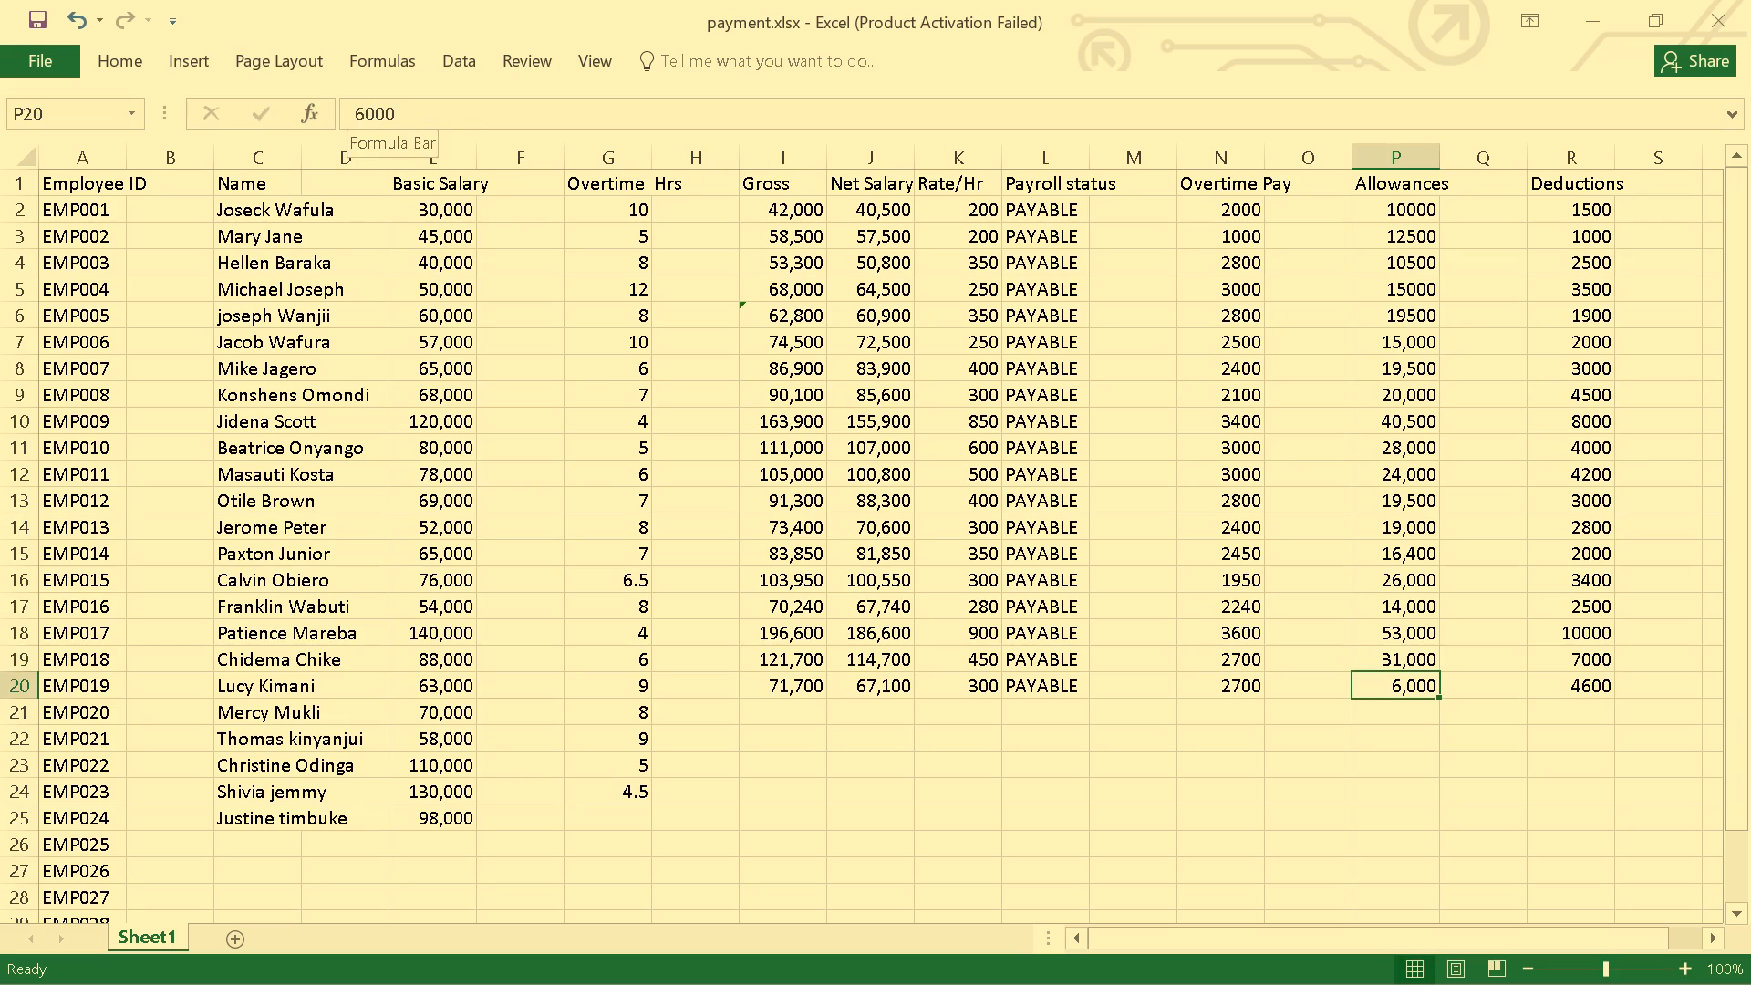
left_click(361, 111)
key("BackSpace")
key("2")
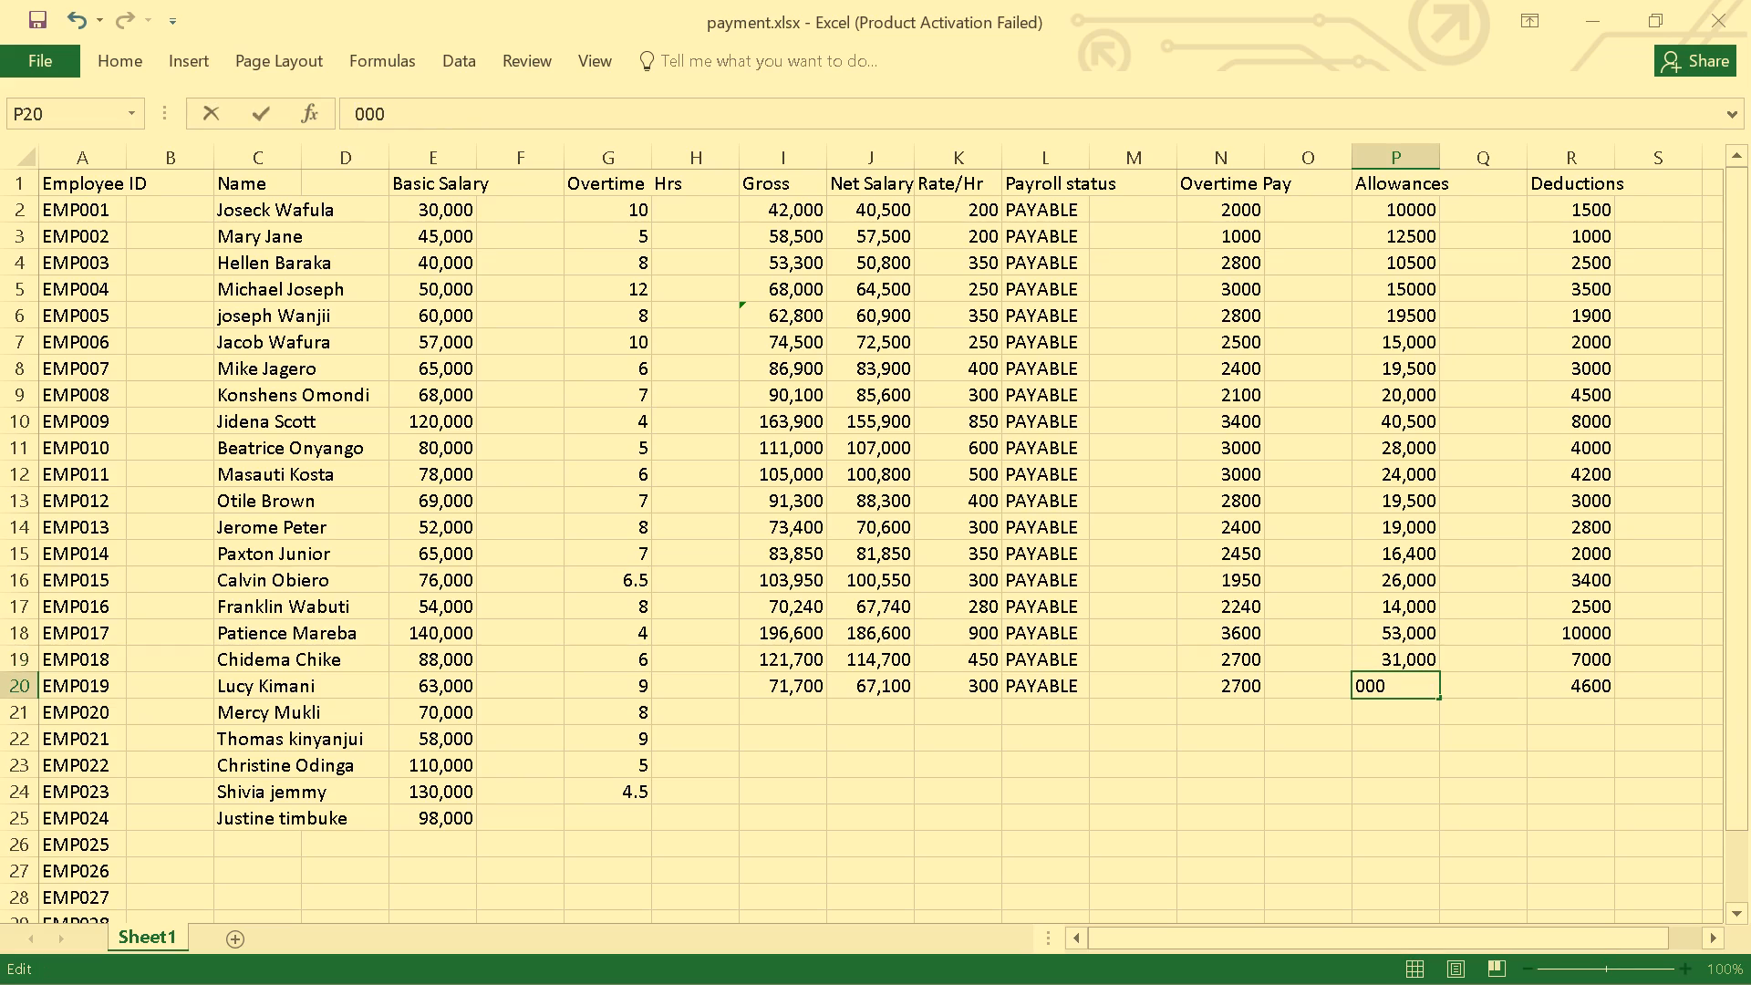
key("0")
key("Return")
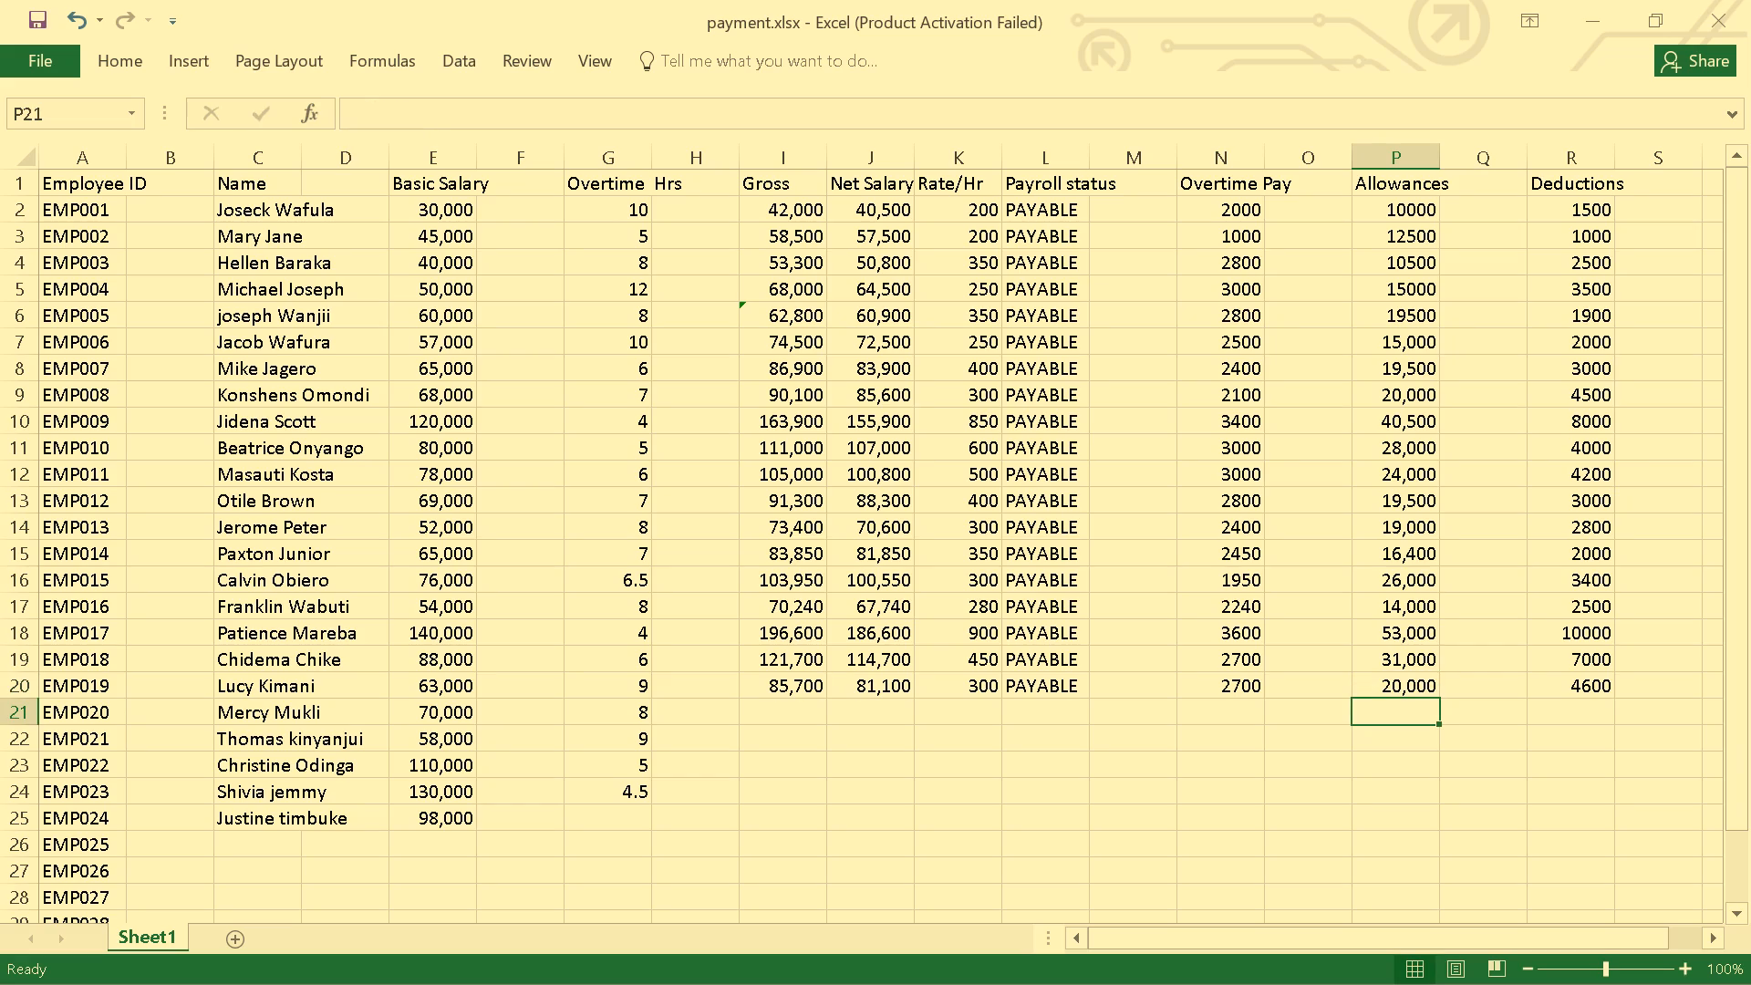
Save the payroll workbook with the updated allowances.
scroll(923, 337, "up", 2)
left_click(1584, 240)
left_click(1582, 297)
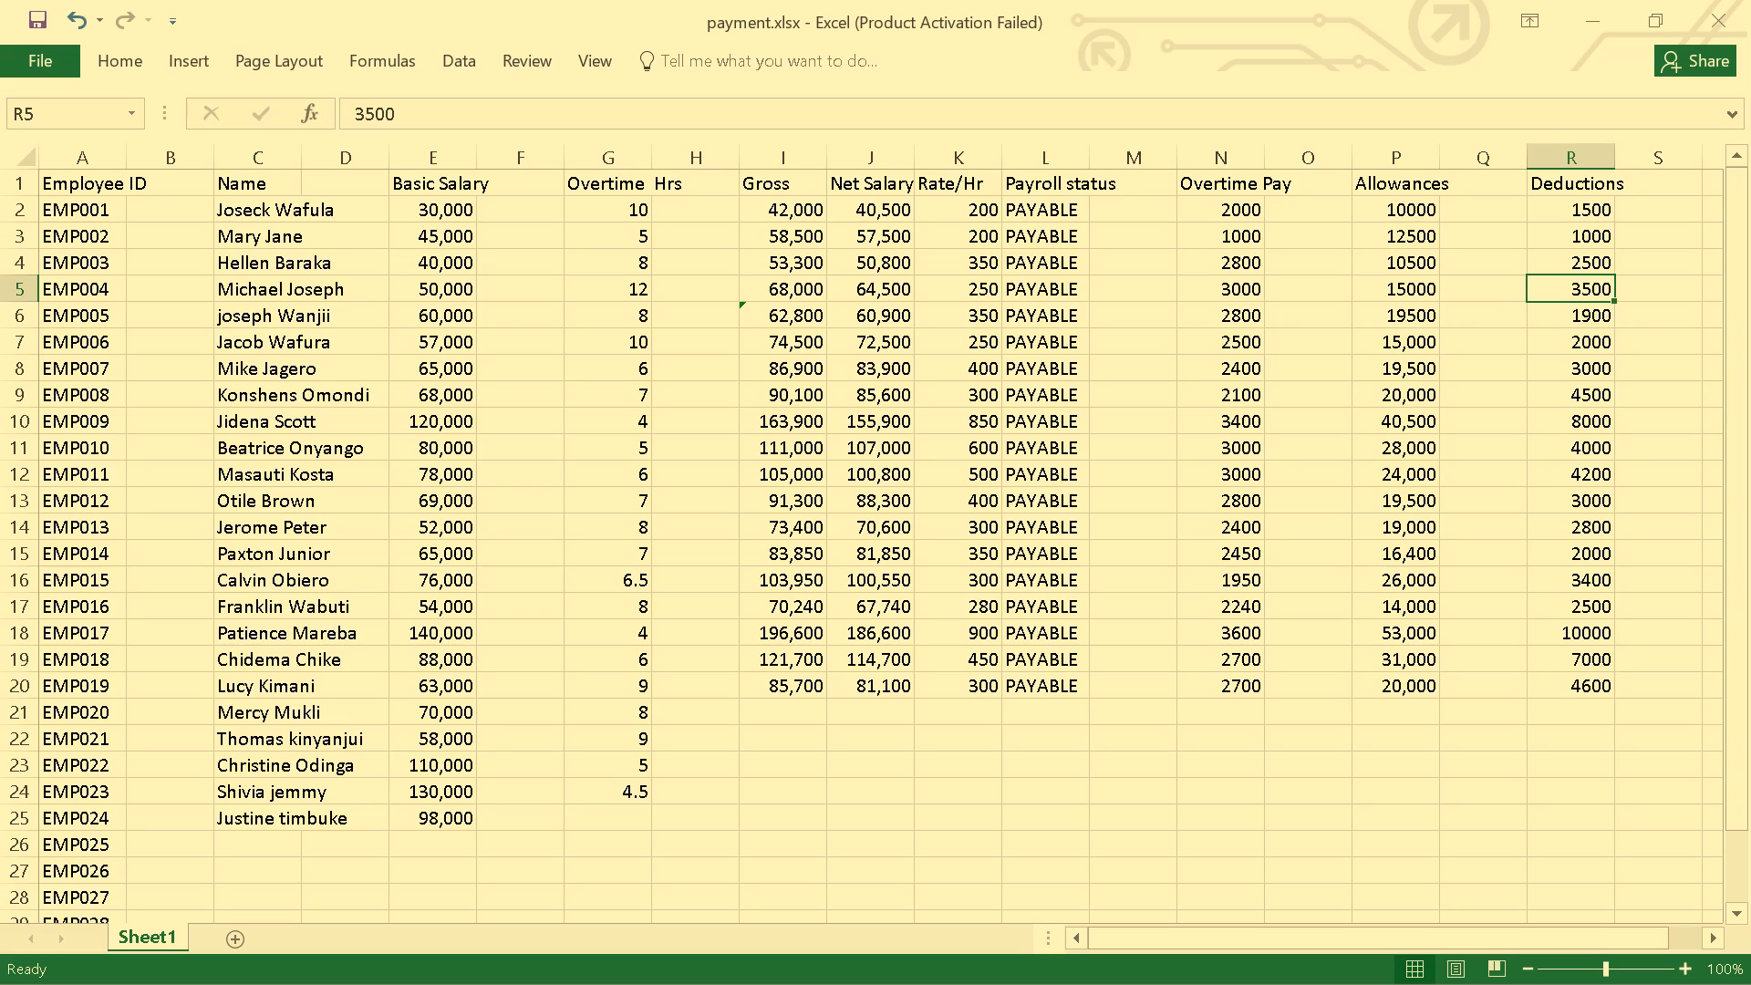
key("ctrl+s")
Replace the gross pay formula of EMP005 in cell I6 with =E6+N6+P6.
left_click(1580, 213)
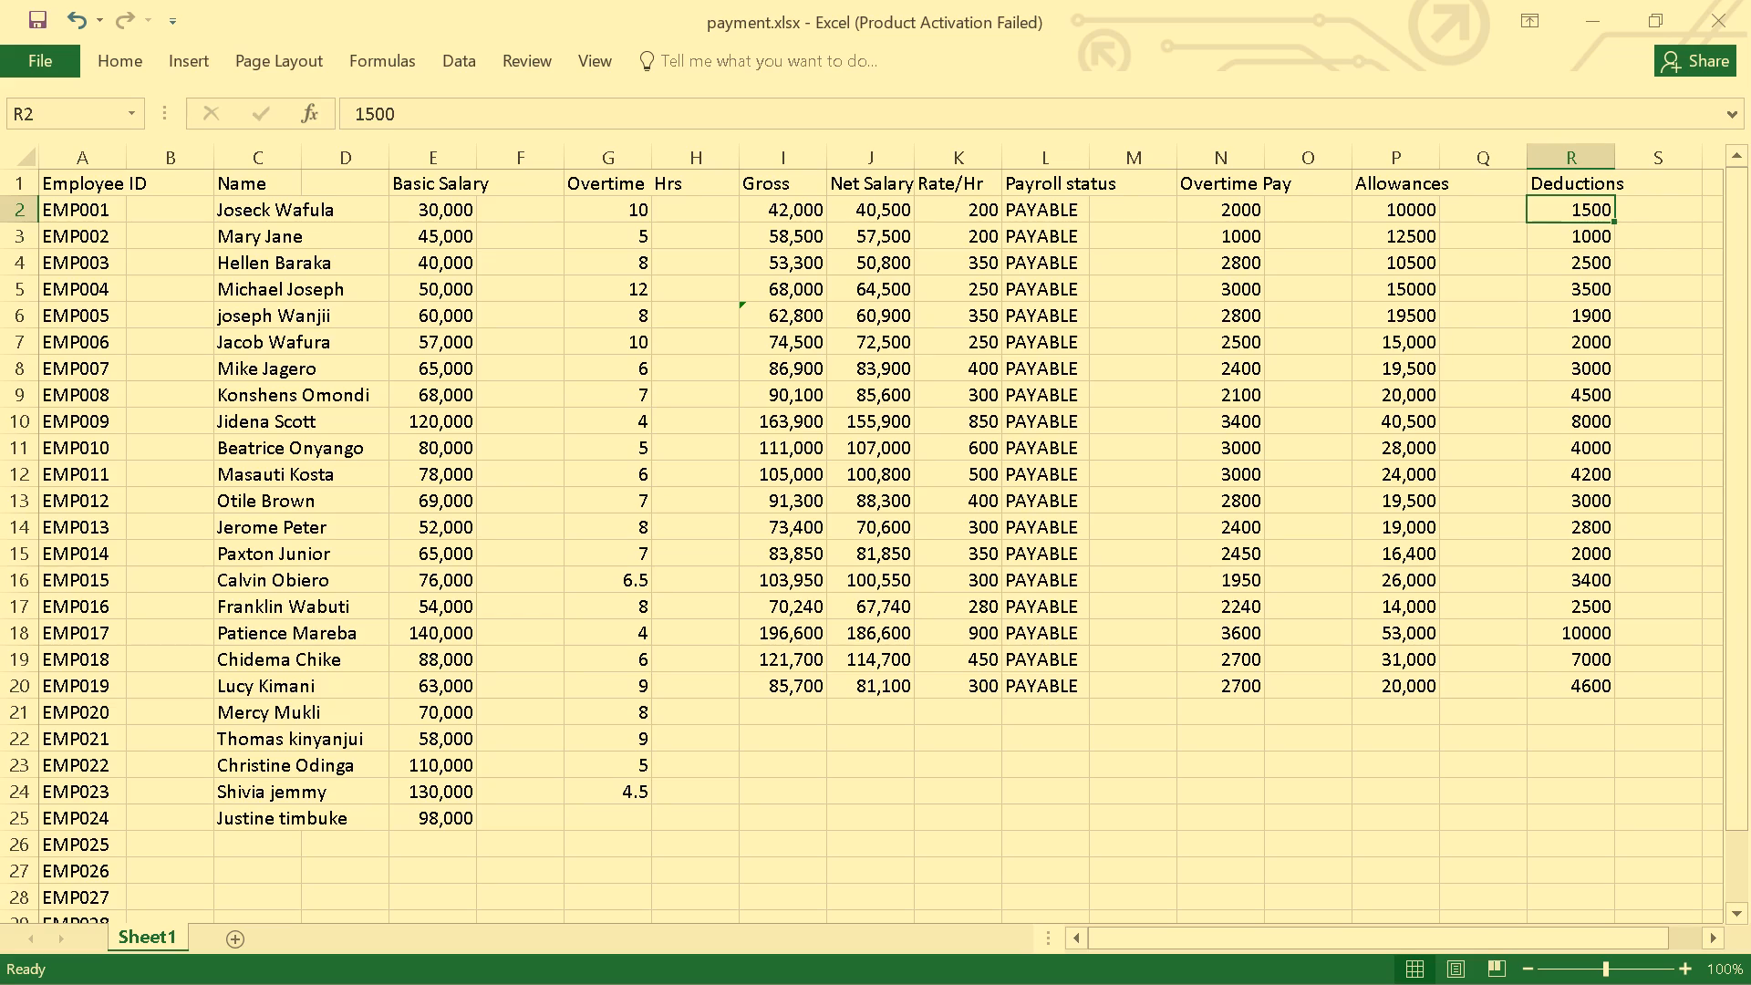
left_click(809, 320)
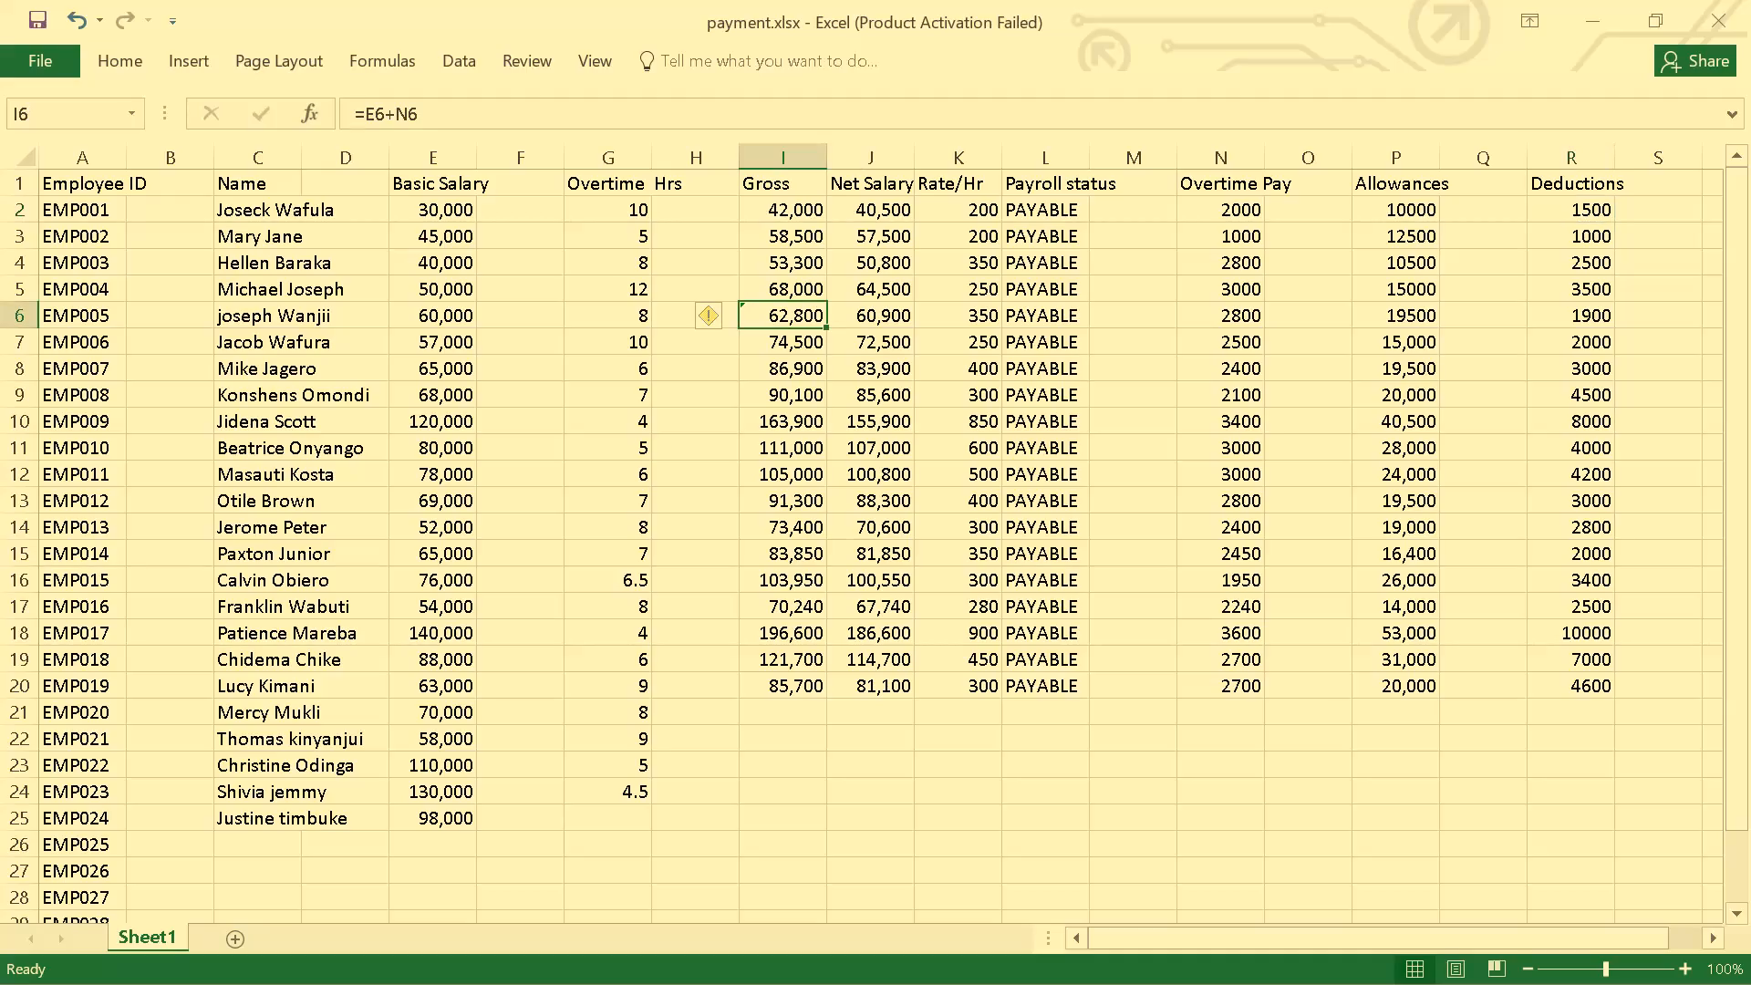
key("BackSpace")
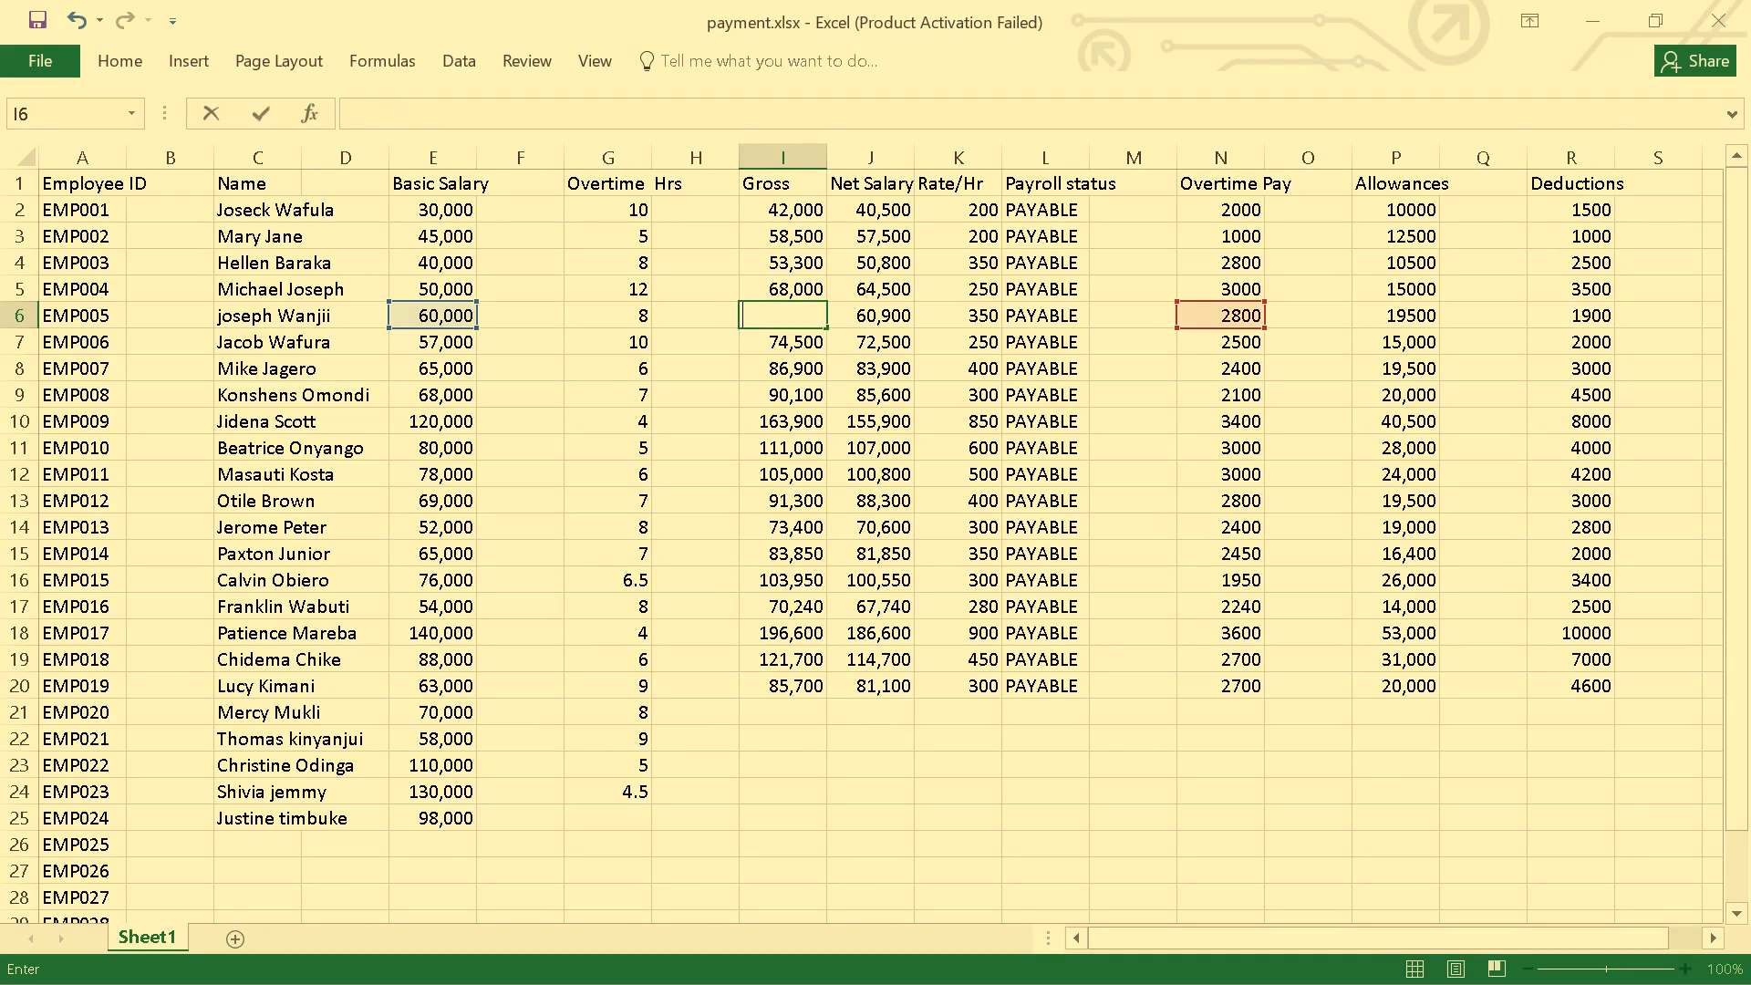
key("equal")
key("e")
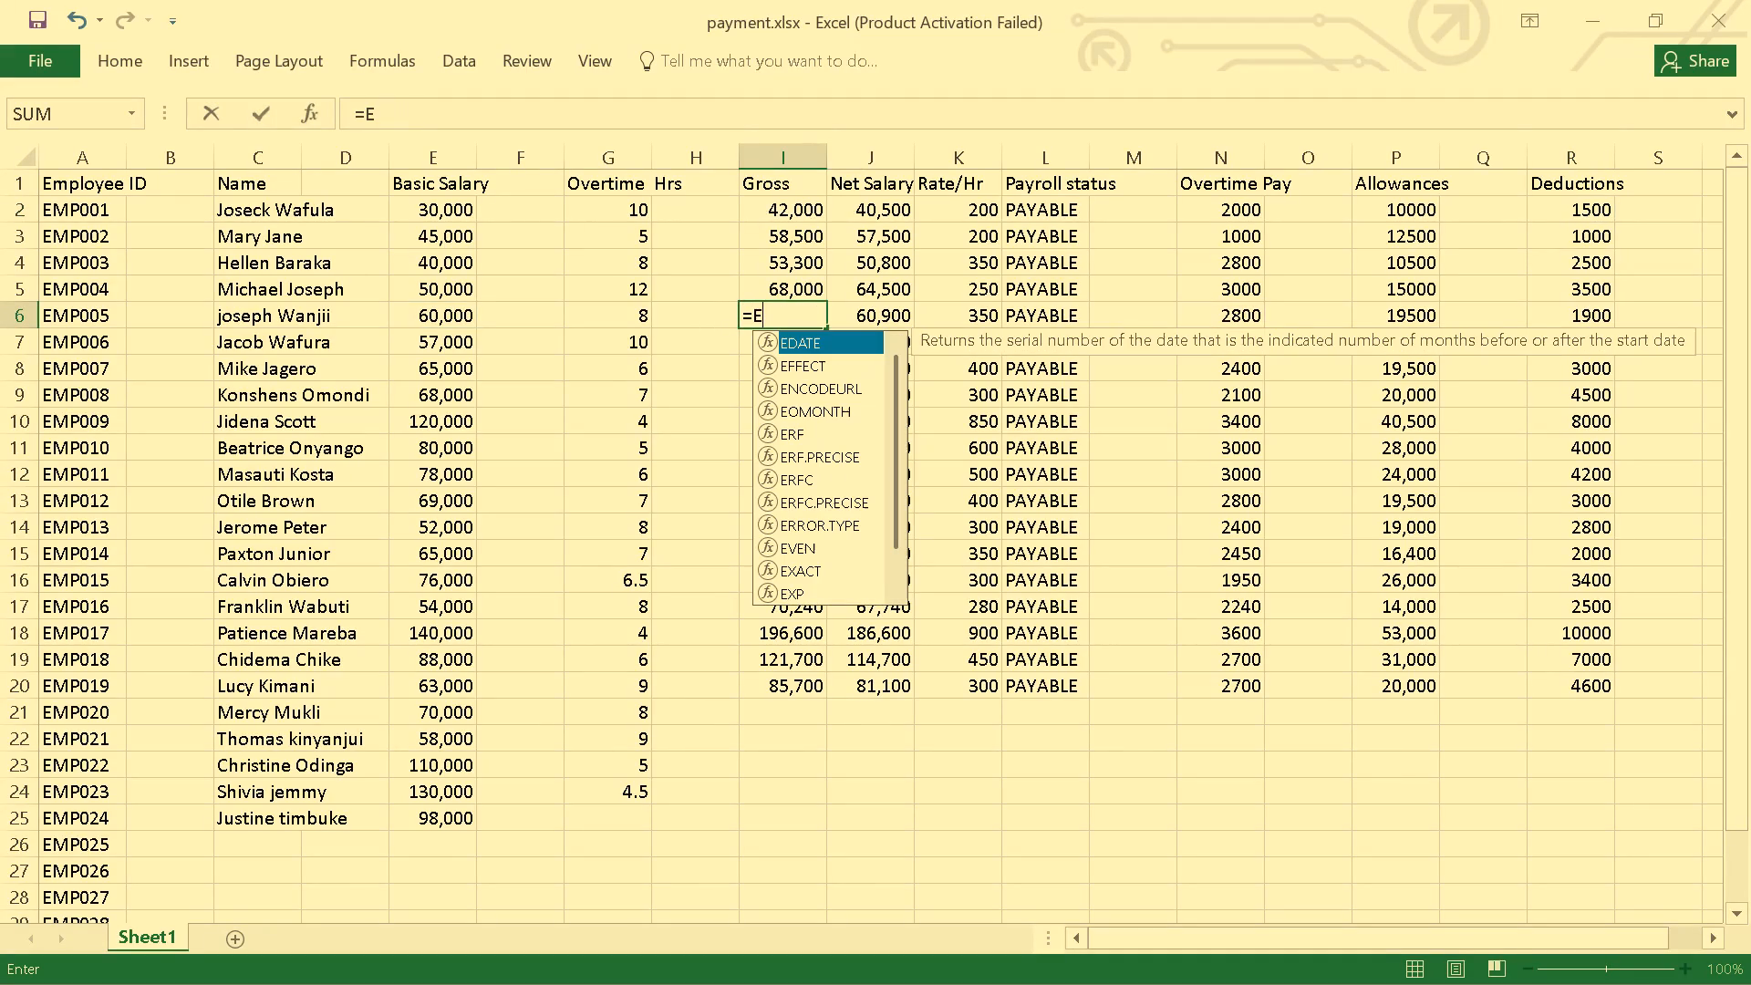
key("6")
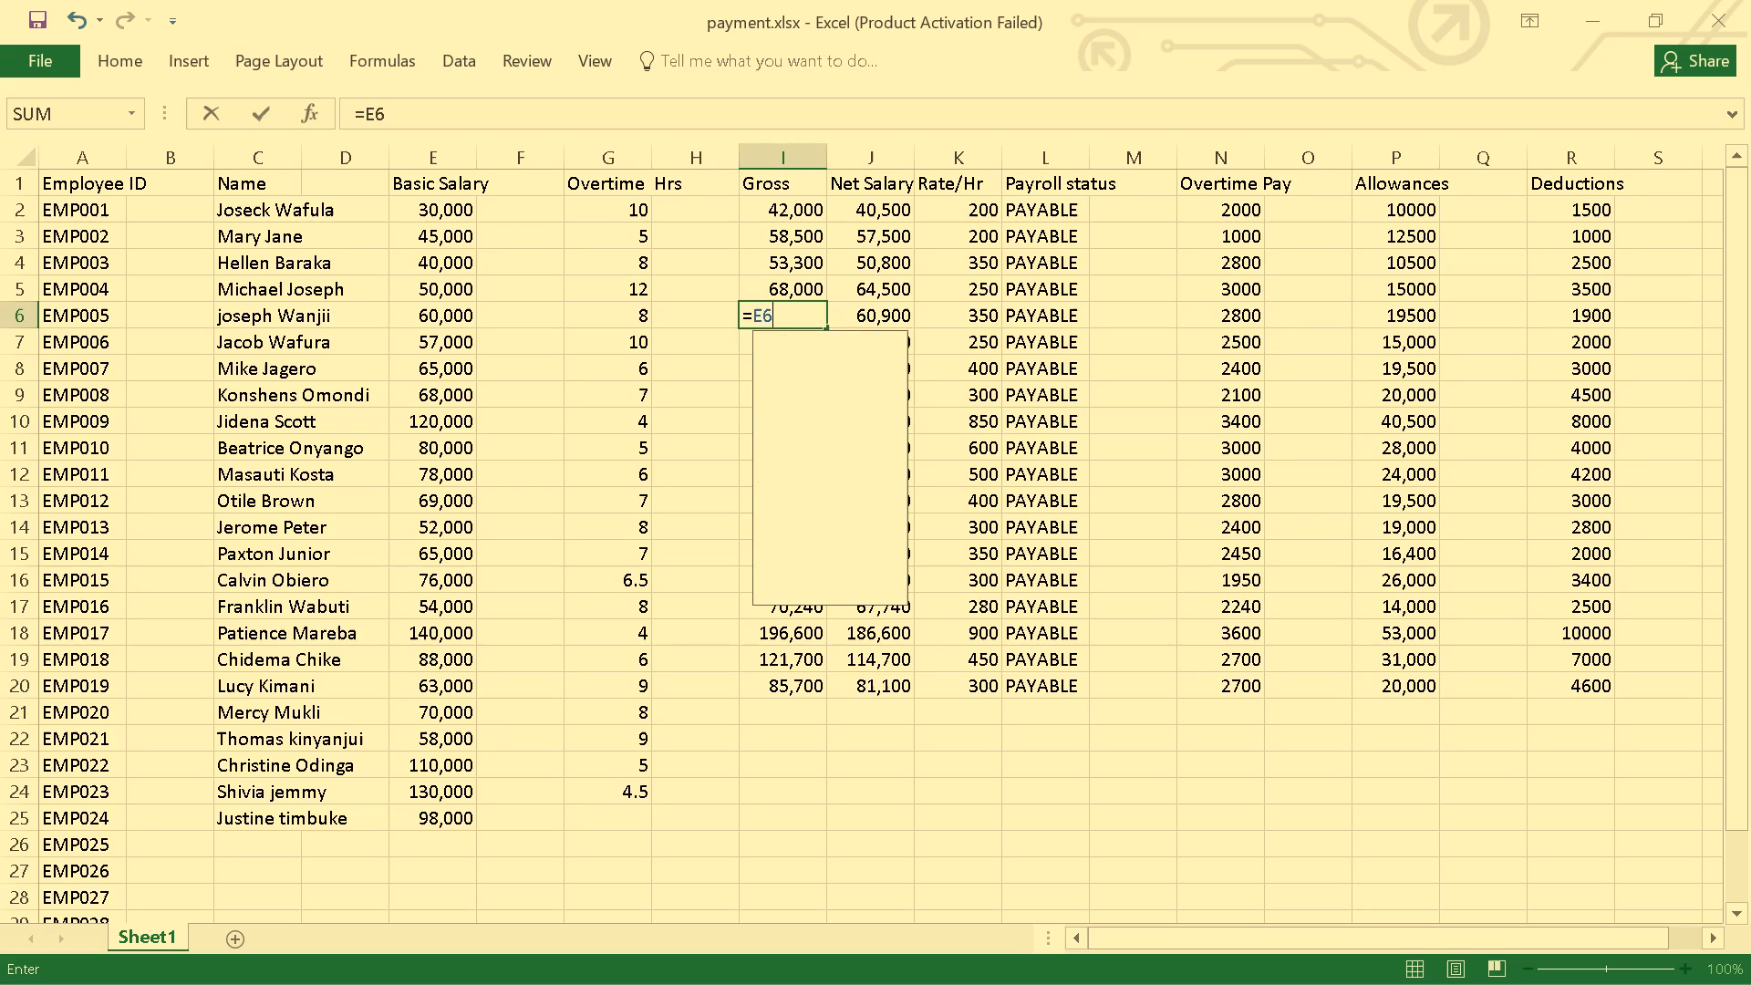
key("shift+plus")
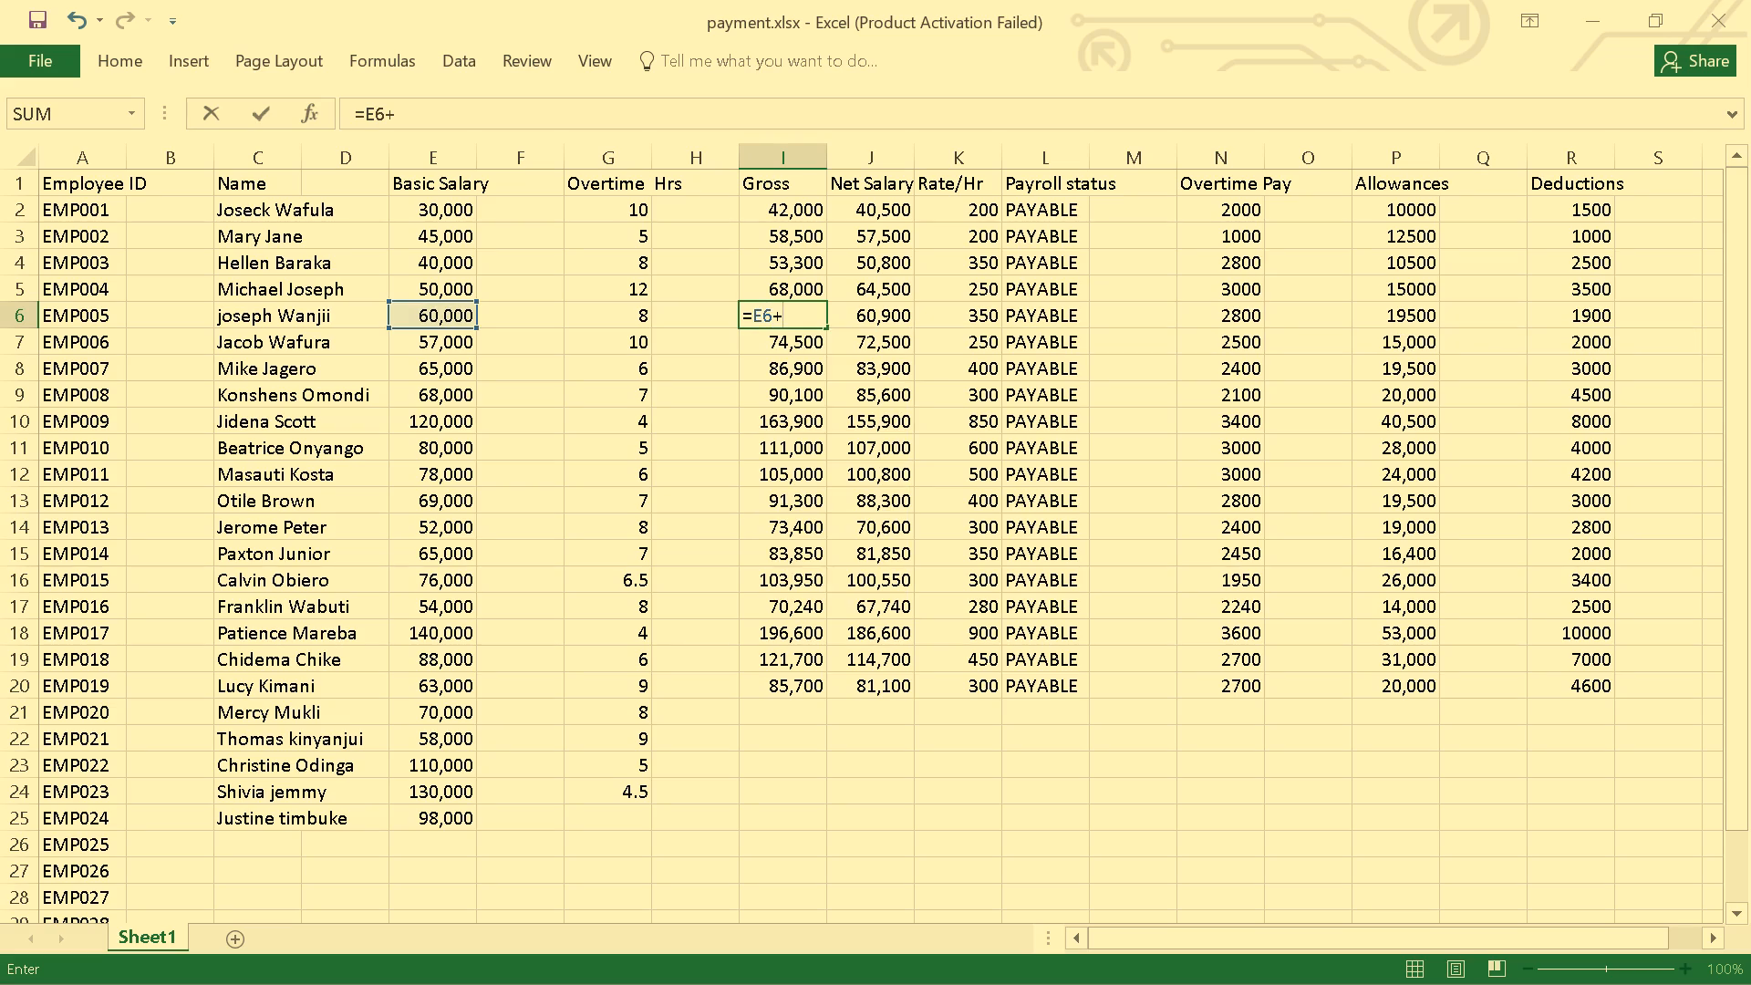
key("n")
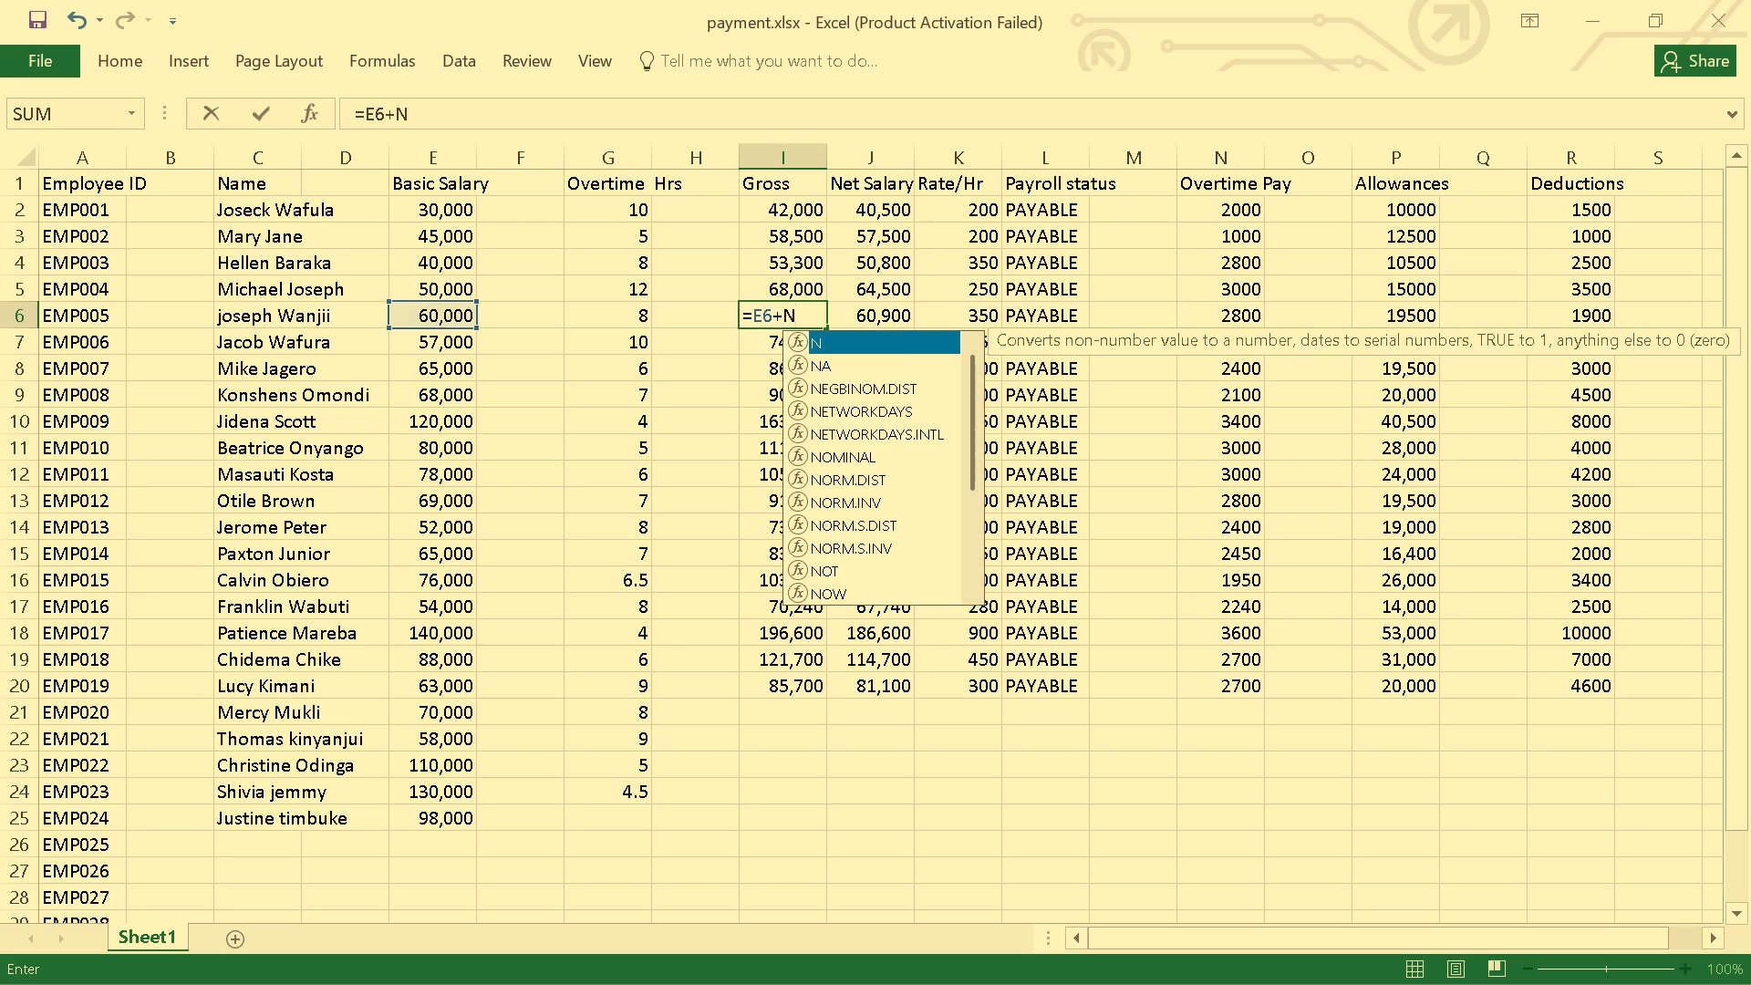
key("6")
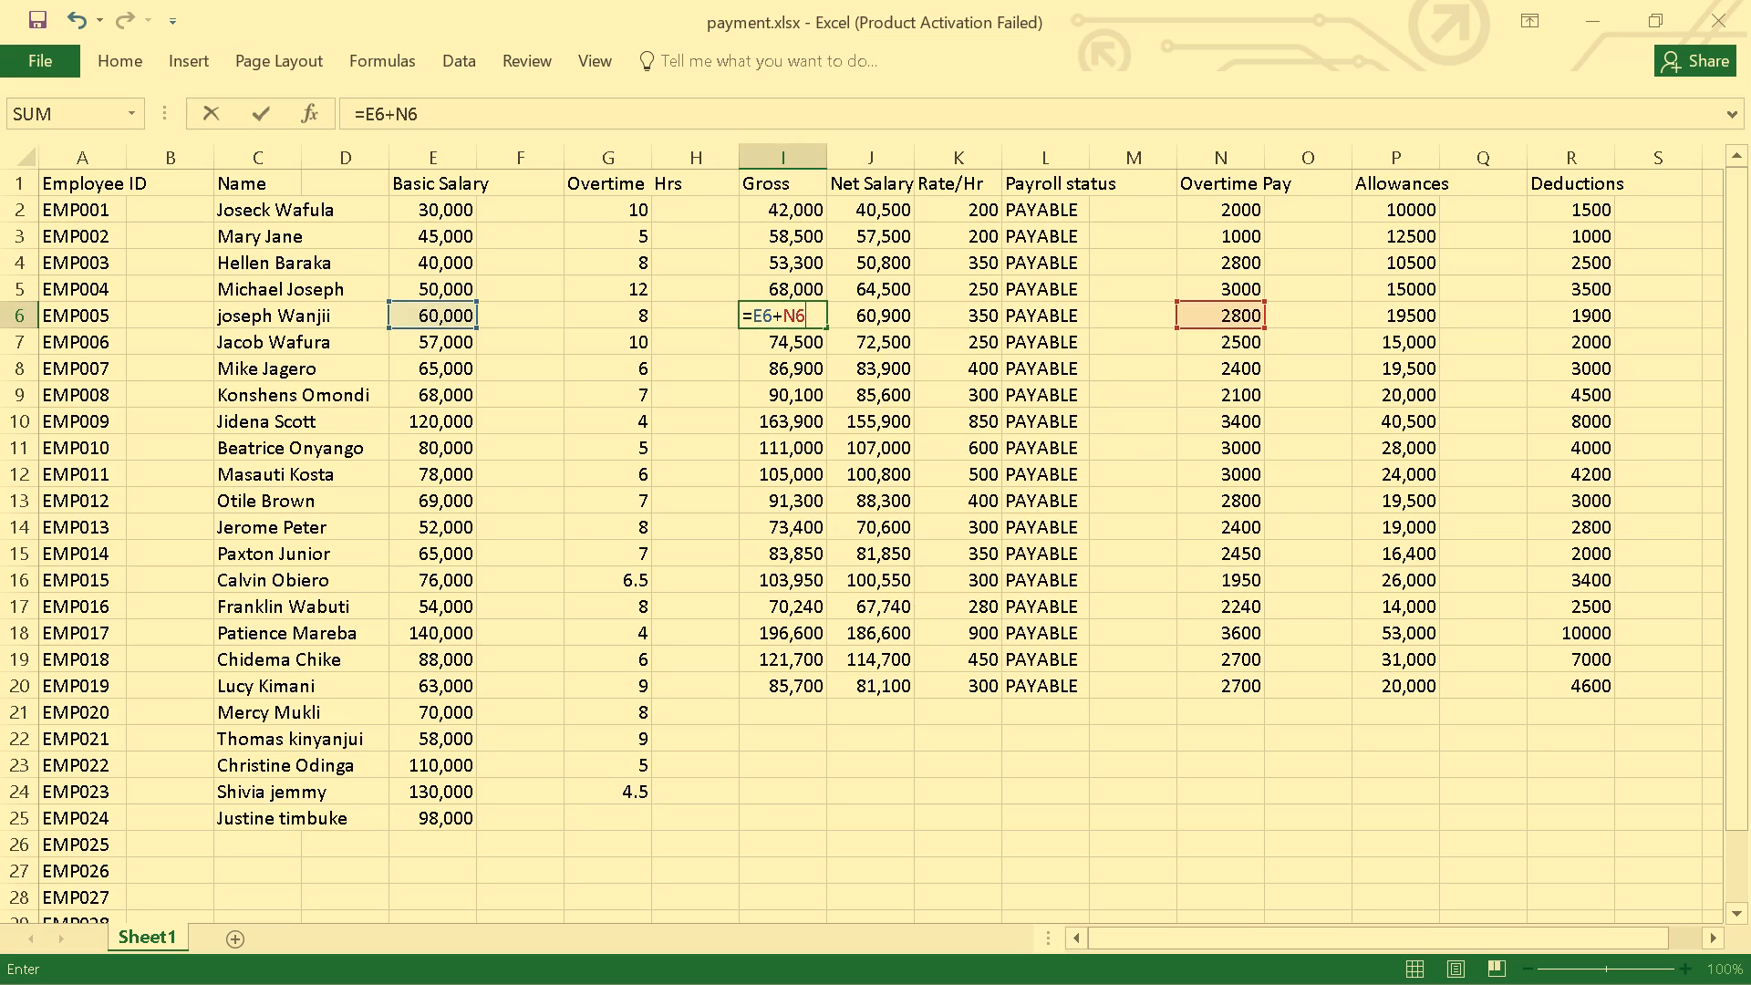
key("shift+plus")
key("p")
key("6")
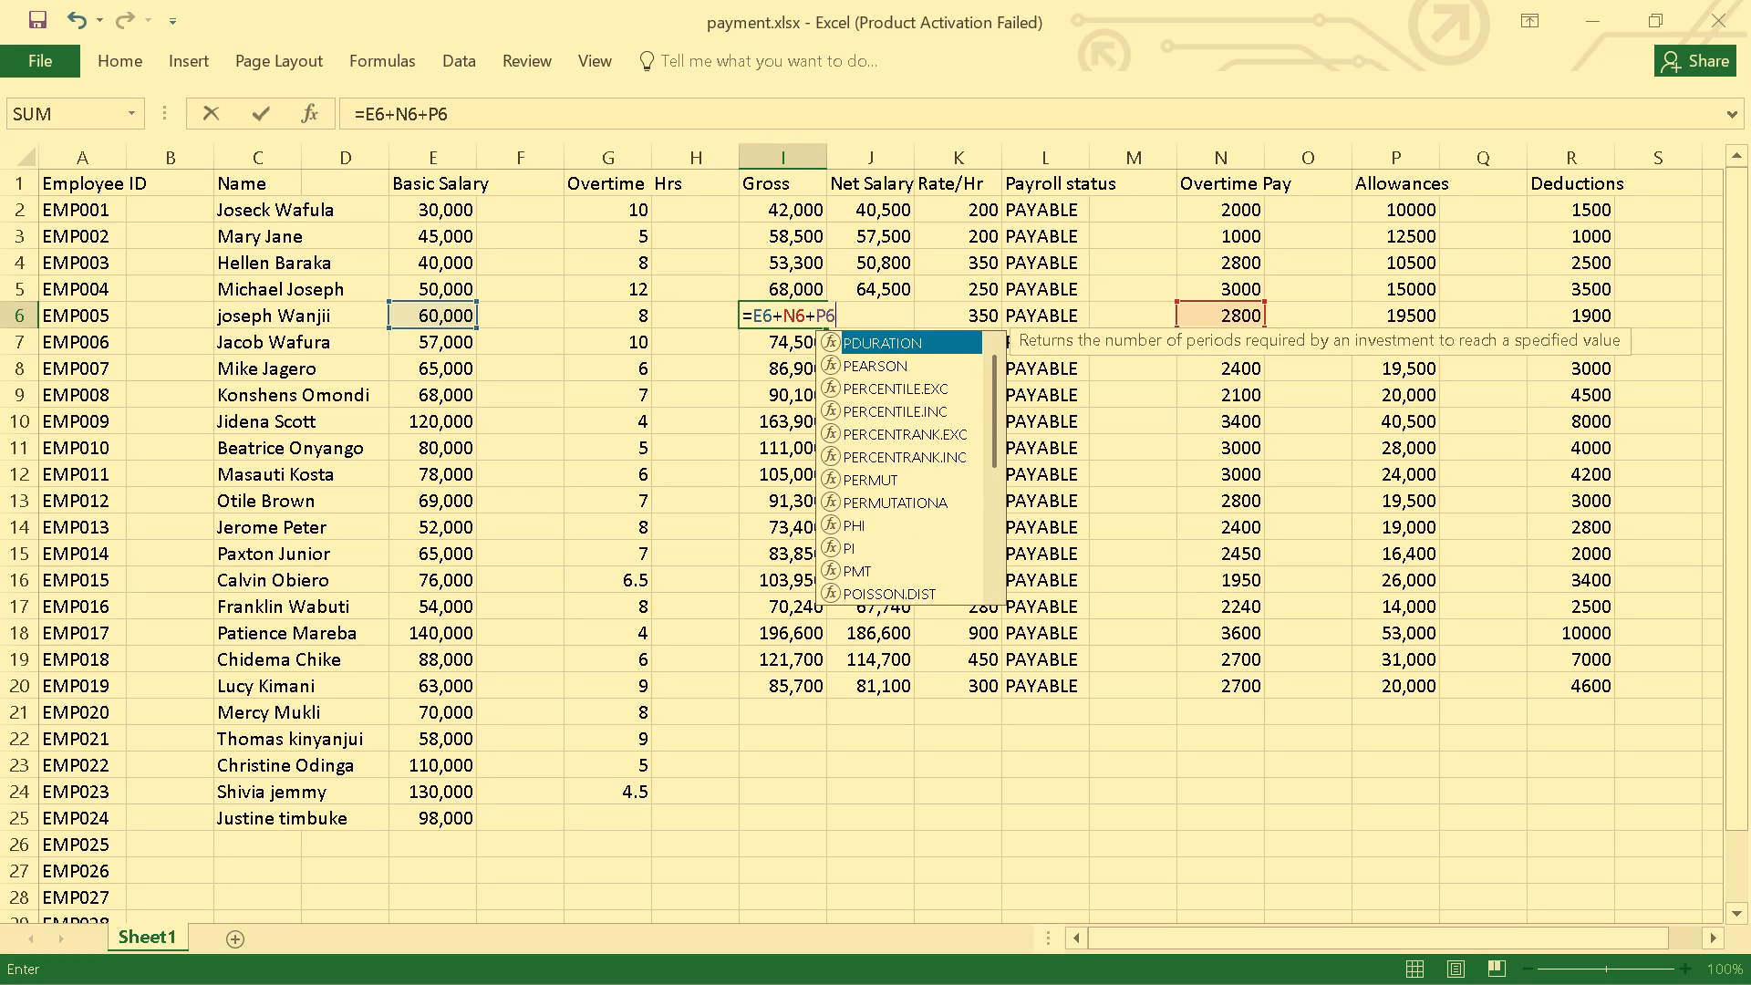
key("Return")
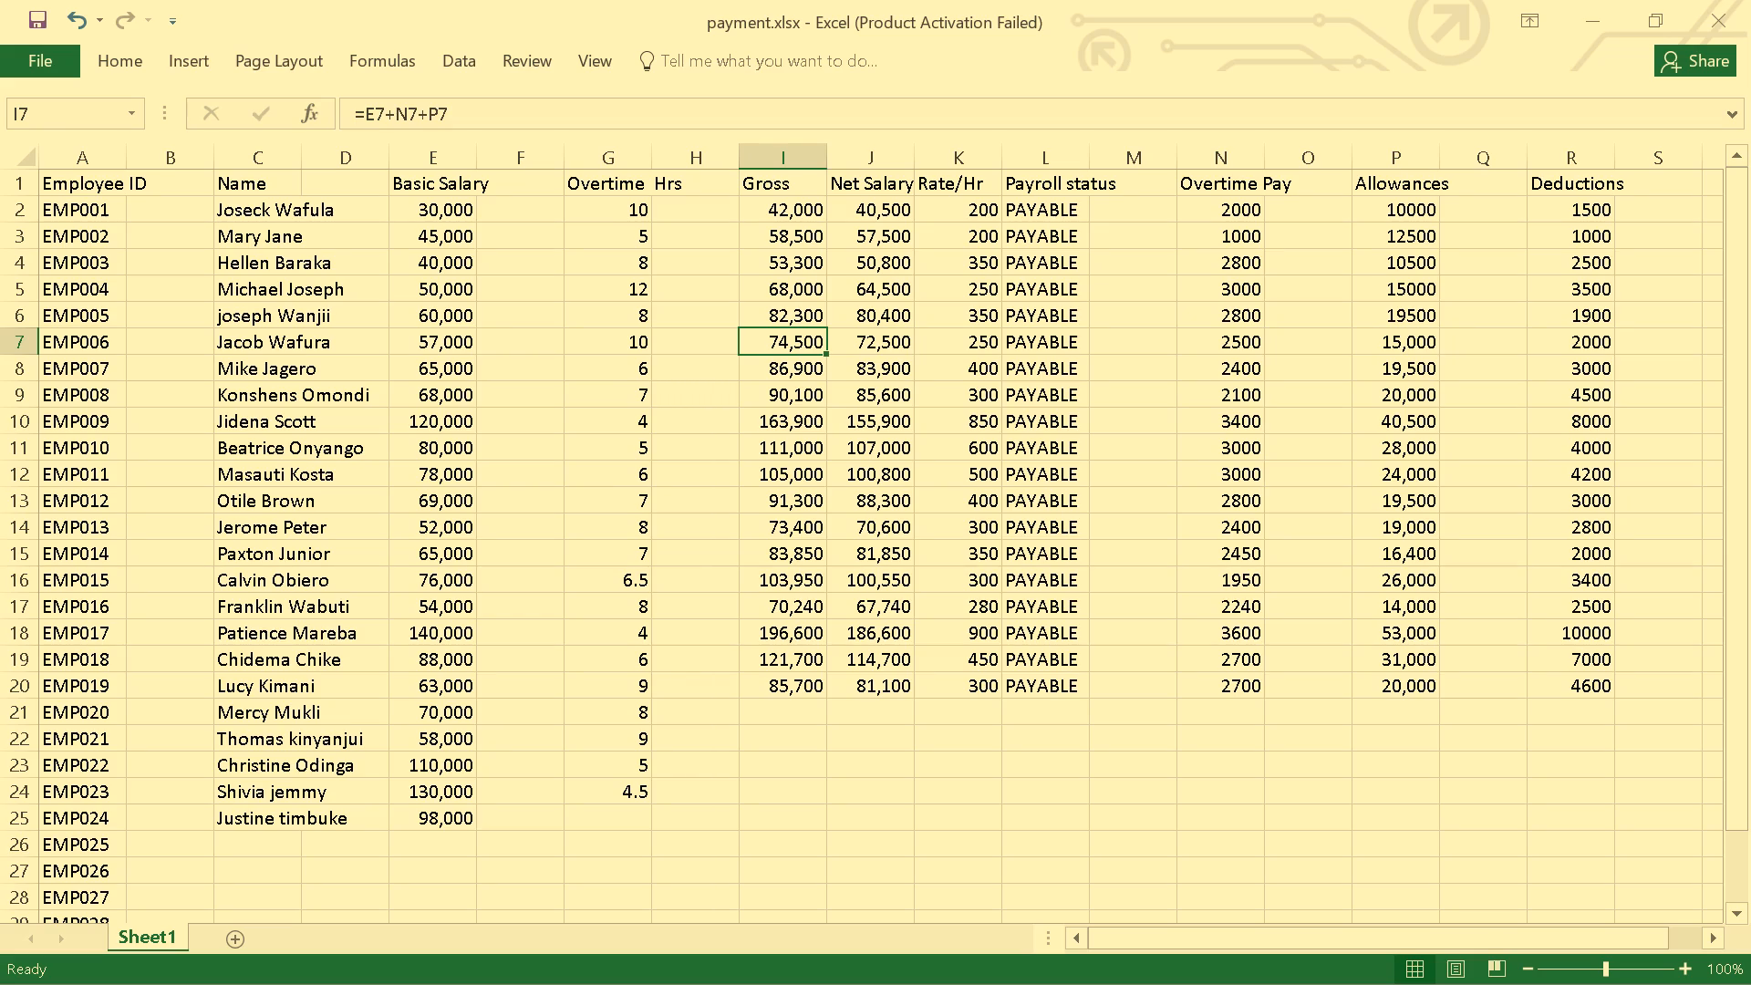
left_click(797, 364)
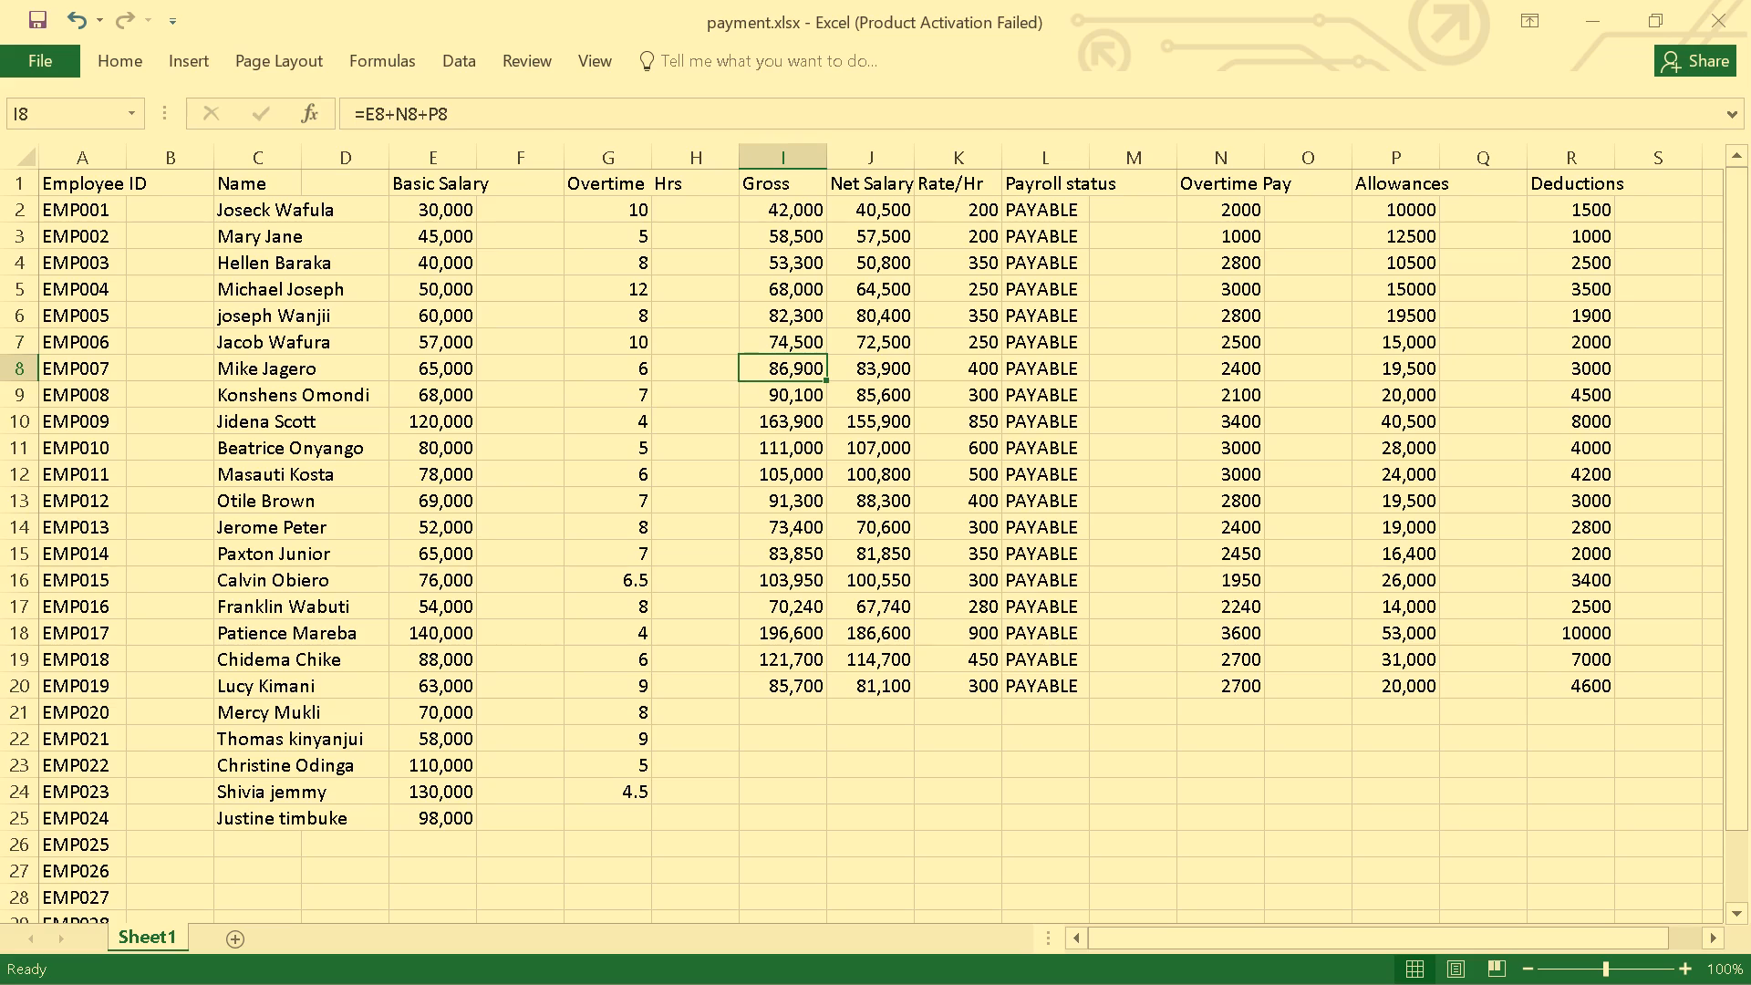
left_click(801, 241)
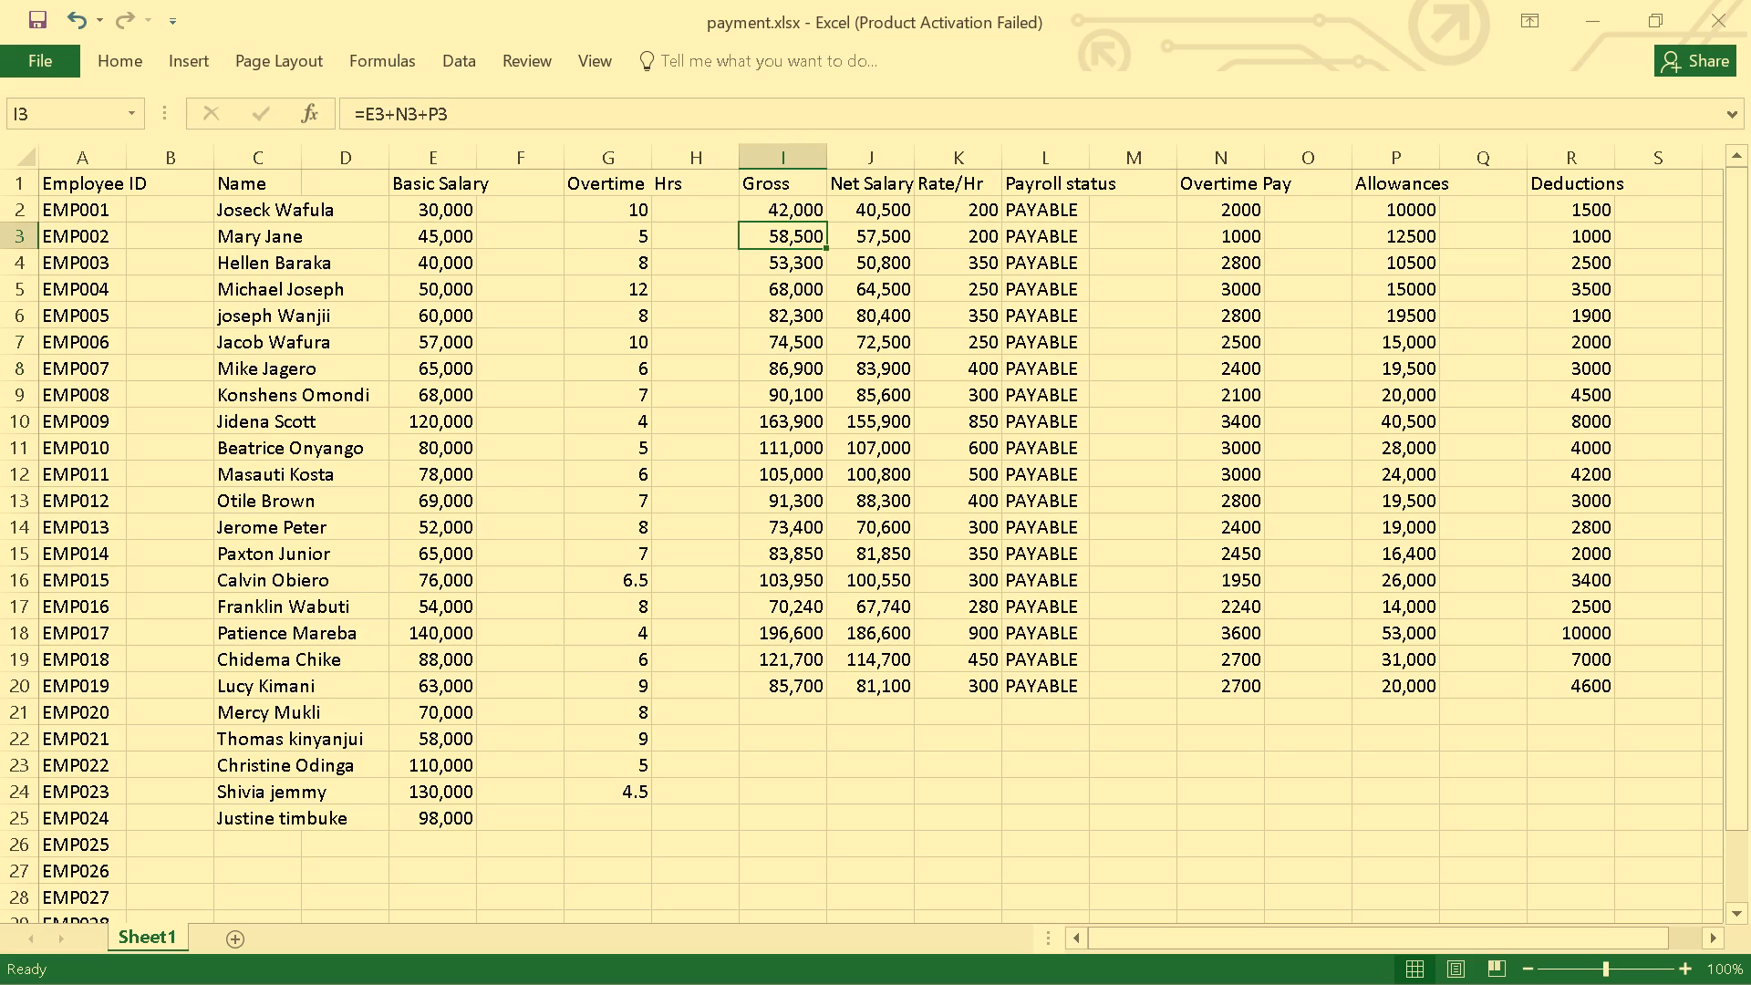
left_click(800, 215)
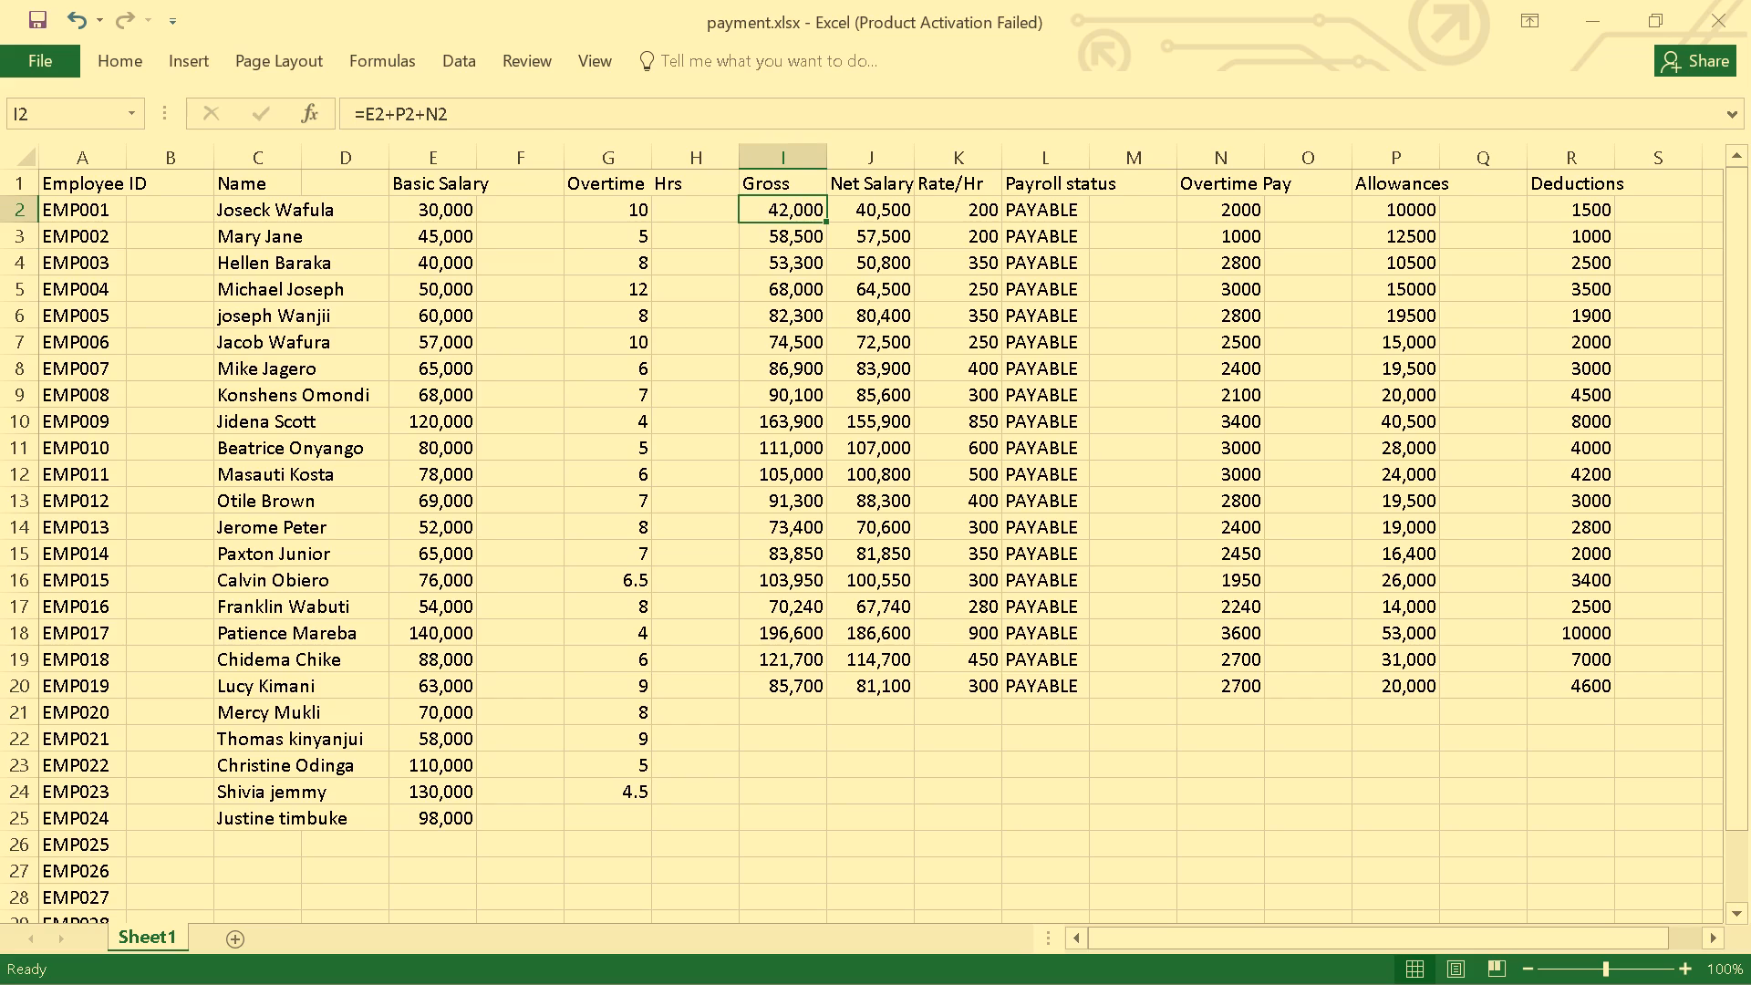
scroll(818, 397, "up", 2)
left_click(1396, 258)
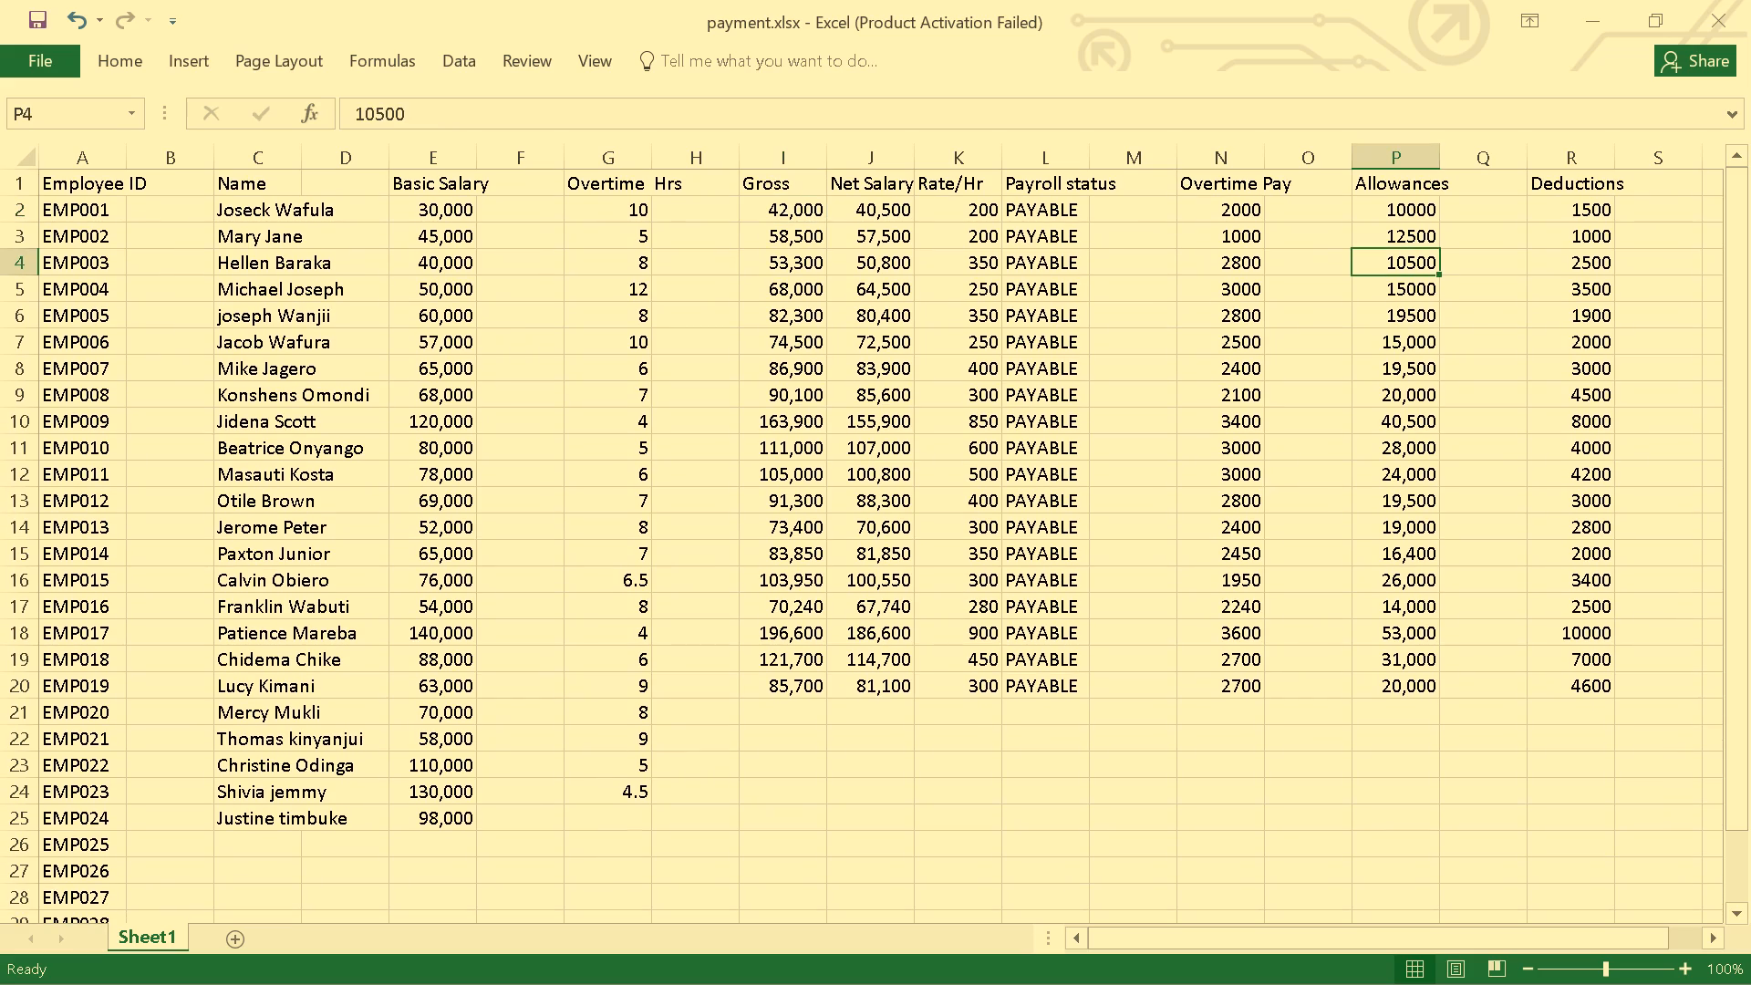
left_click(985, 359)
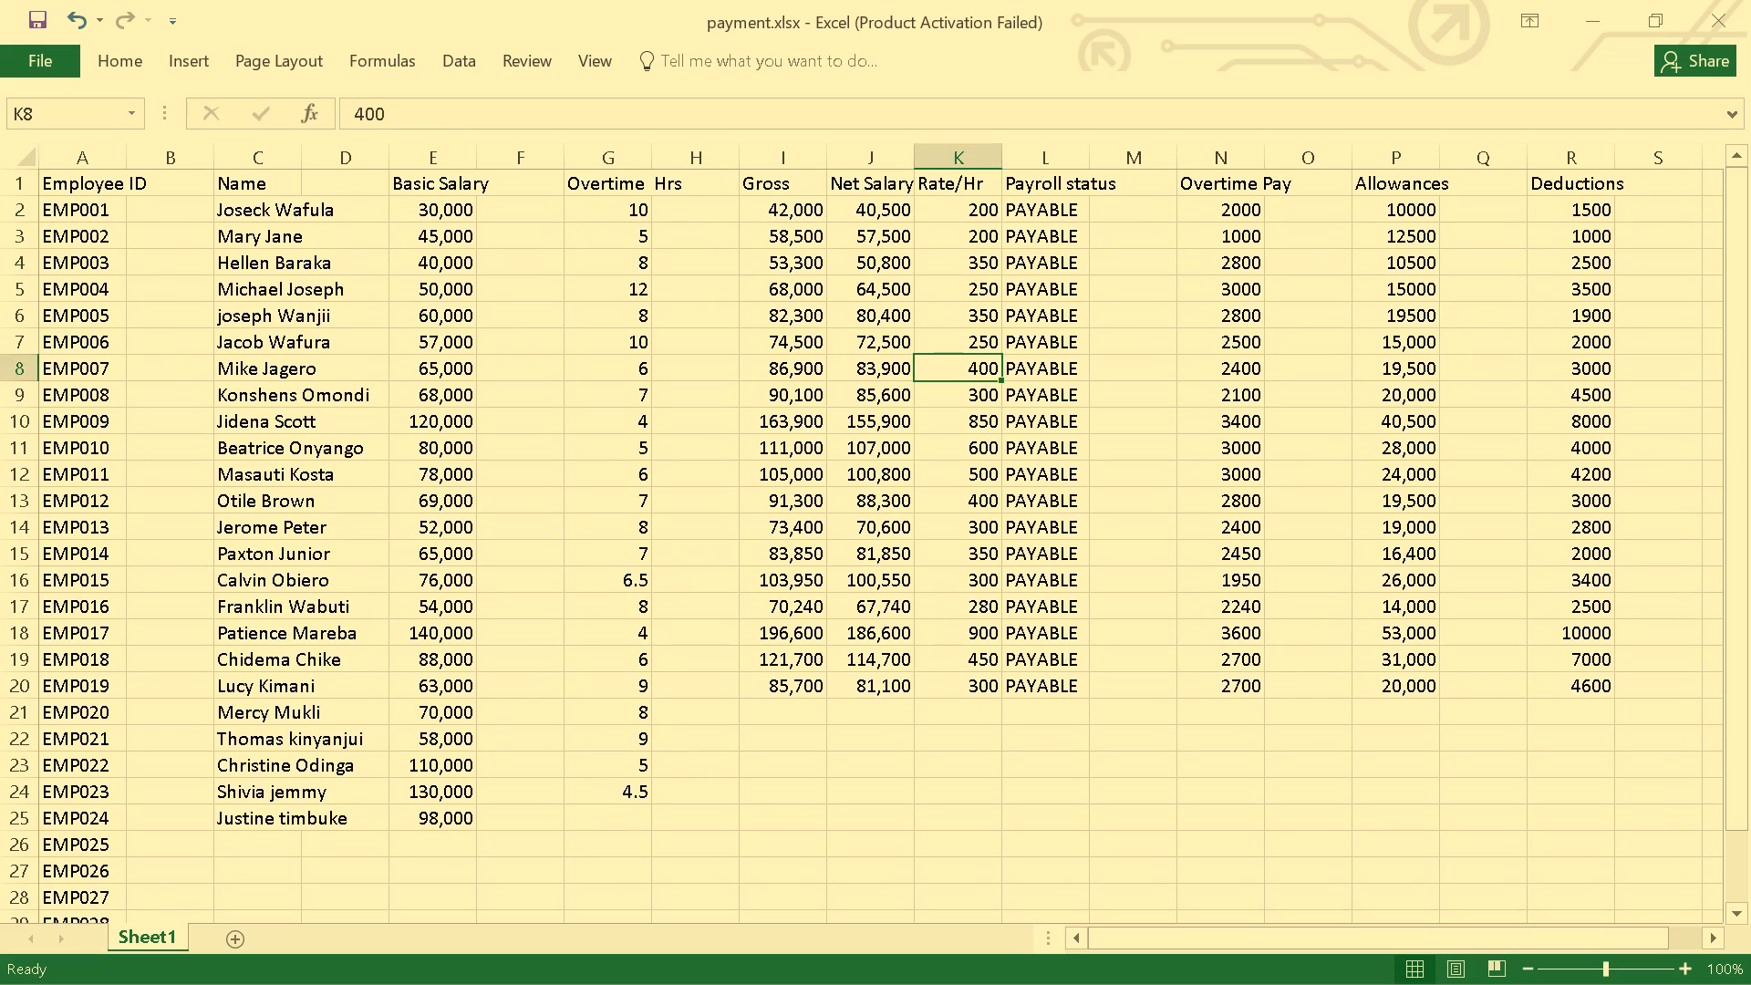
Enter 5 overtime hours for EMP024 in cell G25.
left_click(636, 813)
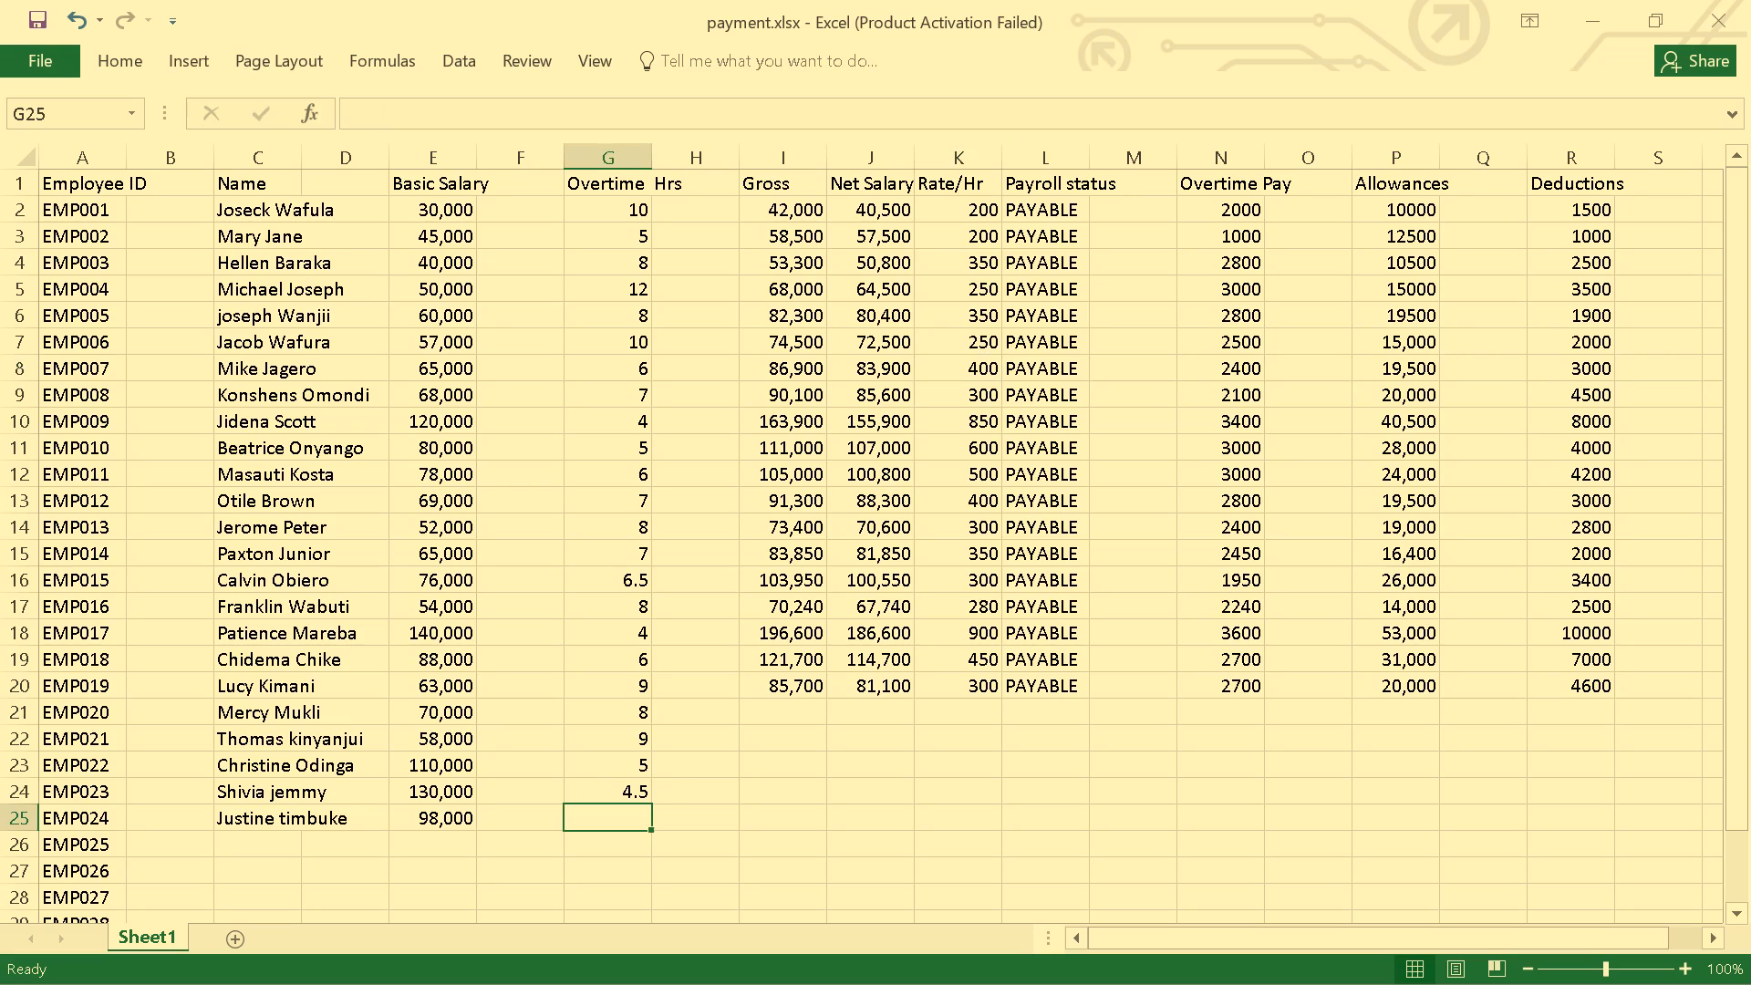
key("5")
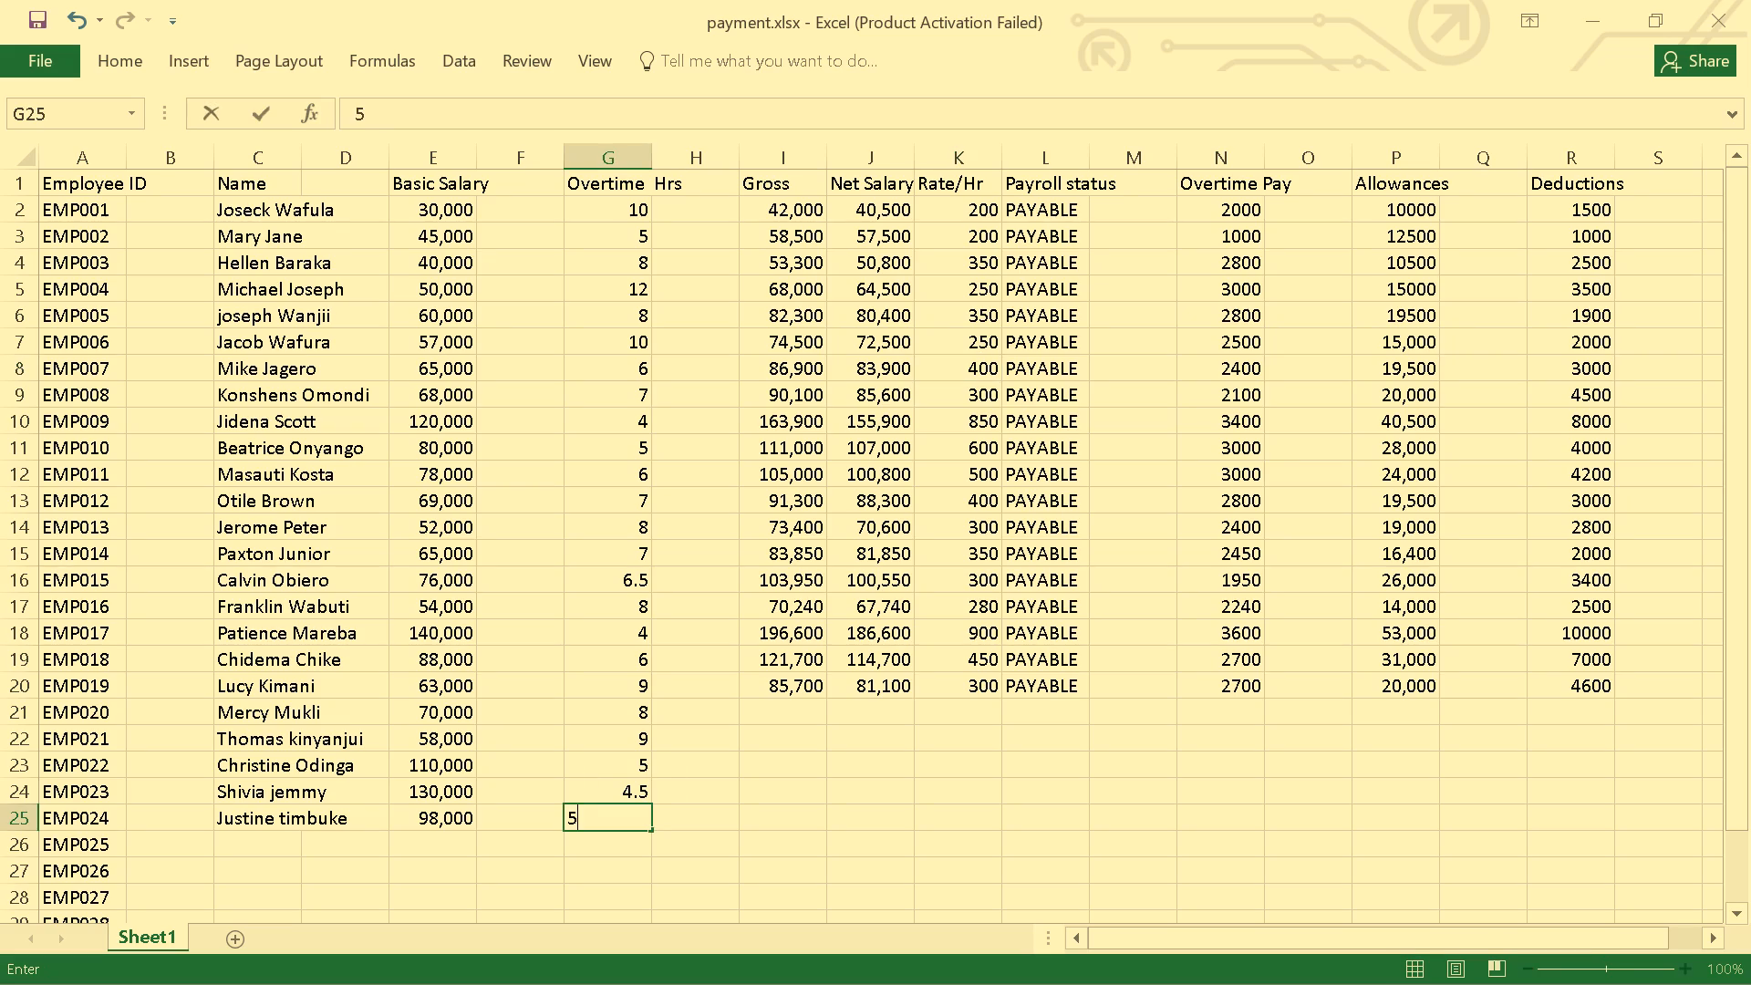
key("Return")
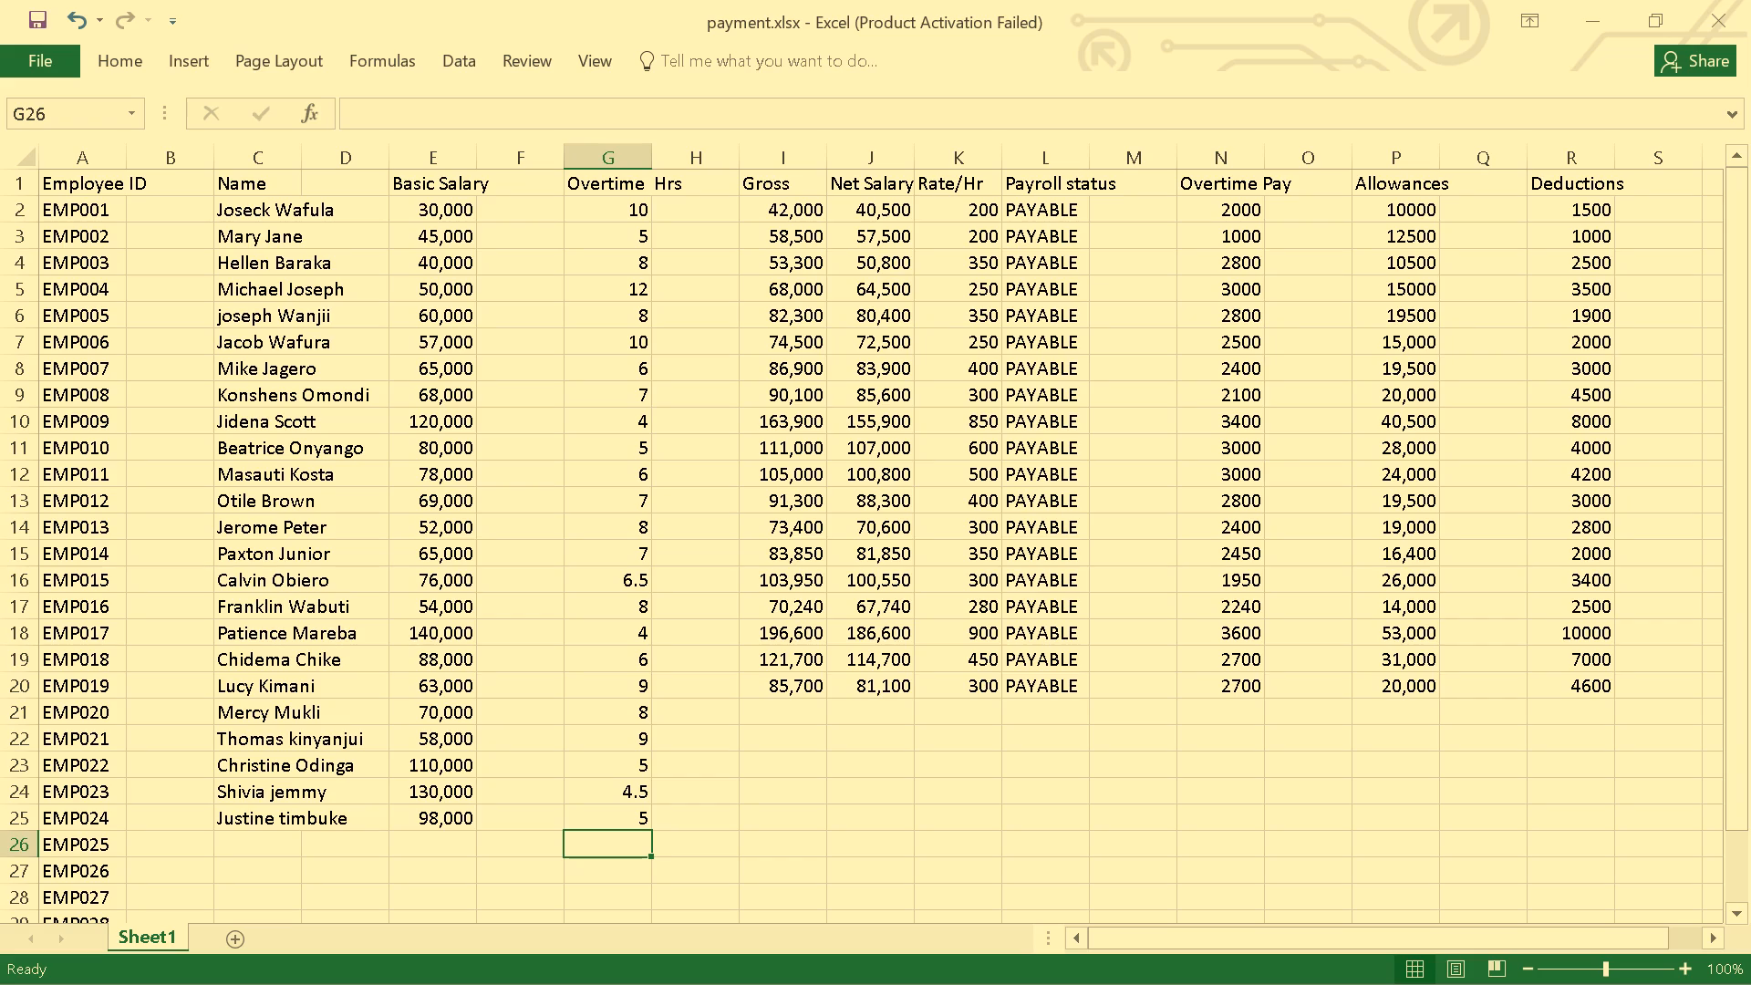
Change the basic salary of EMP001 in cell E2 to 38,000.
left_click(430, 213)
left_click(373, 119)
key("BackSpace")
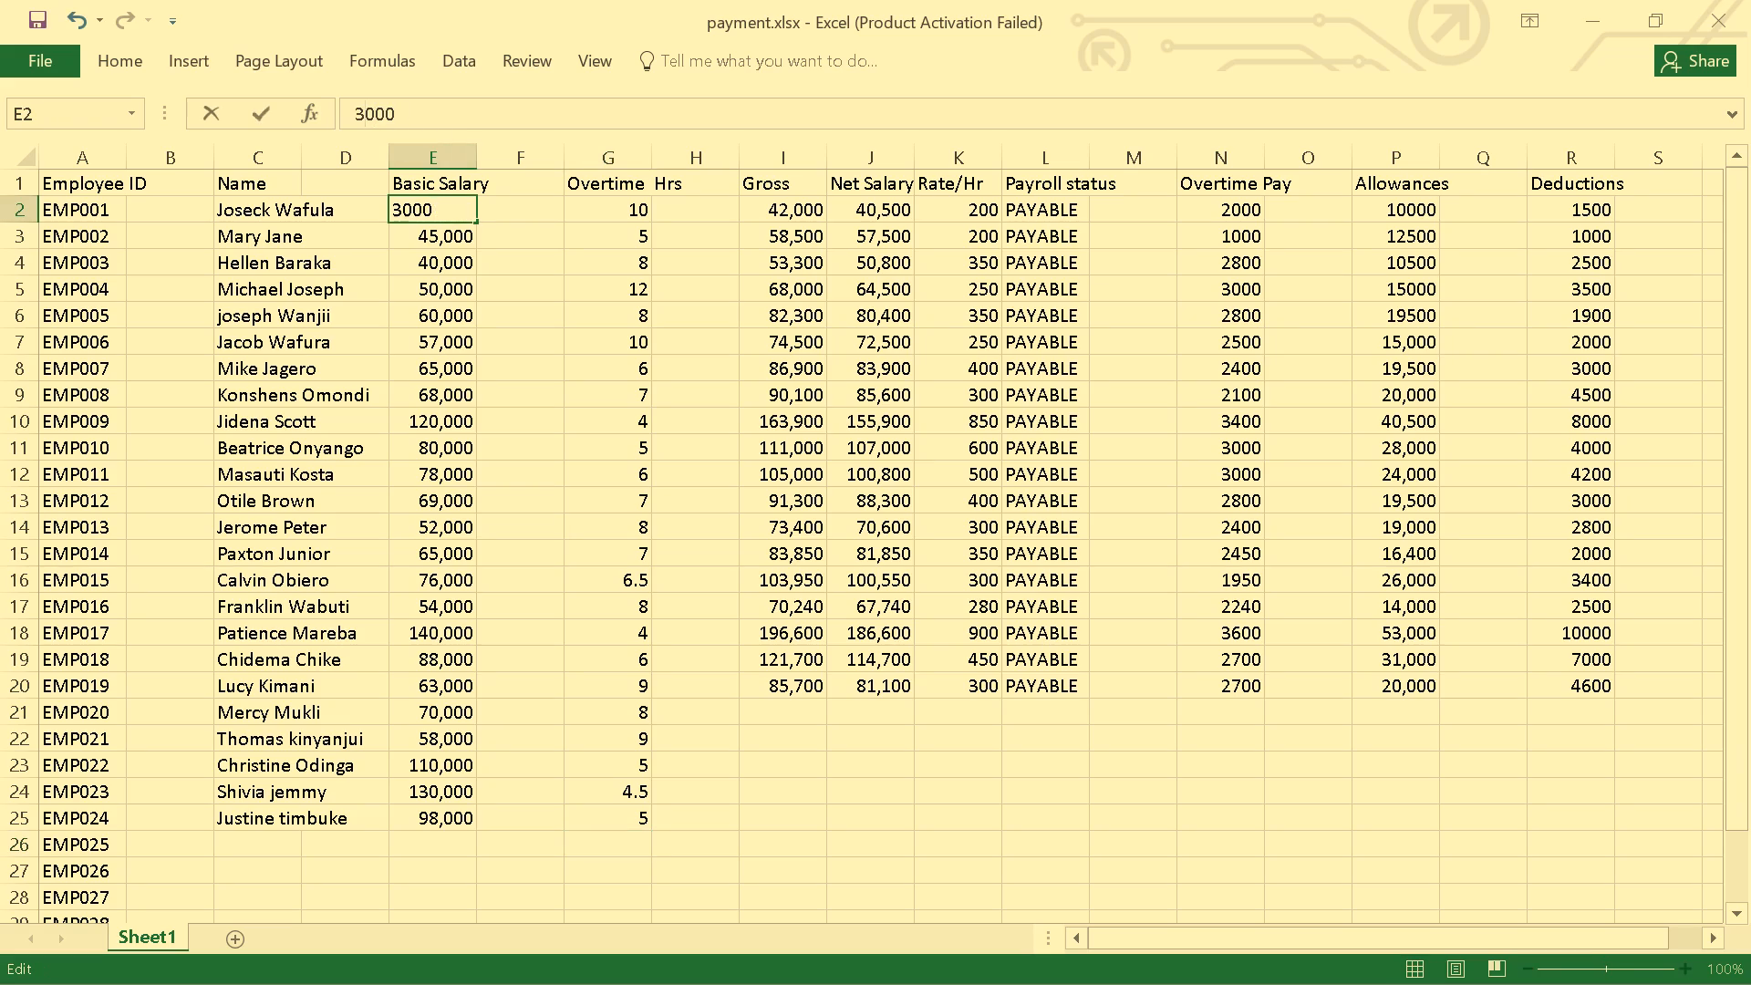
key("8")
key("Return")
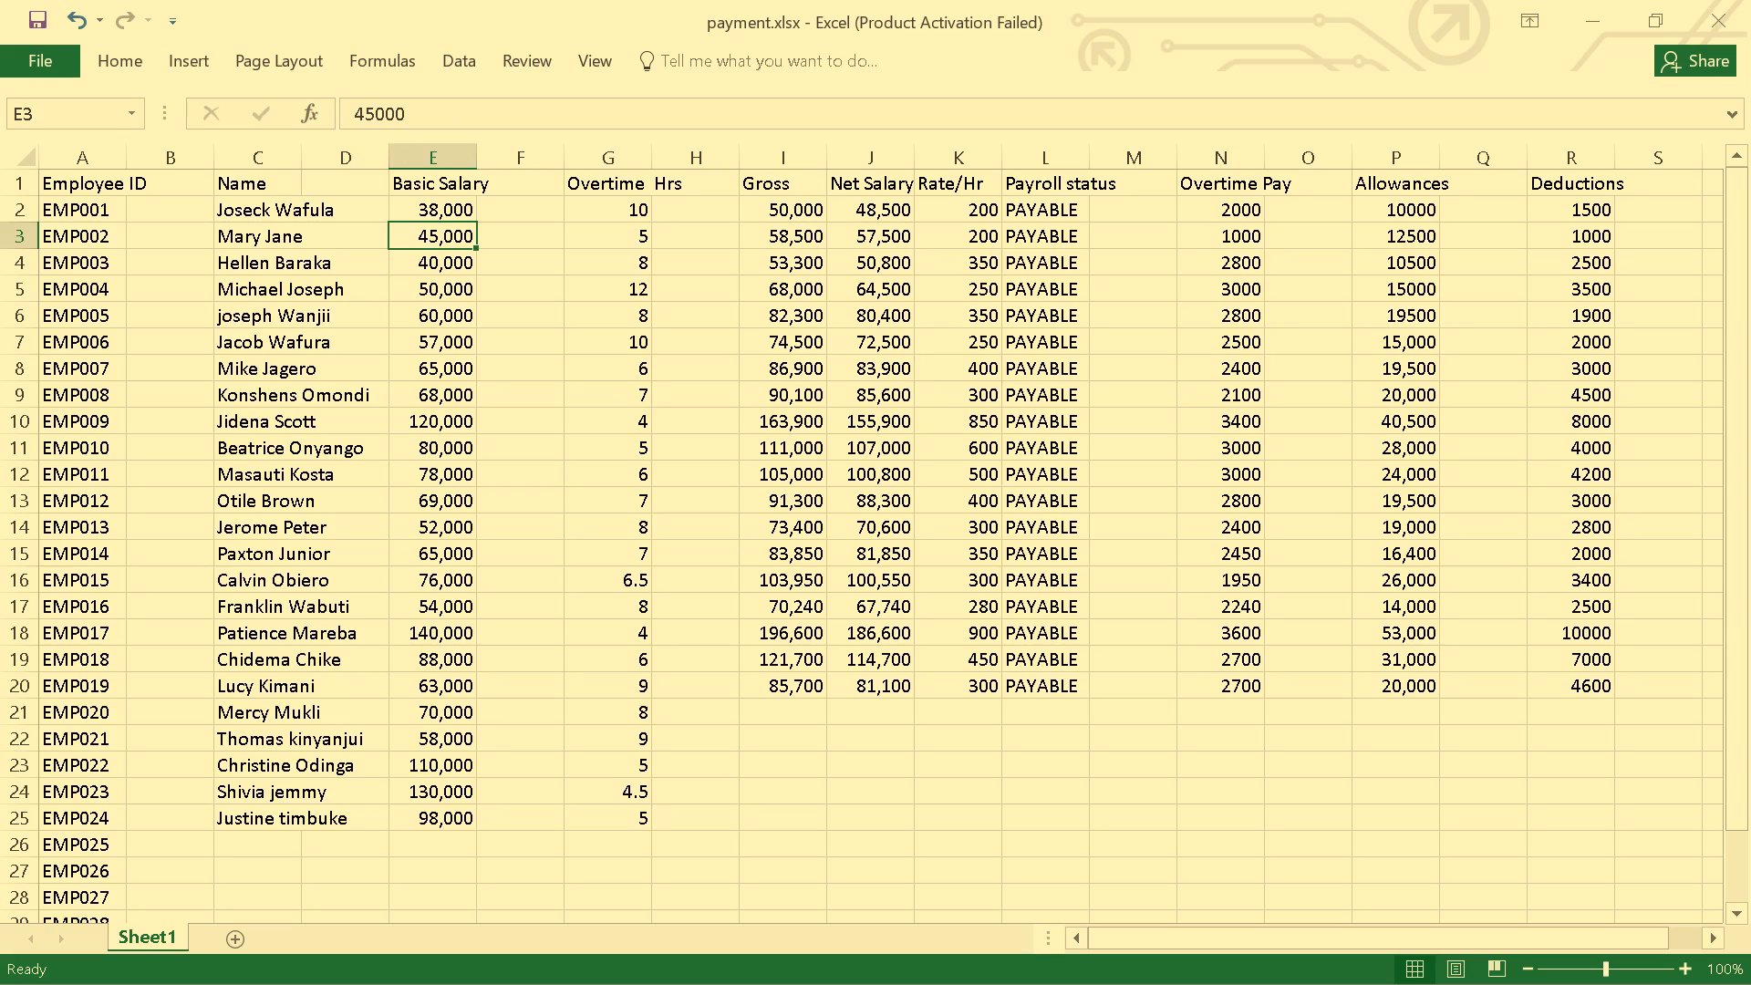
Save the payroll workbook with the updated salary, overtime hours and gross pay formula.
left_click(1583, 217)
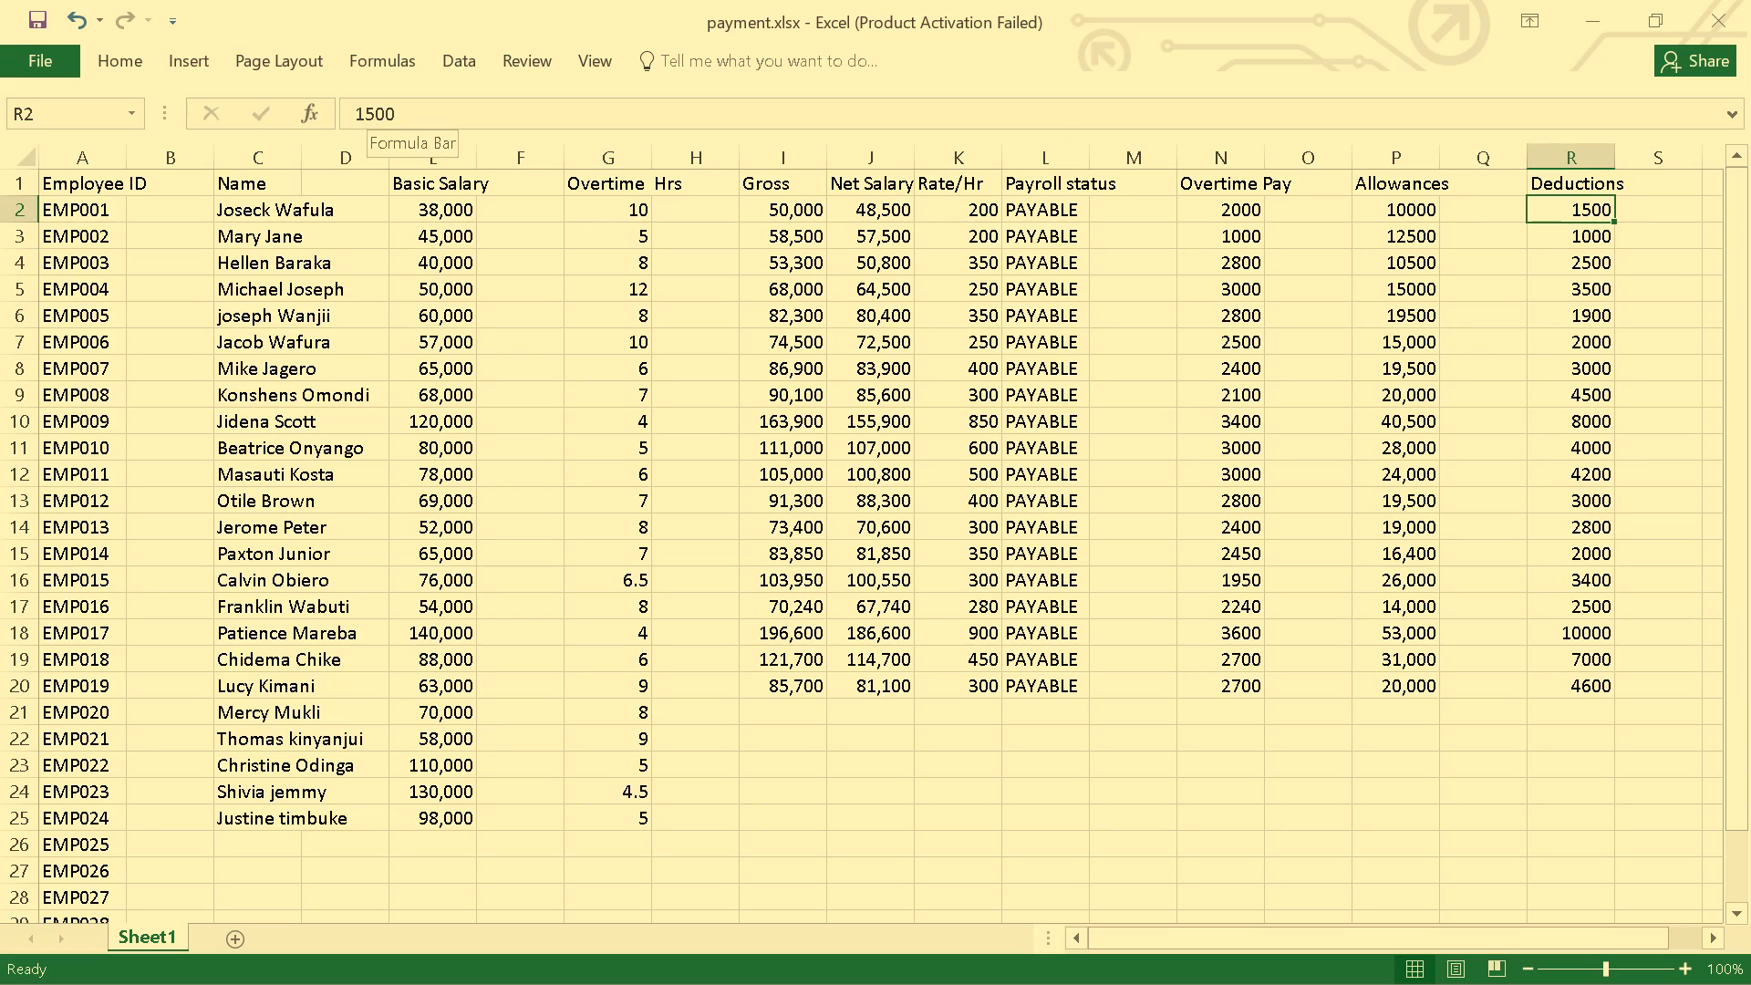
left_click(1590, 351)
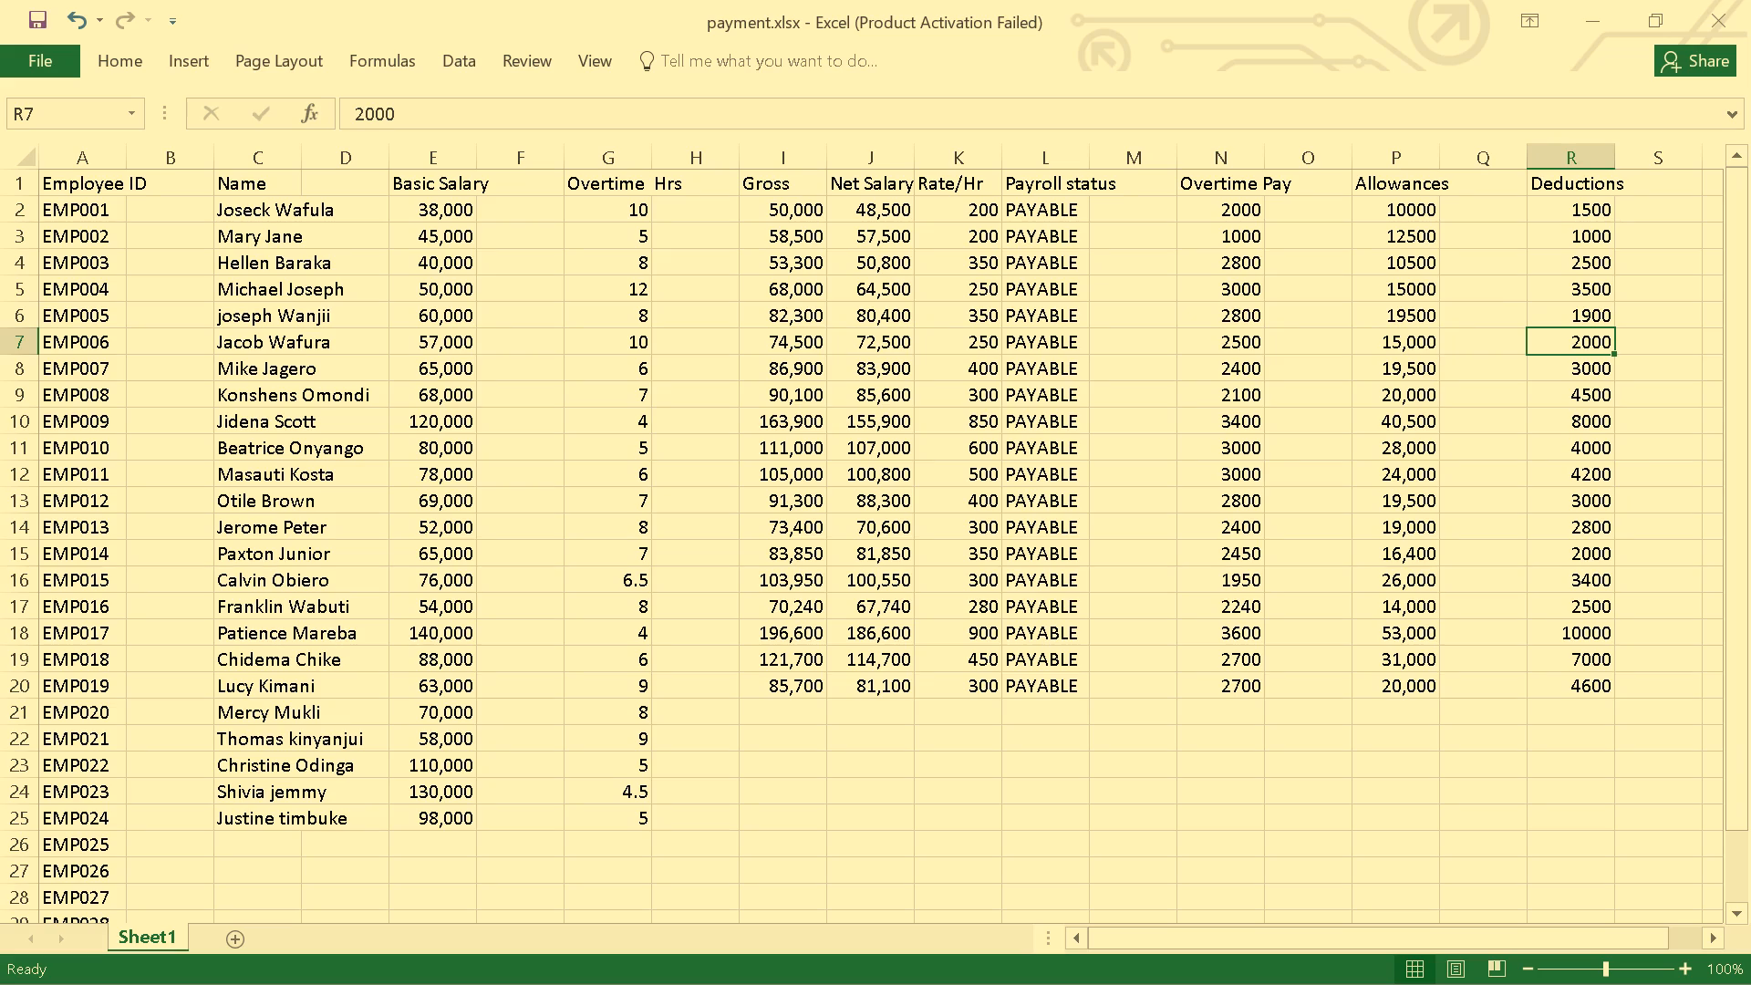
key("ctrl+s")
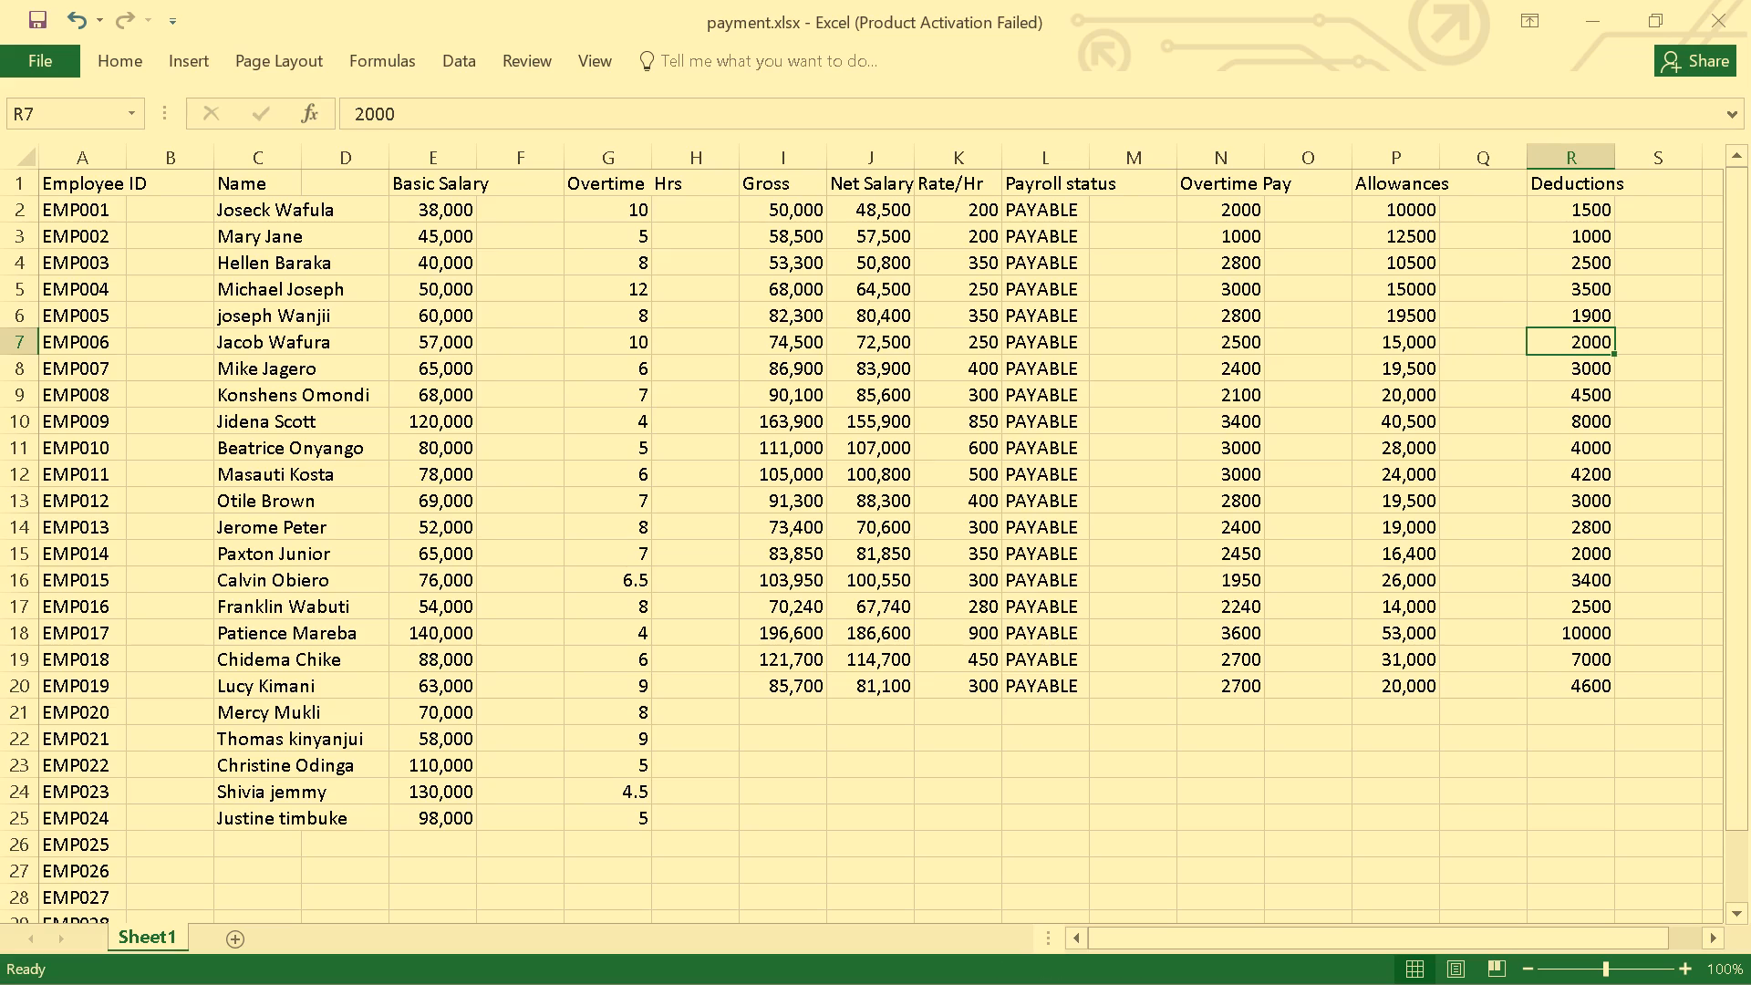
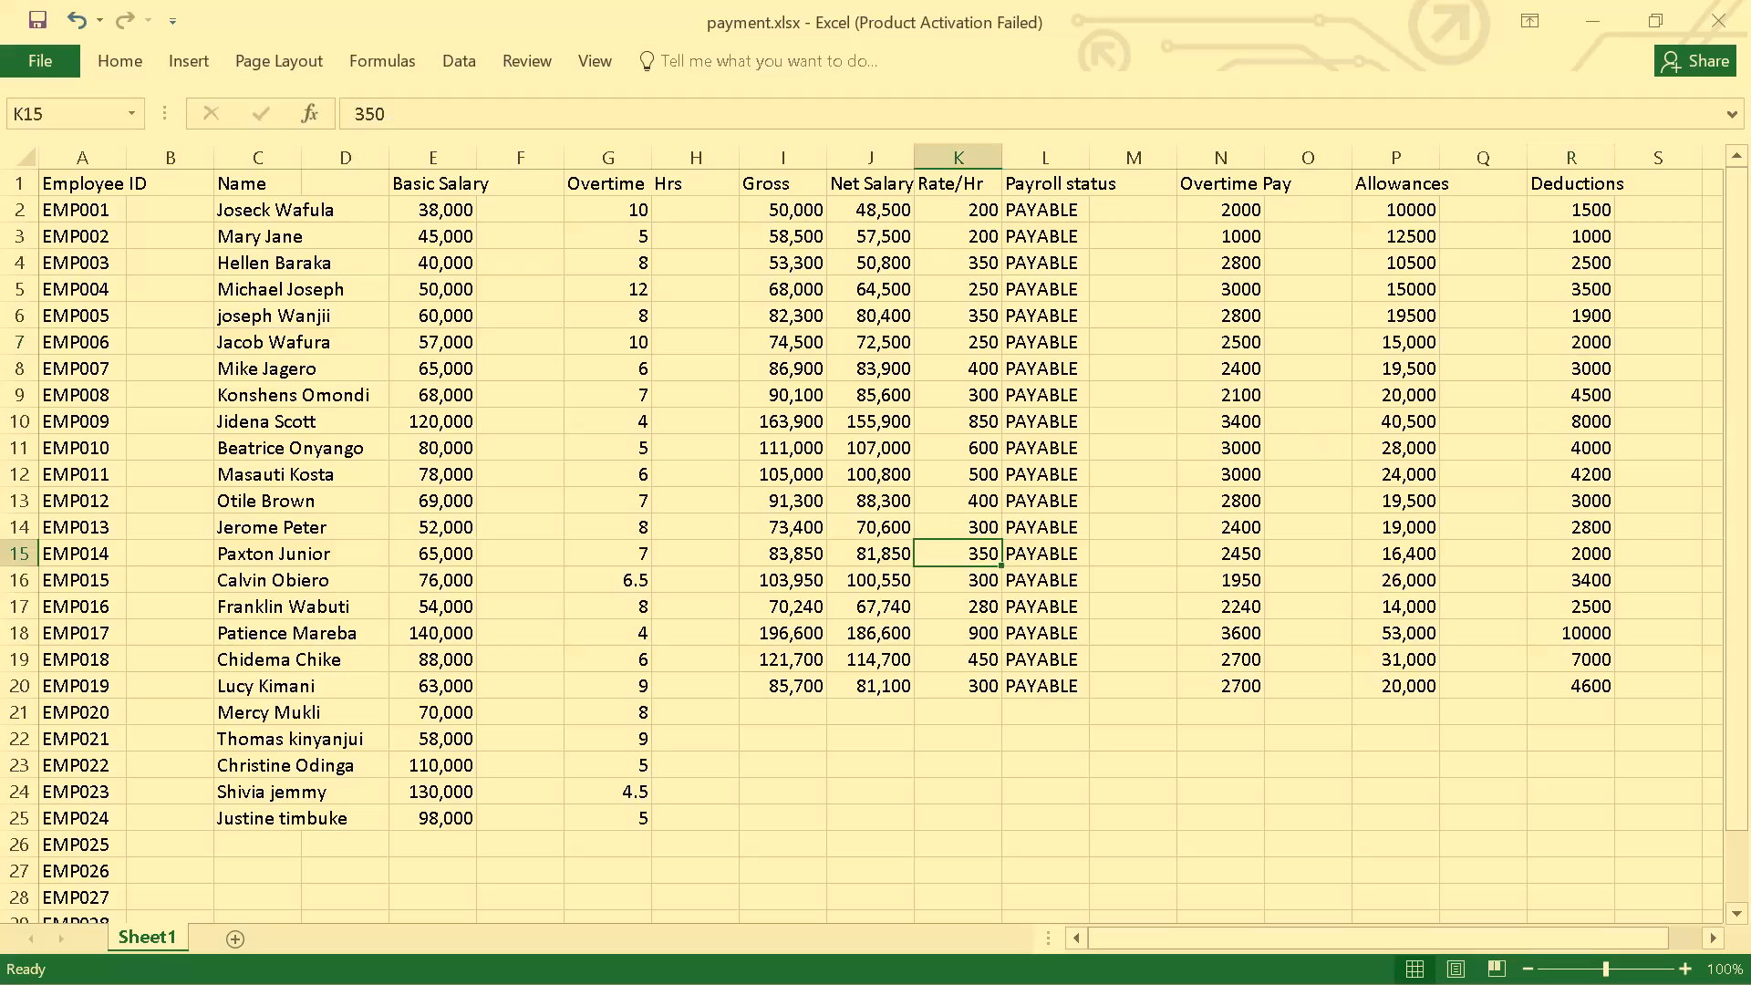
Check the net and gross pay formulas, going down the Gross column row by row from EMP001 to EMP009.
left_click(915, 449)
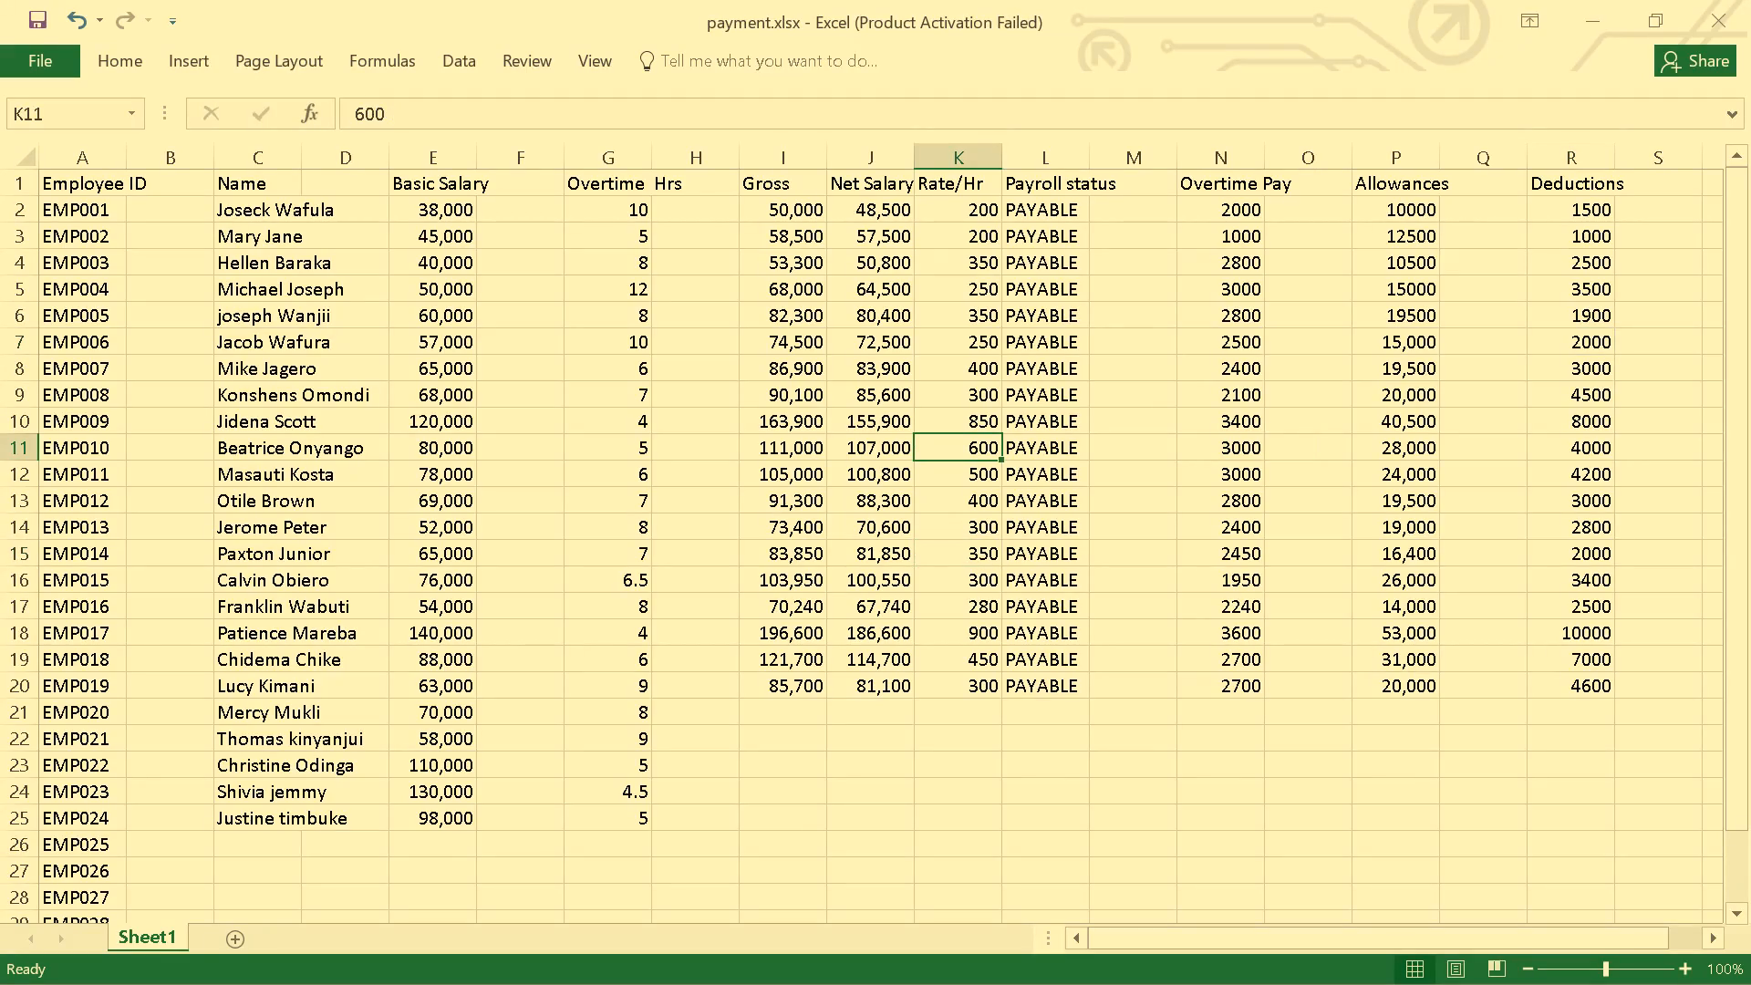
left_click(873, 344)
left_click(890, 247)
left_click(881, 217)
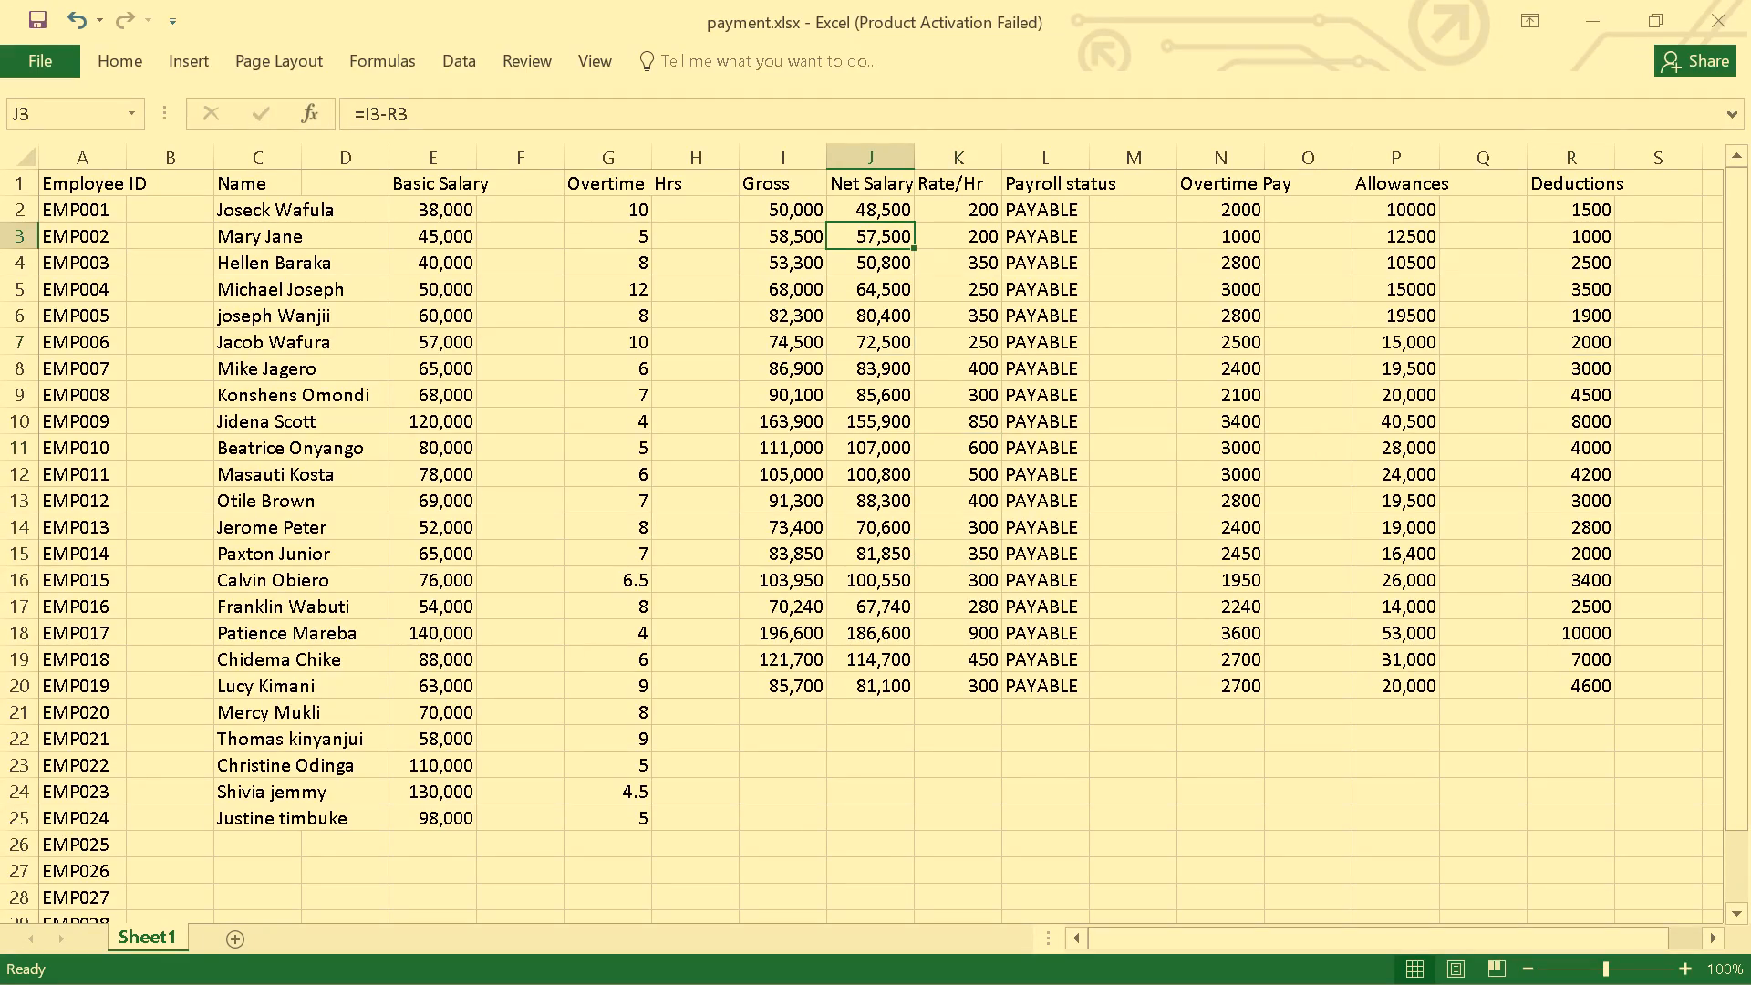
left_click(787, 215)
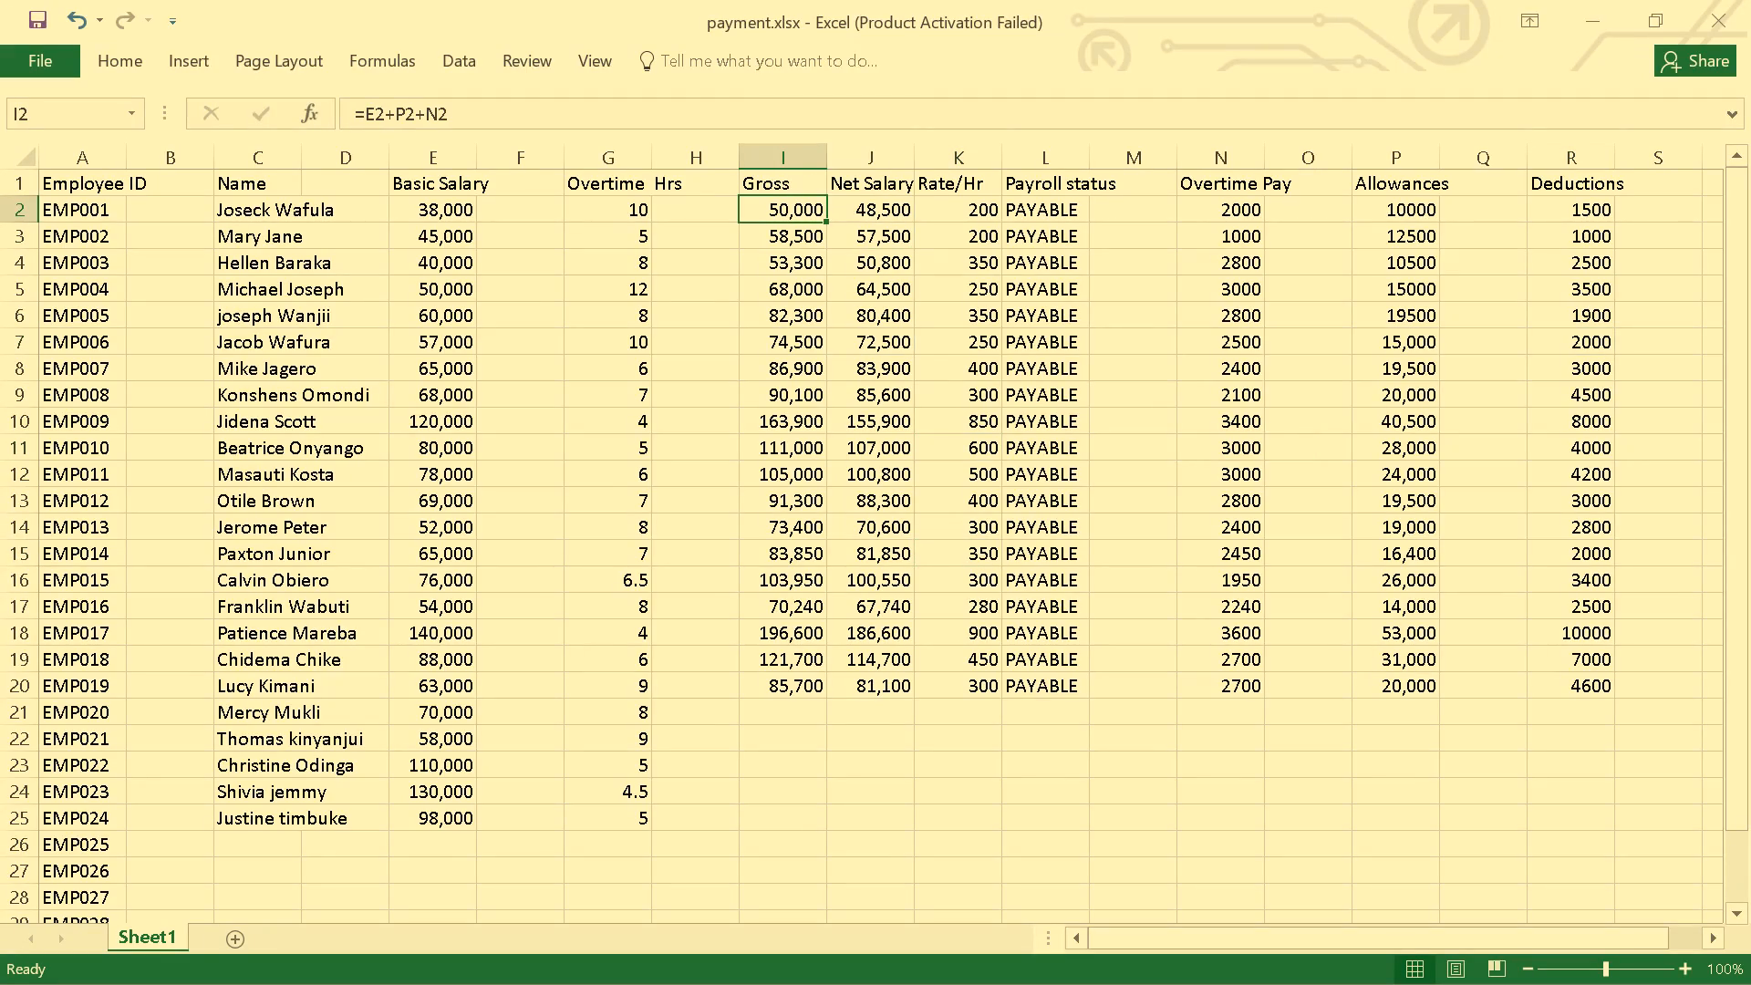
key("Down")
key("Down")
key("Down")
key("Down")
key("Down")
key("Down")
key("Down")
key("Down")
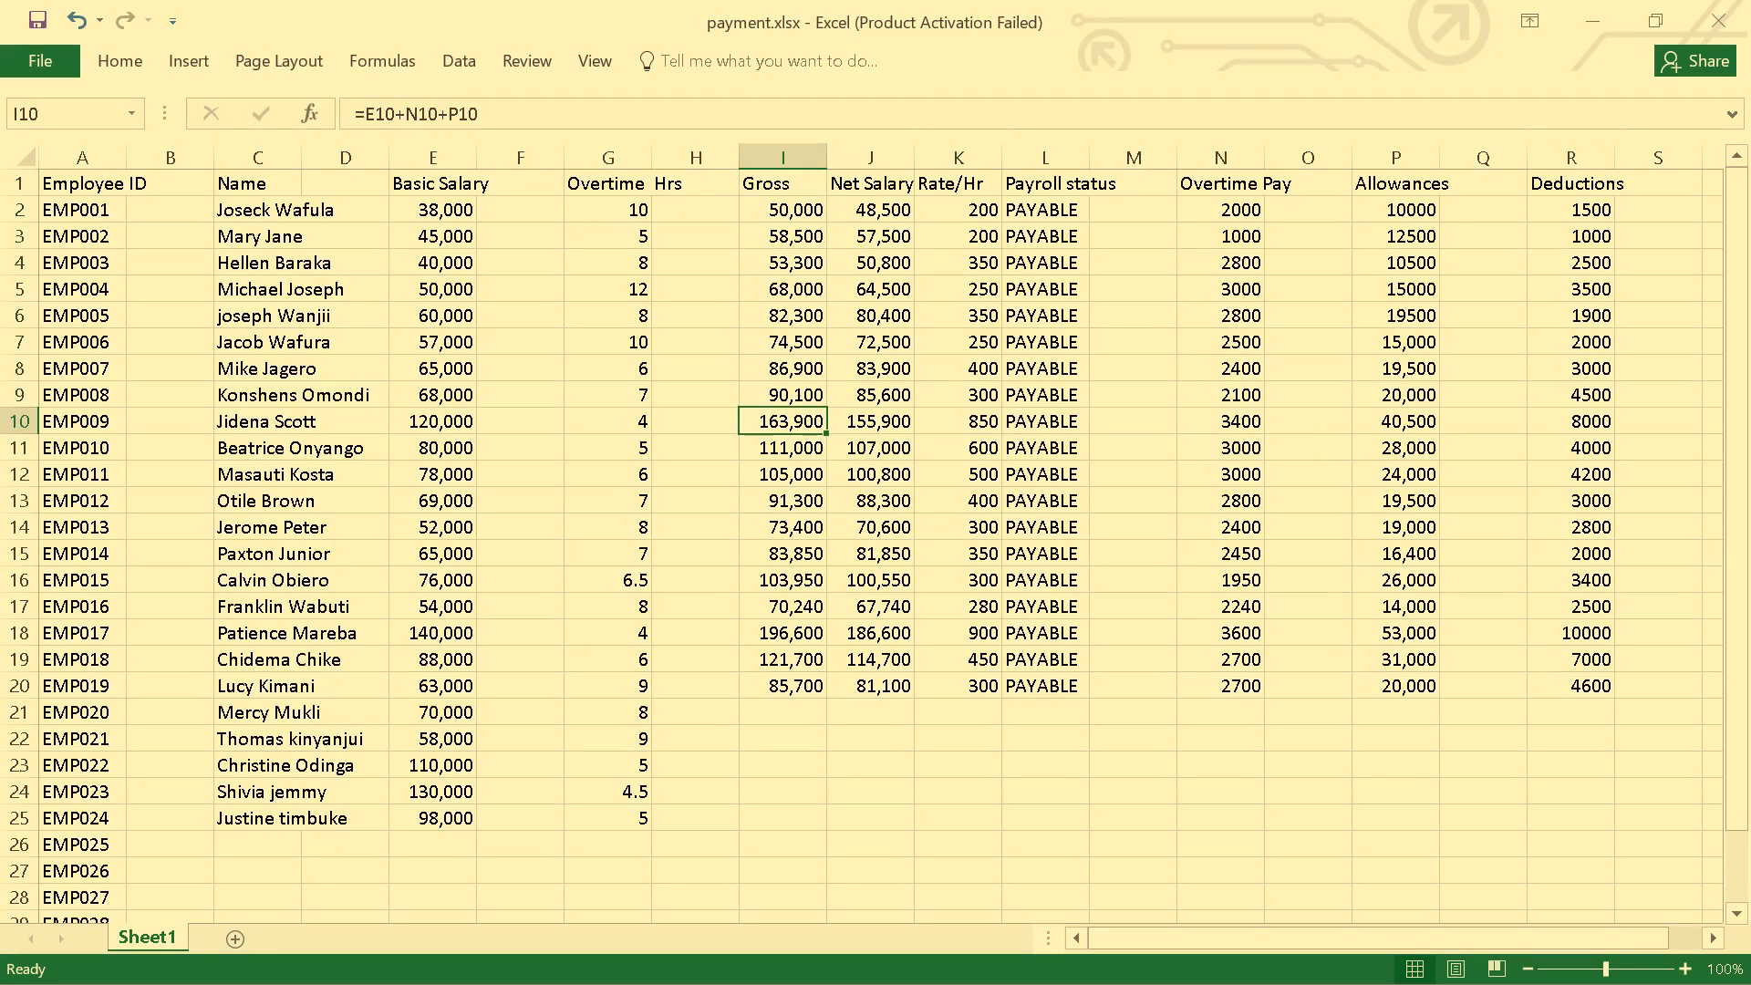
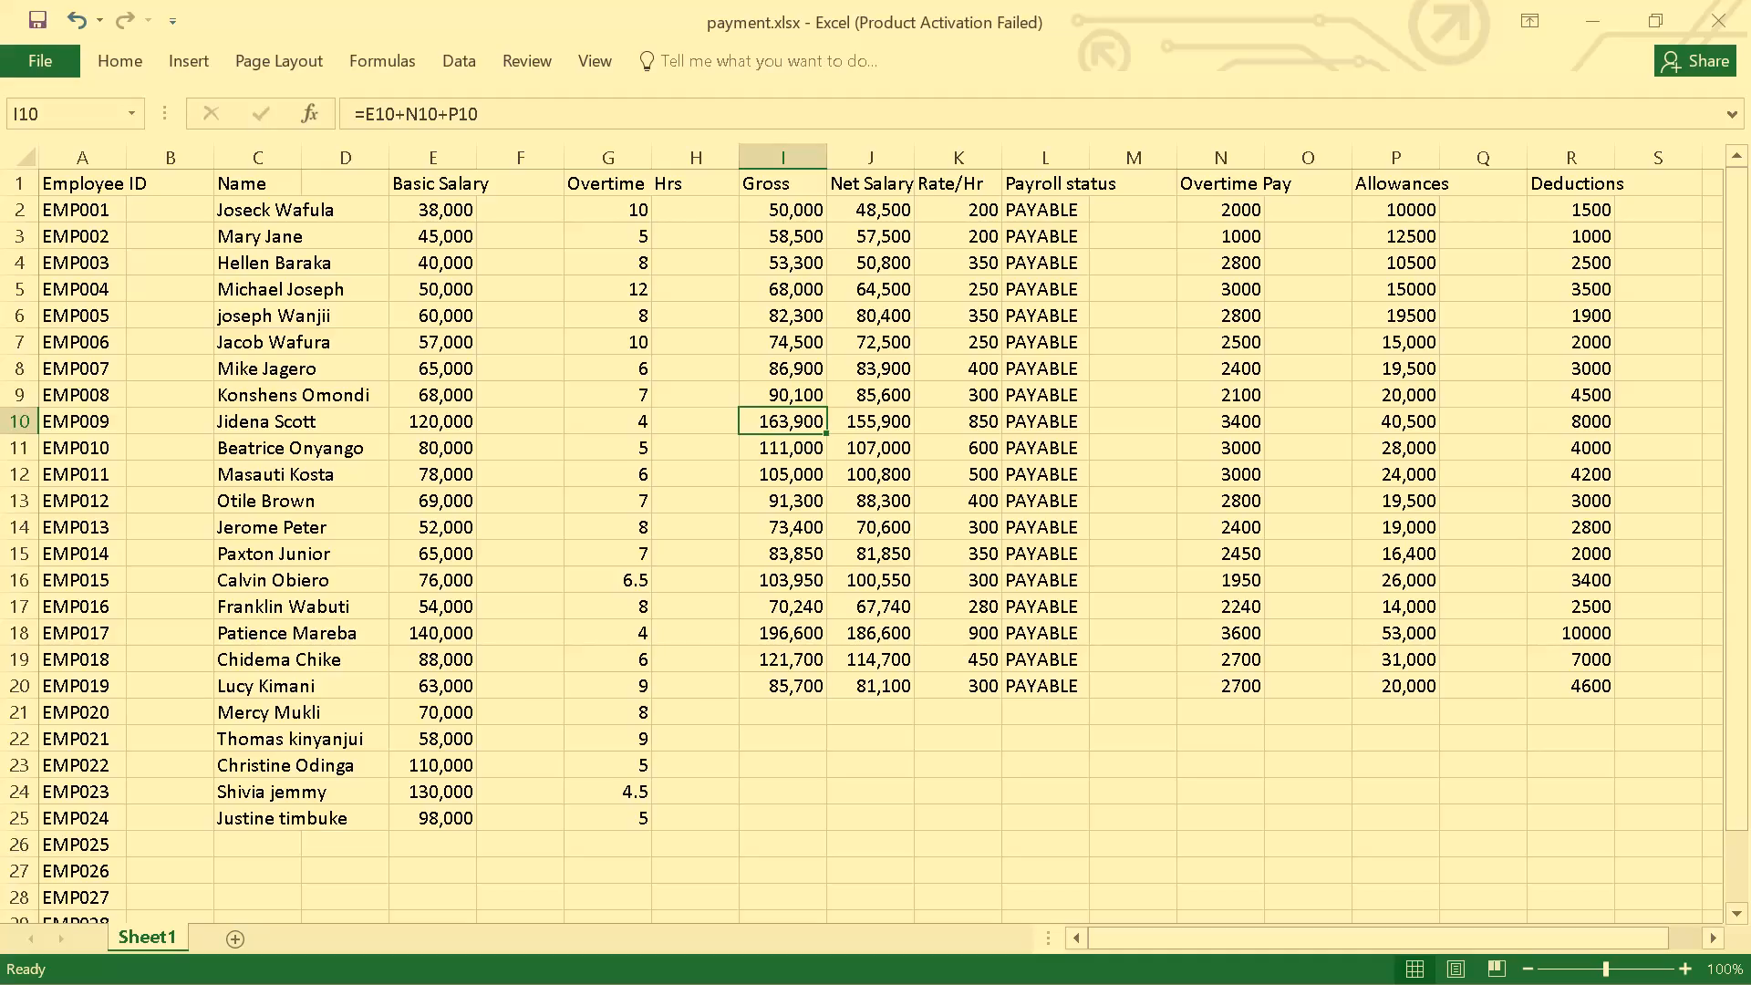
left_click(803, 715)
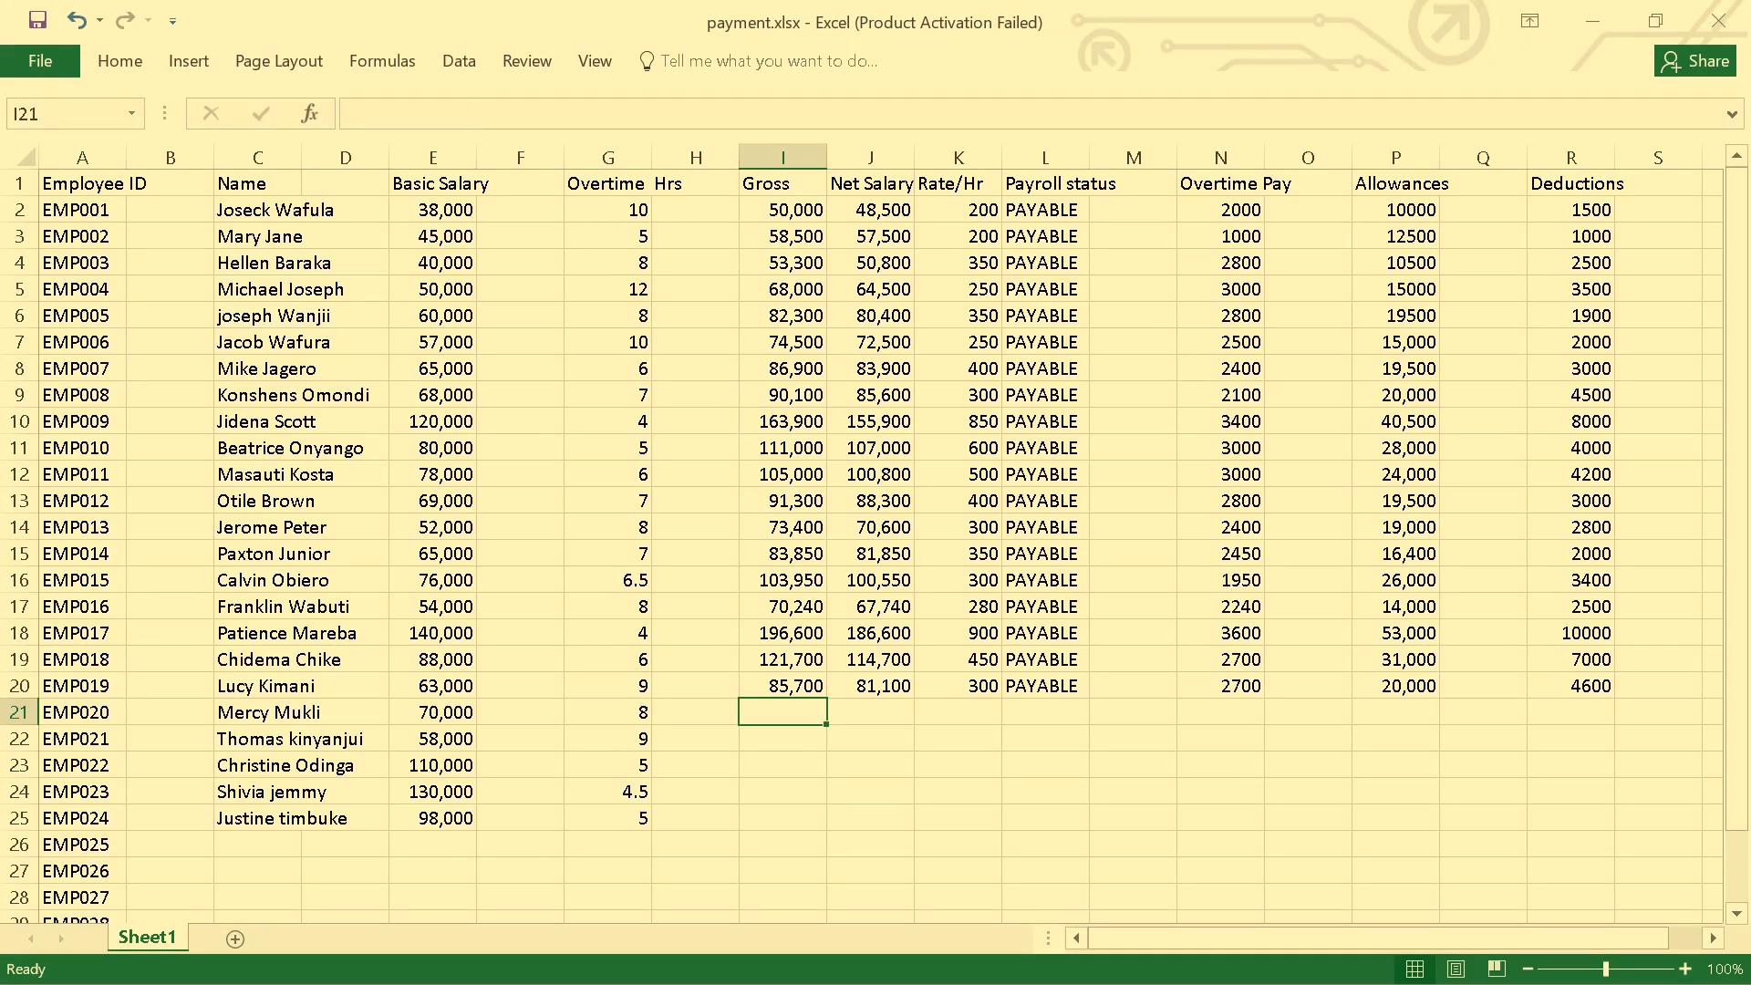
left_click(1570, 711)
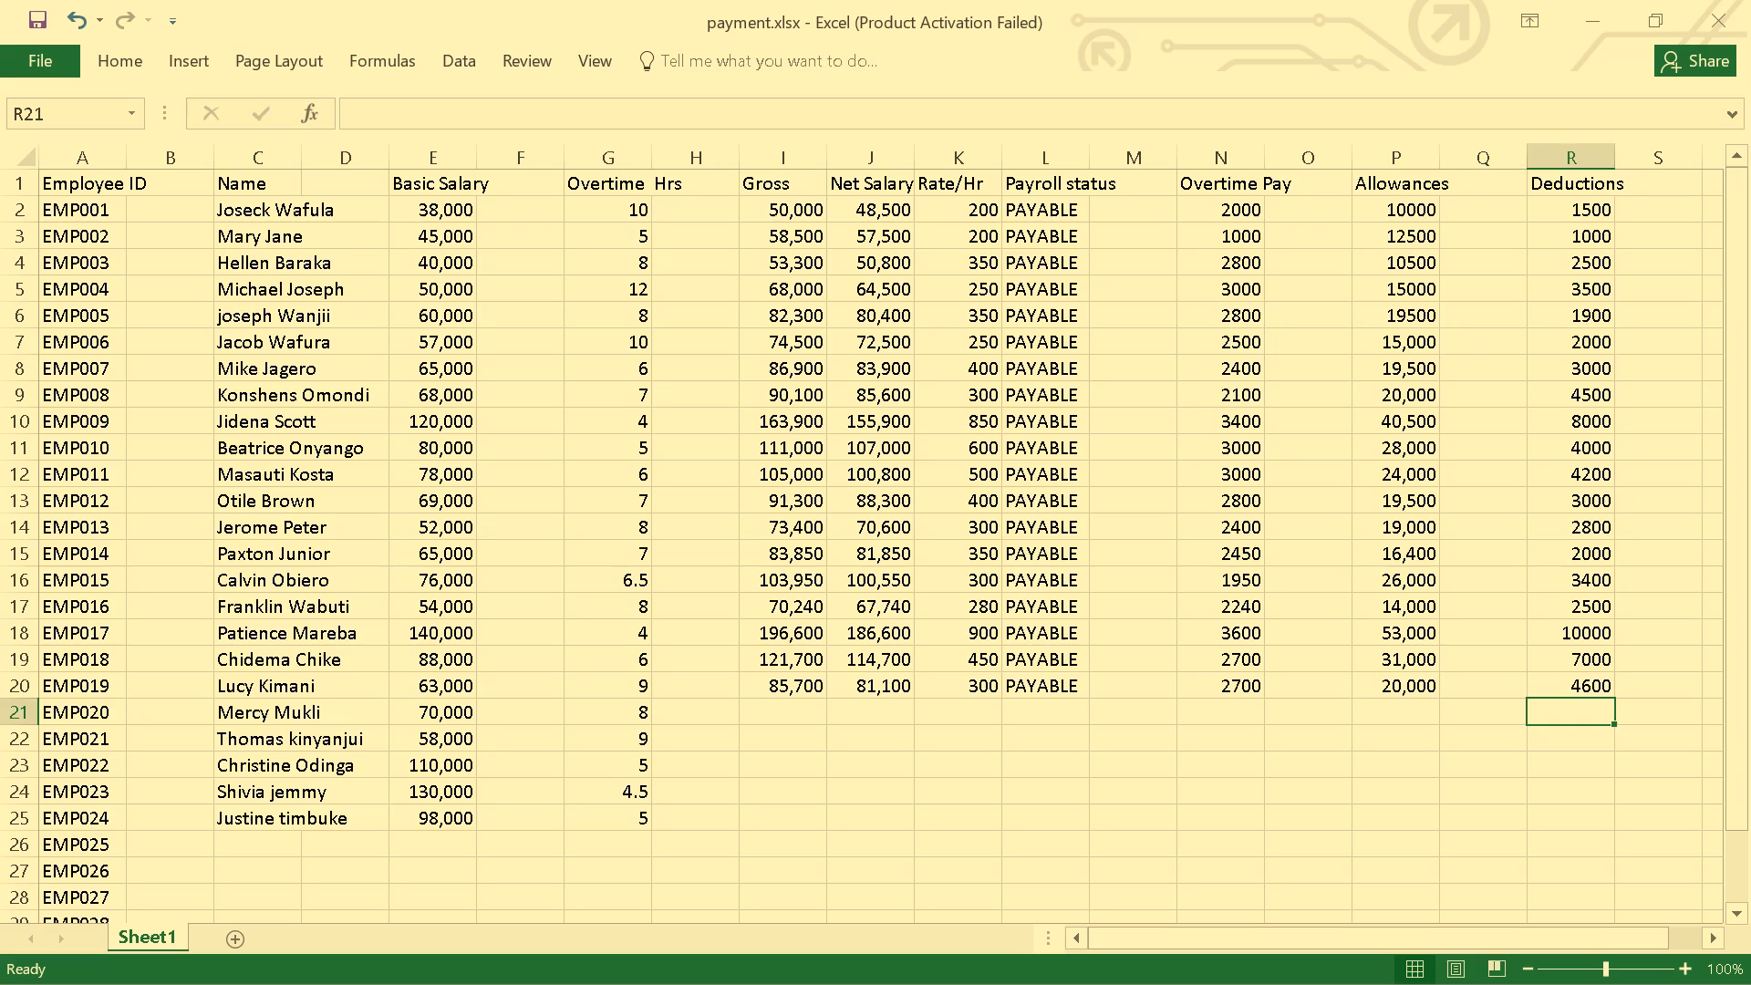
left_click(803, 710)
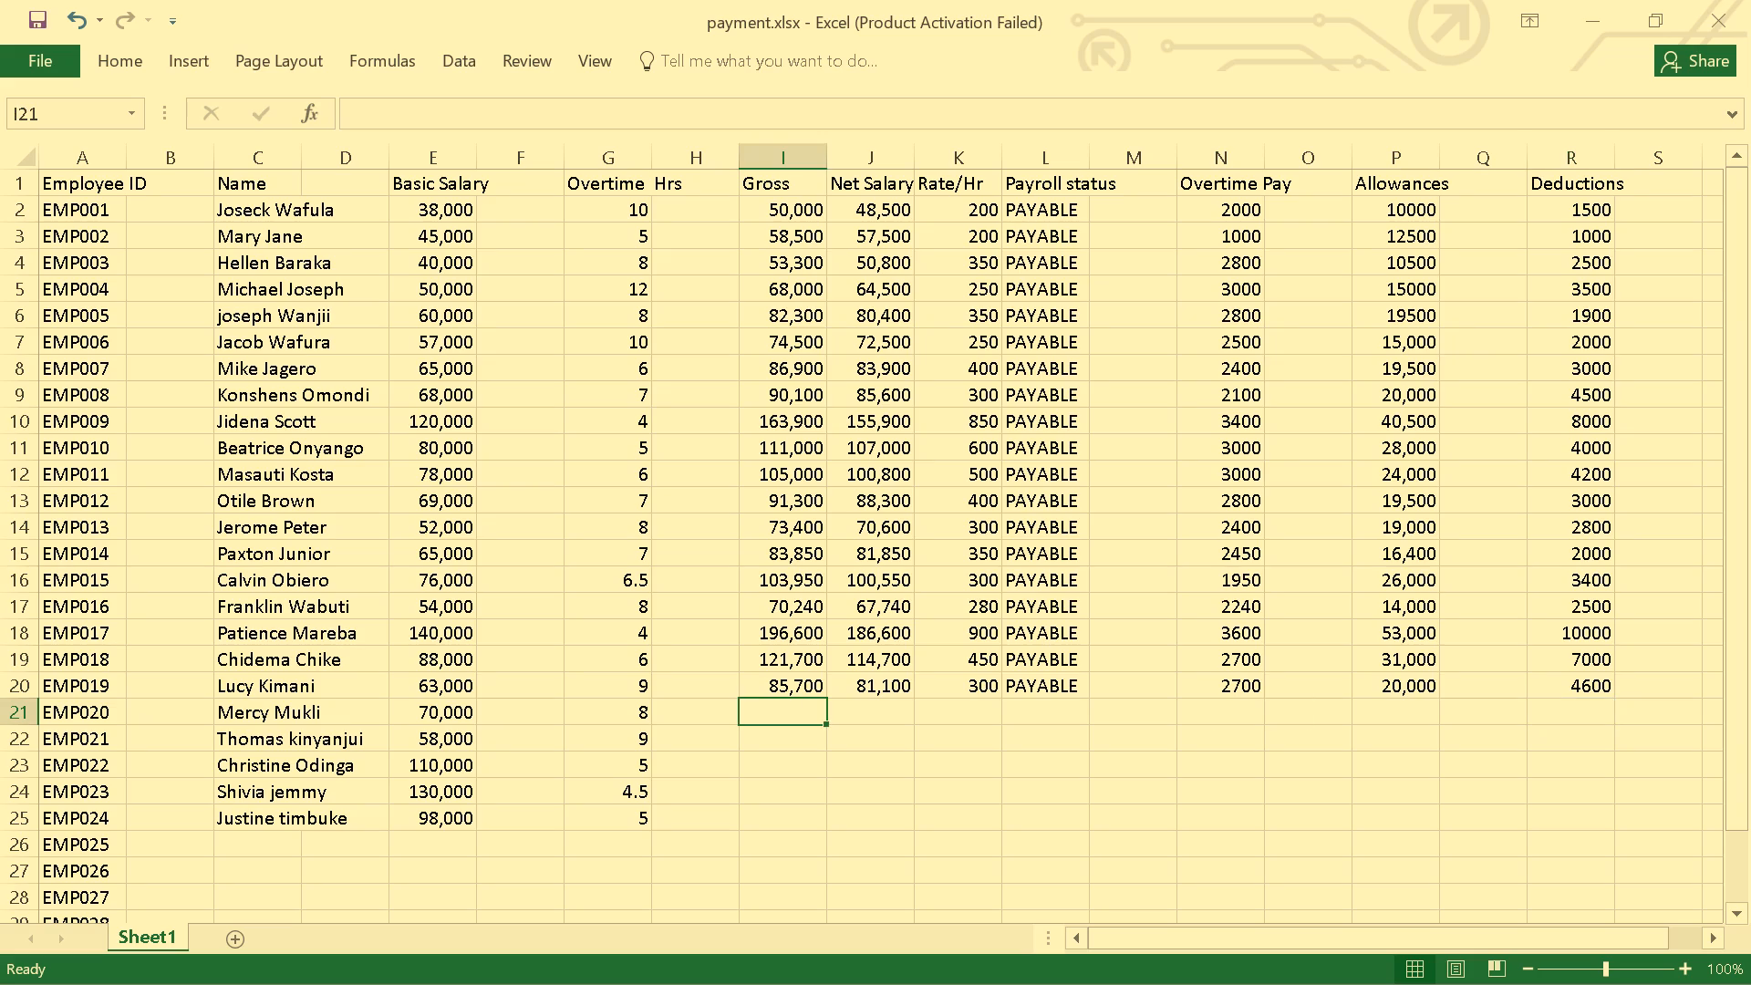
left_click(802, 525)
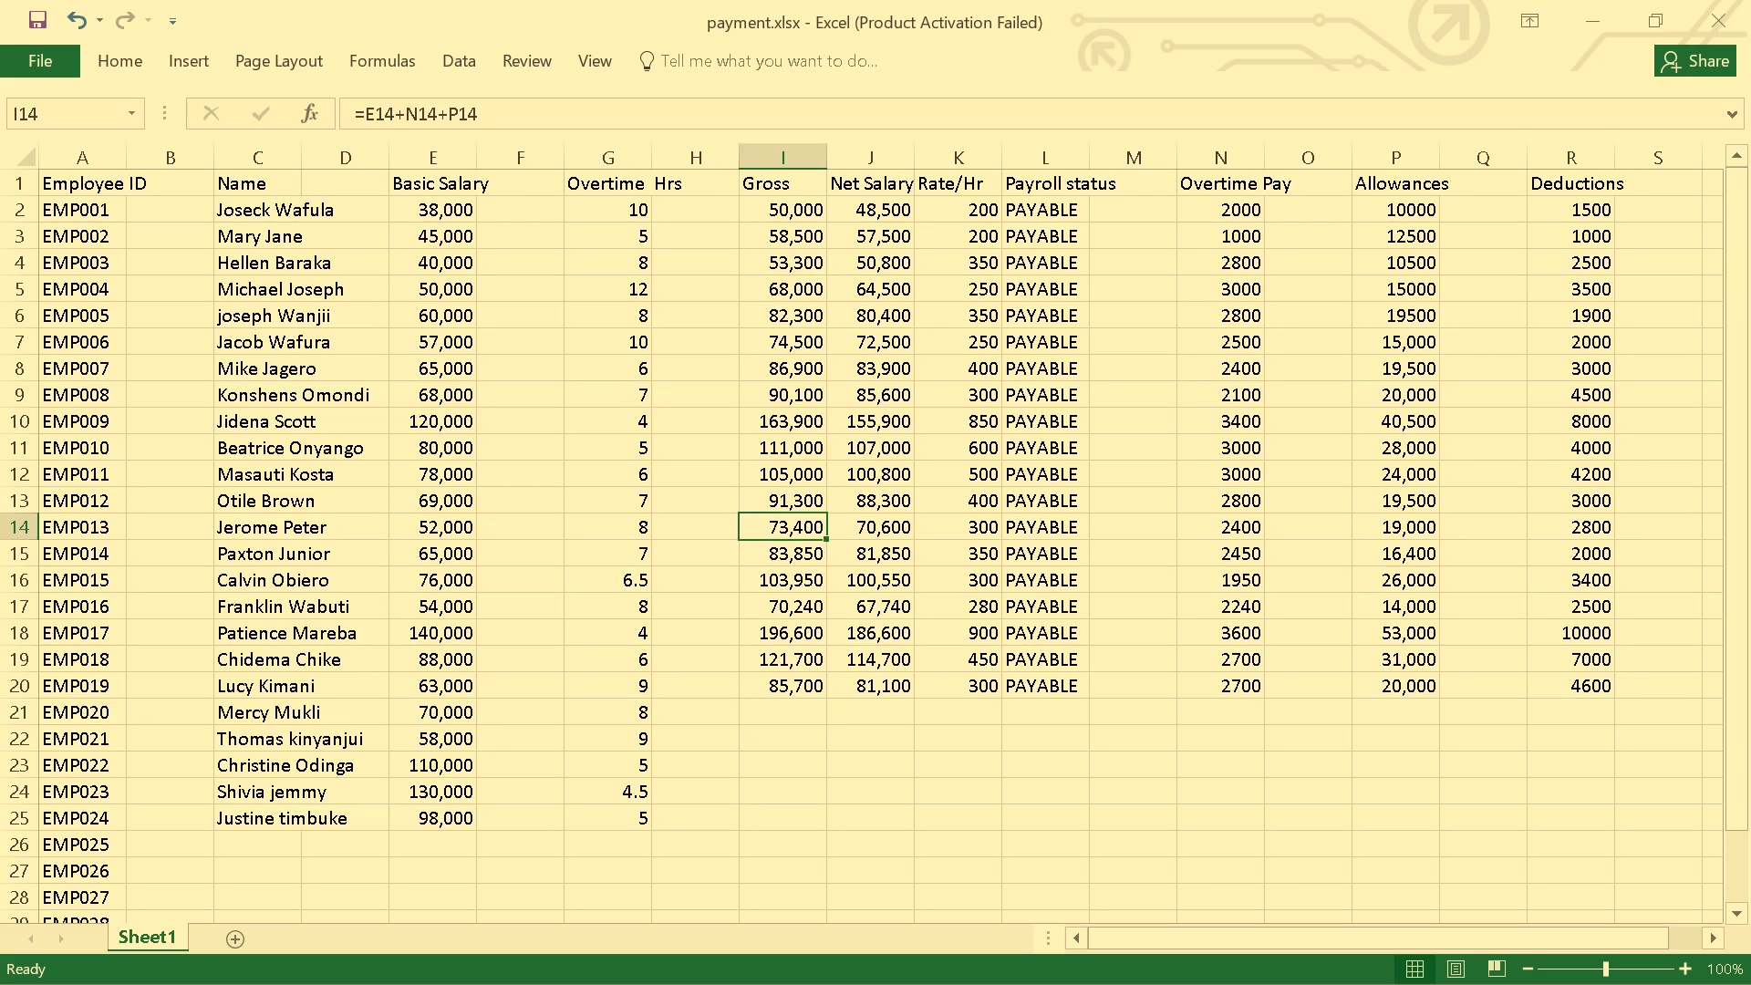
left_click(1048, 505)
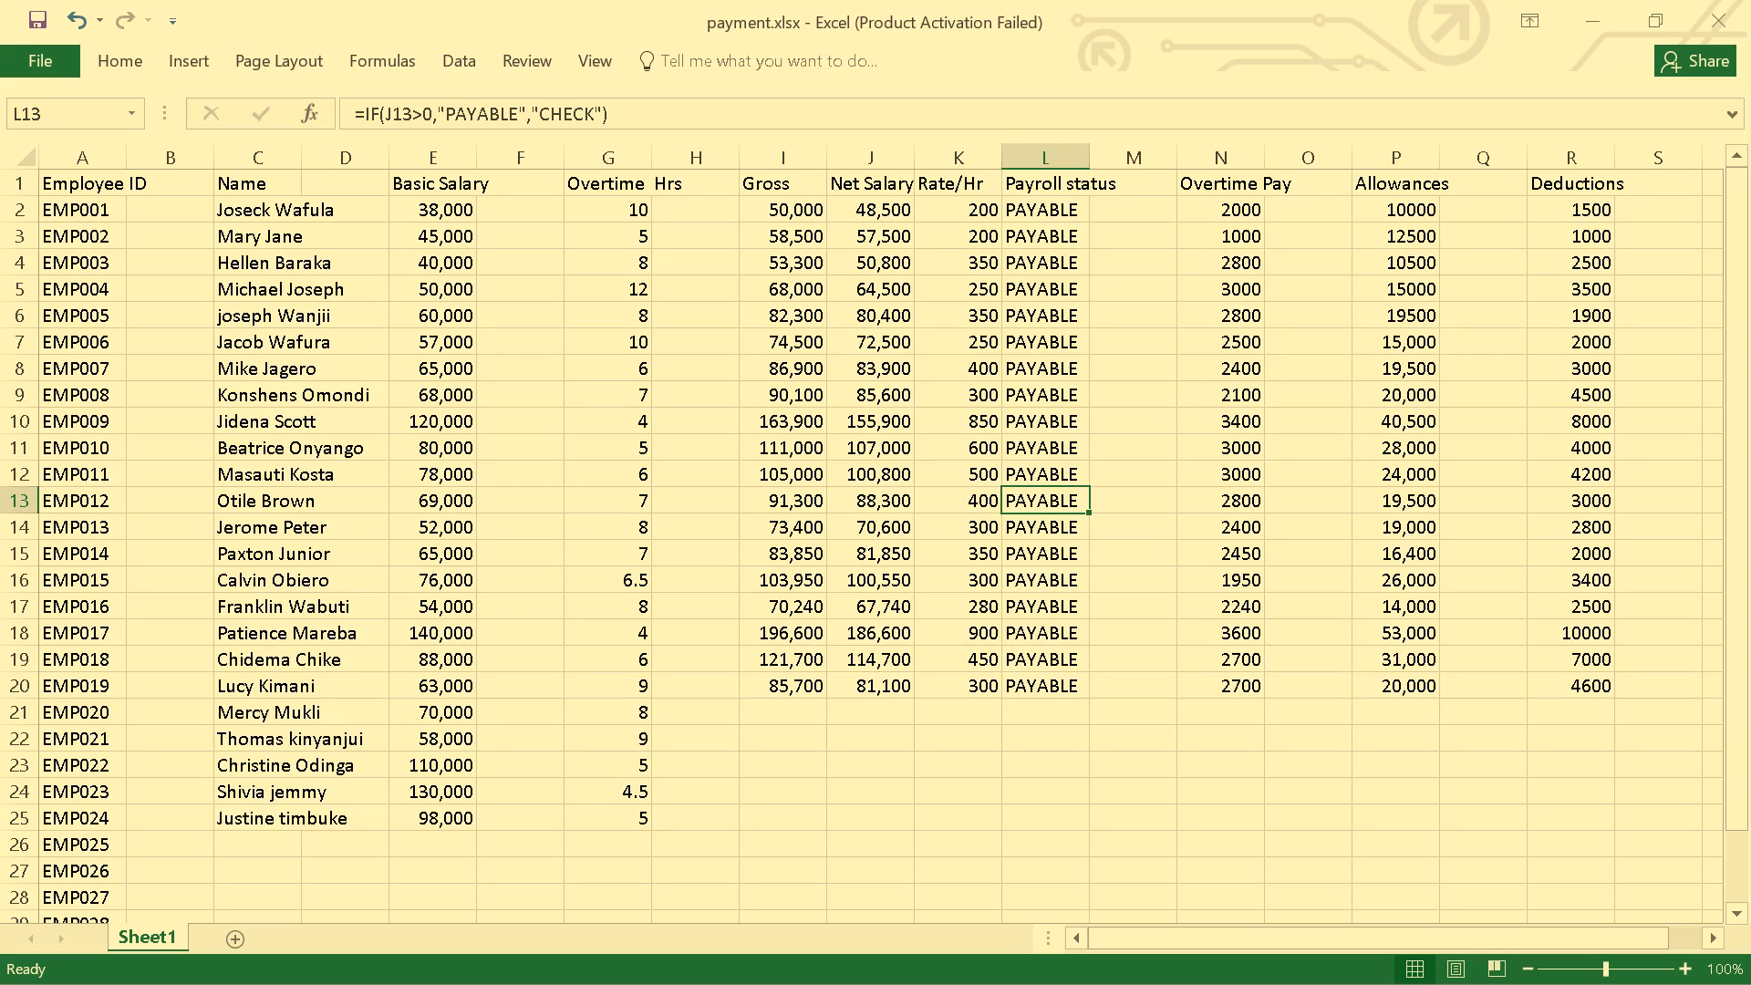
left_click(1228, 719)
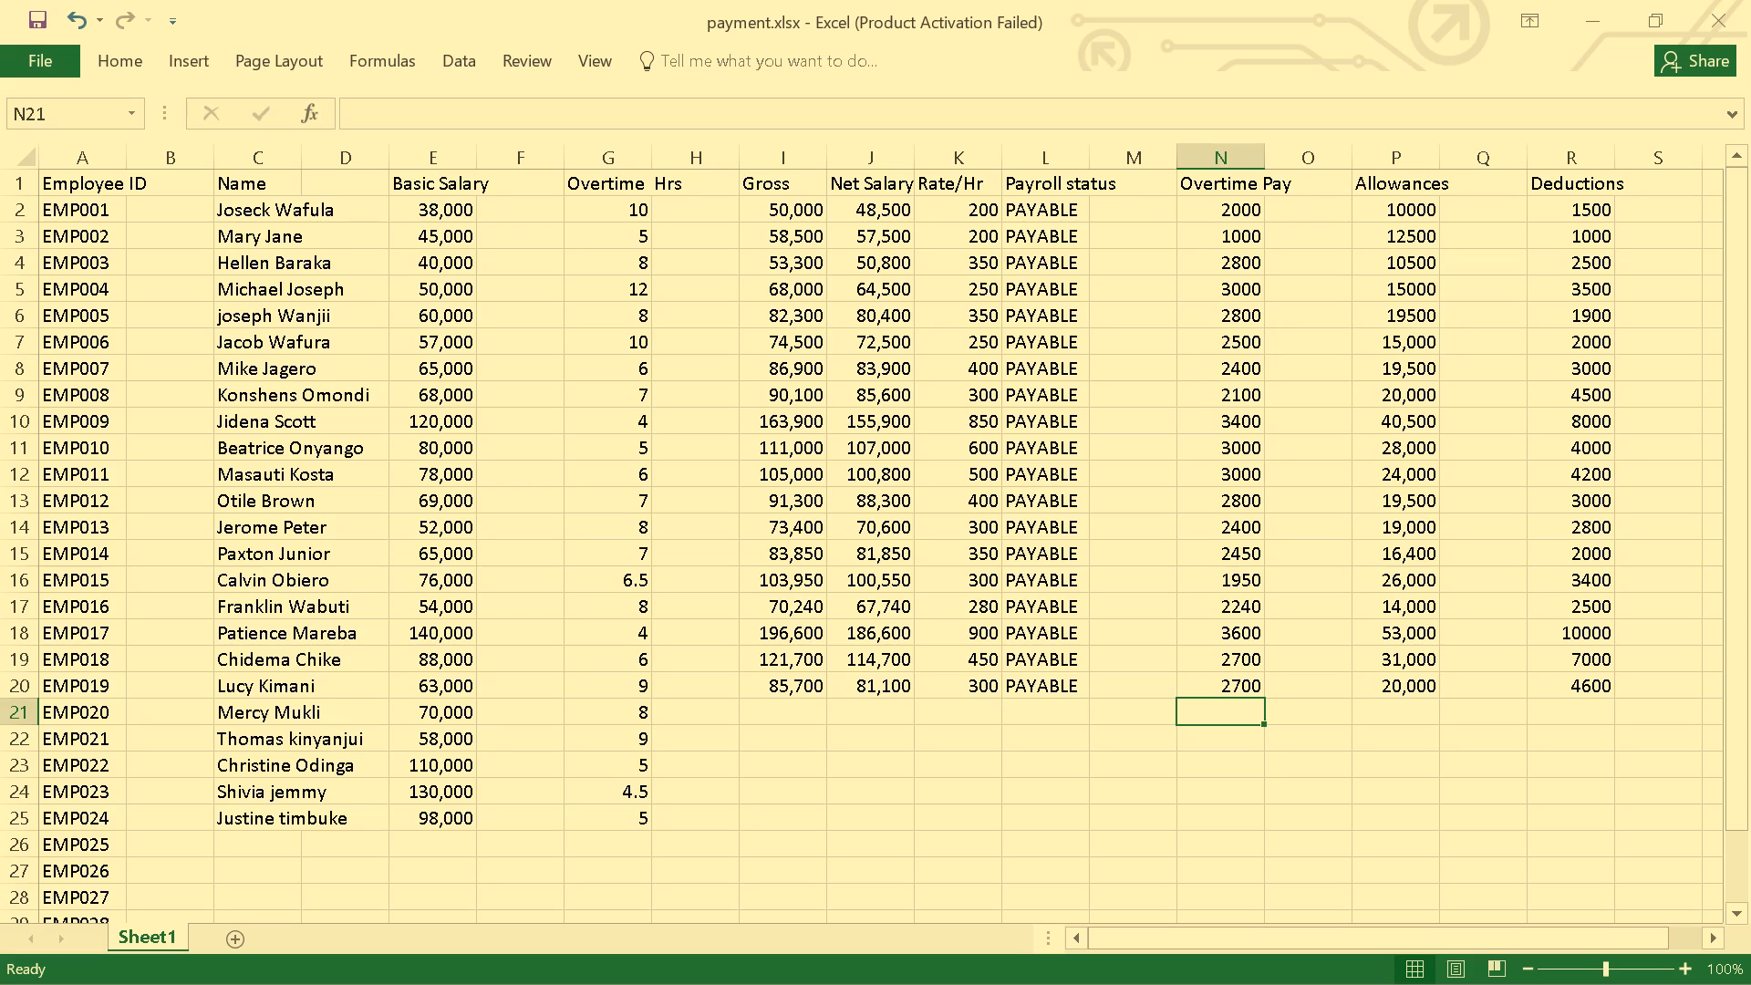
Replace the Overtime Pay formulas with fixed amounts: 5000 for EMP009 and 7000 for EMP017.
left_click(1259, 354)
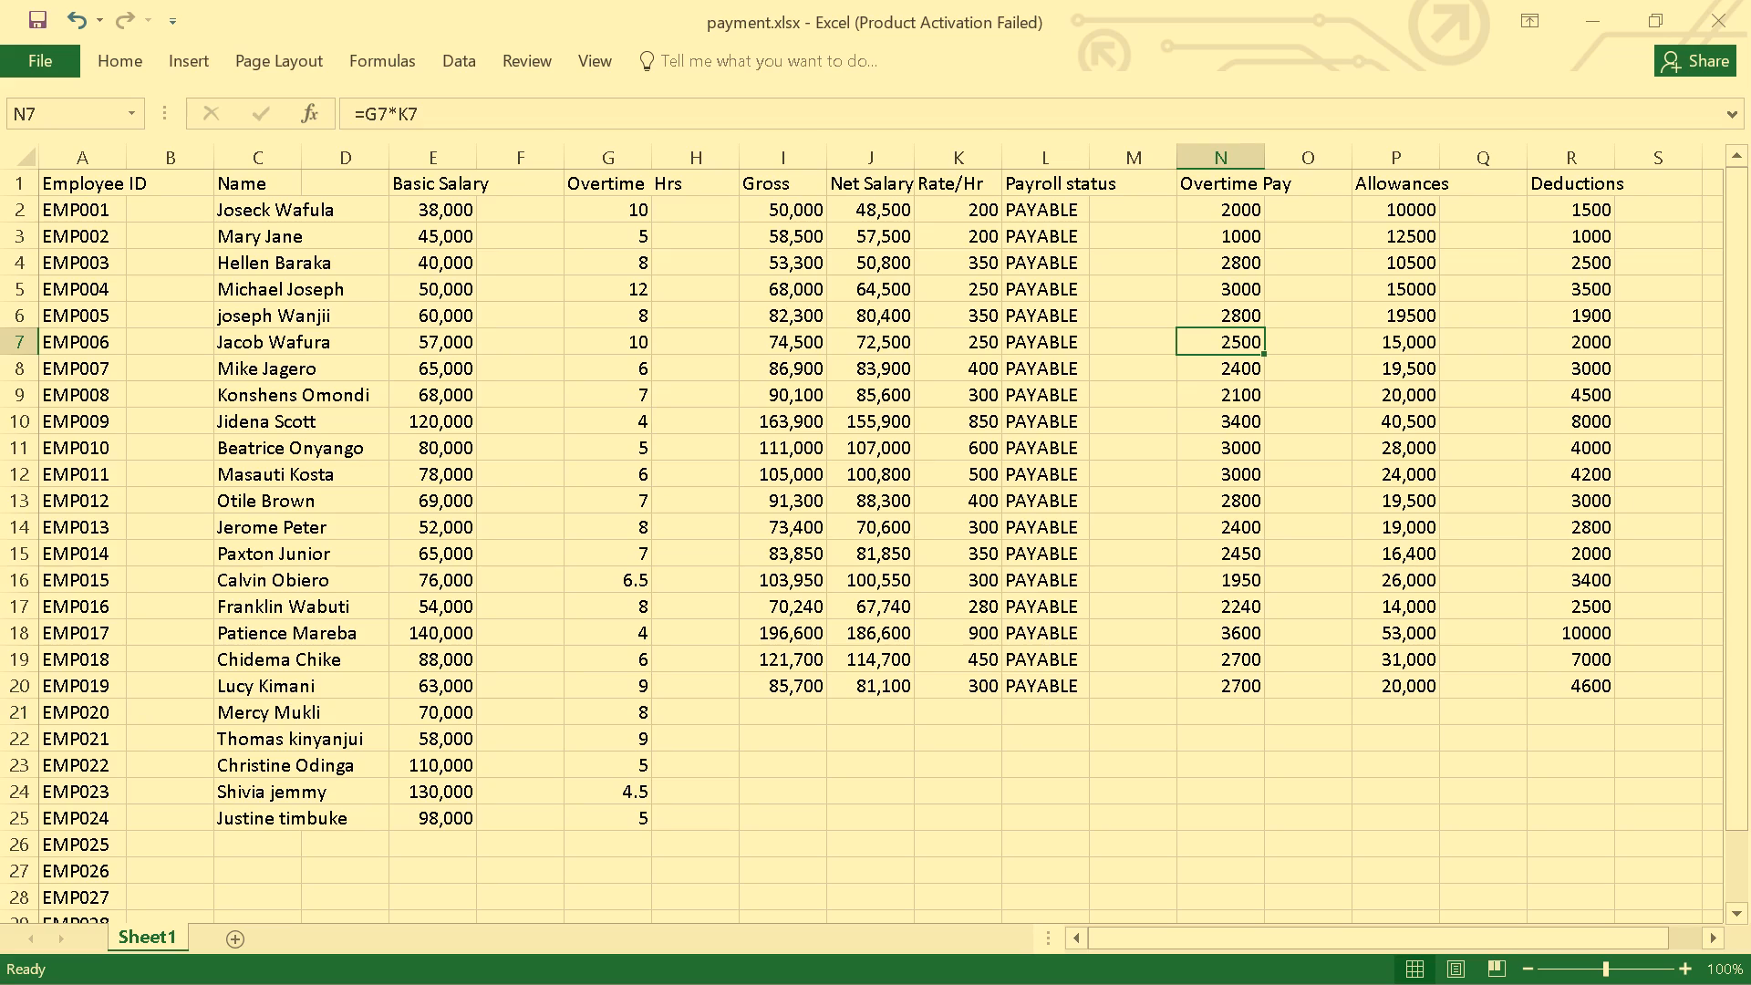
left_click(1239, 425)
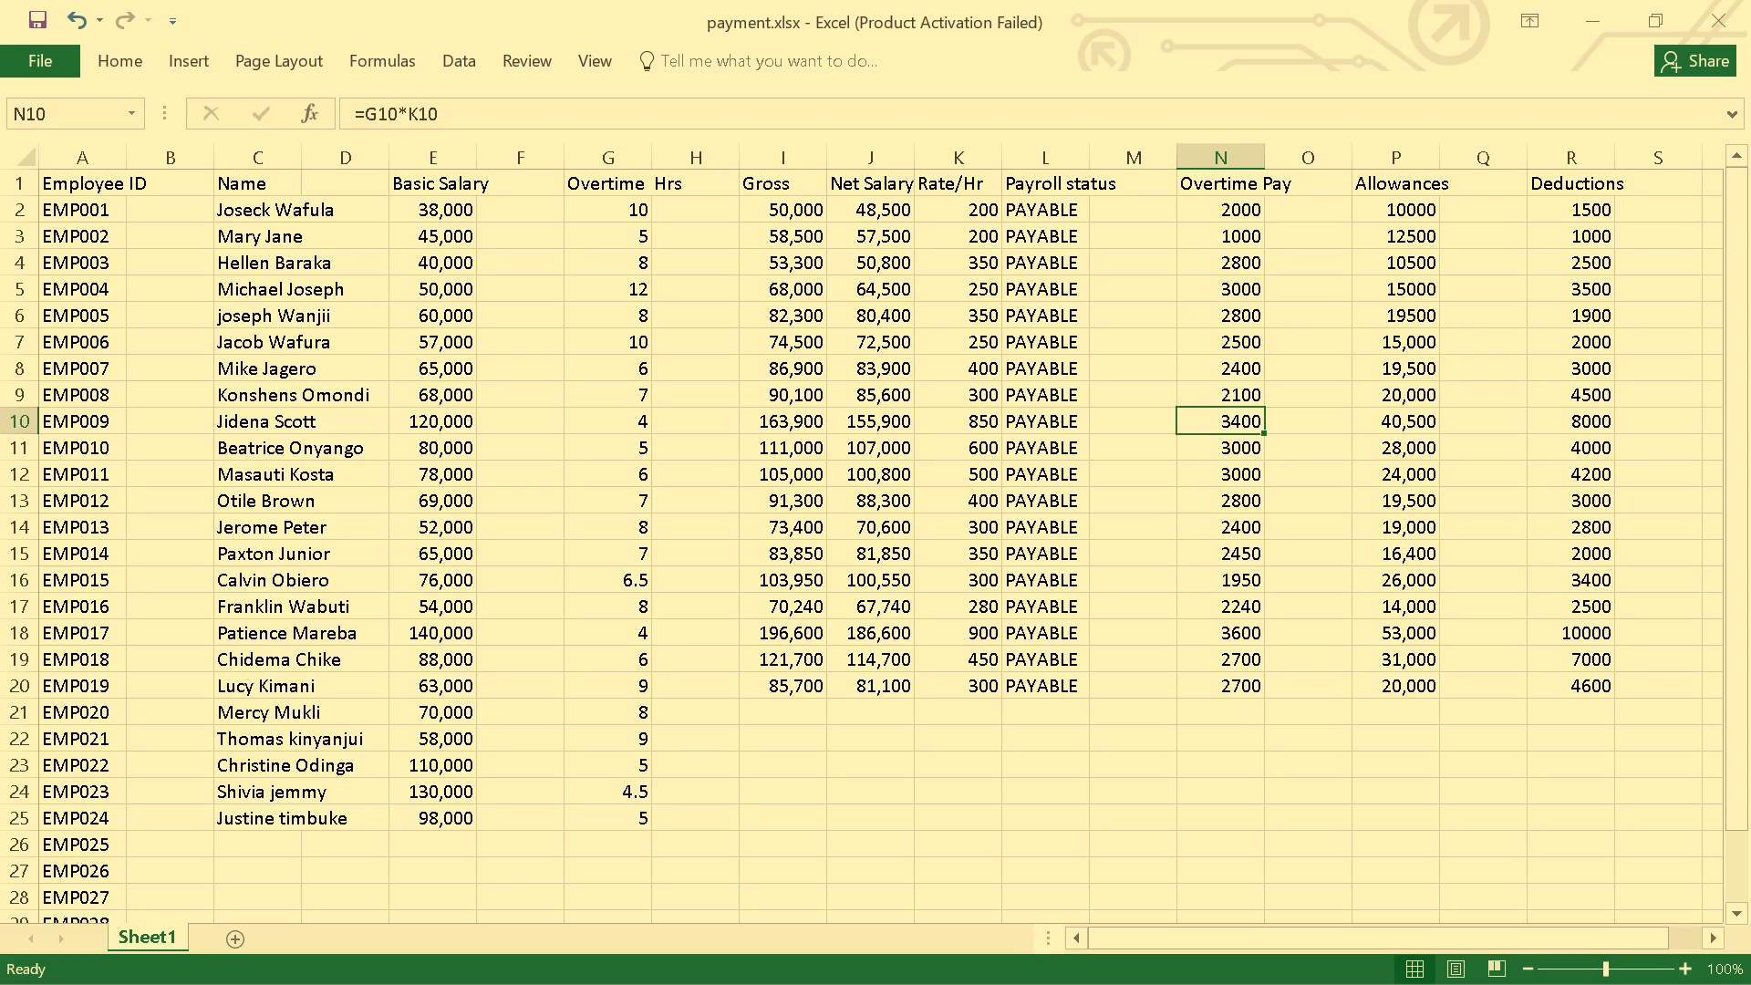
key("BackSpace")
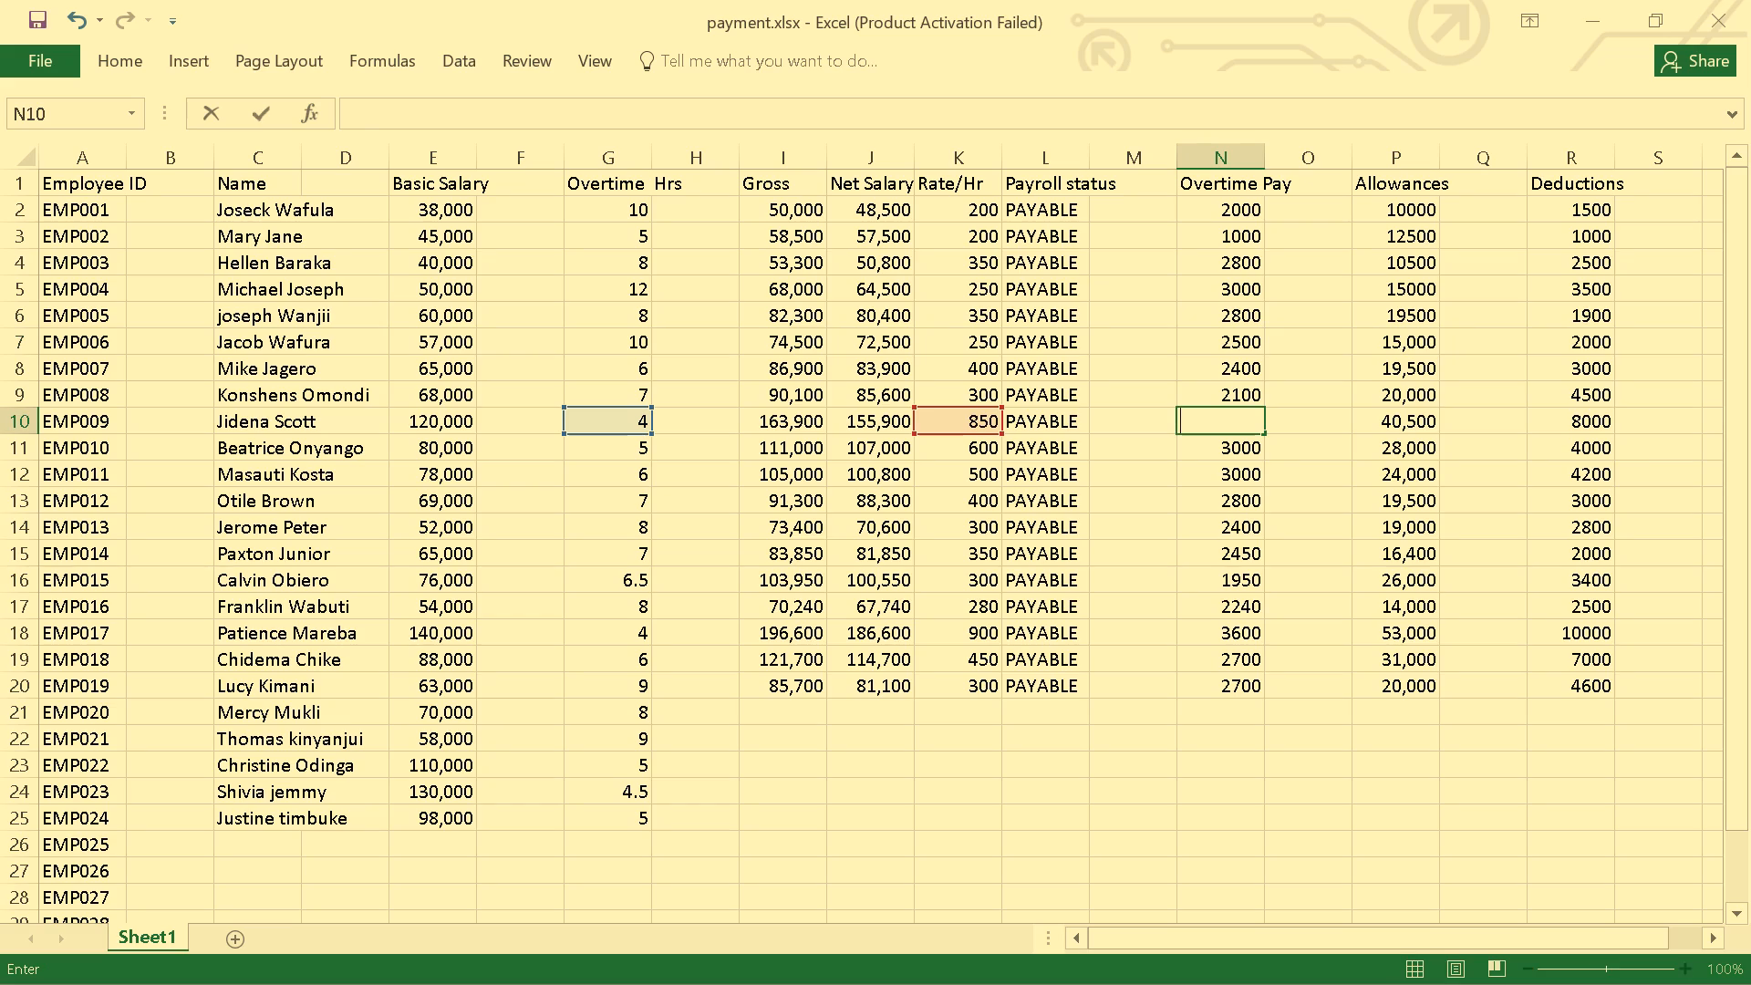
type("5000")
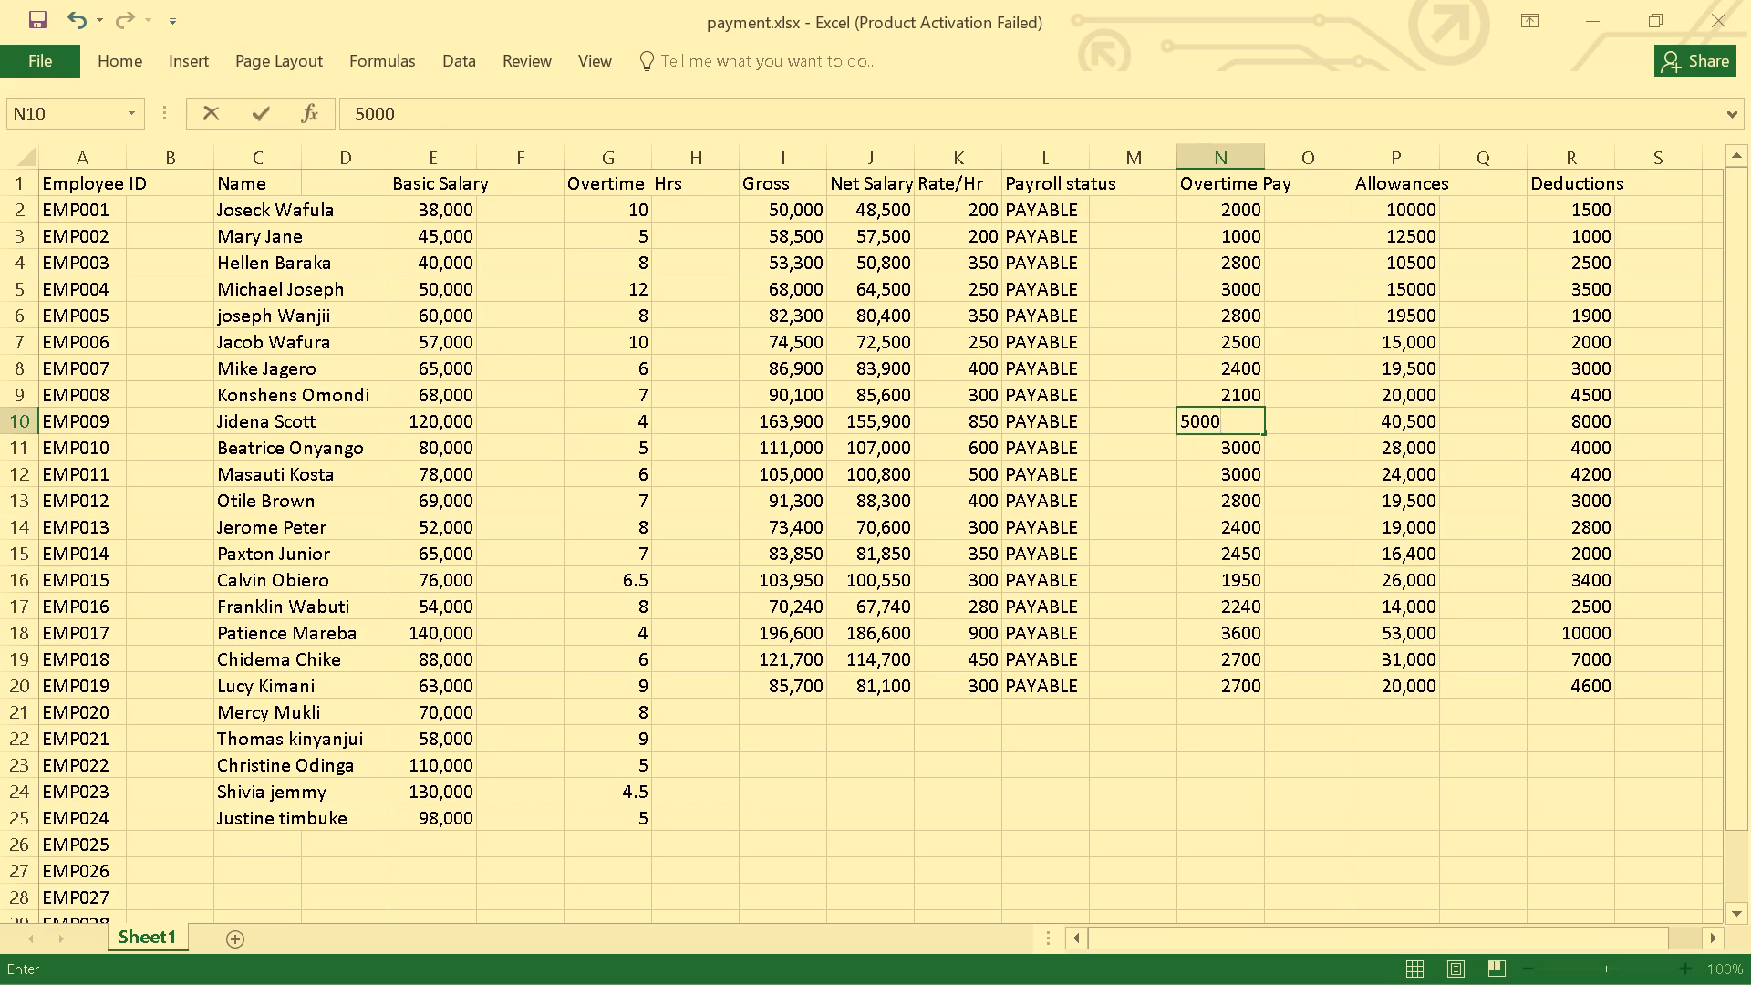
key("Return")
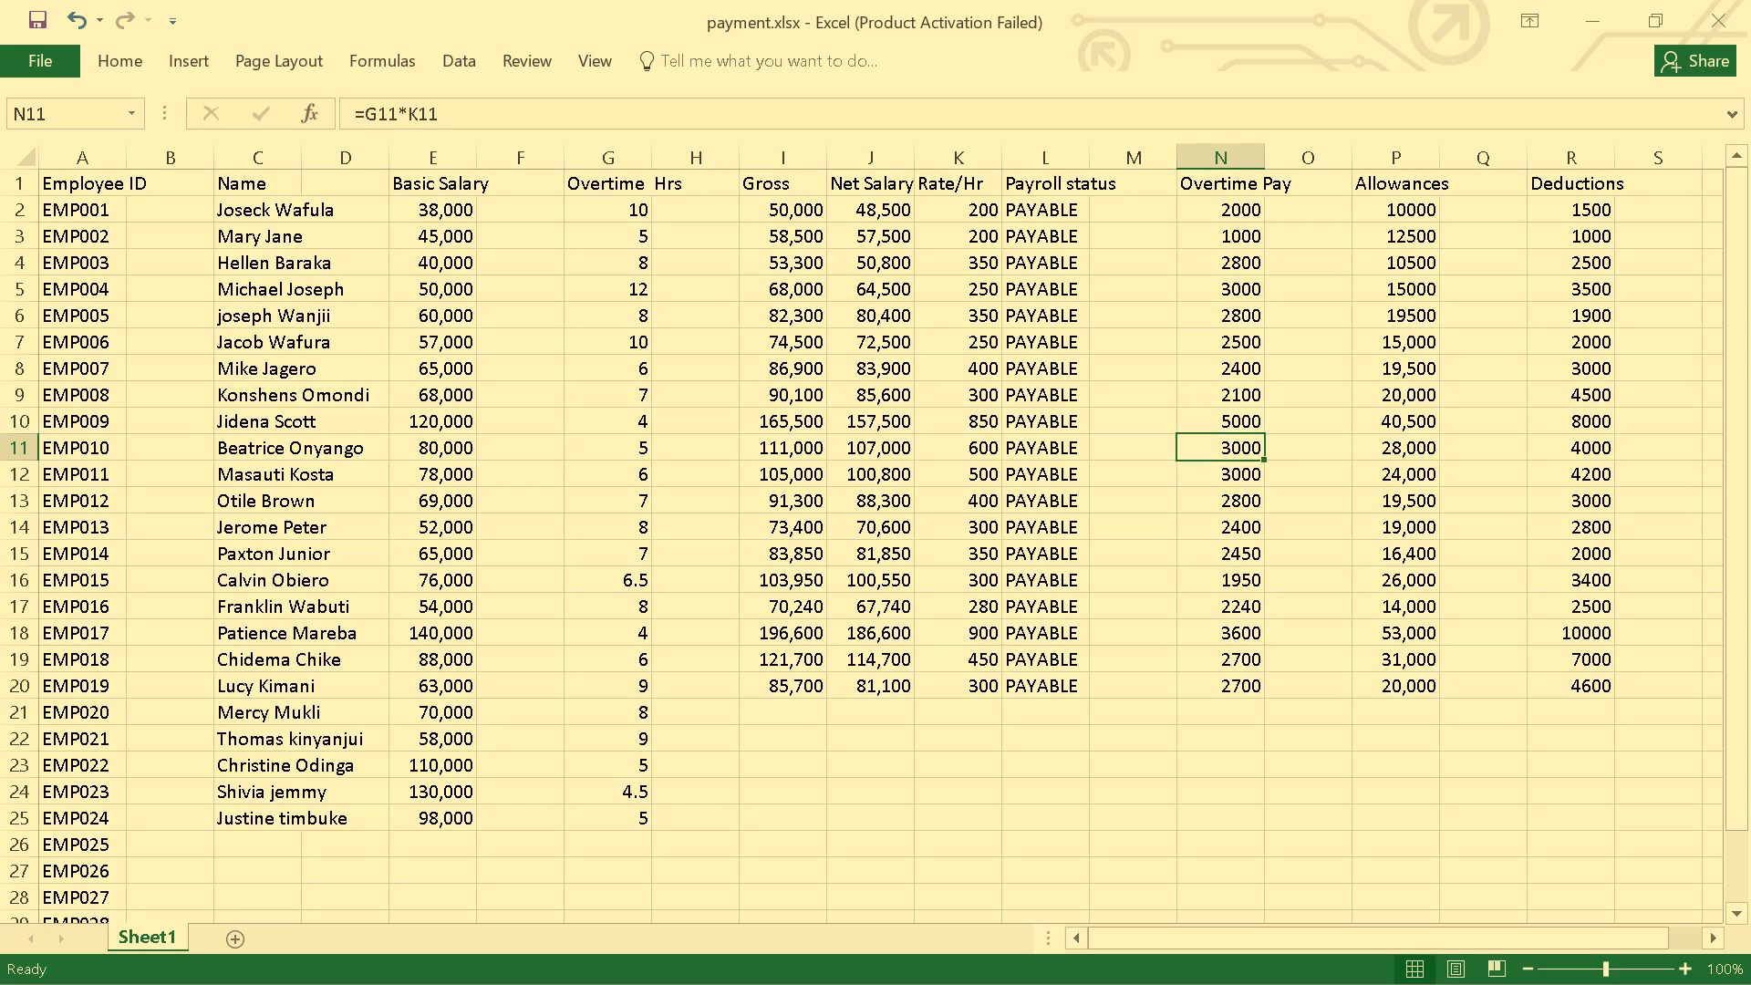
left_click(1234, 633)
key("BackSpace")
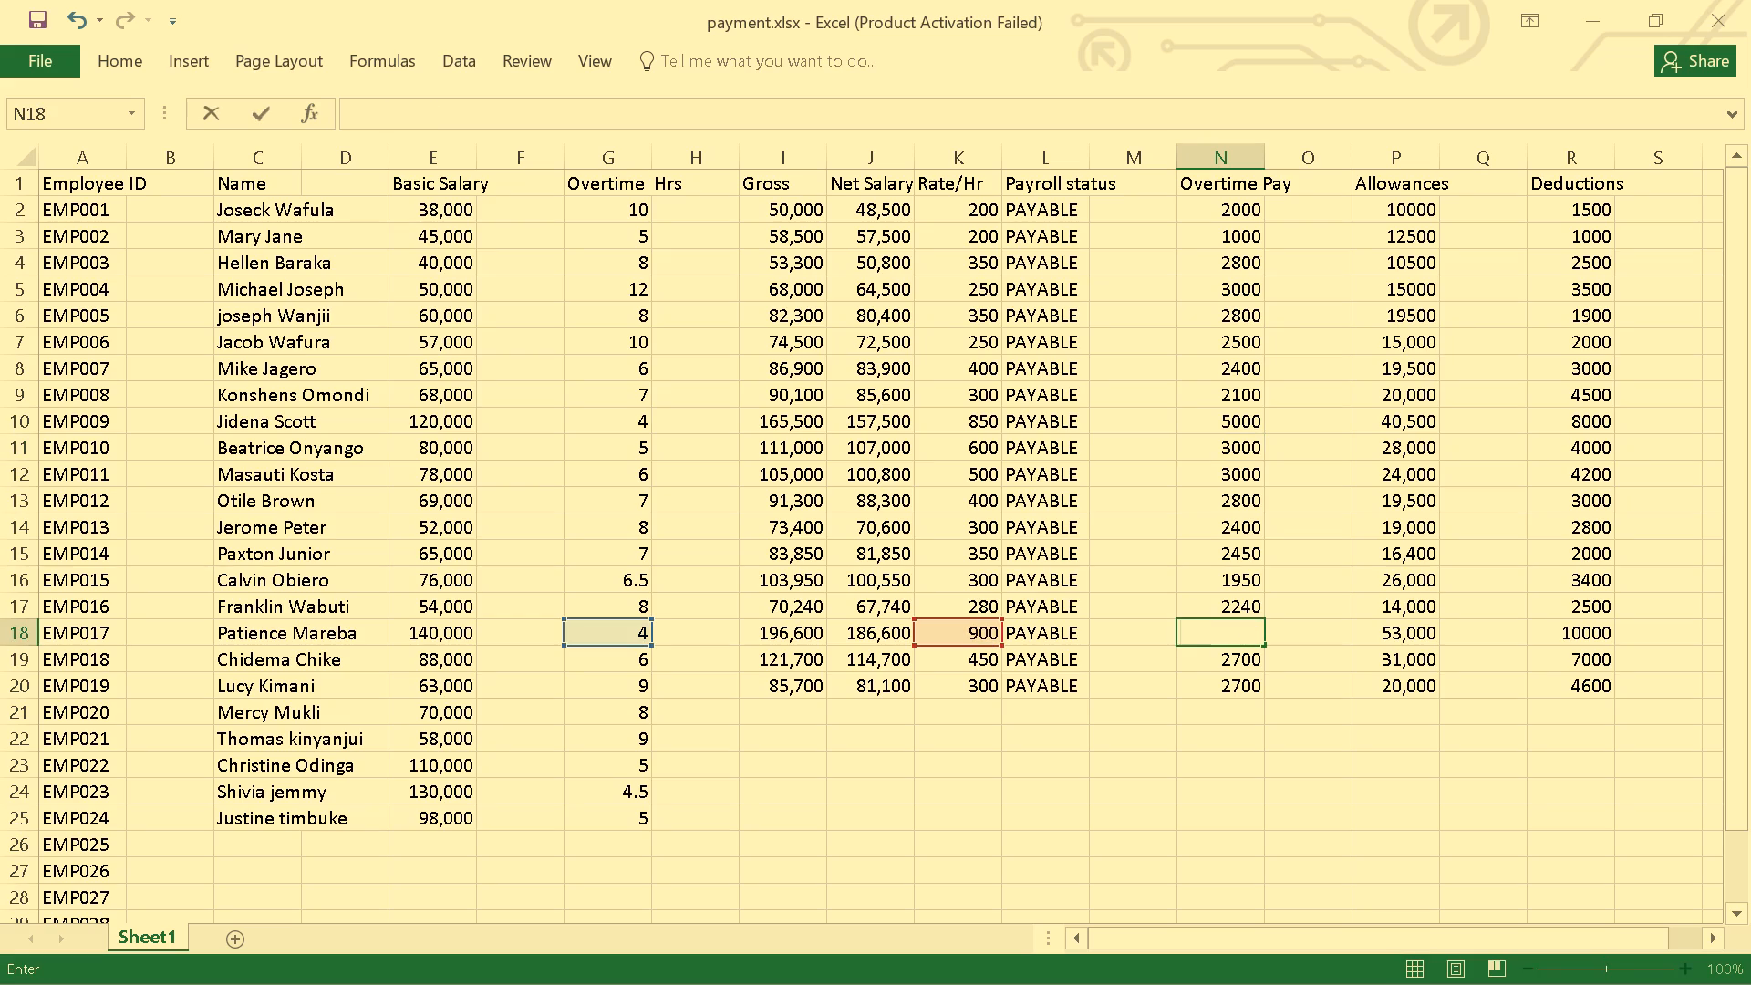
type("7000")
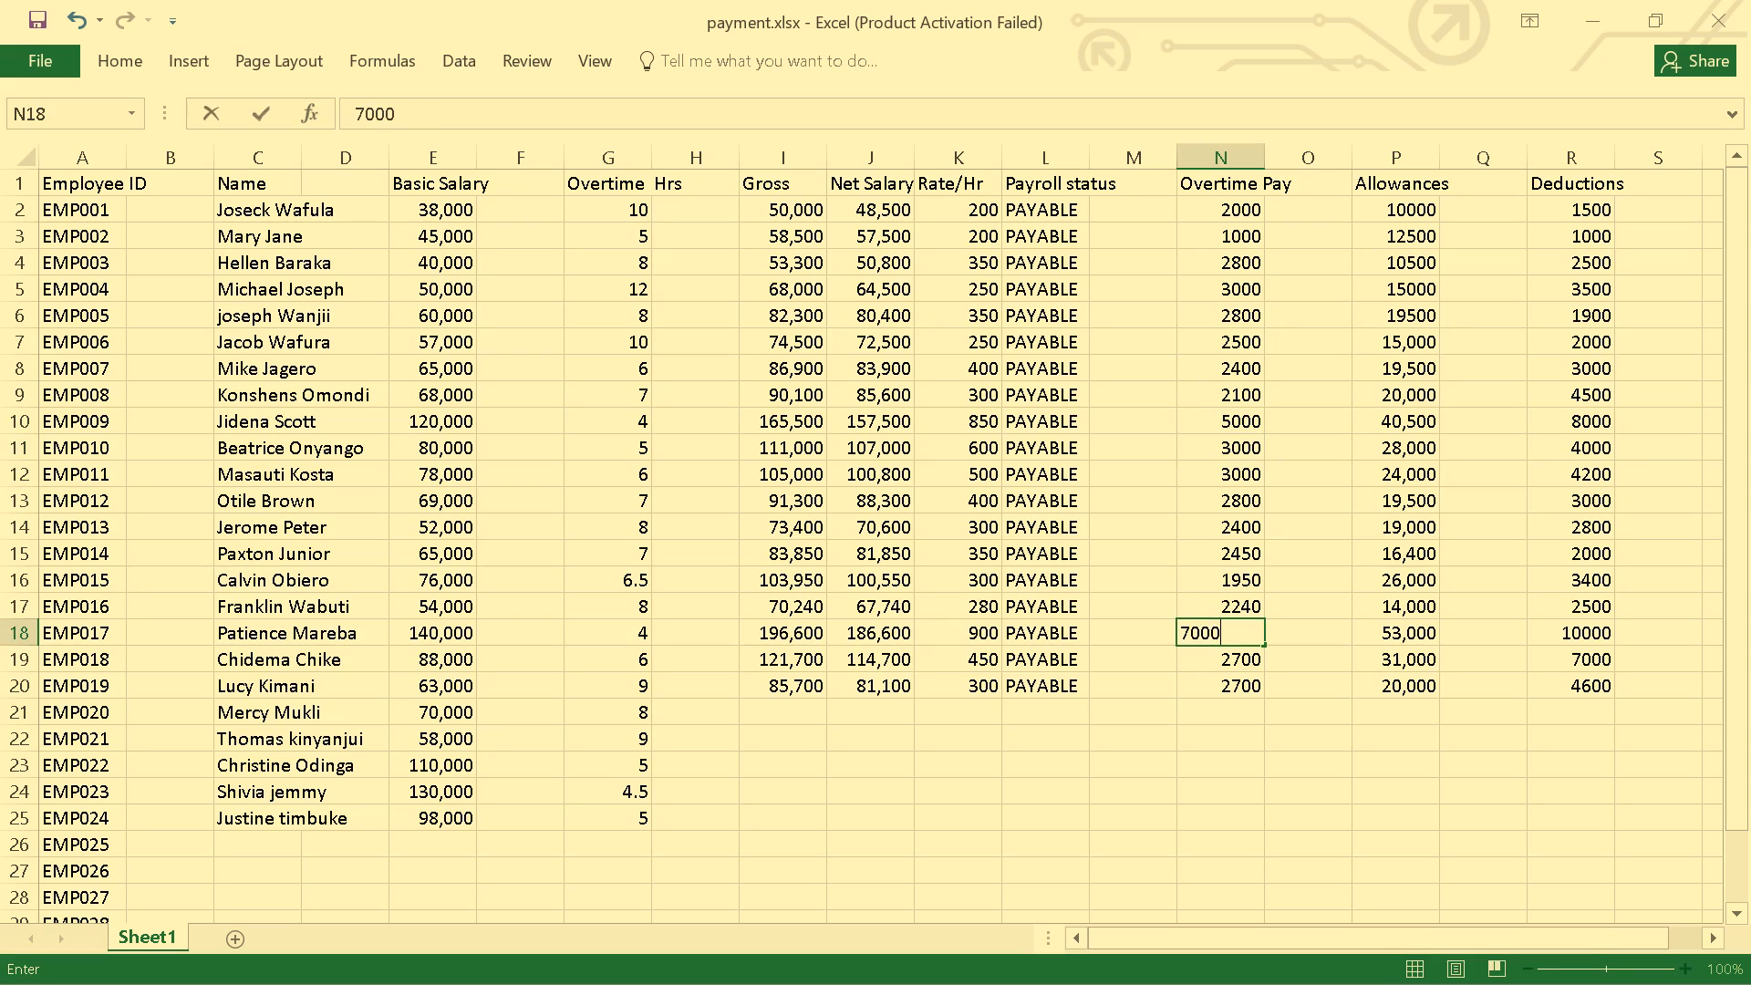
key("Return")
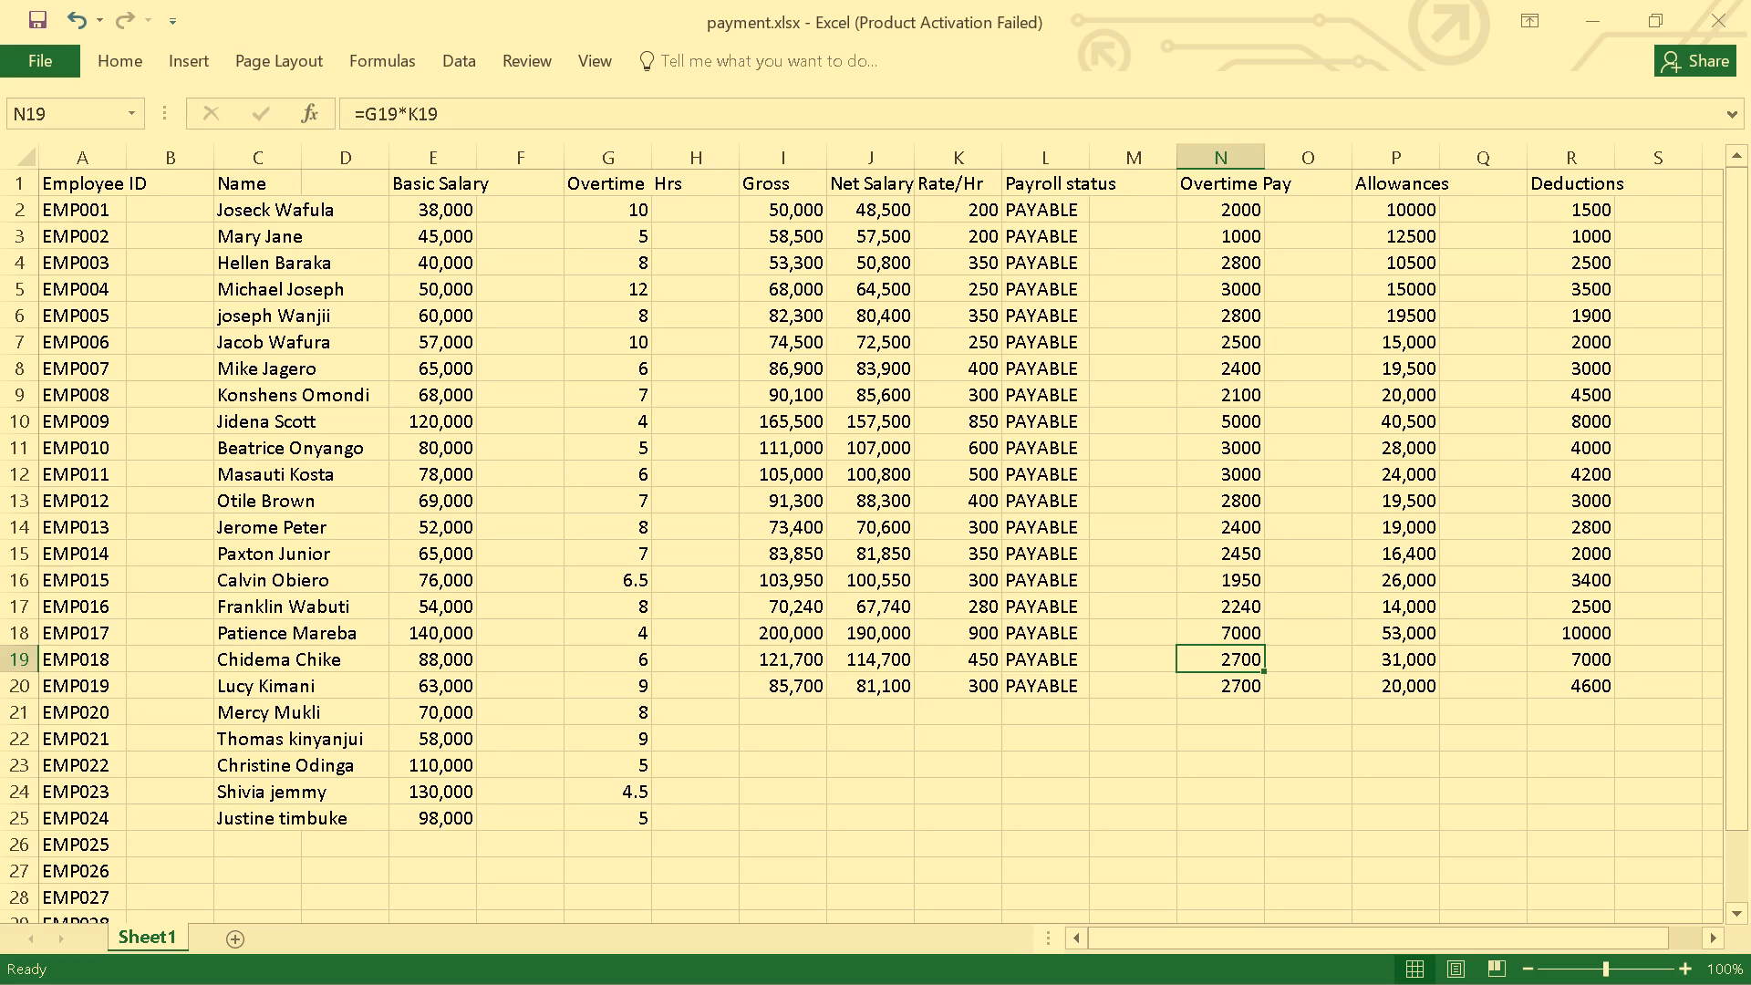
Set the overtime Rate/Hr of EMP003 to 250.
left_click(1293, 315)
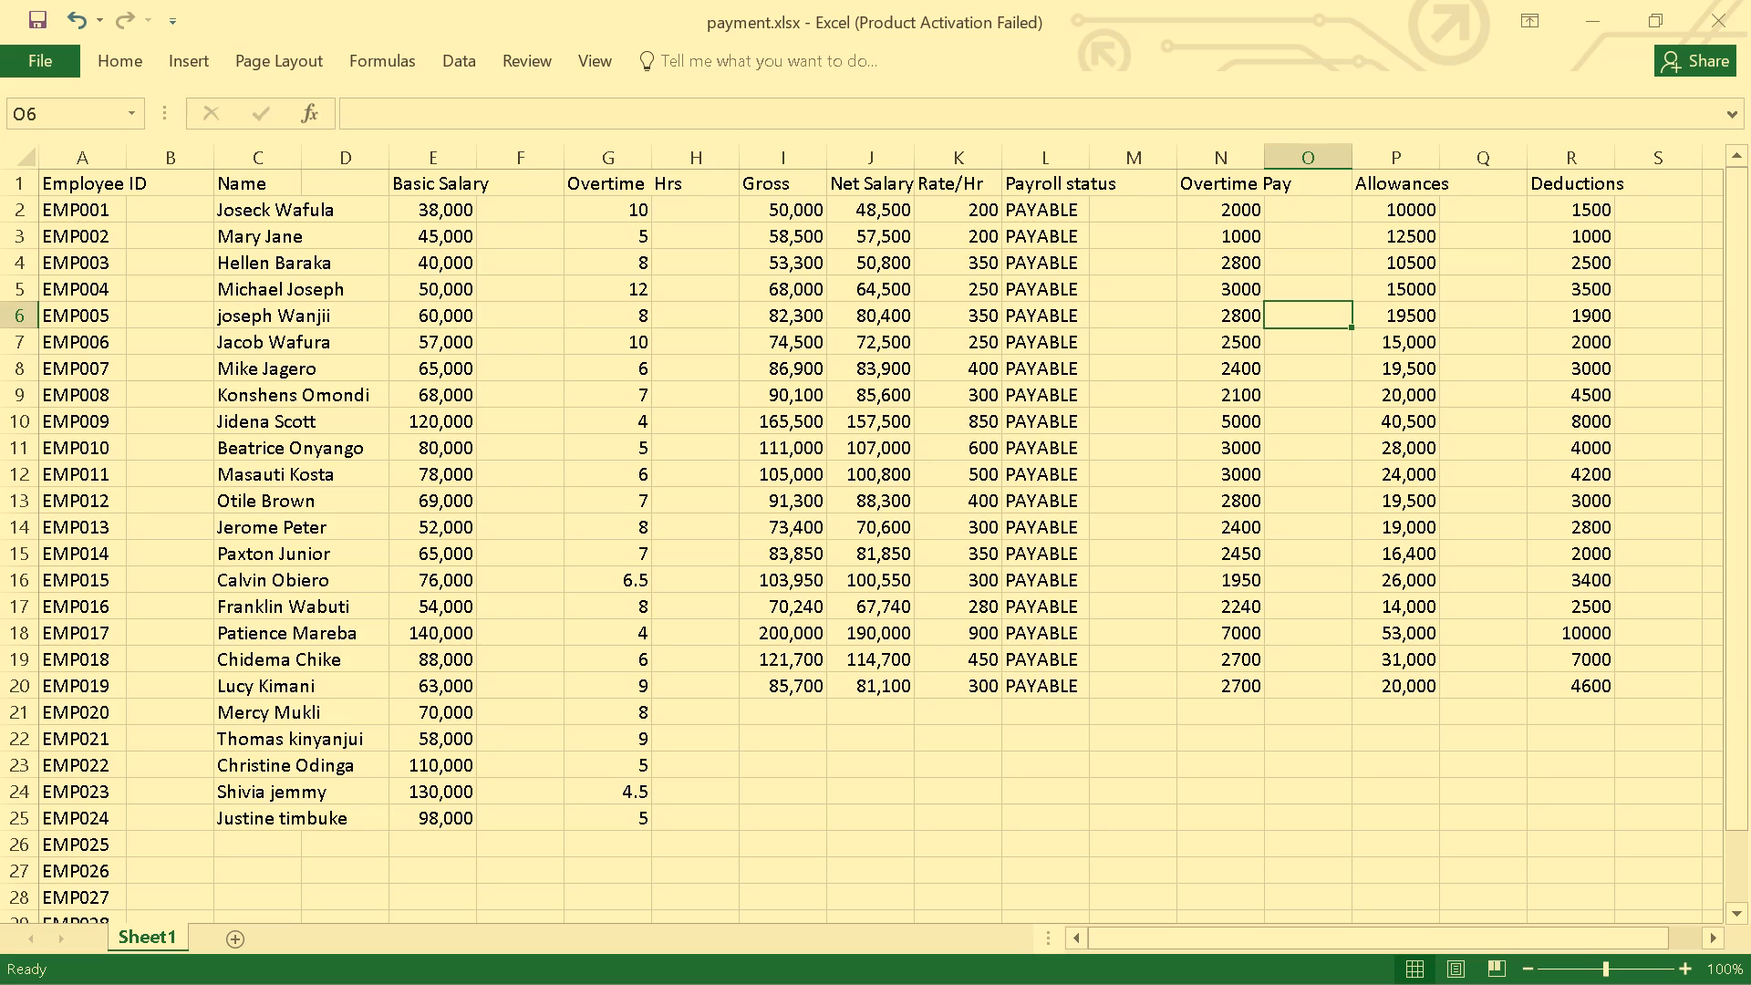
left_click(984, 213)
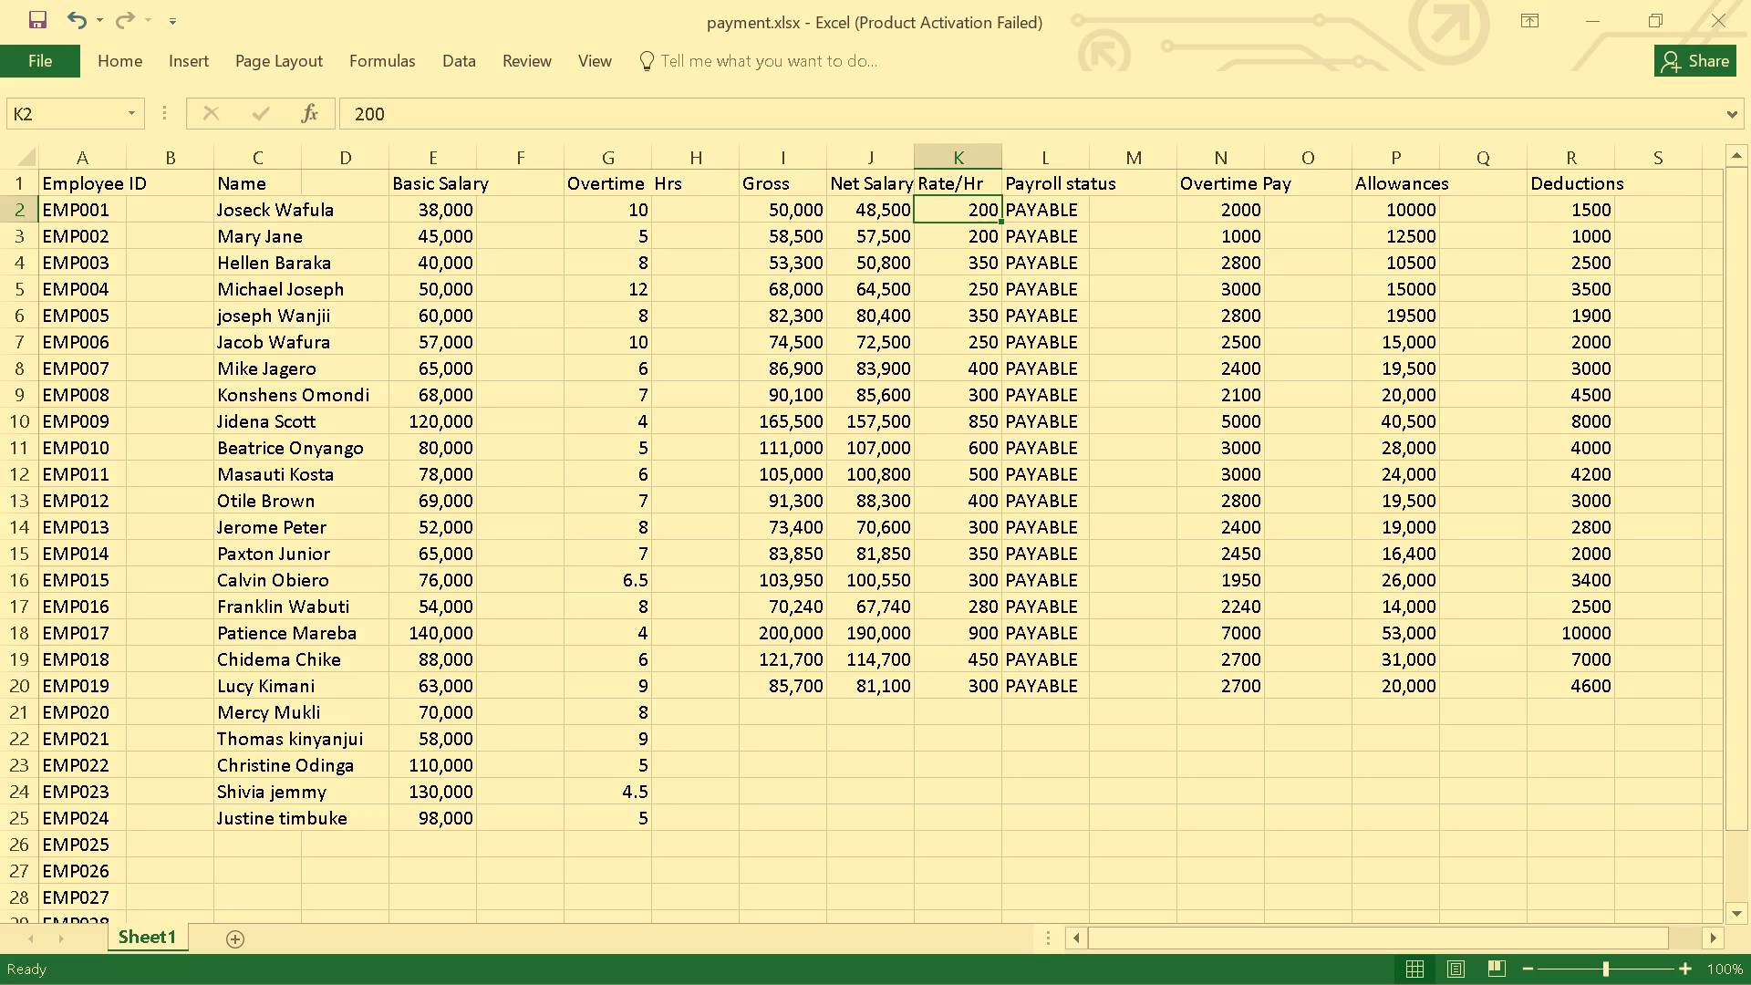
left_click(982, 266)
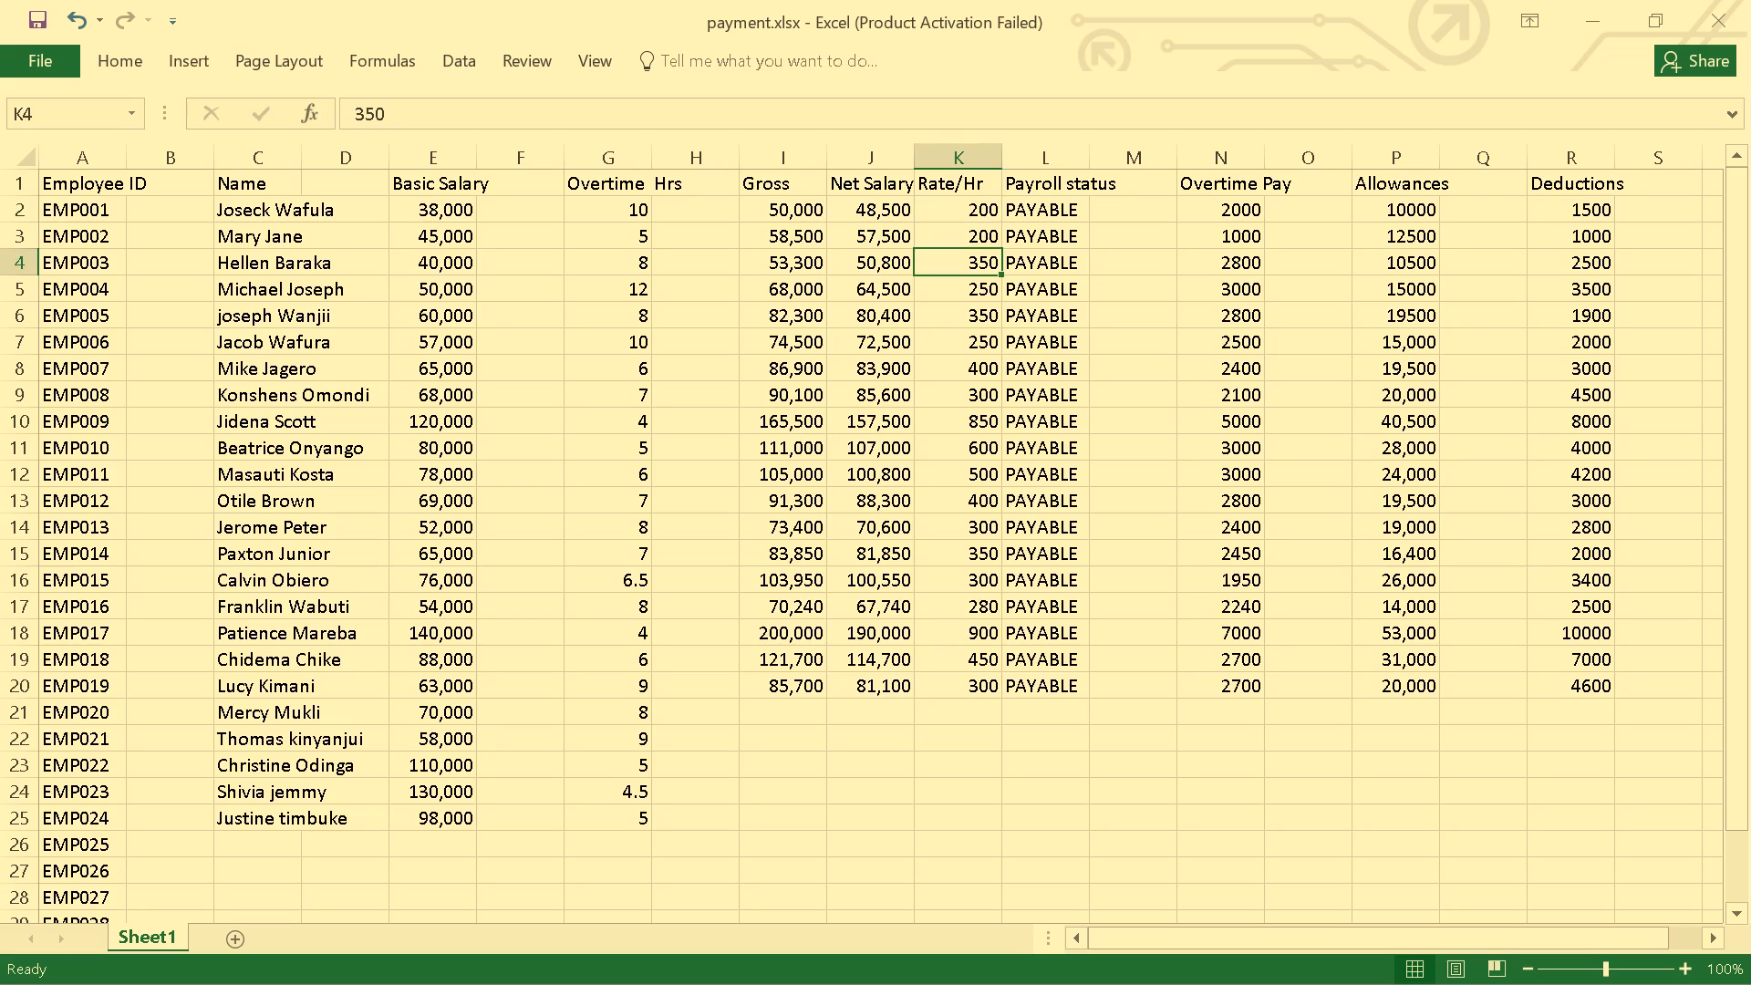
left_click(364, 113)
key("BackSpace")
key("2")
key("Return")
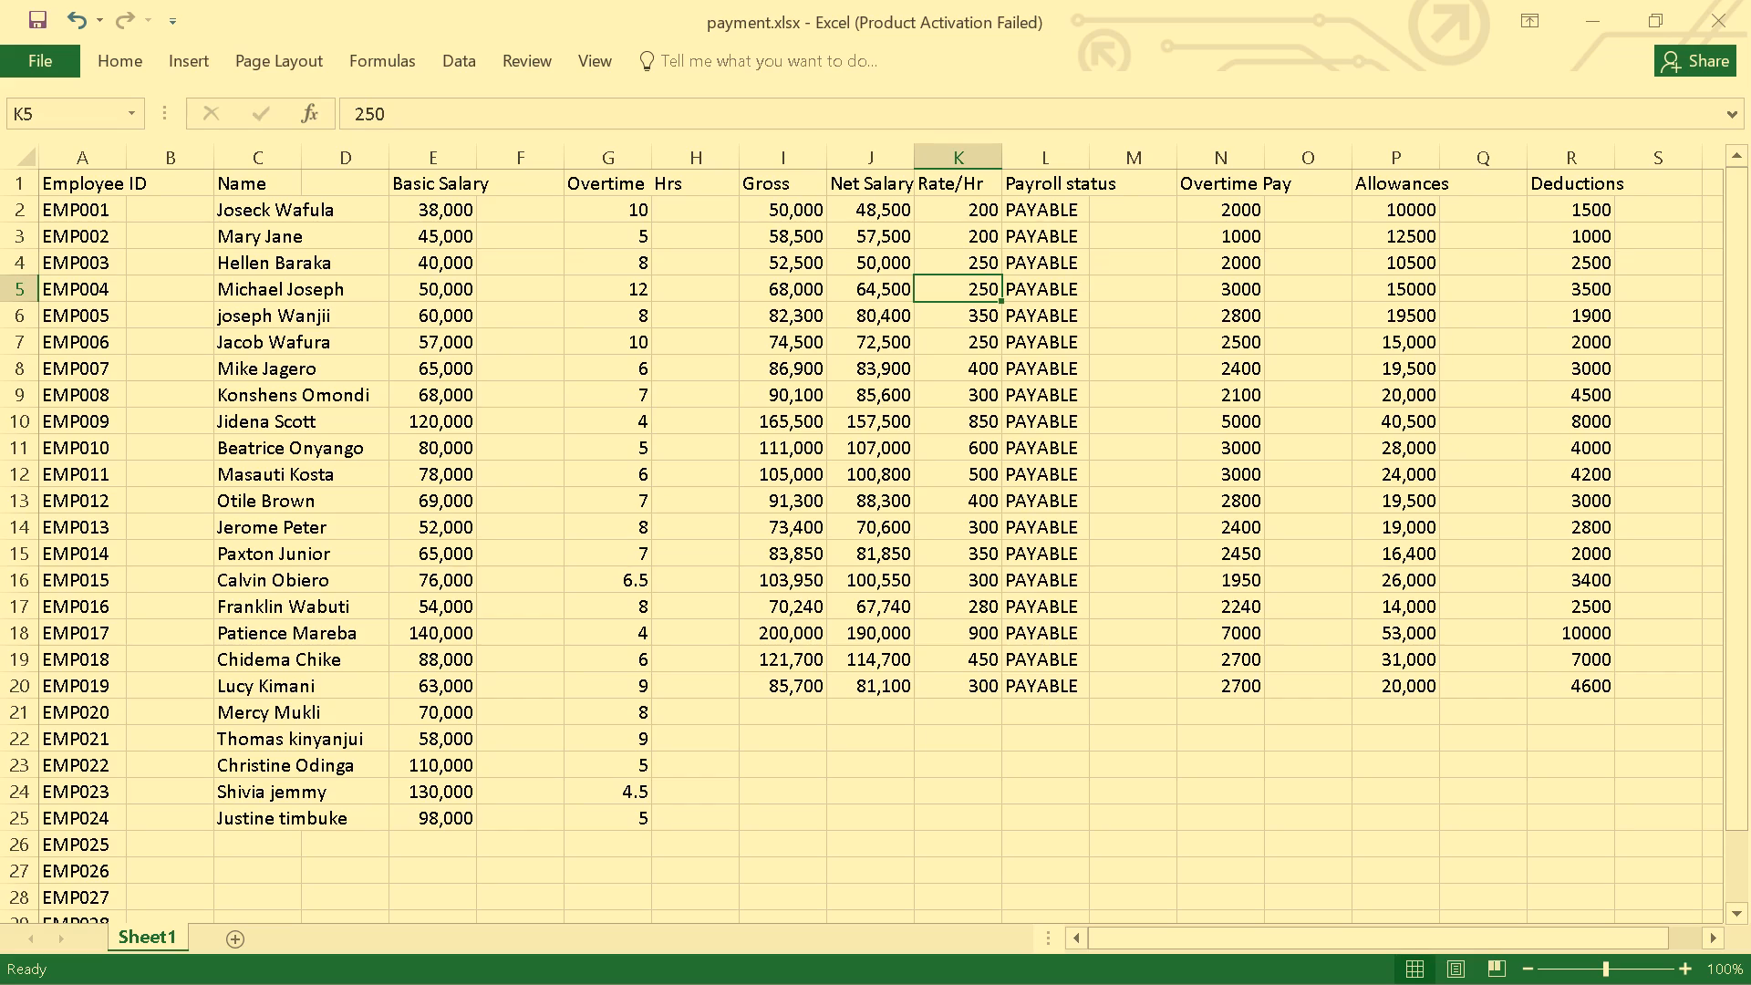
Set the Rate/Hr of EMP007 to 300 and that of EMP008 to 350.
left_click(979, 377)
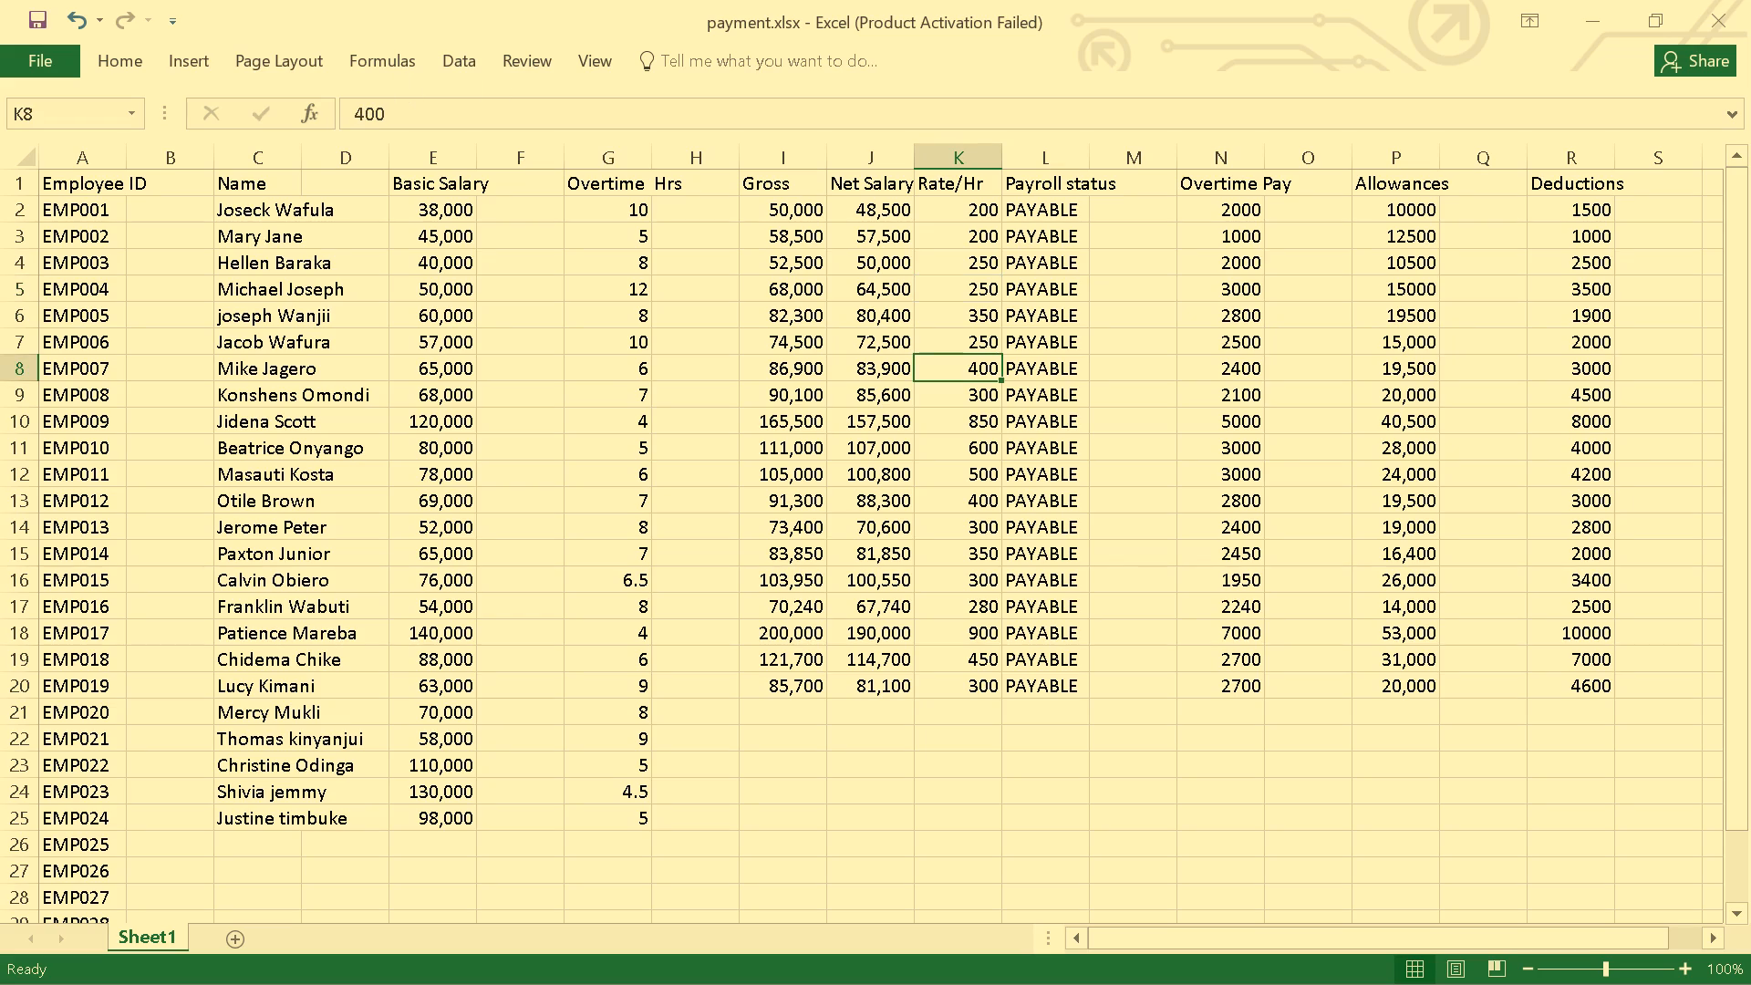
left_click(364, 107)
key("BackSpace")
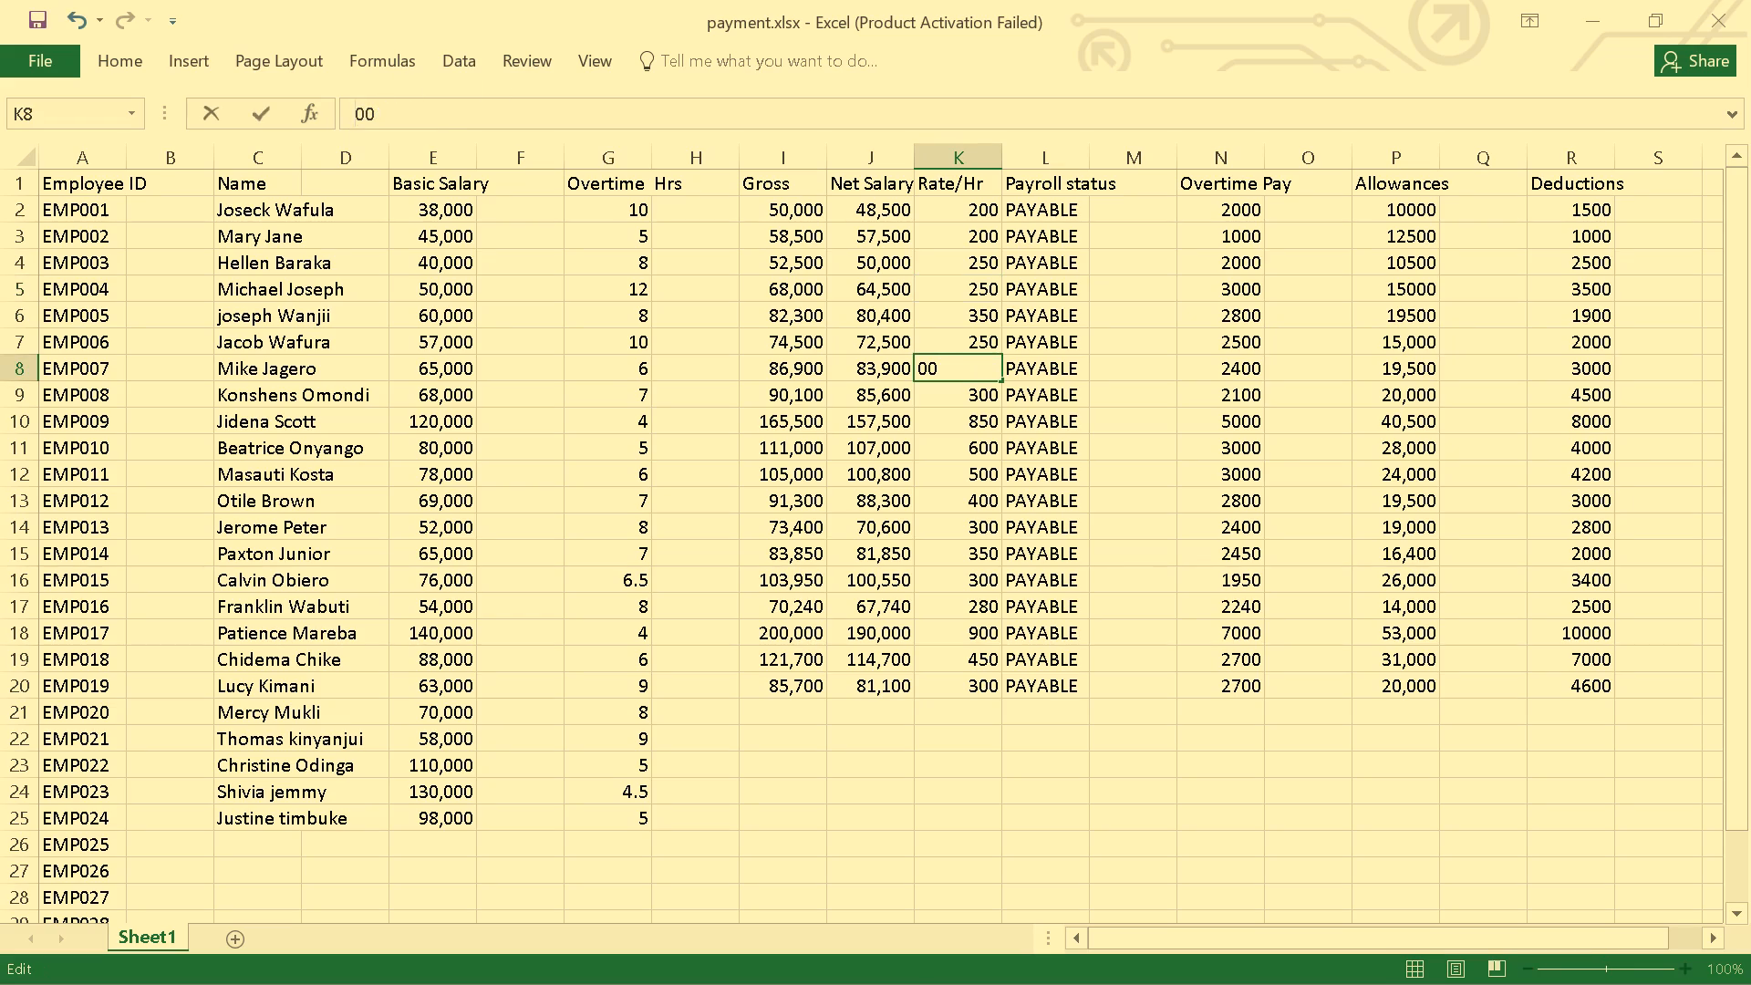
key("3")
key("Return")
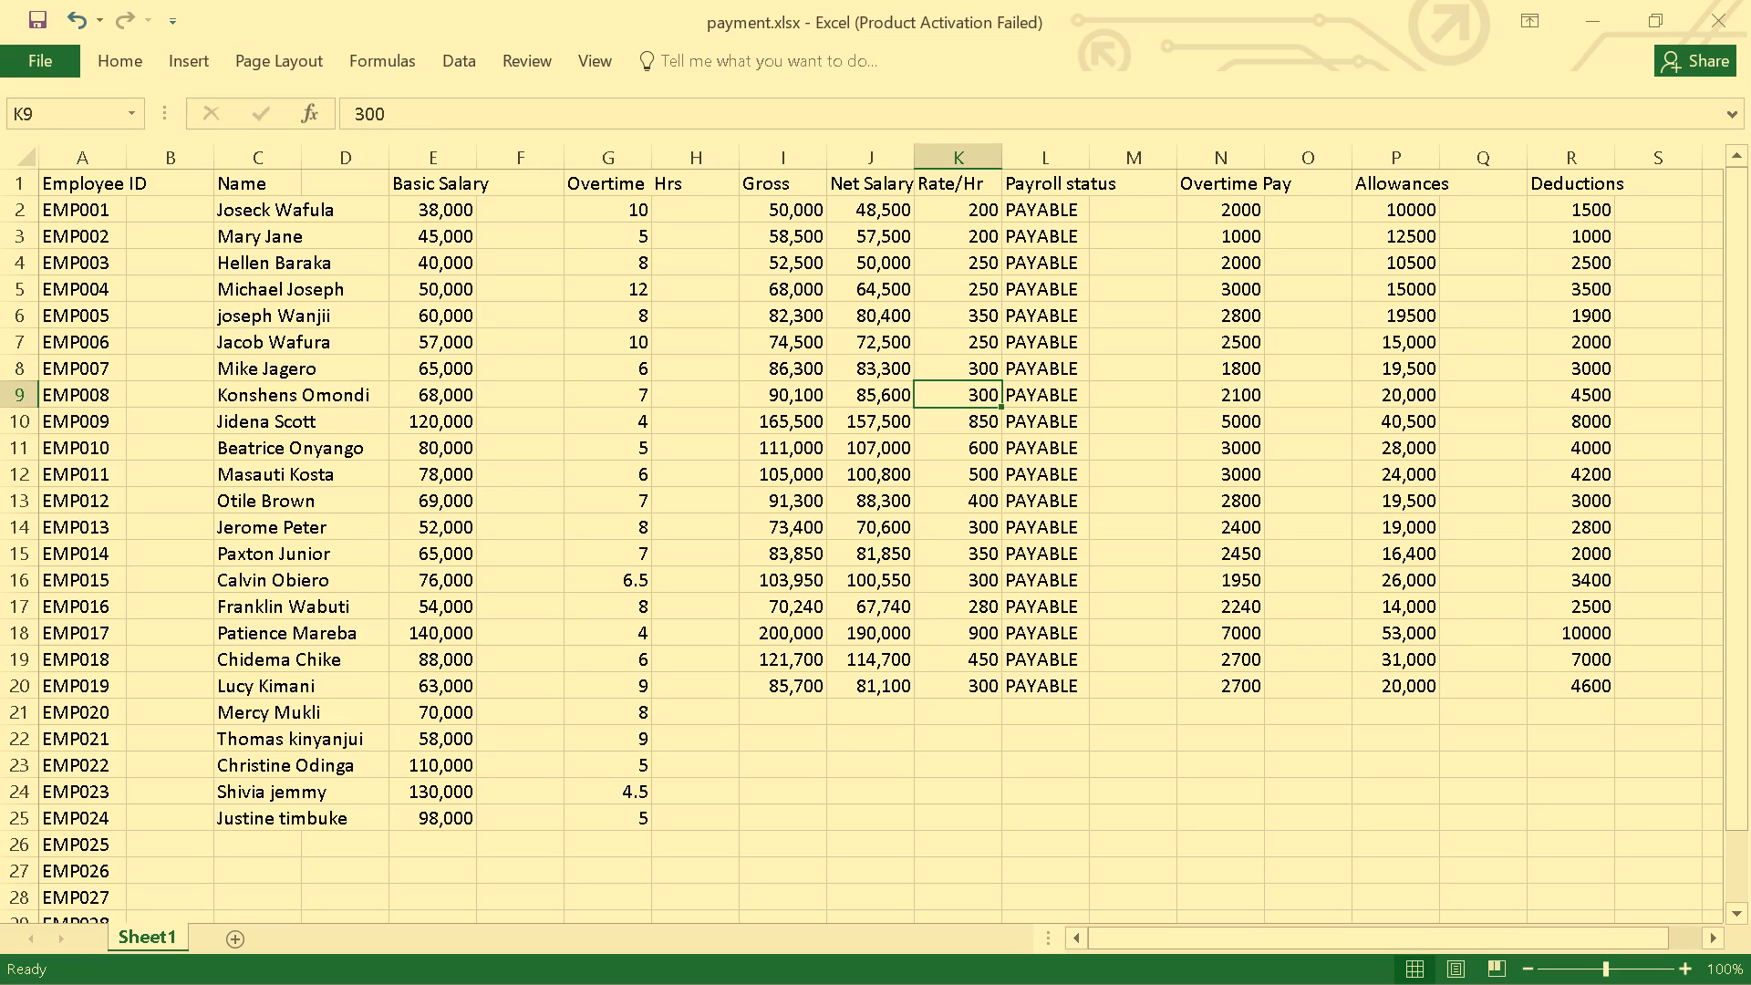
left_click(371, 114)
key("BackSpace")
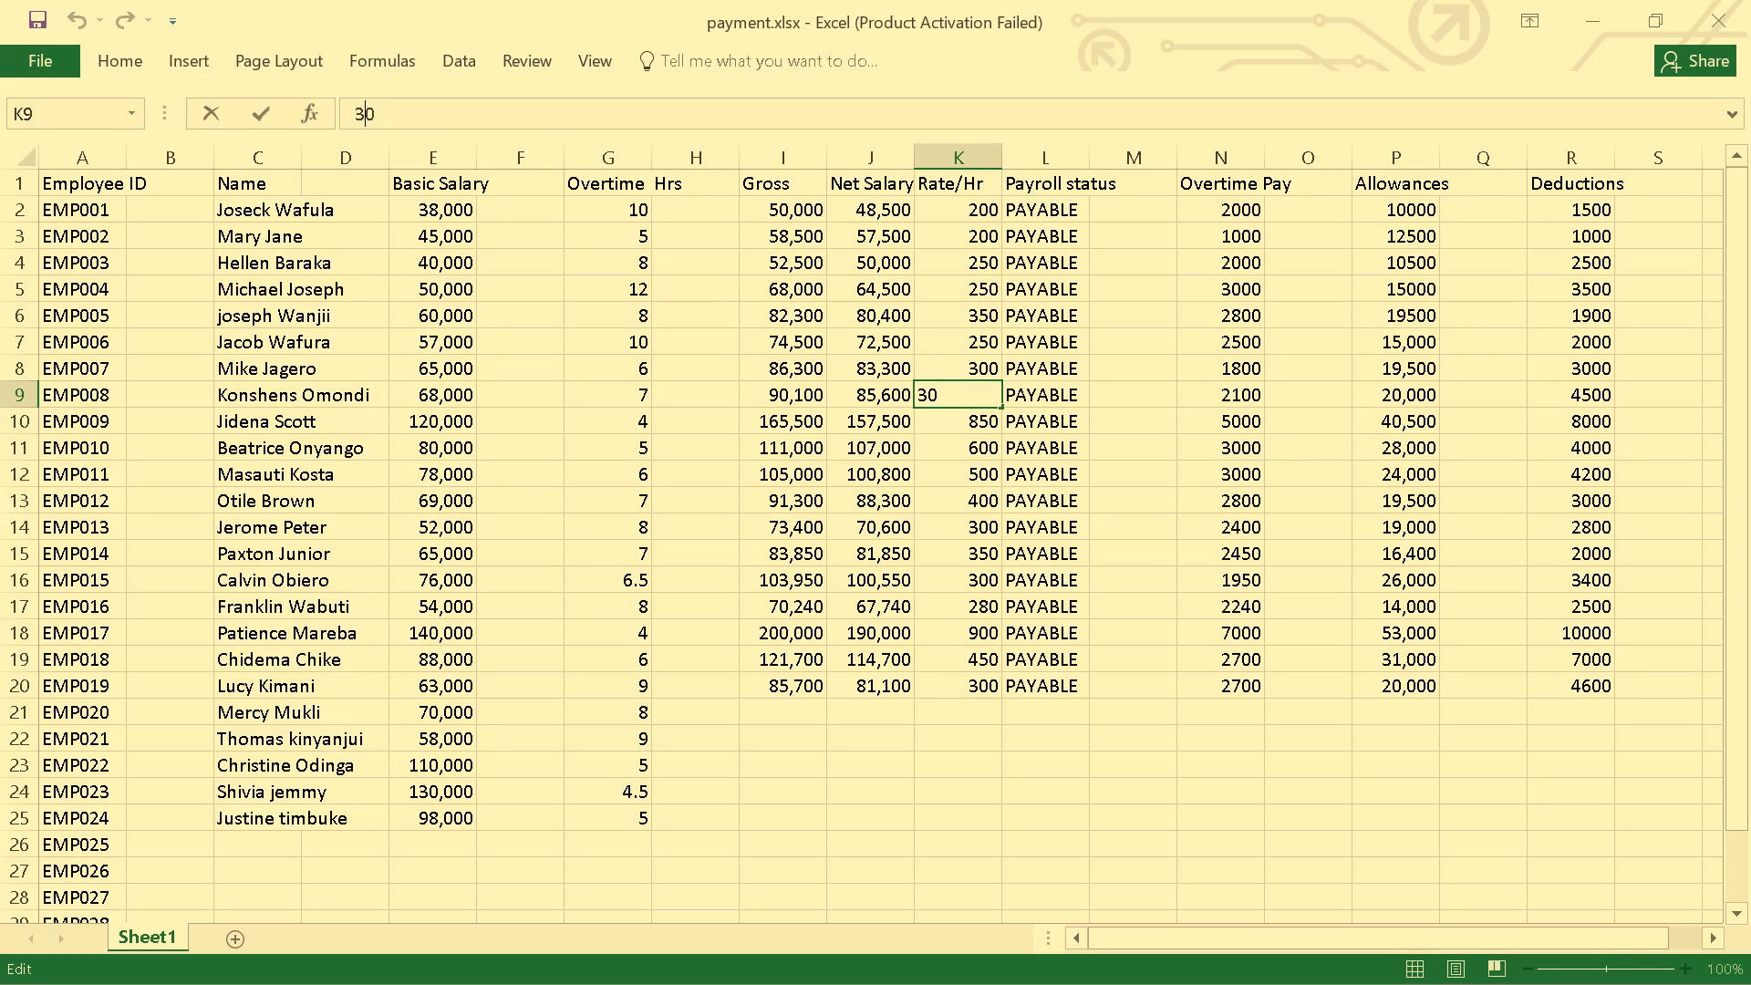
key("5")
key("Return")
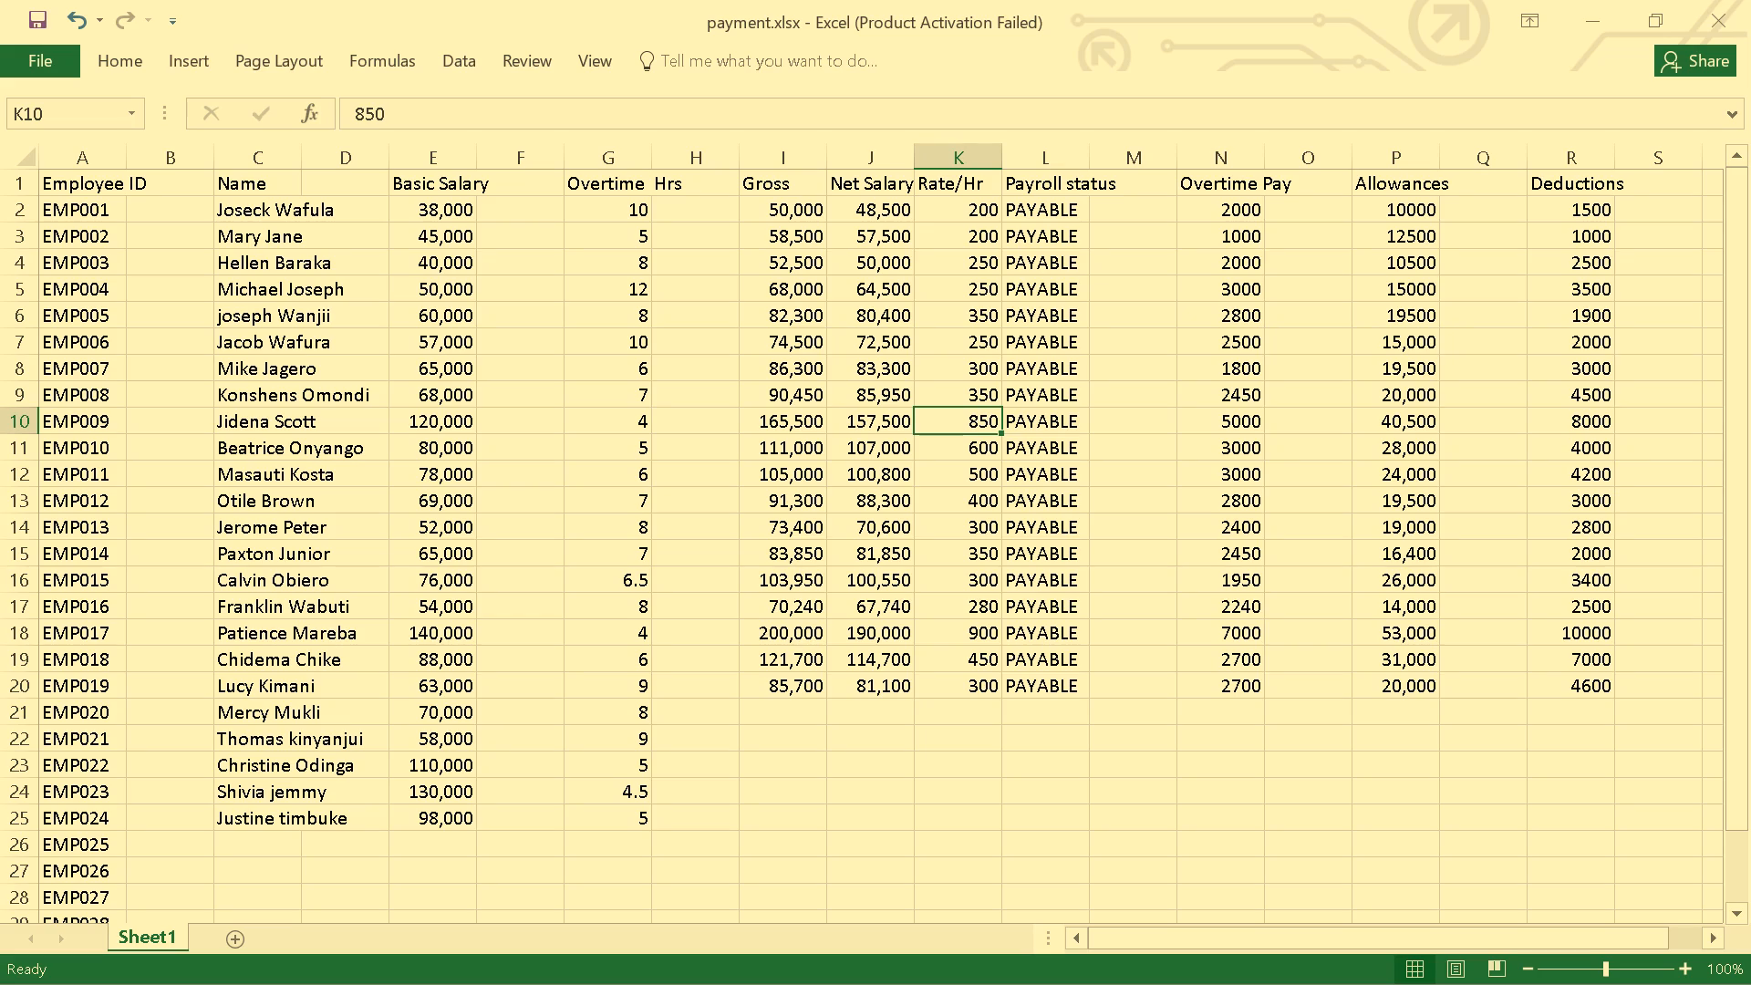
Set the Rate/Hr of EMP015 to 400 and that of EMP019 to 350.
left_click(971, 584)
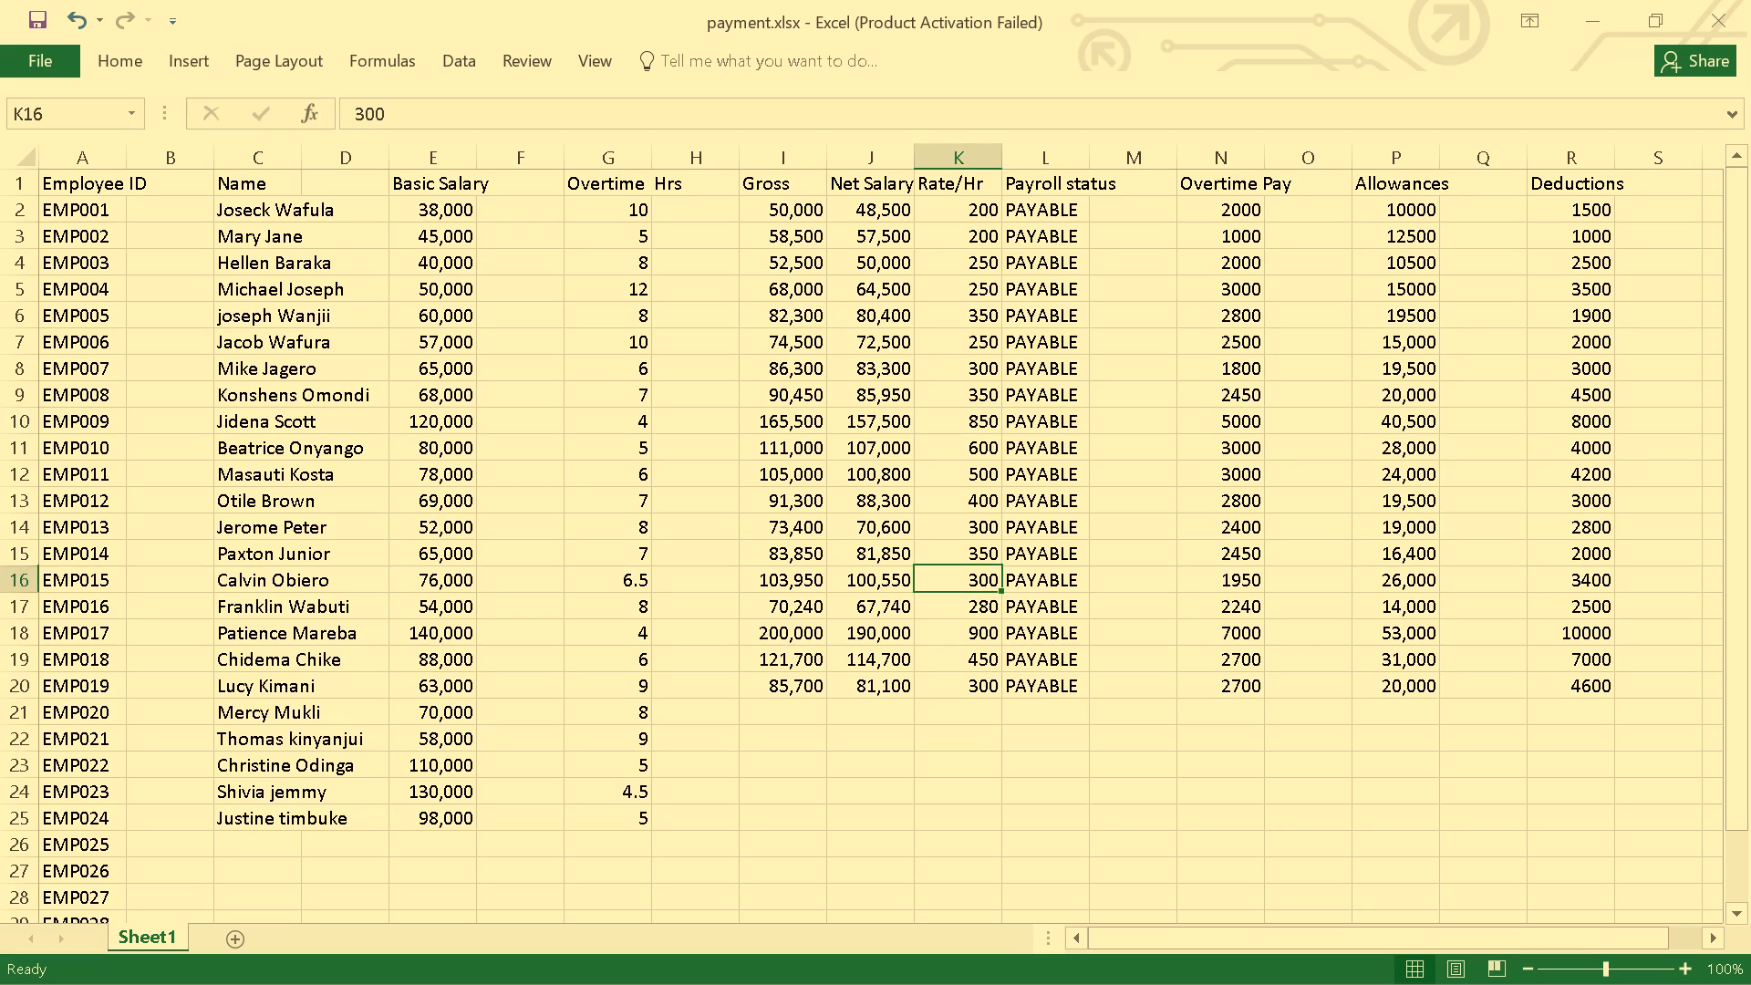
left_click(360, 114)
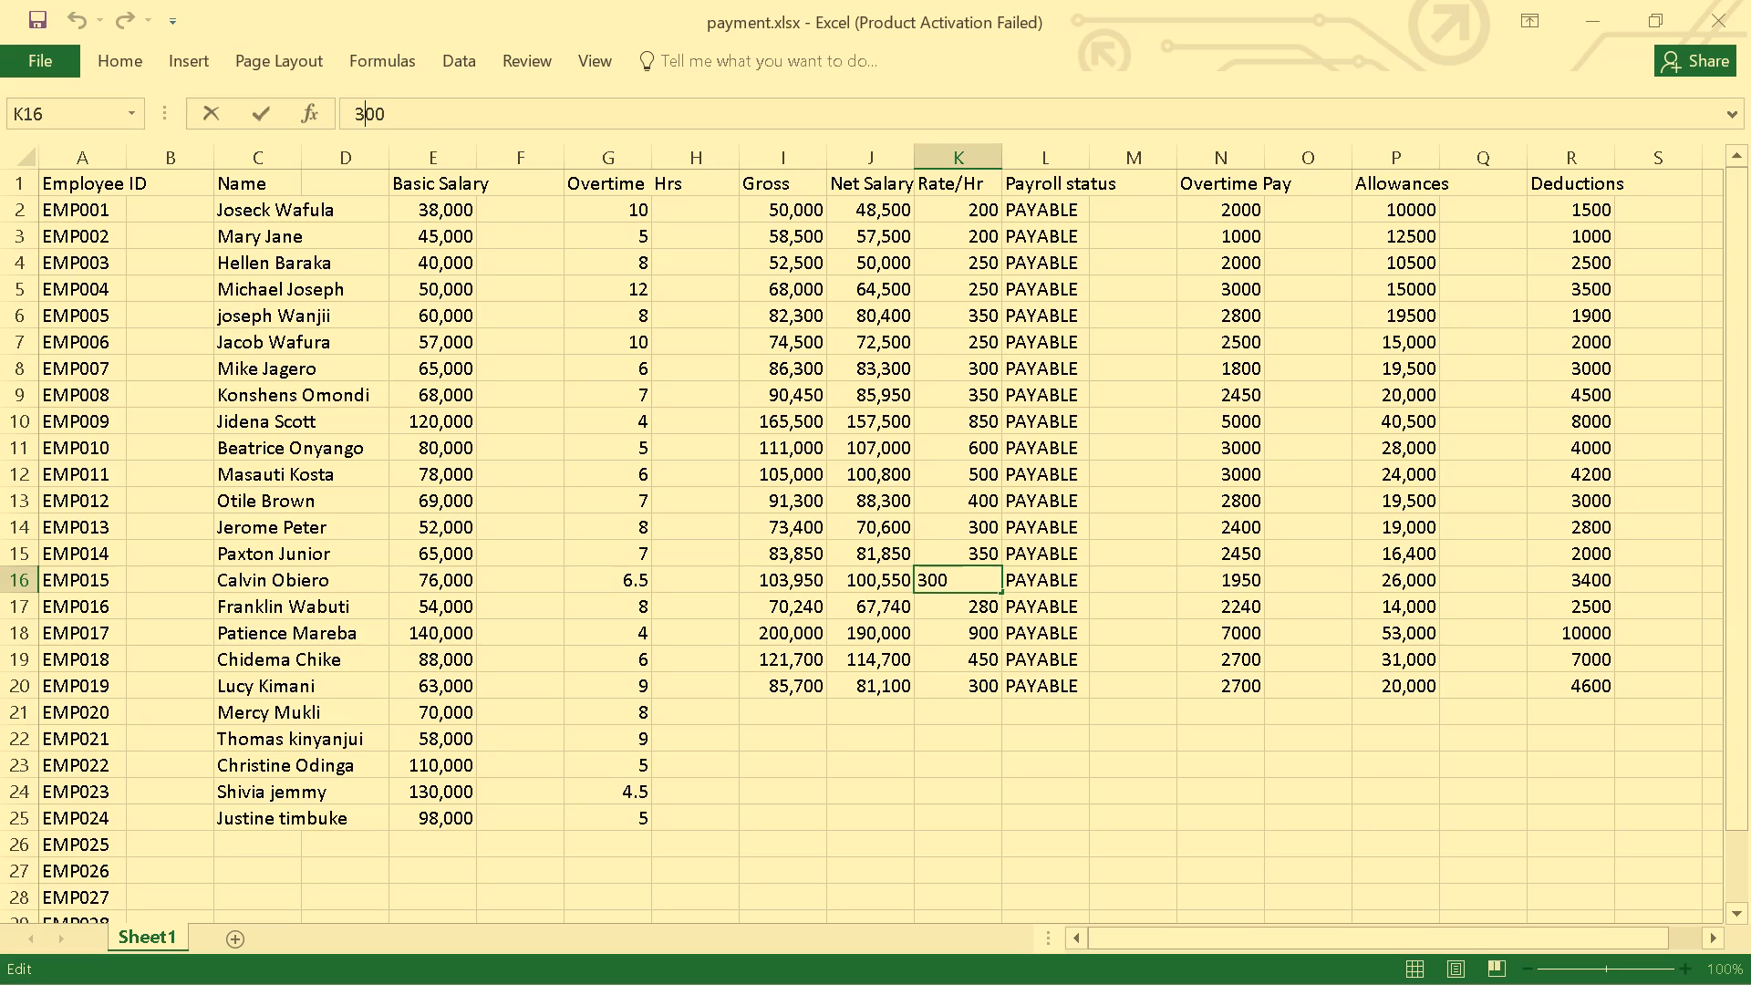
key("BackSpace")
key("4")
key("Return")
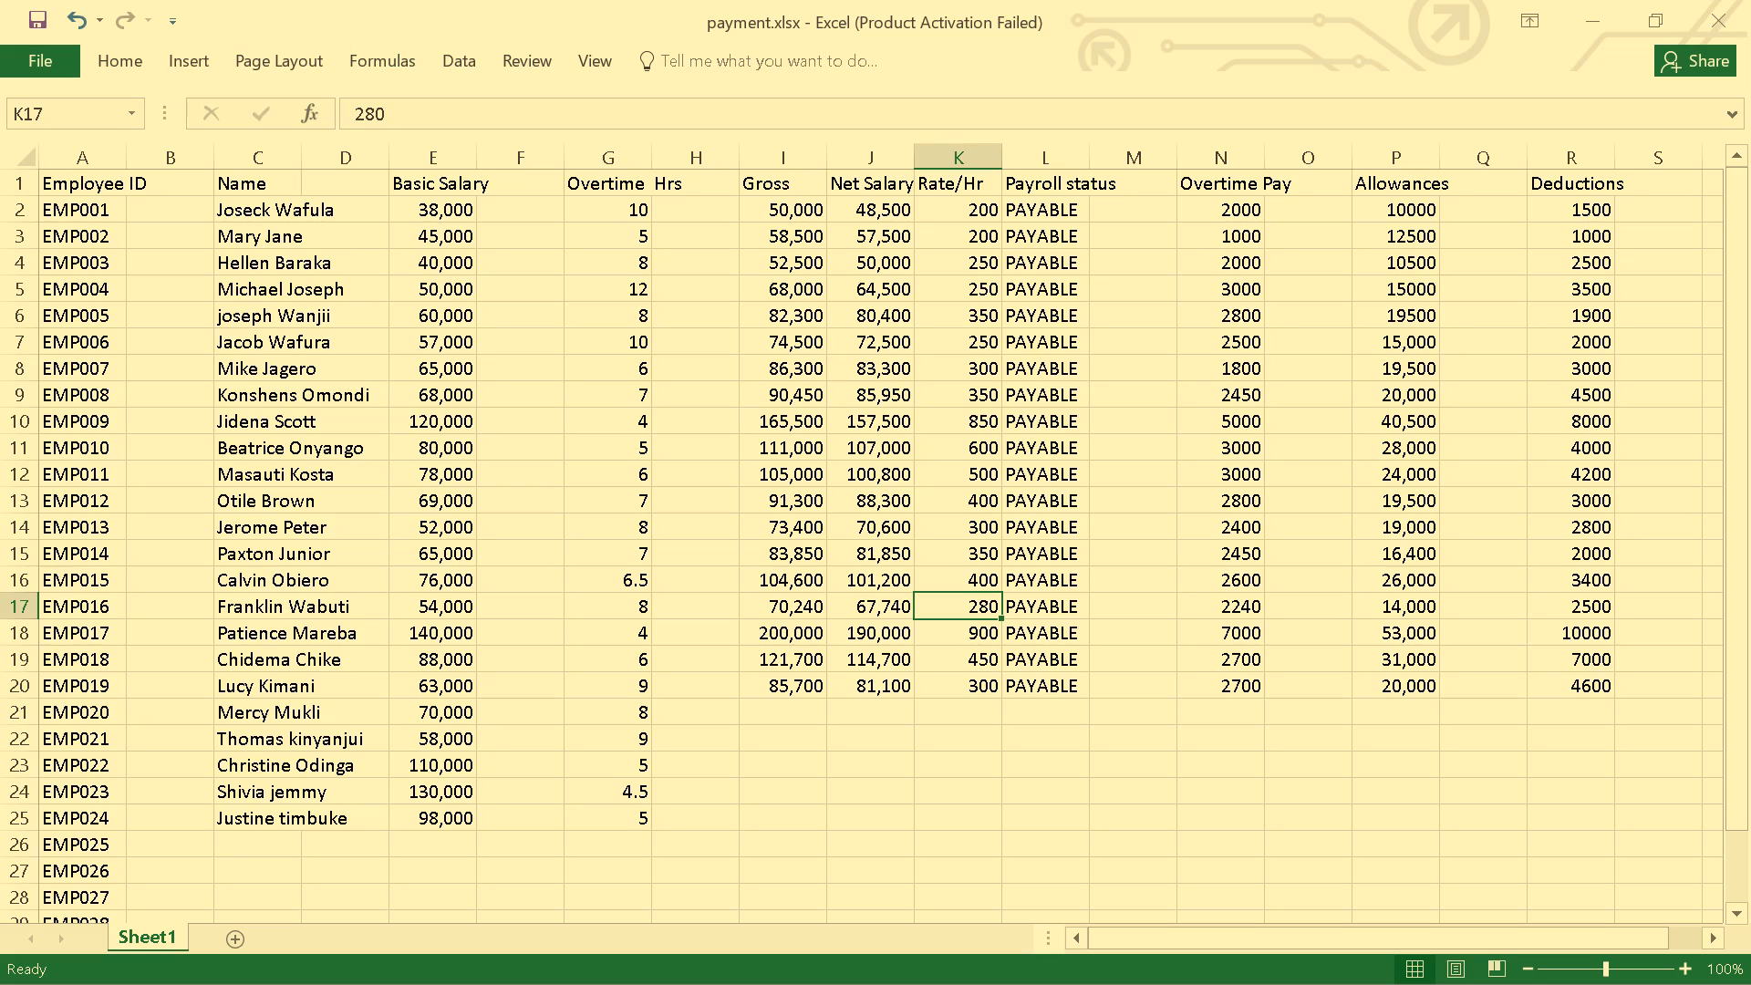
left_click(992, 689)
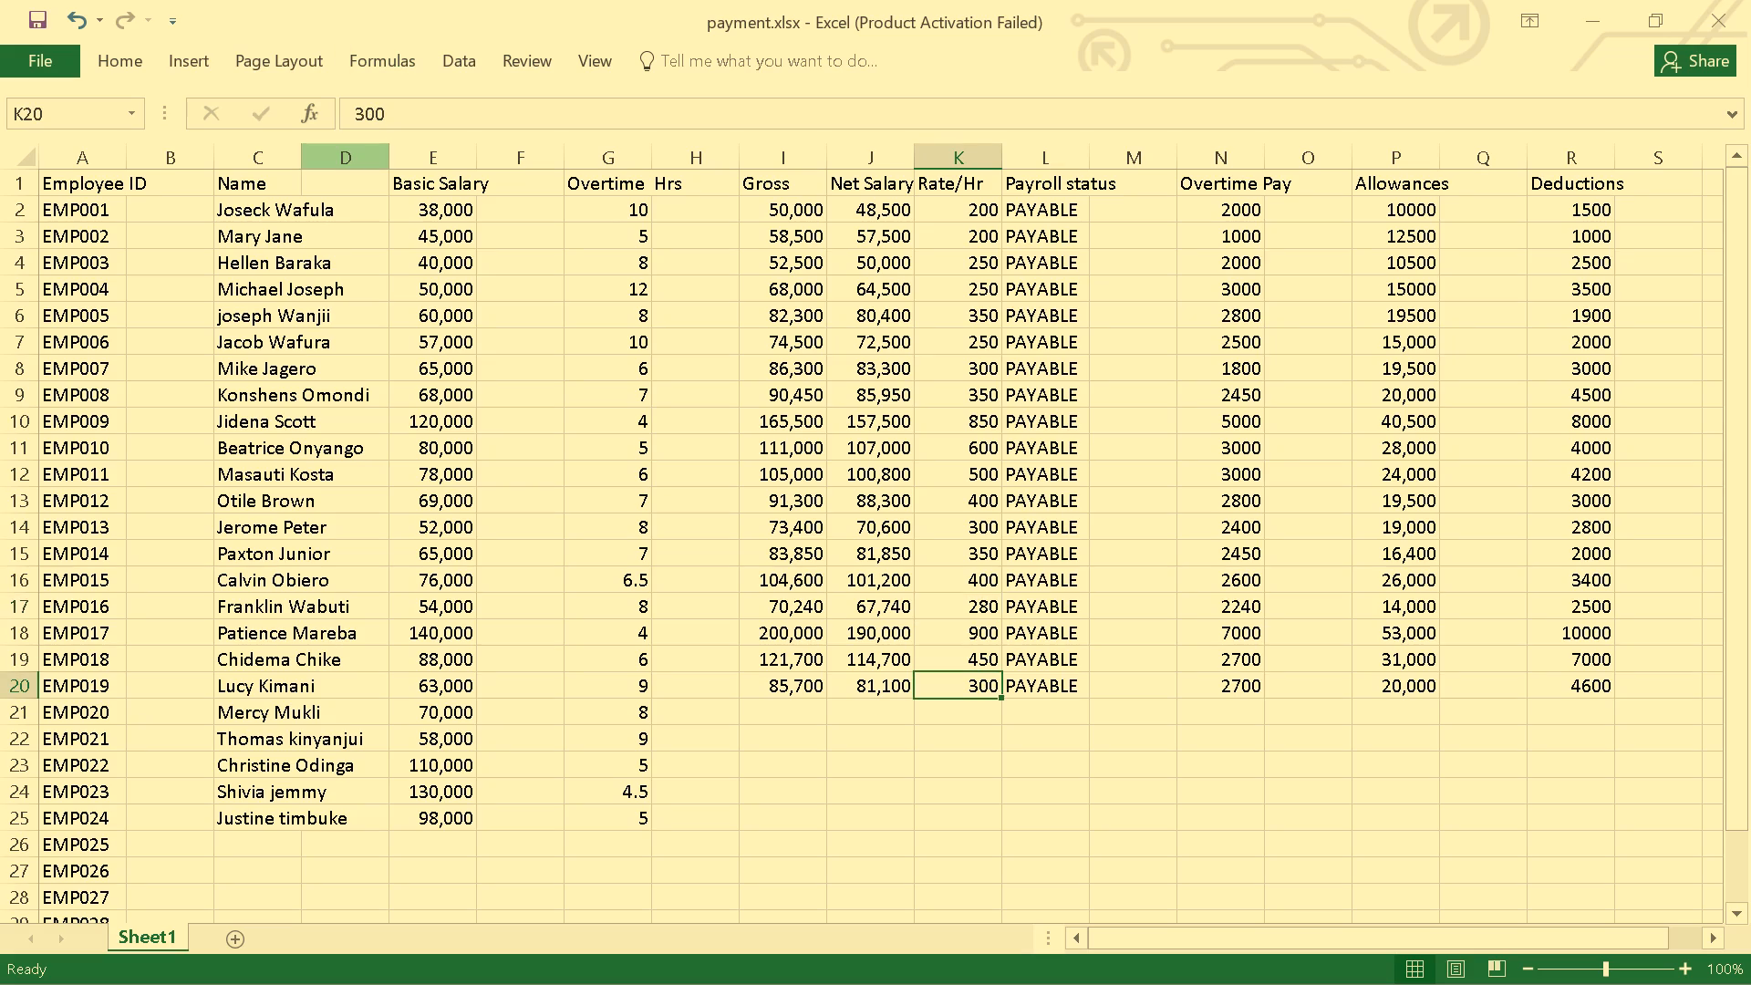
left_click(374, 111)
key("BackSpace")
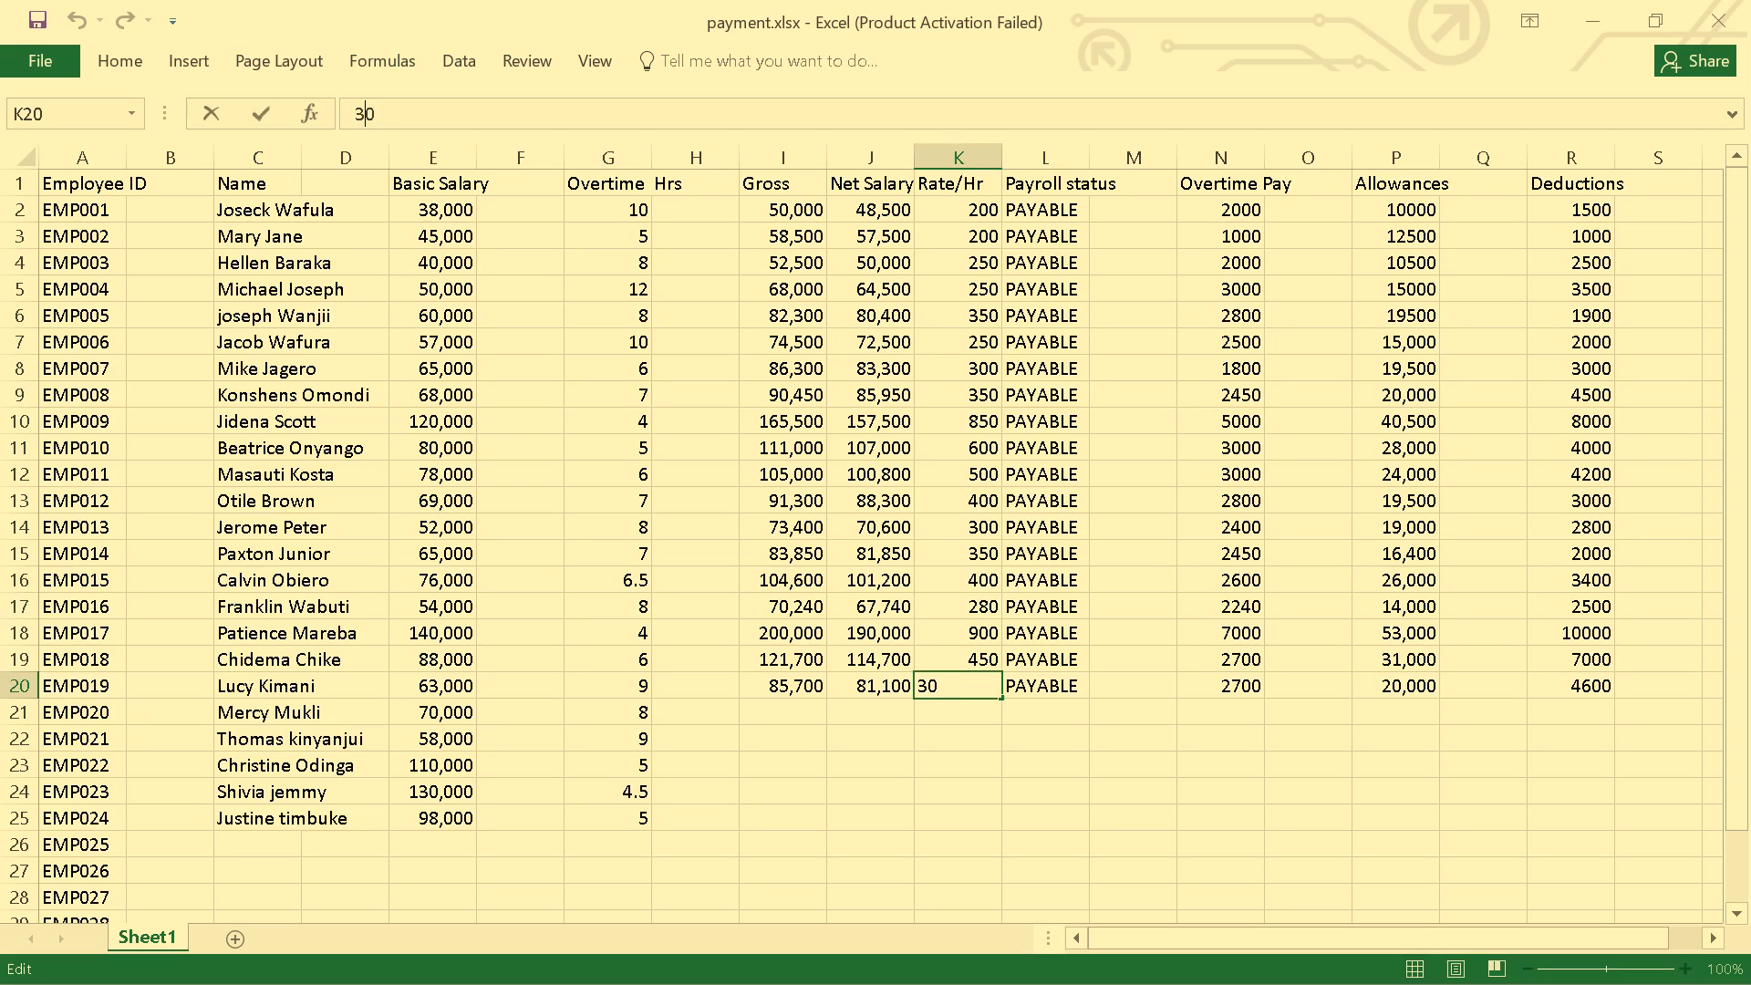
key("5")
key("Return")
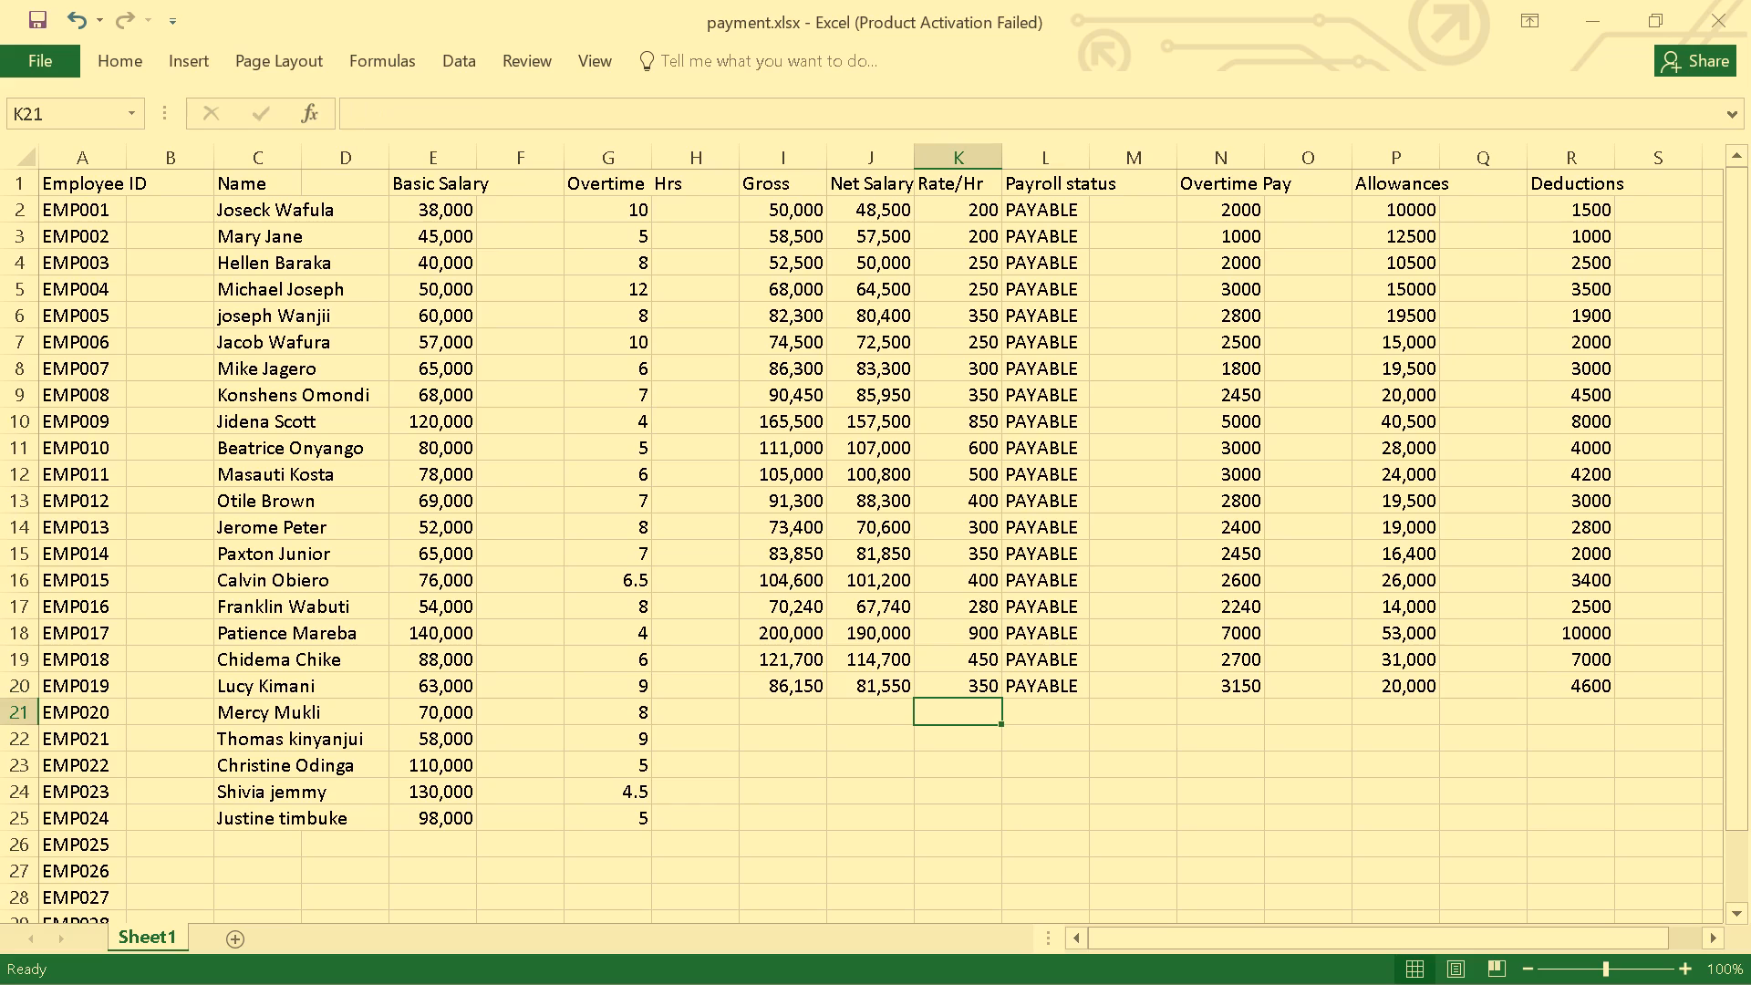
Save the payment.xlsx workbook.
left_click(1577, 710)
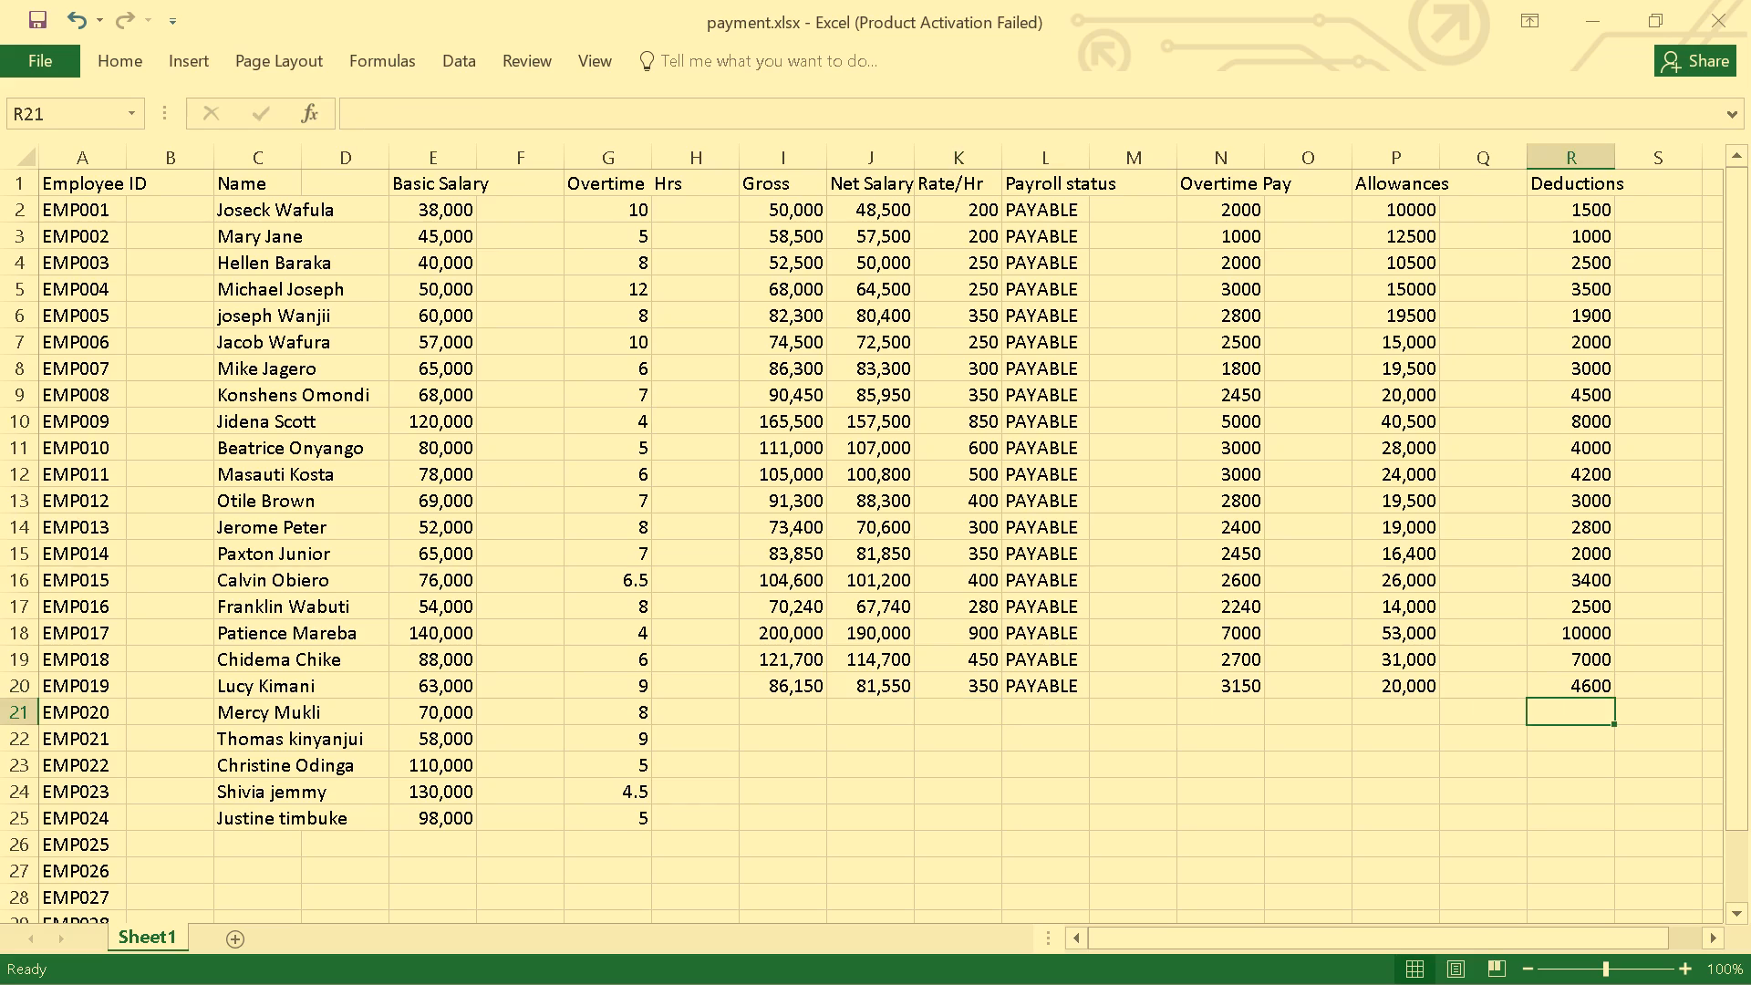
key("ctrl+s")
Check the Payroll status formulas in several employee rows, from EMP009 back to EMP004 and down to EMP014.
left_click(1073, 424)
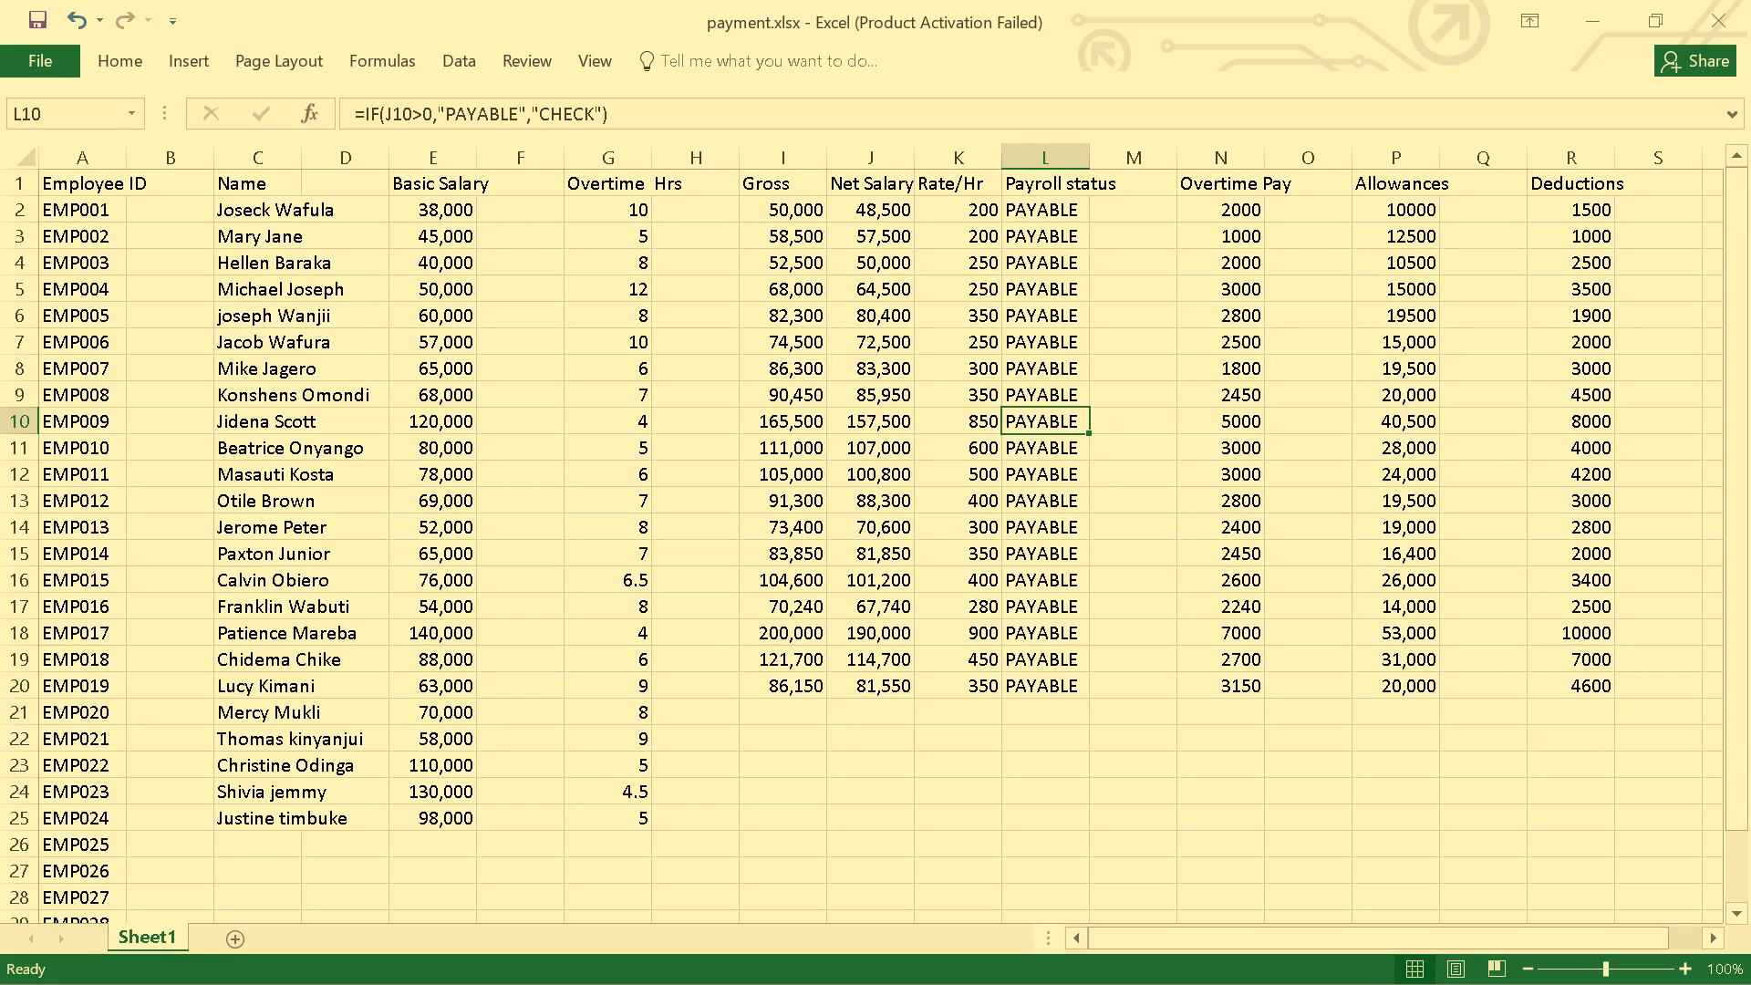
left_click(1000, 268)
left_click(1056, 277)
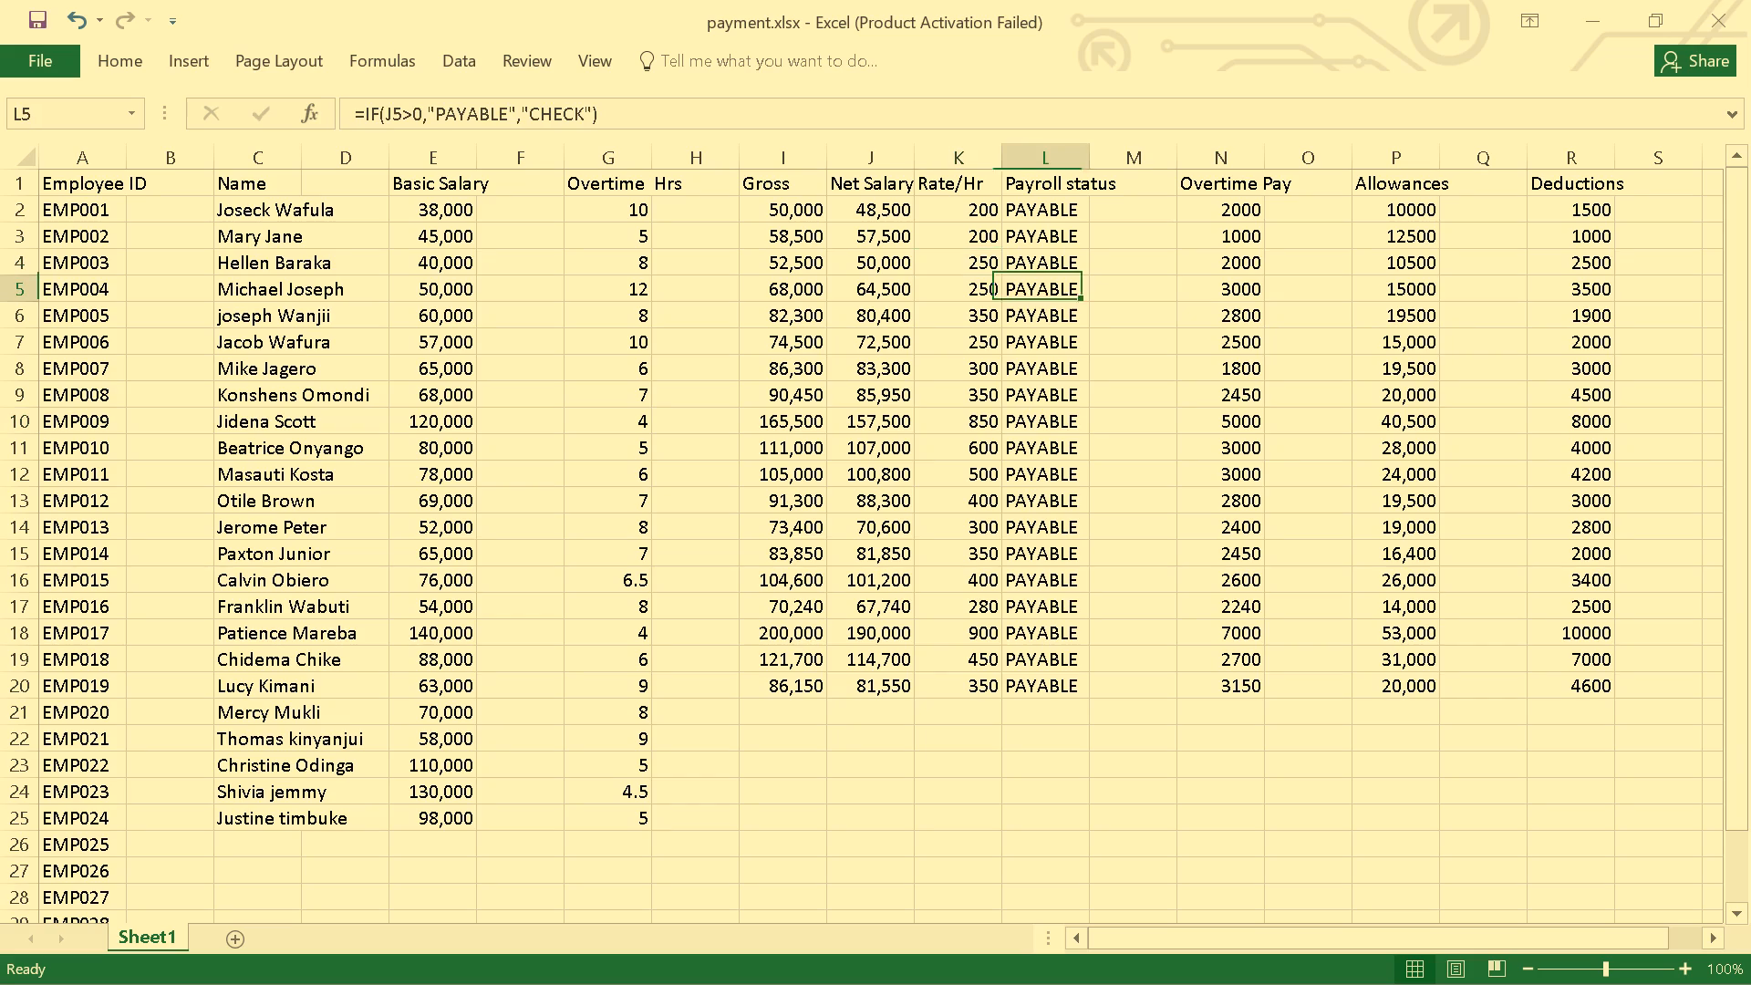
left_click(1027, 353)
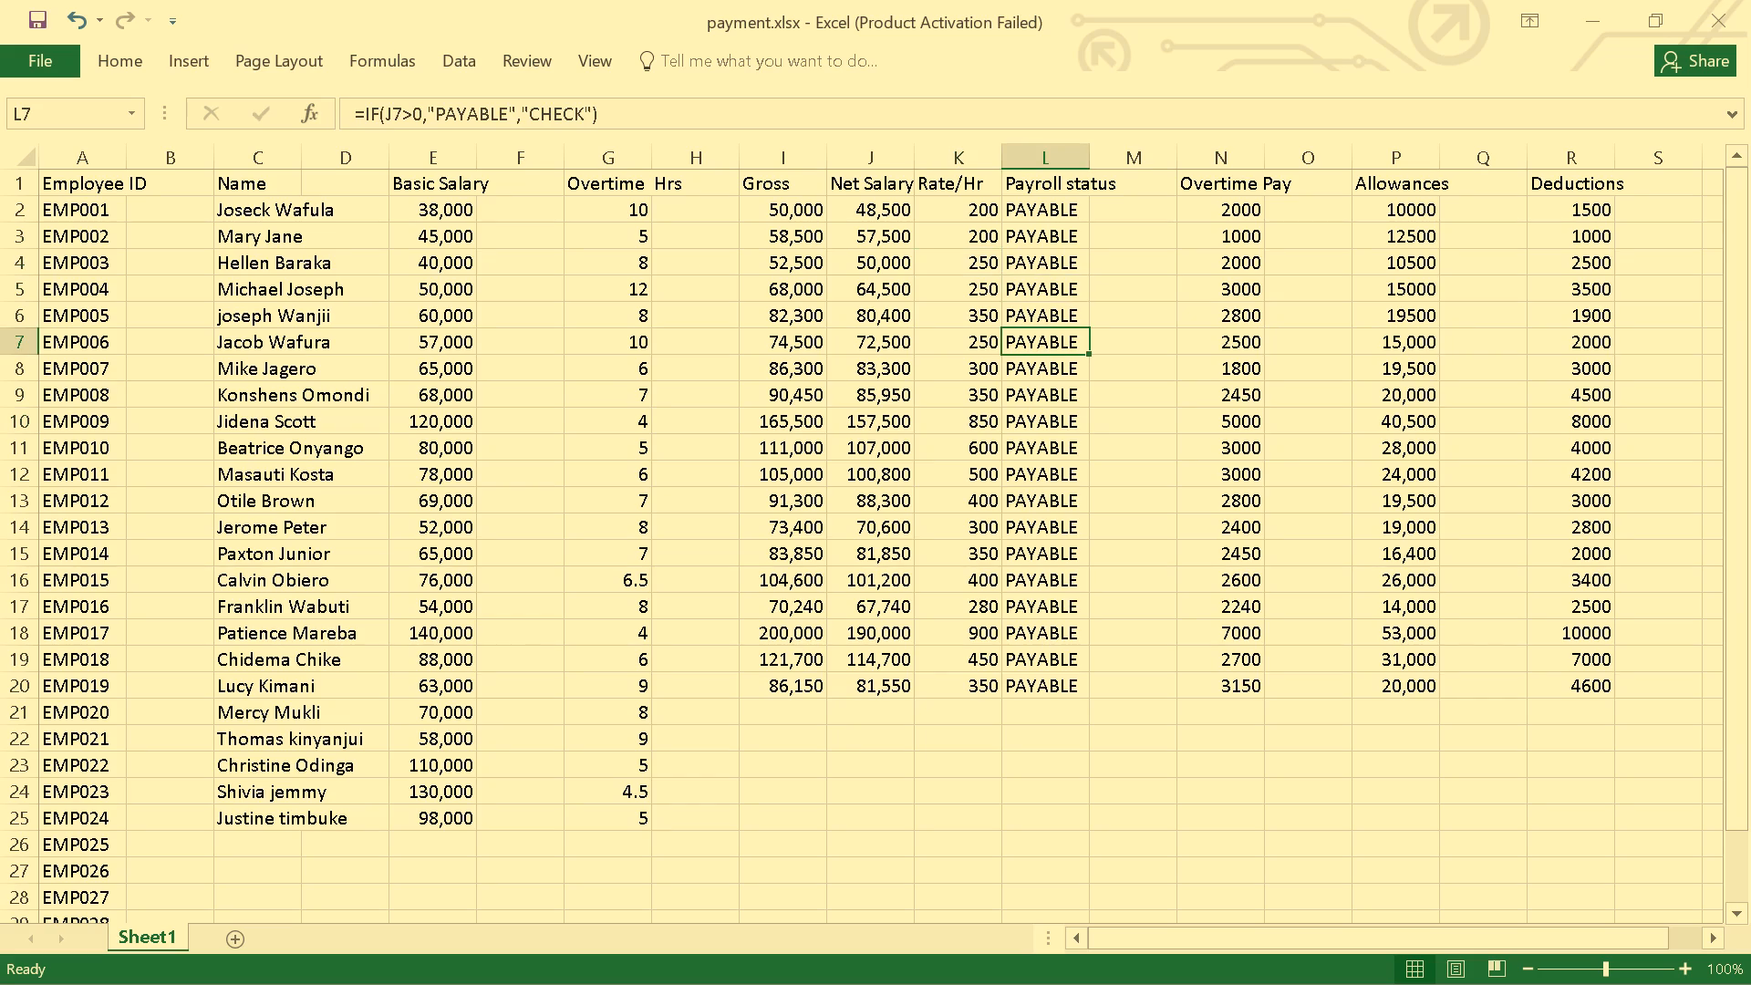
left_click(1044, 439)
left_click(1042, 472)
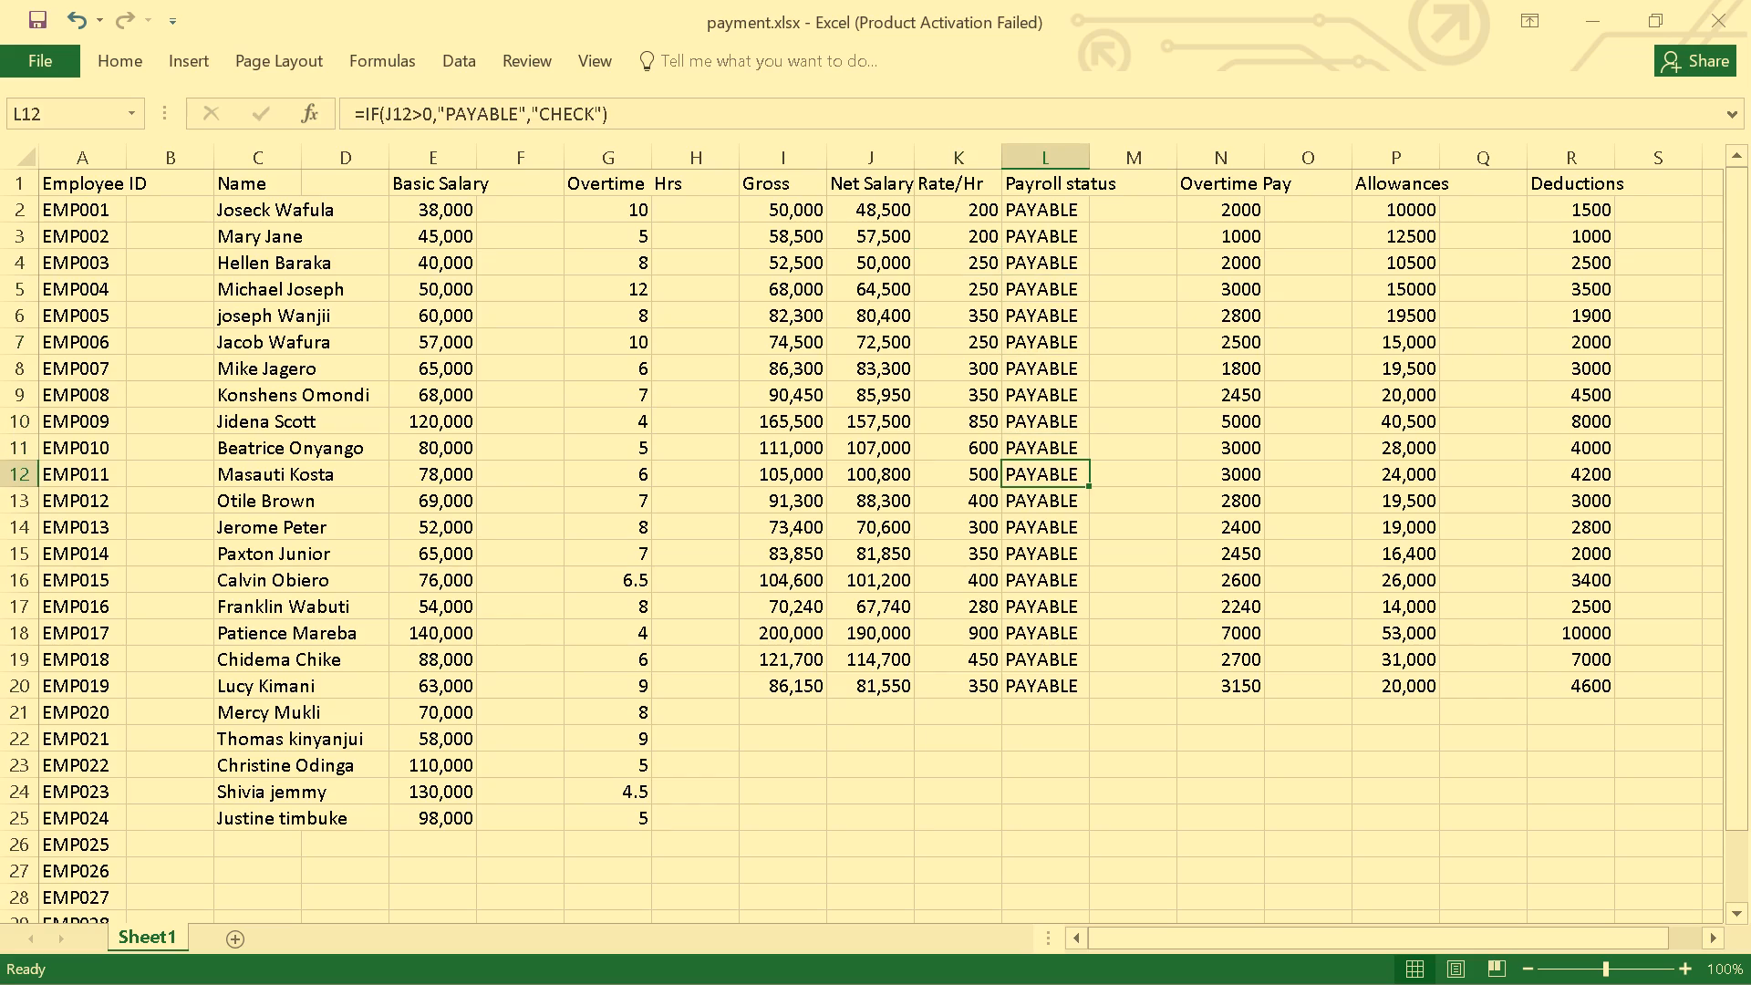
left_click(1035, 550)
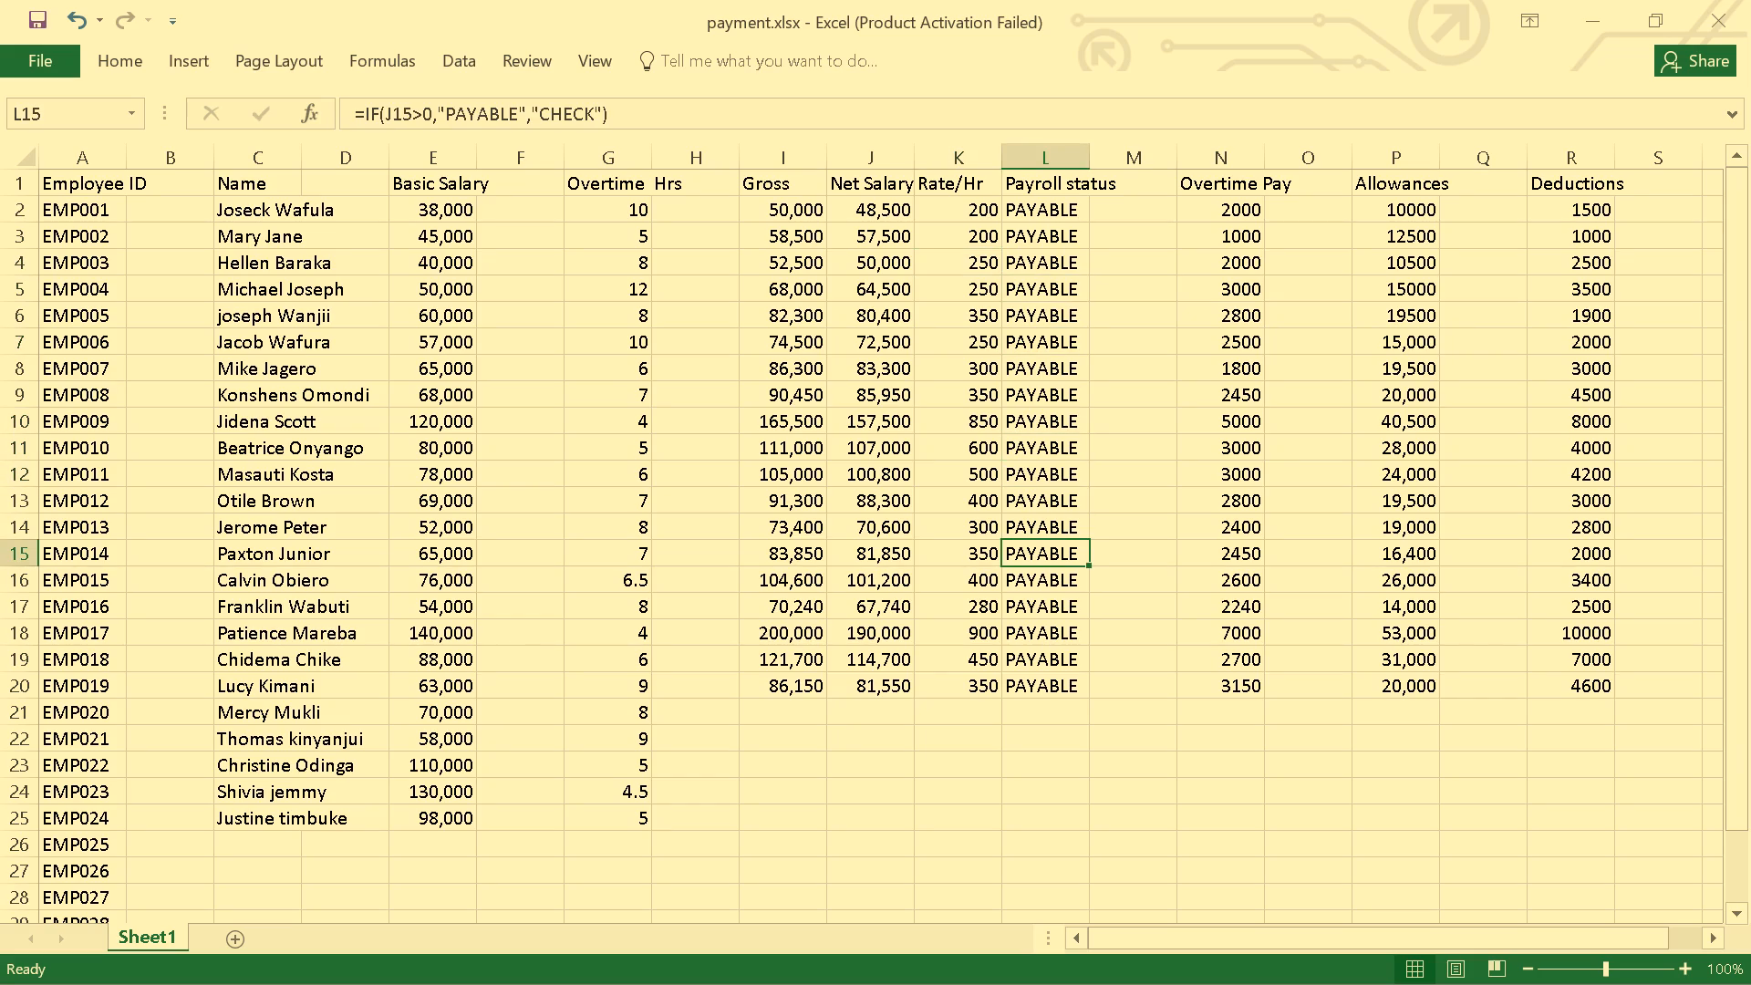
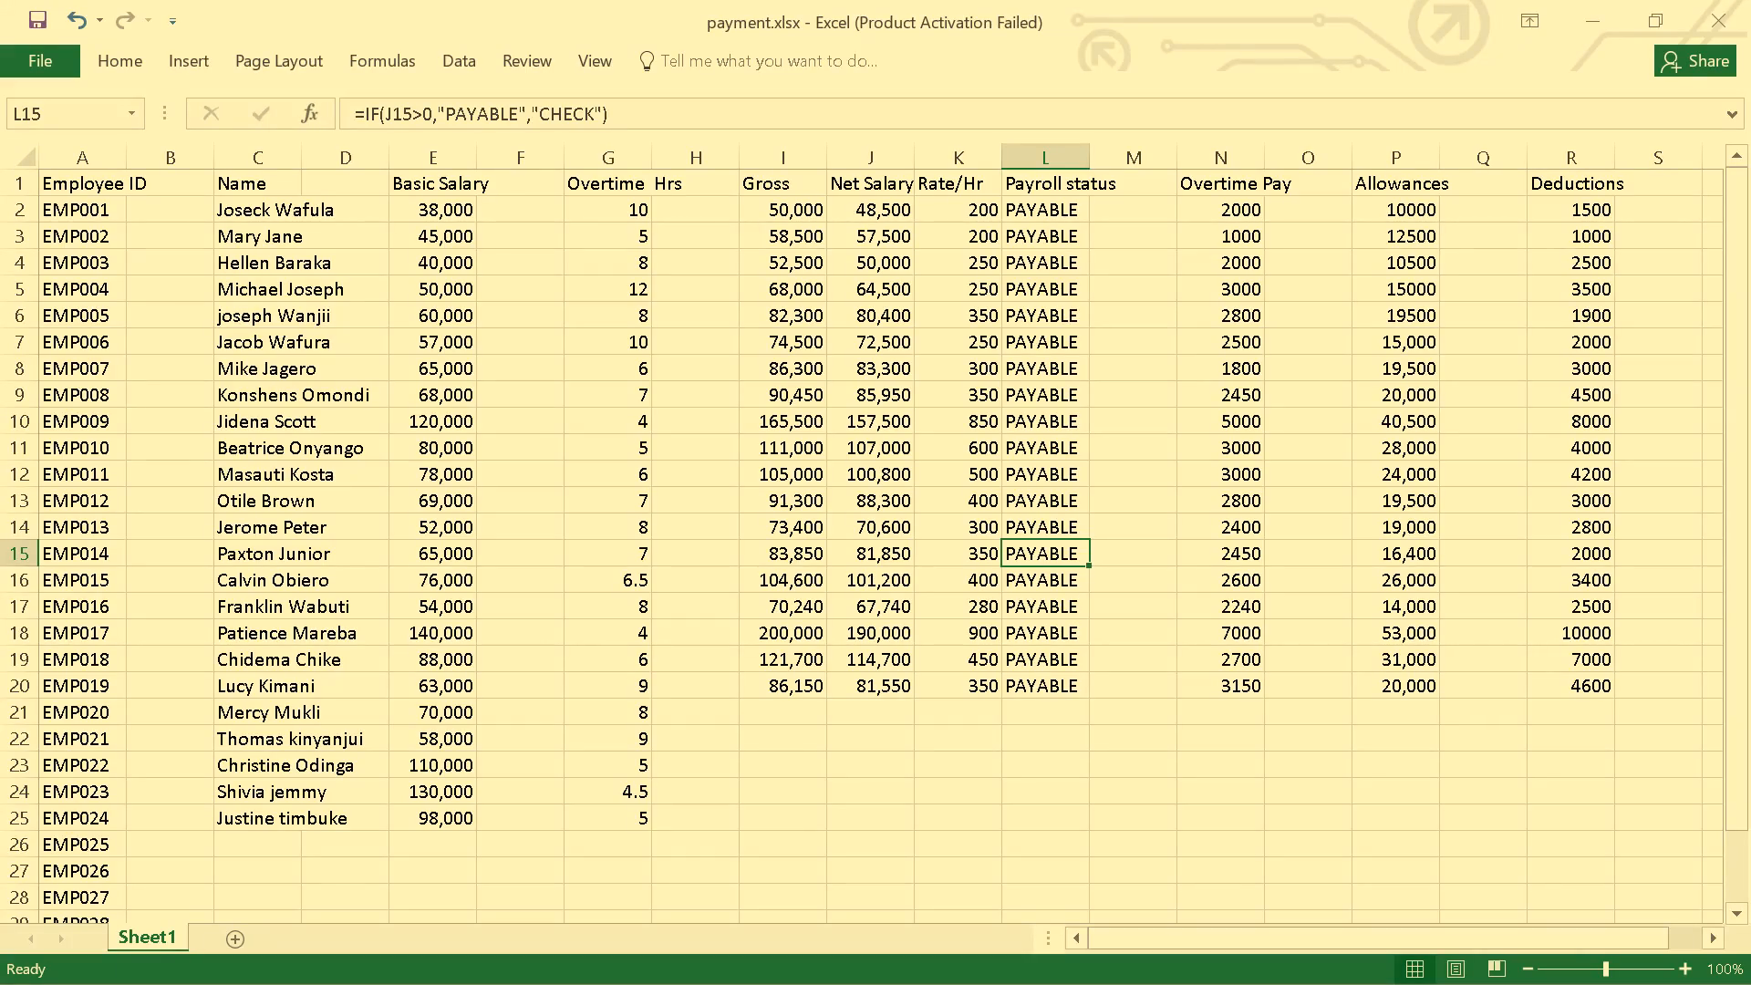
Set the Rate/Hr of EMP001, EMP002, EMP003 and EMP004 to 300.
left_click(987, 211)
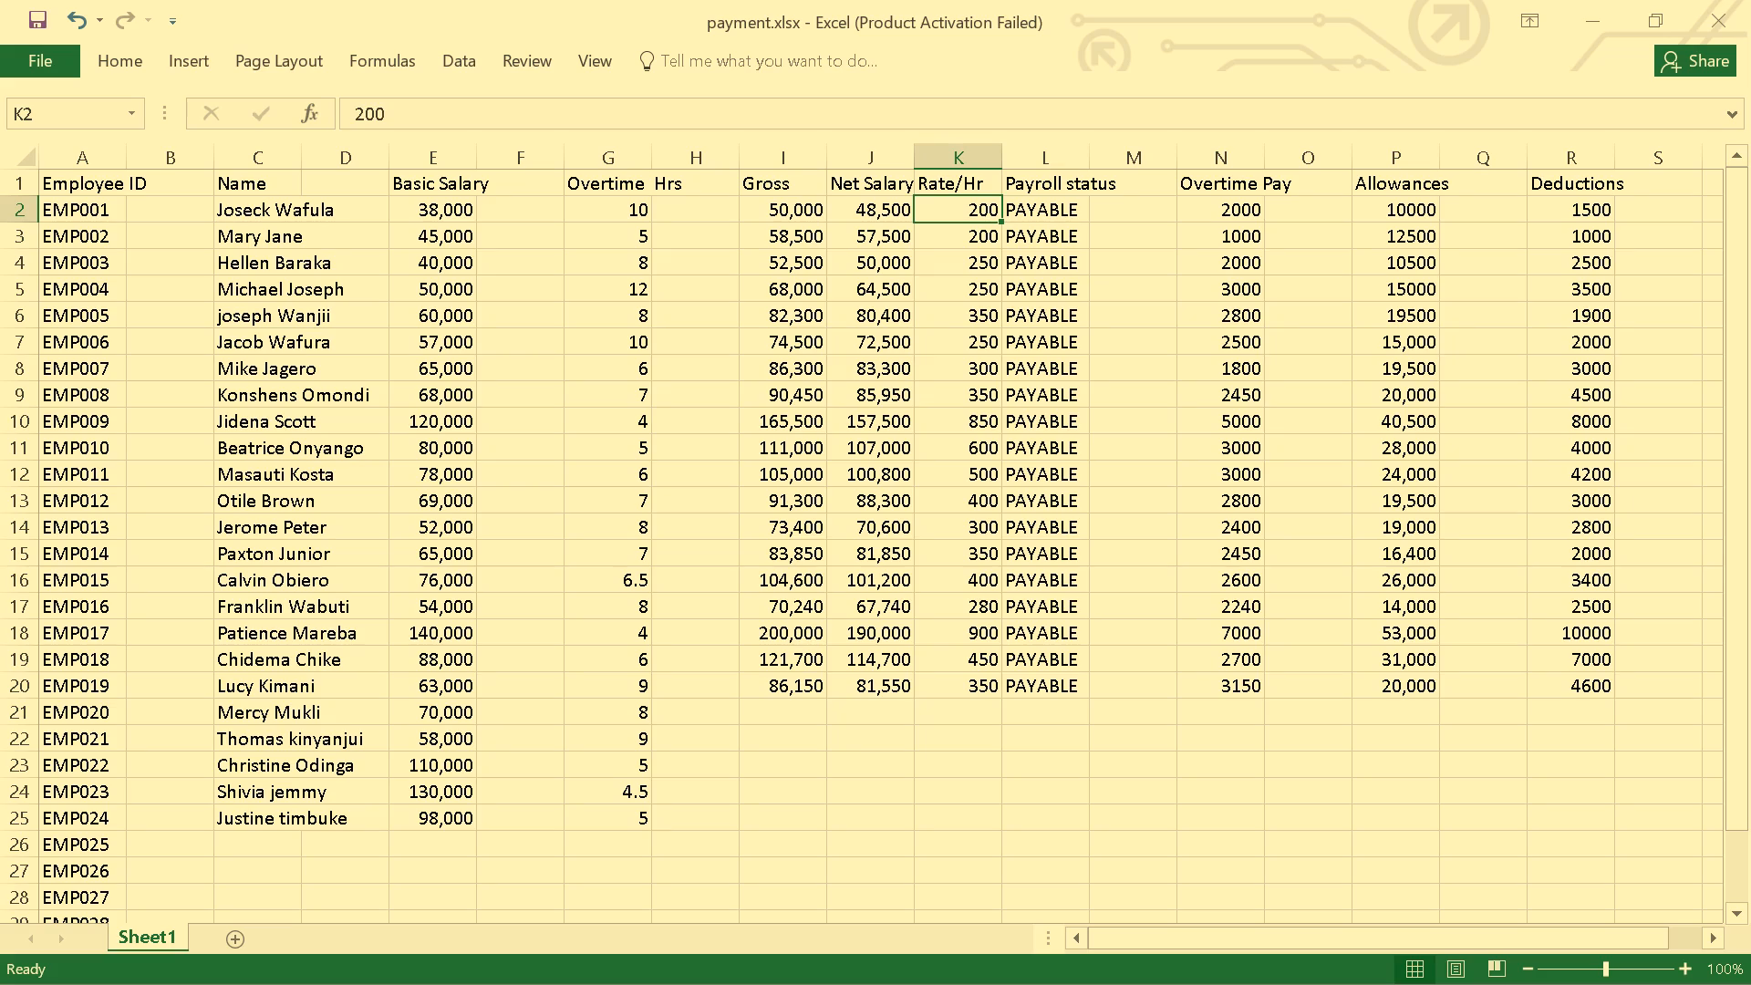
key("BackSpace")
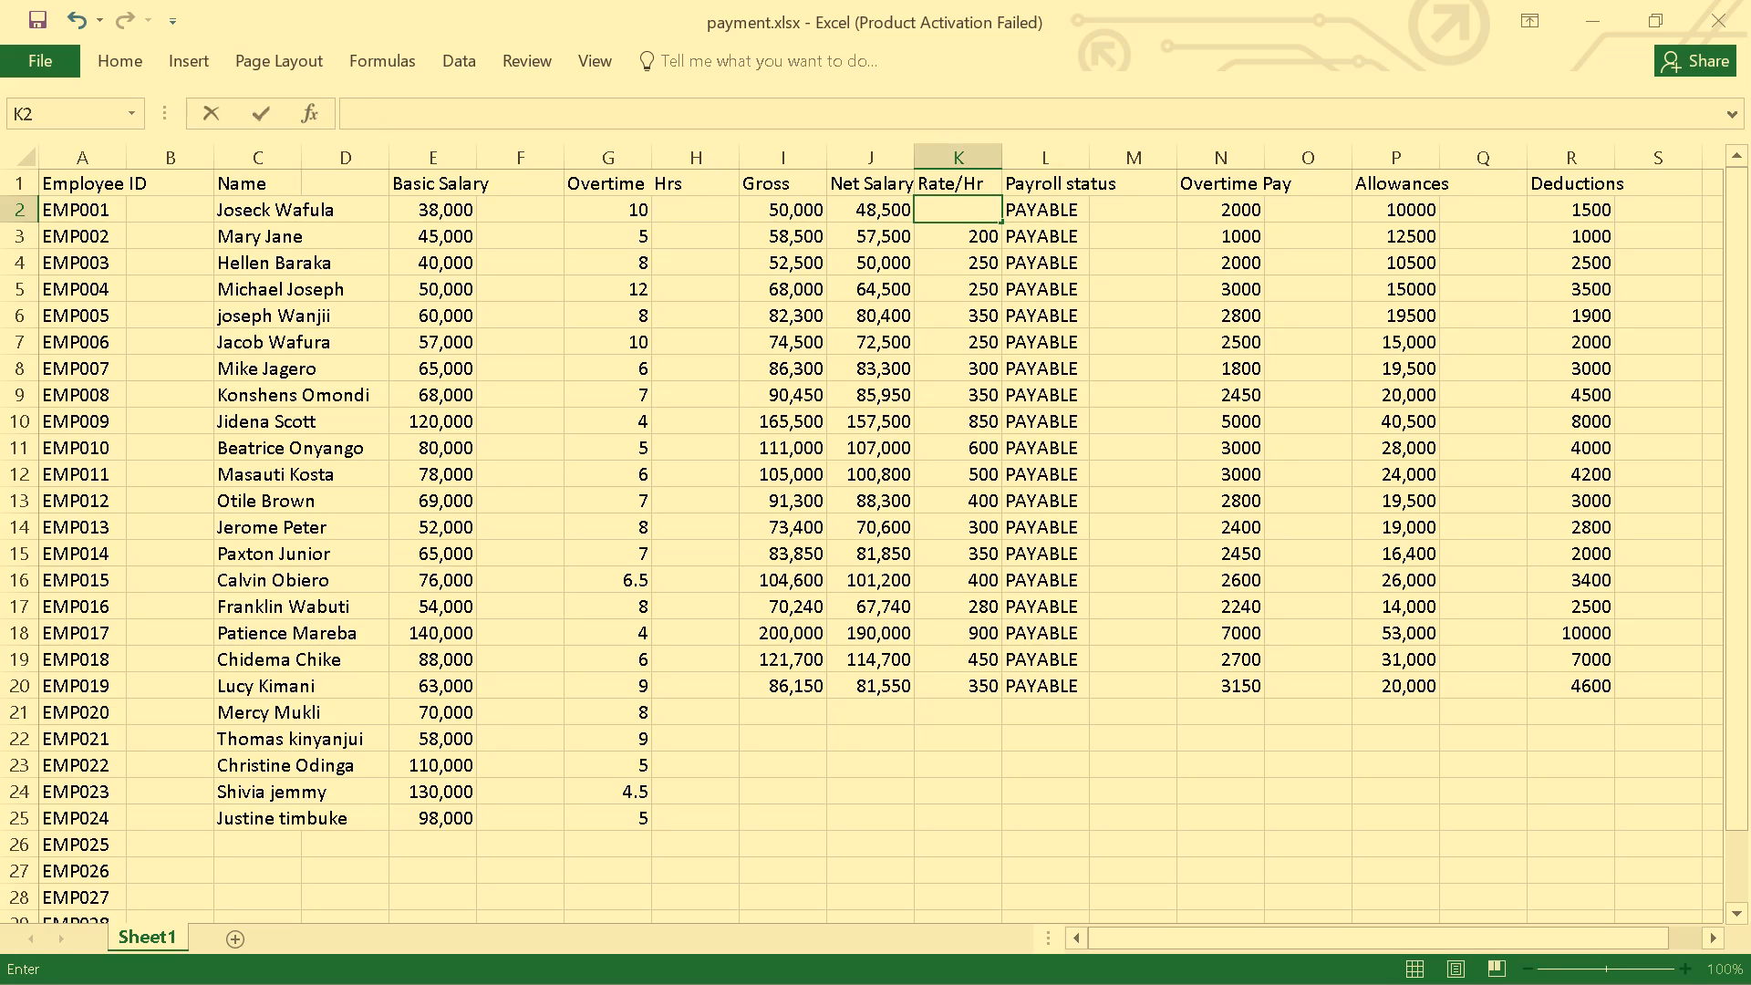
key("3")
type("00")
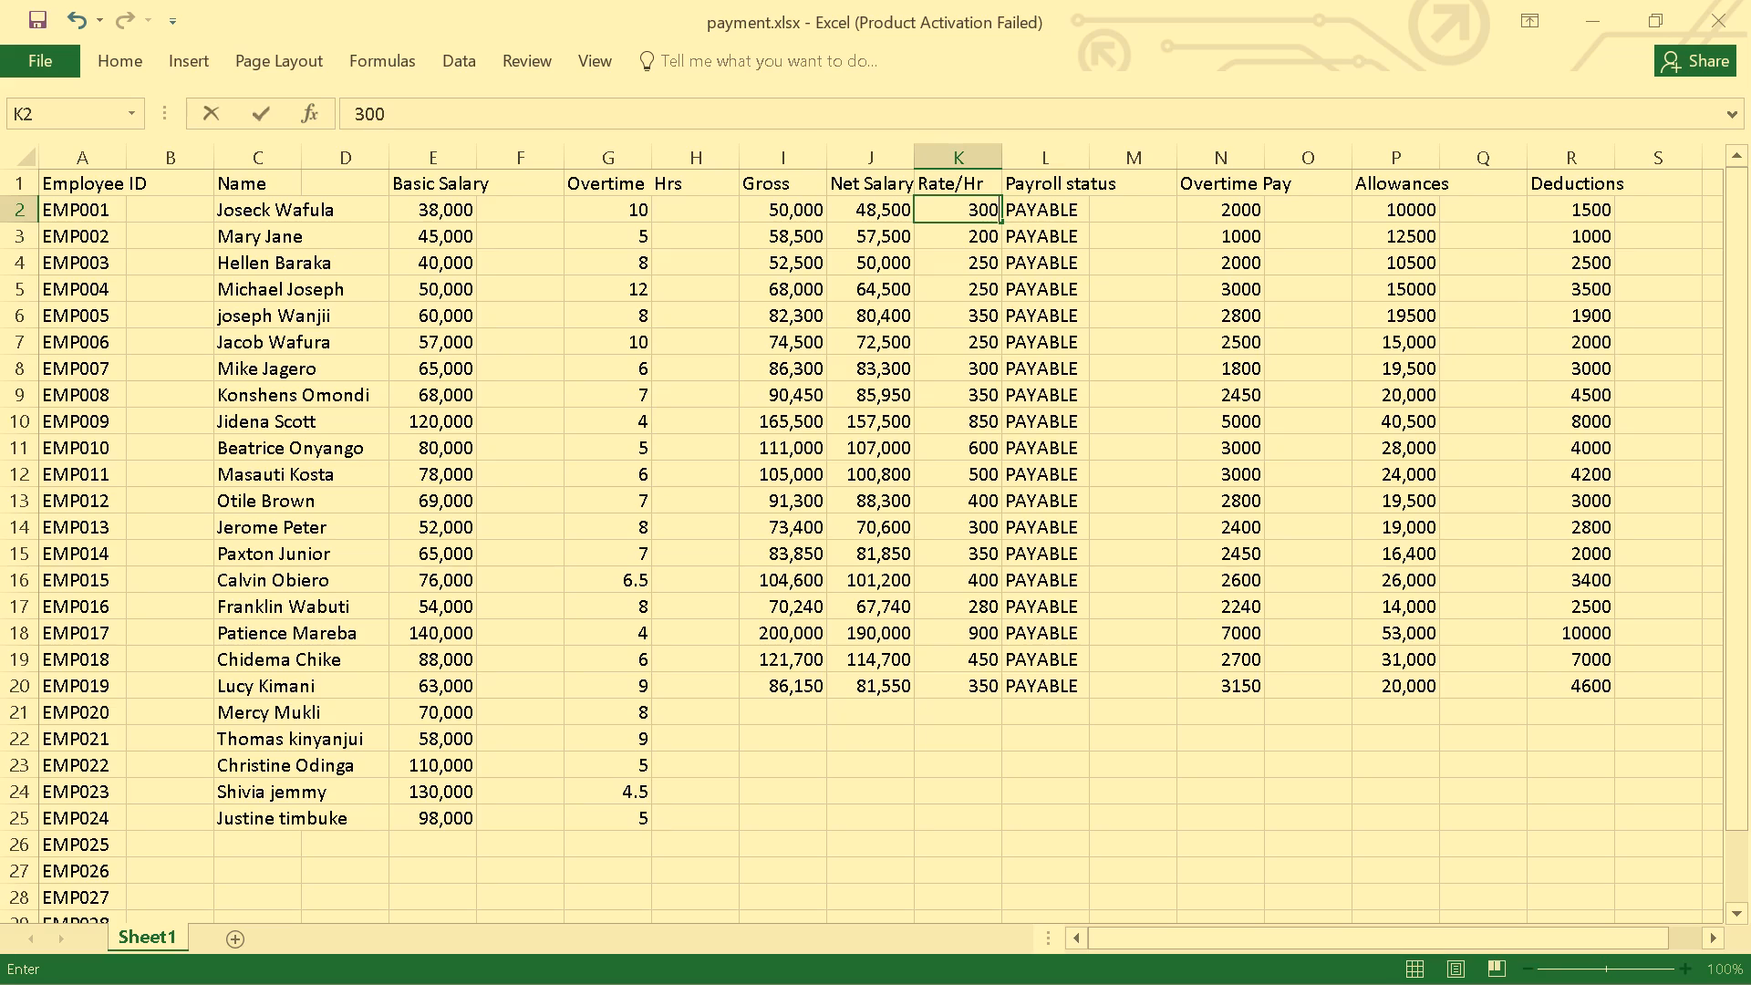
left_click(988, 239)
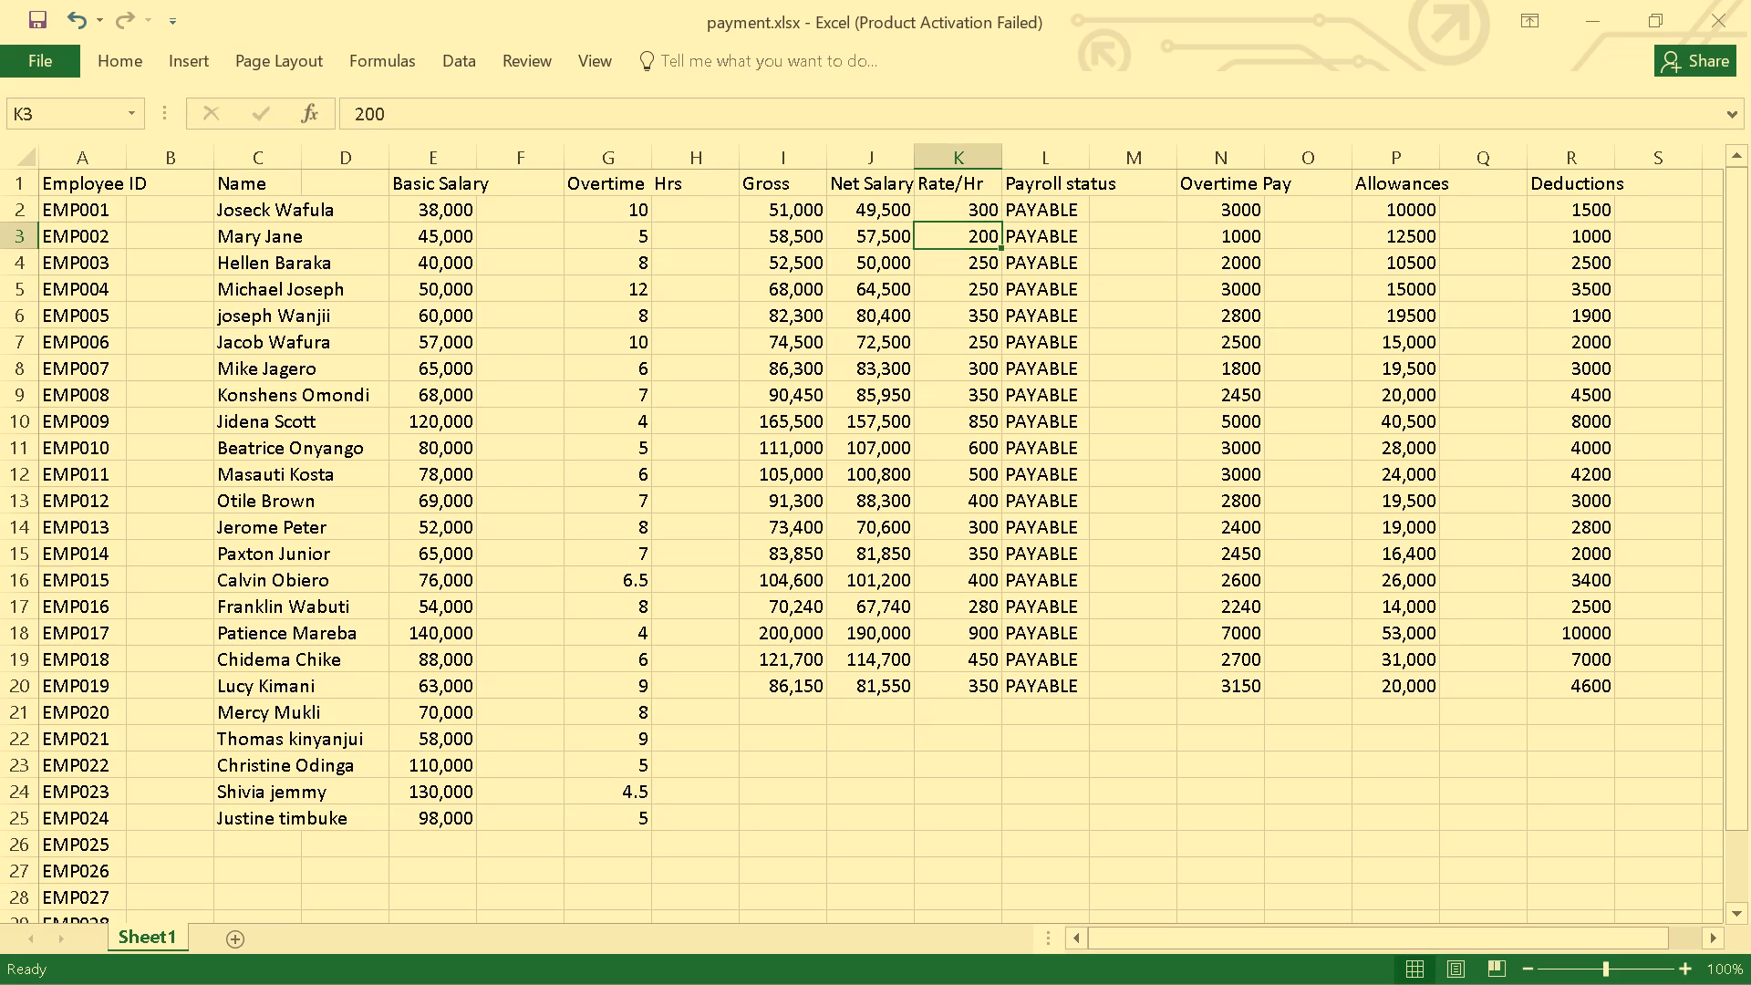
key("BackSpace")
type("30")
key("0")
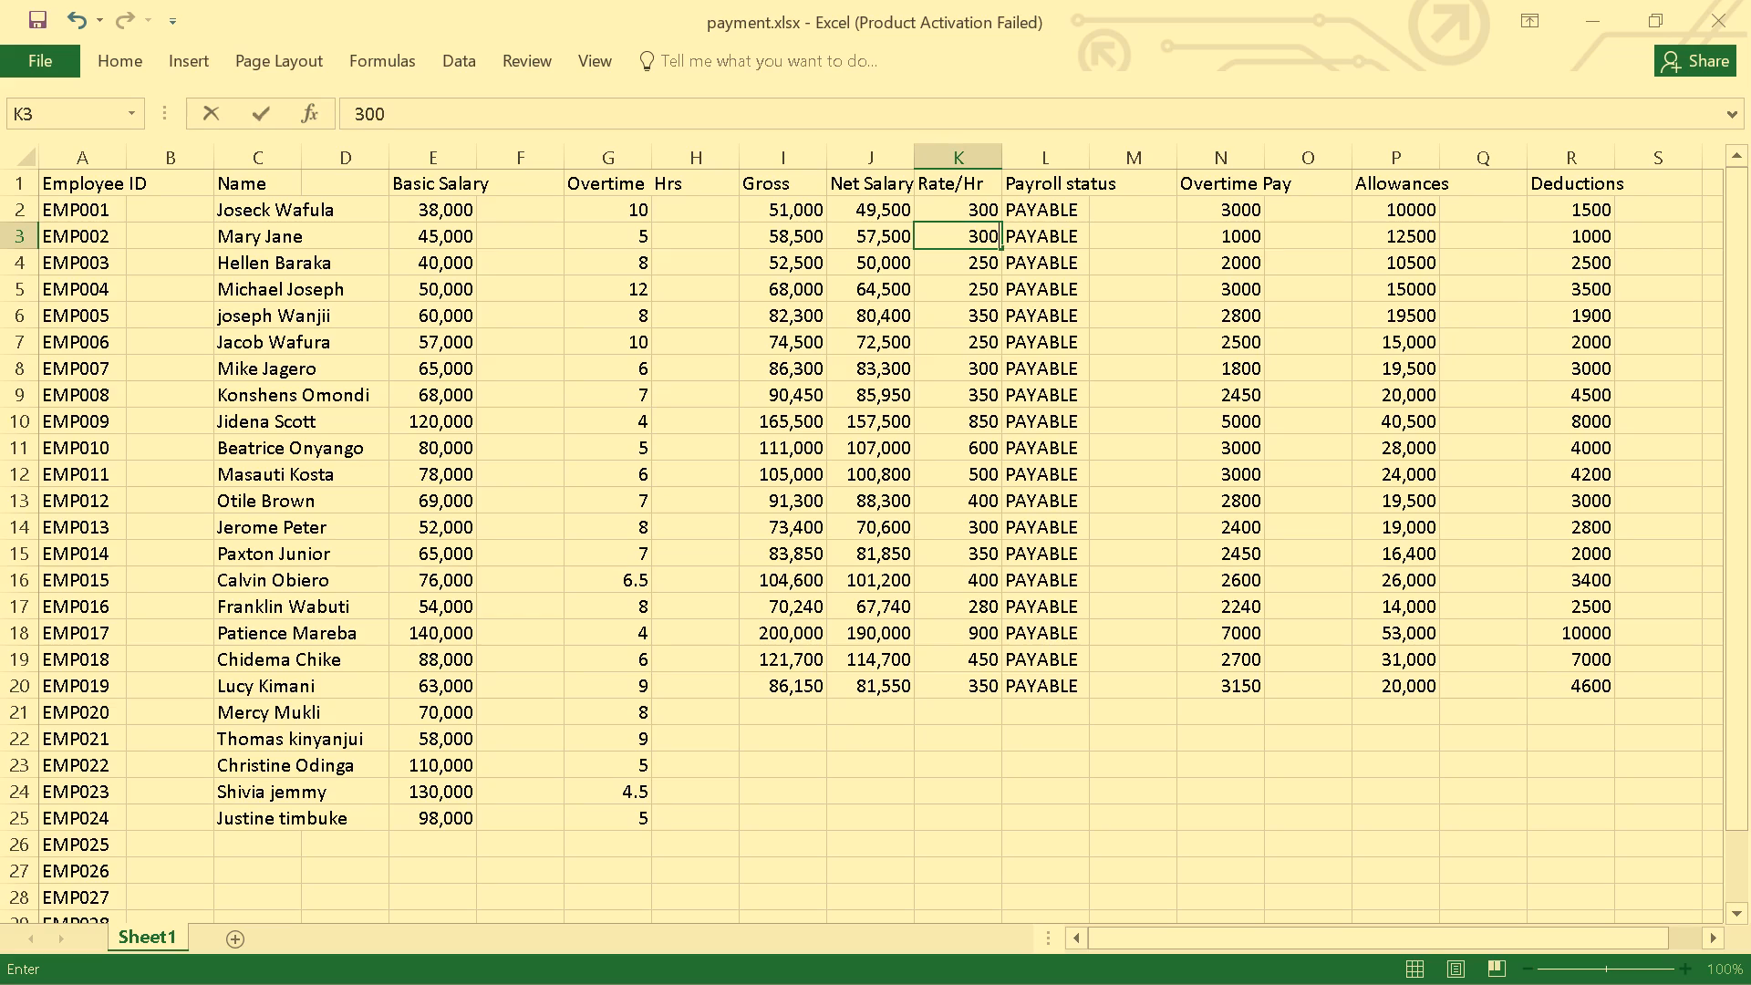
key("Return")
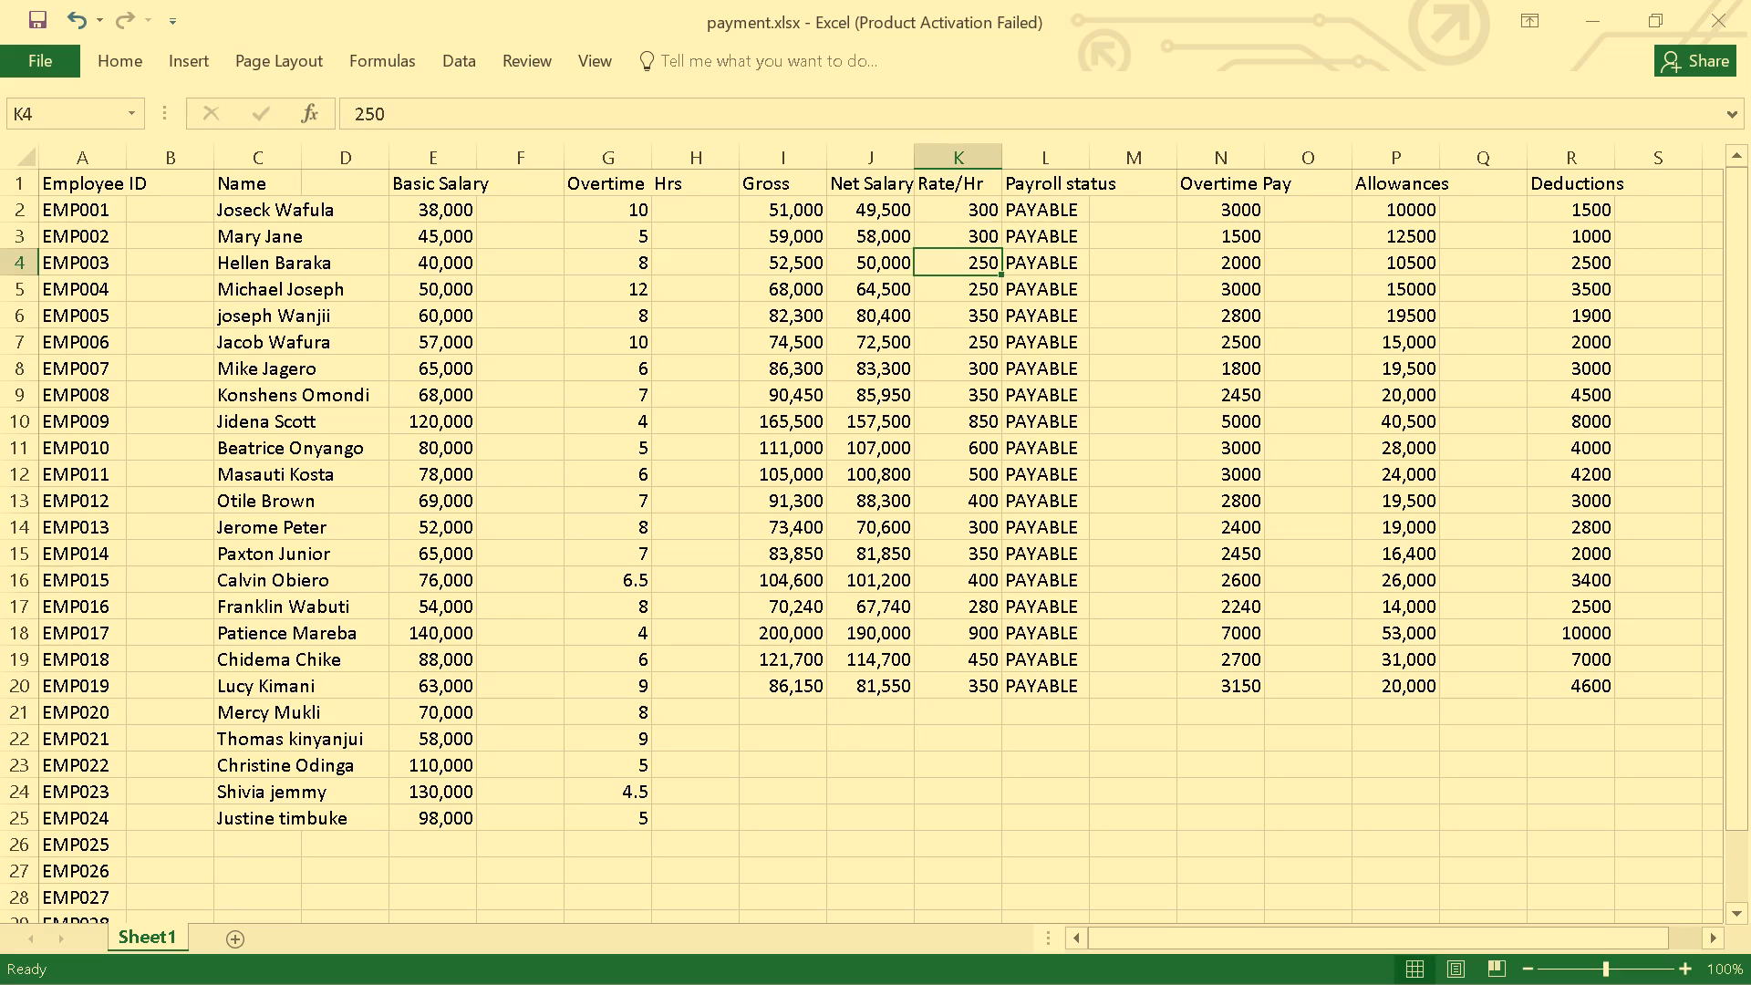
key("BackSpace")
type("300")
key("Return")
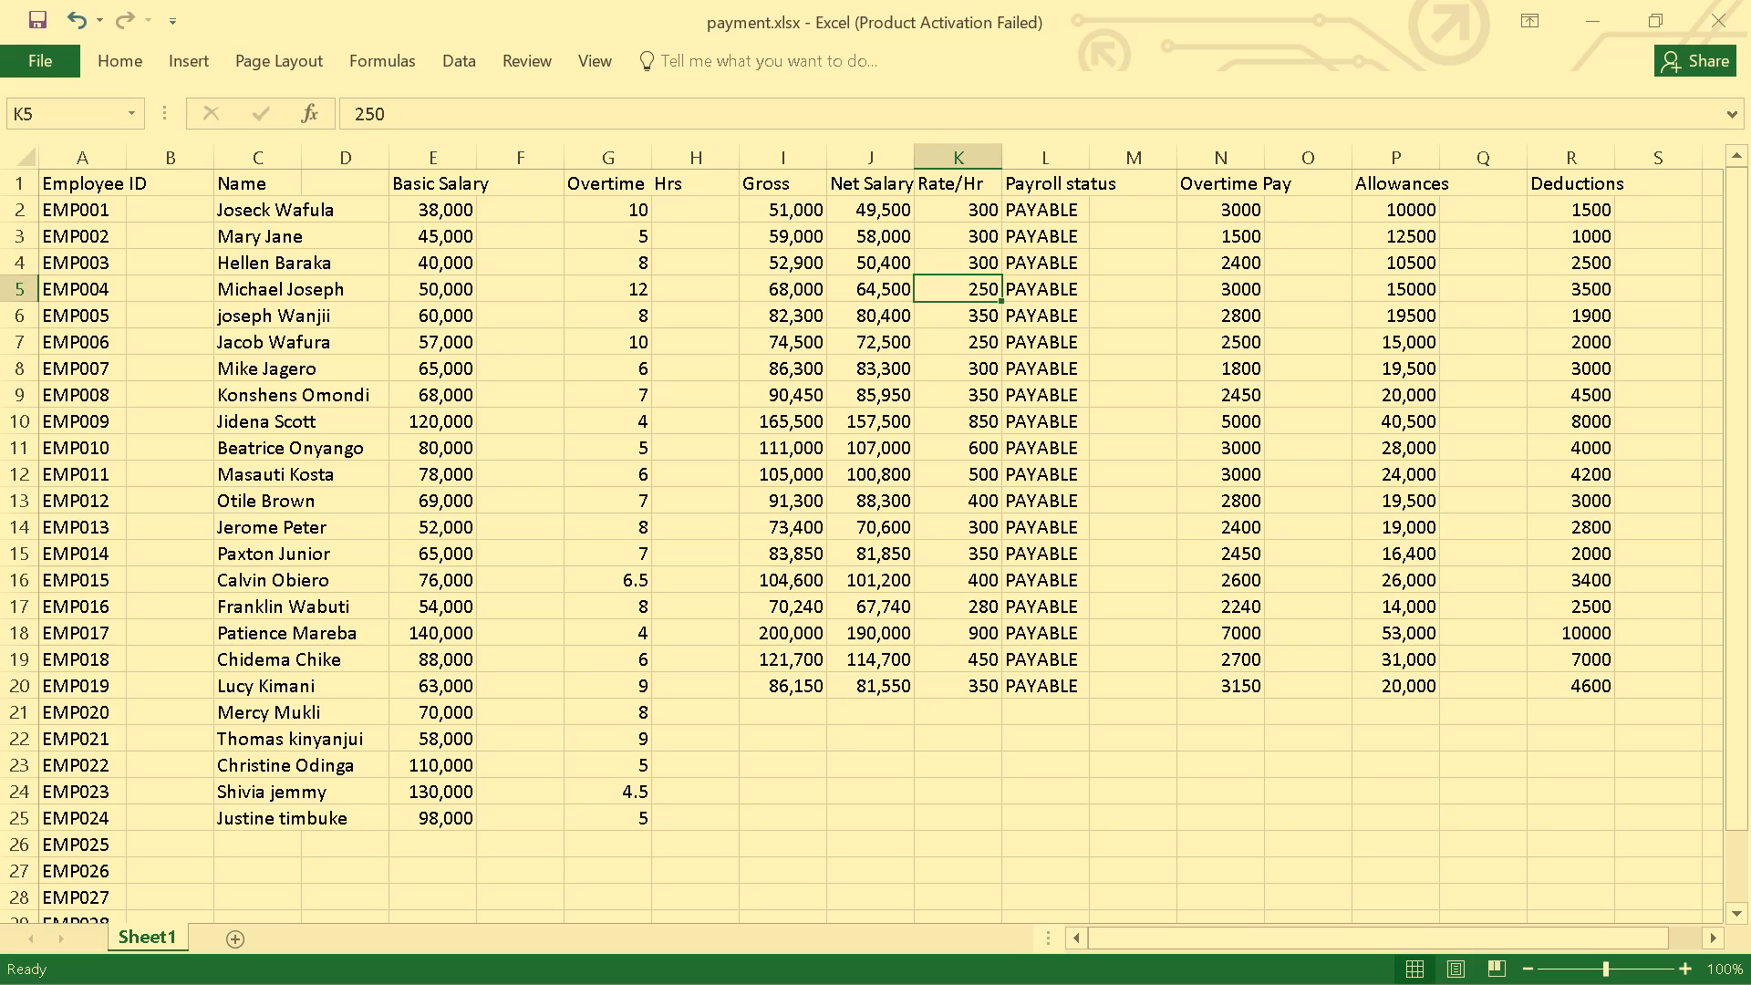
key("BackSpace")
type("300")
key("Return")
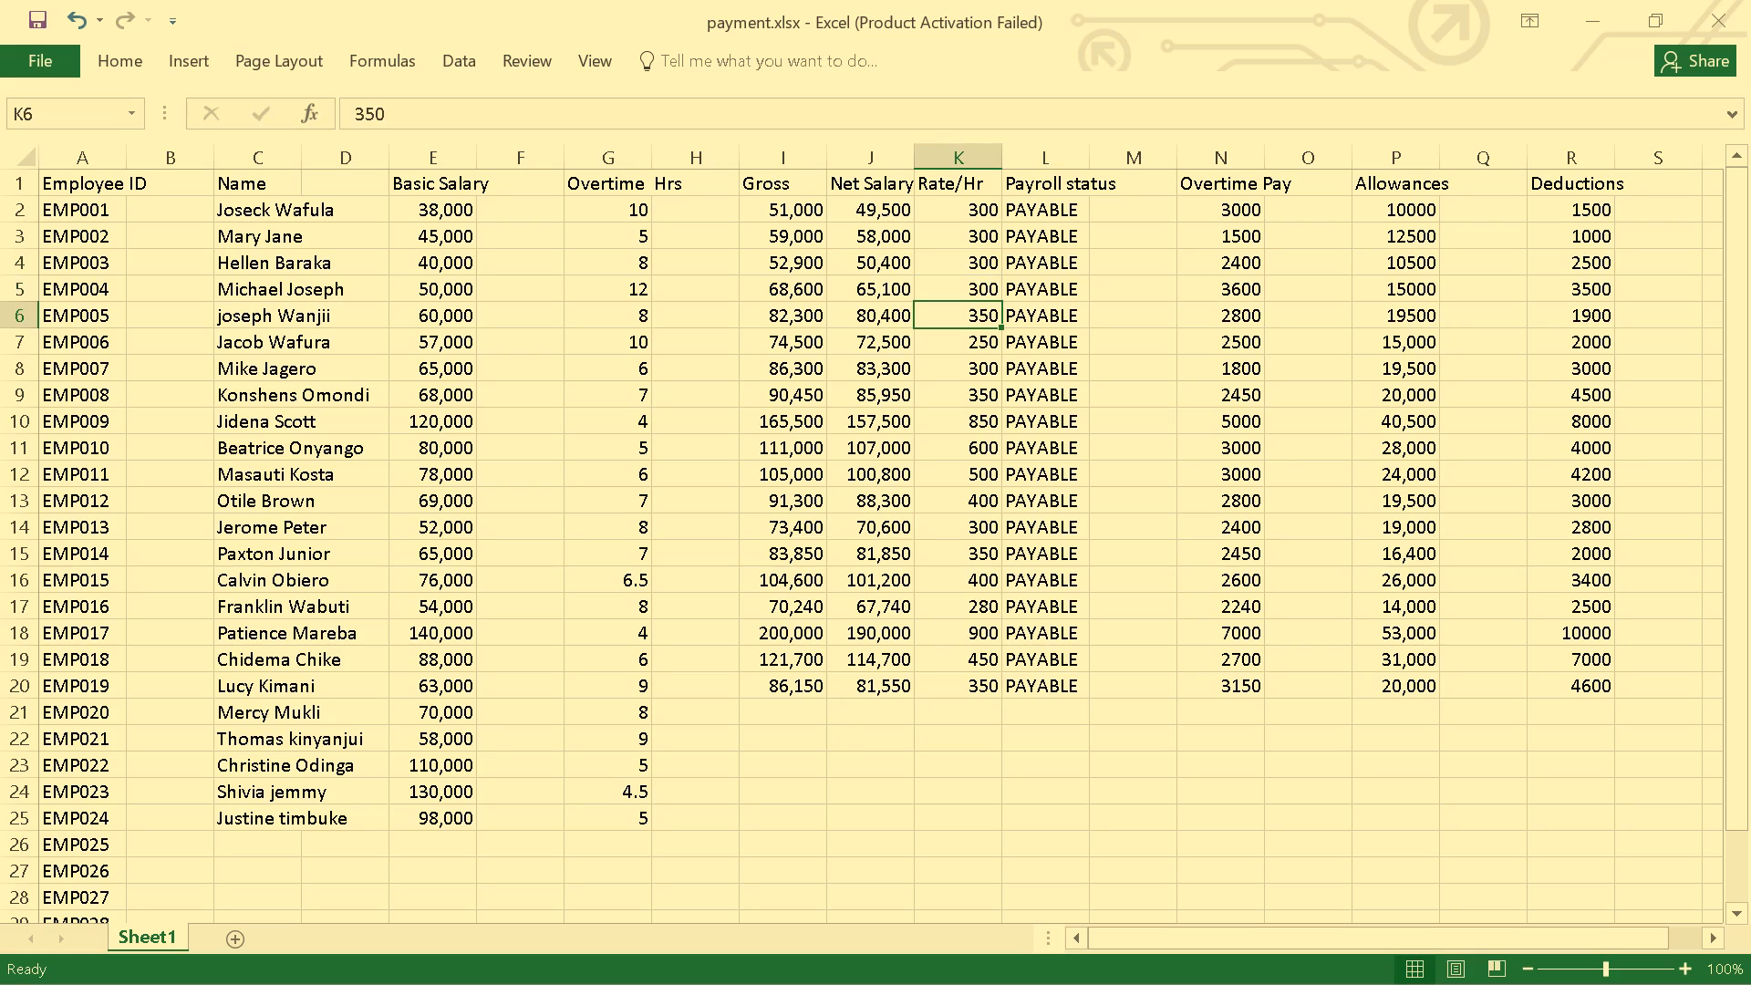
Set the Rate/Hr of EMP005, EMP006, EMP008 and EMP009 to 300.
key("BackSpace")
type("300")
key("Return")
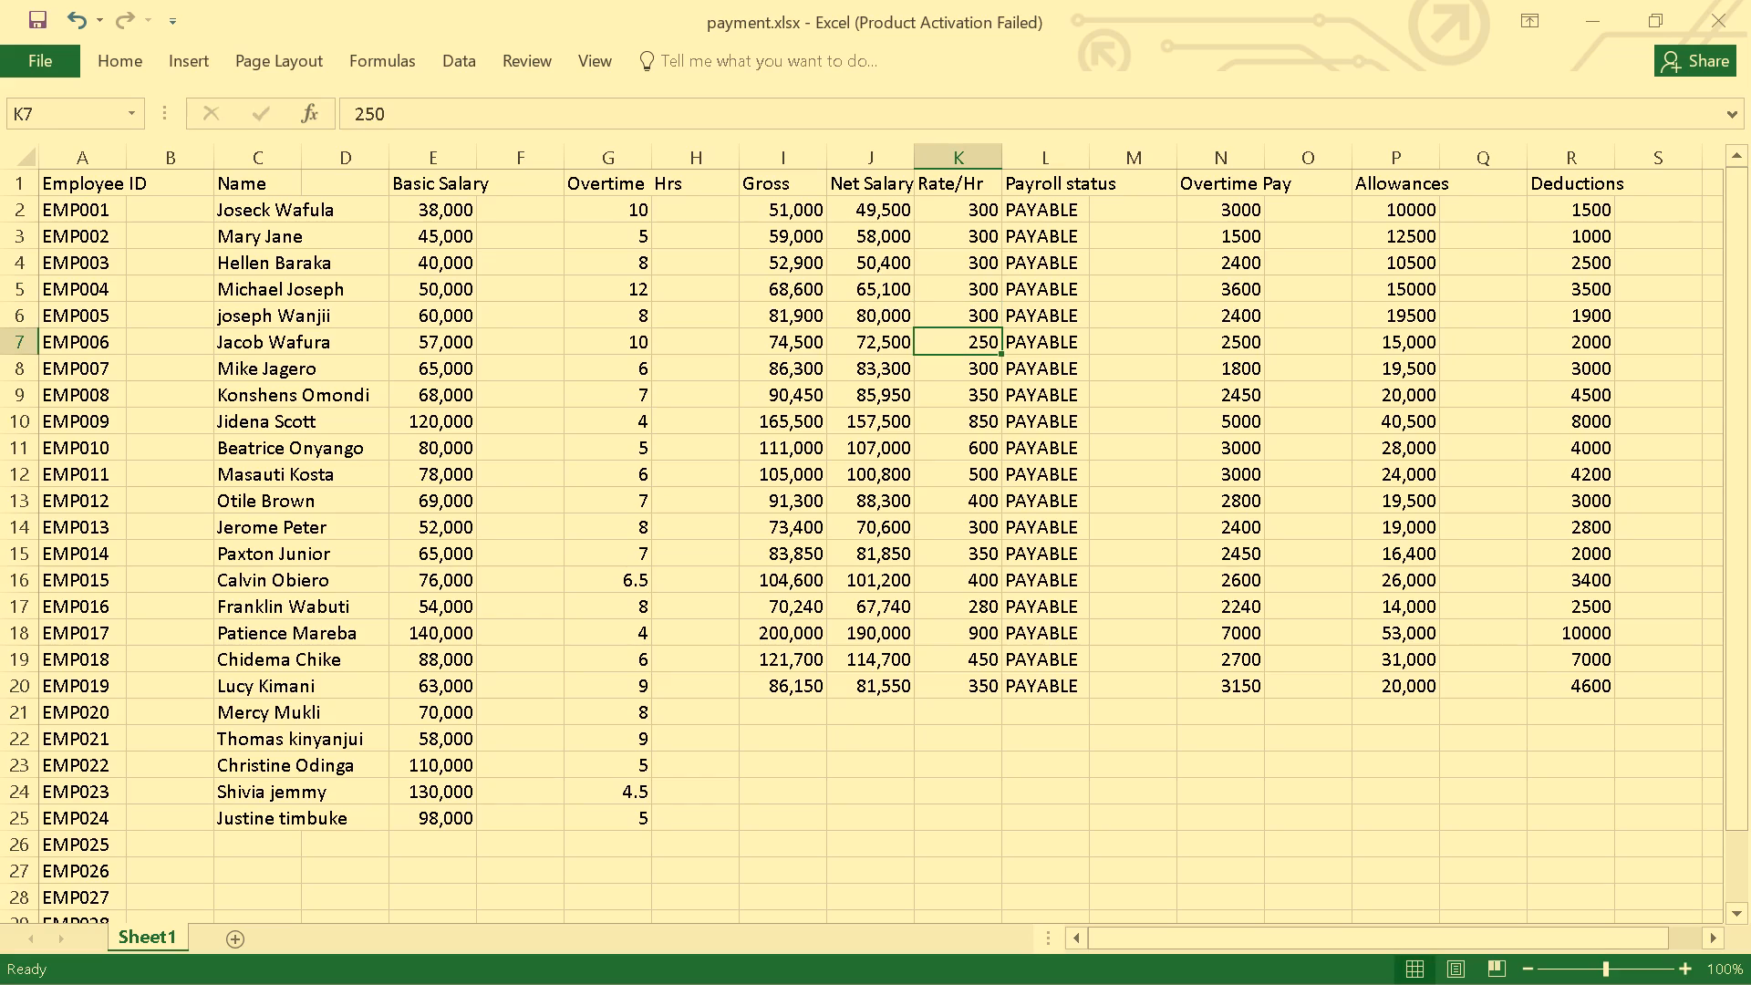
key("BackSpace")
type("300")
key("Return")
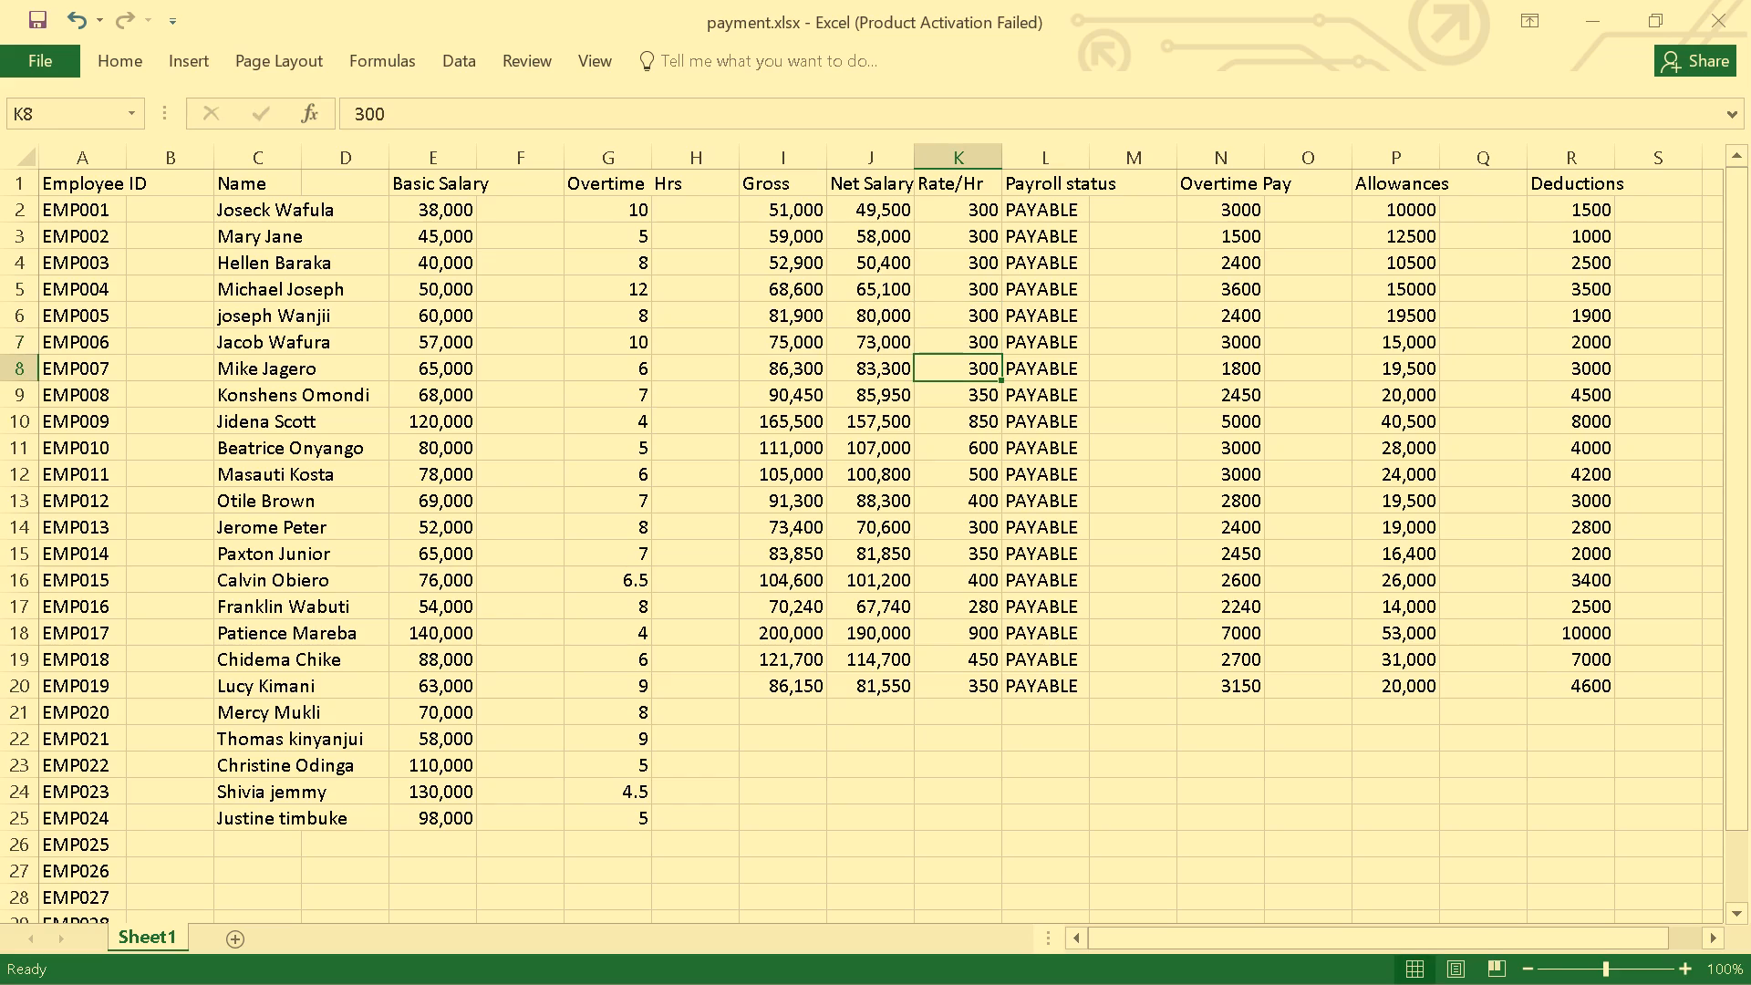
key("Return")
key("BackSpace")
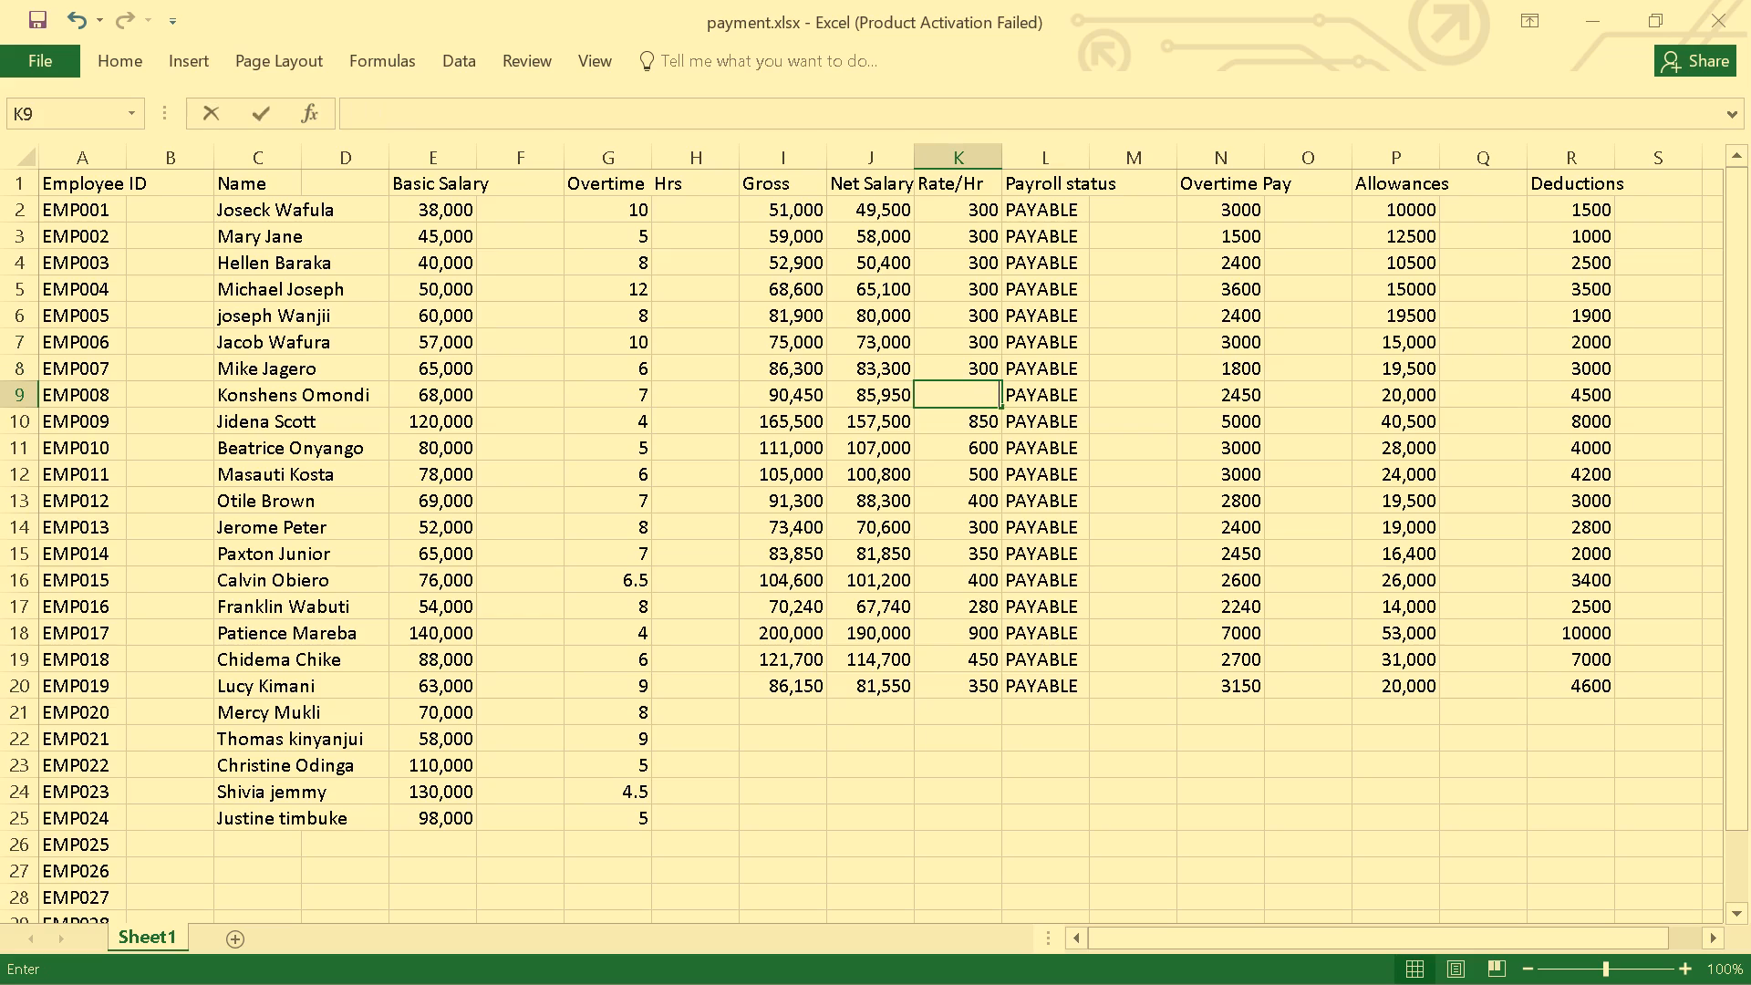
type("300")
key("Return")
key("BackSpace")
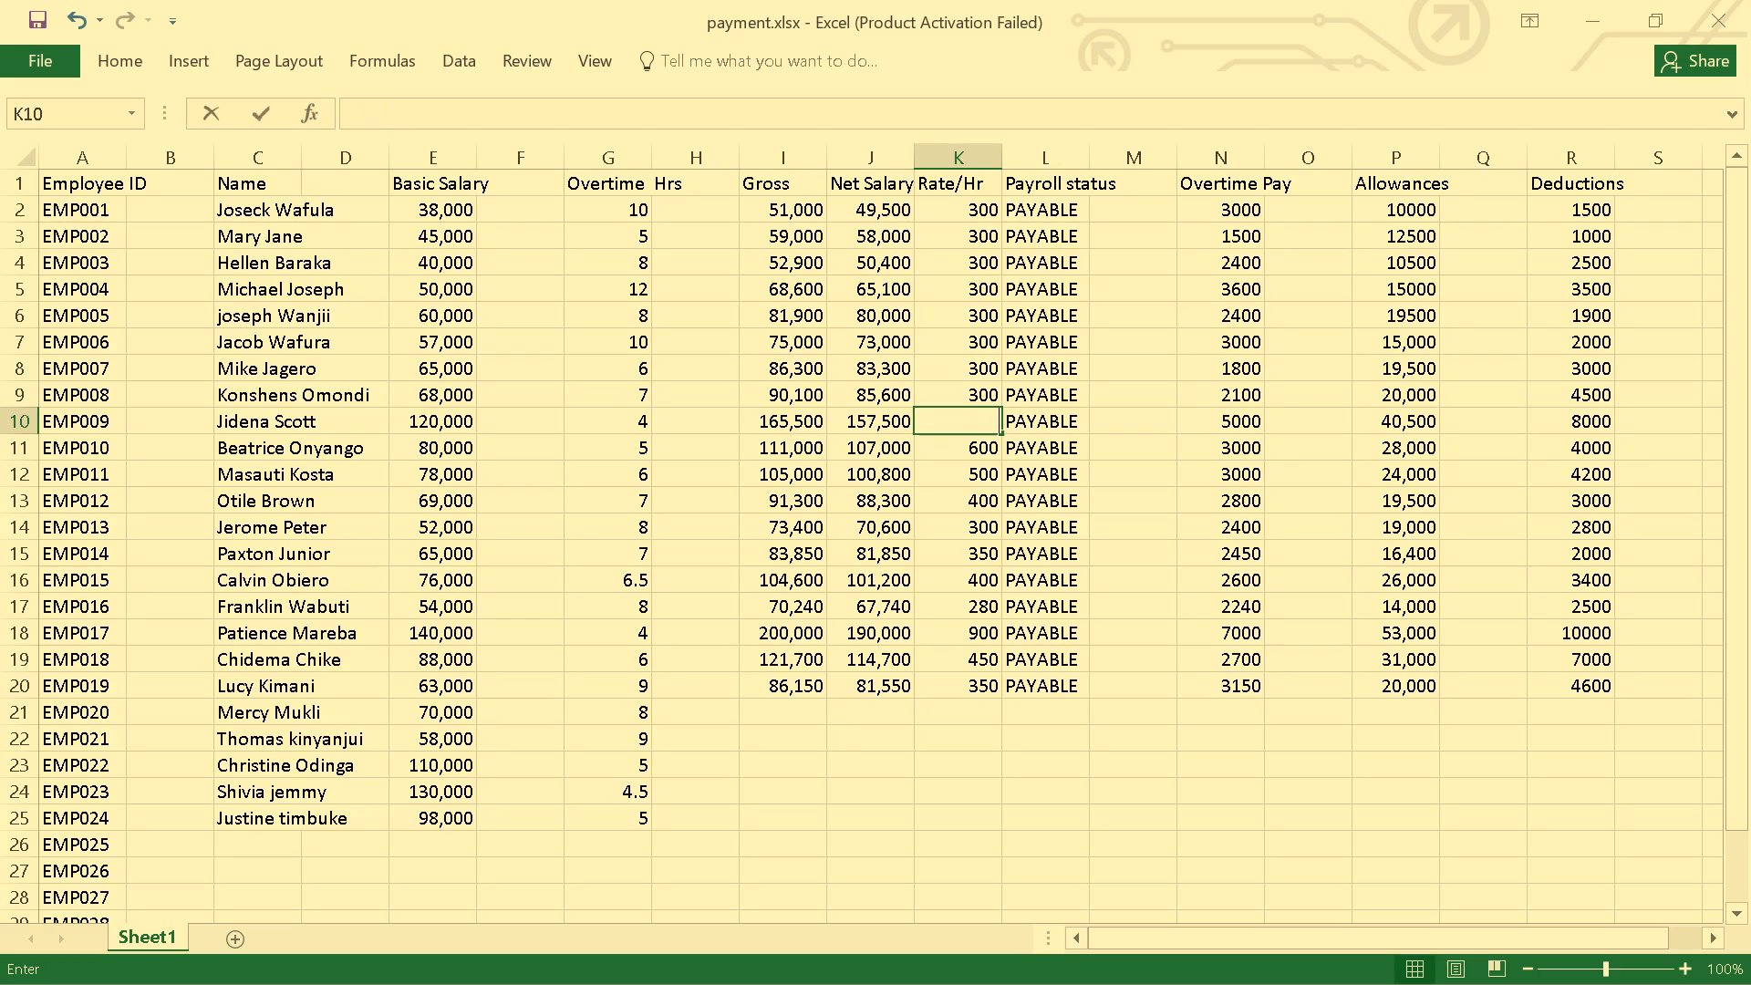
type("300")
key("Return")
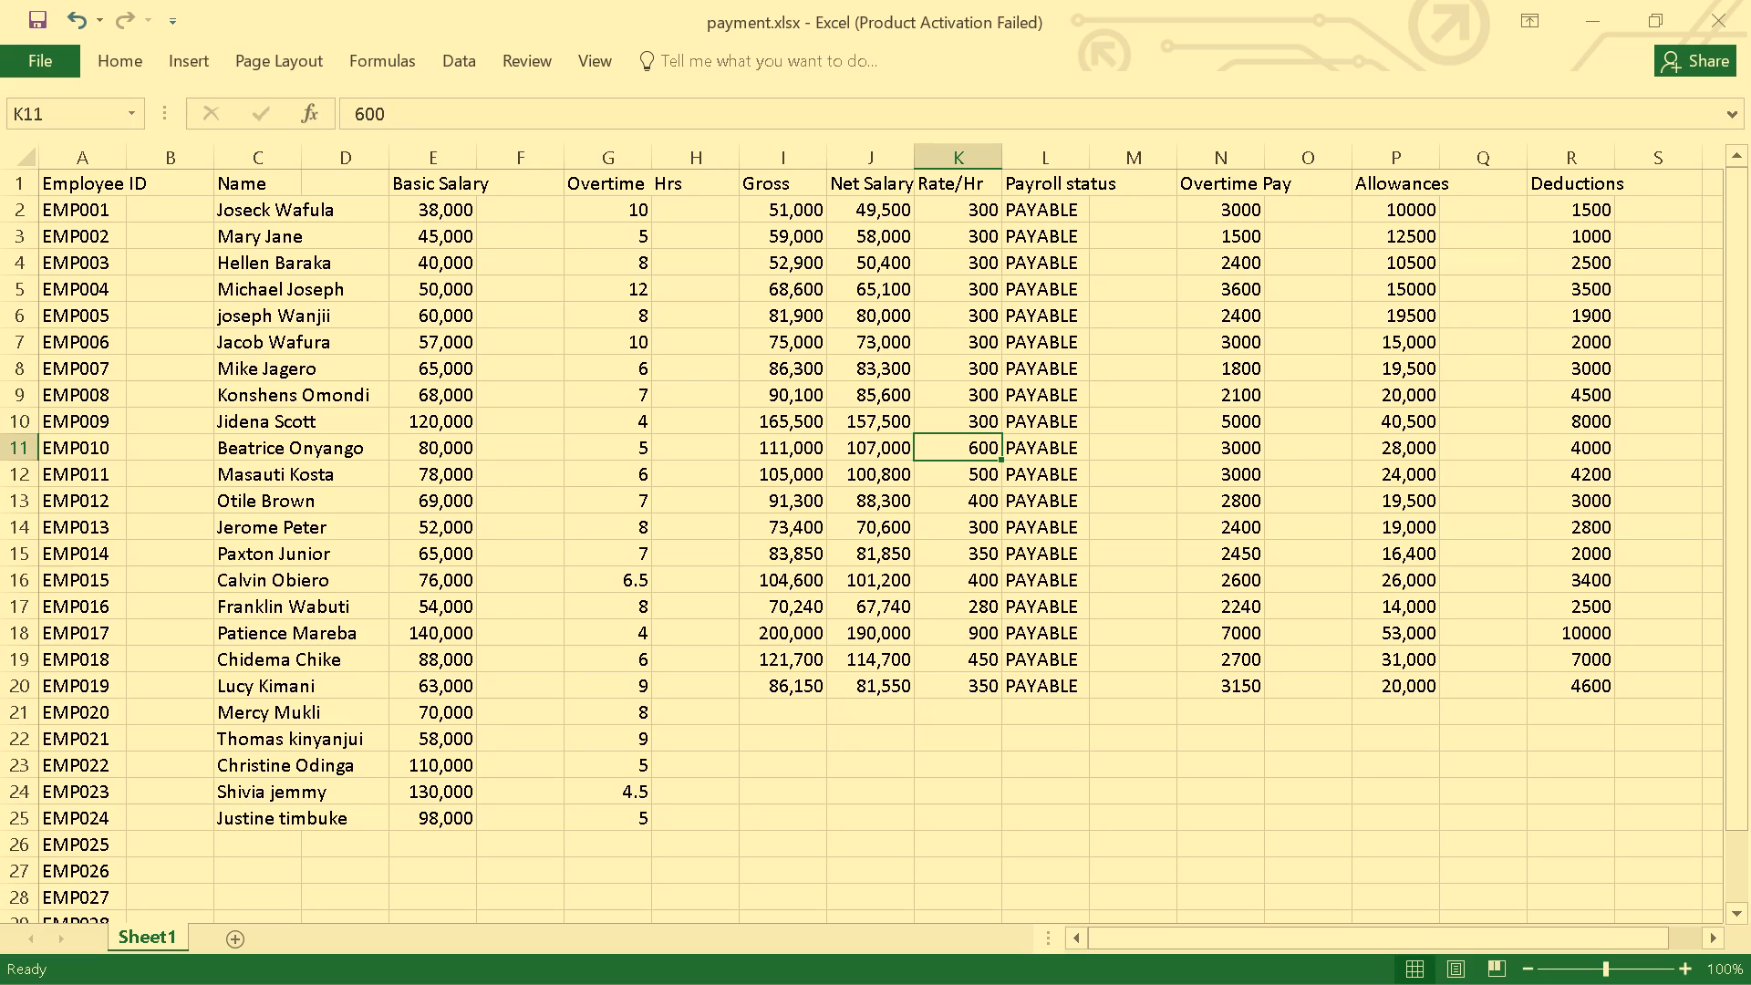
Set the Rate/Hr of EMP010, EMP011, EMP012 and EMP014 to 300.
key("BackSpace")
type("300")
key("Return")
key("BackSpace")
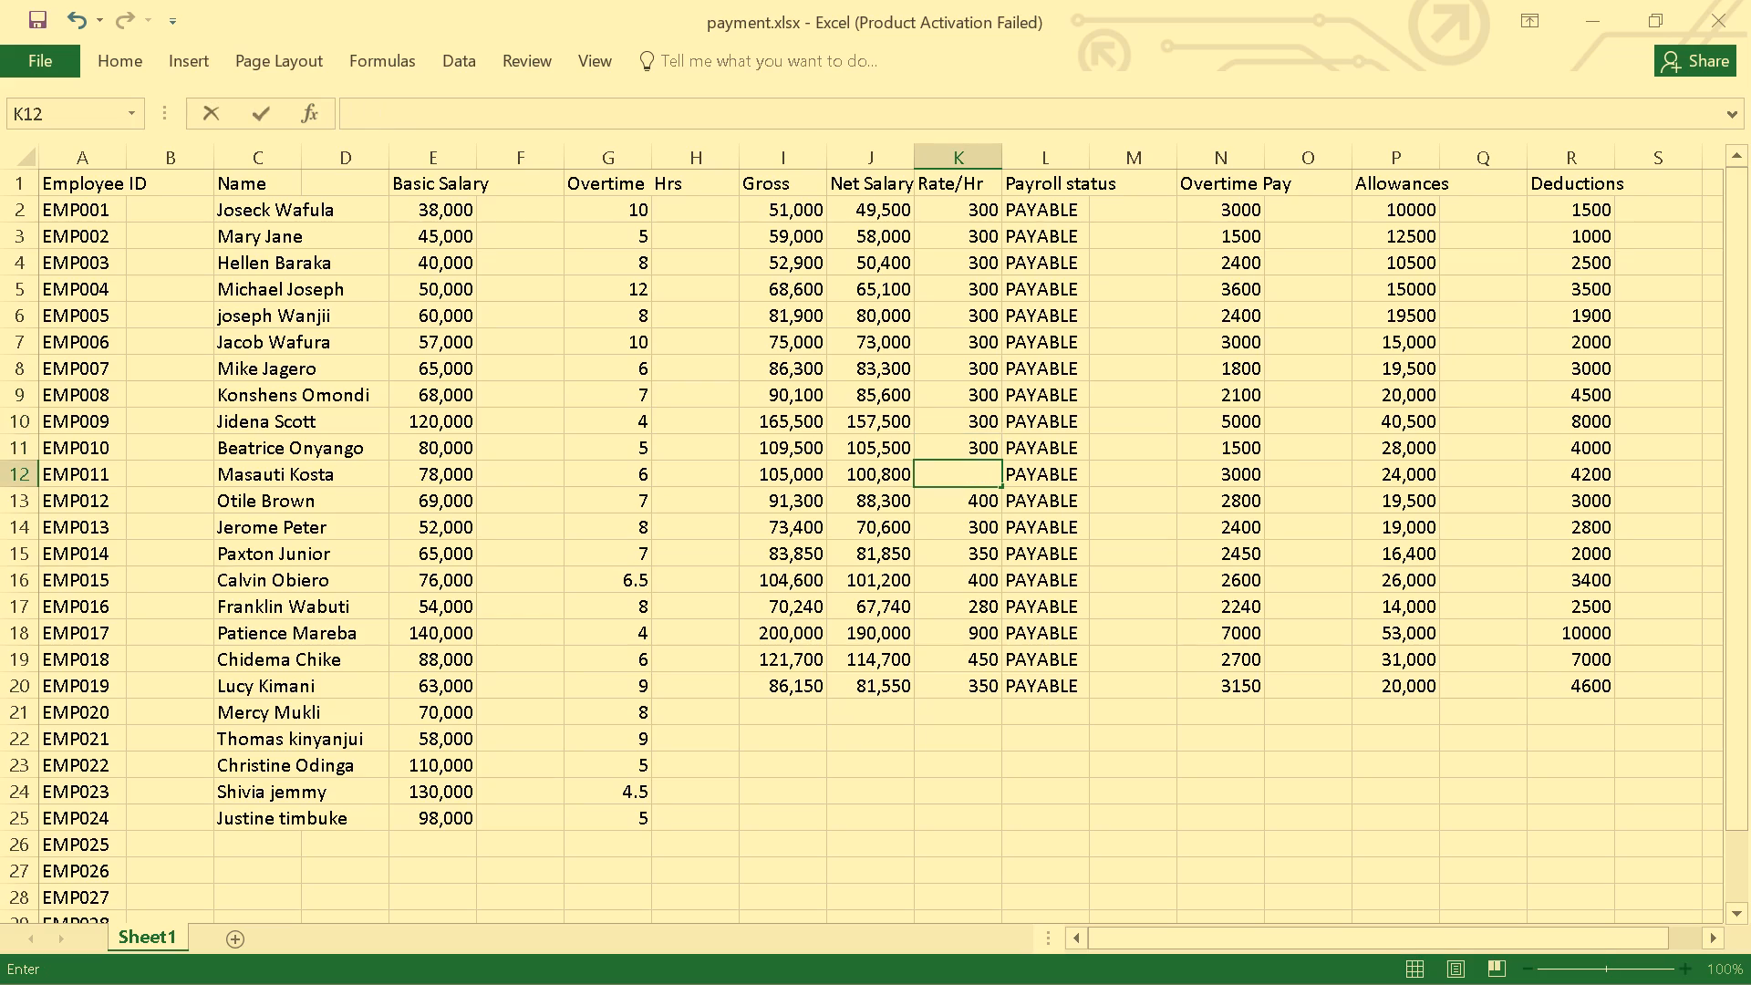
type("300")
key("Return")
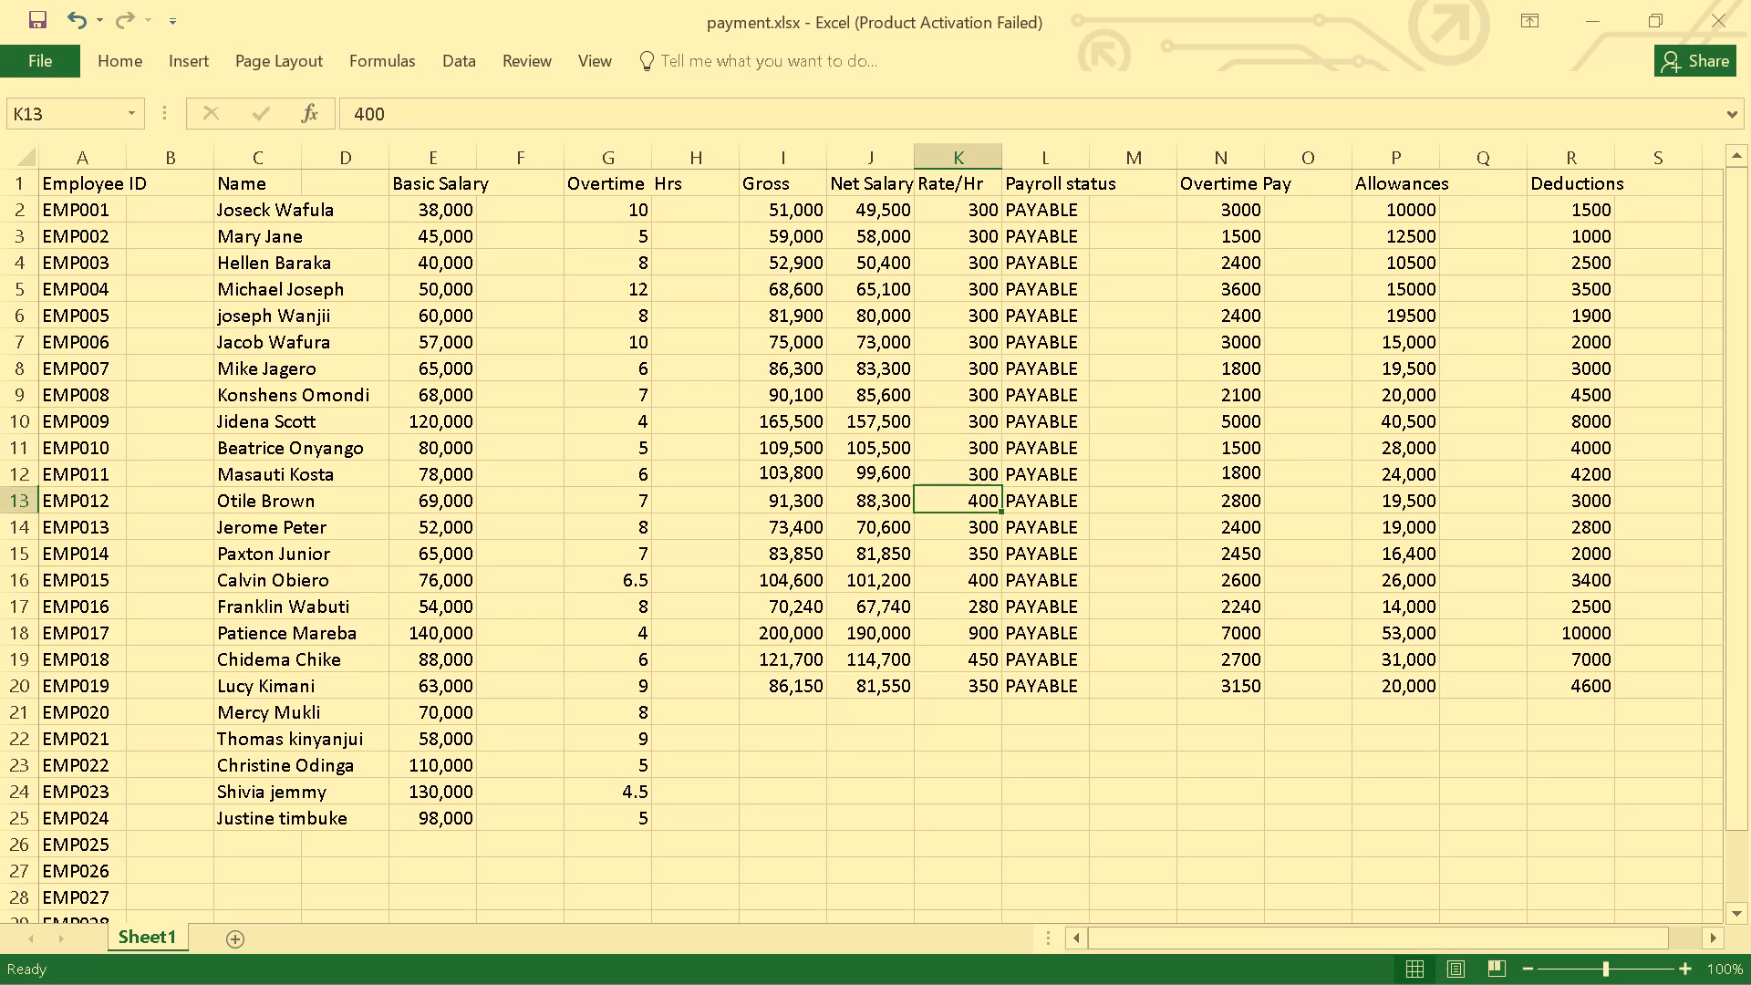
key("BackSpace")
type("300")
key("Return")
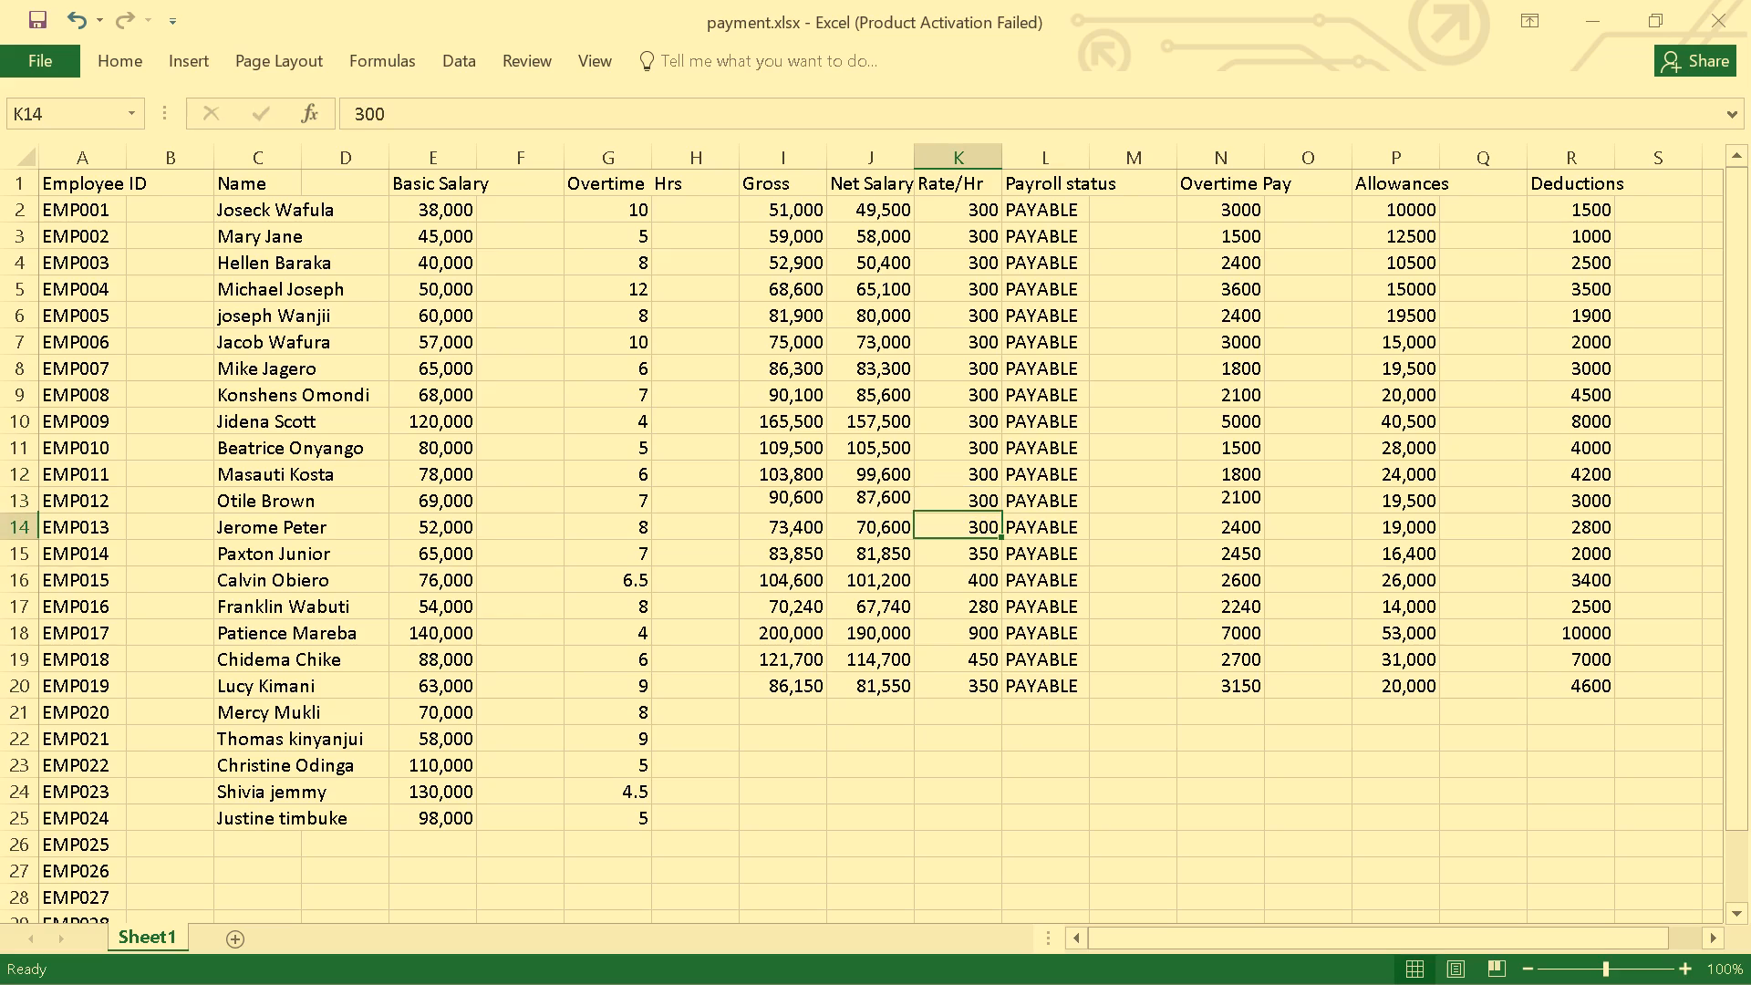
key("Return")
key("BackSpace")
type("300")
key("Return")
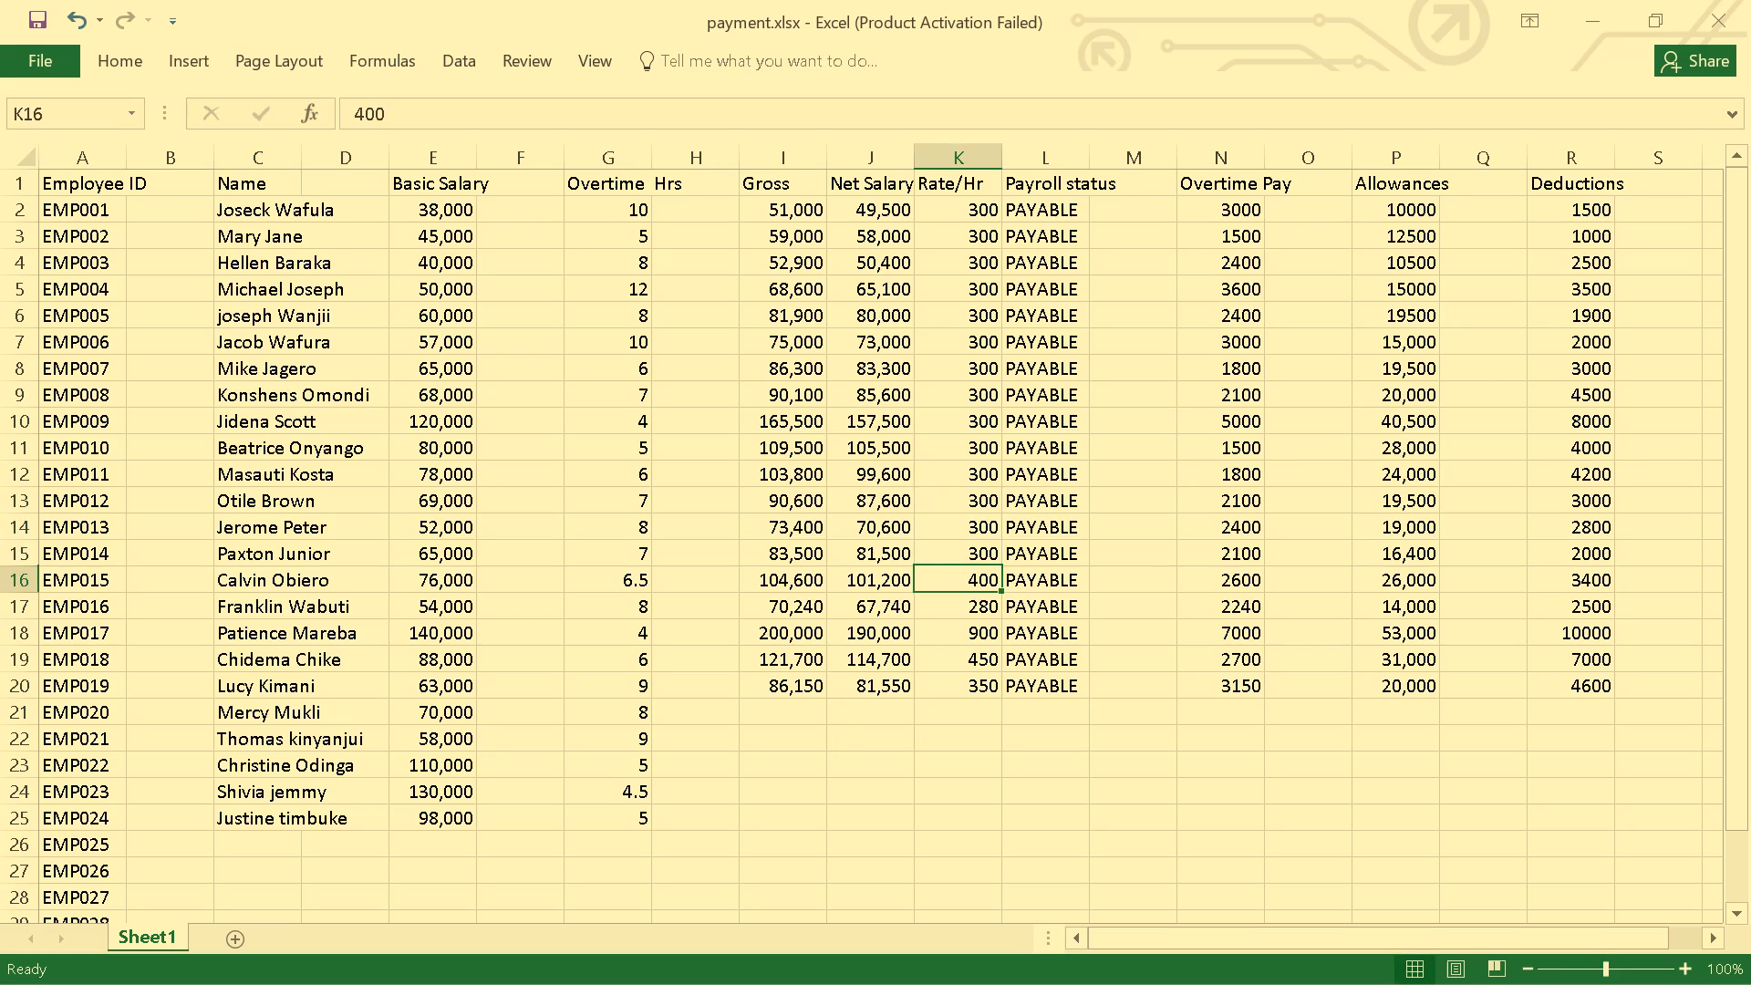
Set the Rate/Hr of every employee from EMP015 through EMP019 to 300.
key("BackSpace")
type("300")
key("Return")
key("BackSpace")
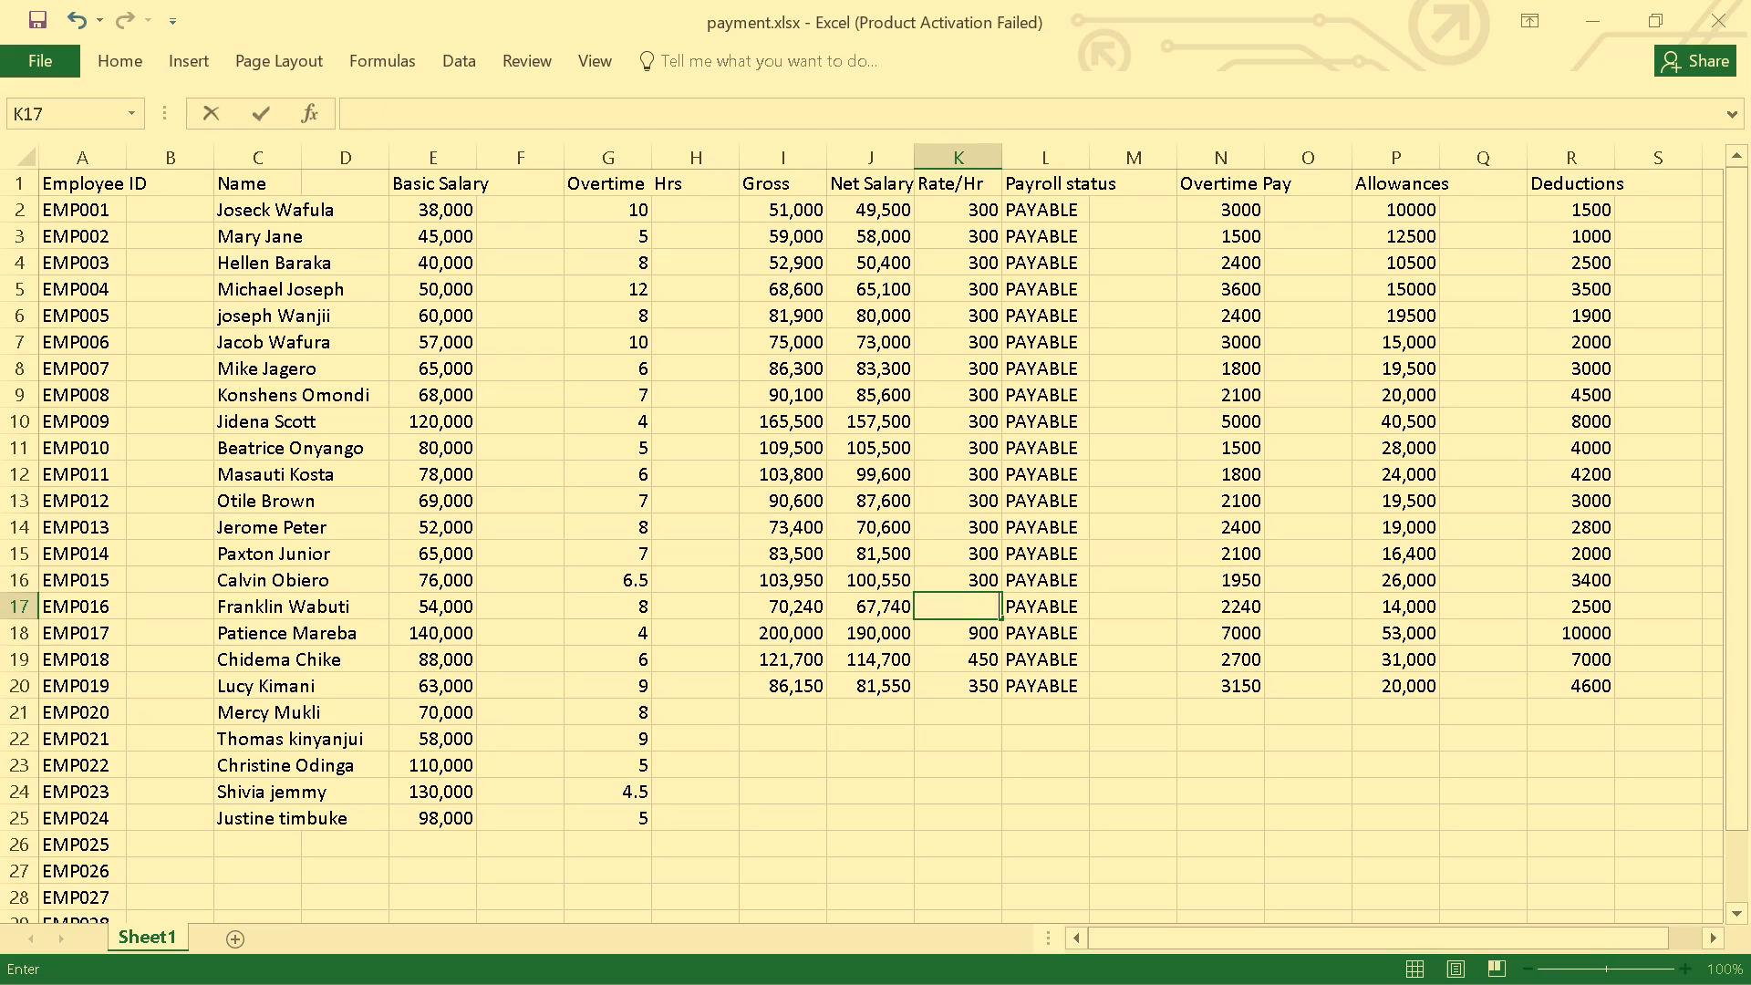
type("300")
key("Return")
key("BackSpace")
type("300")
key("Return")
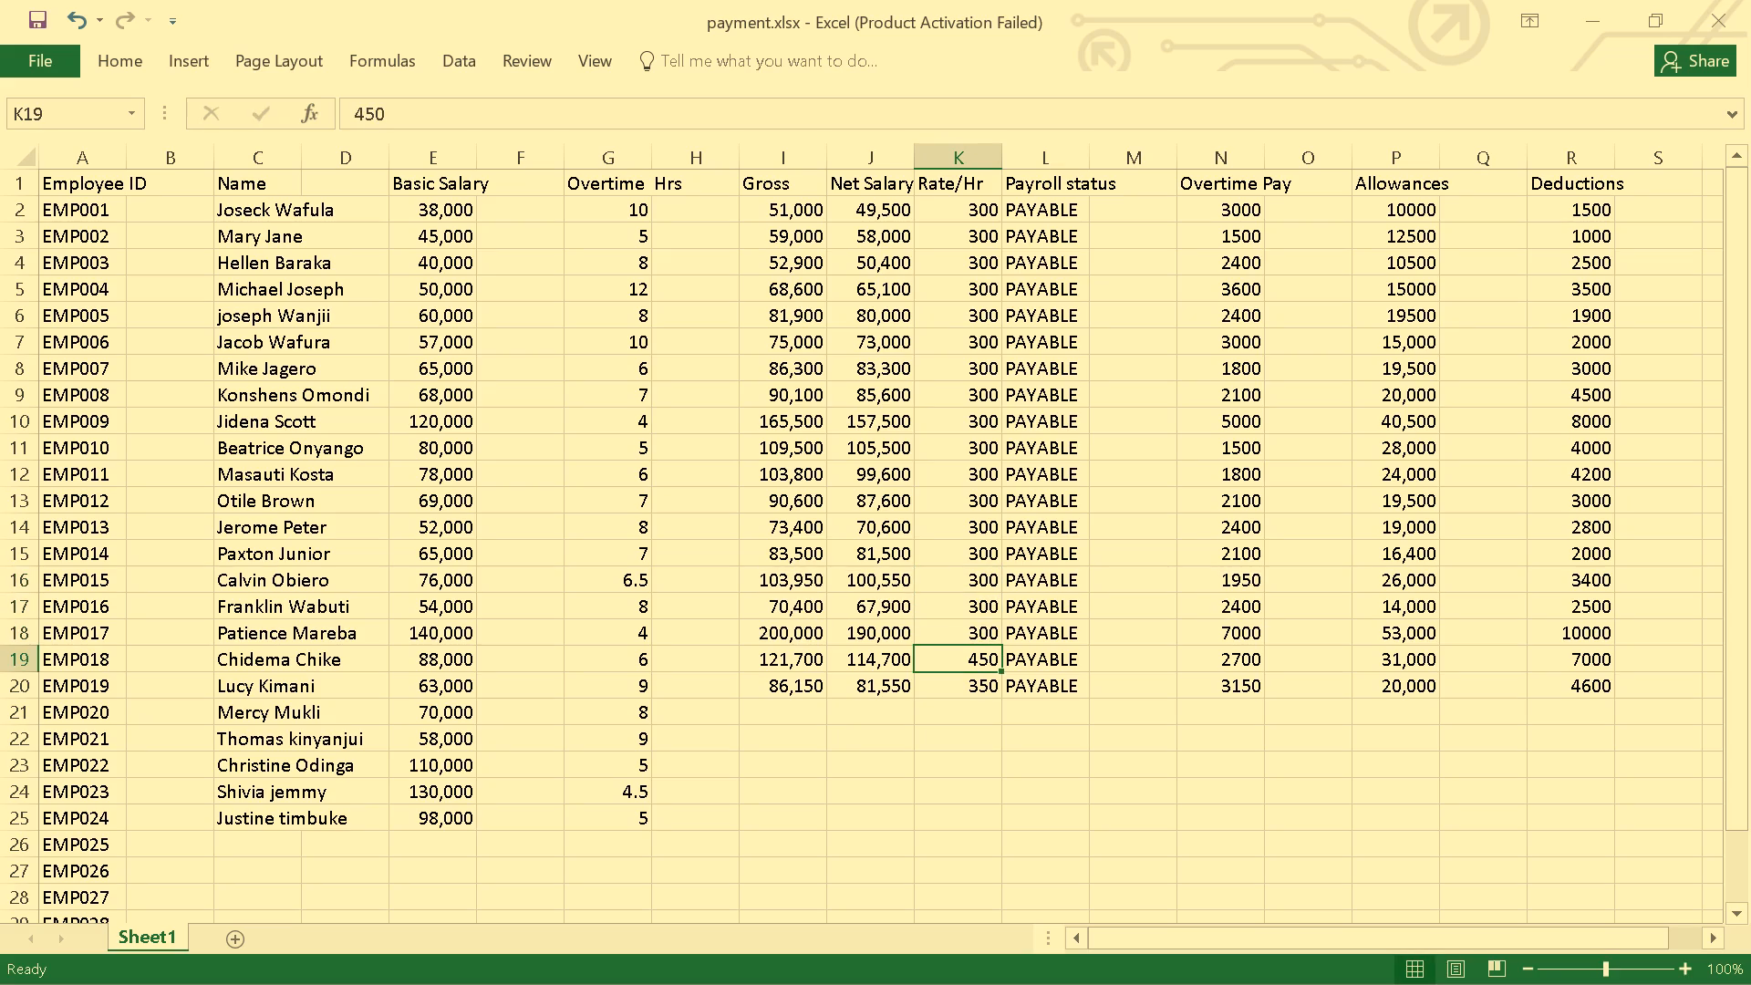
key("BackSpace")
type("300")
key("Return")
key("BackSpace")
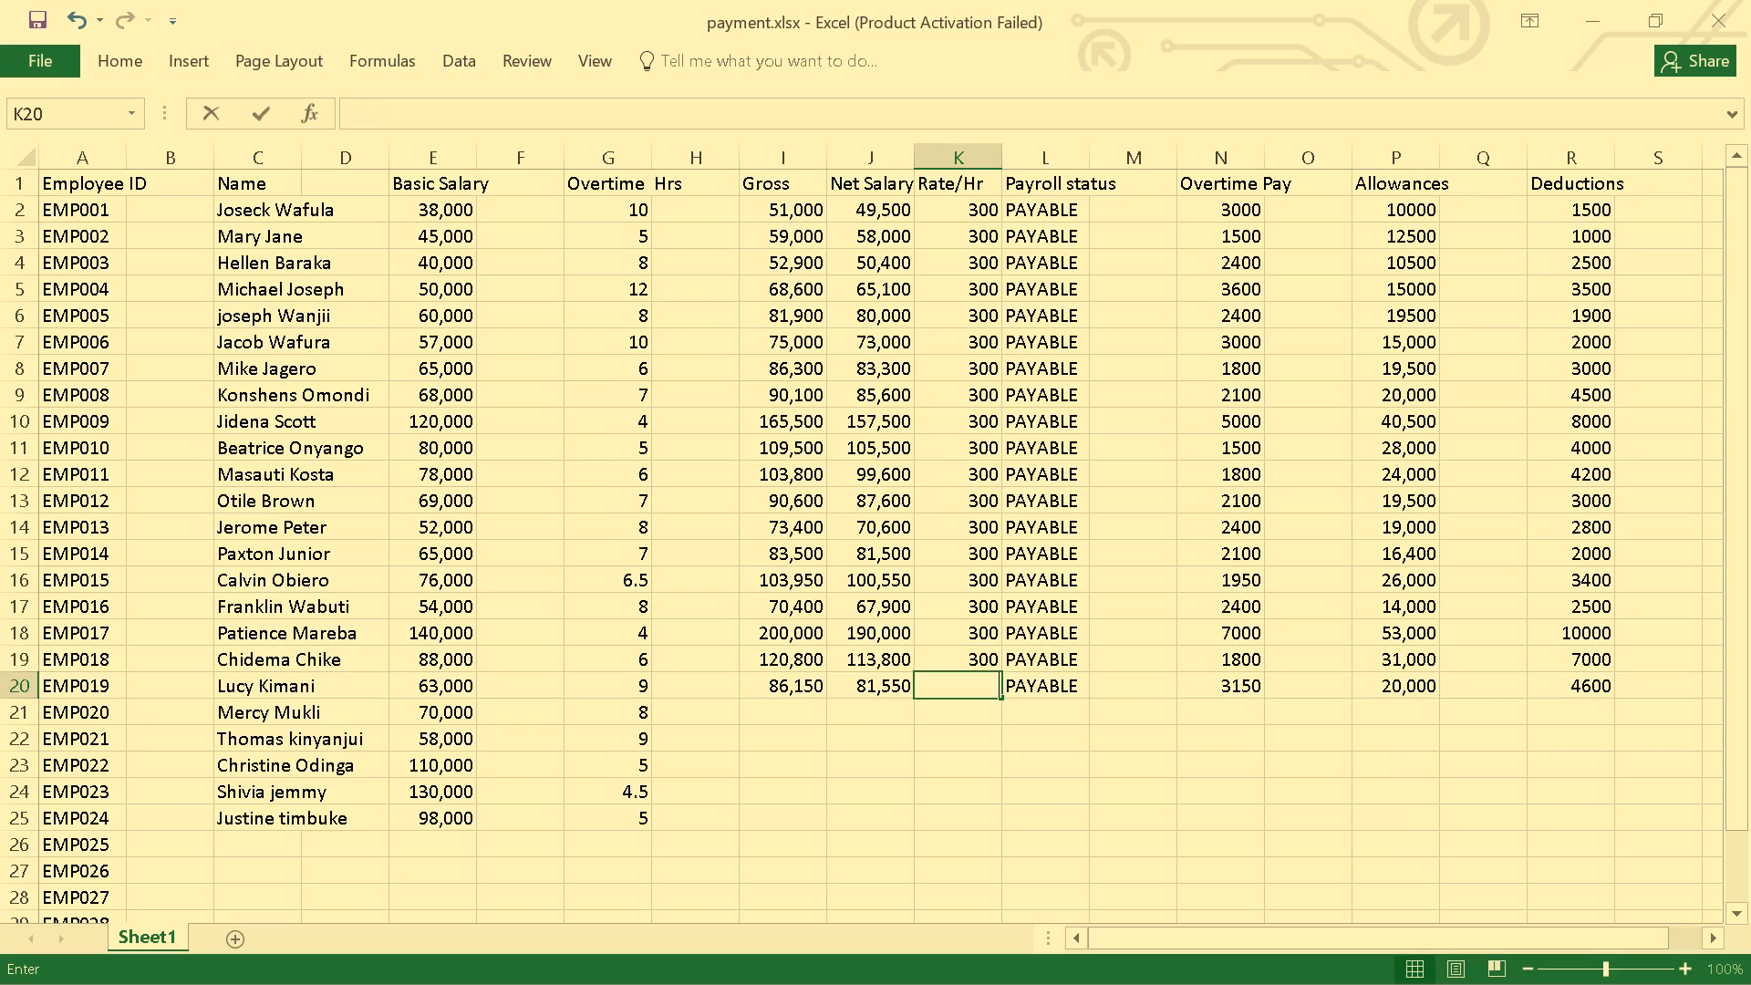
type("300")
key("Return")
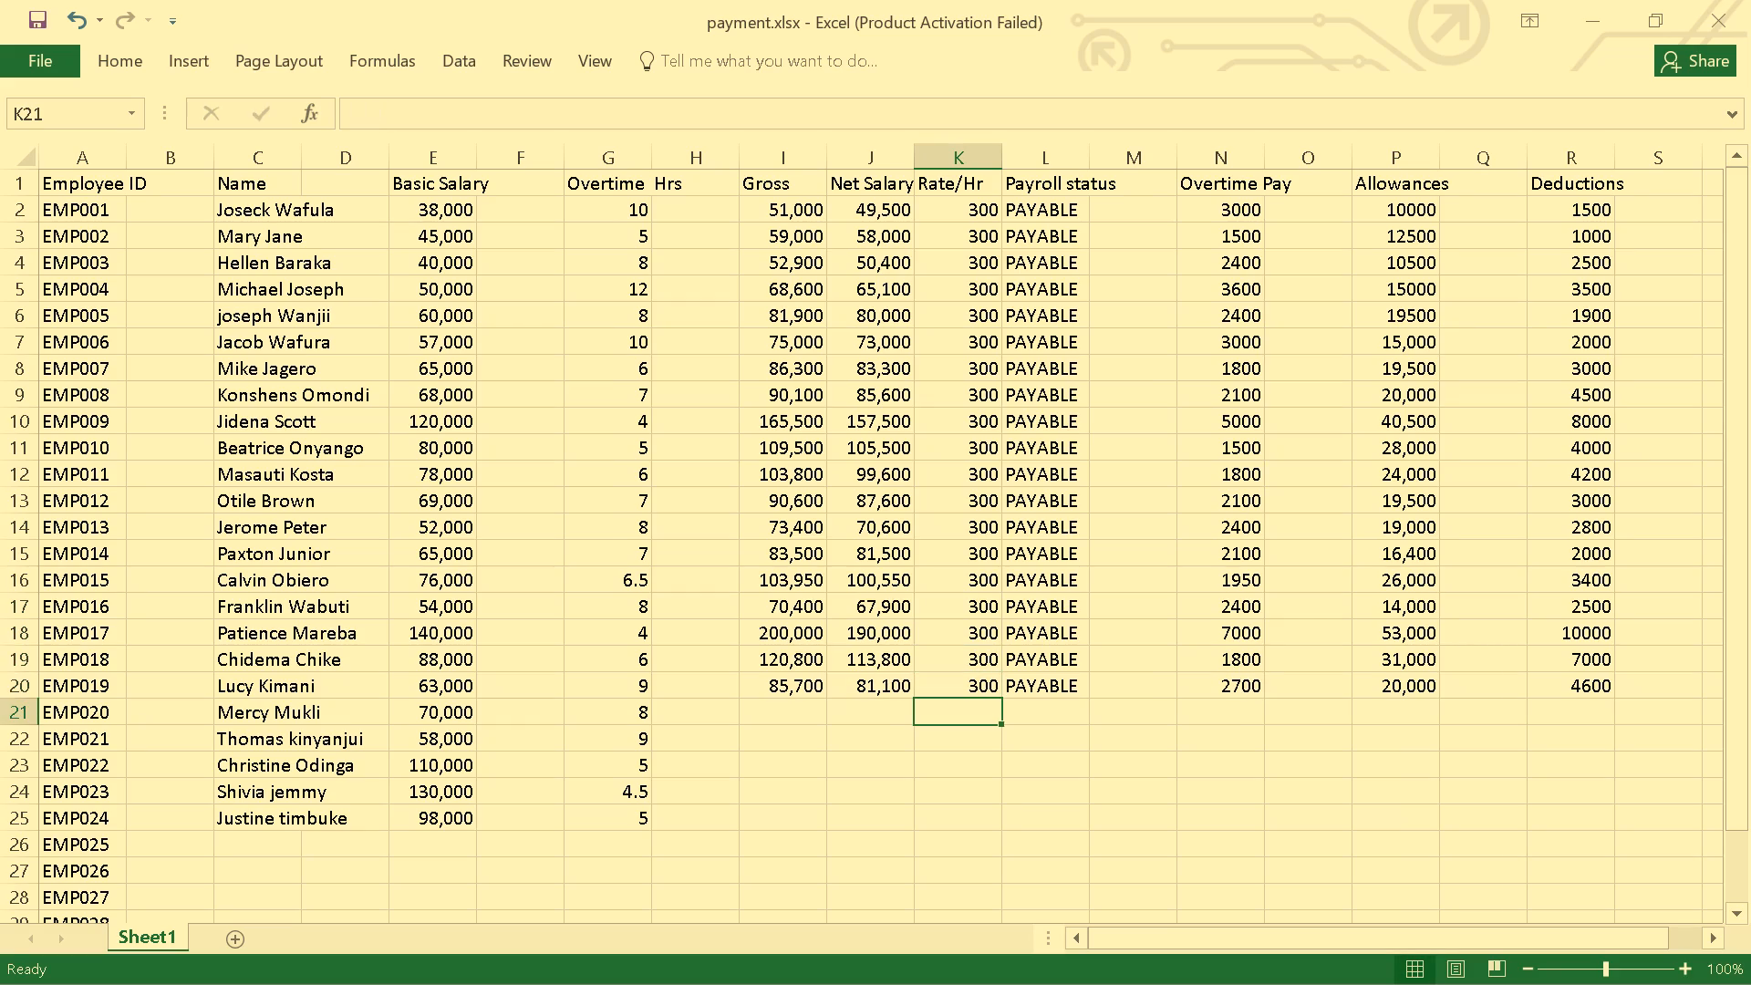
Save the payment.xlsx workbook.
left_click(791, 710)
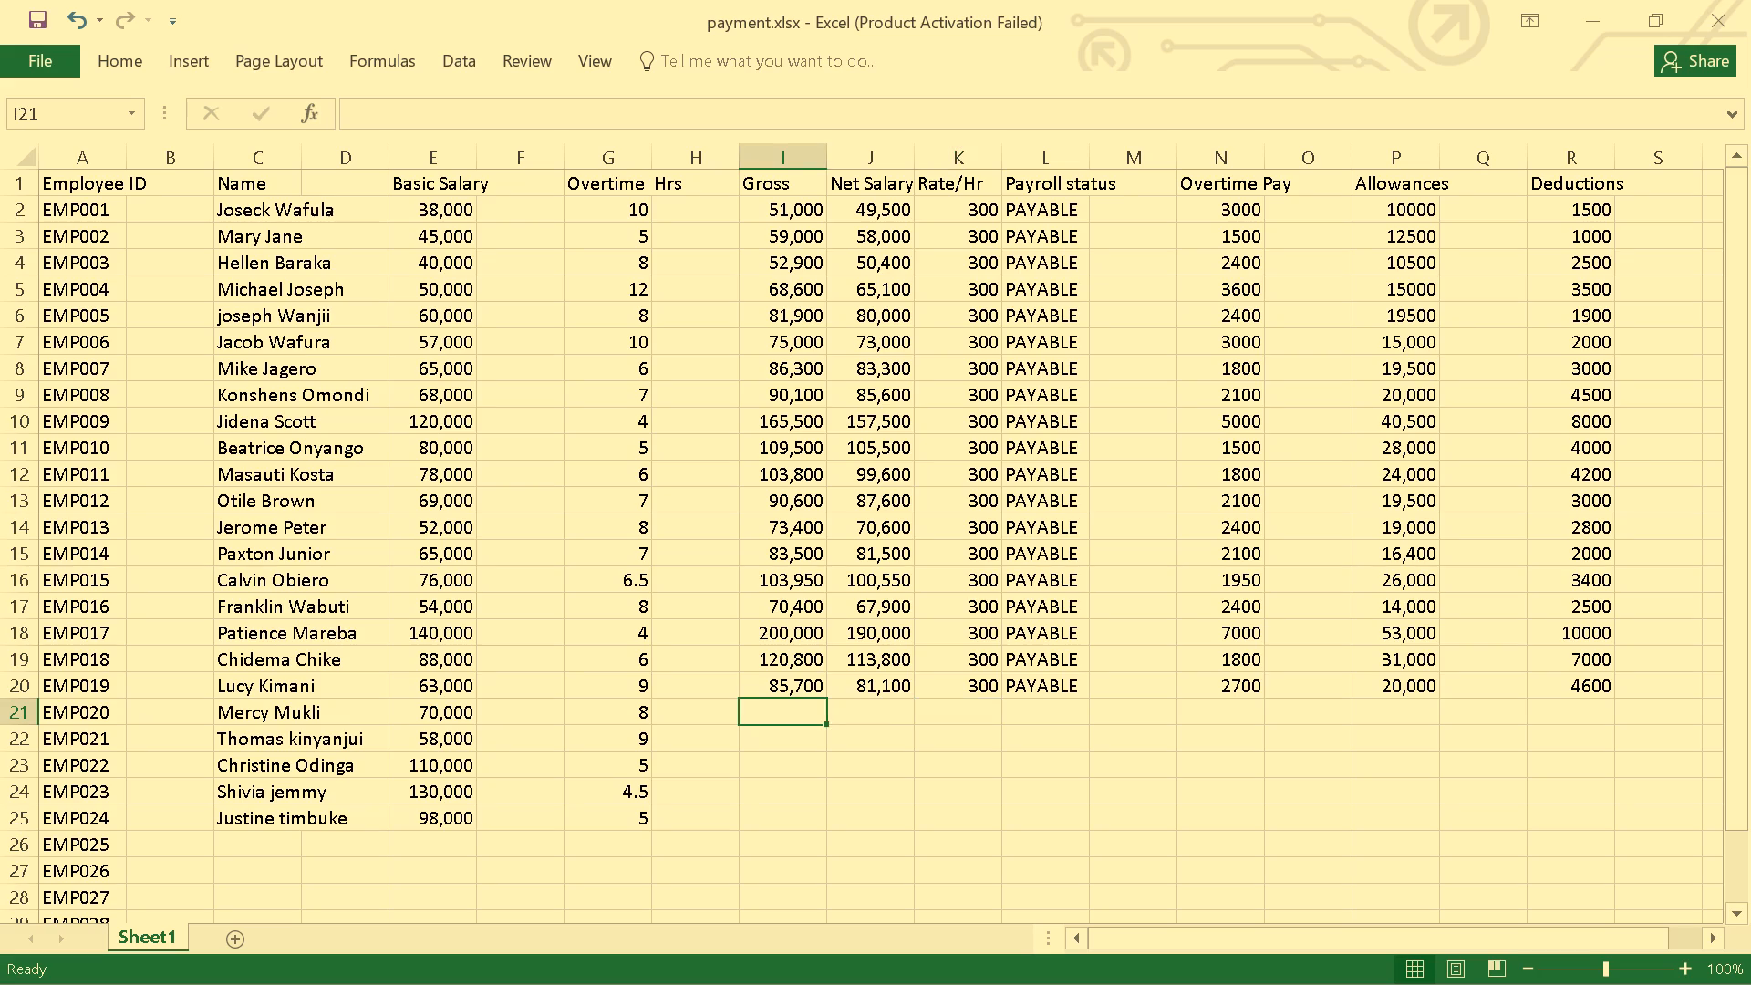
key("ctrl+s")
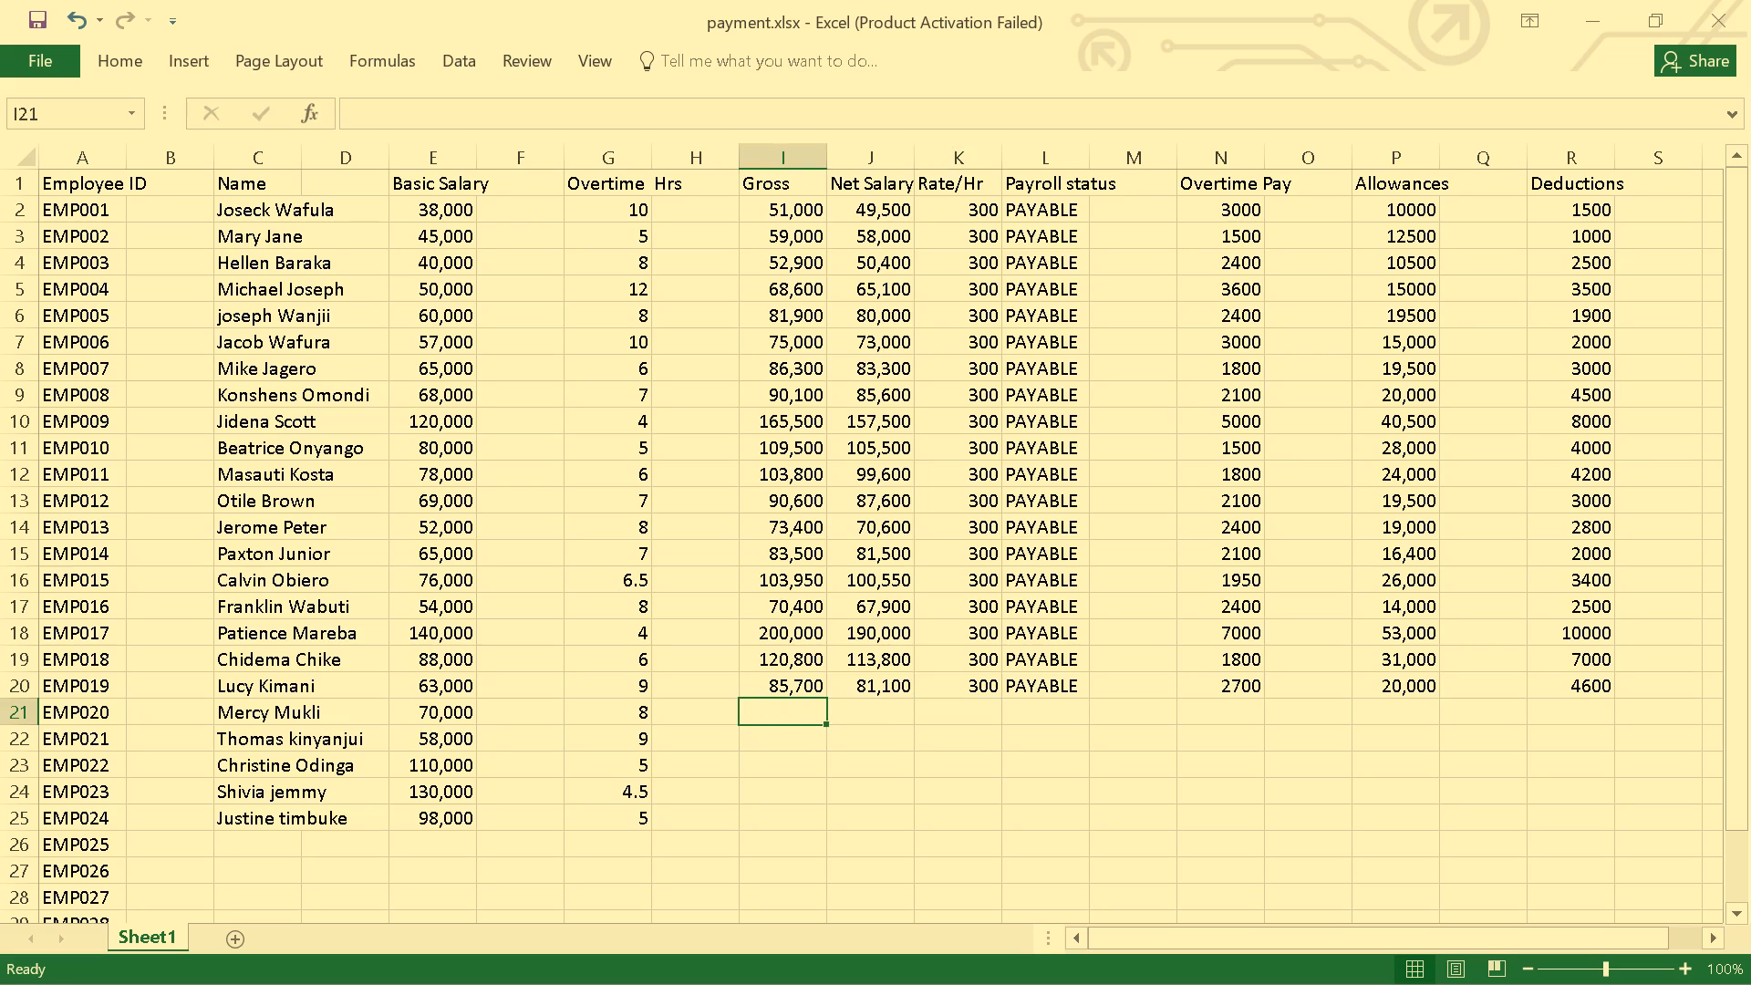
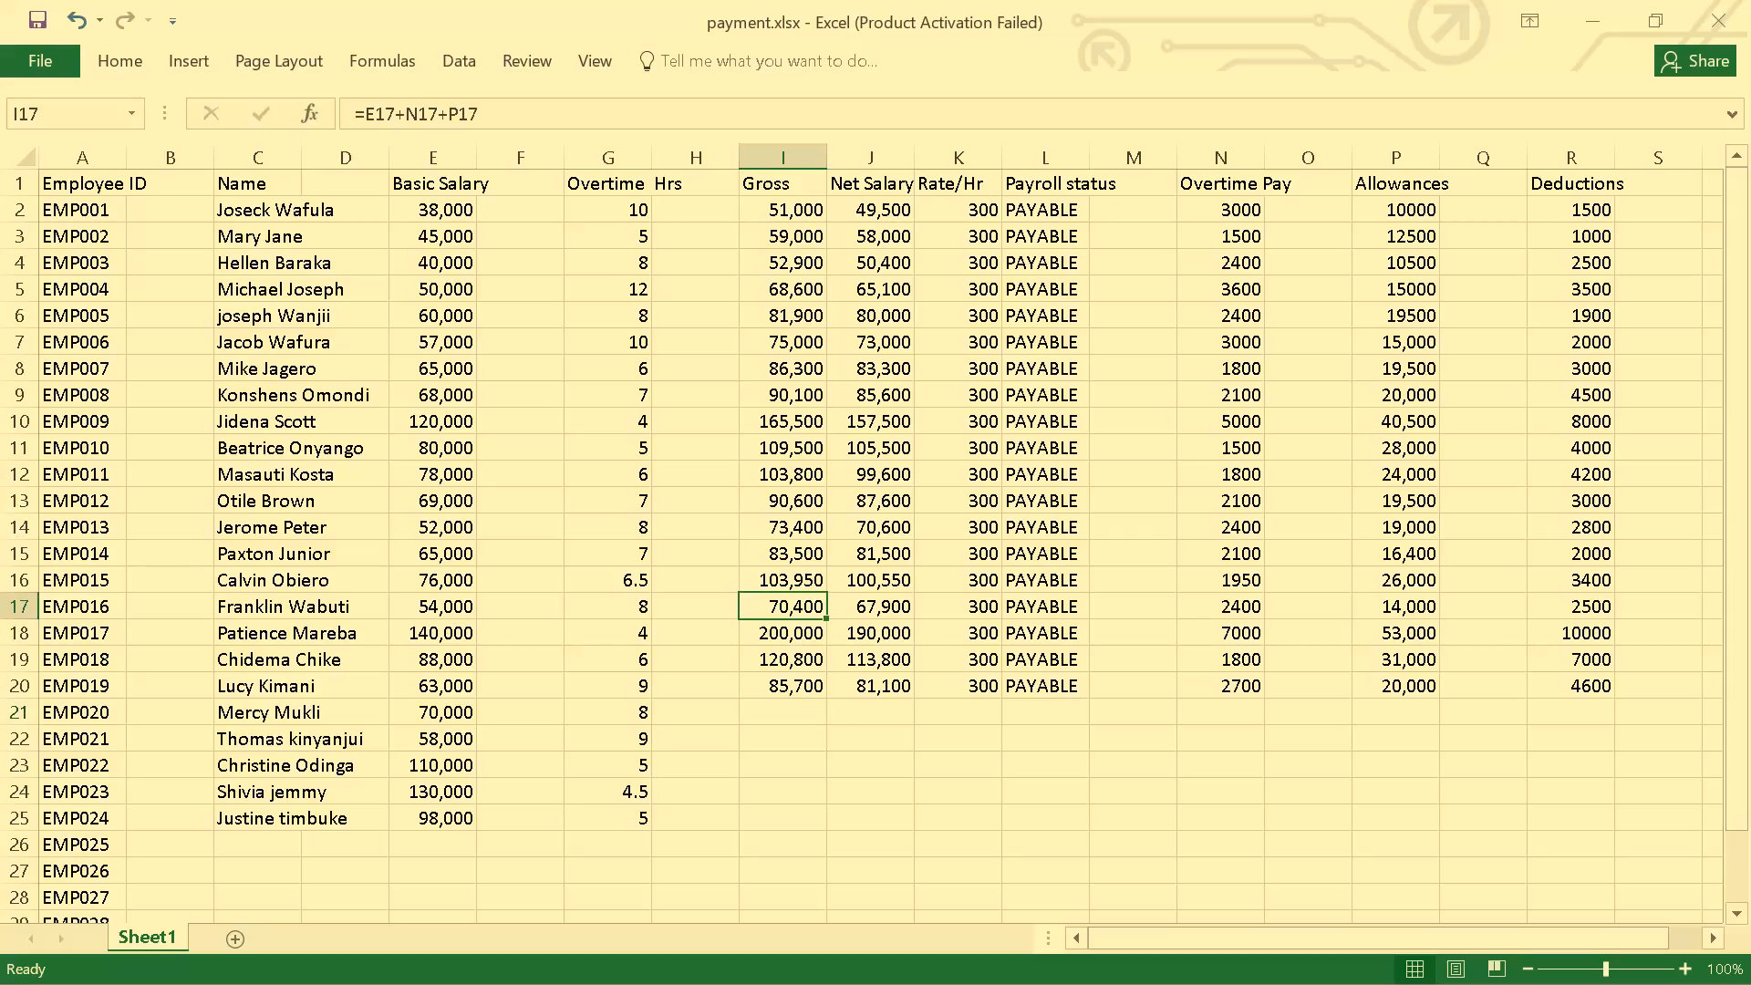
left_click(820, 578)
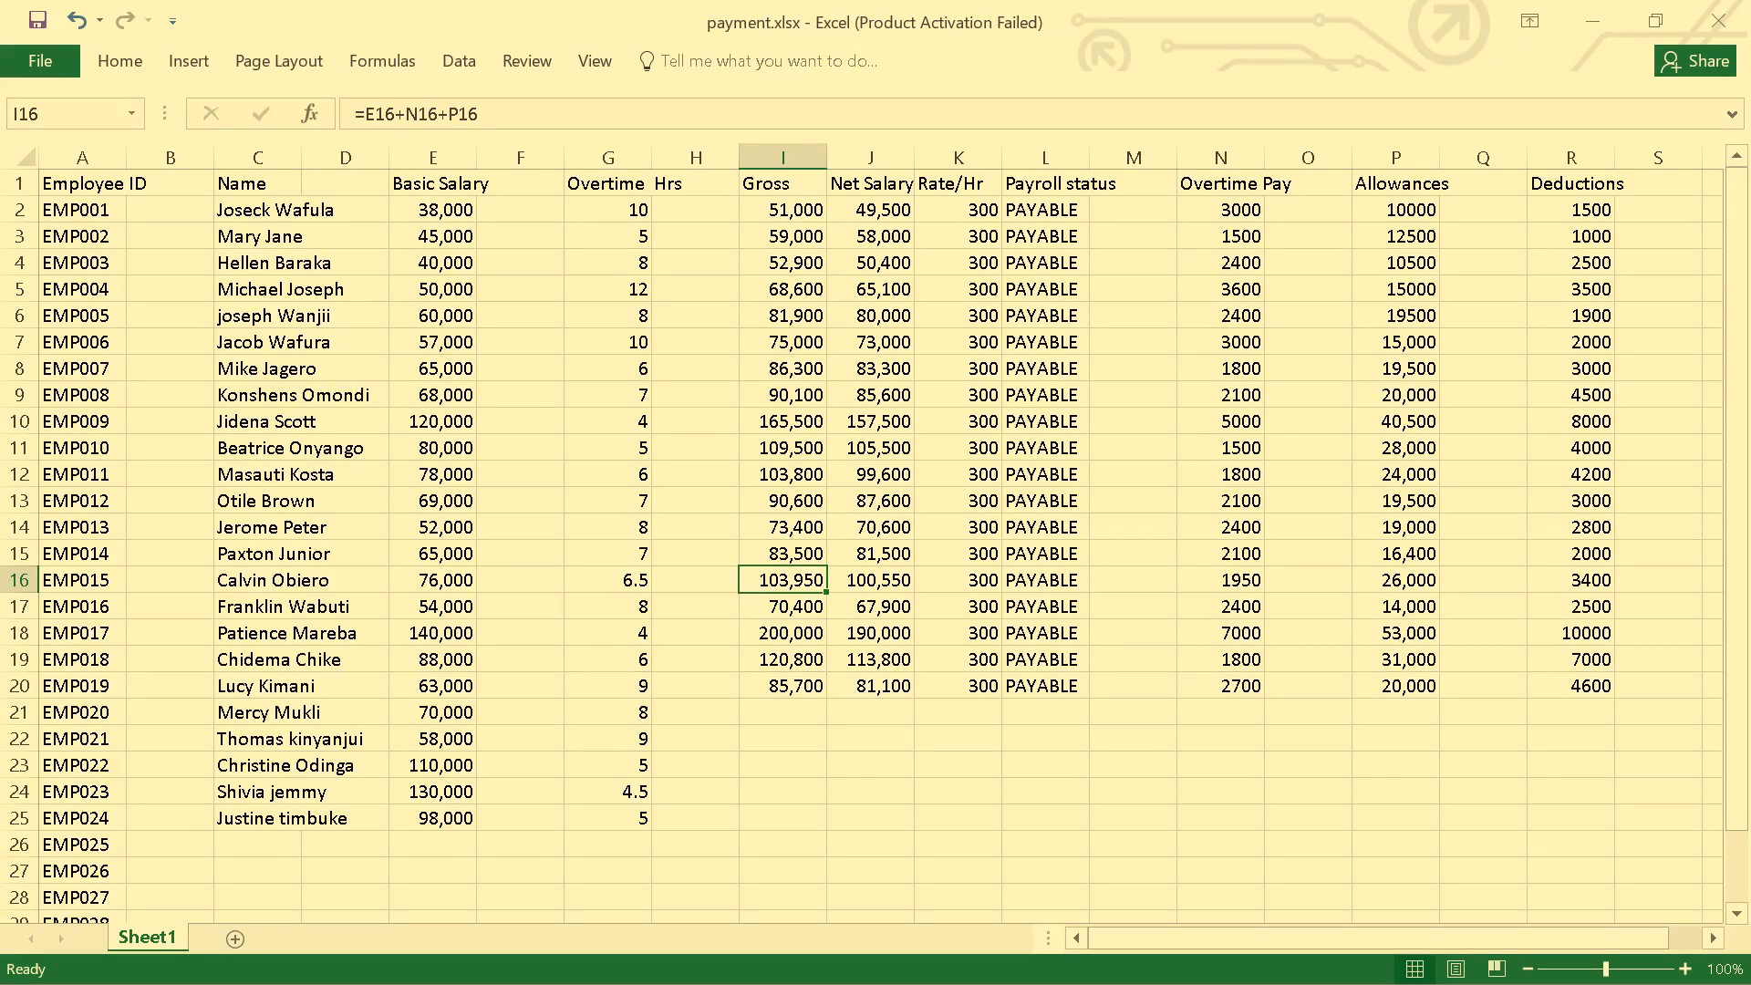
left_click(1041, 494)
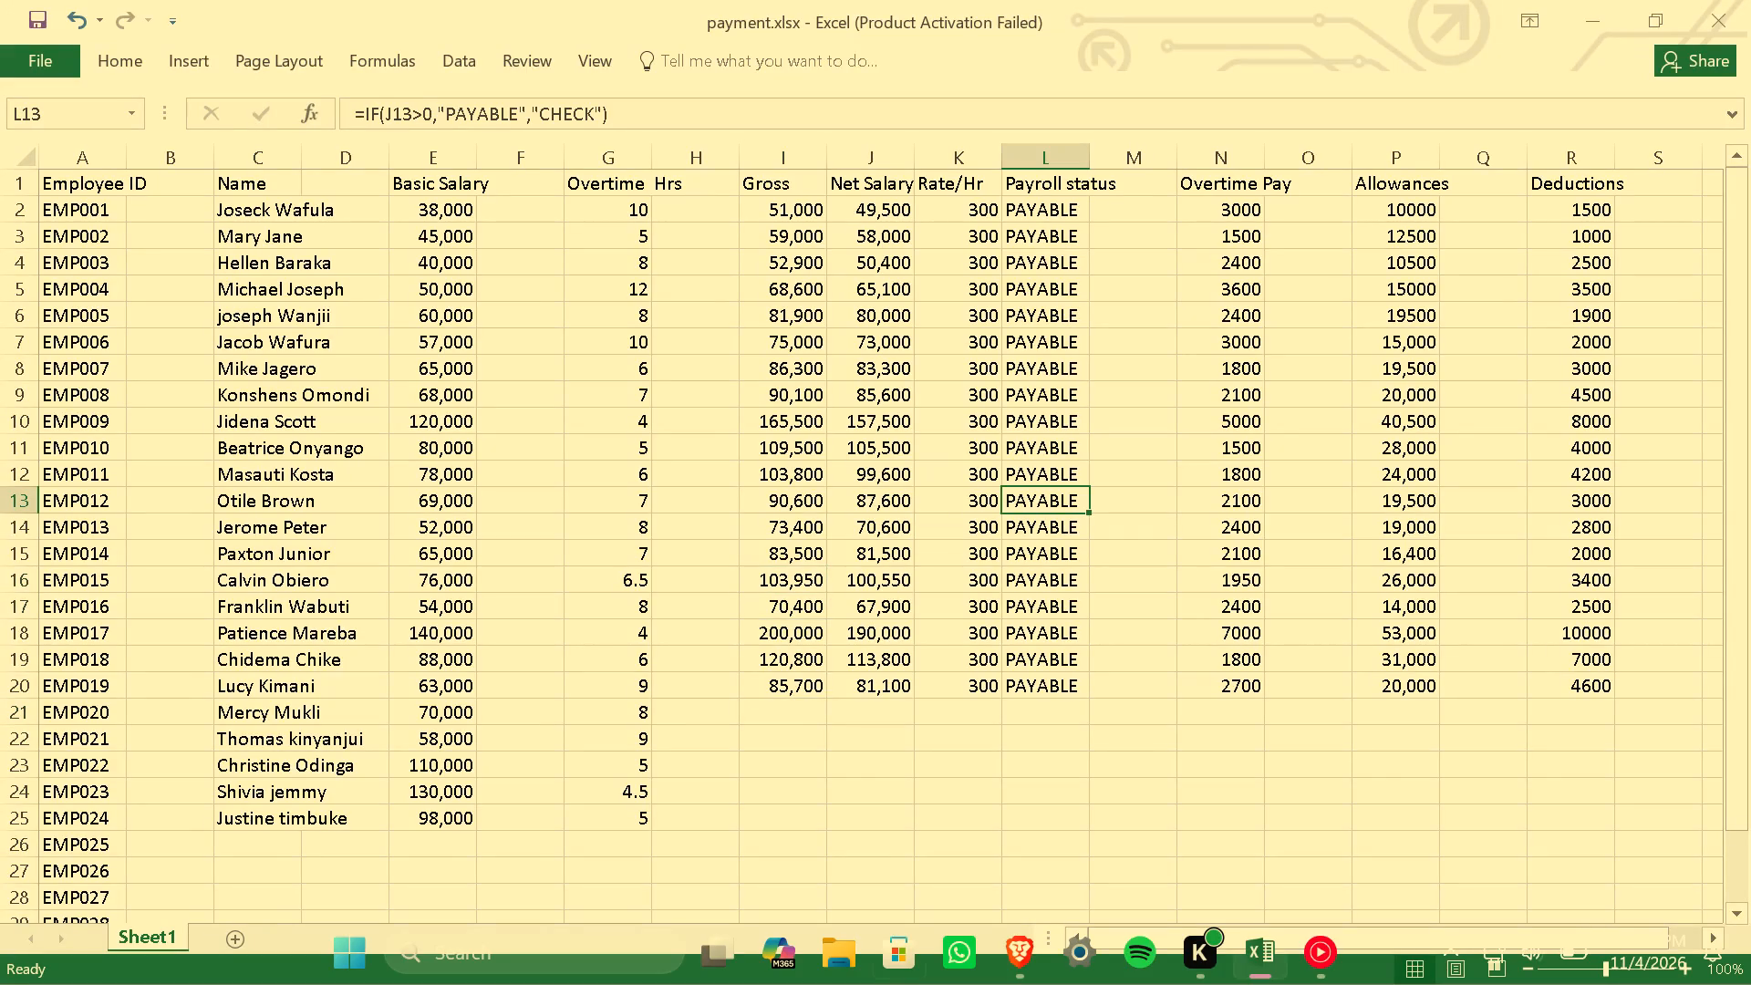
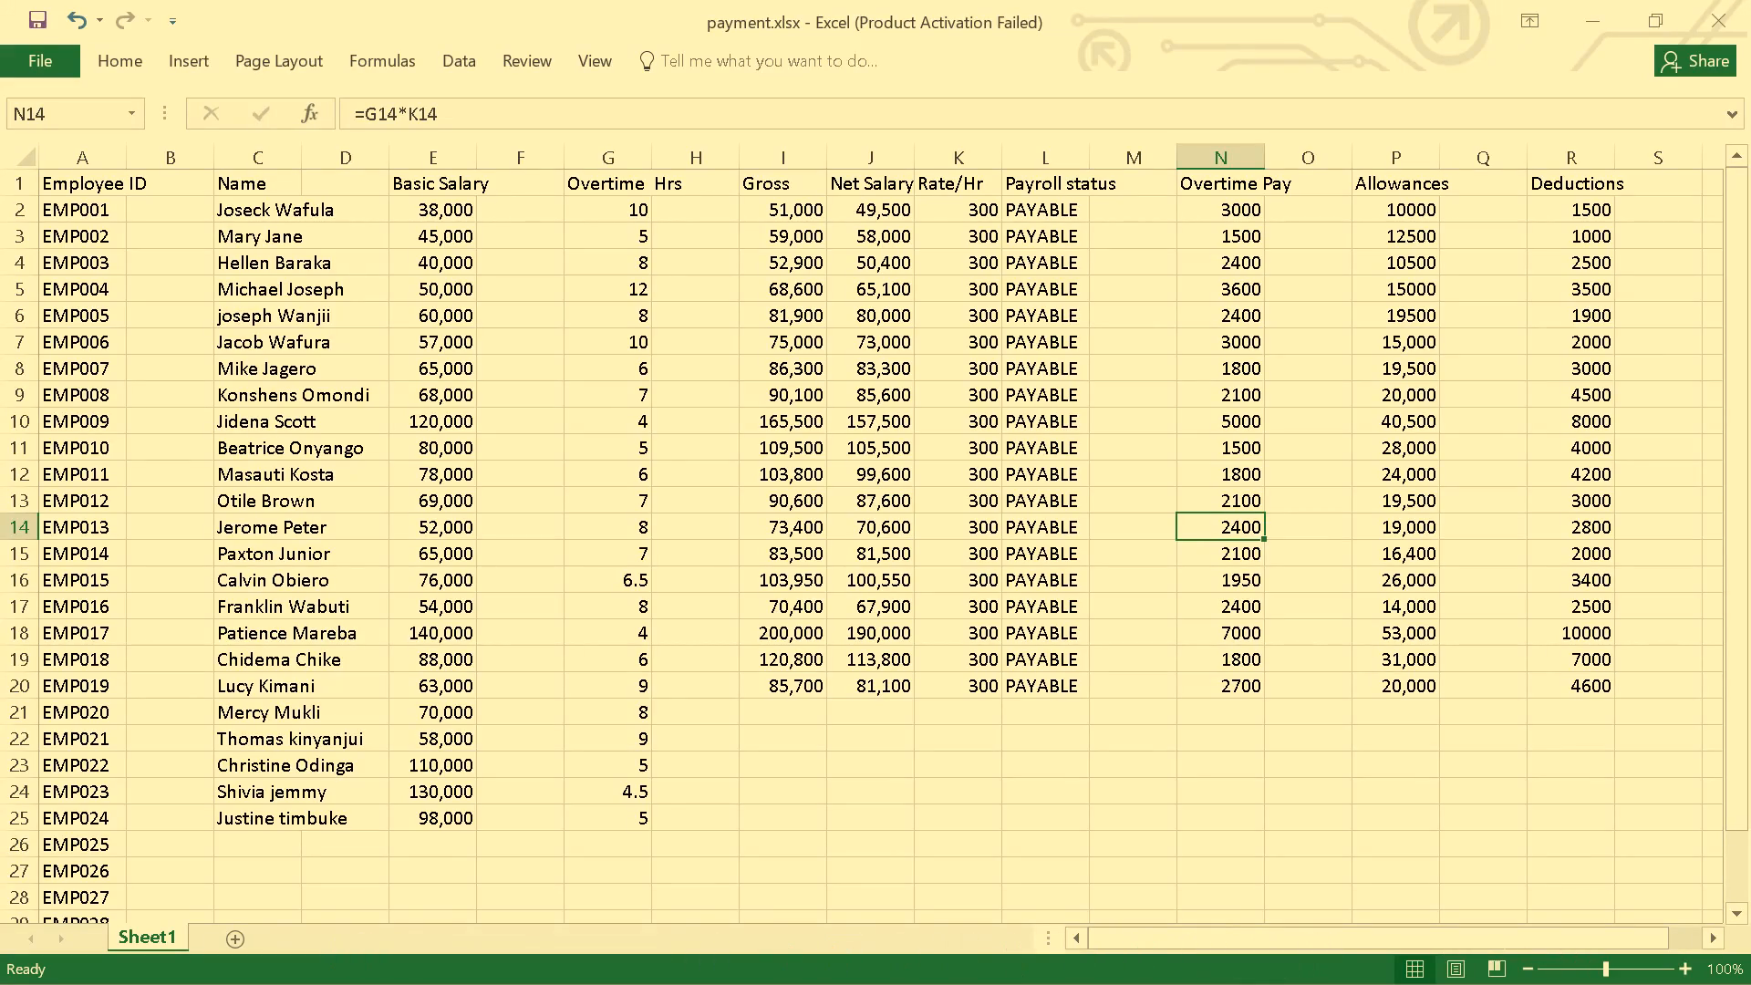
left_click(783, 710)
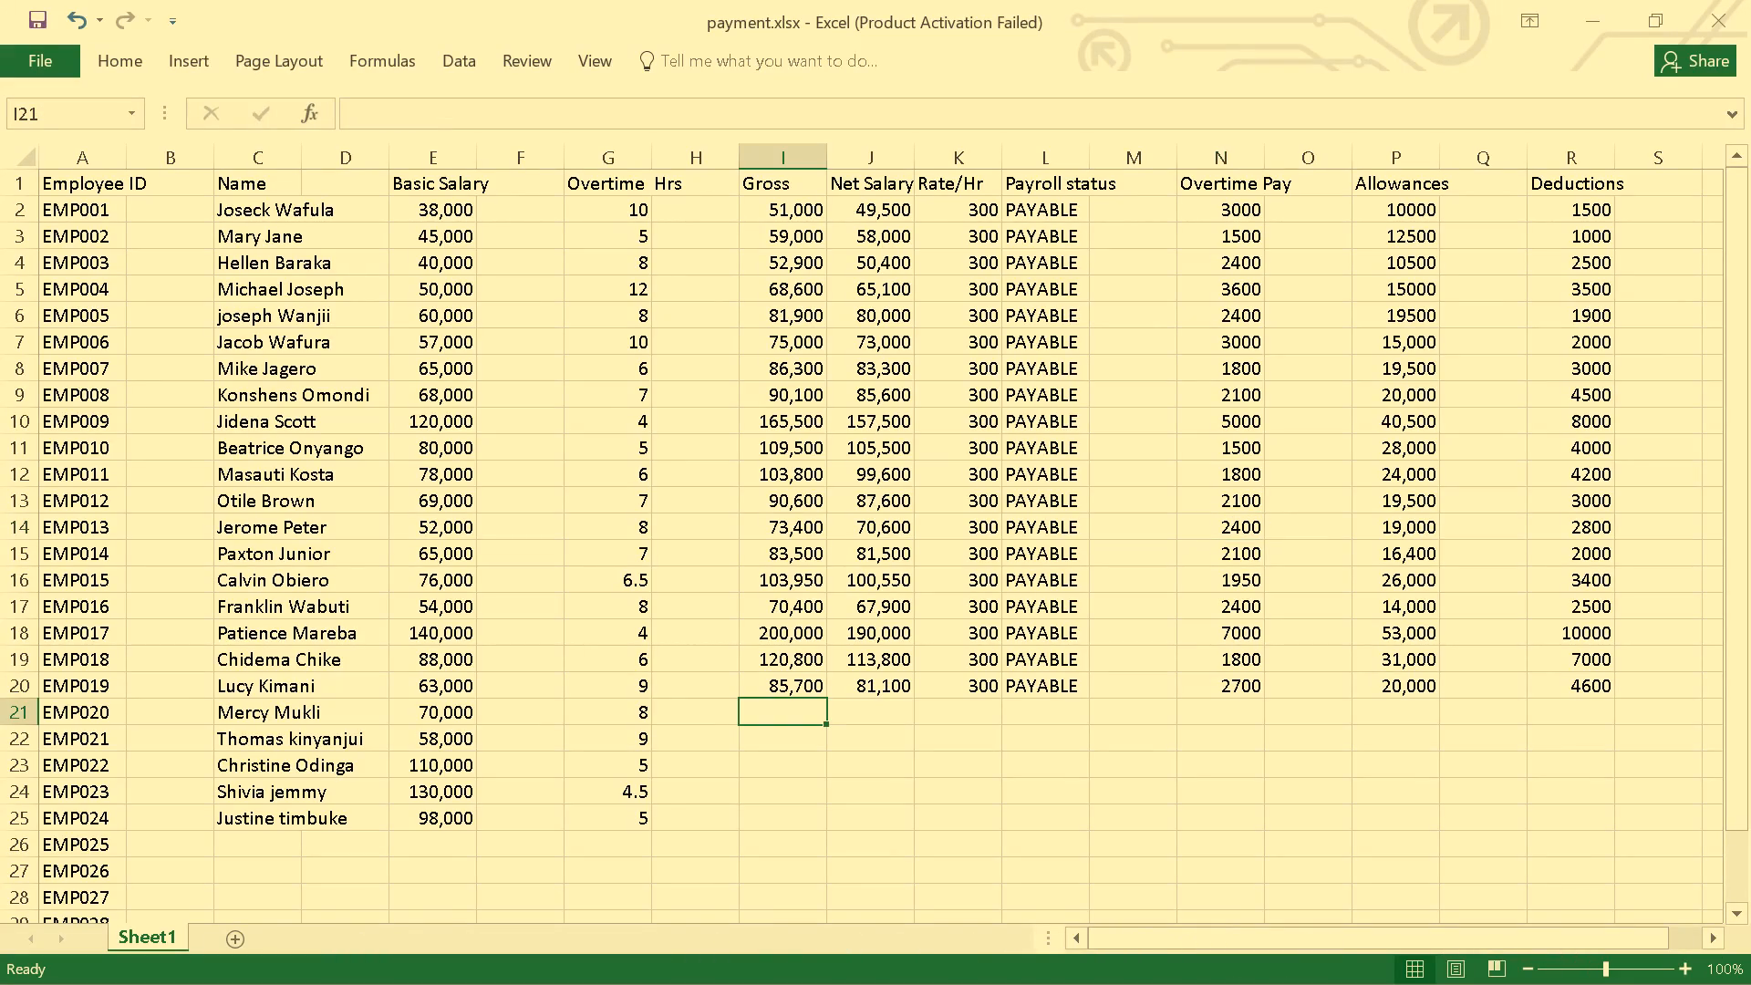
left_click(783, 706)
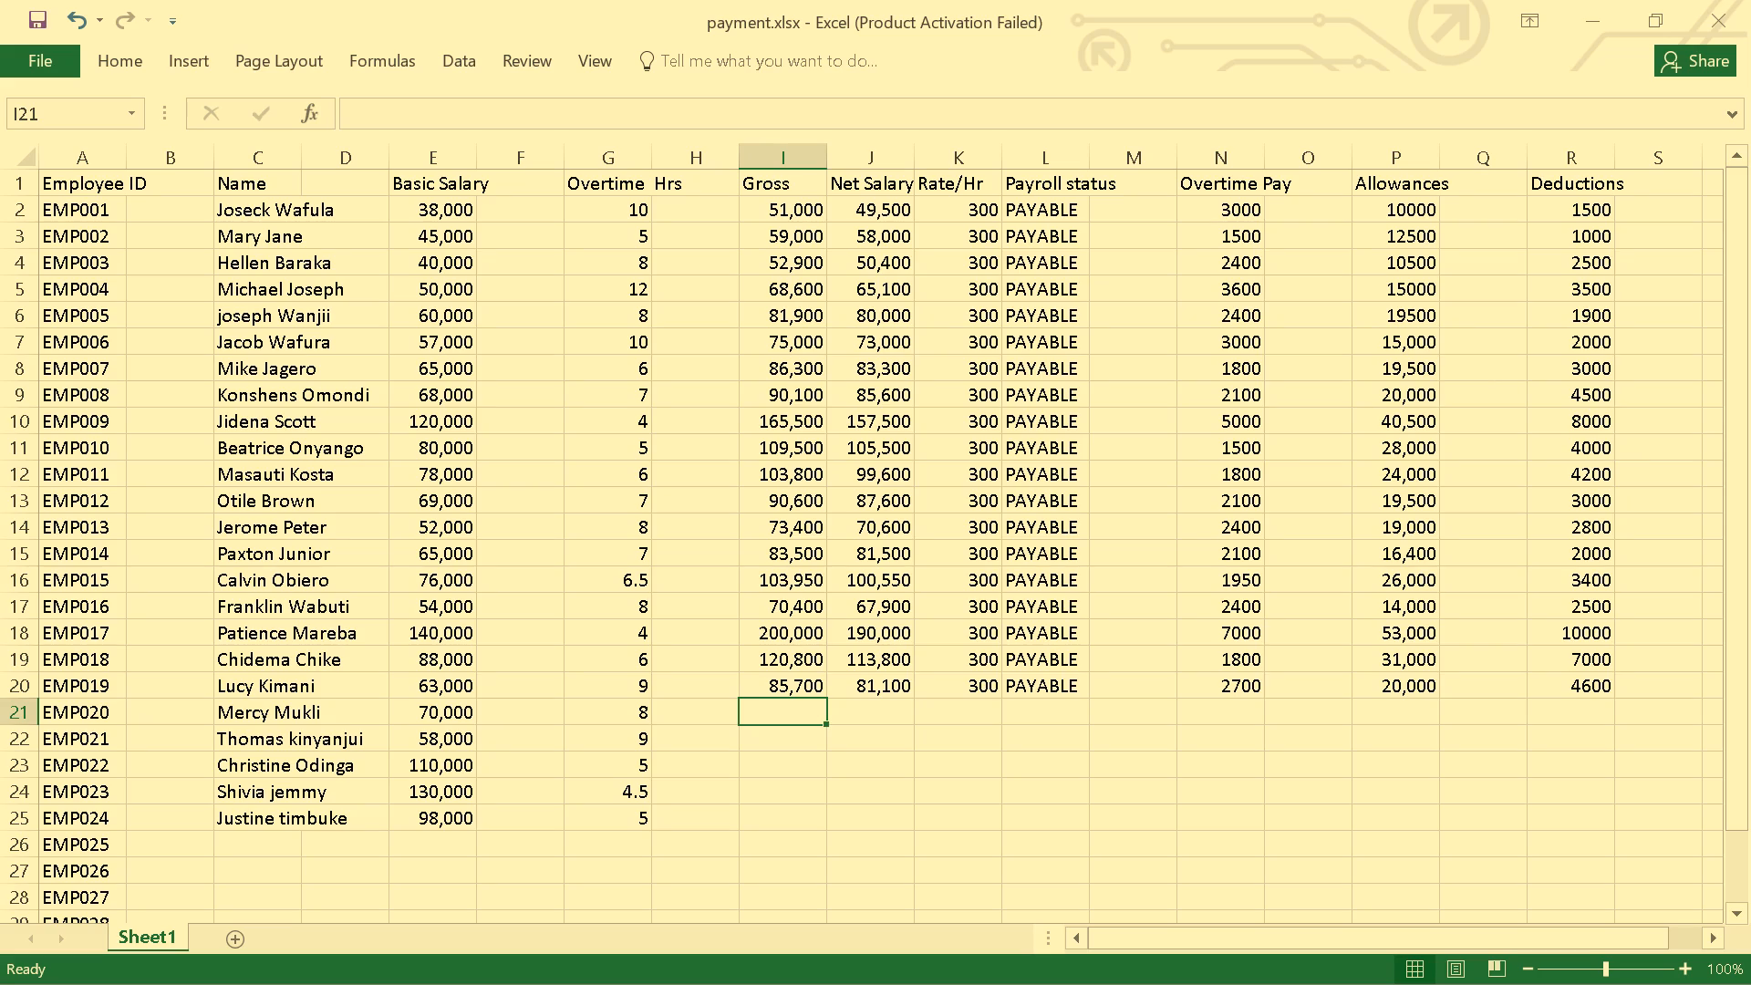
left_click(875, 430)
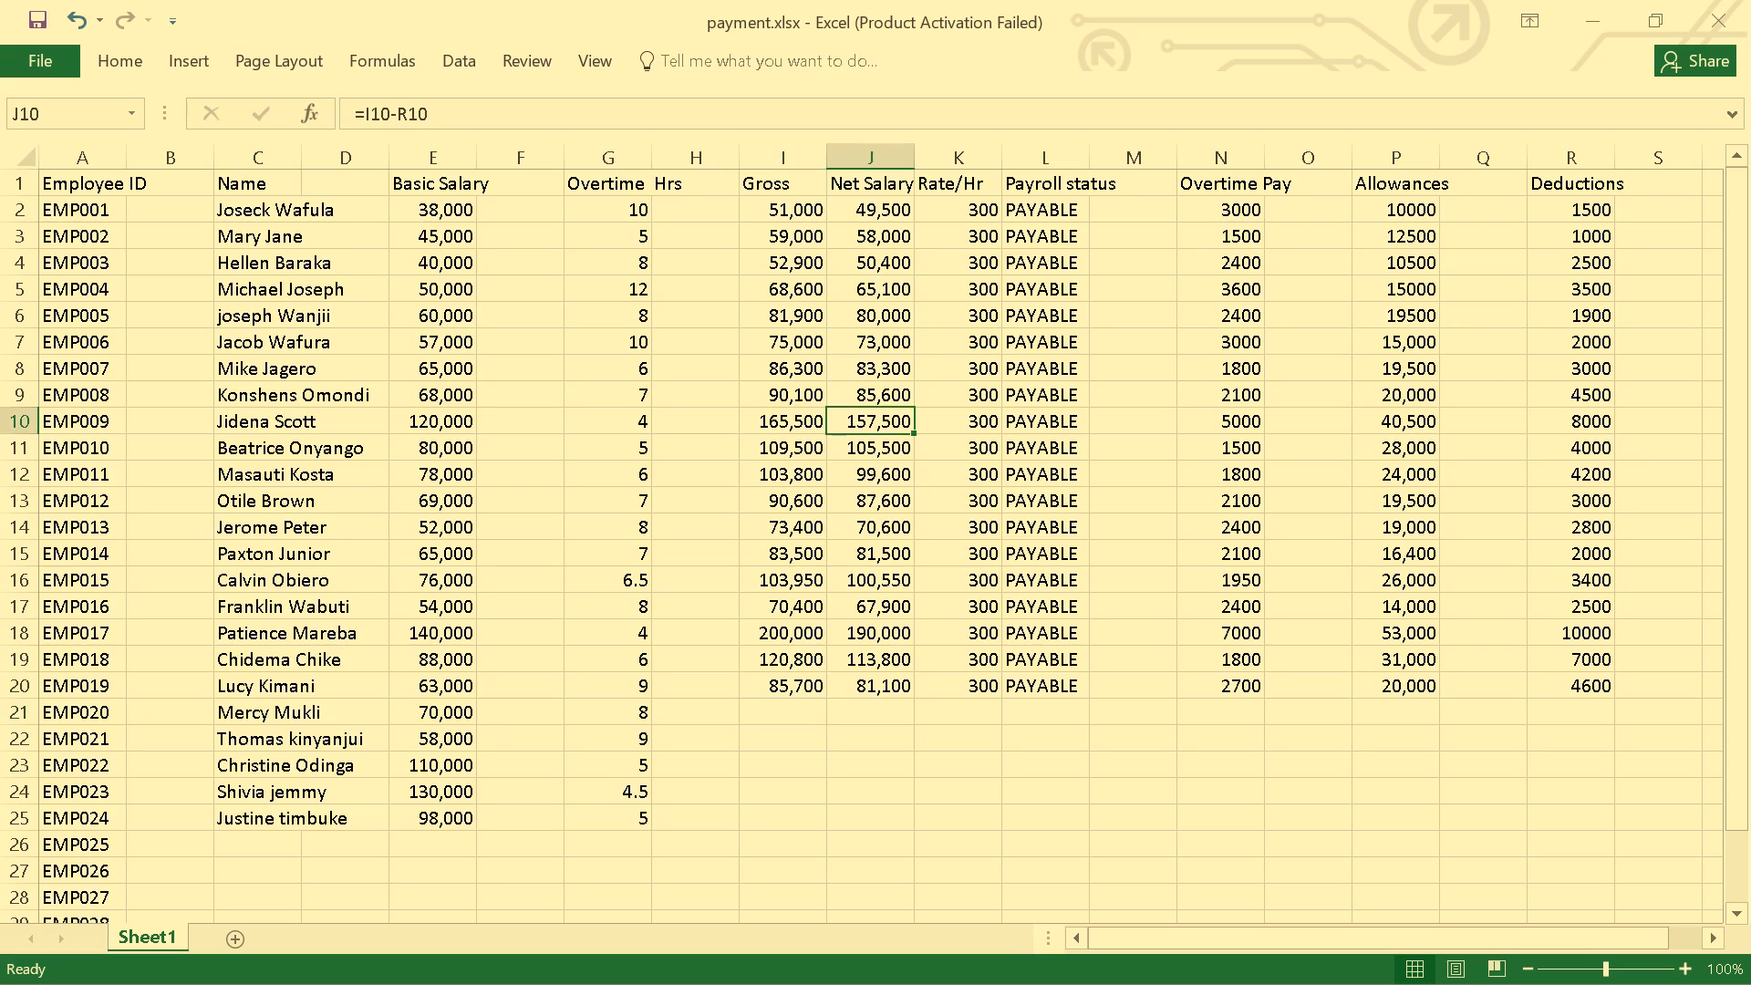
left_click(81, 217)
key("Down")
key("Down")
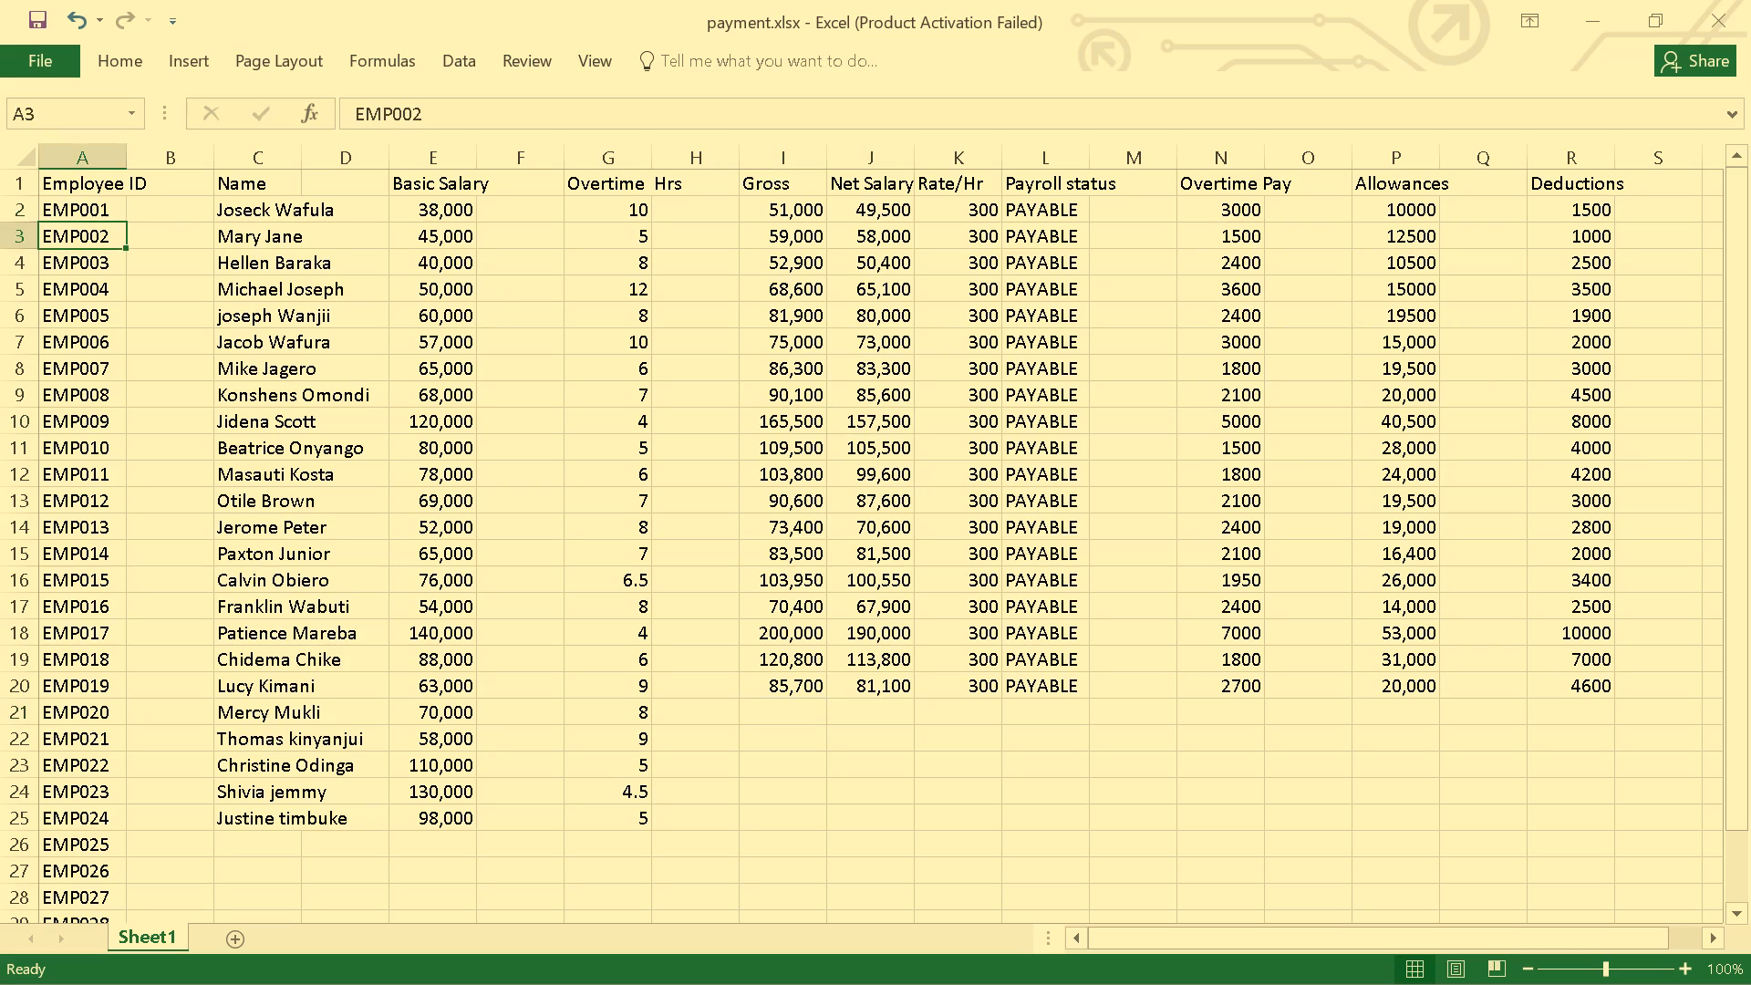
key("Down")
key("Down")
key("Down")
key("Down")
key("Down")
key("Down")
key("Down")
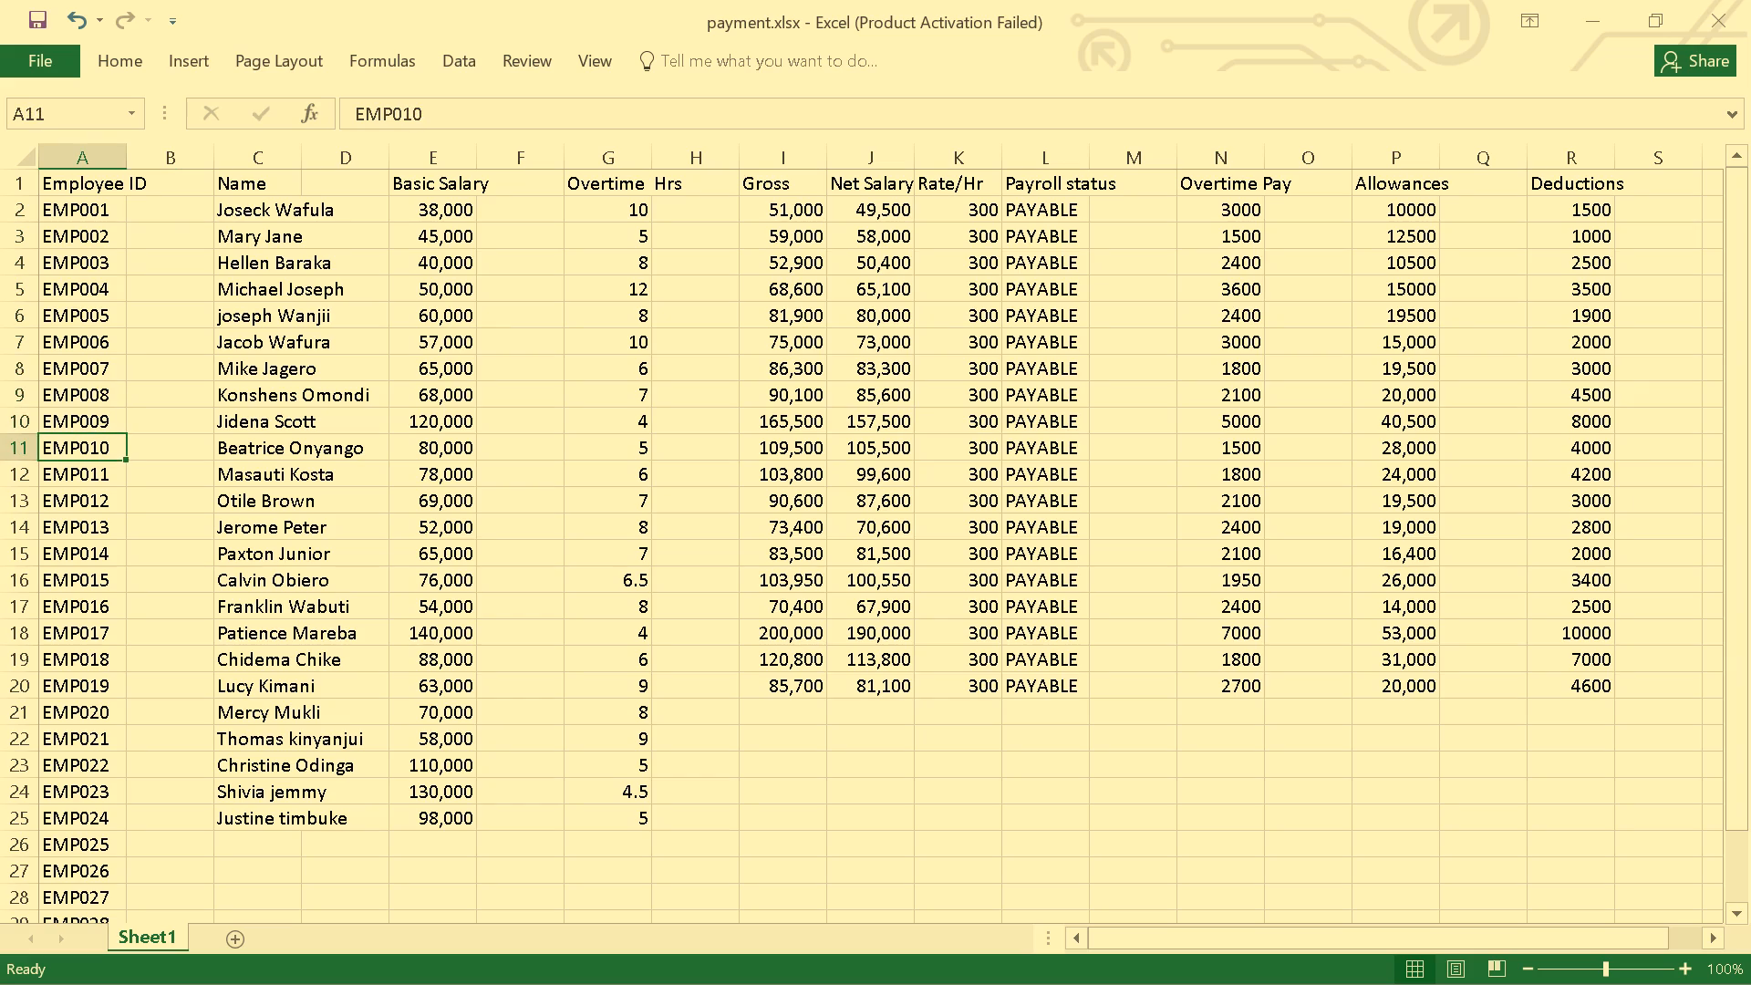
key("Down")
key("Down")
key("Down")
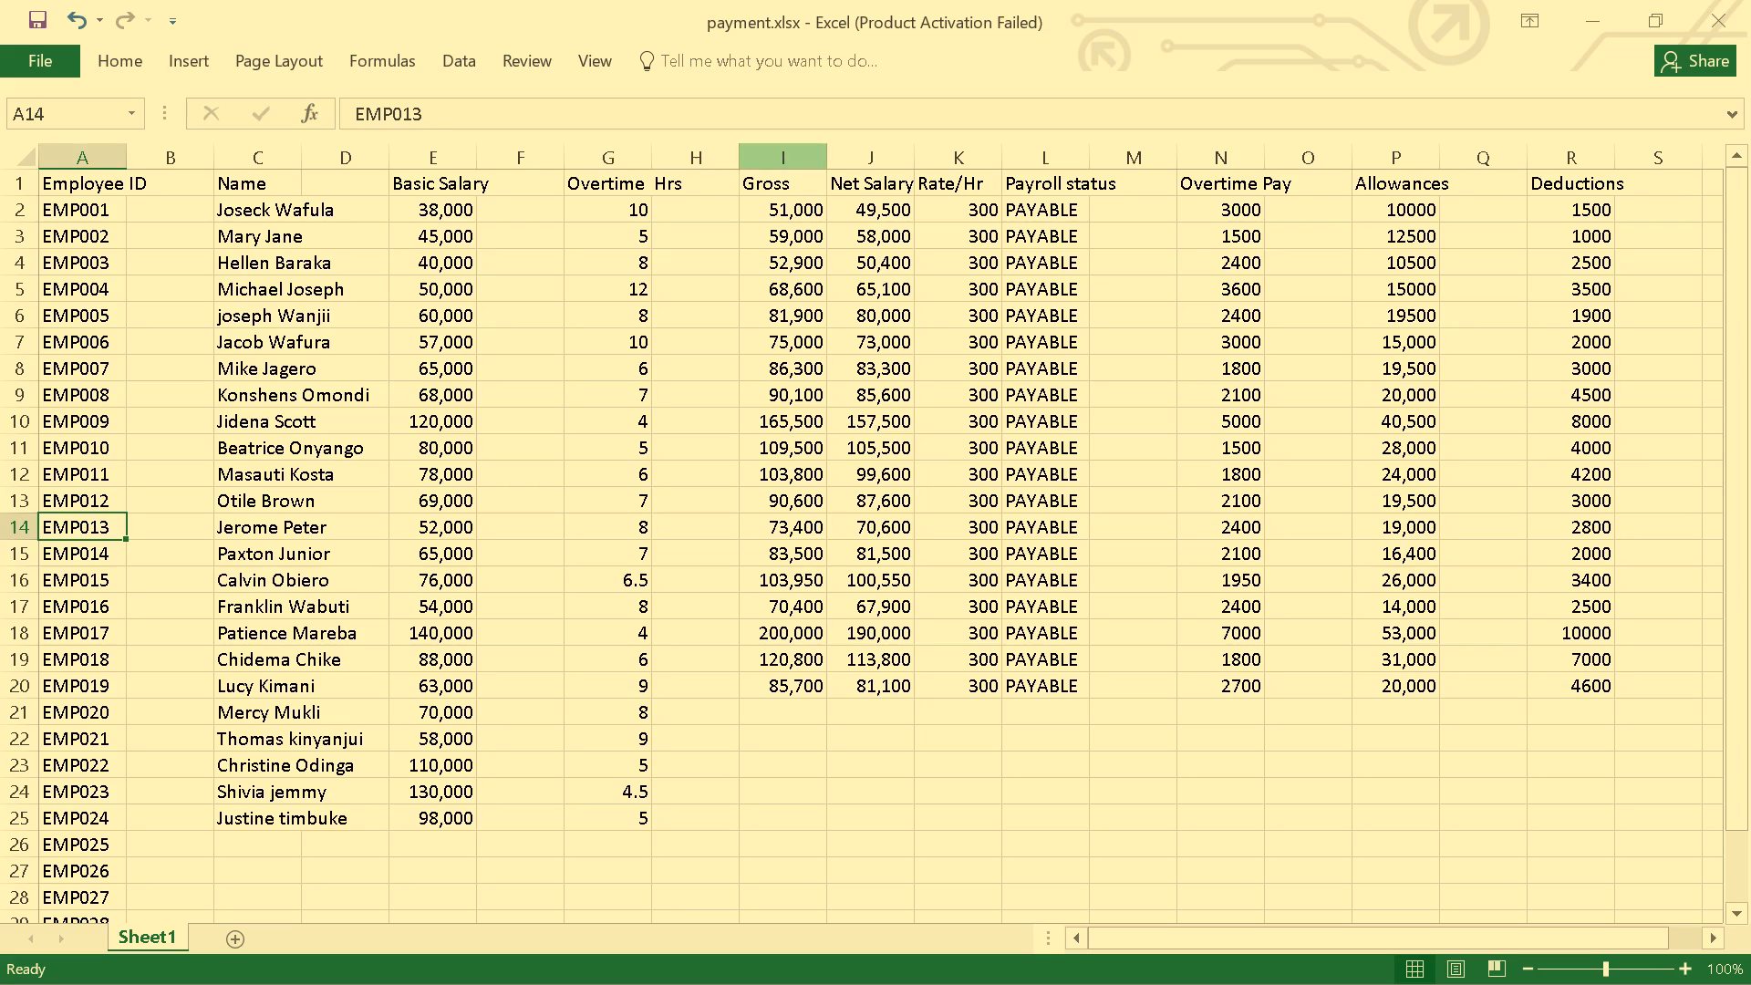
Check the Gross pay formulas from EMP005 down through EMP019.
left_click(811, 315)
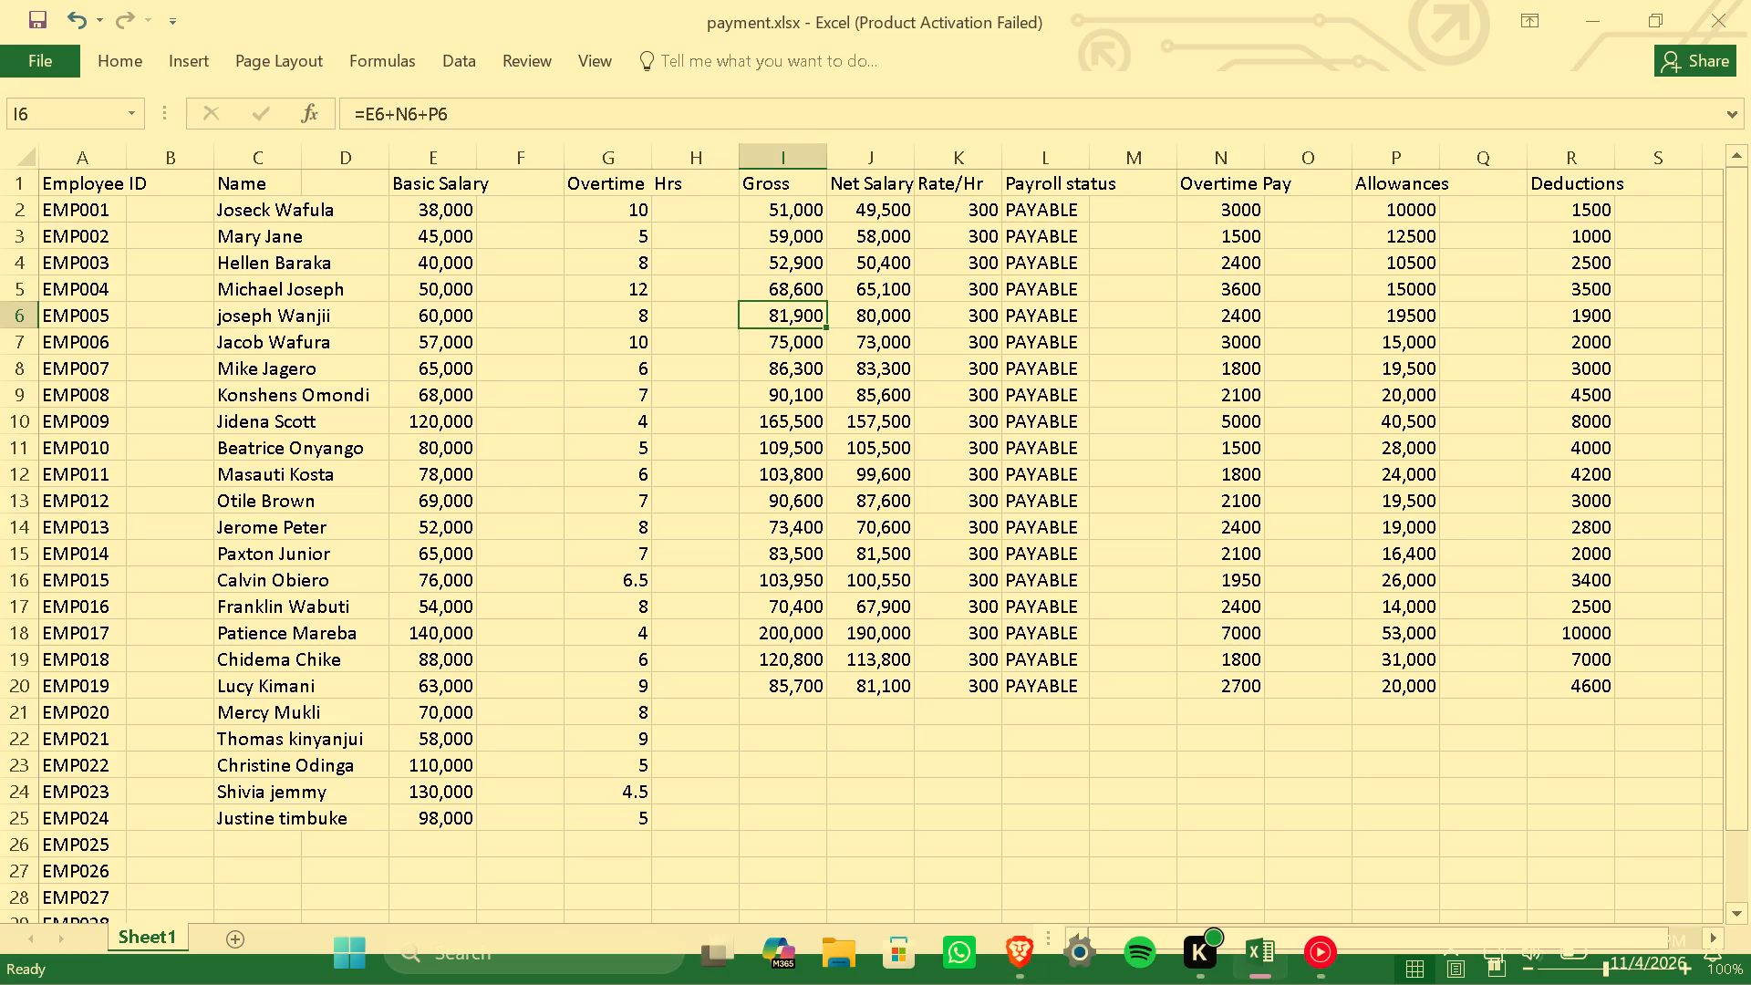
left_click(797, 345)
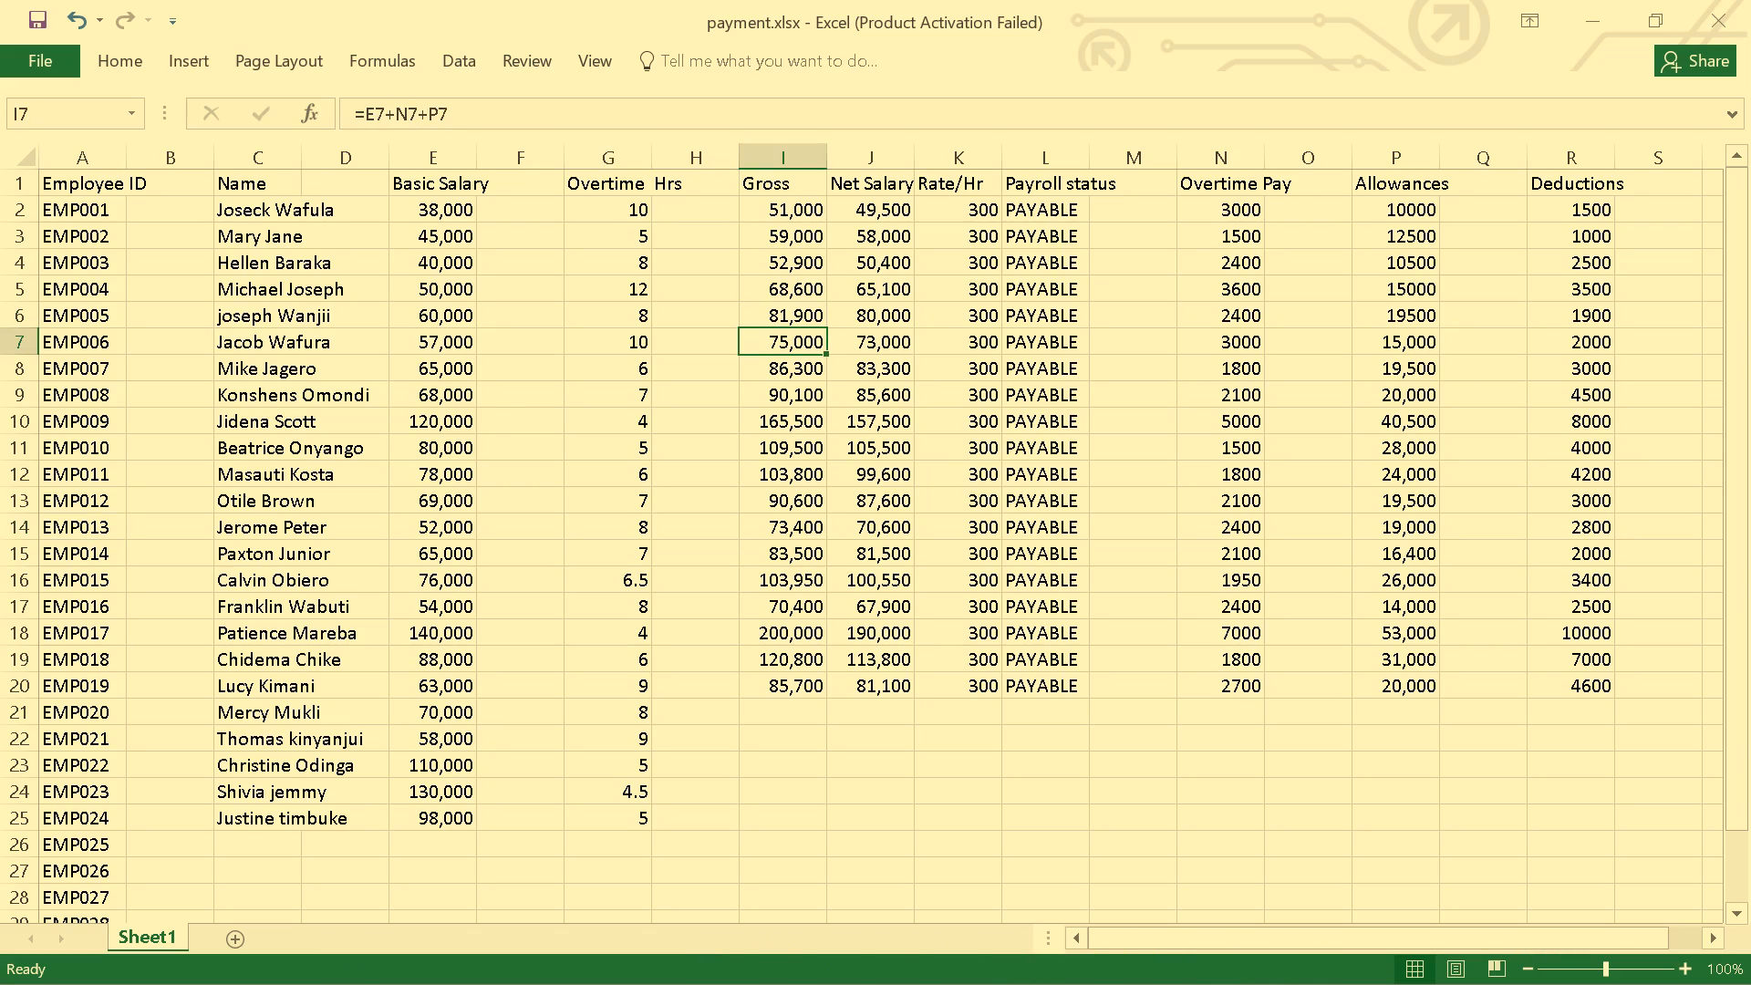
key("Down")
key("Down")
key("Down")
key("Down")
key("Down")
key("Down")
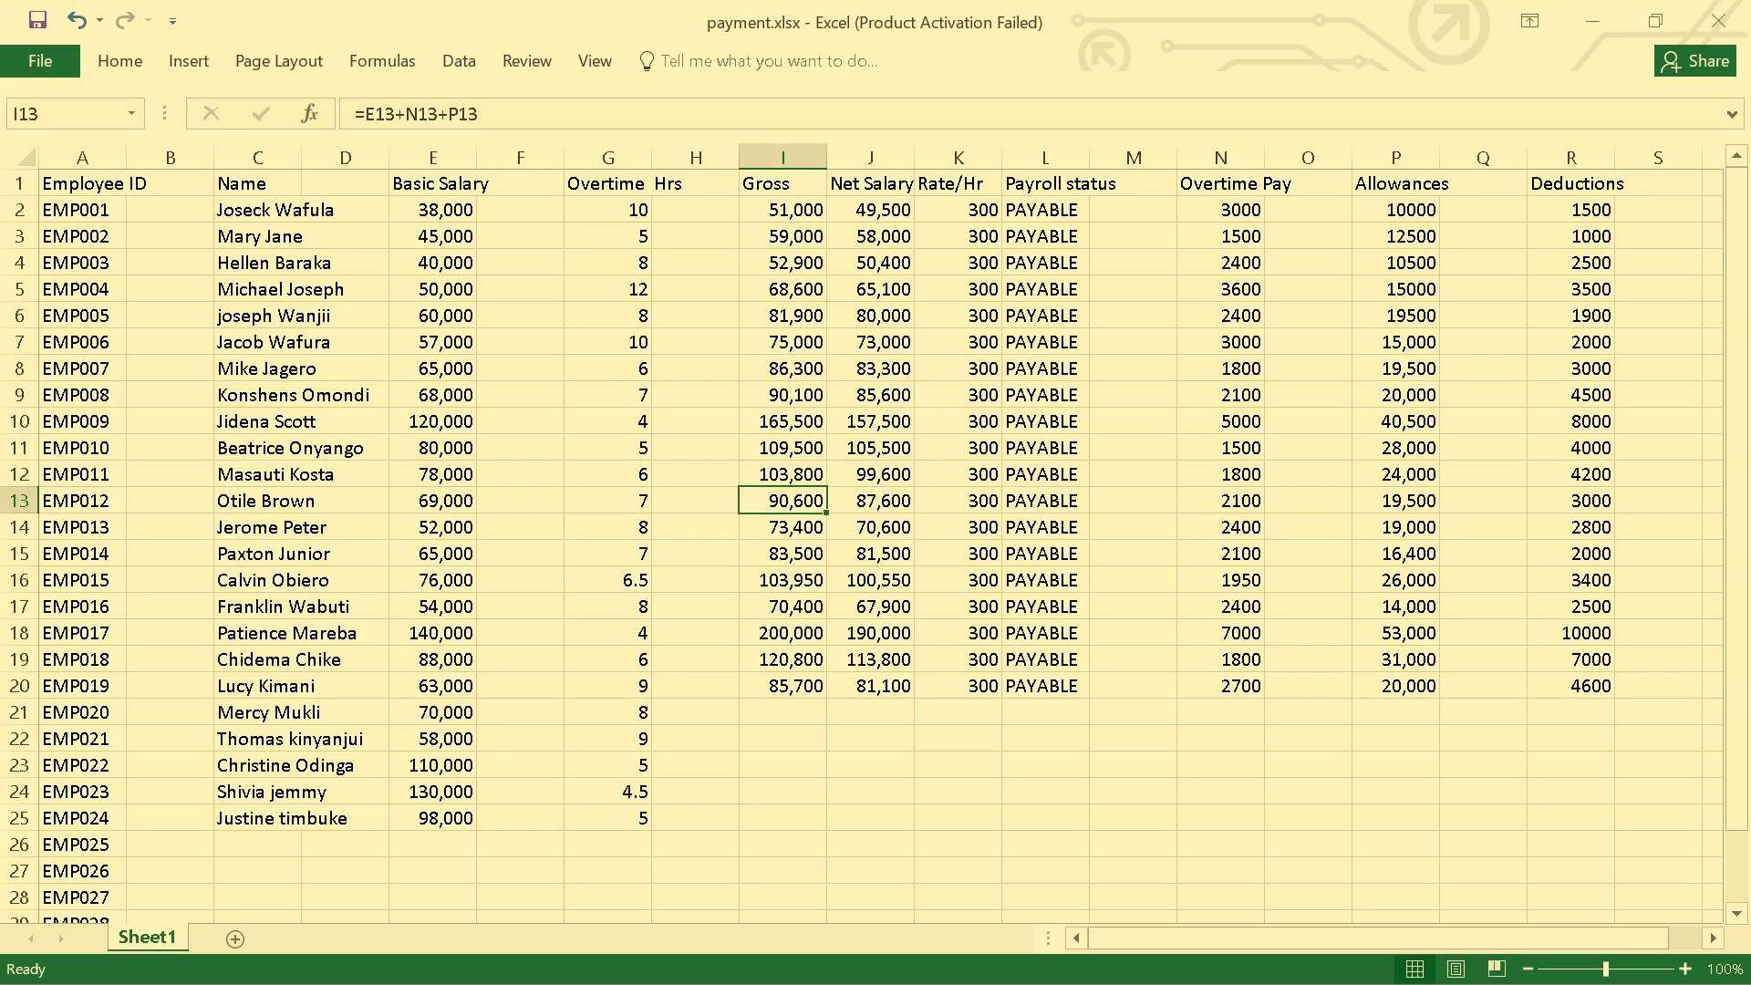
key("Down")
key("Down")
key("Down")
key("Down")
key("Down")
key("Down")
key("Down")
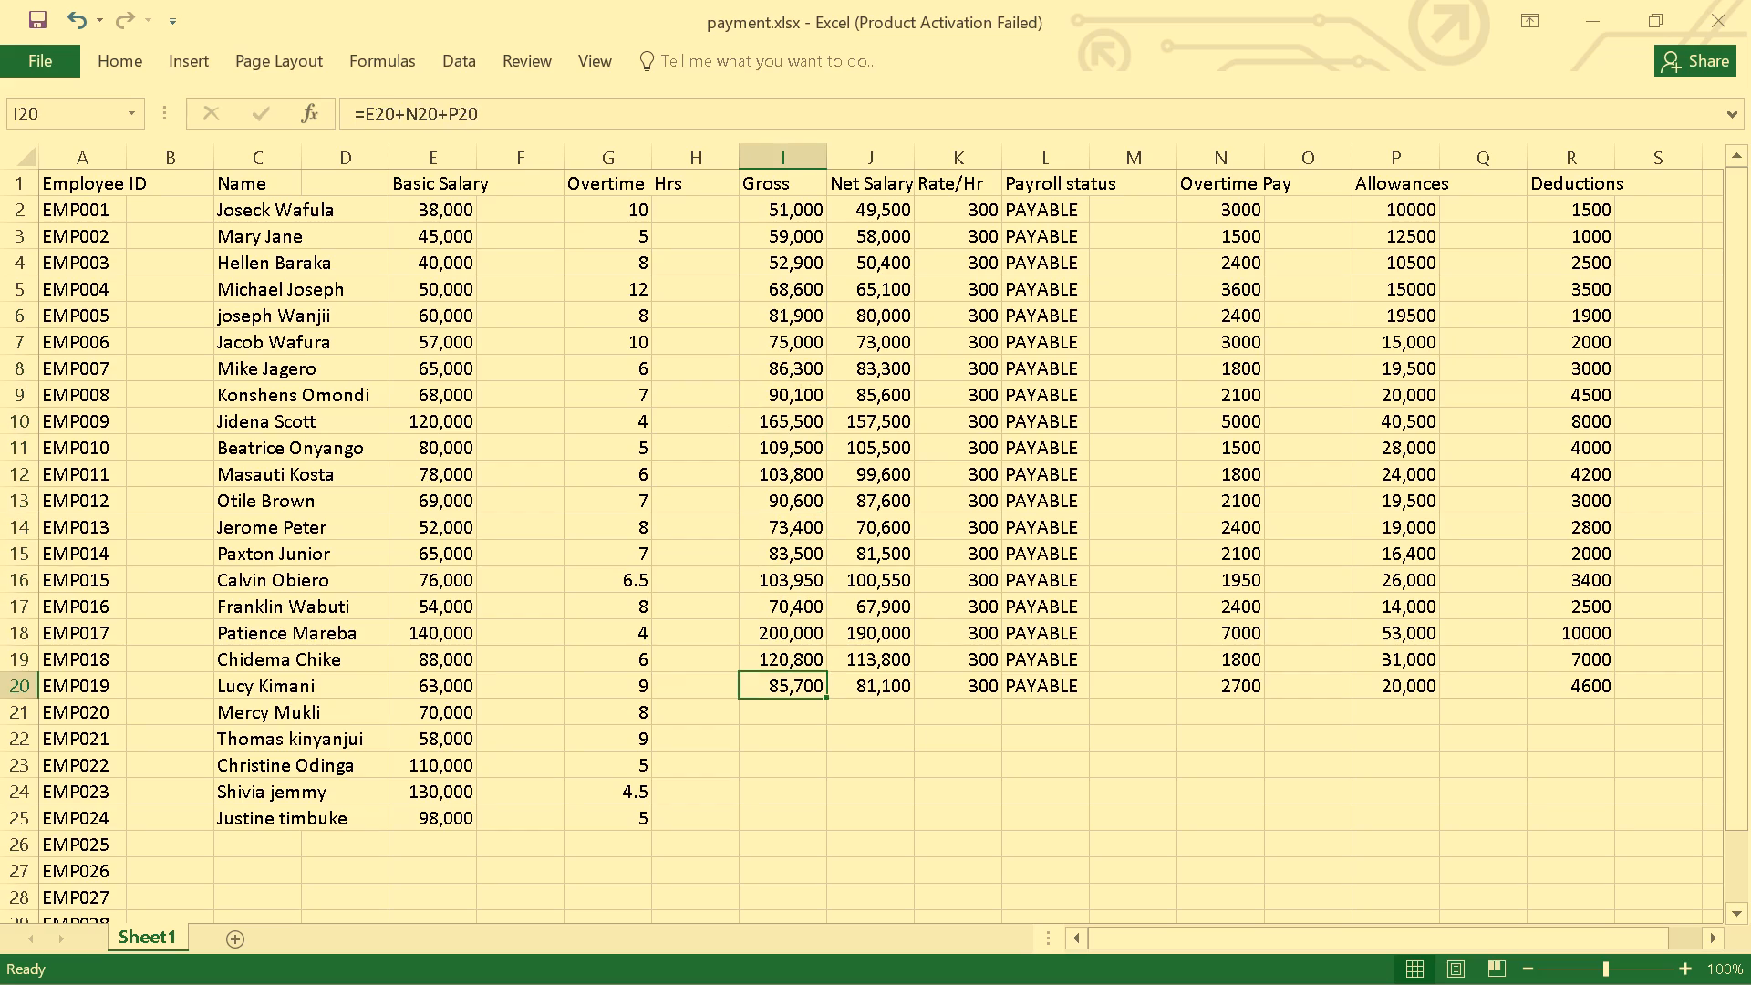
key("Down")
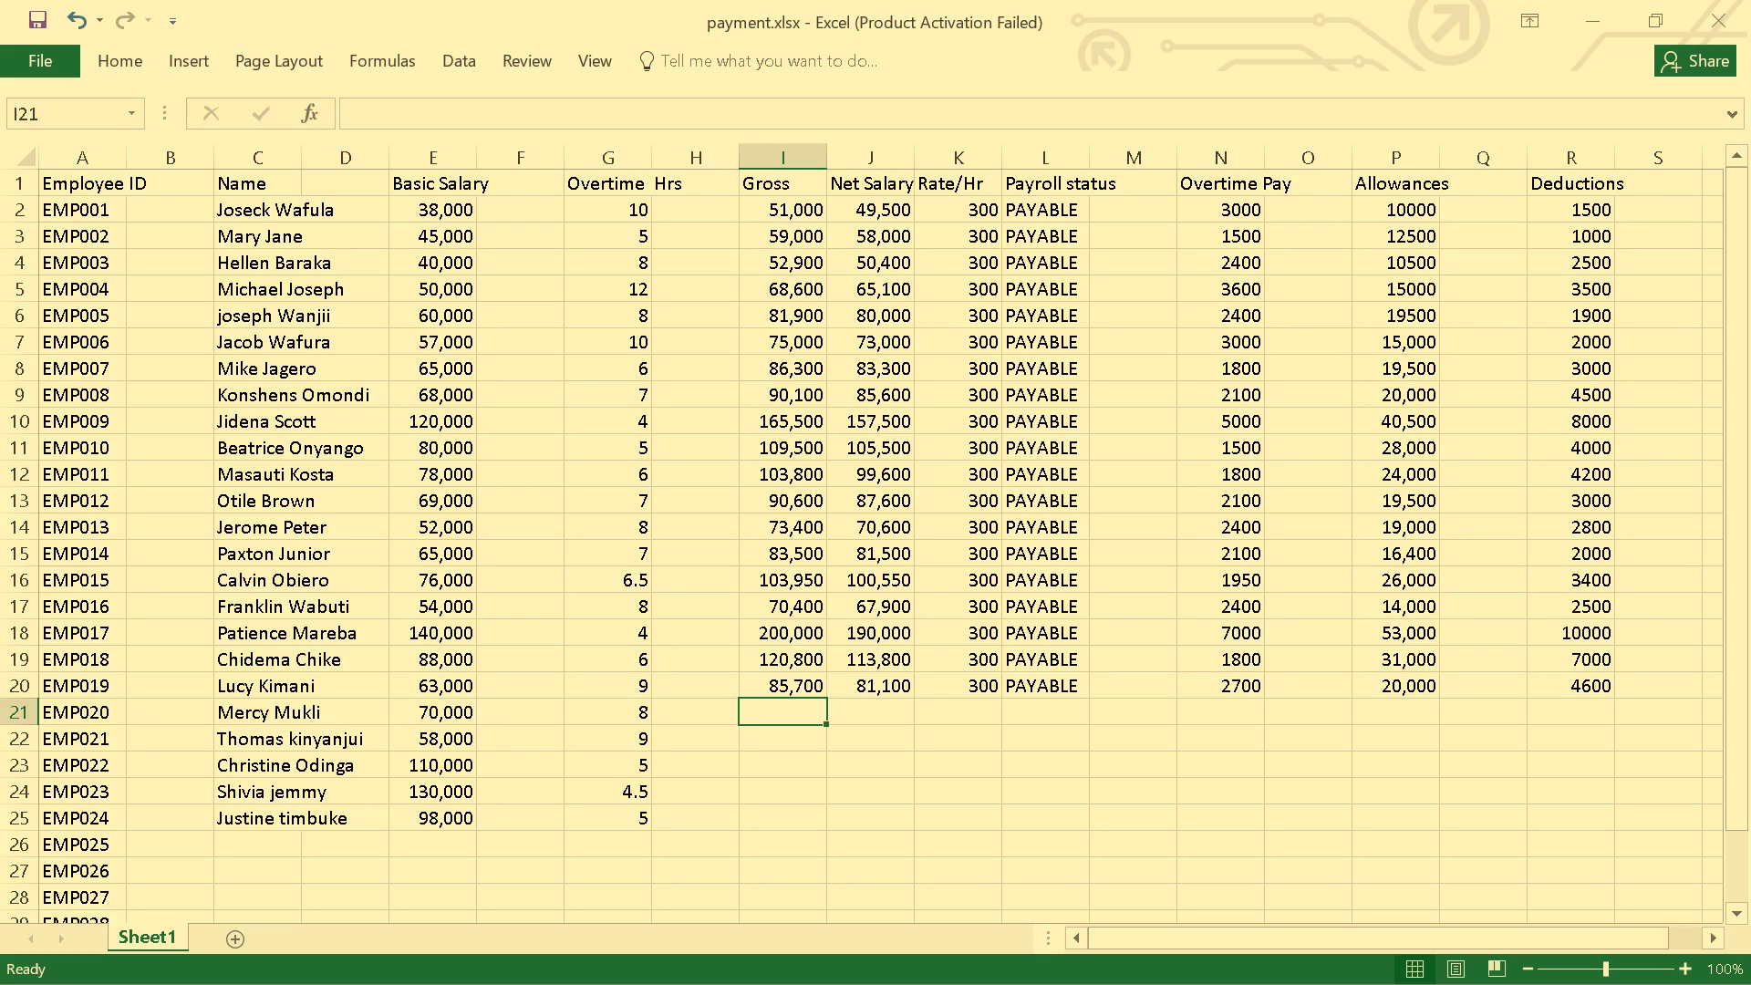
Enter allowances of 22,000 for EMP020 and 16,000 for EMP021, using EMP006's salary and allowance as a reference.
left_click(1394, 718)
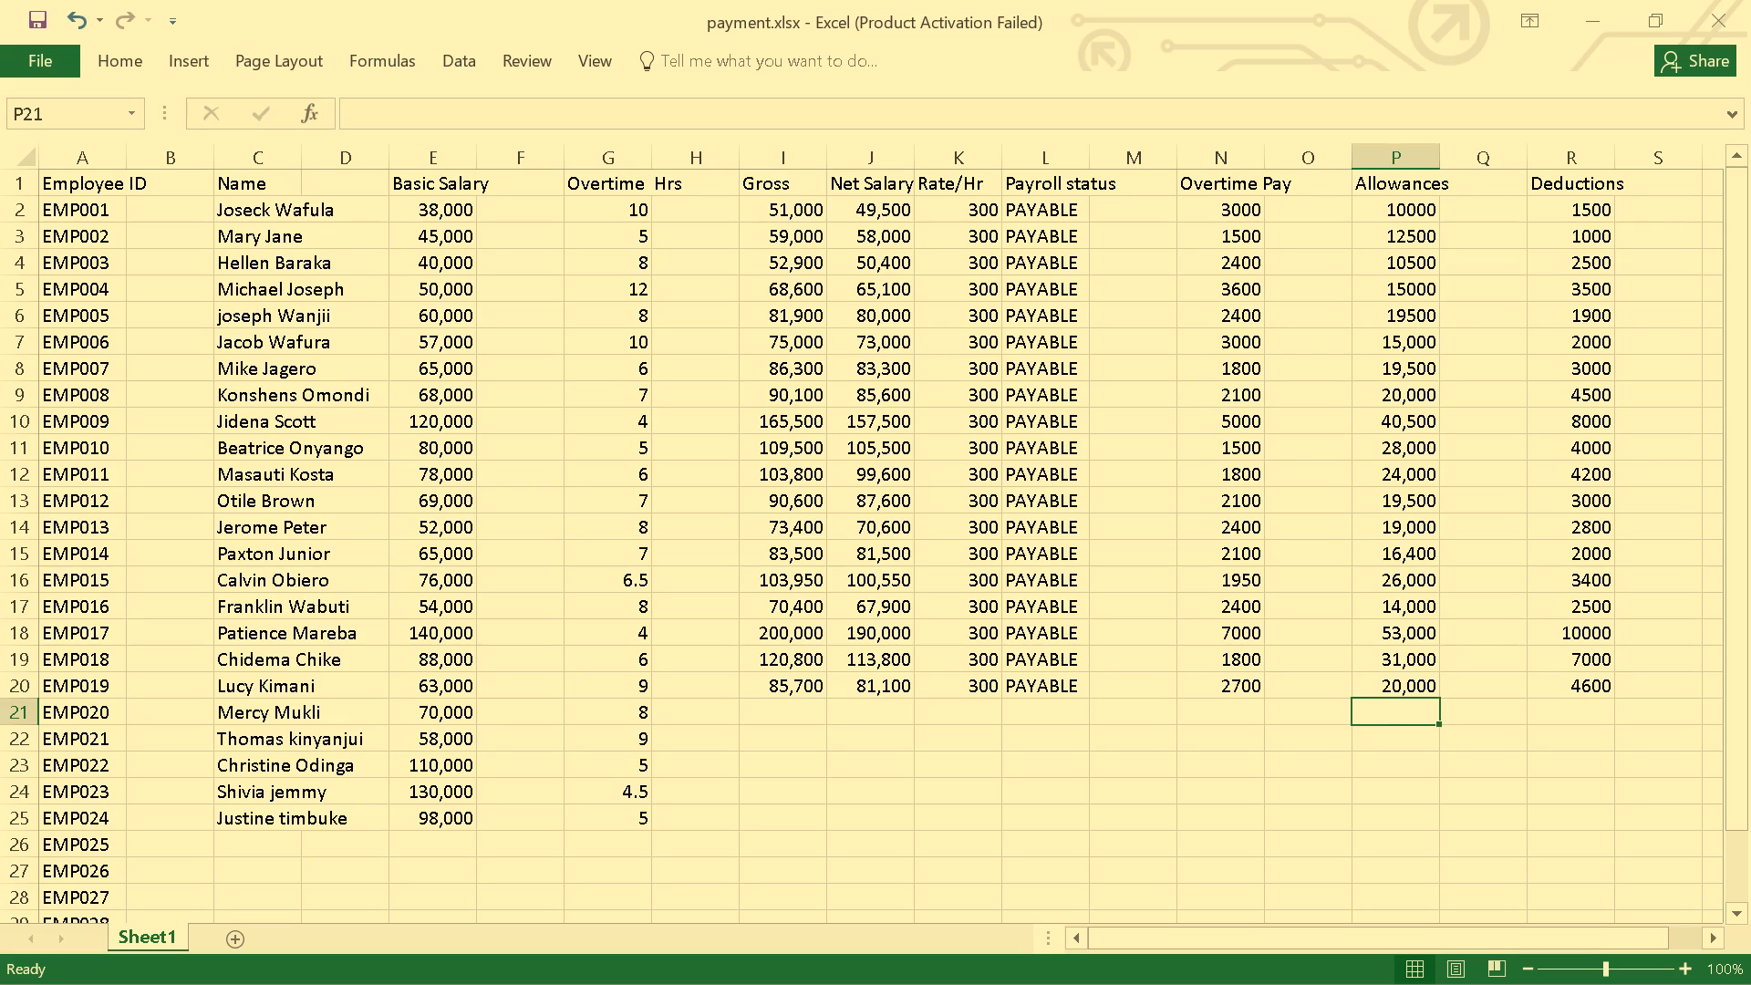
type("22")
type("000")
key("Return")
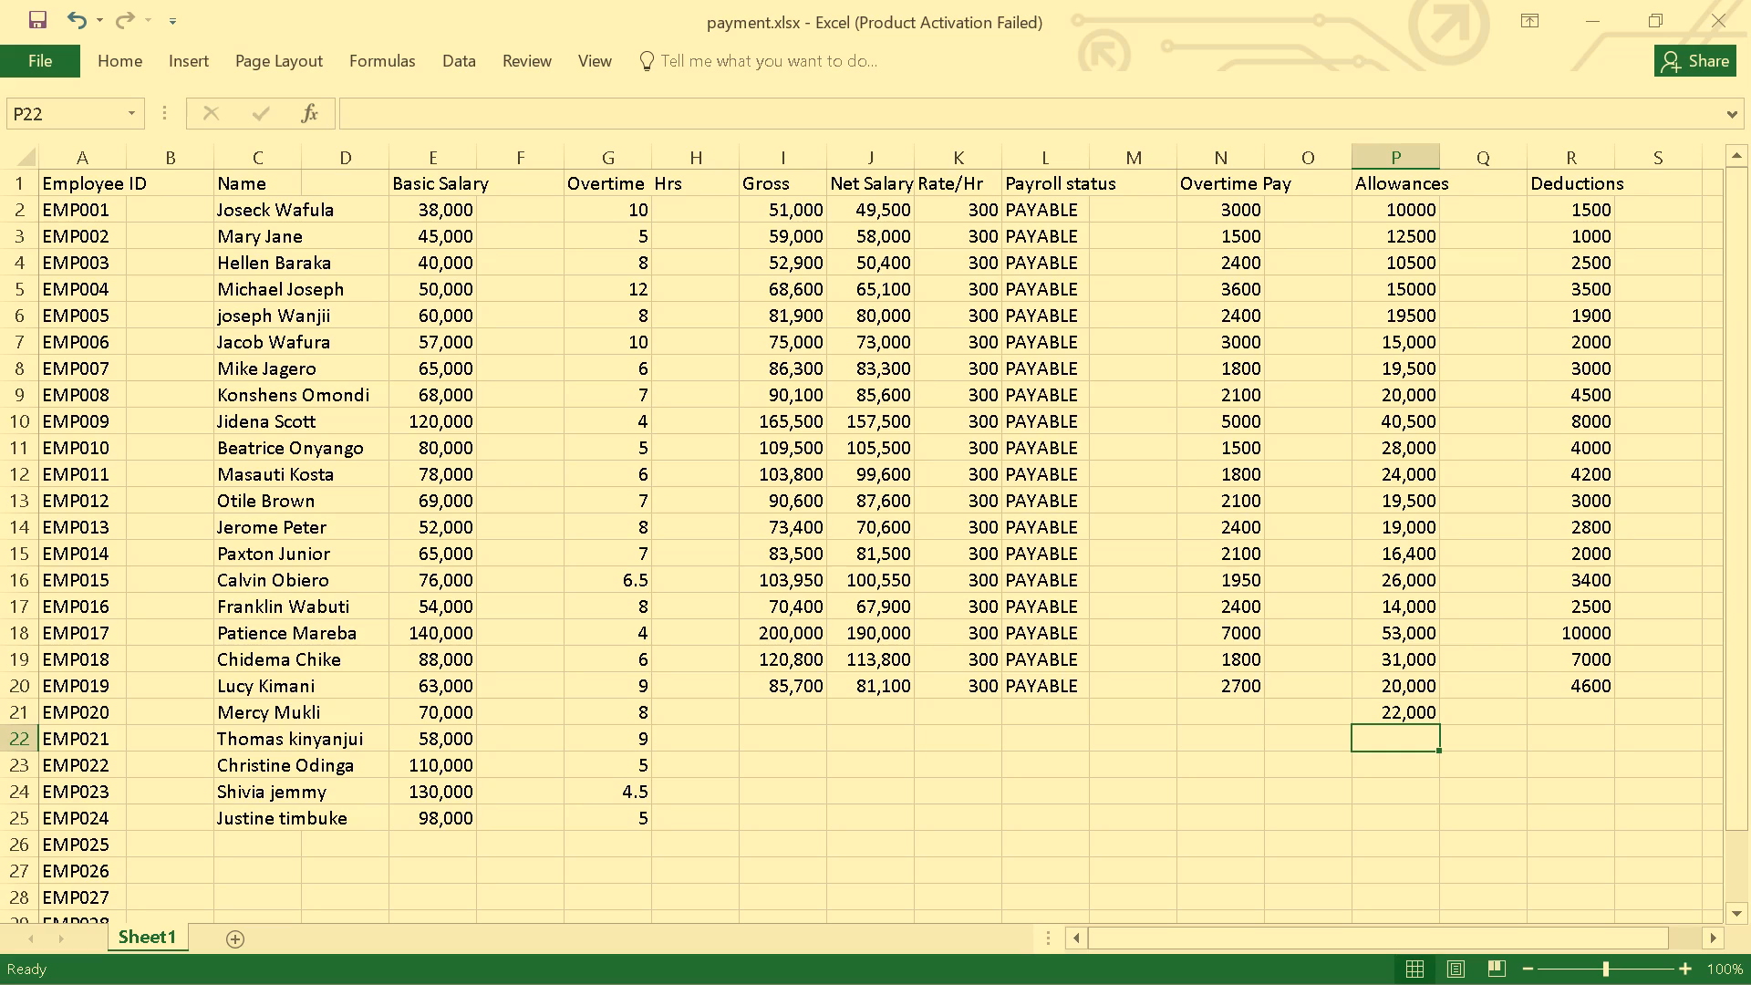
left_click(430, 337)
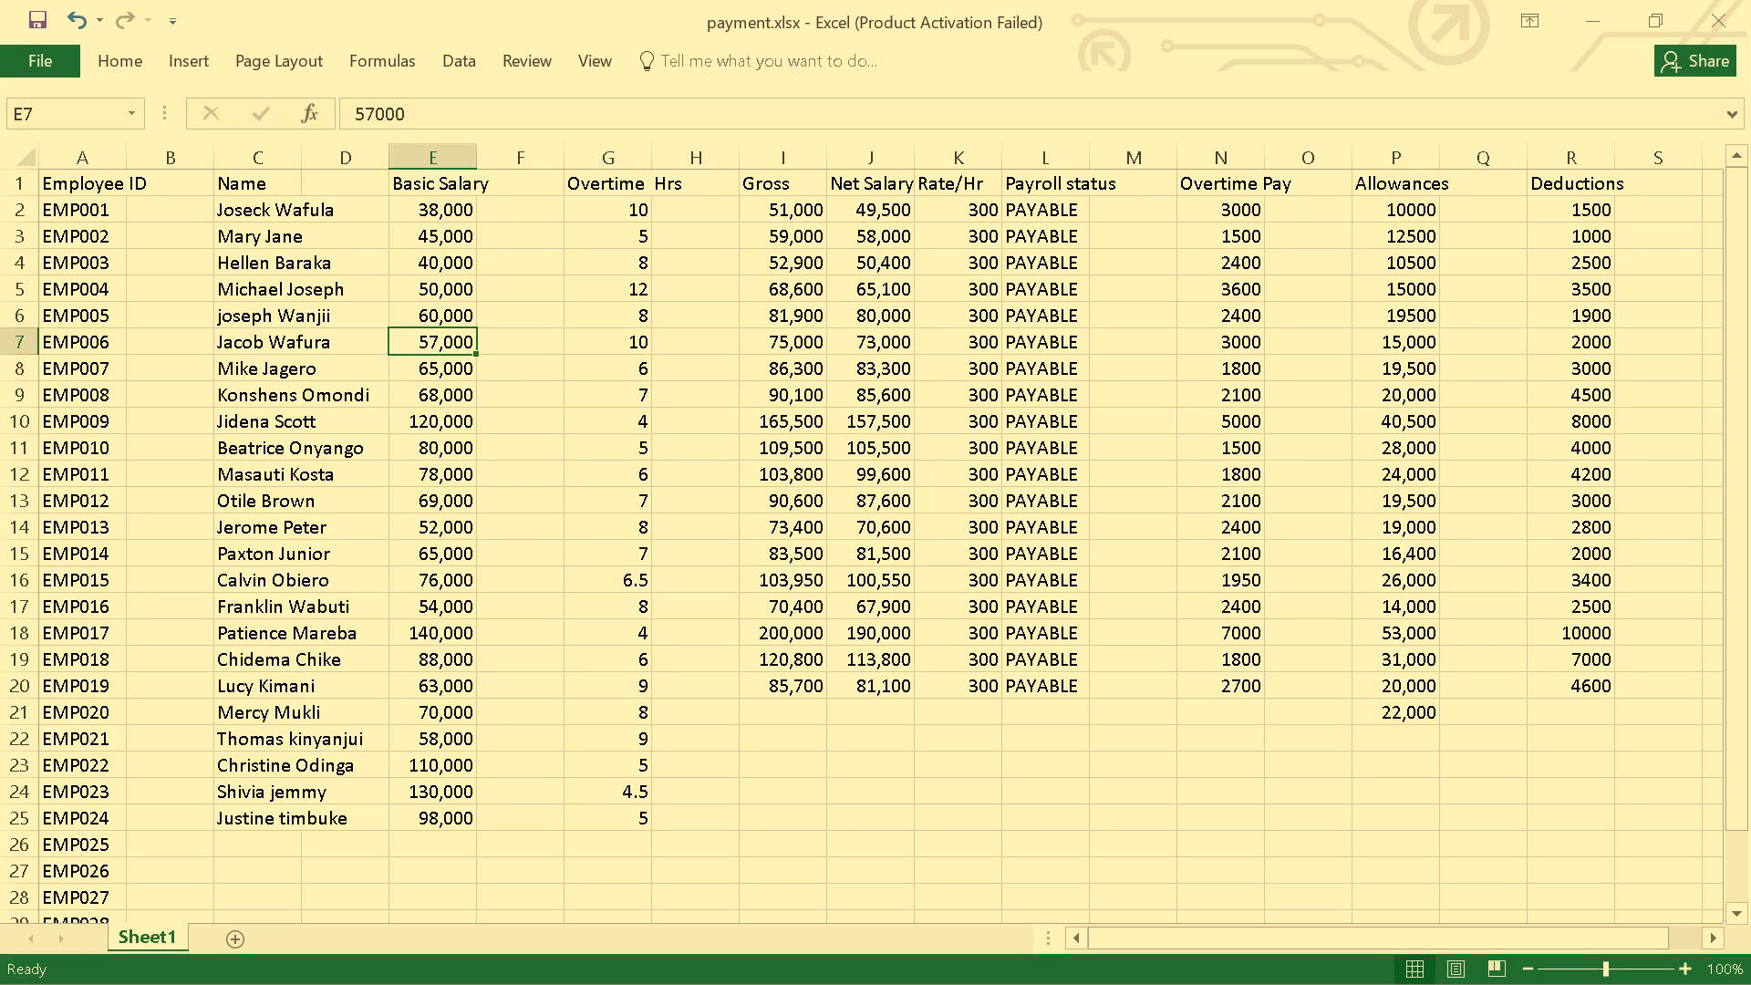
left_click(1392, 345)
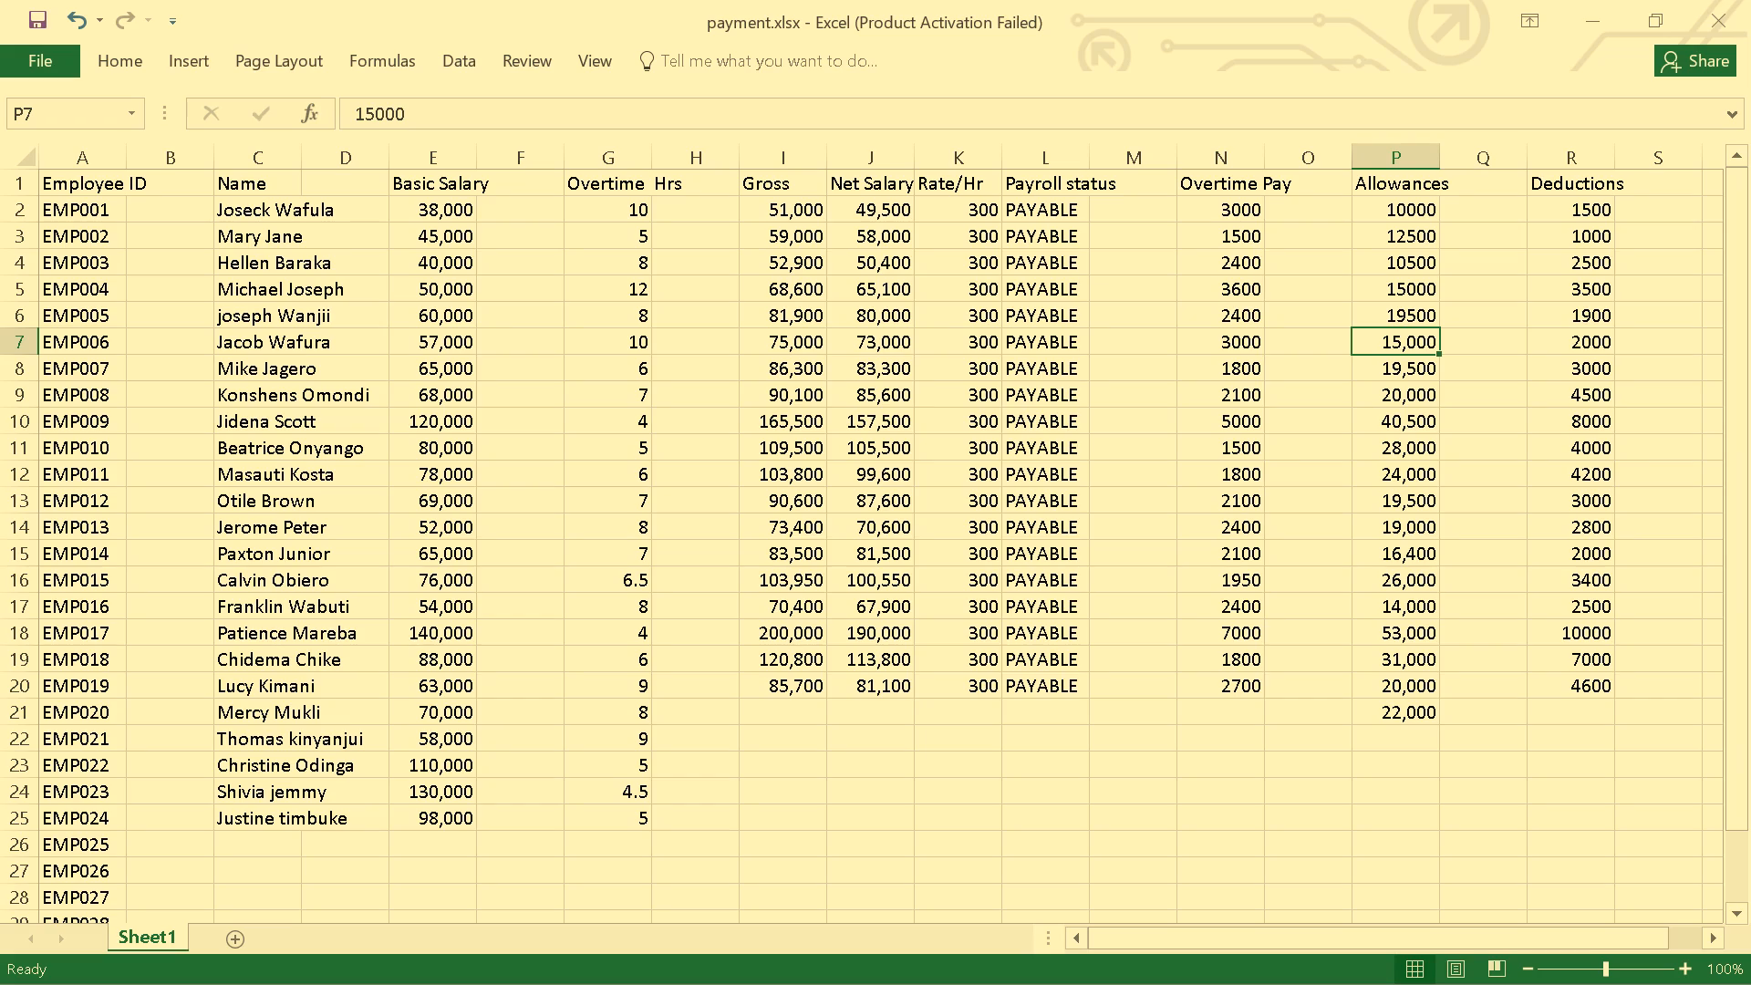
left_click(1412, 745)
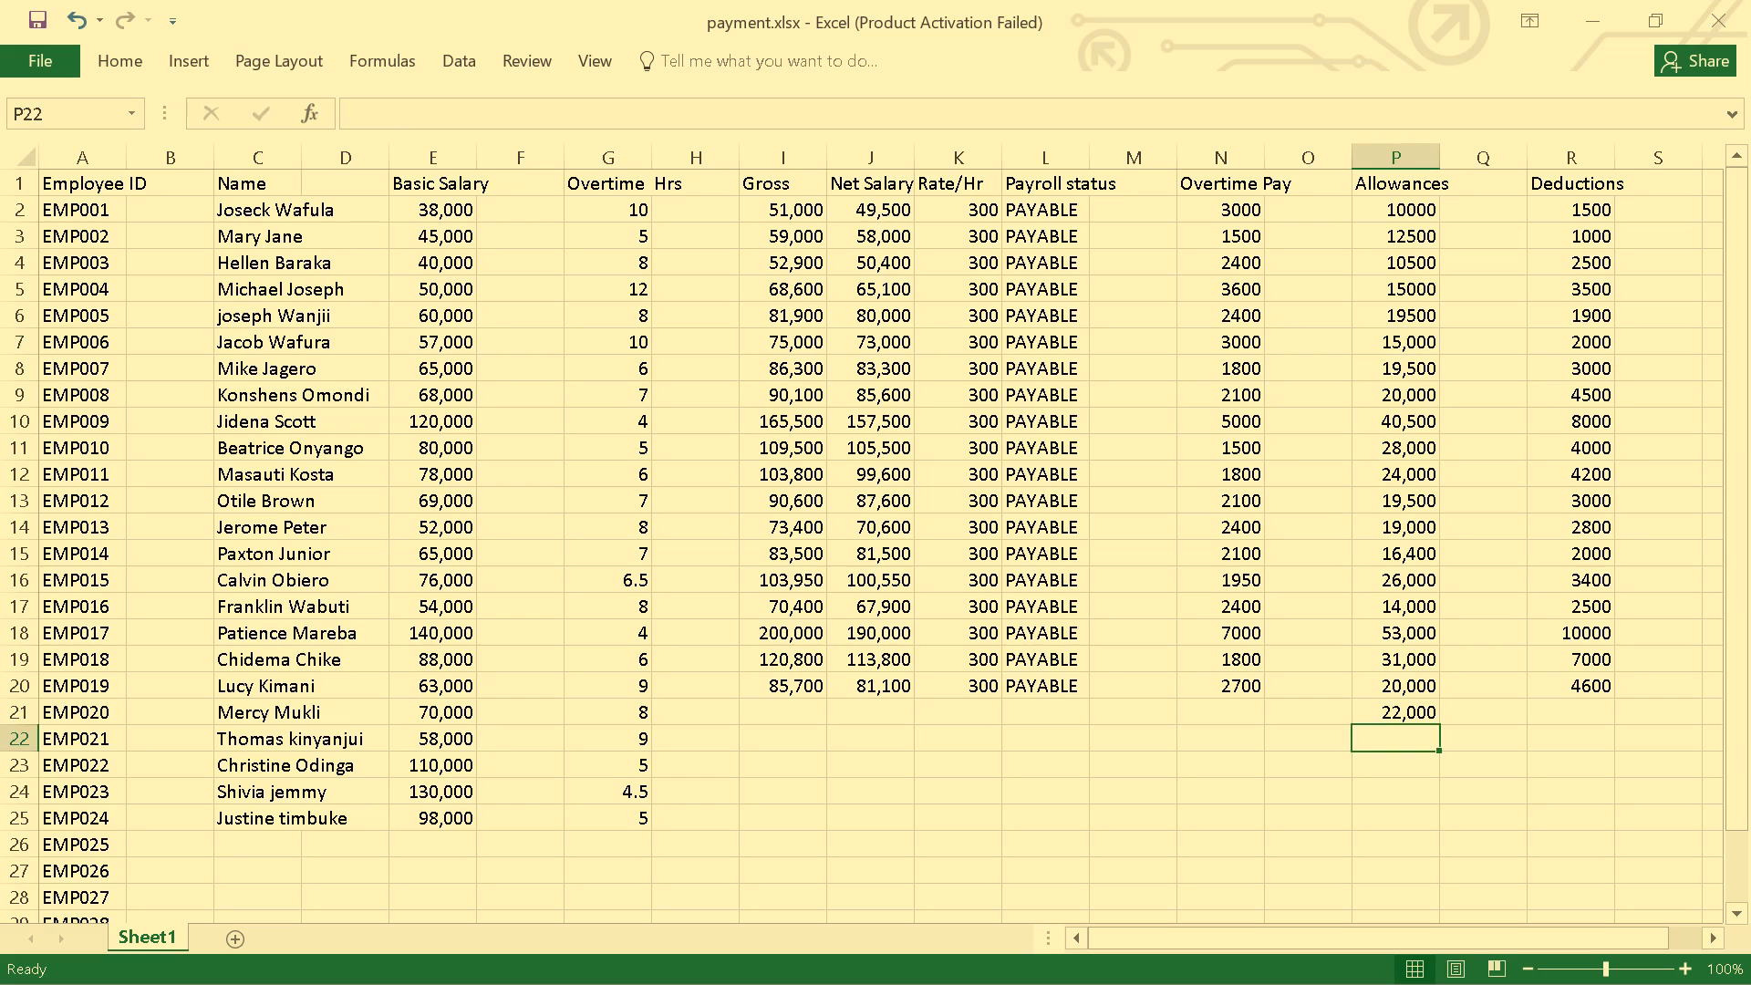
key("1")
key("6")
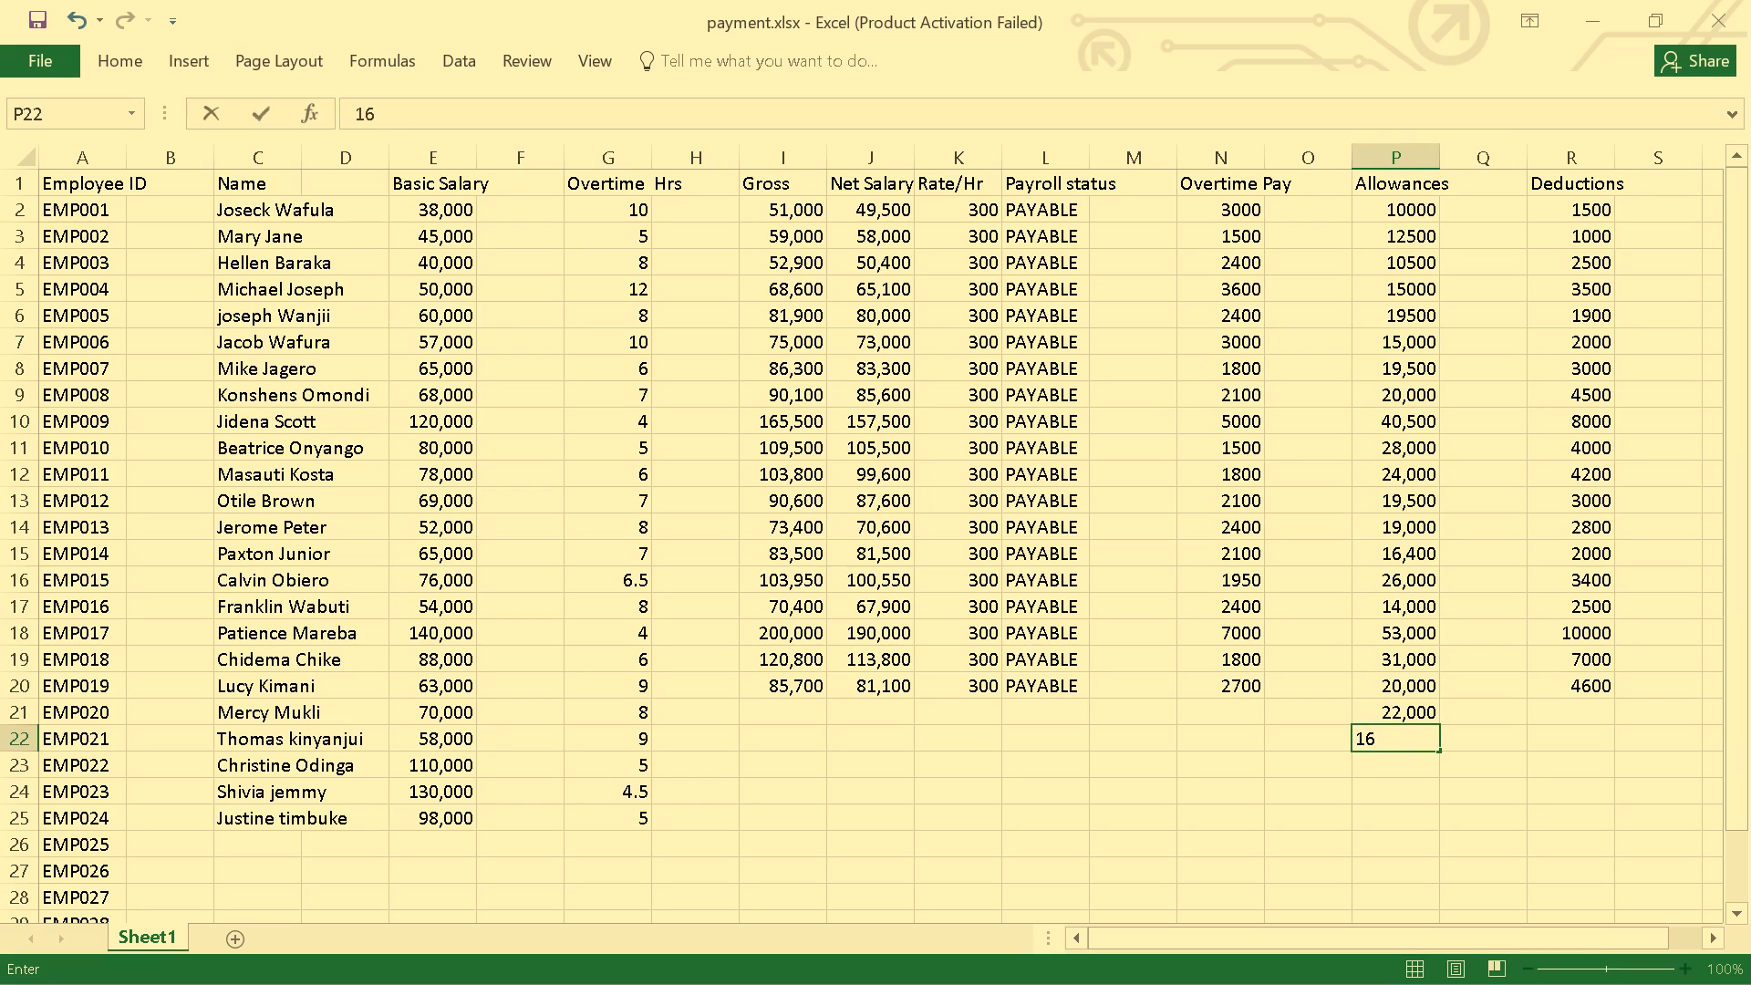
type(",000")
key("Return")
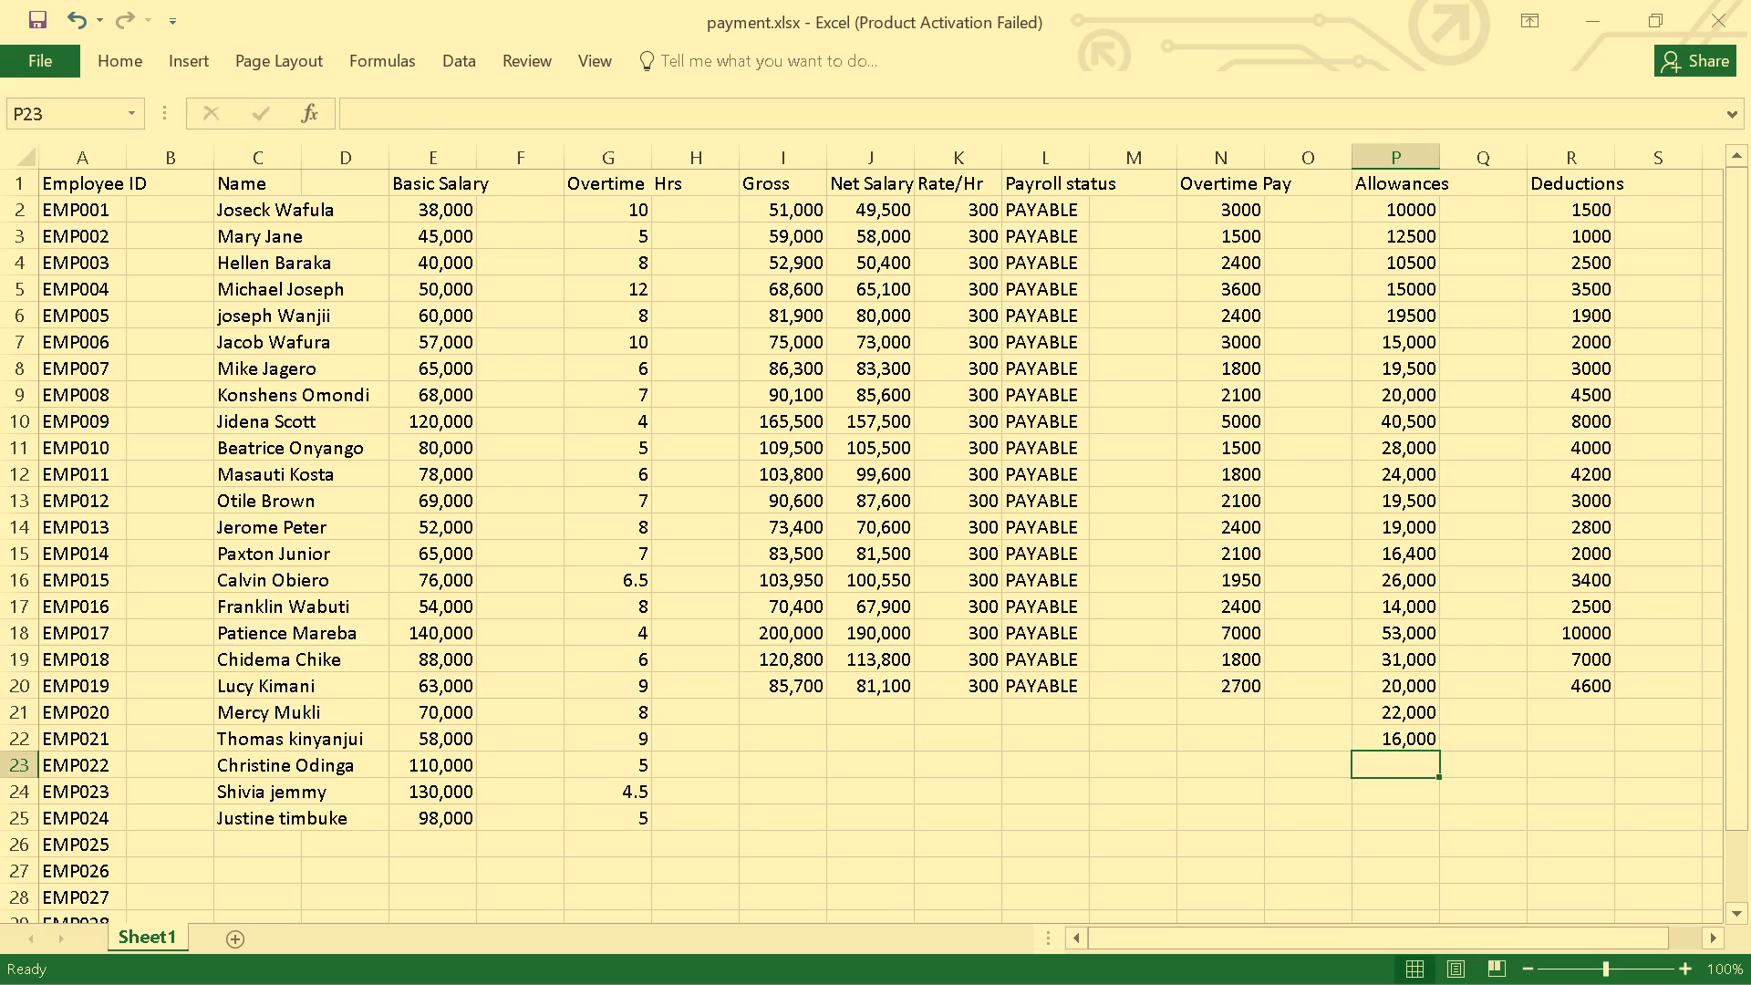
left_click(1390, 764)
key("3")
key("8")
type("000")
key("Return")
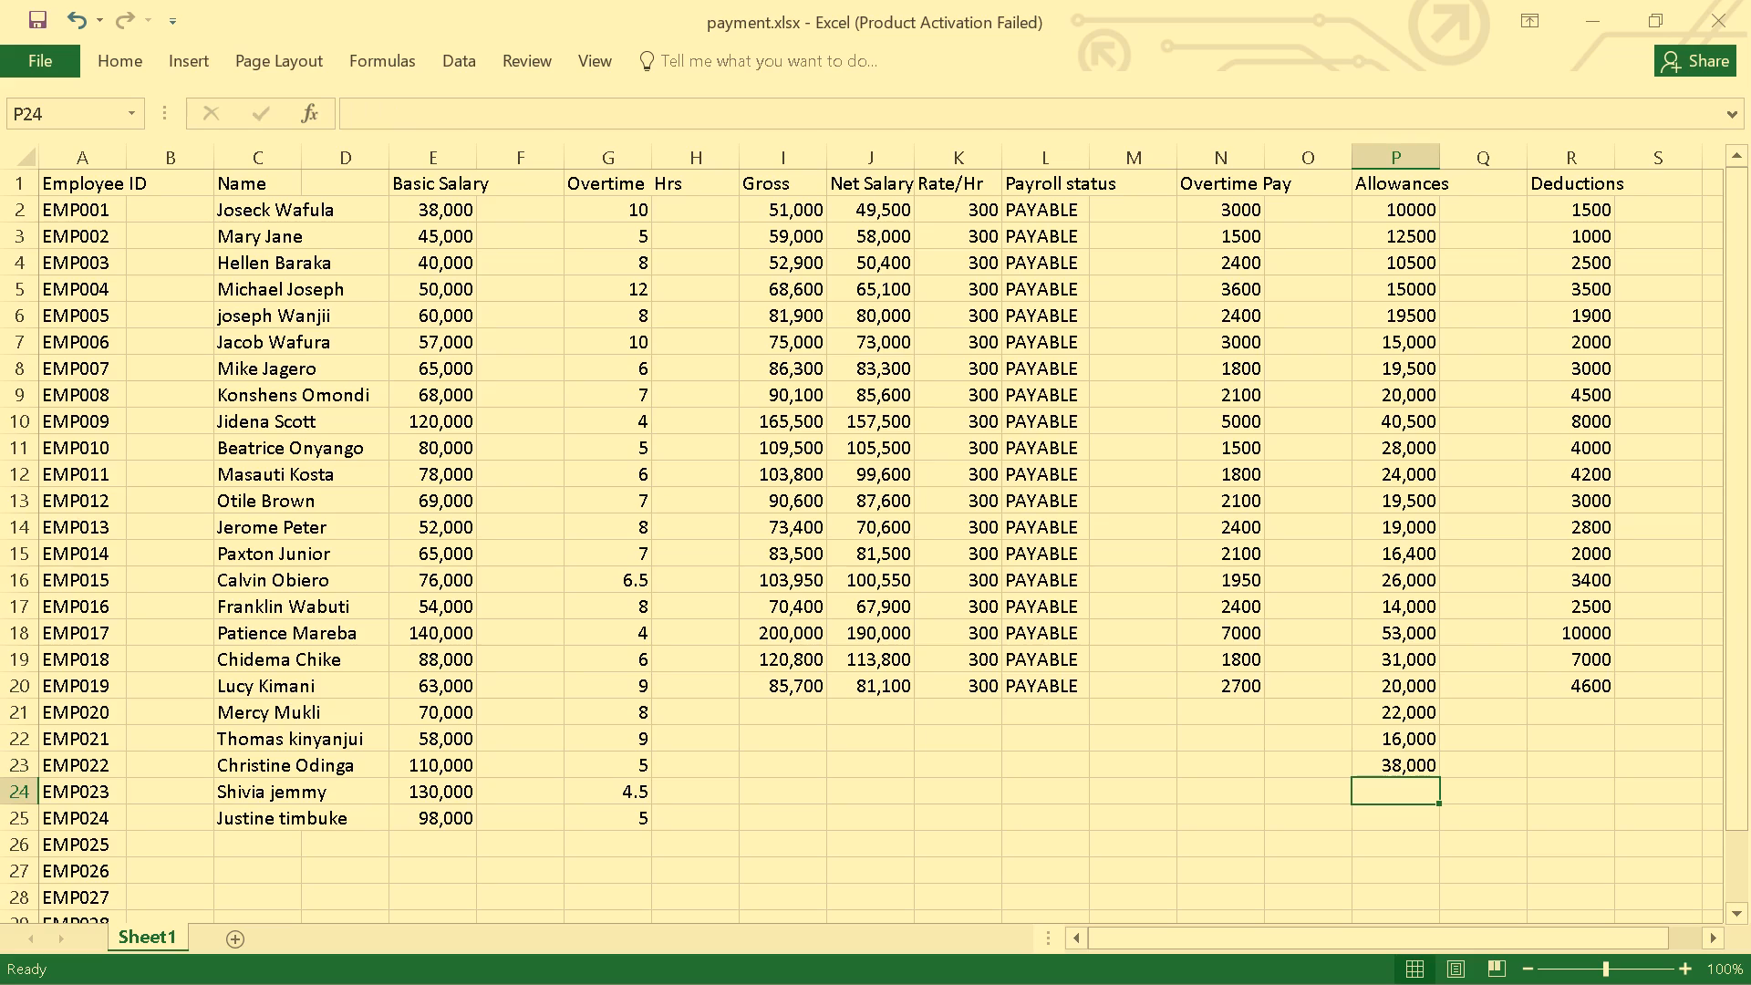
key("Up")
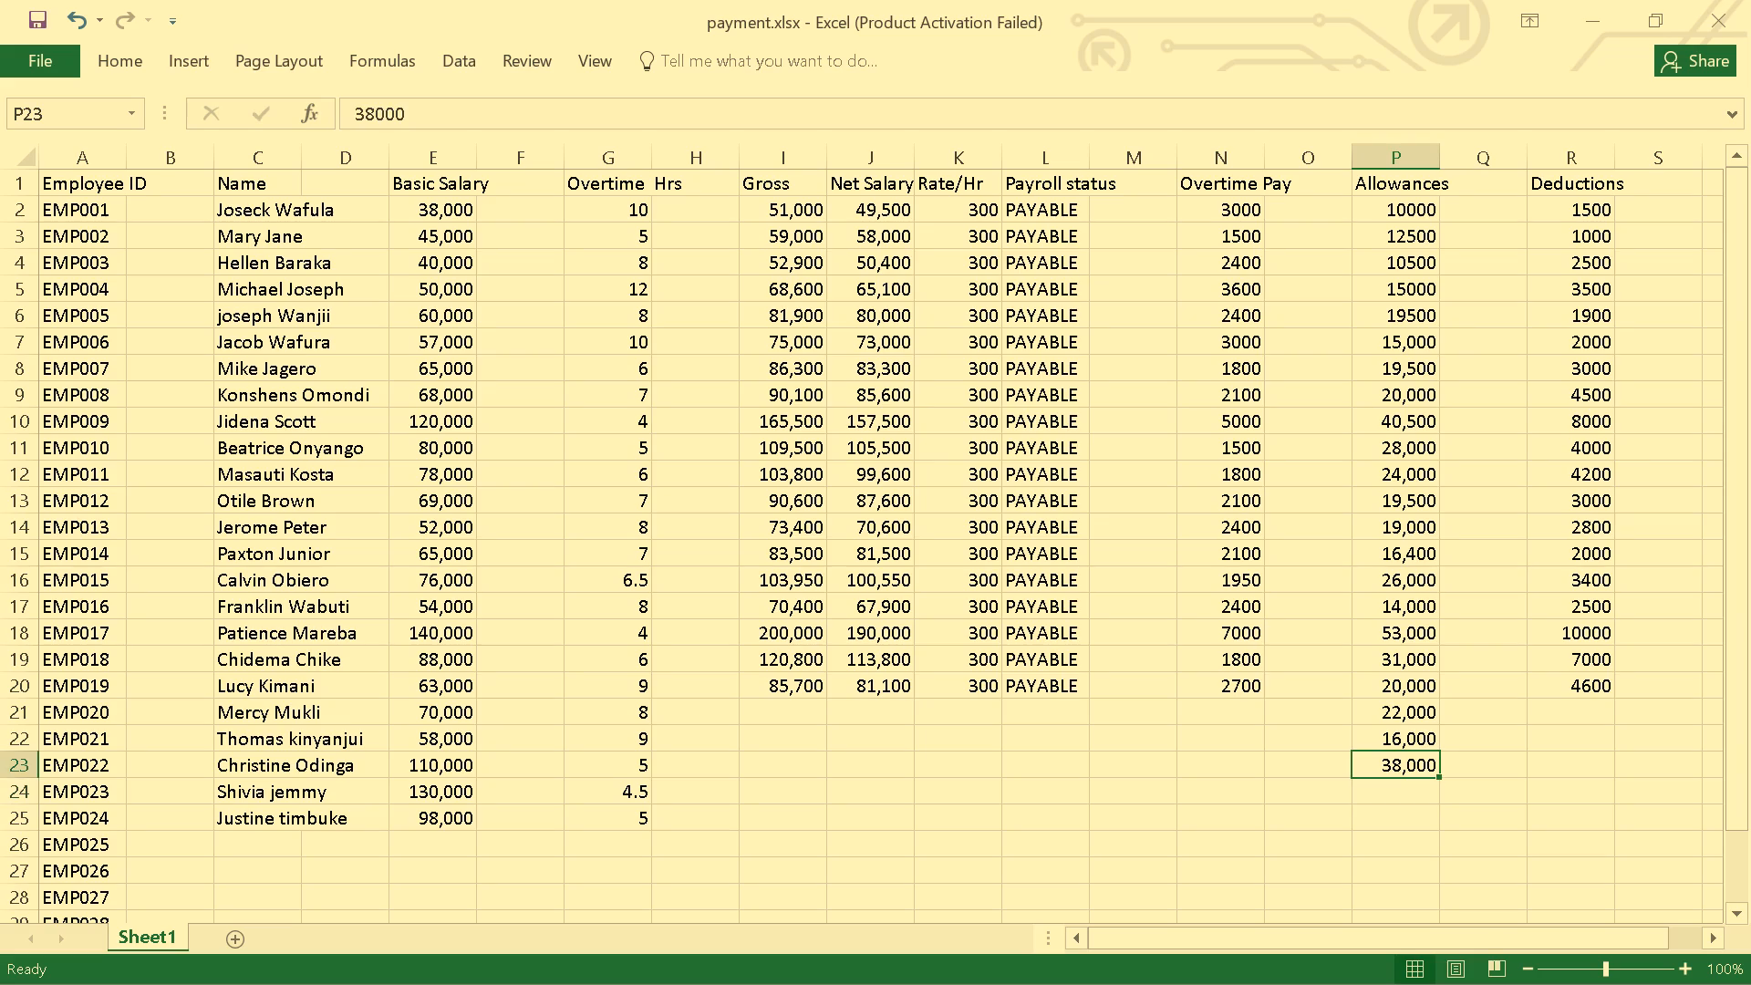
left_click(377, 110)
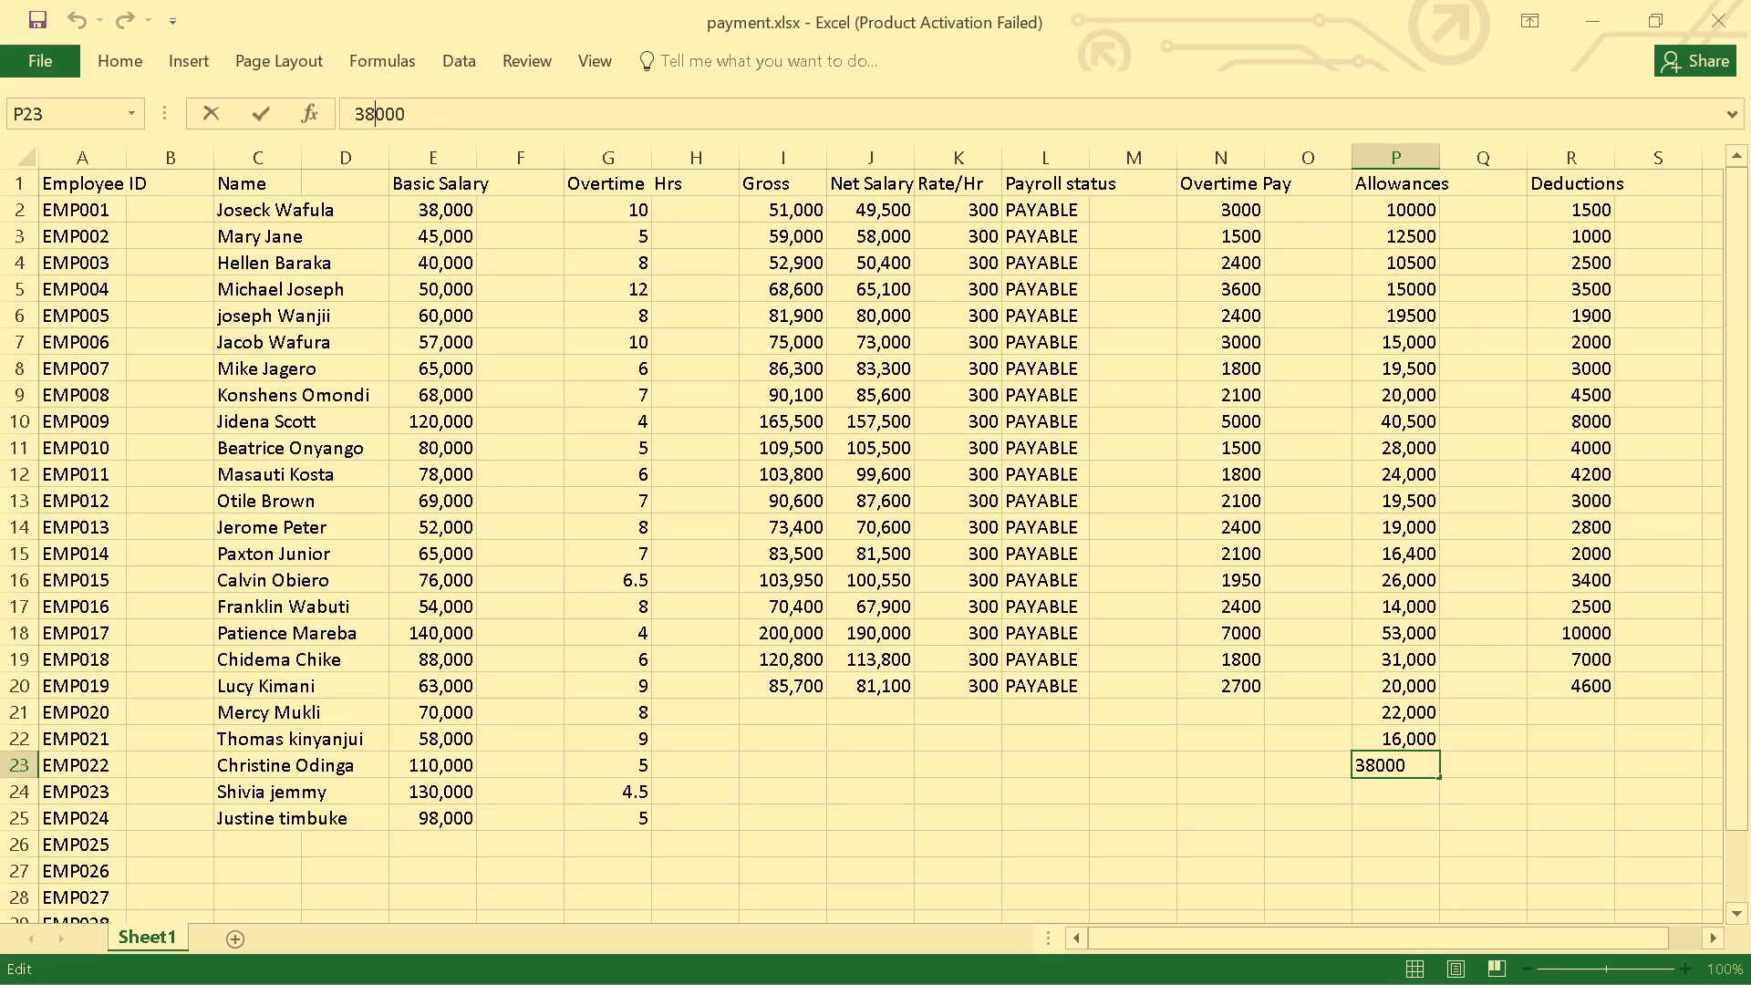
key("BackSpace")
key("5")
key("Return")
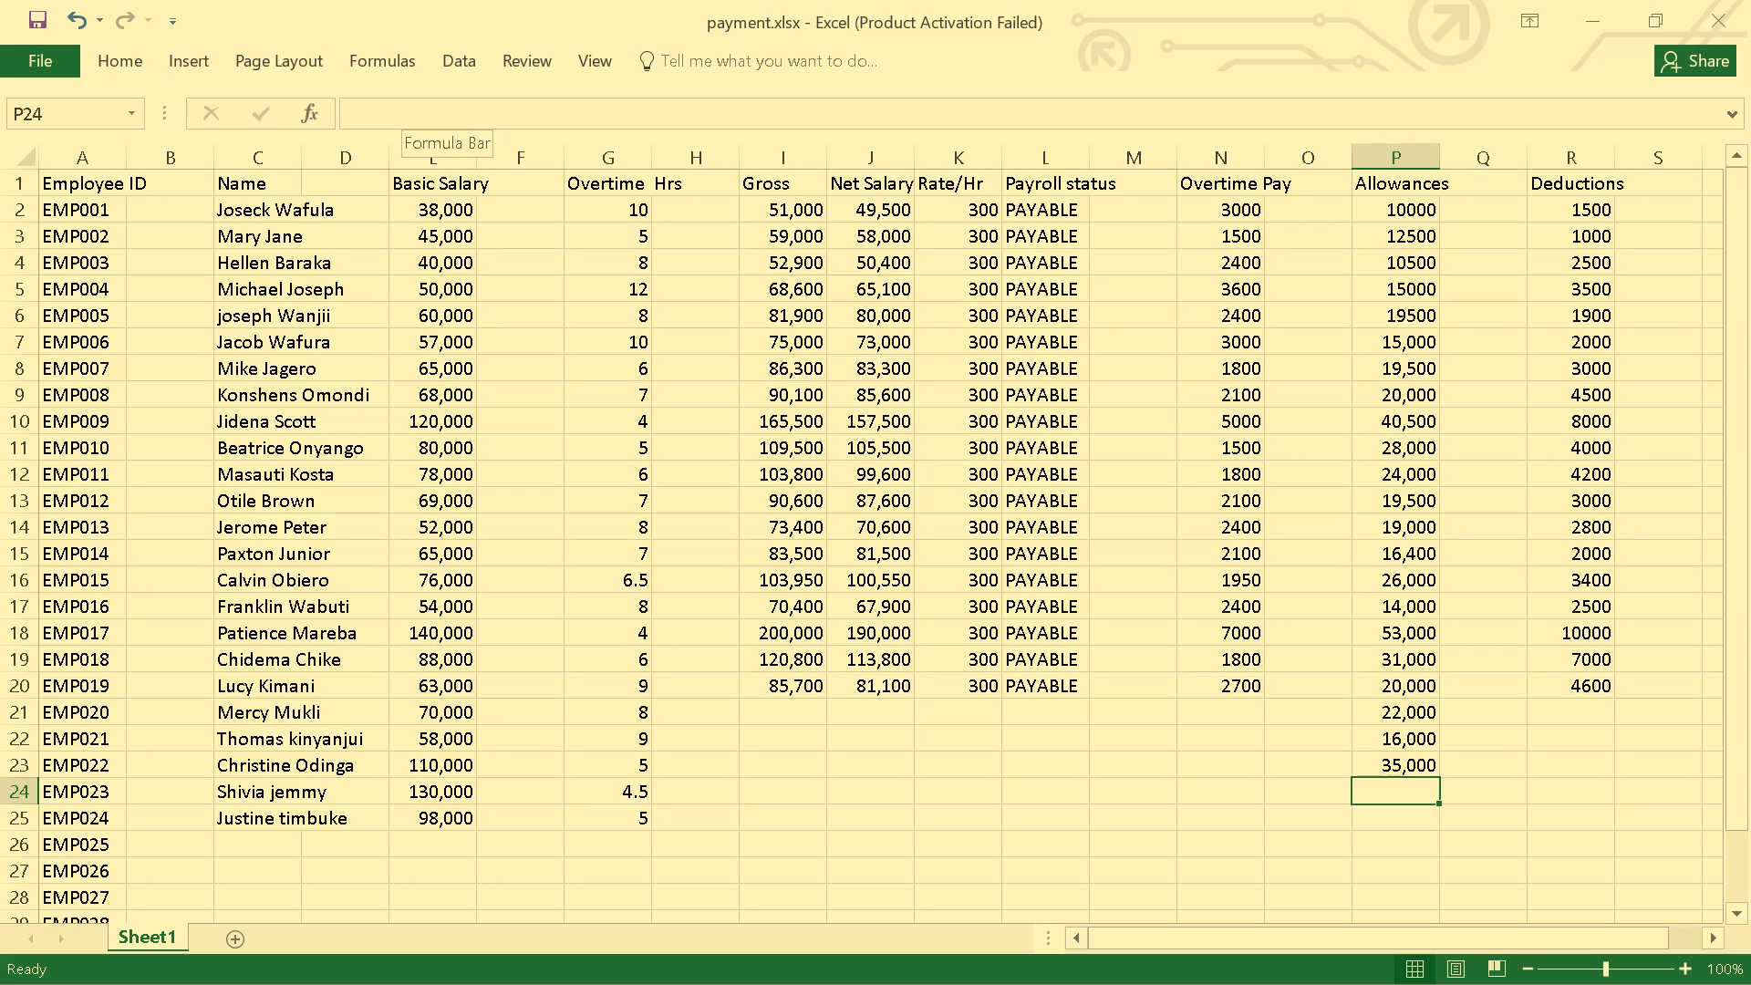
Enter allowances of 48,000 for EMP023 and 30,000 for EMP024.
left_click(1385, 793)
key("4")
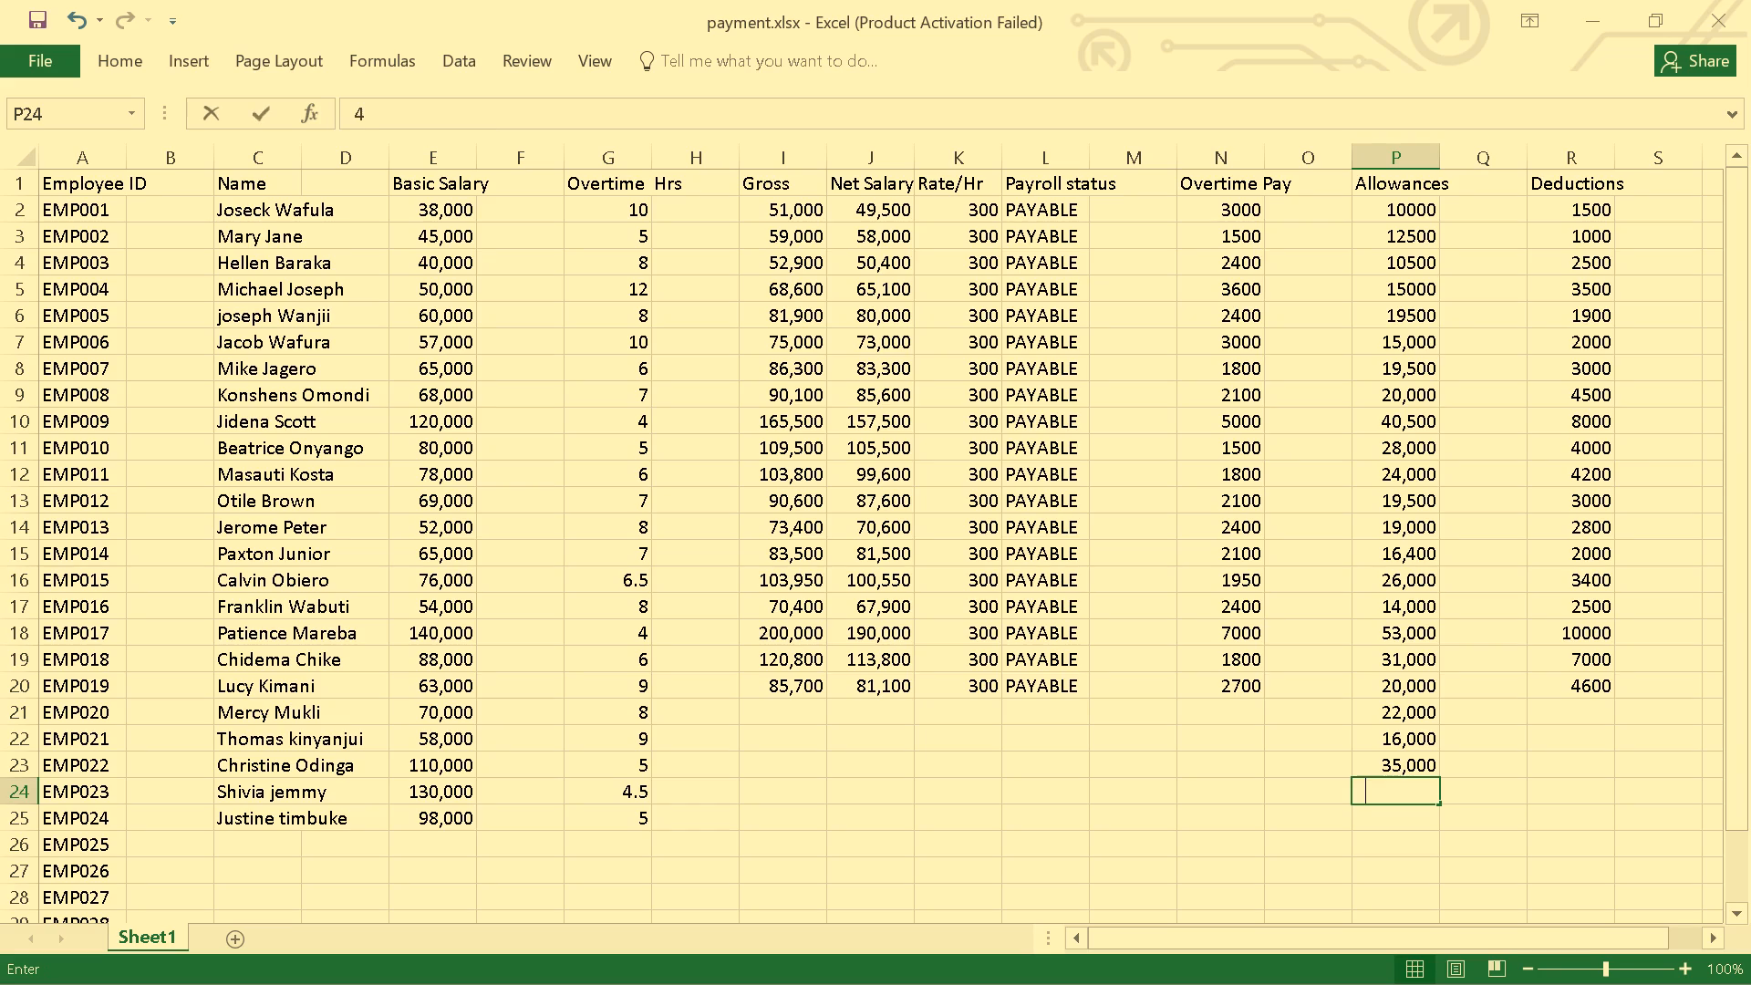
key("8")
type("000")
key("Return")
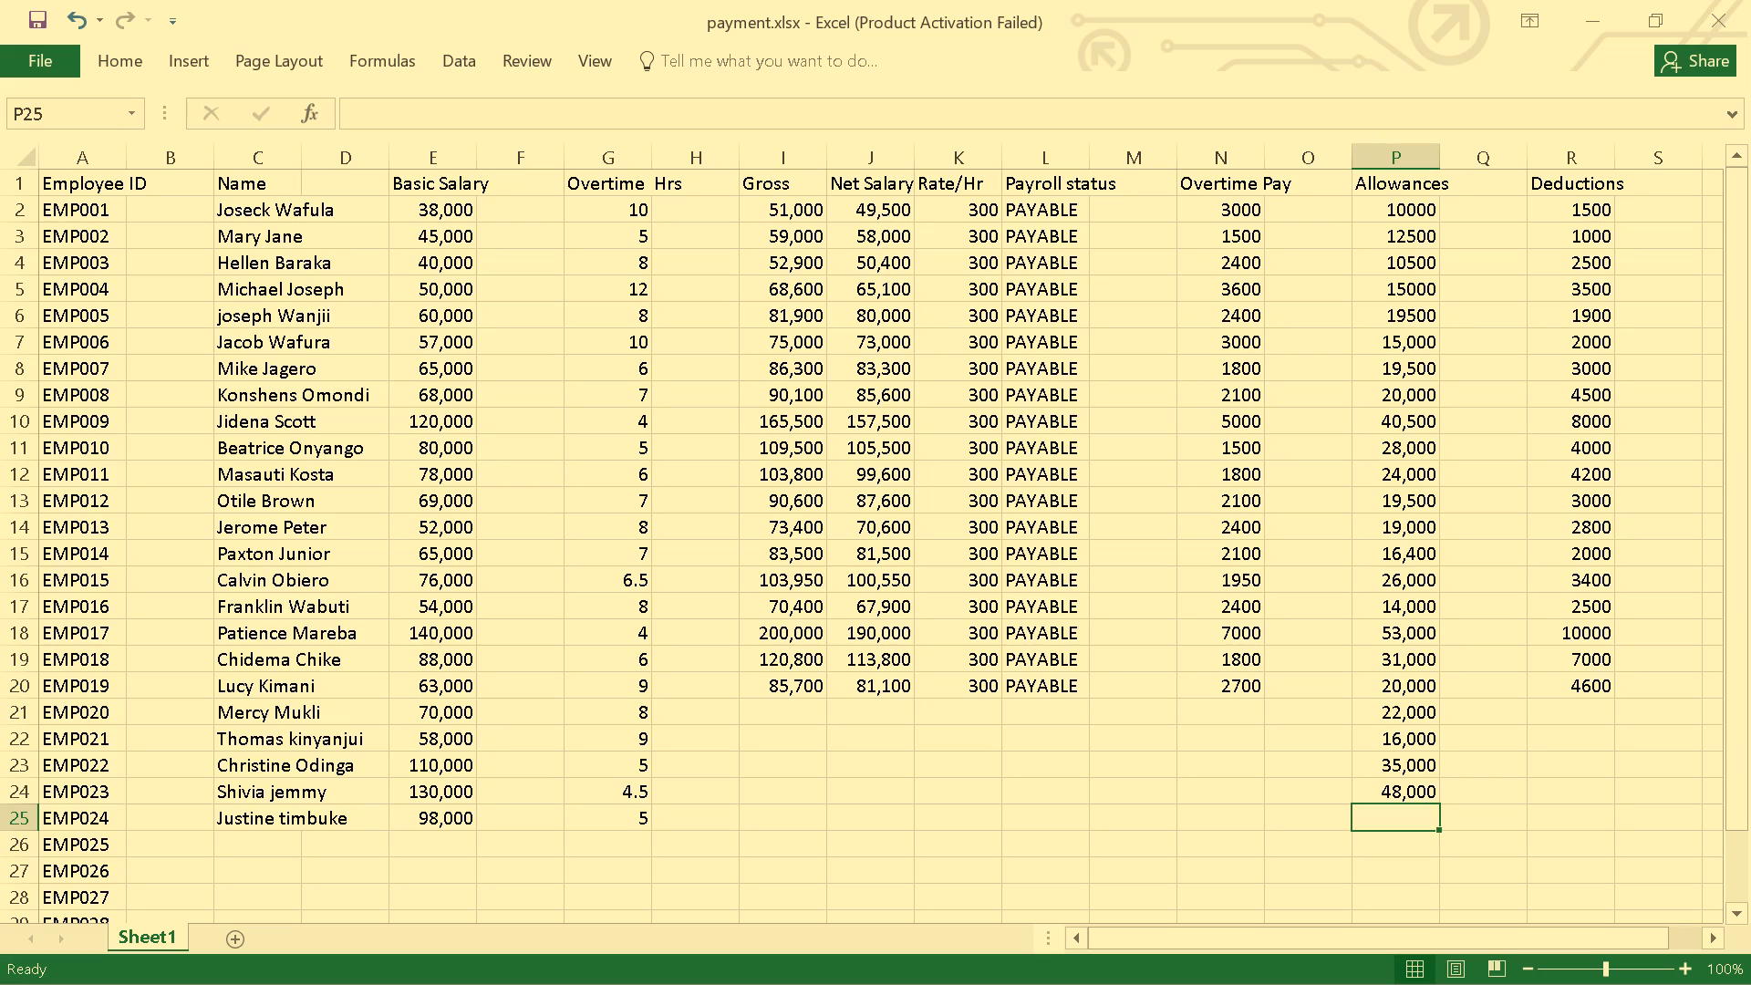
key("3")
type("0000")
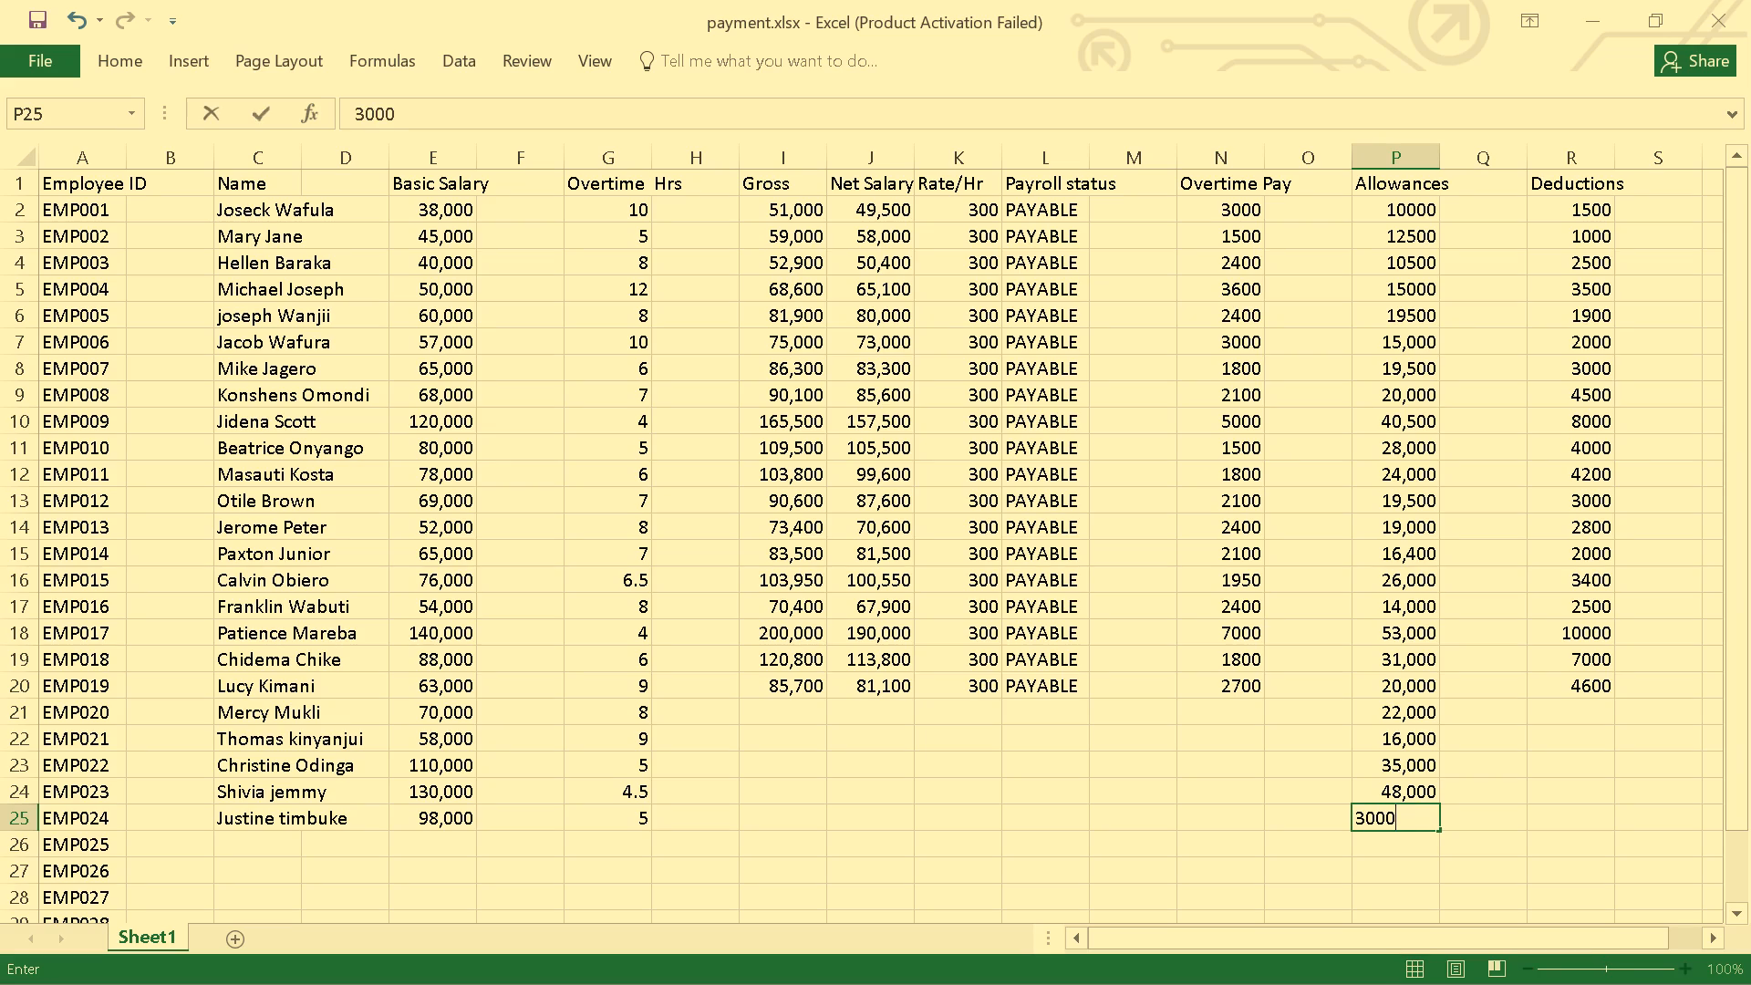
key("Return")
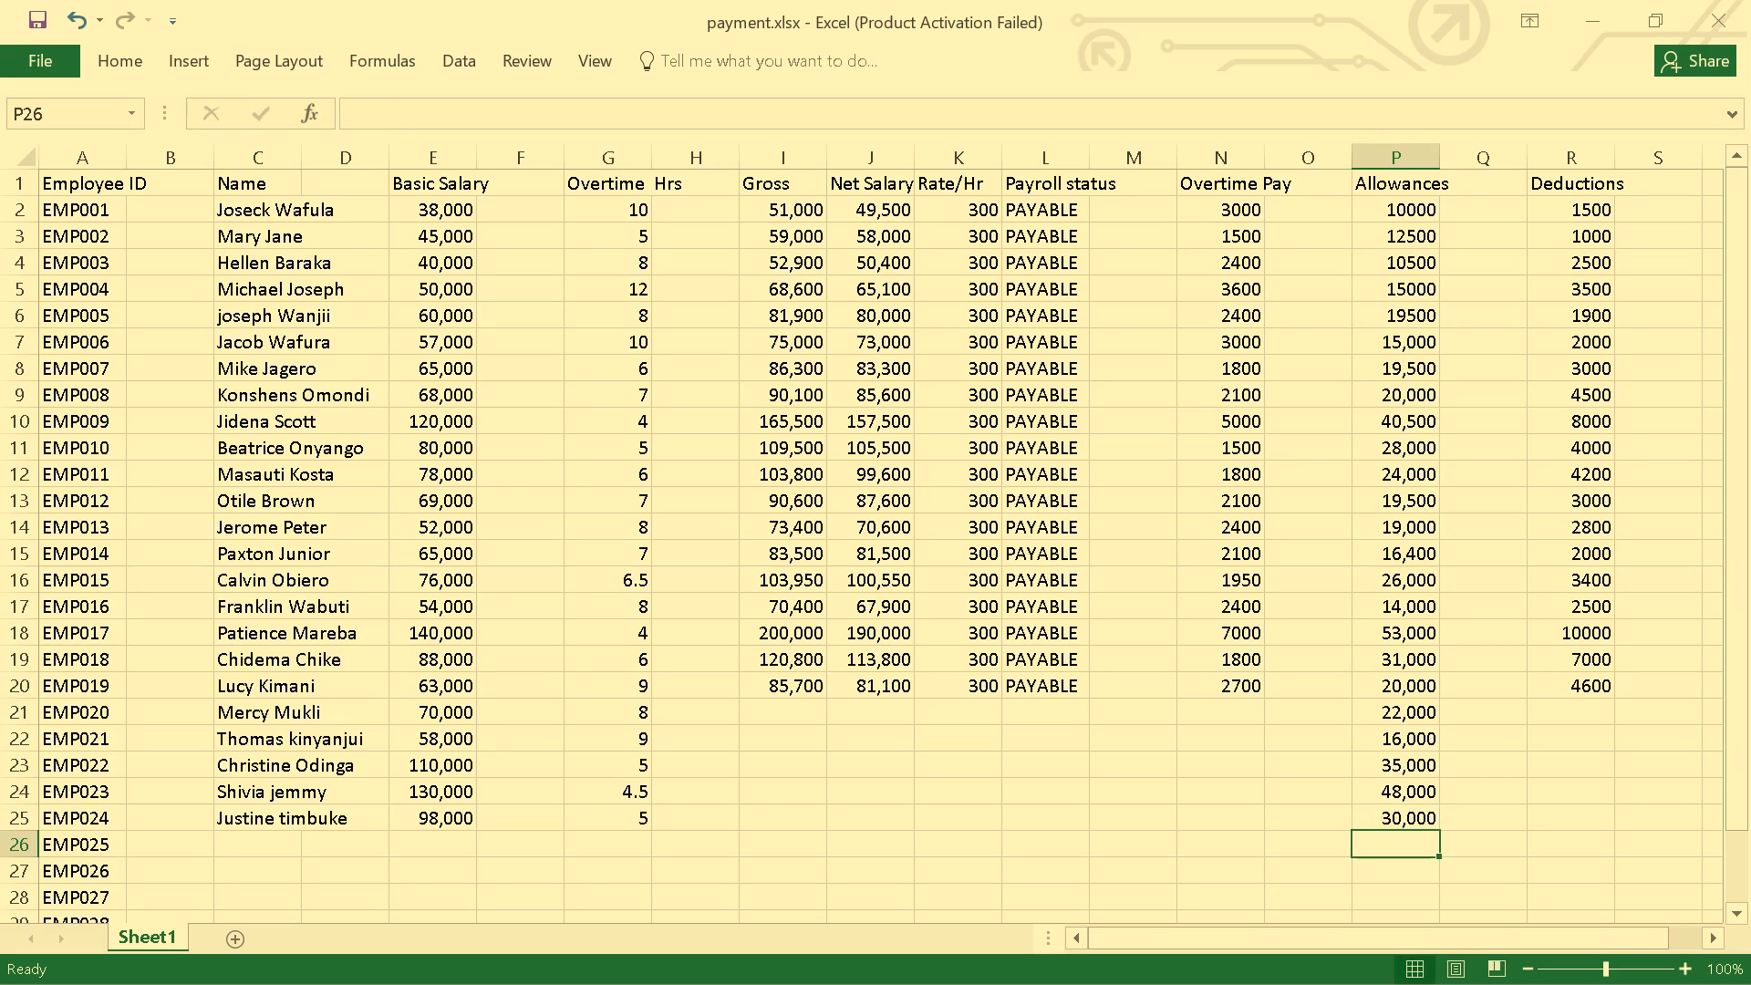
Enter deductions of 4000 for EMP020 and 2300 for EMP021.
left_click(1584, 710)
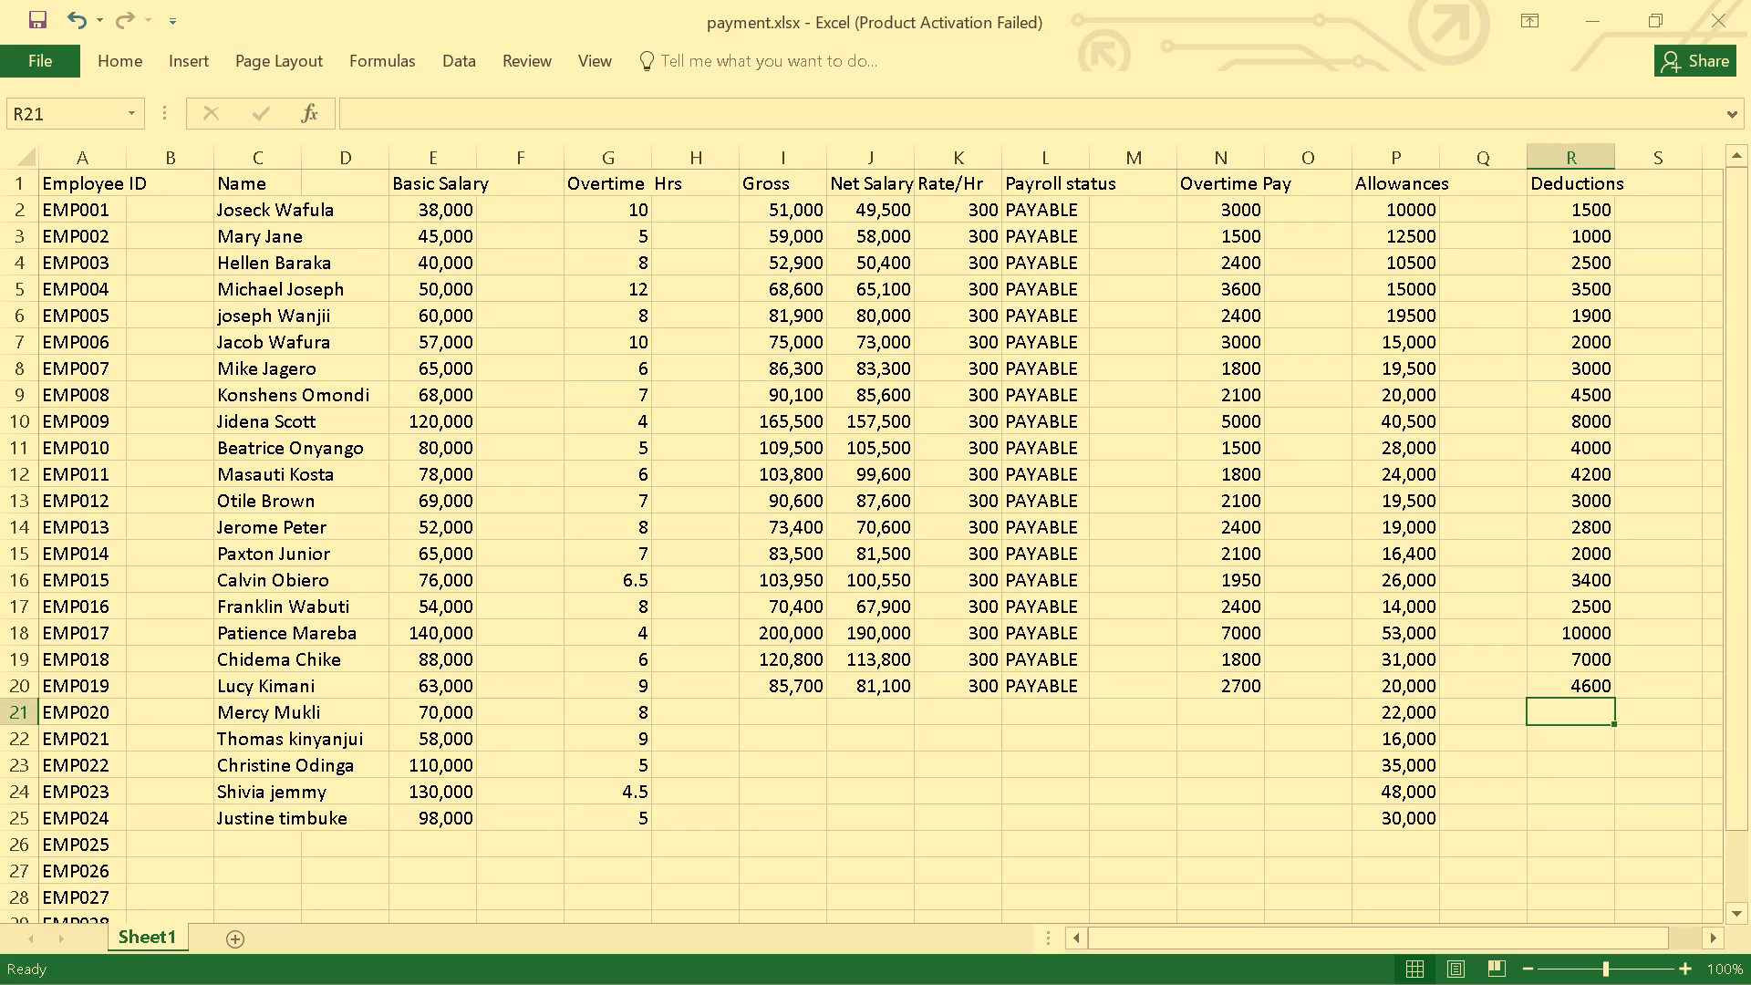
left_click(1580, 712)
type("4000")
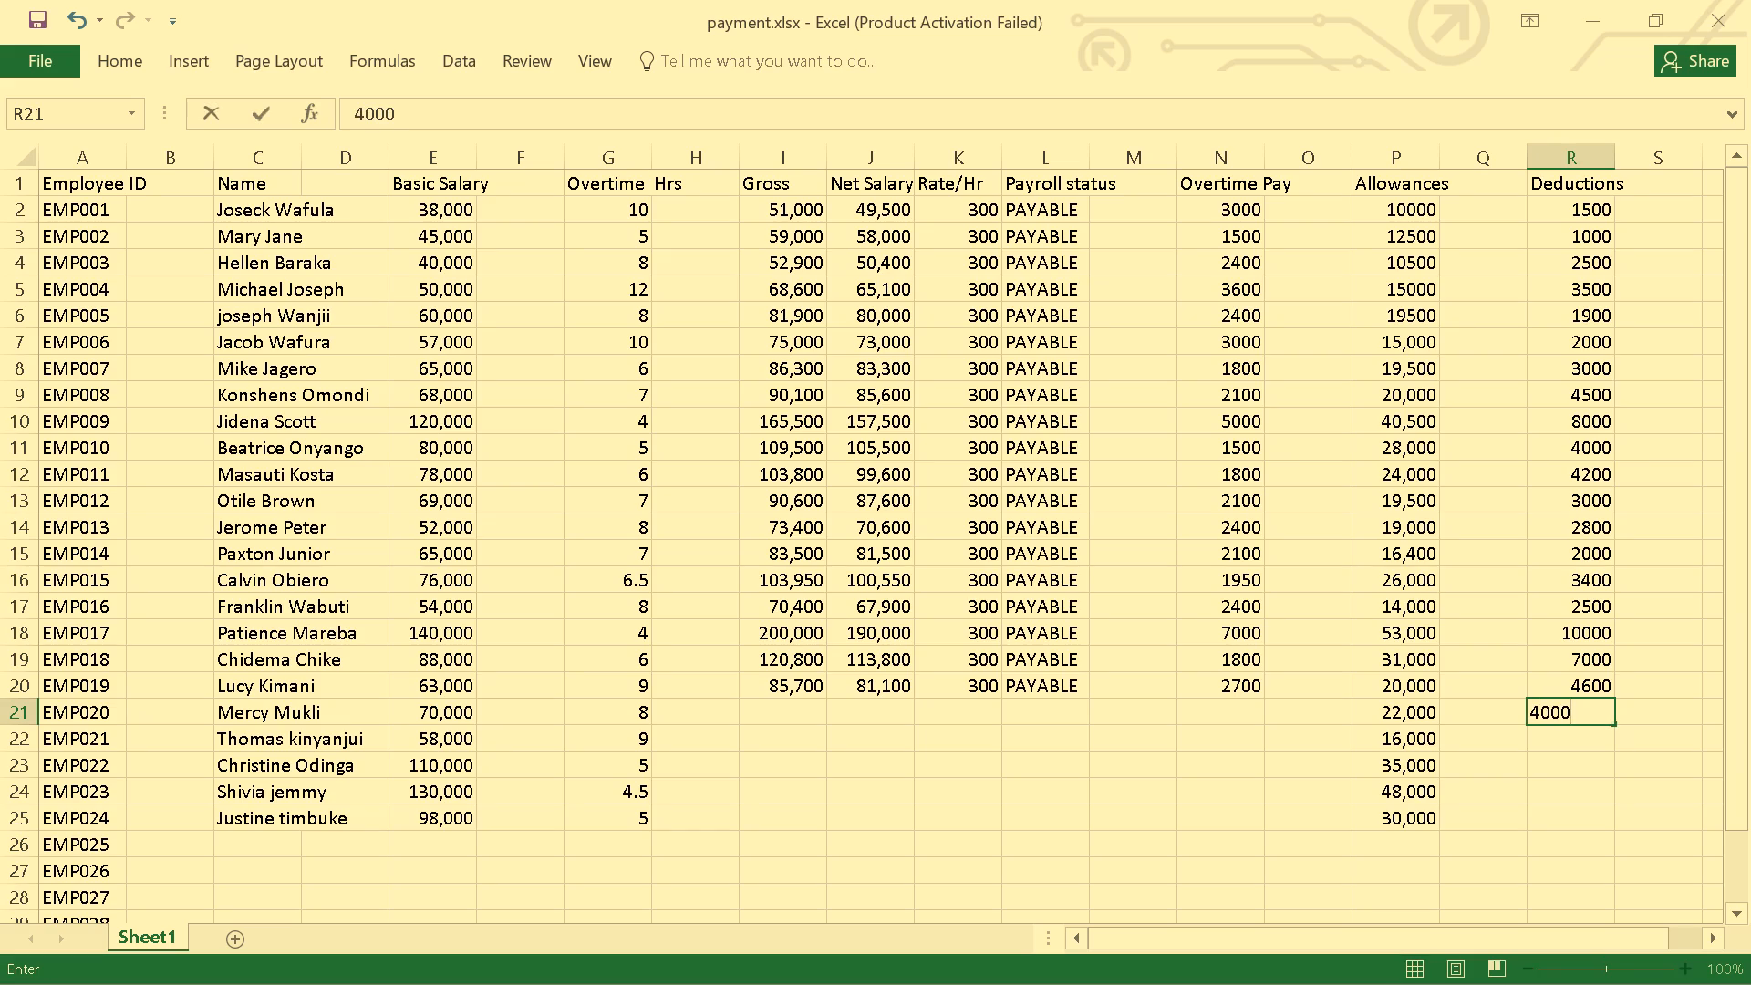
key("Return")
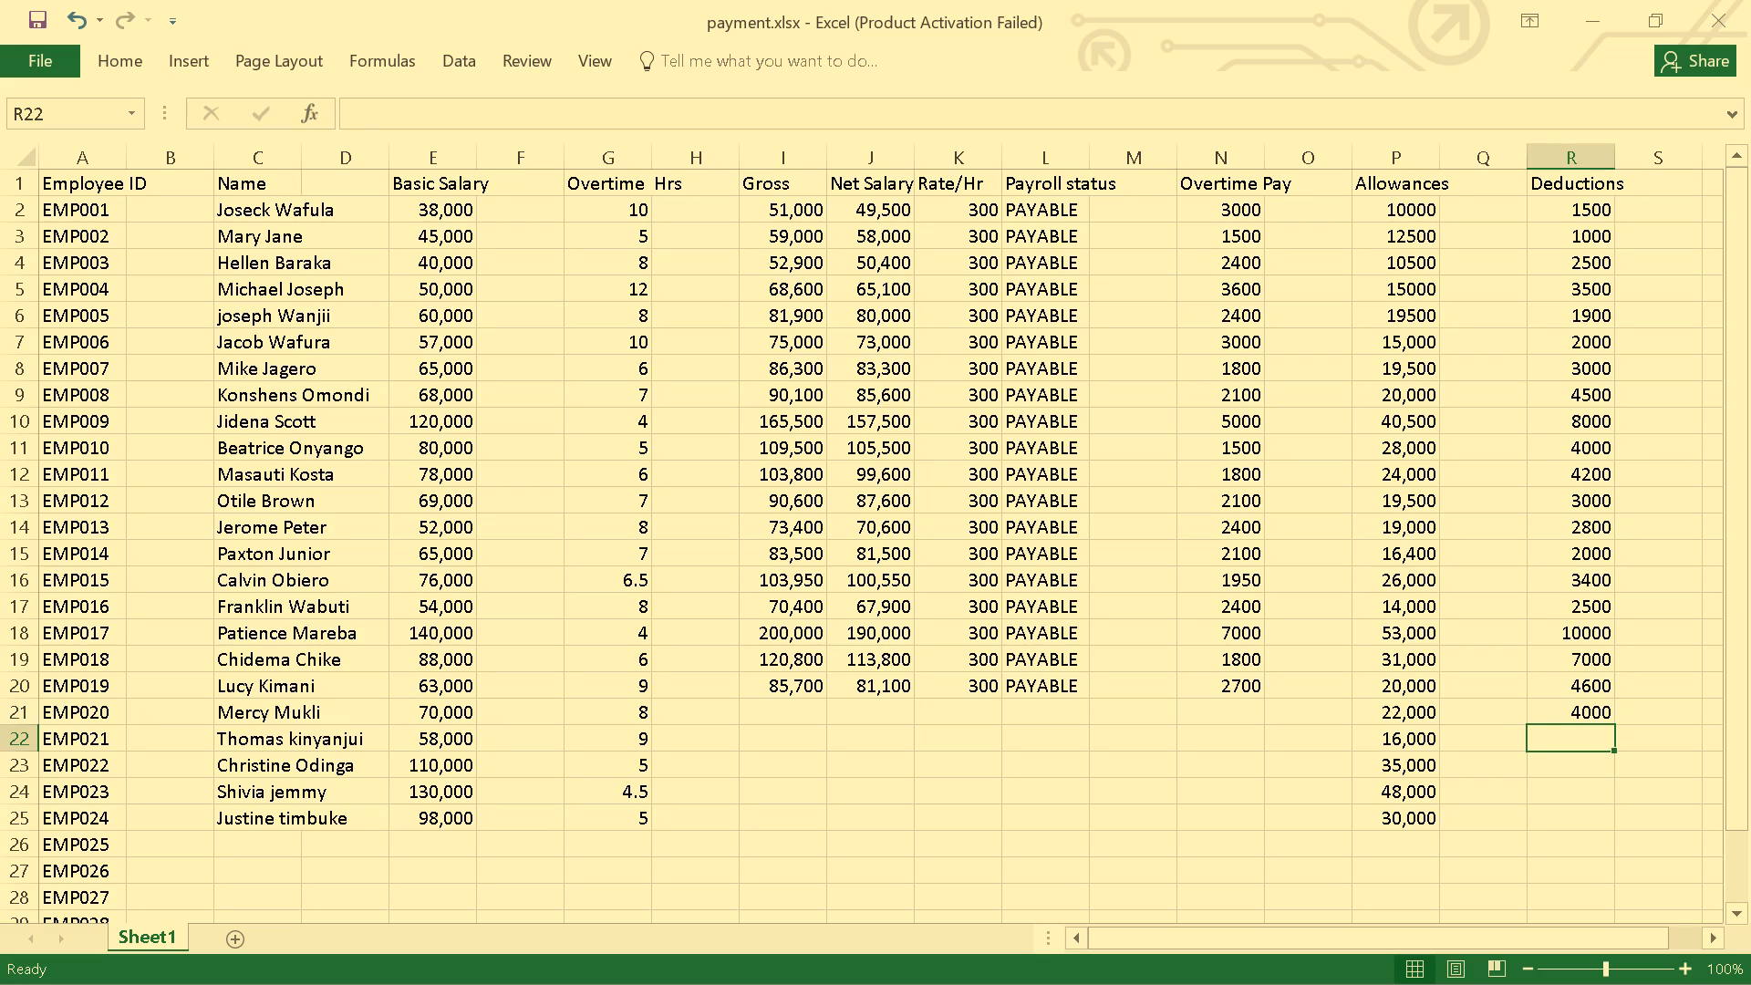
key("3")
key("BackSpace")
type("2300")
key("Return")
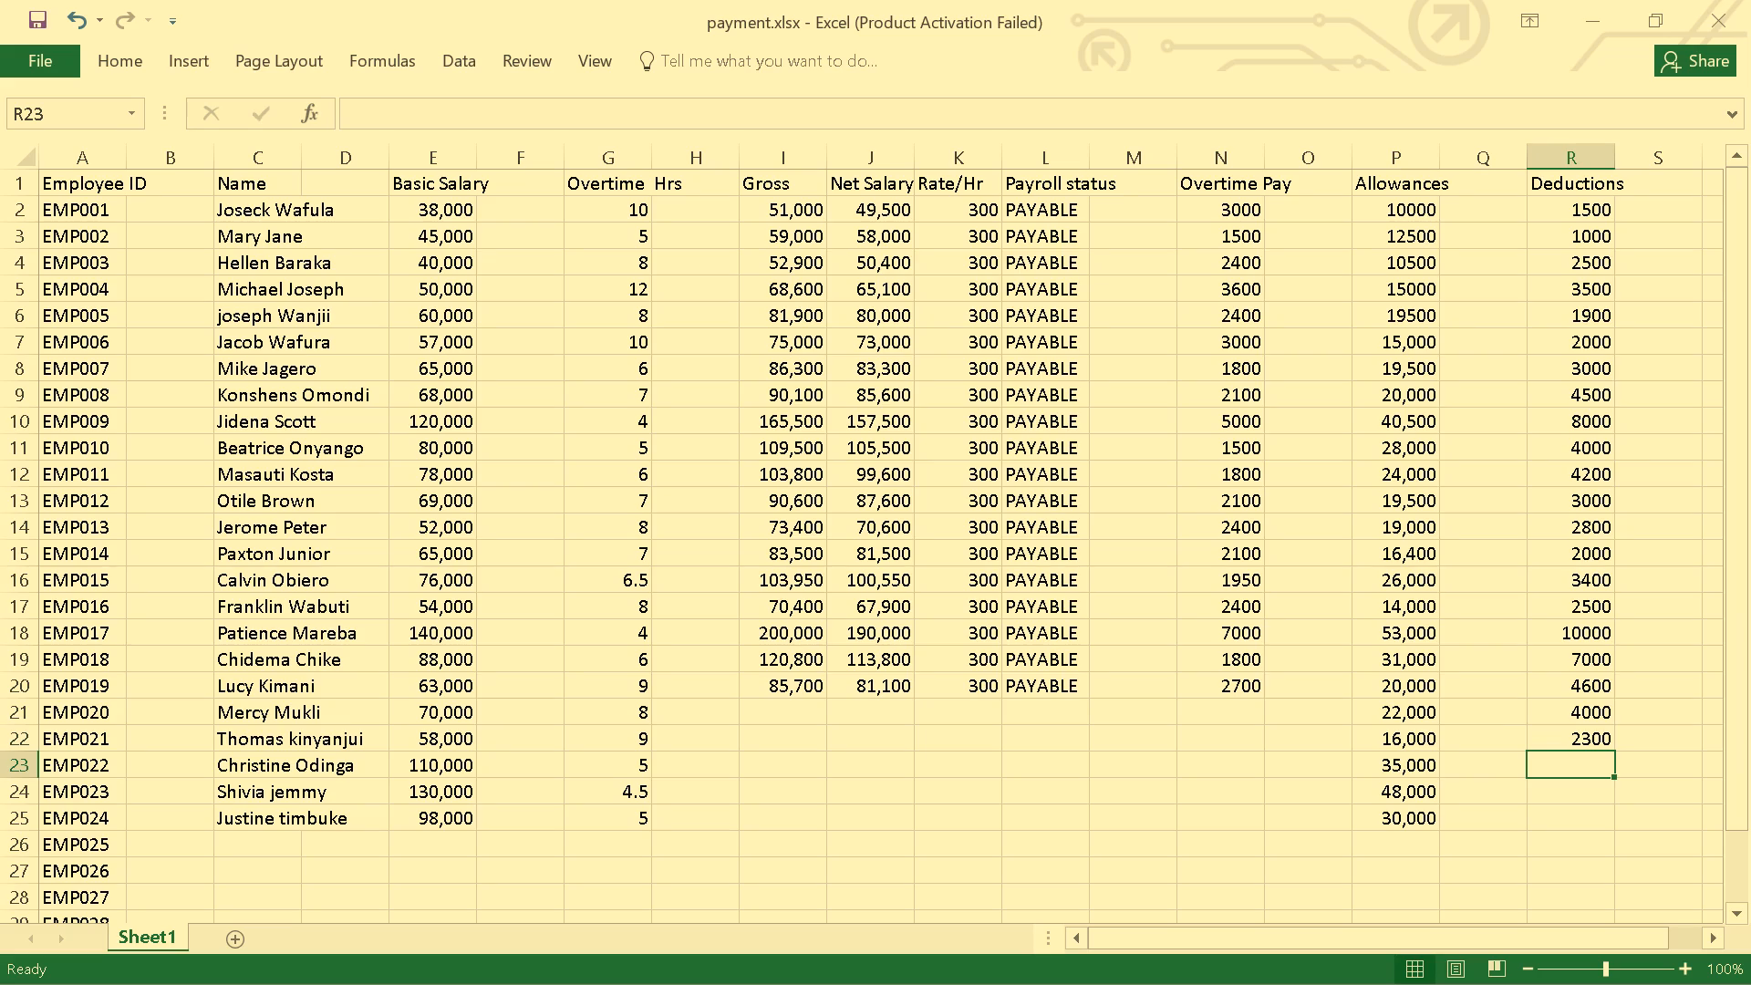
type("9000")
key("Return")
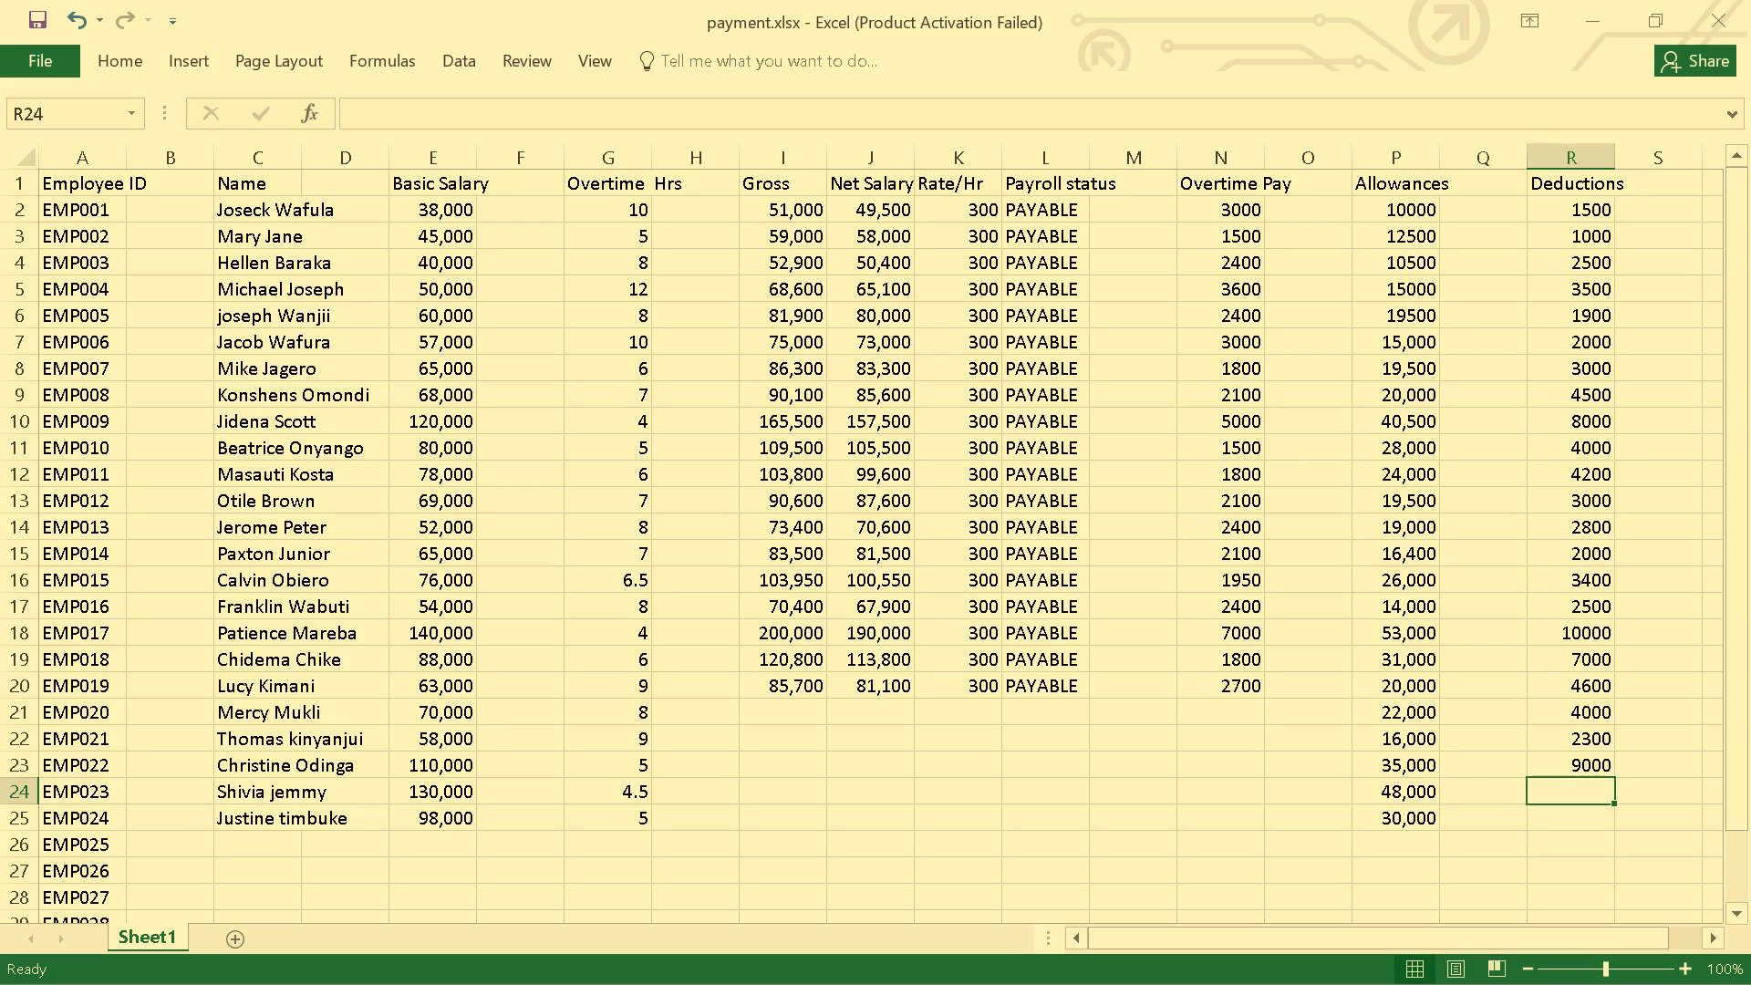
type("12000")
key("Return")
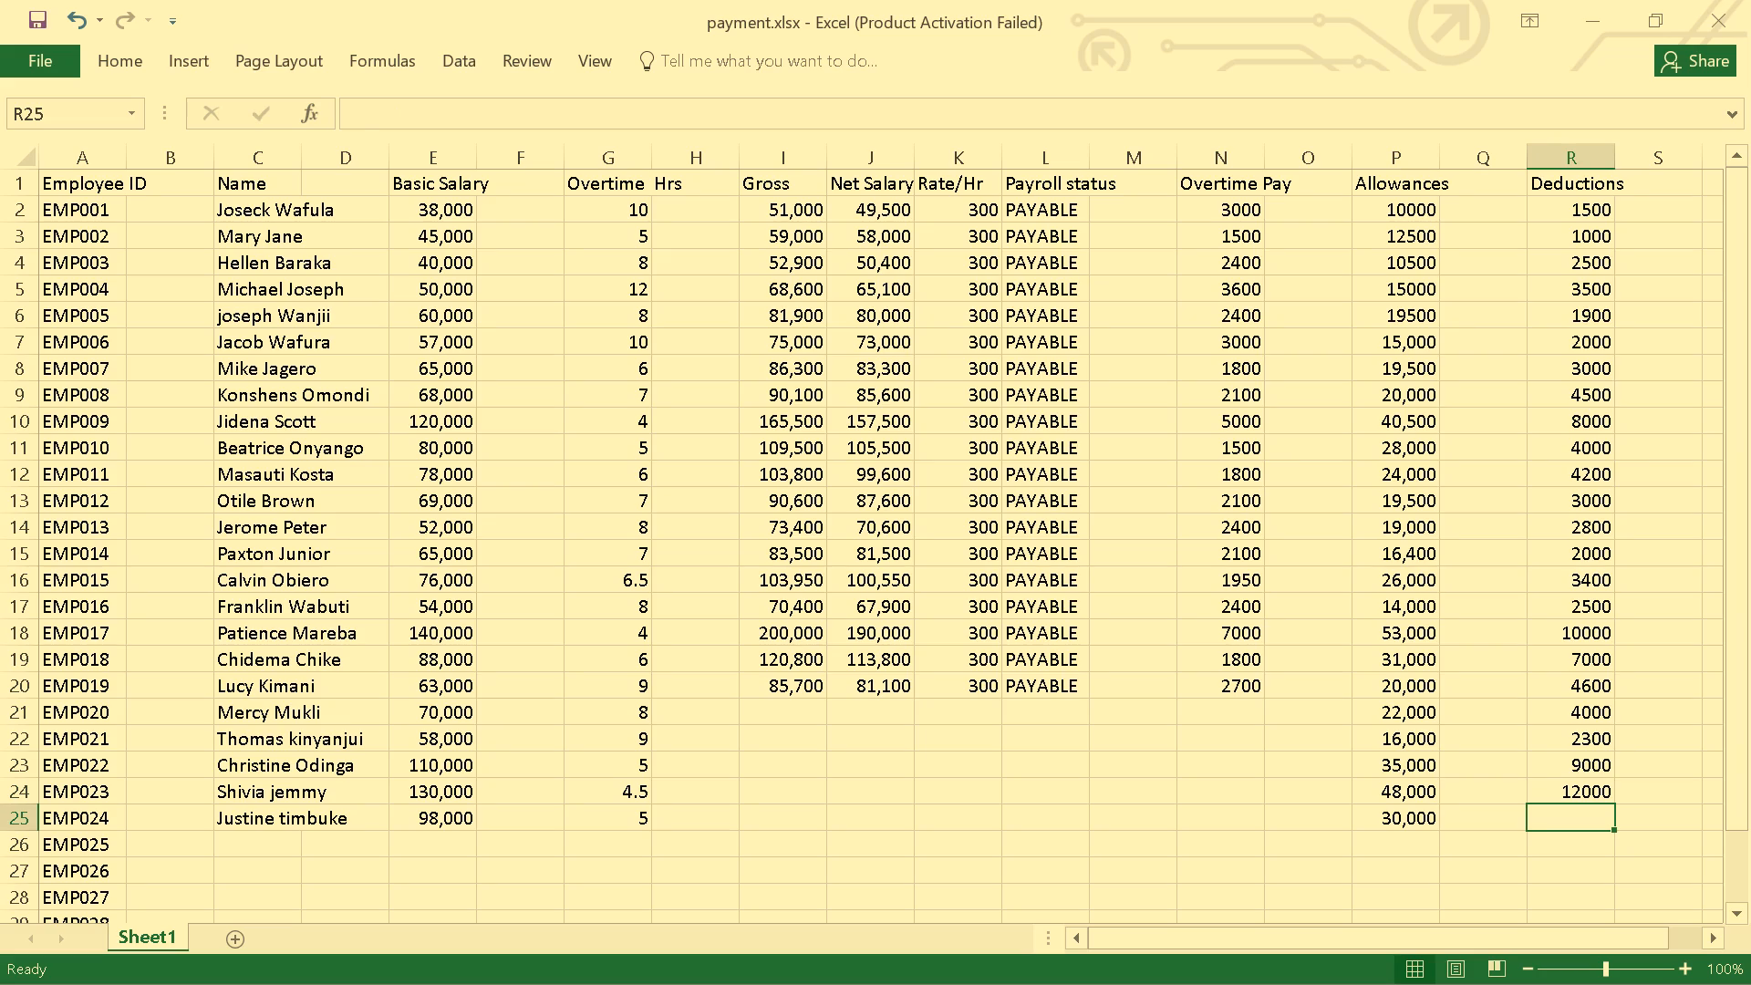
key("5")
type("500")
key("Return")
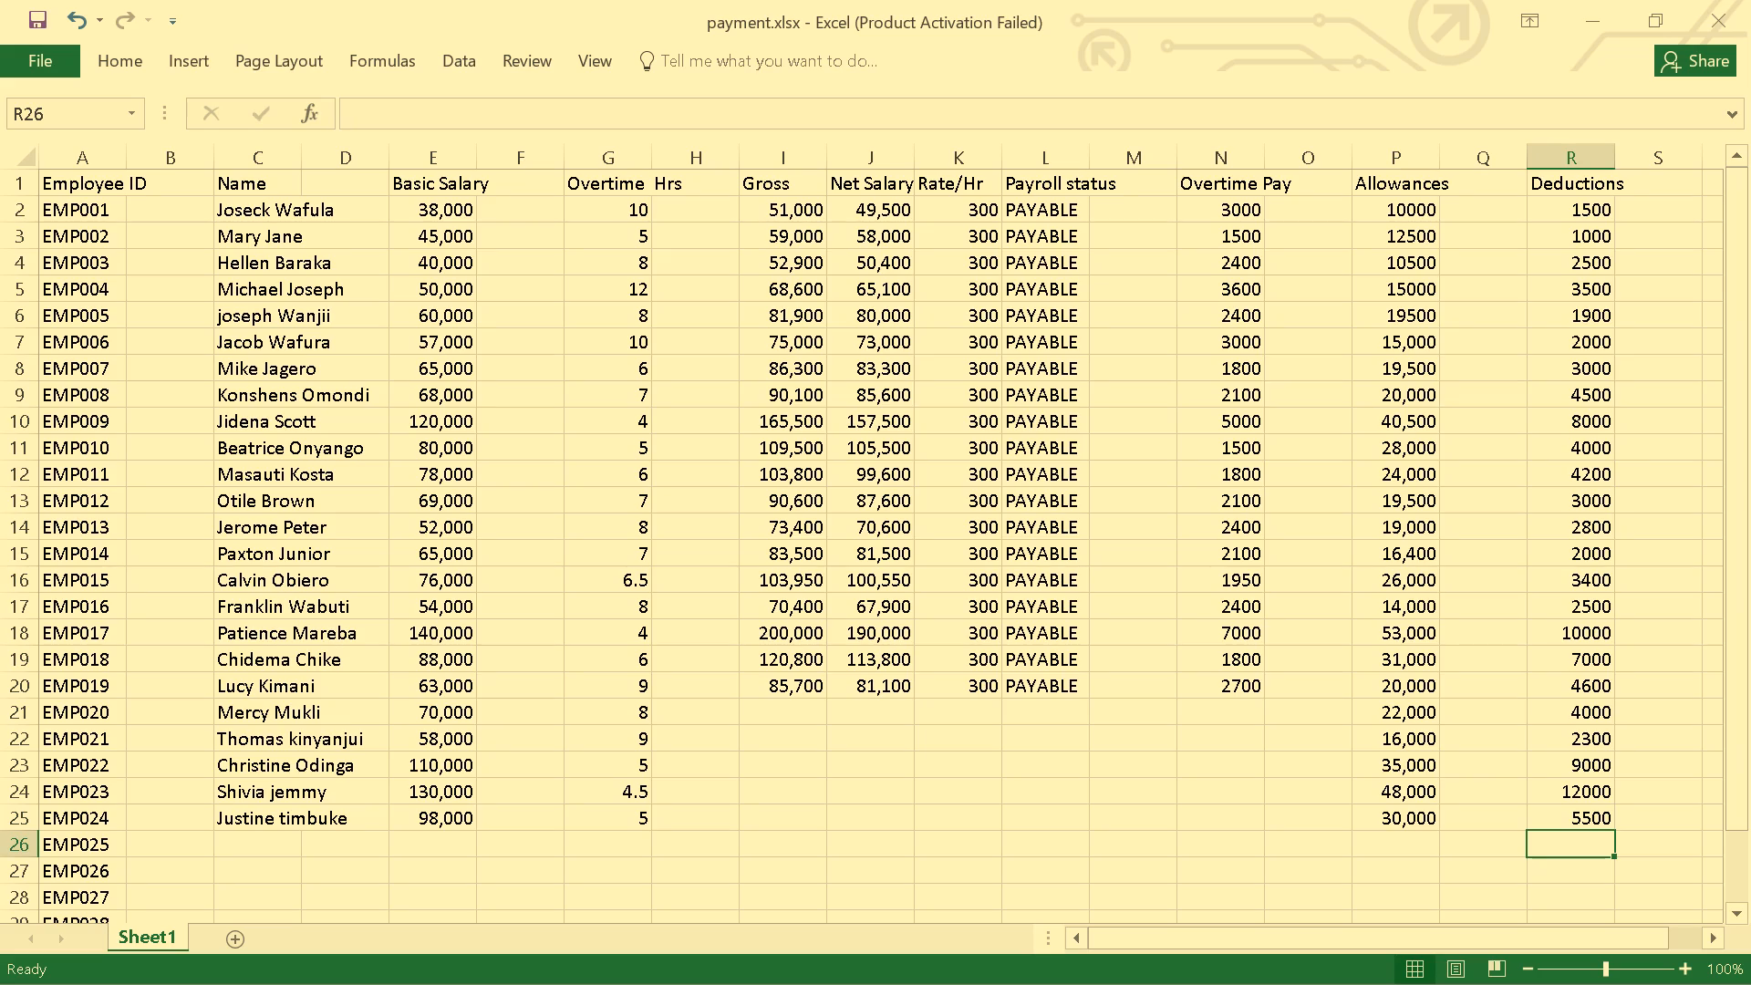
Enter an hourly rate of 300 for each of EMP020, EMP021 and EMP022.
left_click(1231, 716)
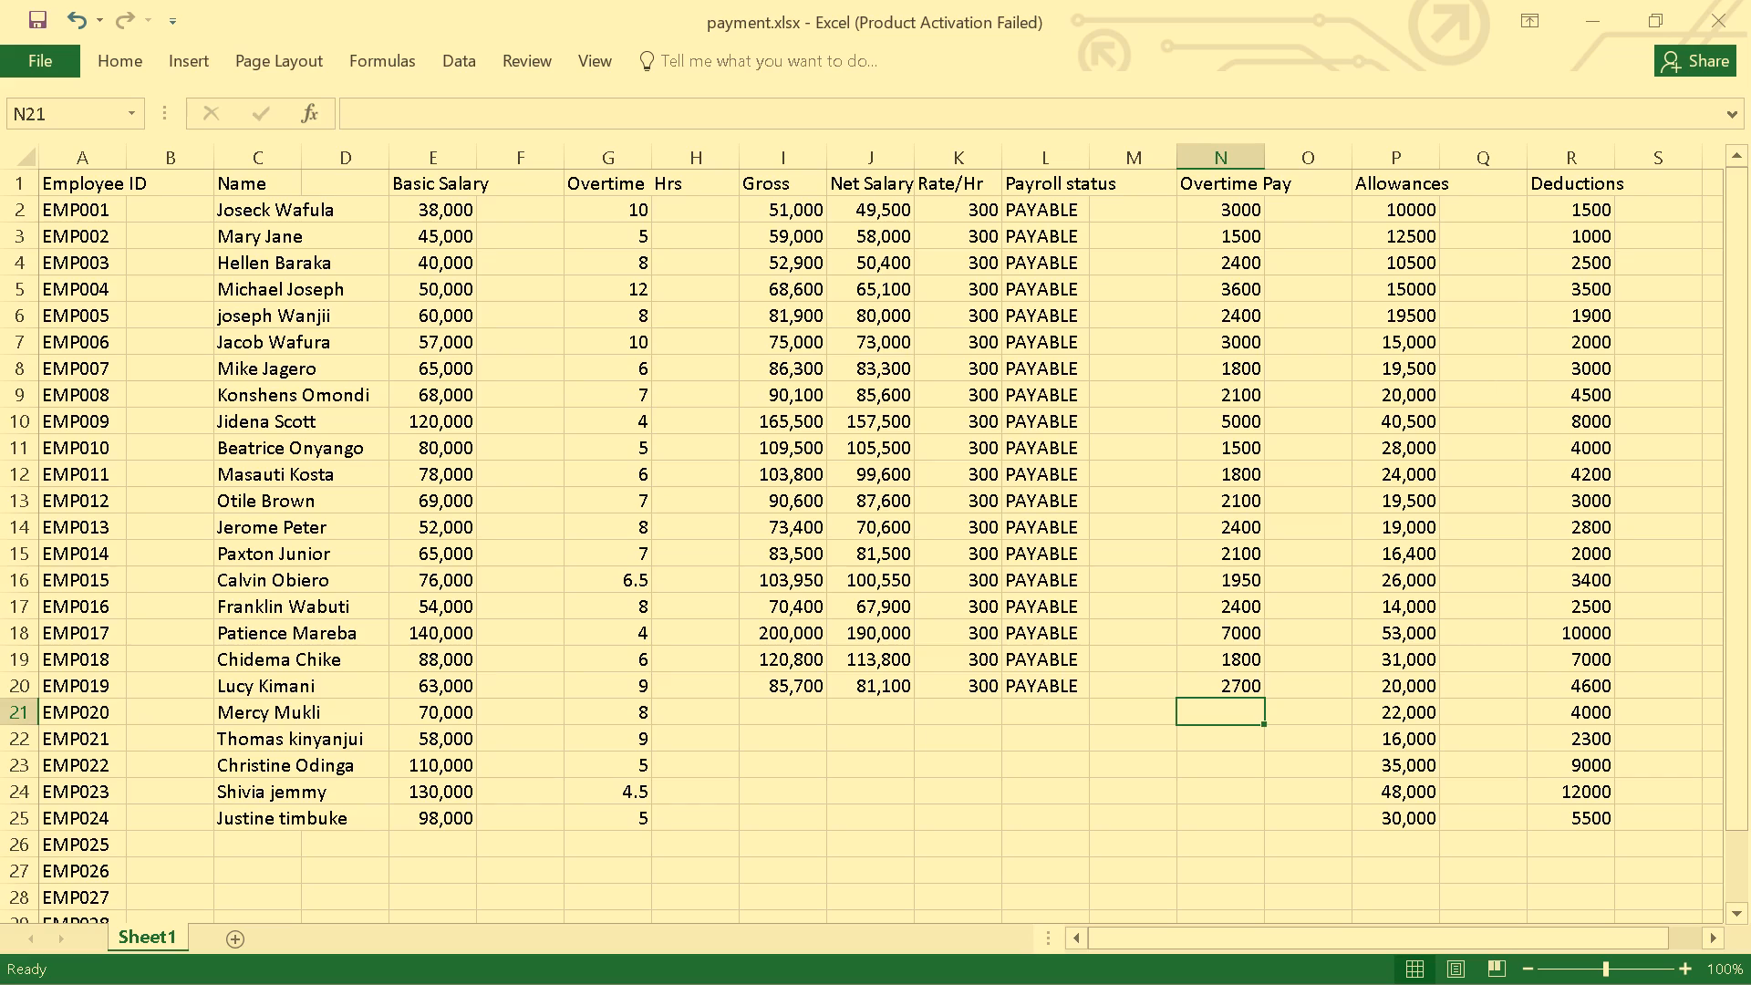
left_click(1056, 679)
left_click(1238, 713)
left_click(978, 708)
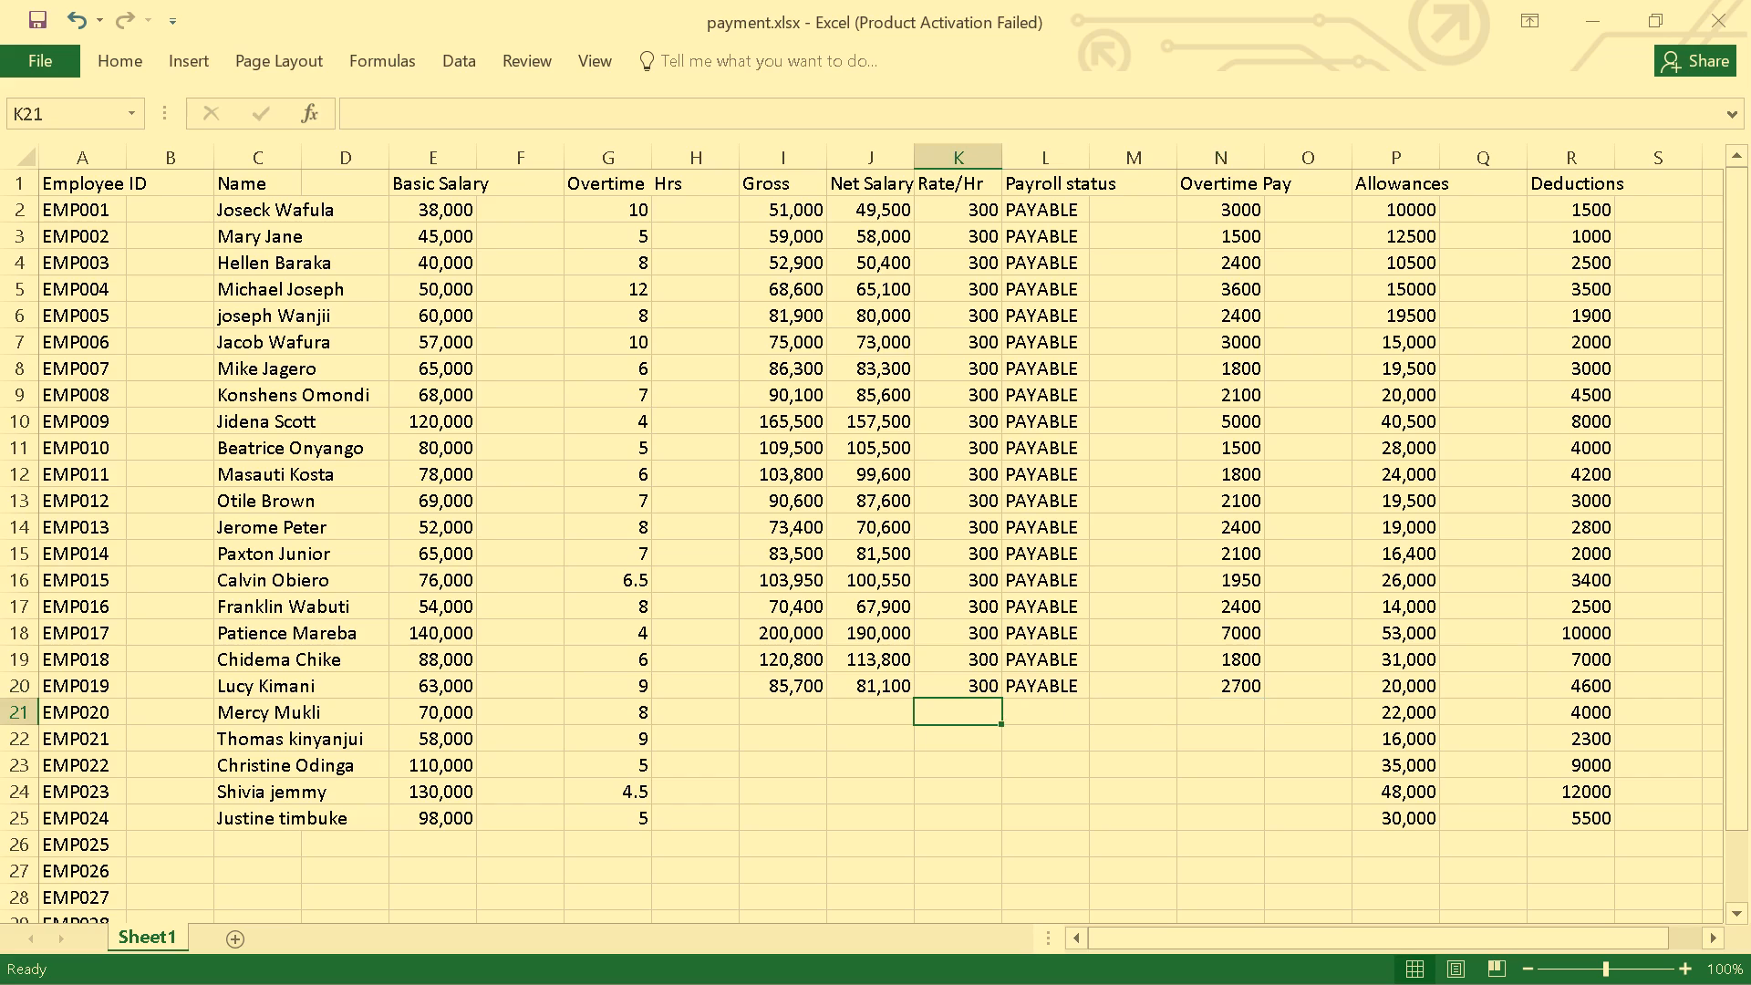
type("300")
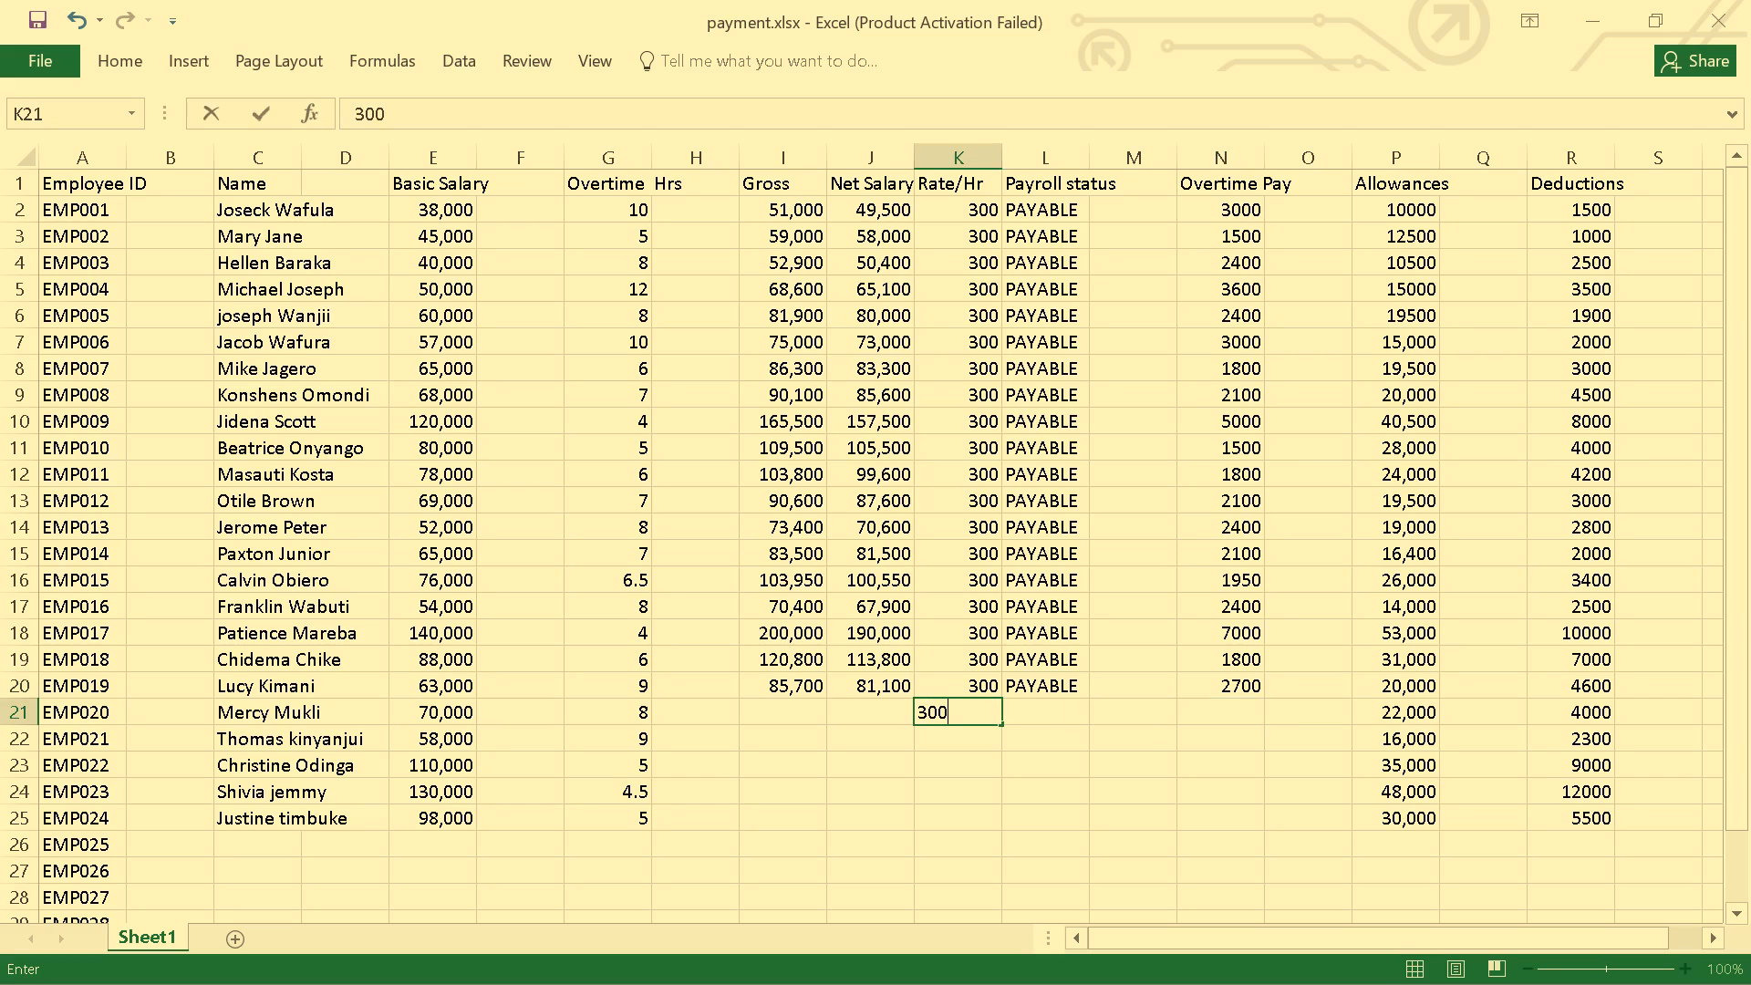
key("Return")
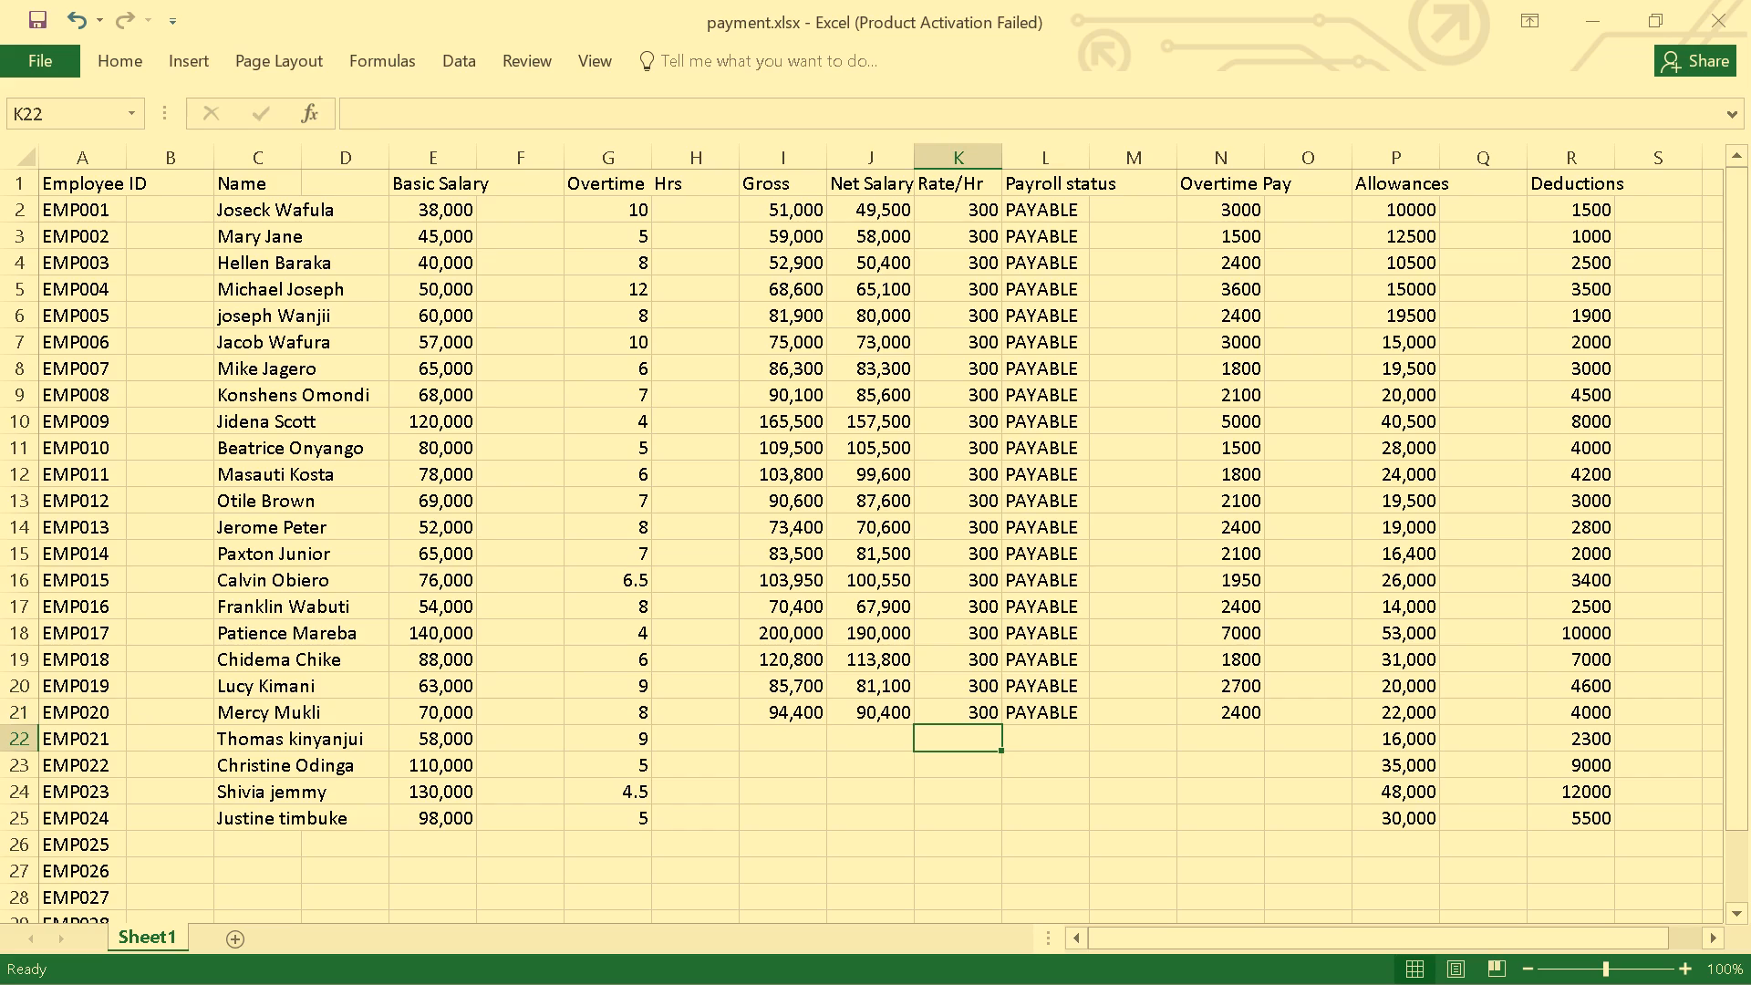
left_click(969, 741)
type("300")
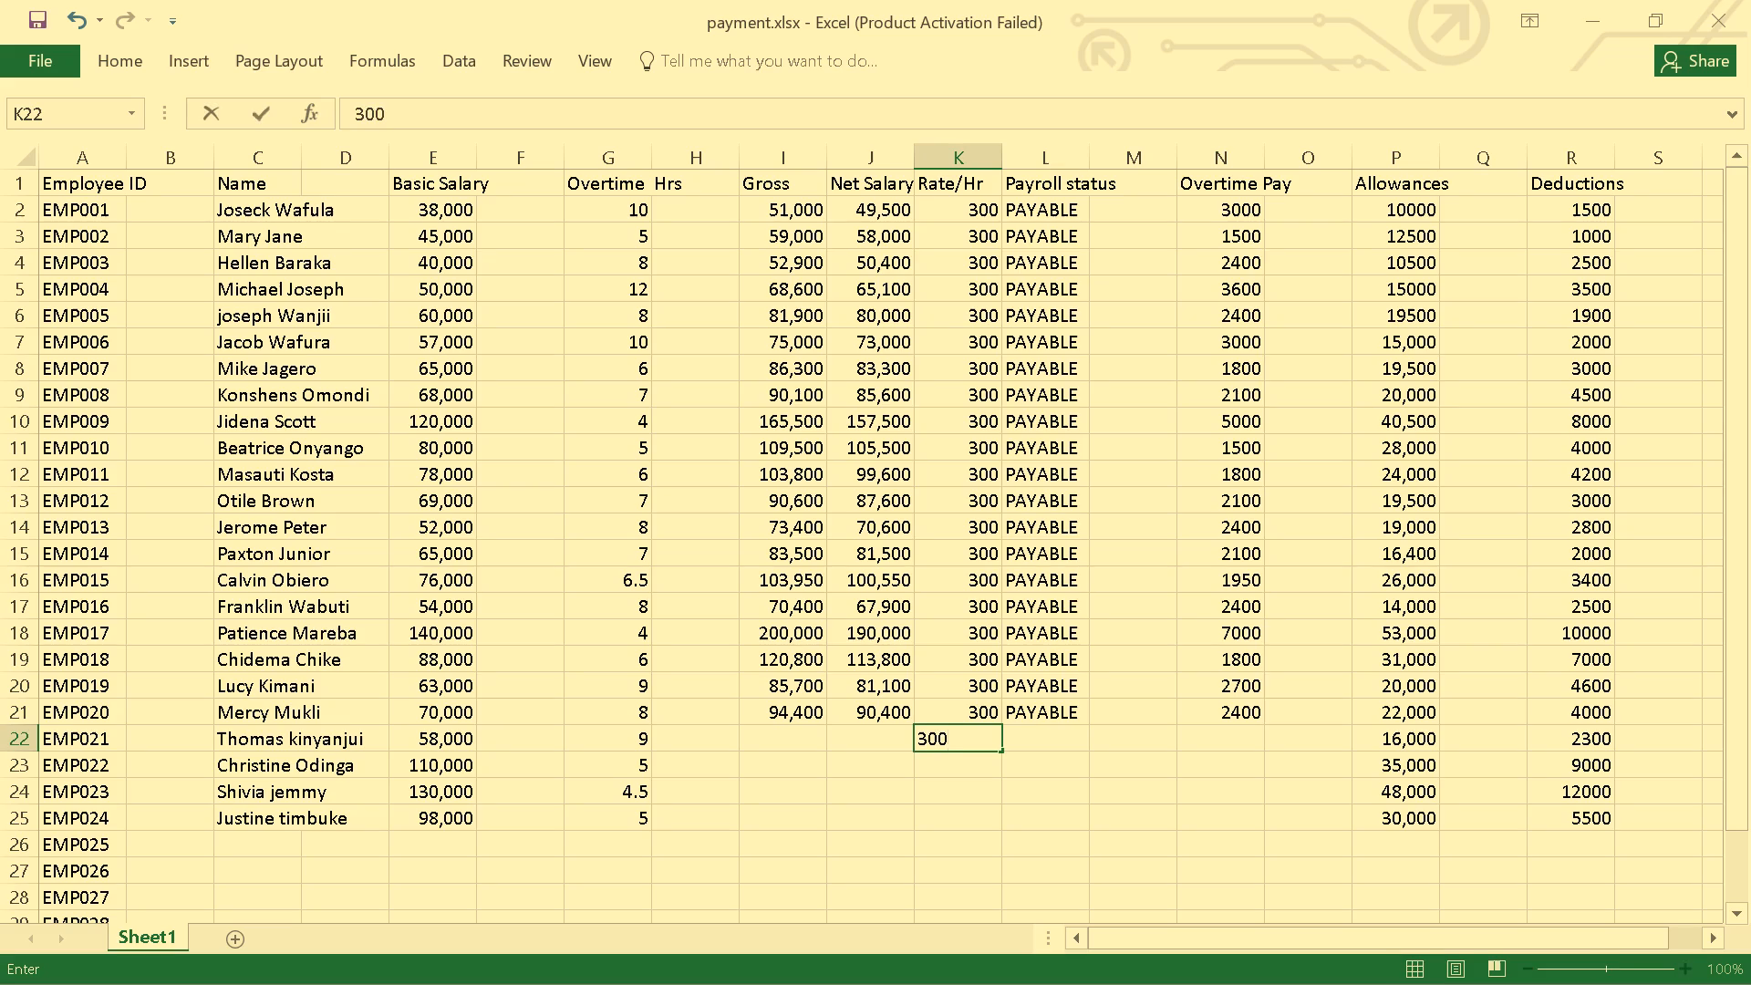
key("Return")
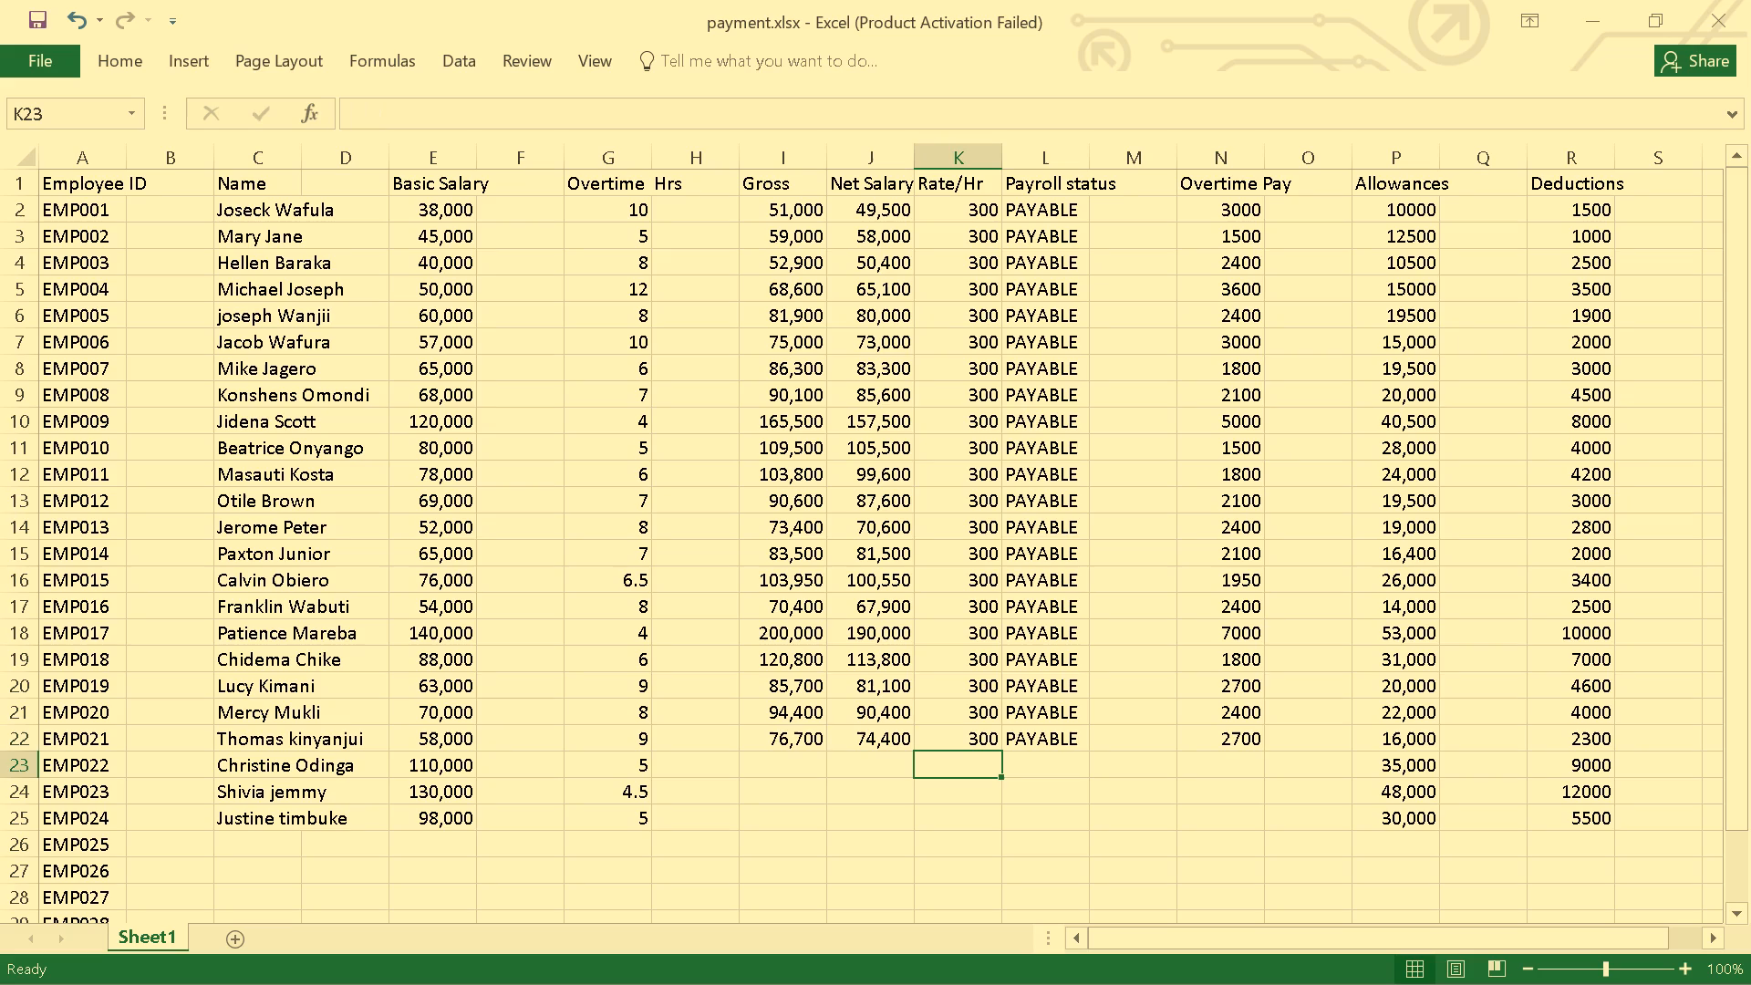
left_click(958, 765)
key("3")
type("00")
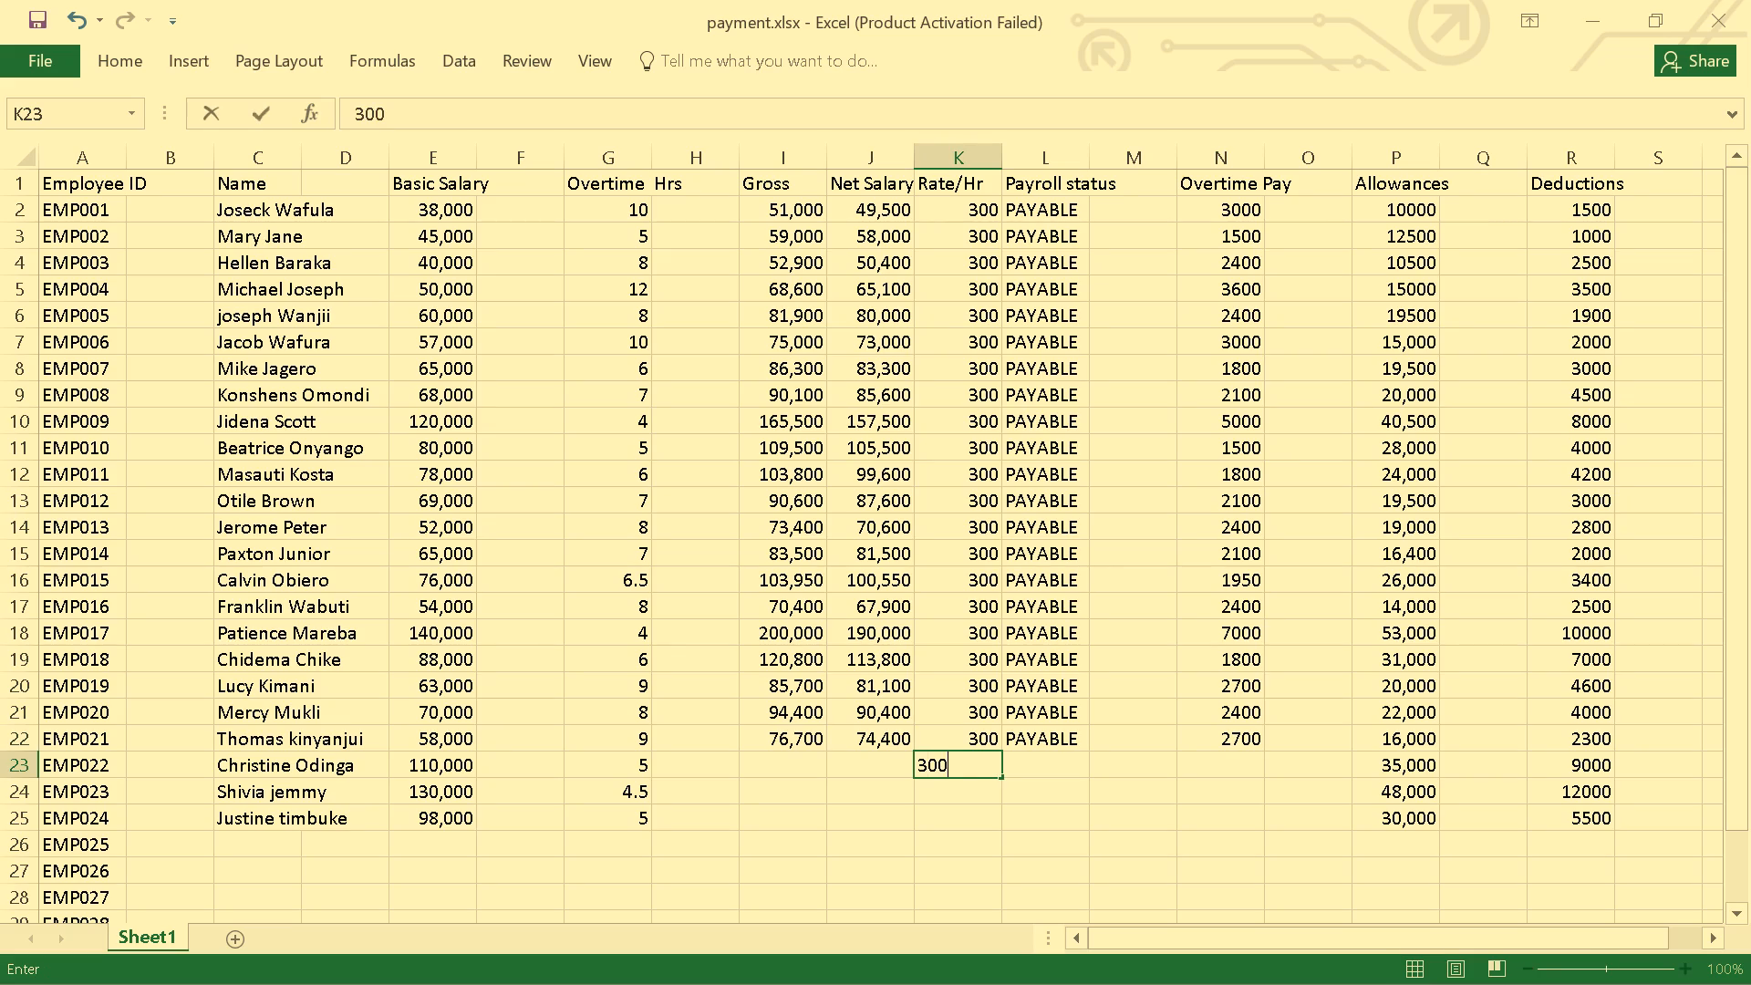
key("Return")
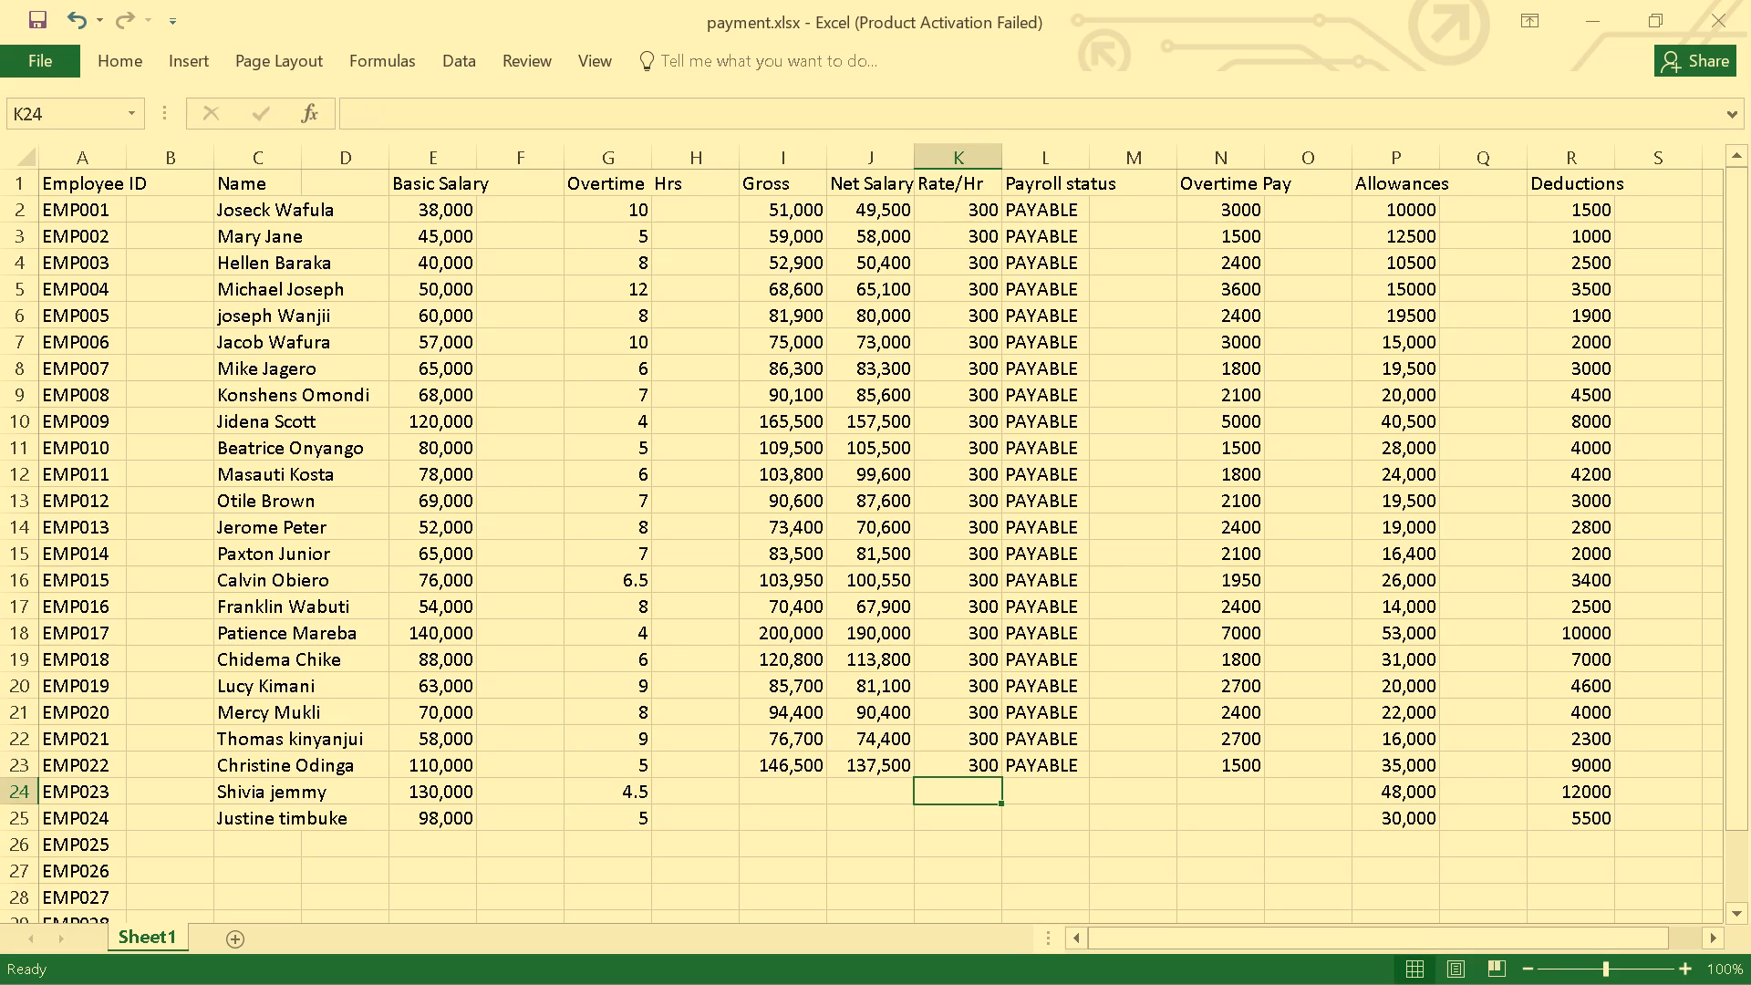
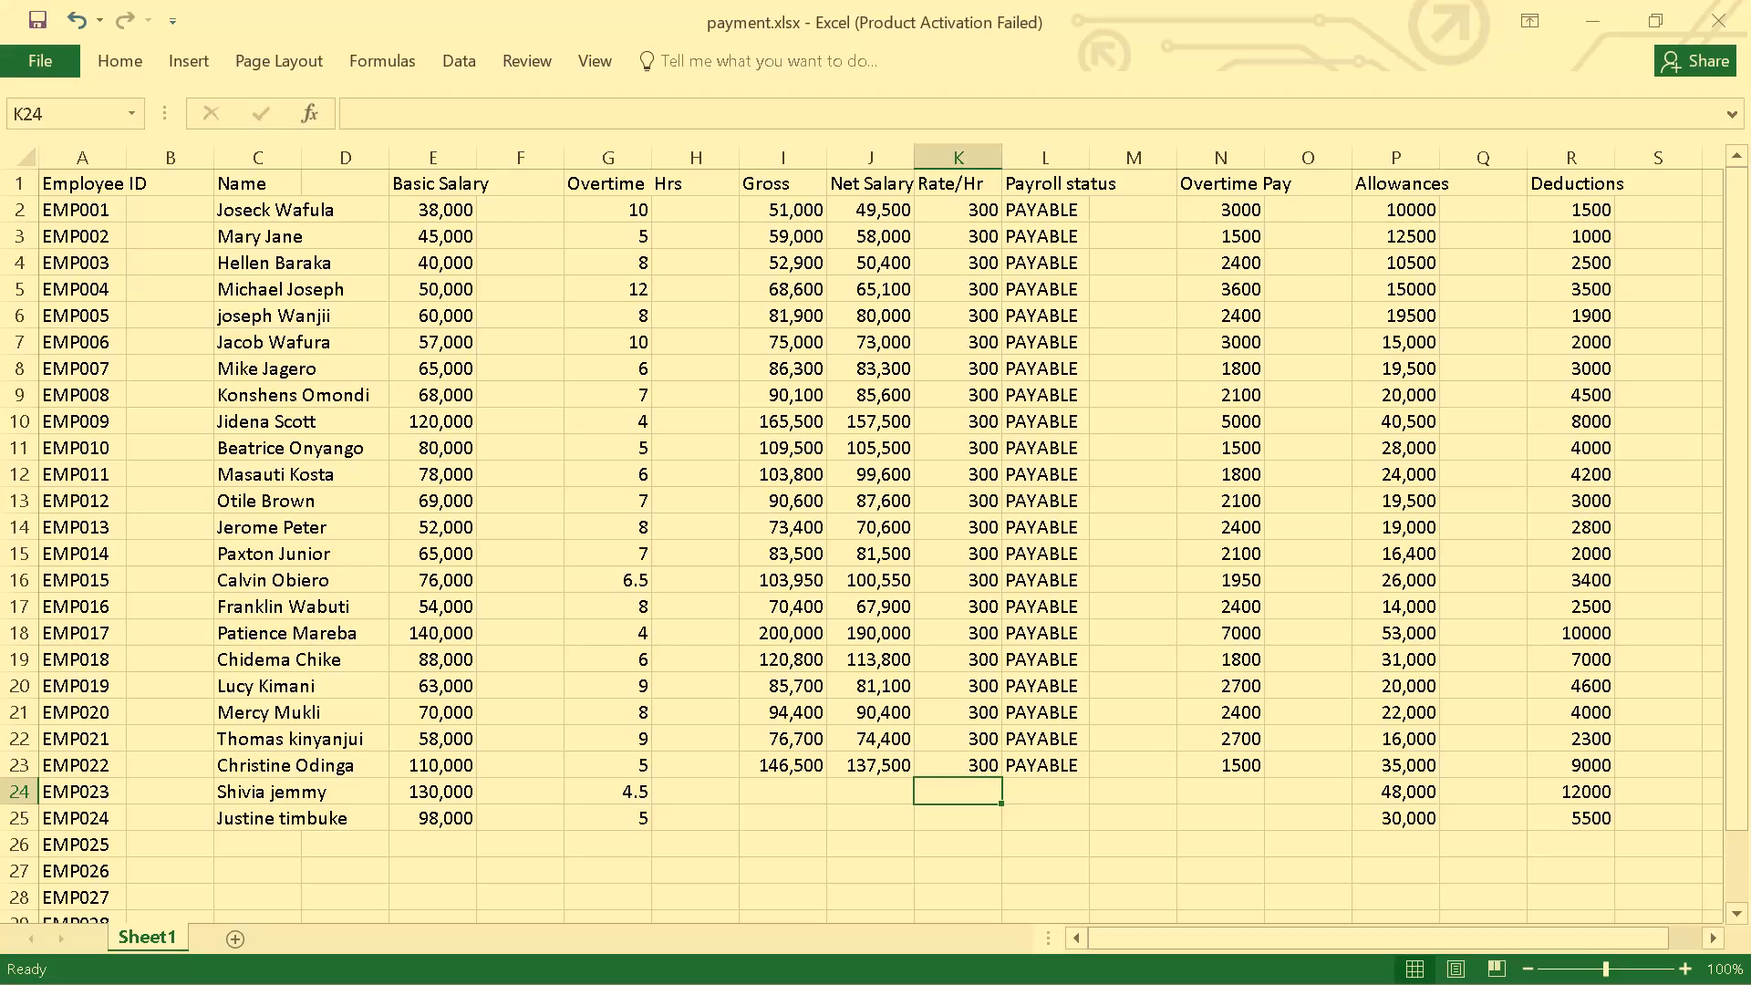
Change the deductions to 1500 for EMP002 and 1200 for EMP001.
left_click(1586, 243)
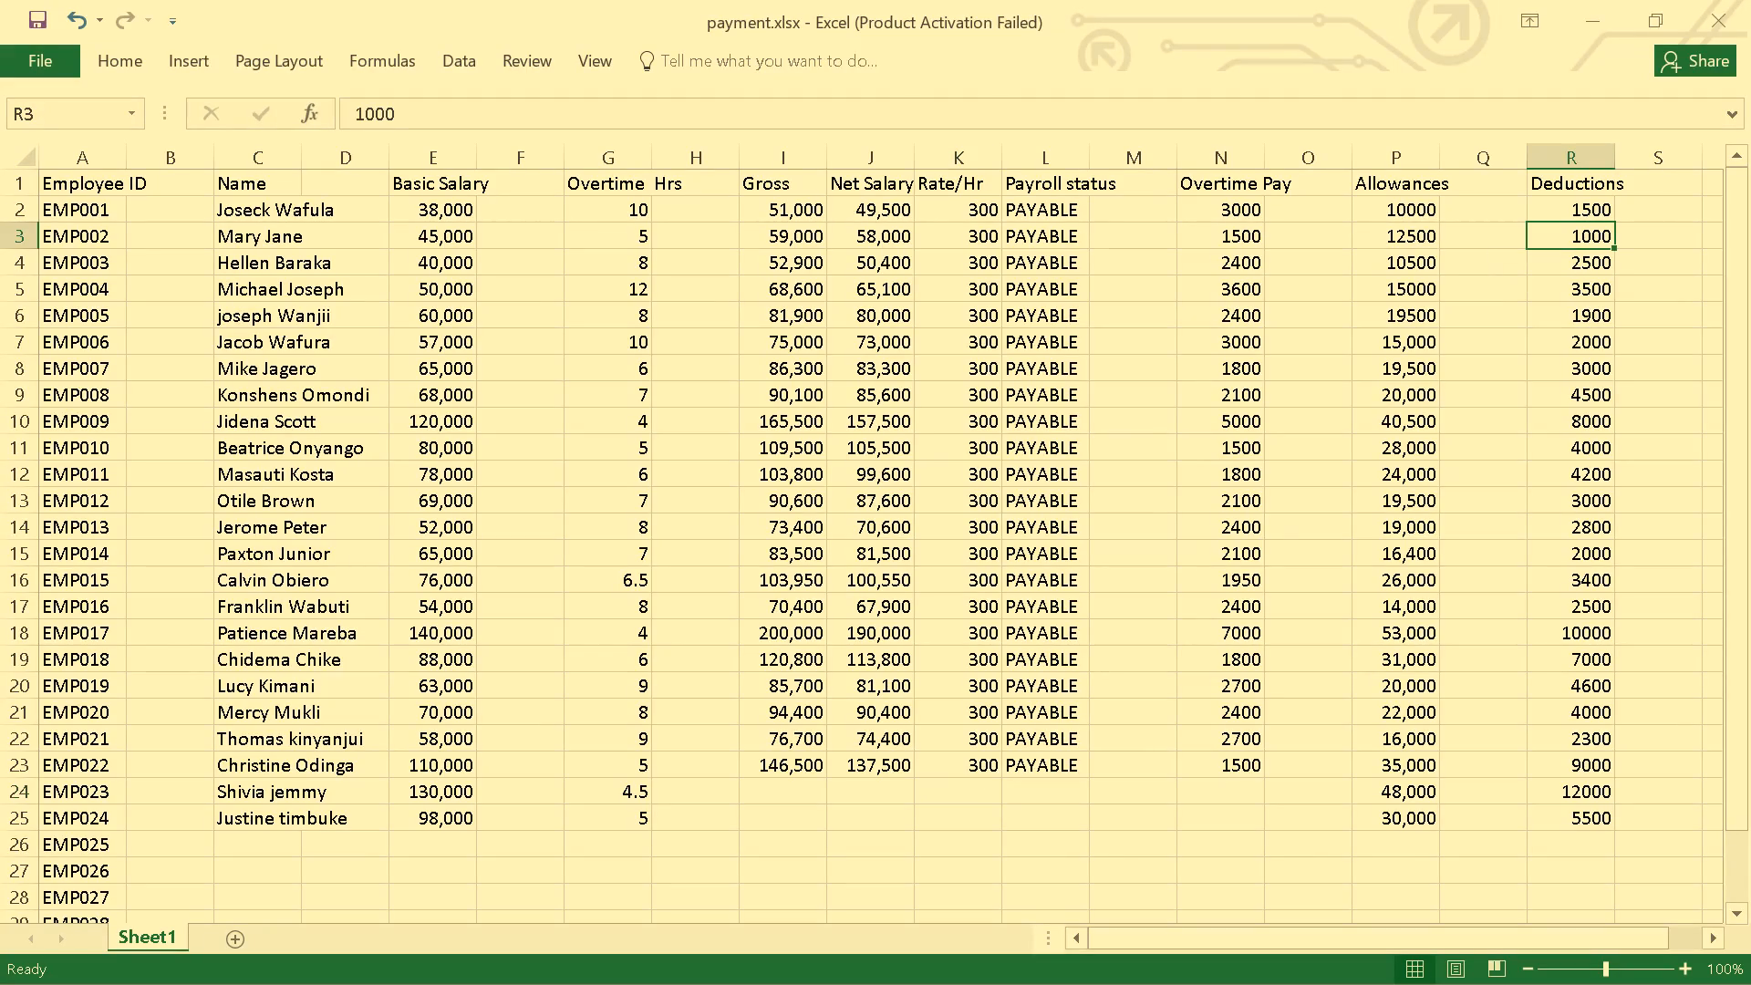
key("BackSpace")
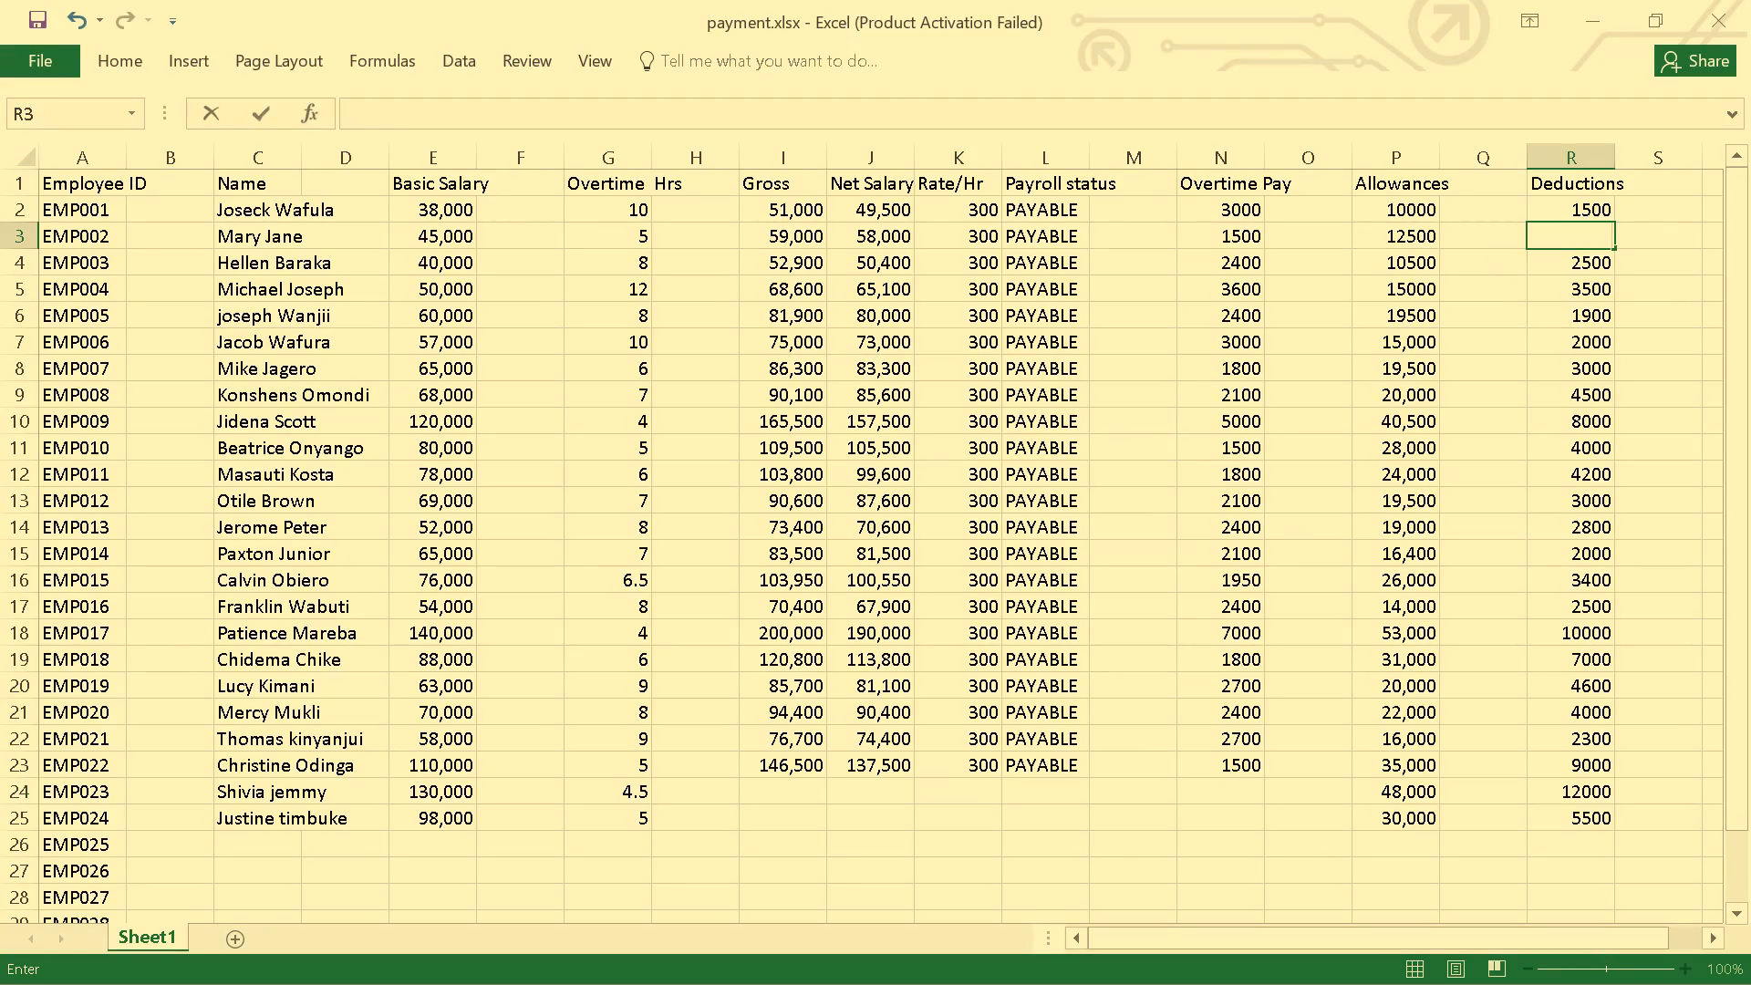
type("1500")
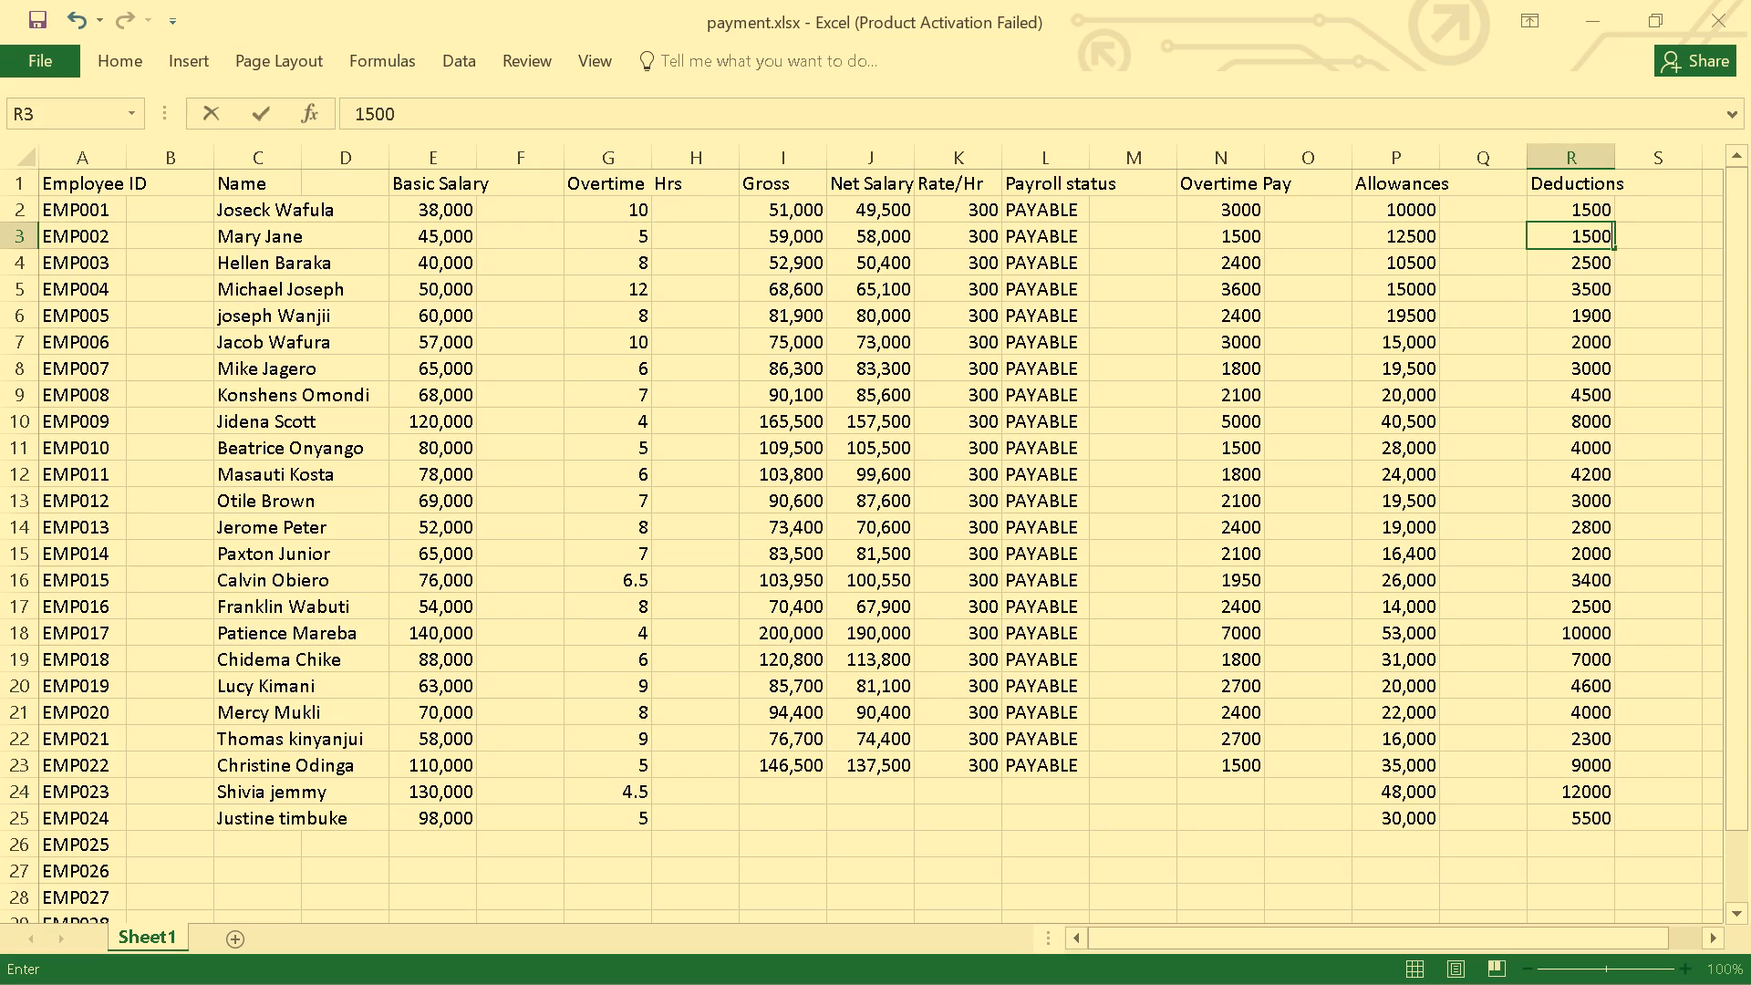
key("BackSpace")
key("0")
key("Return")
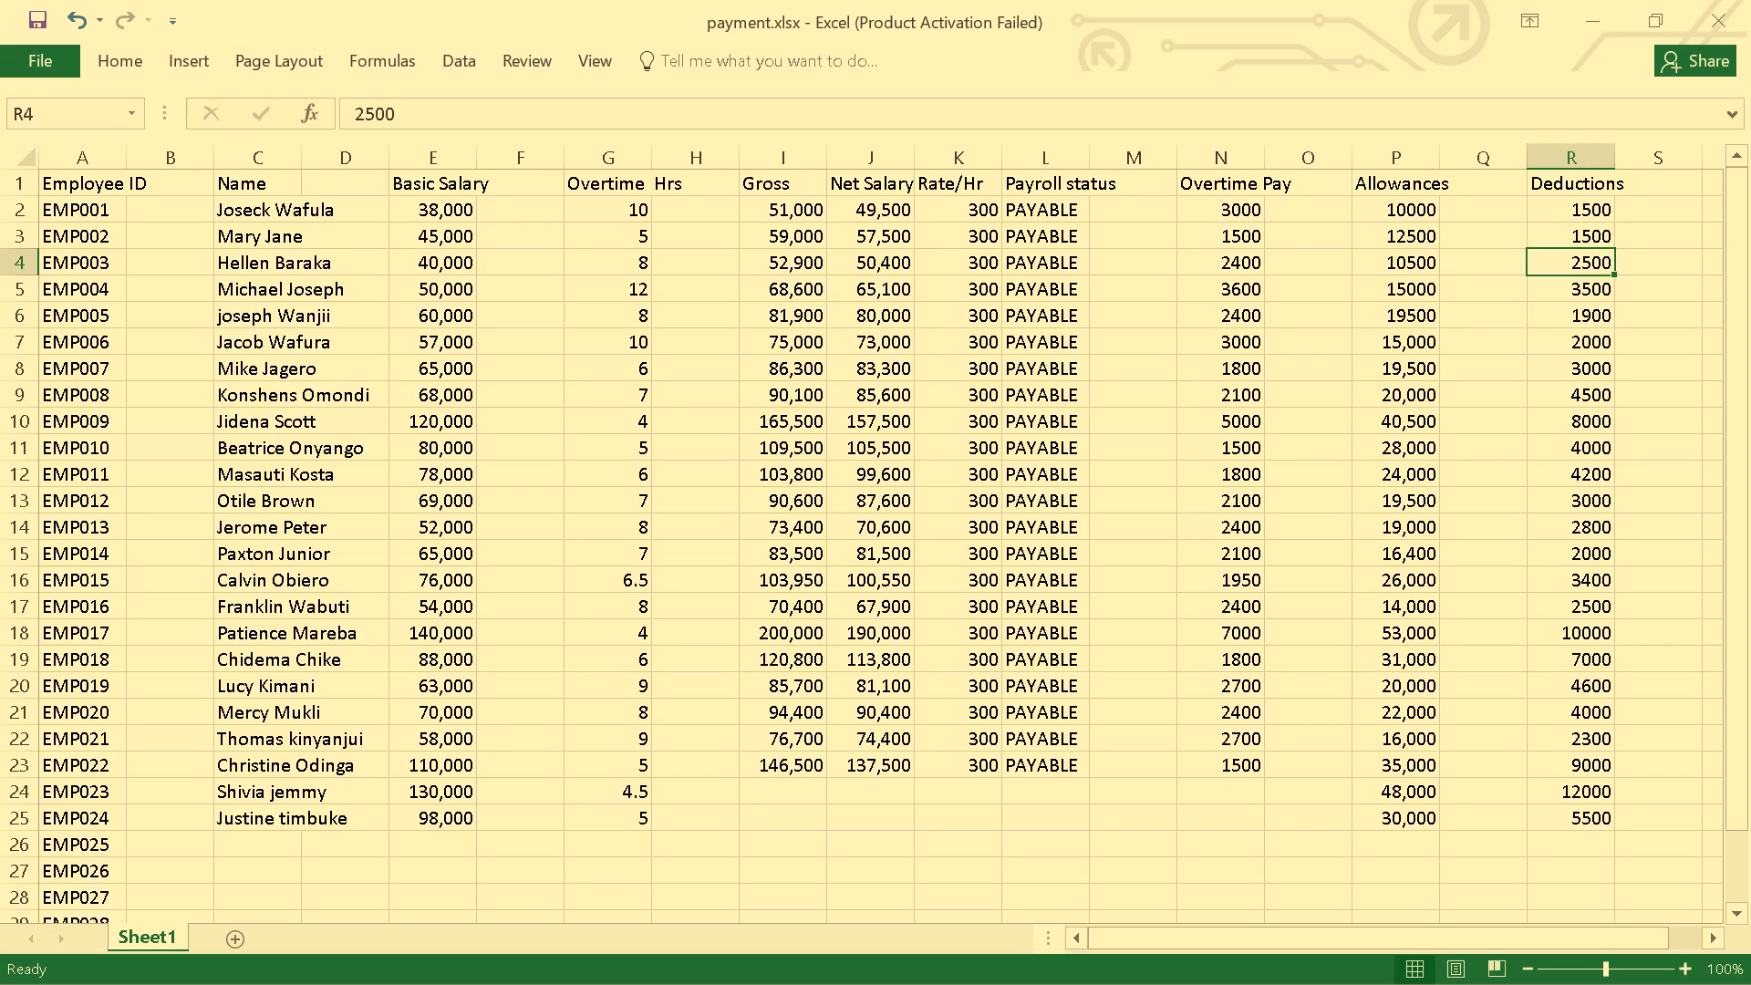
key("Up")
key("Up")
key("BackSpace")
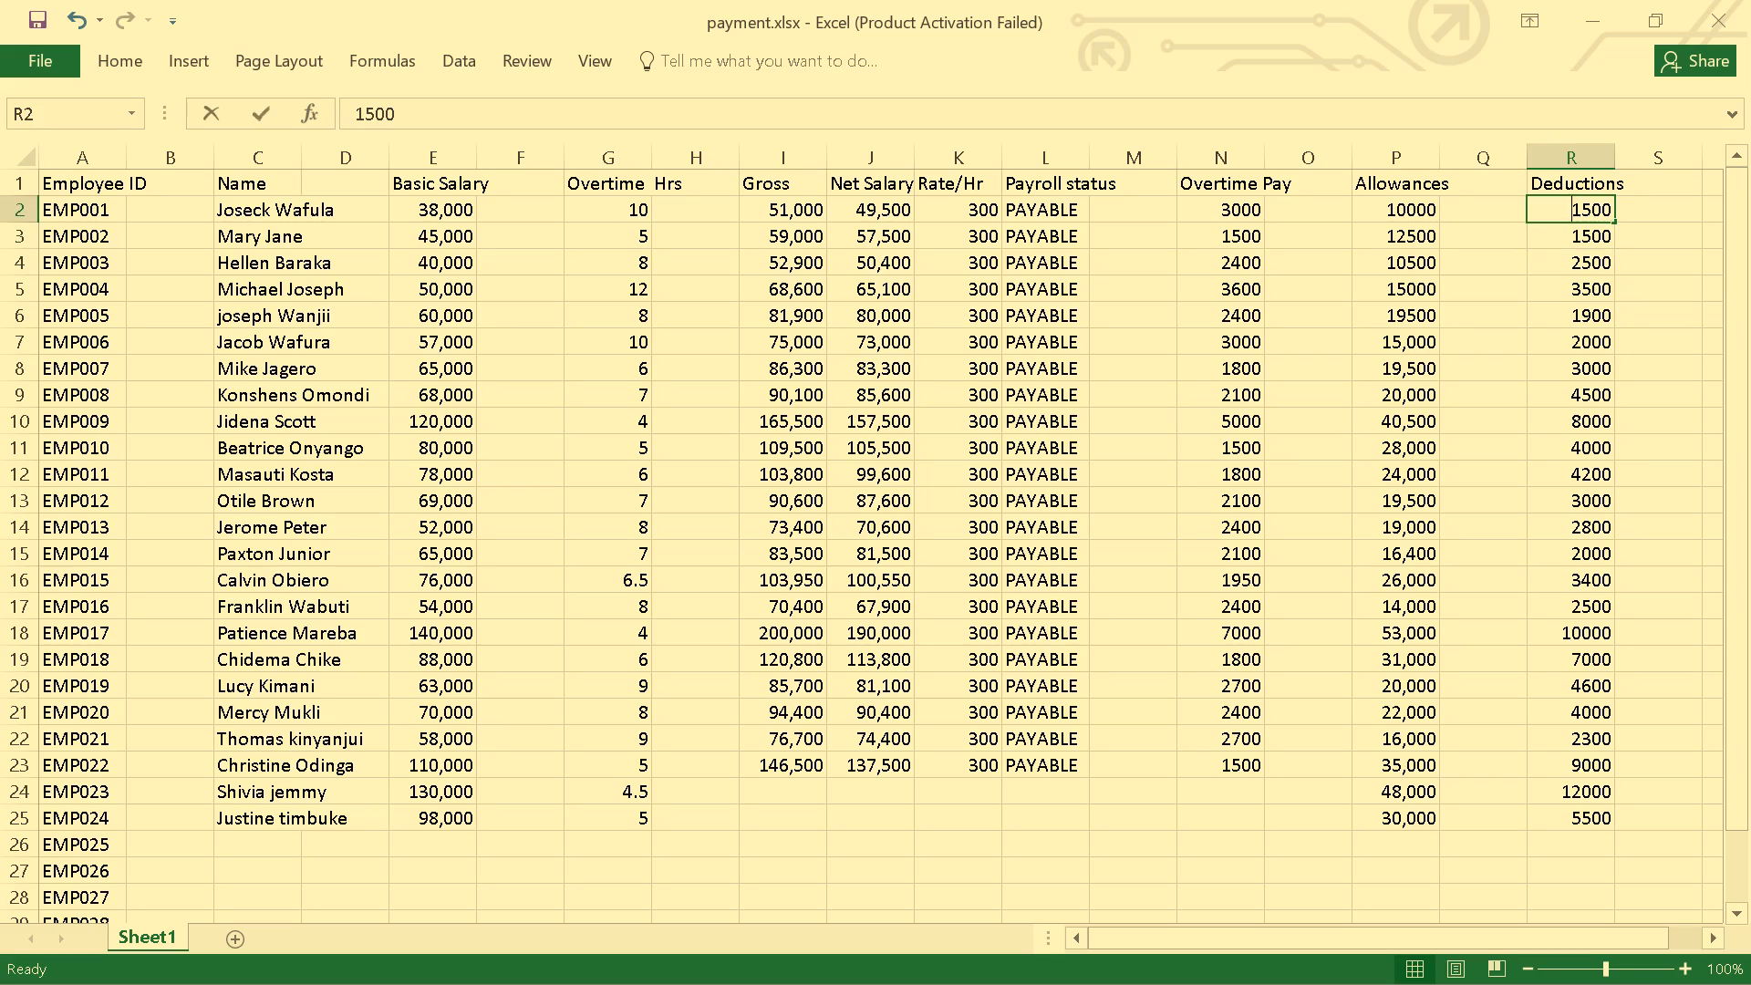
type("12")
type("00")
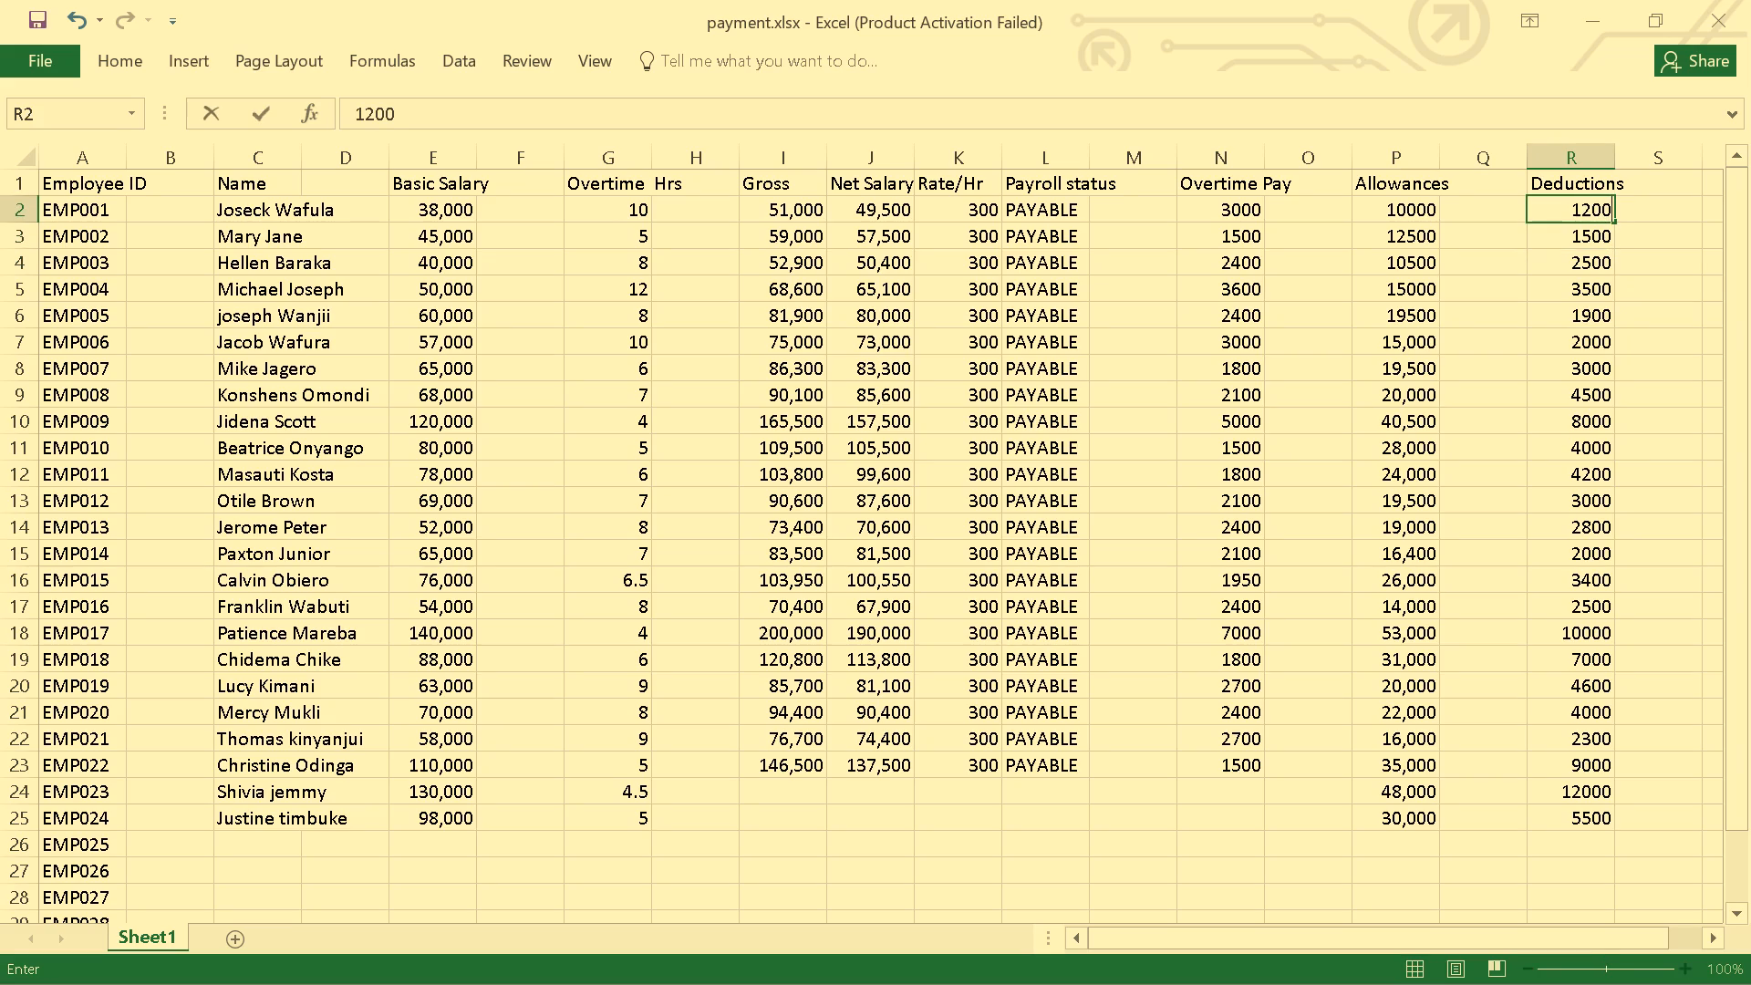
key("Return")
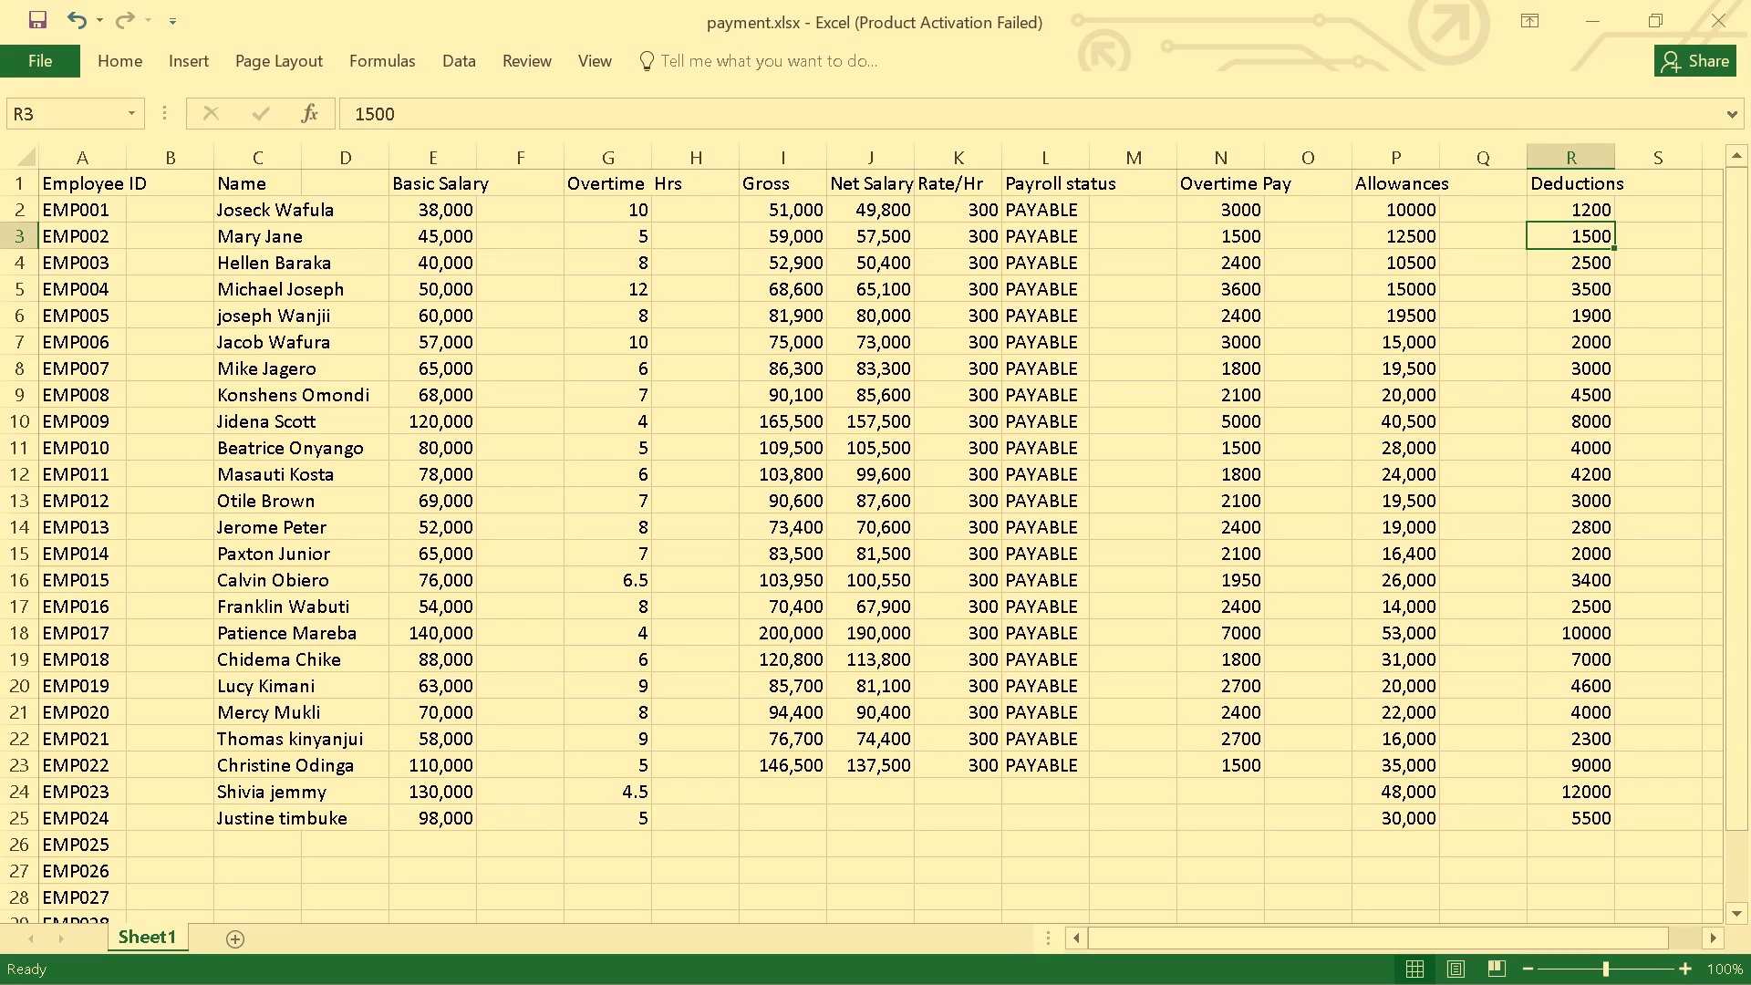
Enter an hourly rate of 300 for each of EMP023 and EMP024.
left_click(989, 789)
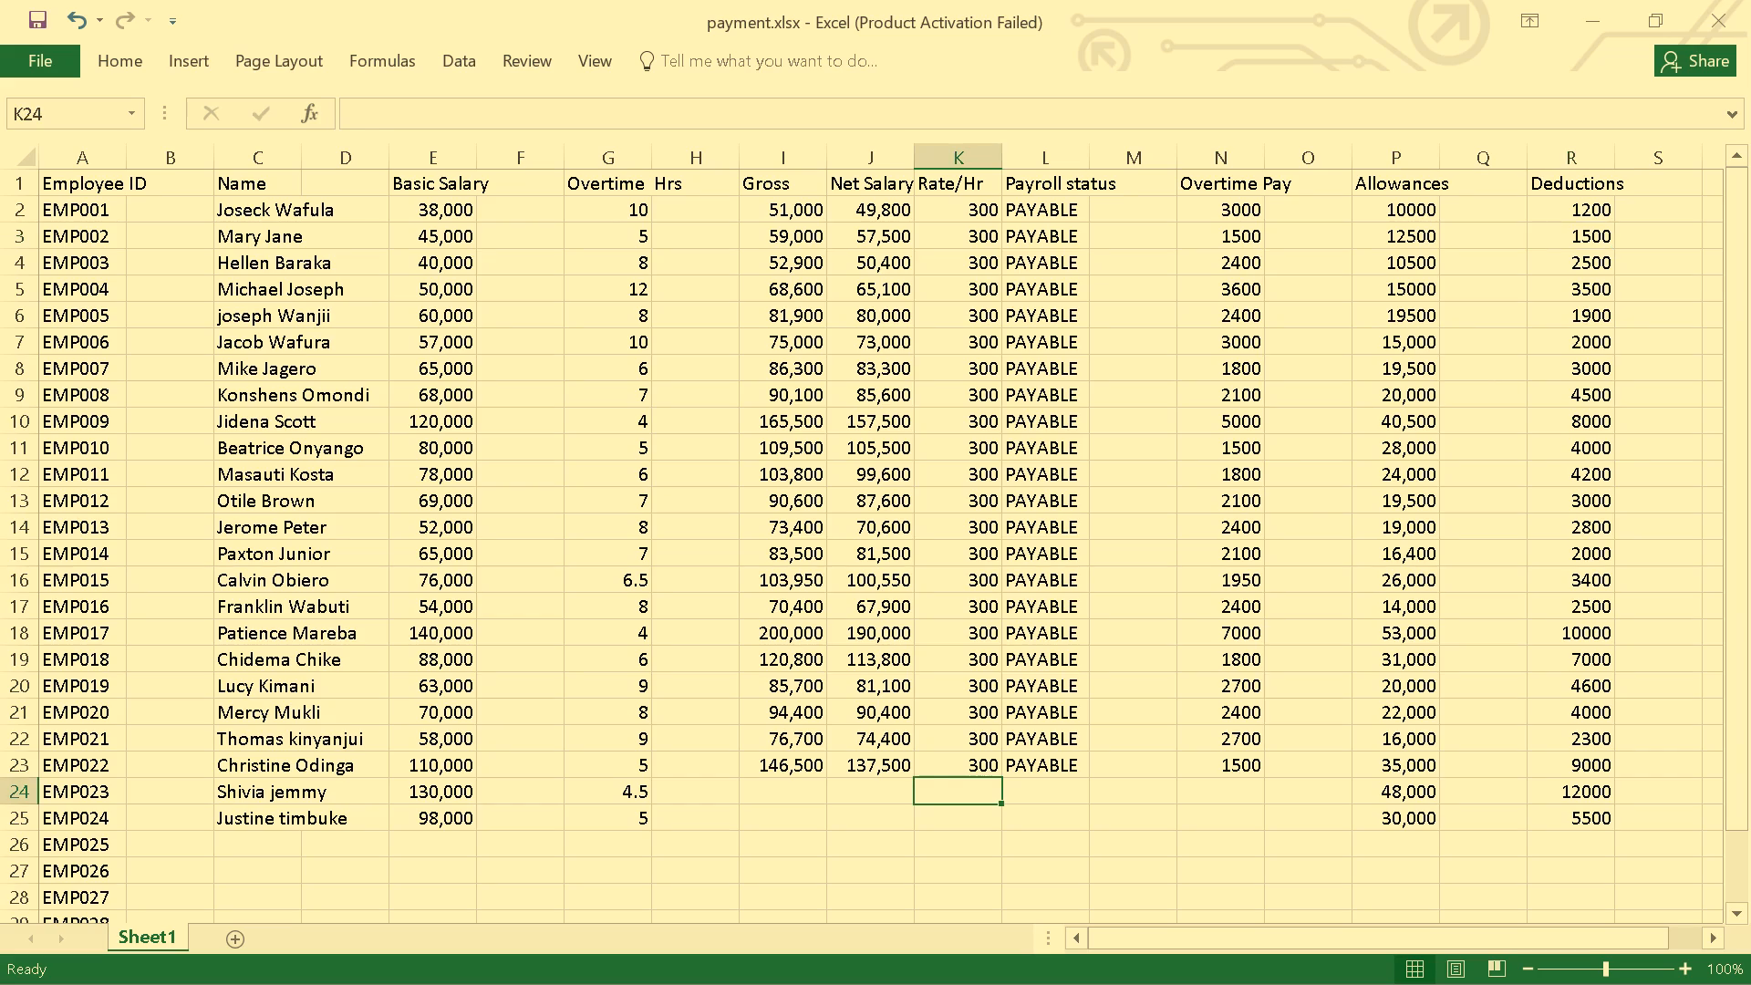
key("3")
type("00")
key("Return")
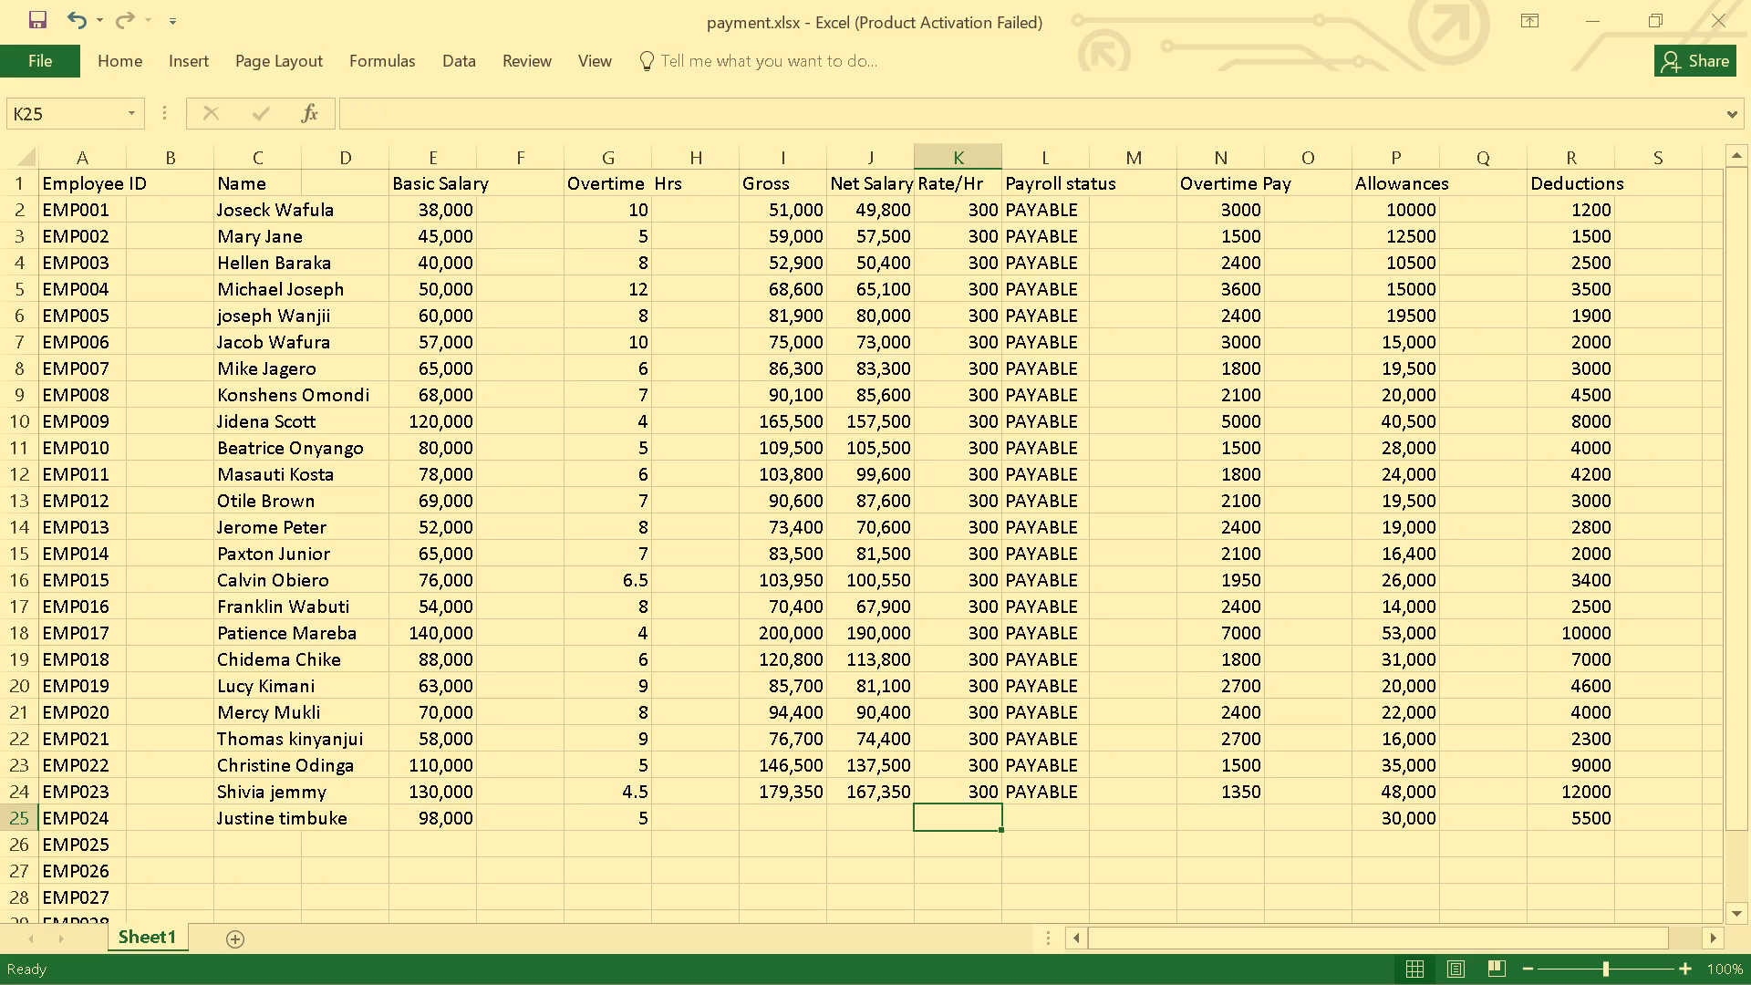
key("3")
type("00")
key("Return")
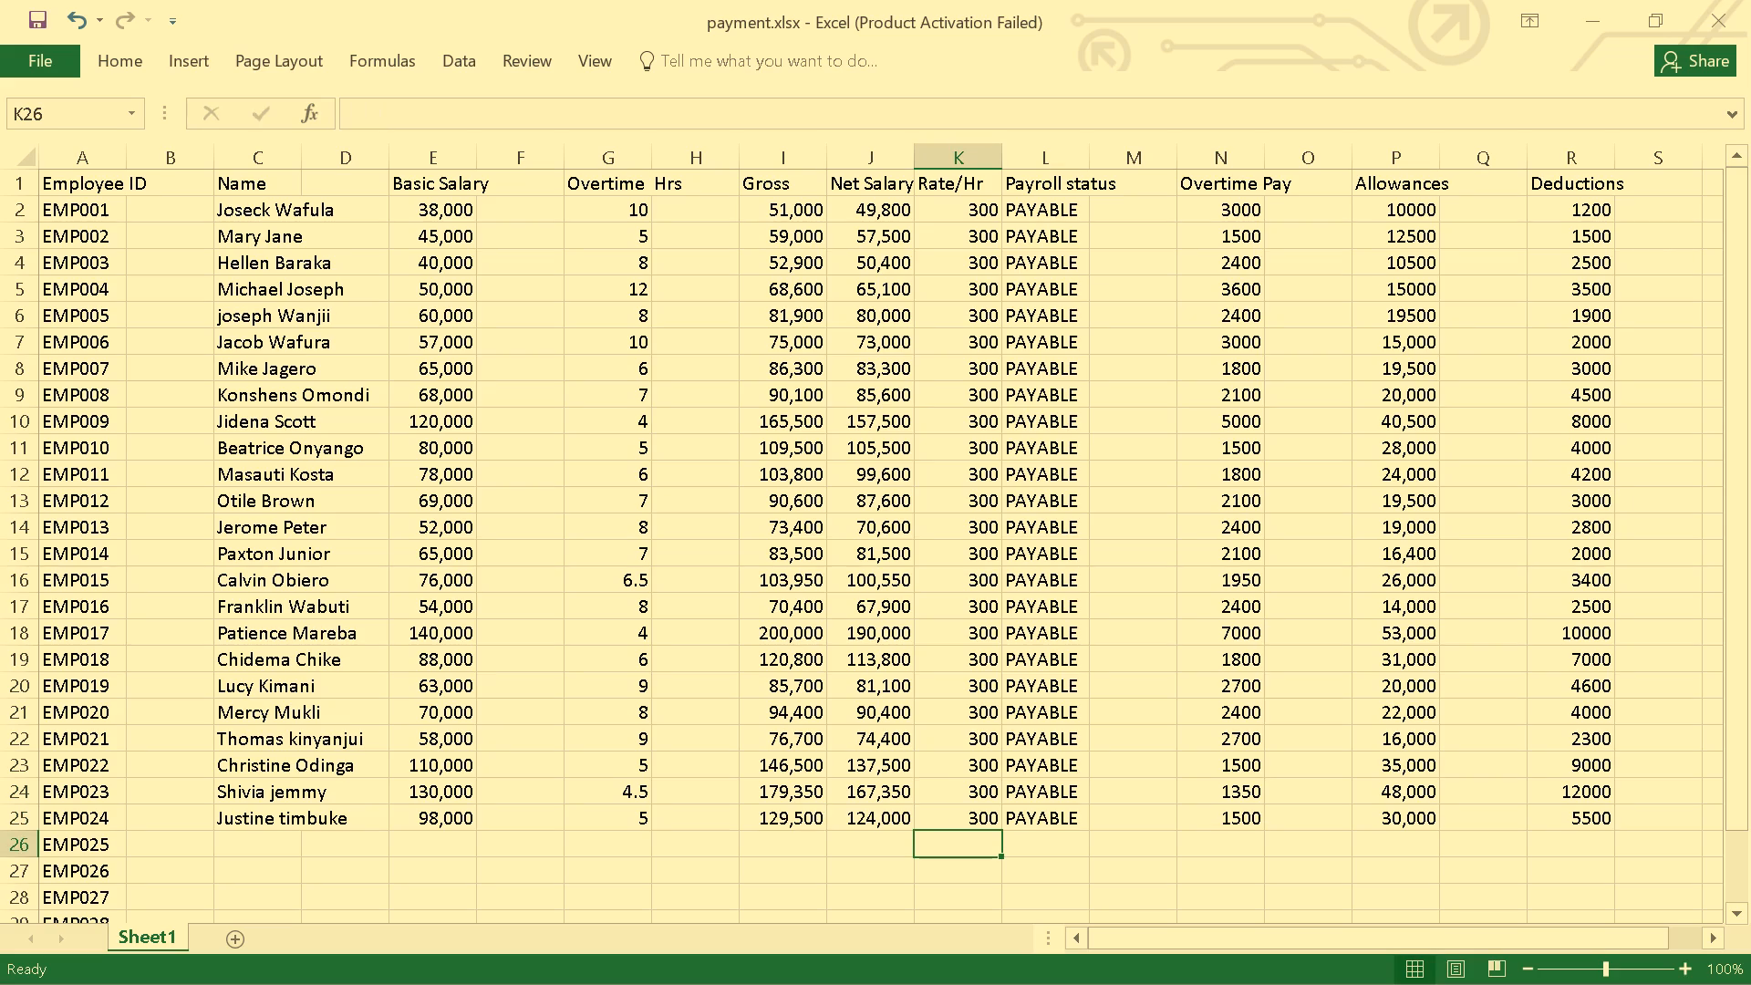
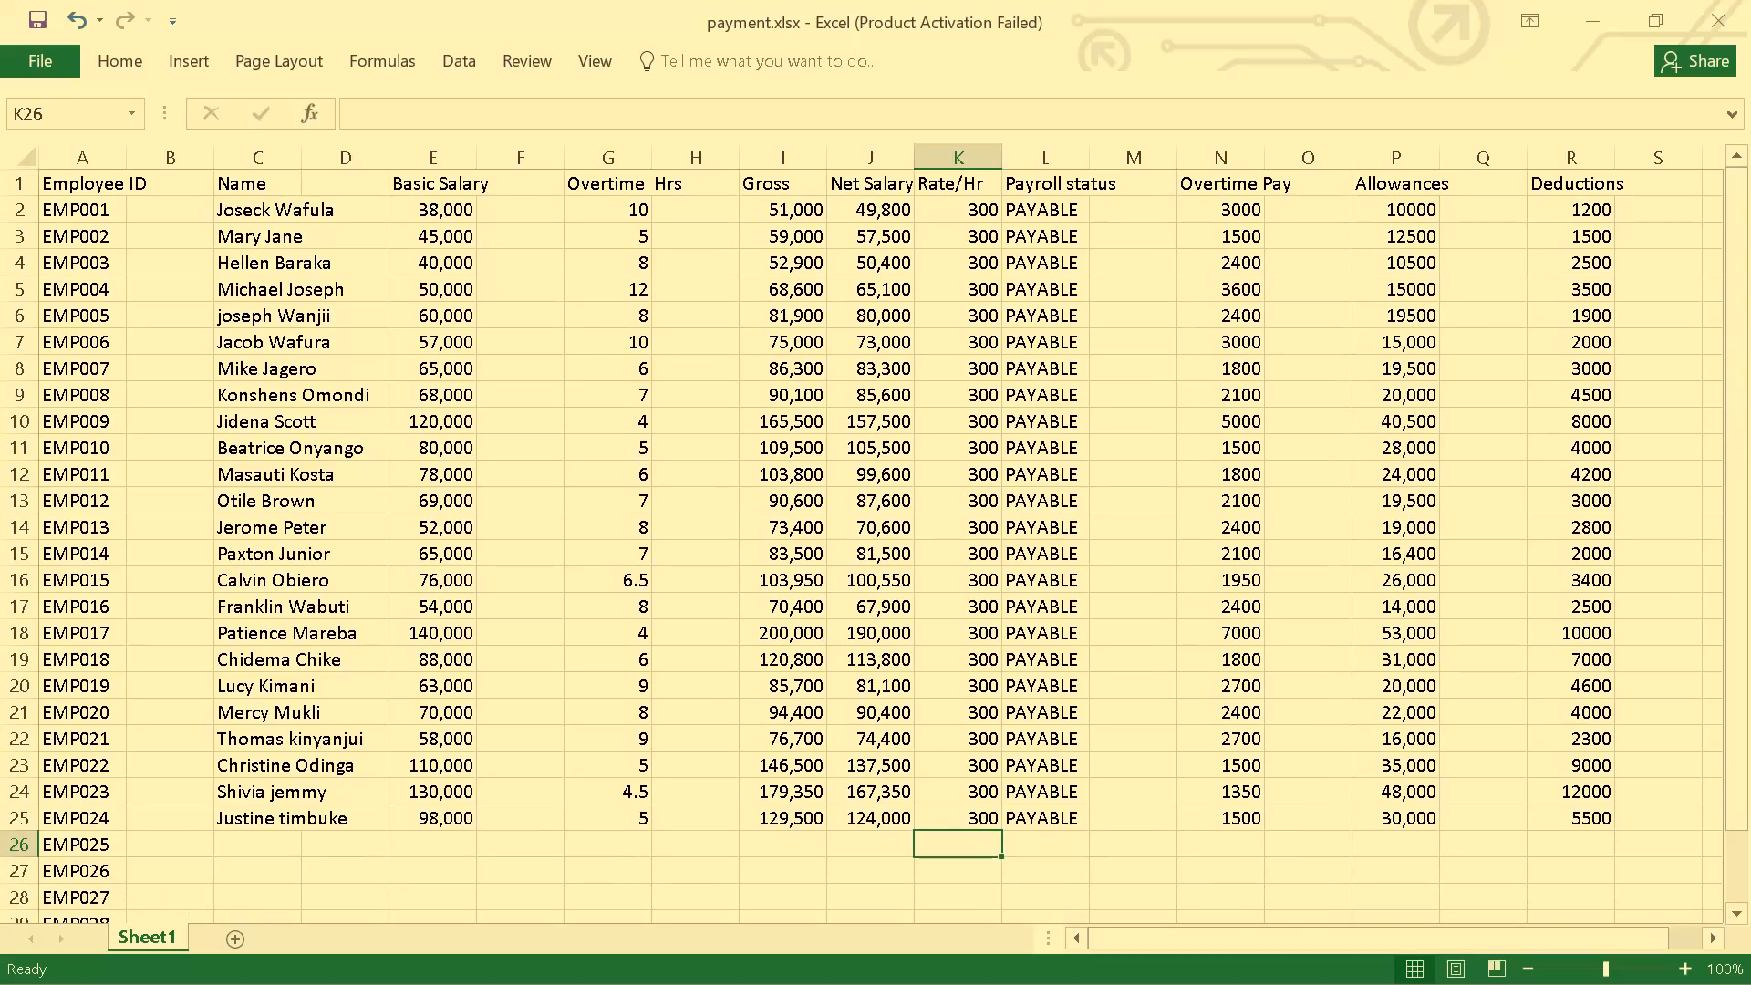
Review the filled-in payroll records one employee at a time down the Name column, from EMP001 through EMP014.
scroll(989, 789, "down", 2)
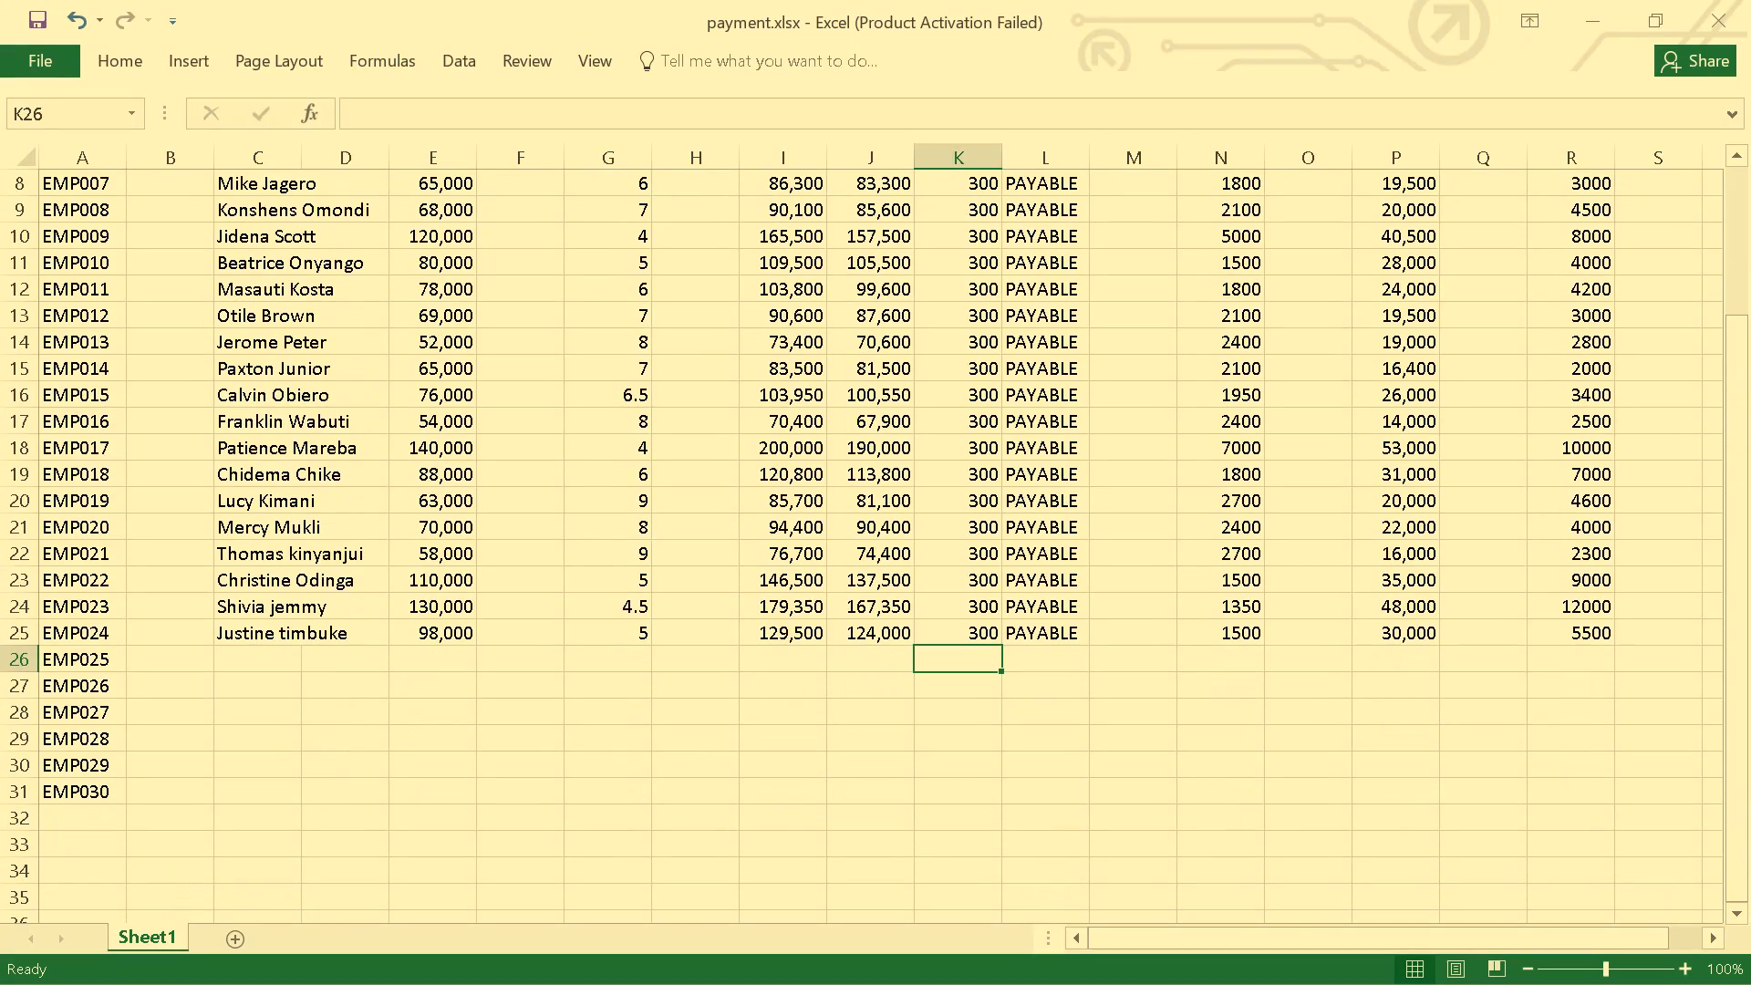
left_click(281, 665)
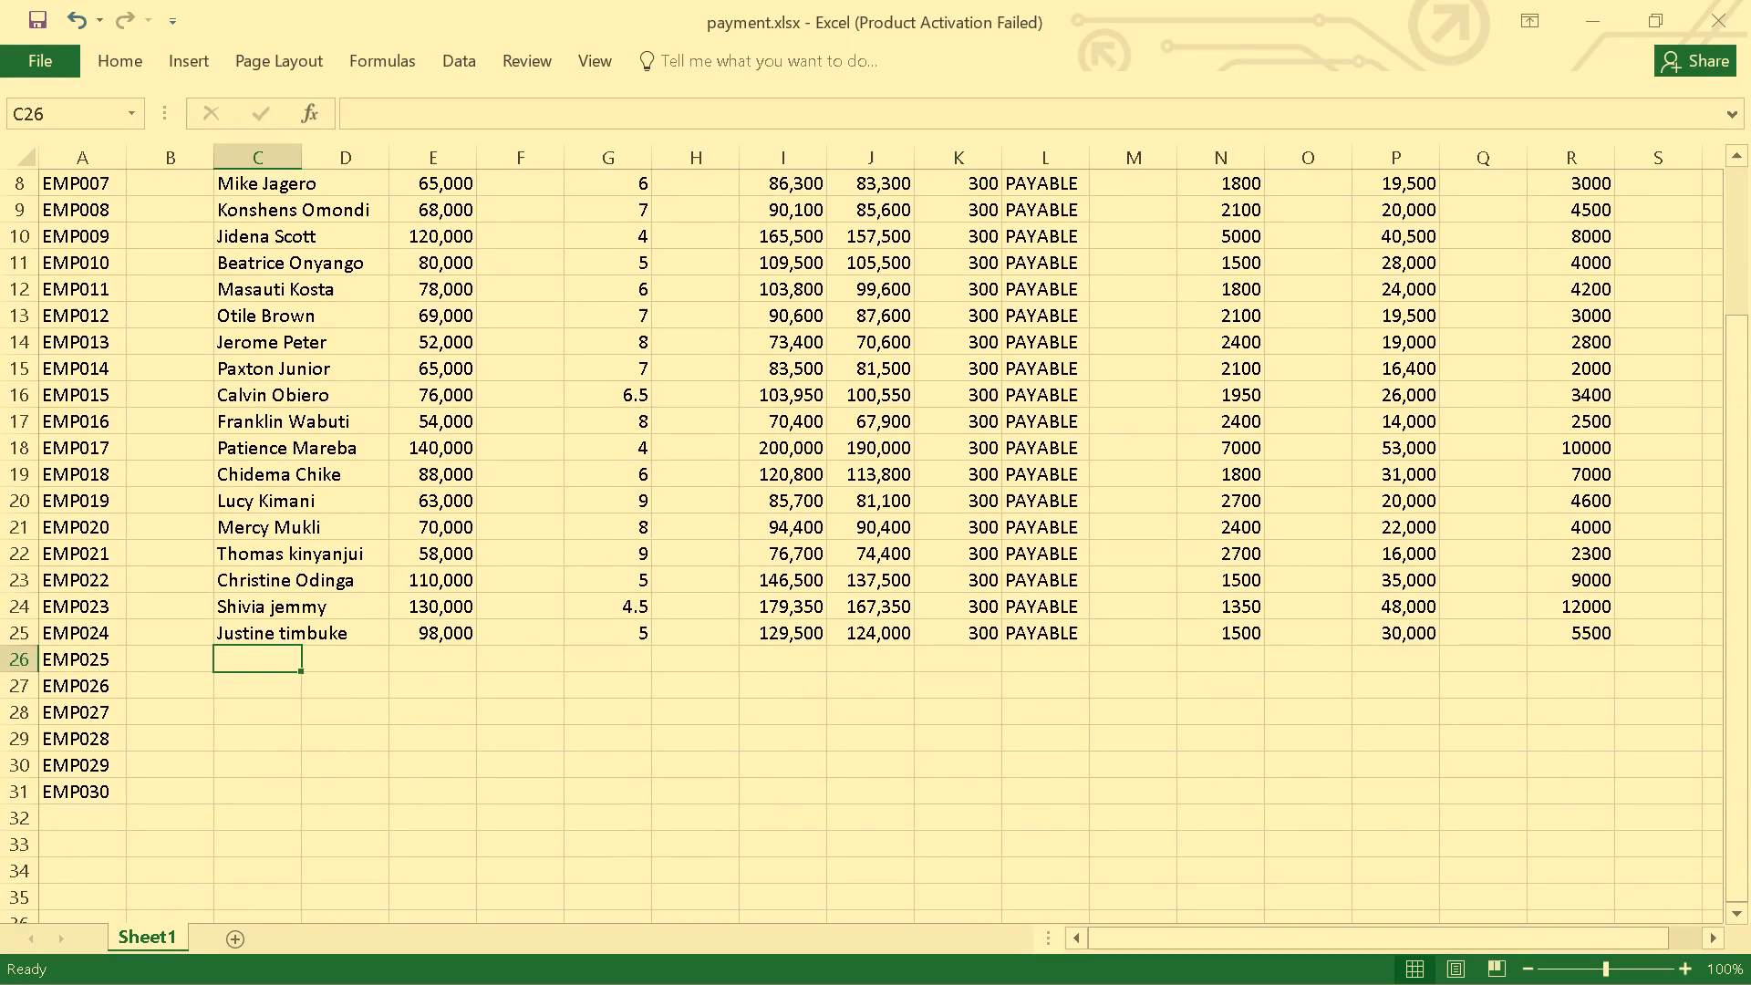
scroll(826, 509, "up", 3)
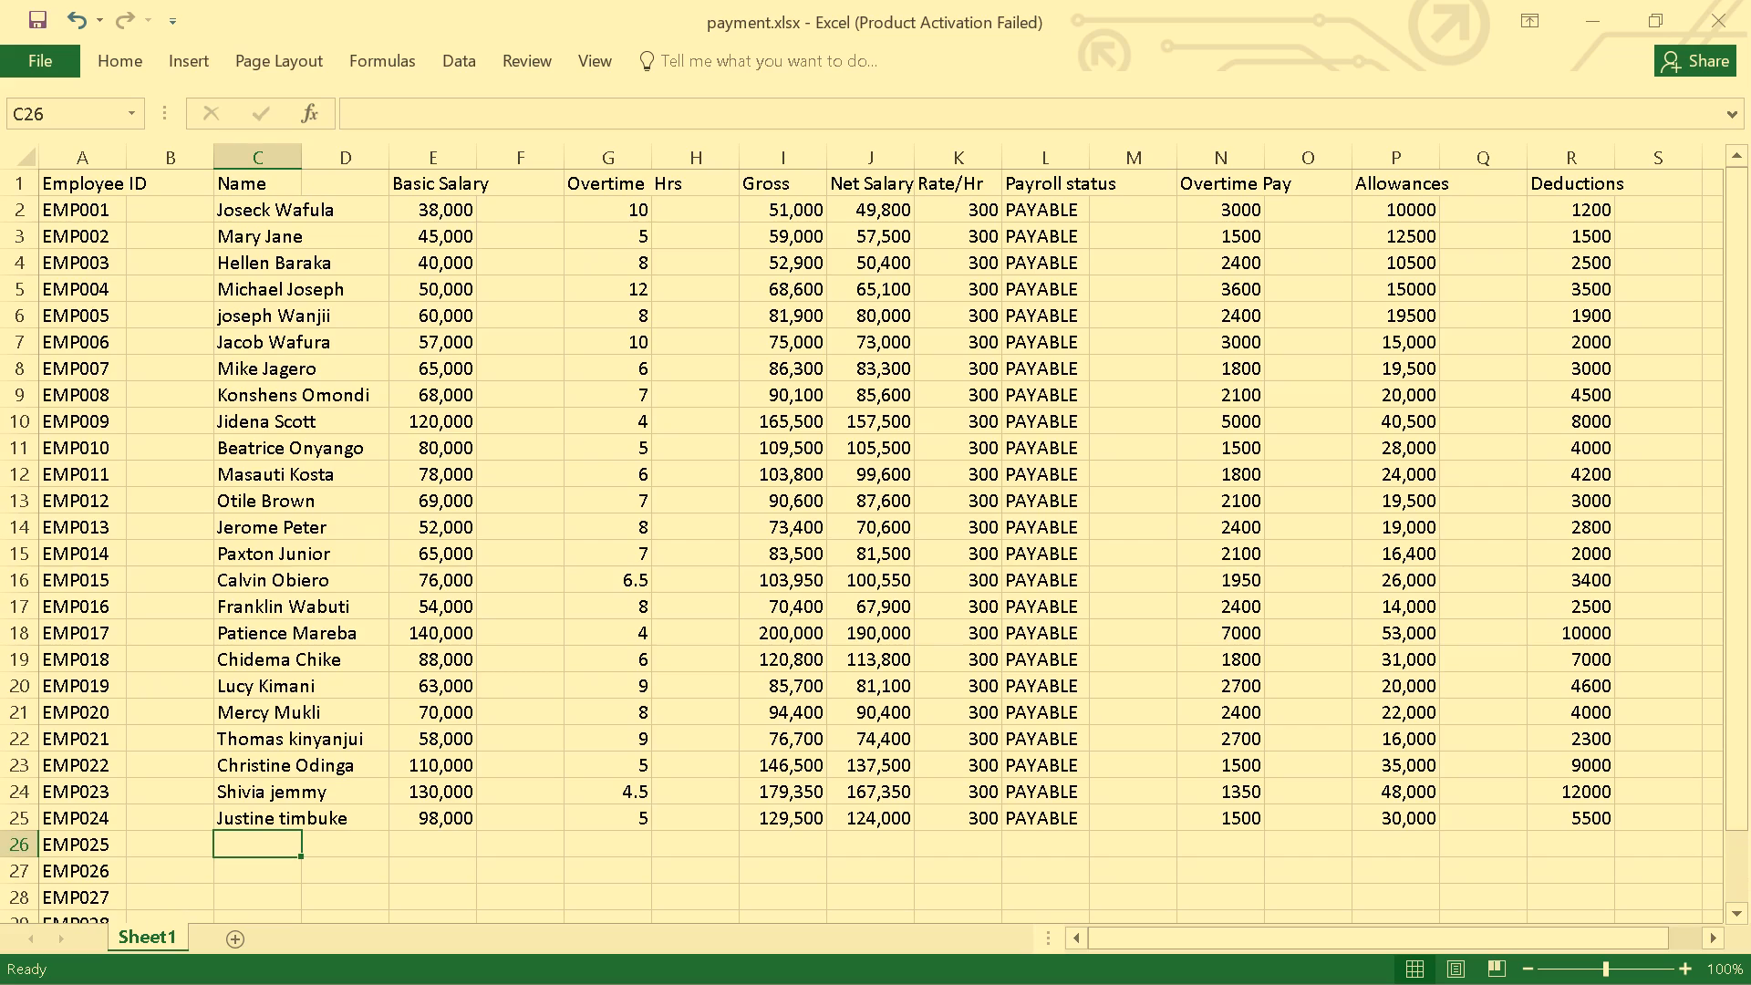
left_click(272, 216)
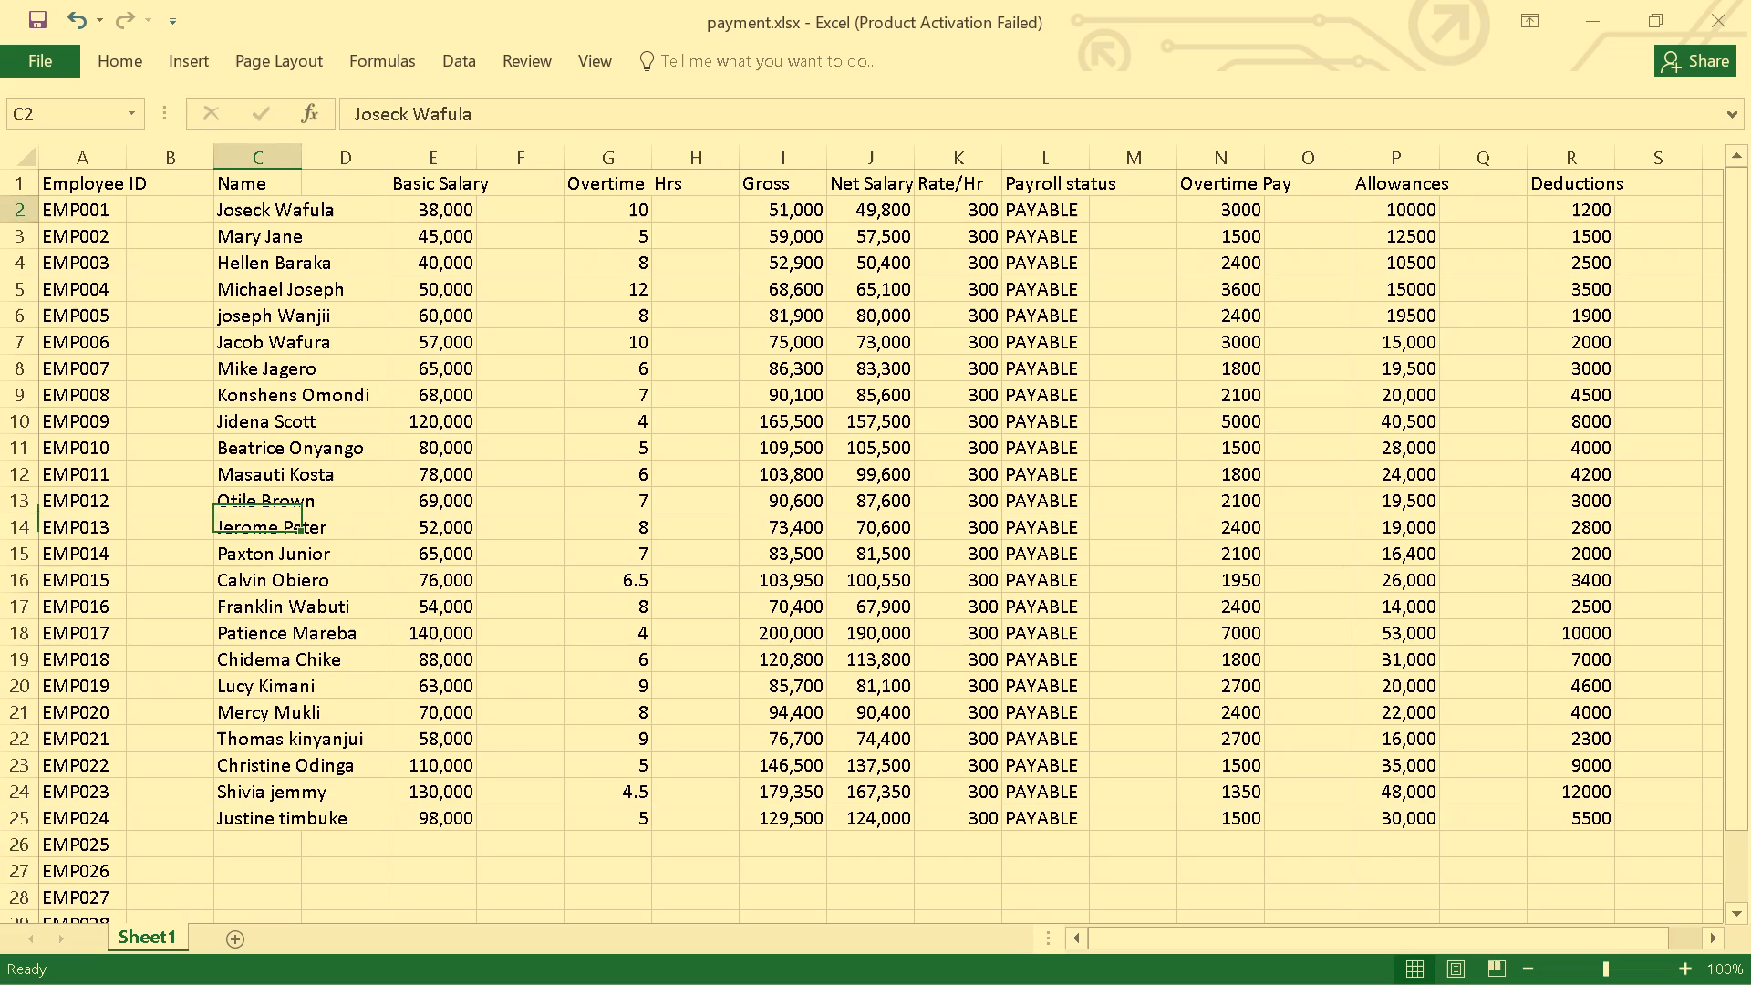
key("Down")
key("Down")
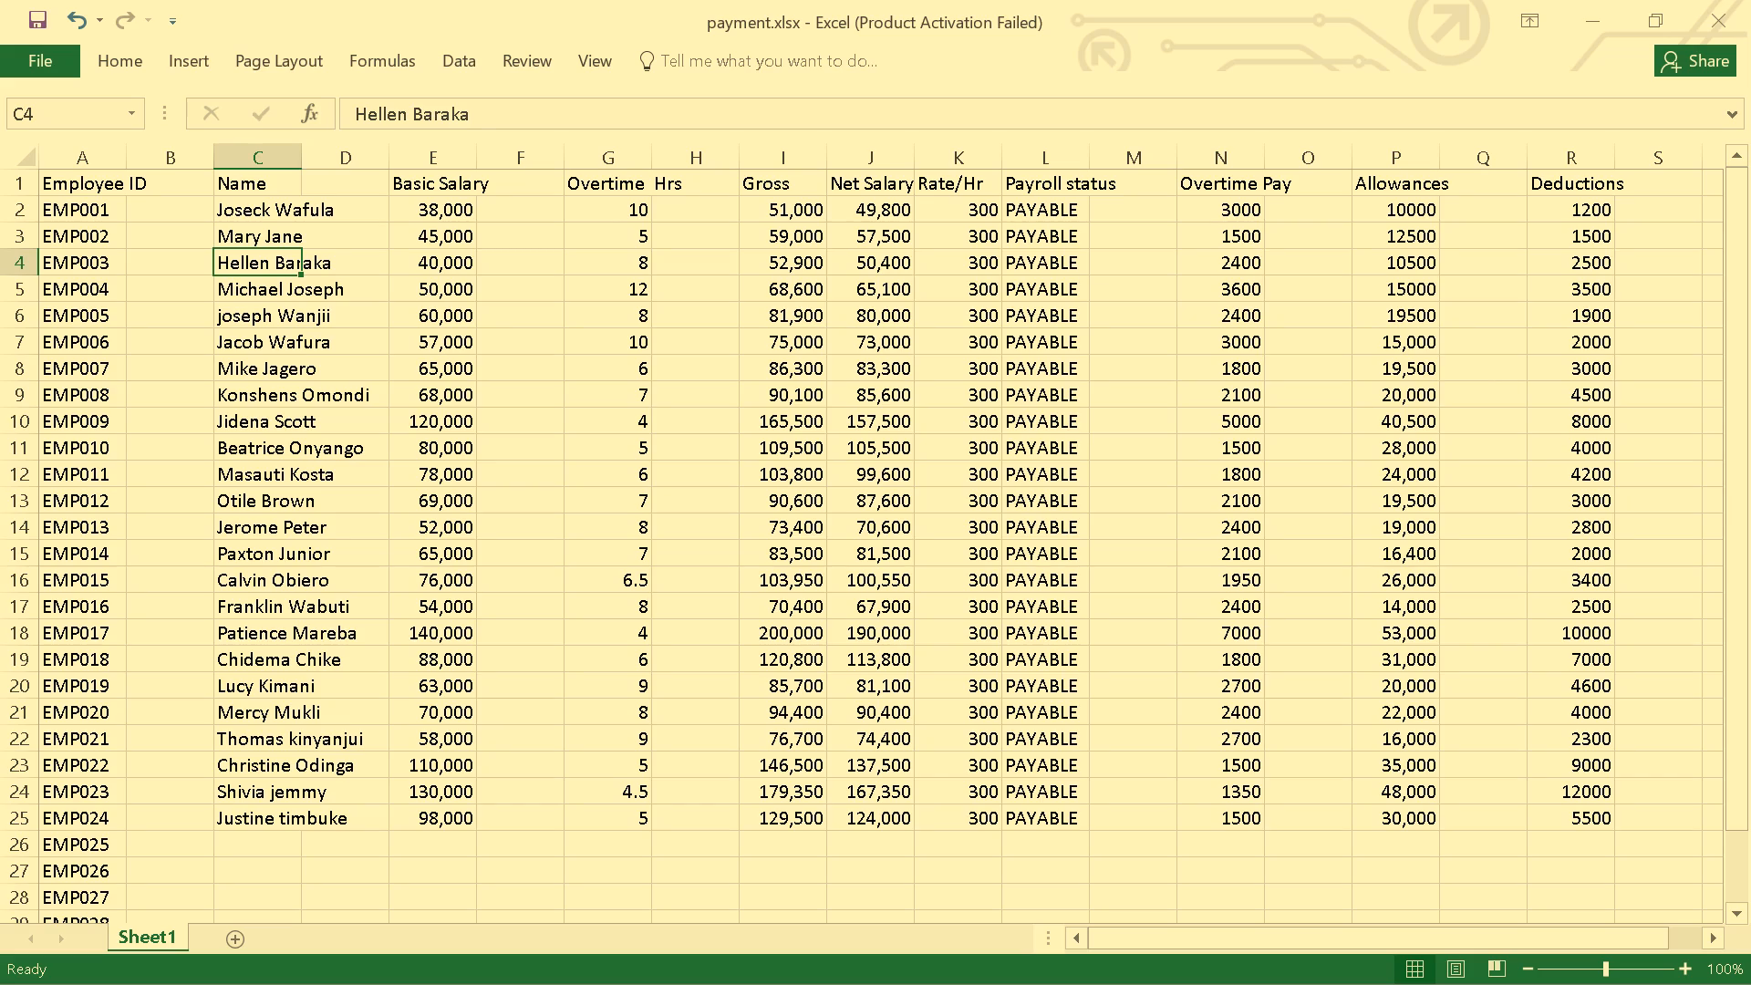
key("Down")
key("Down")
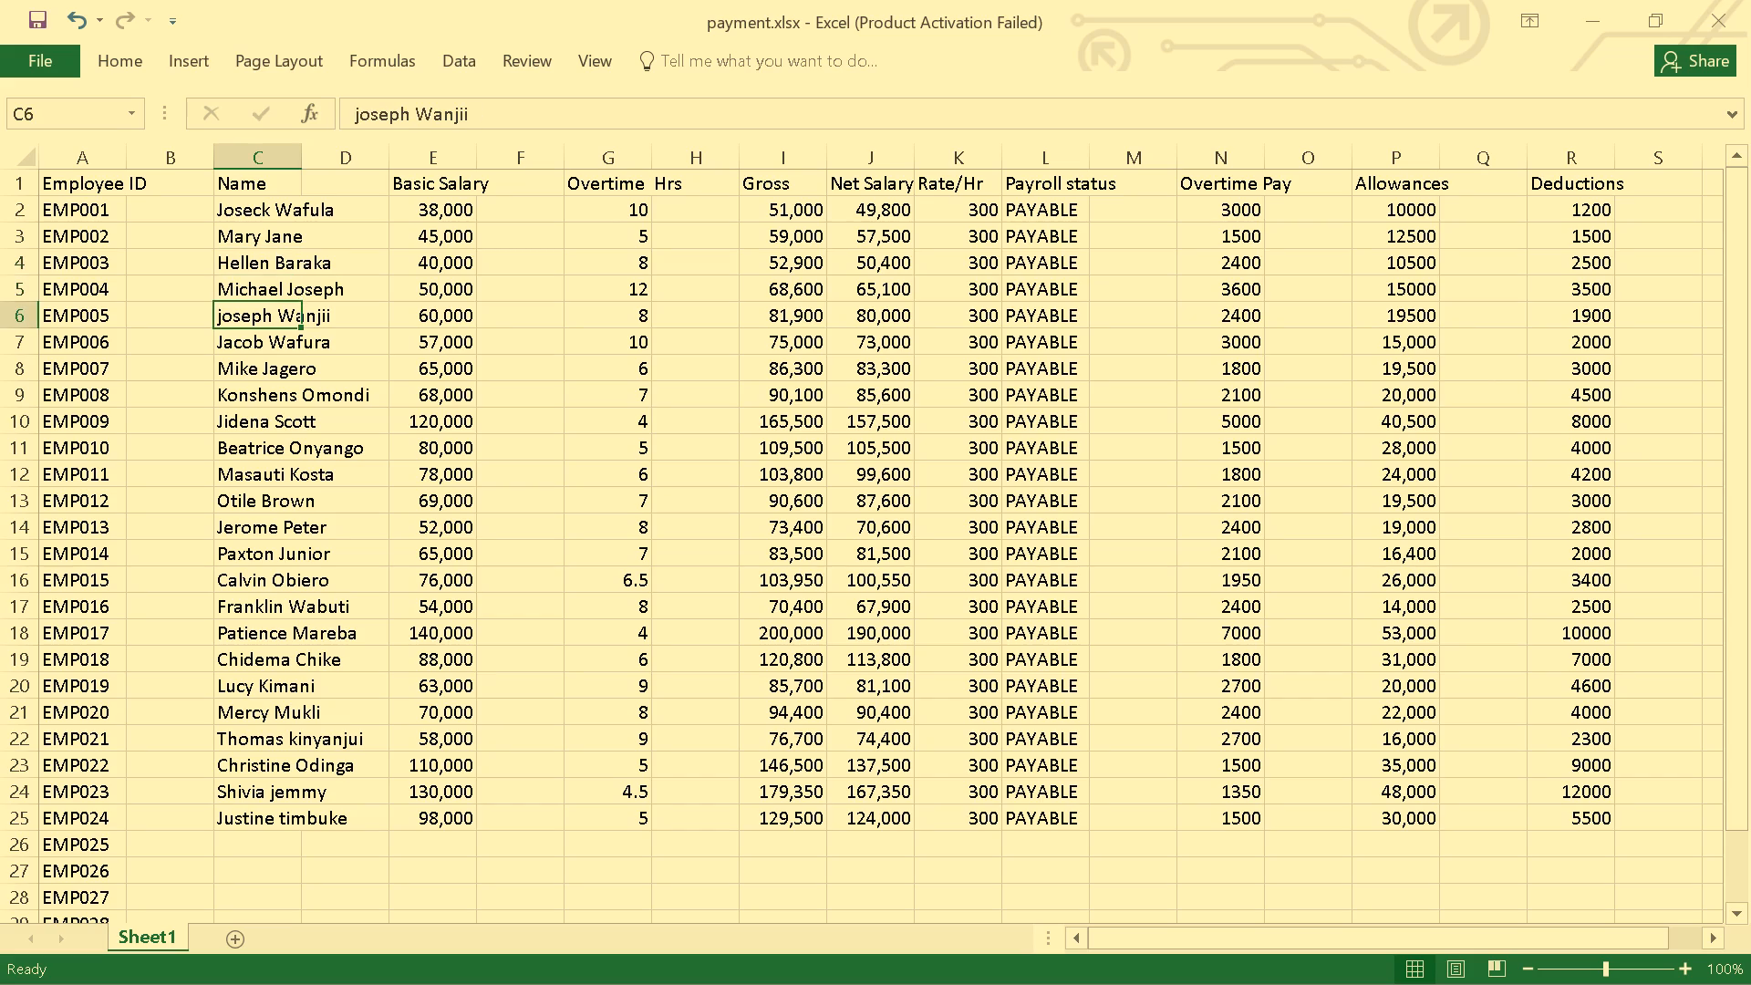
key("Down")
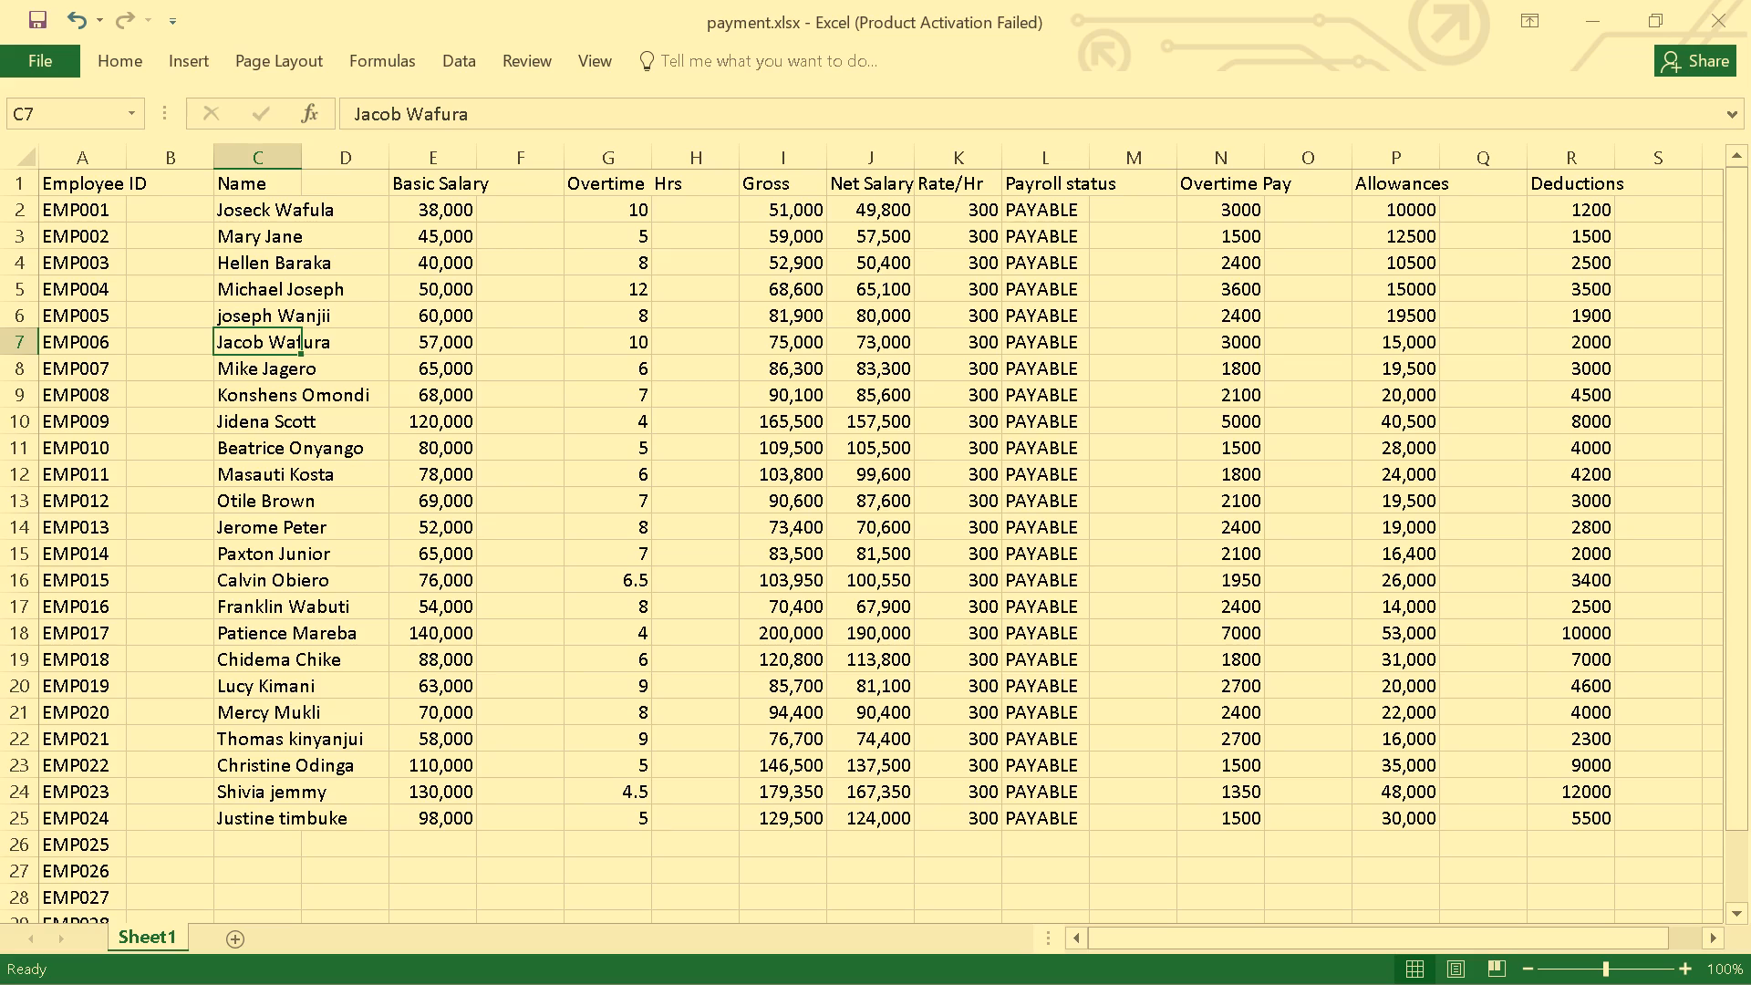
key("Down")
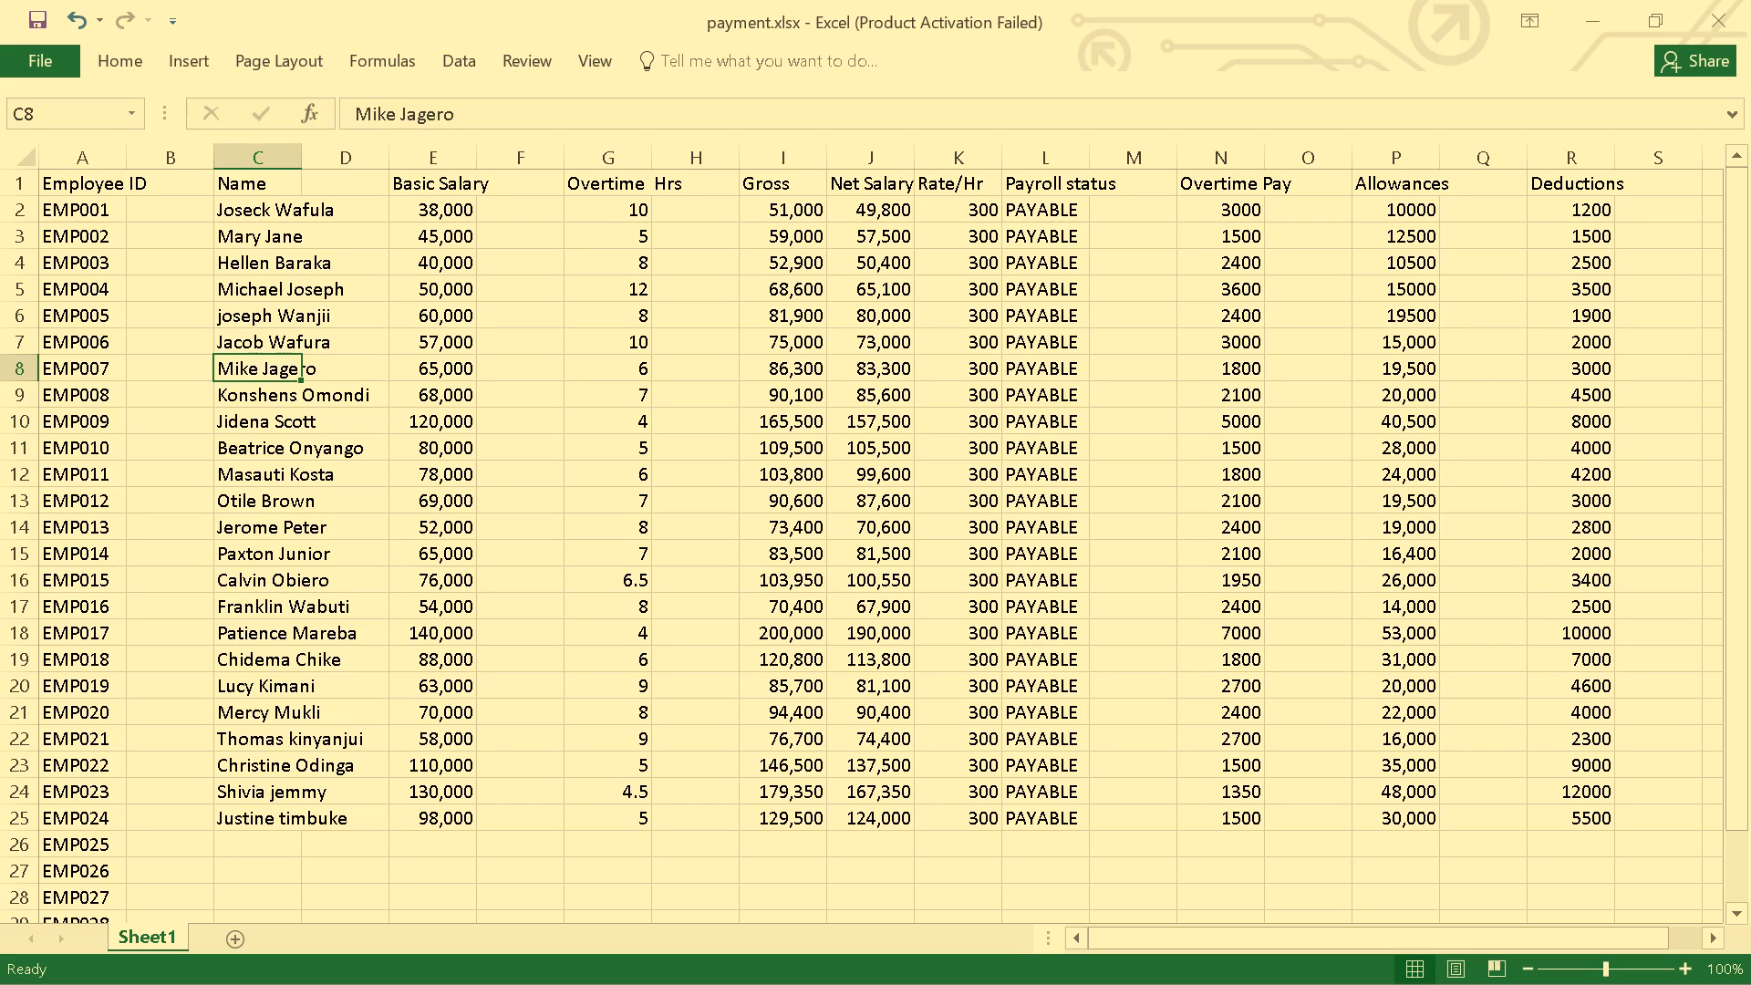
key("Down")
key("Down")
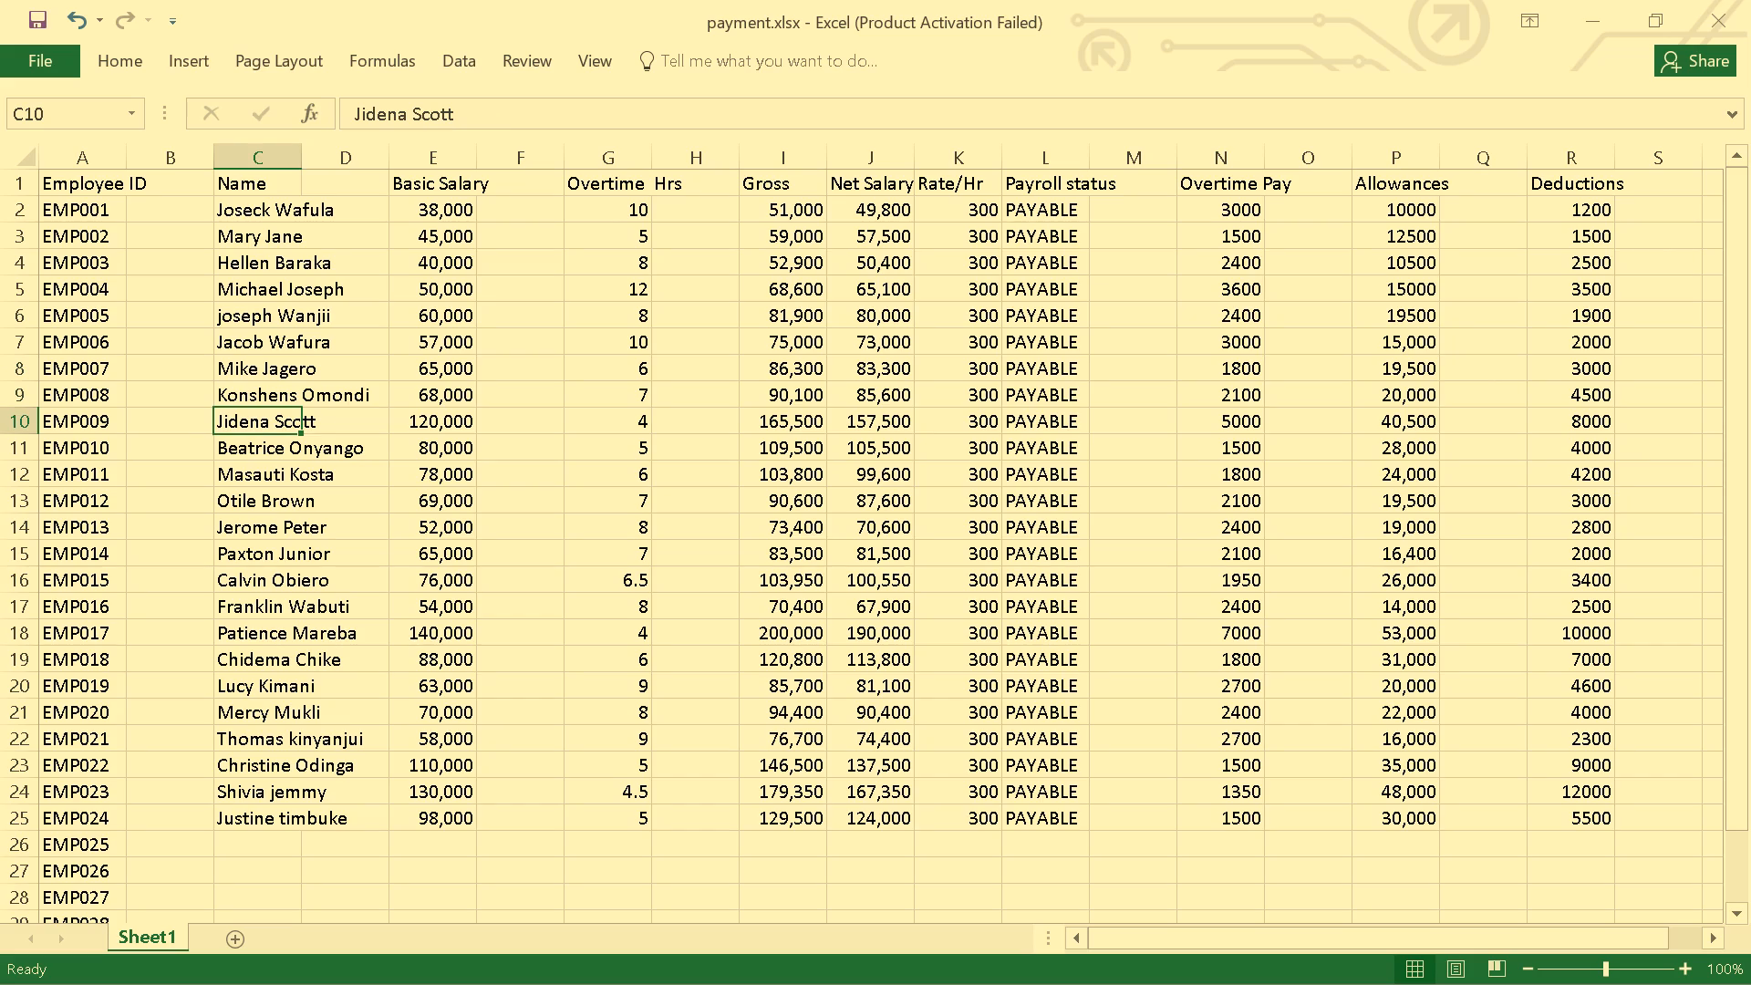
key("Down")
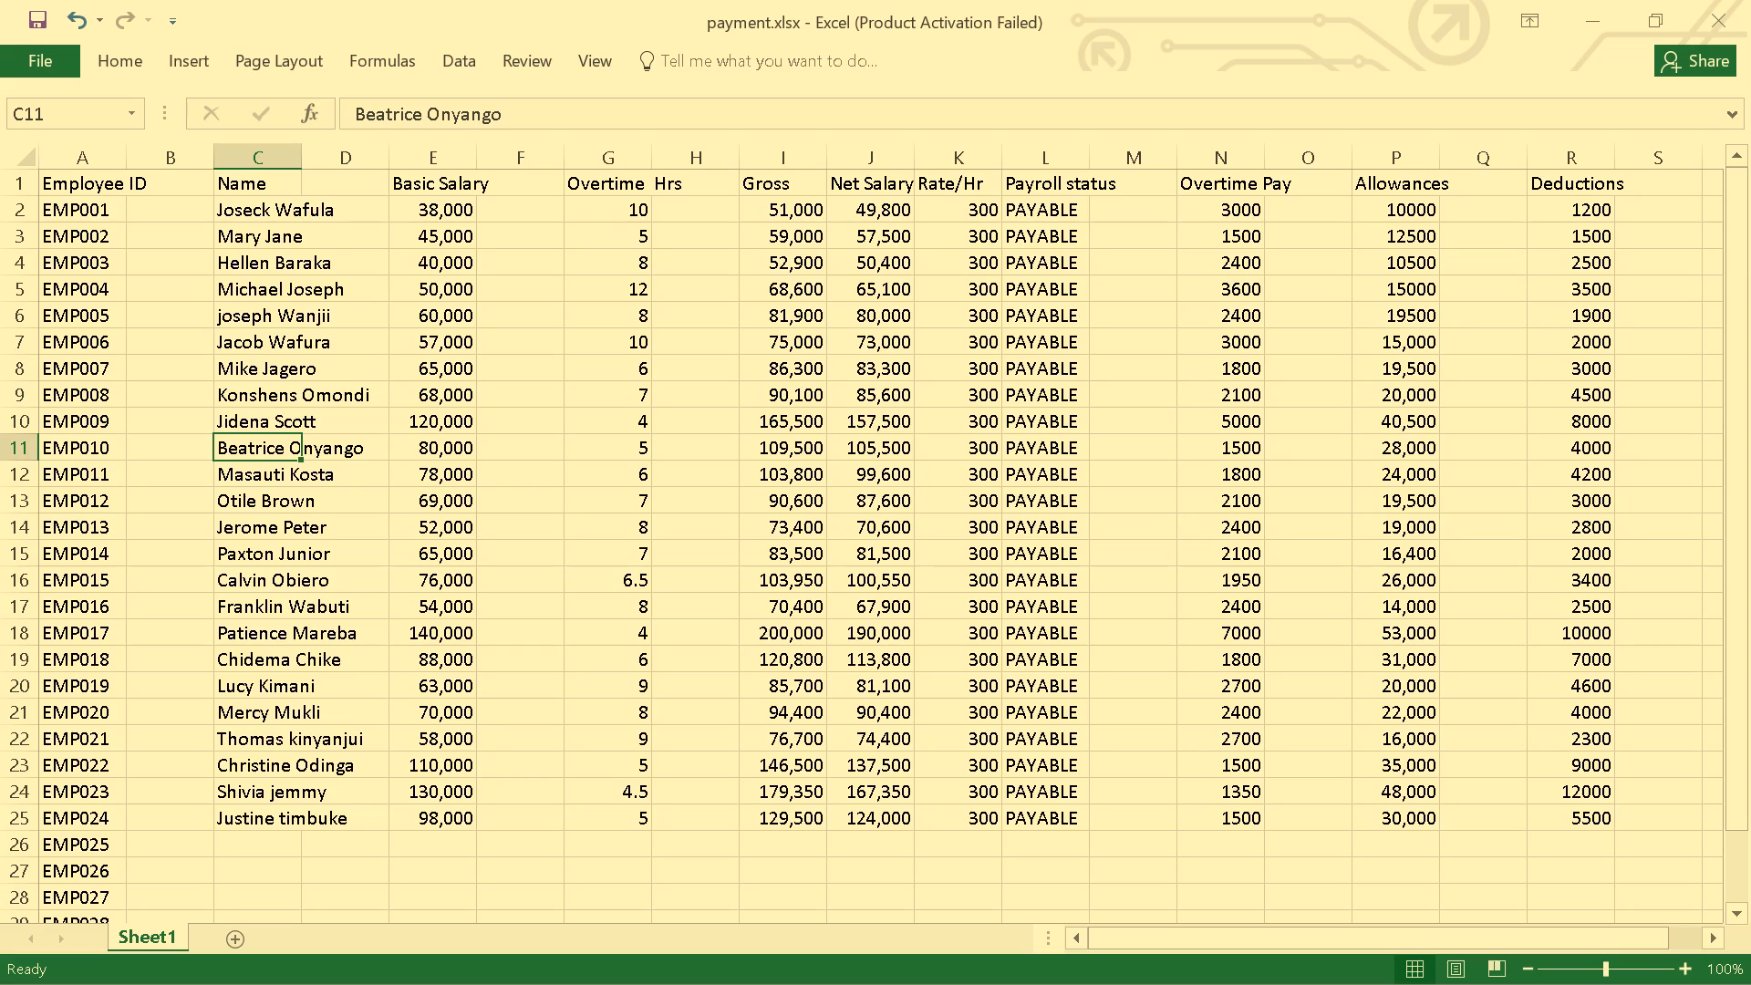
key("Down")
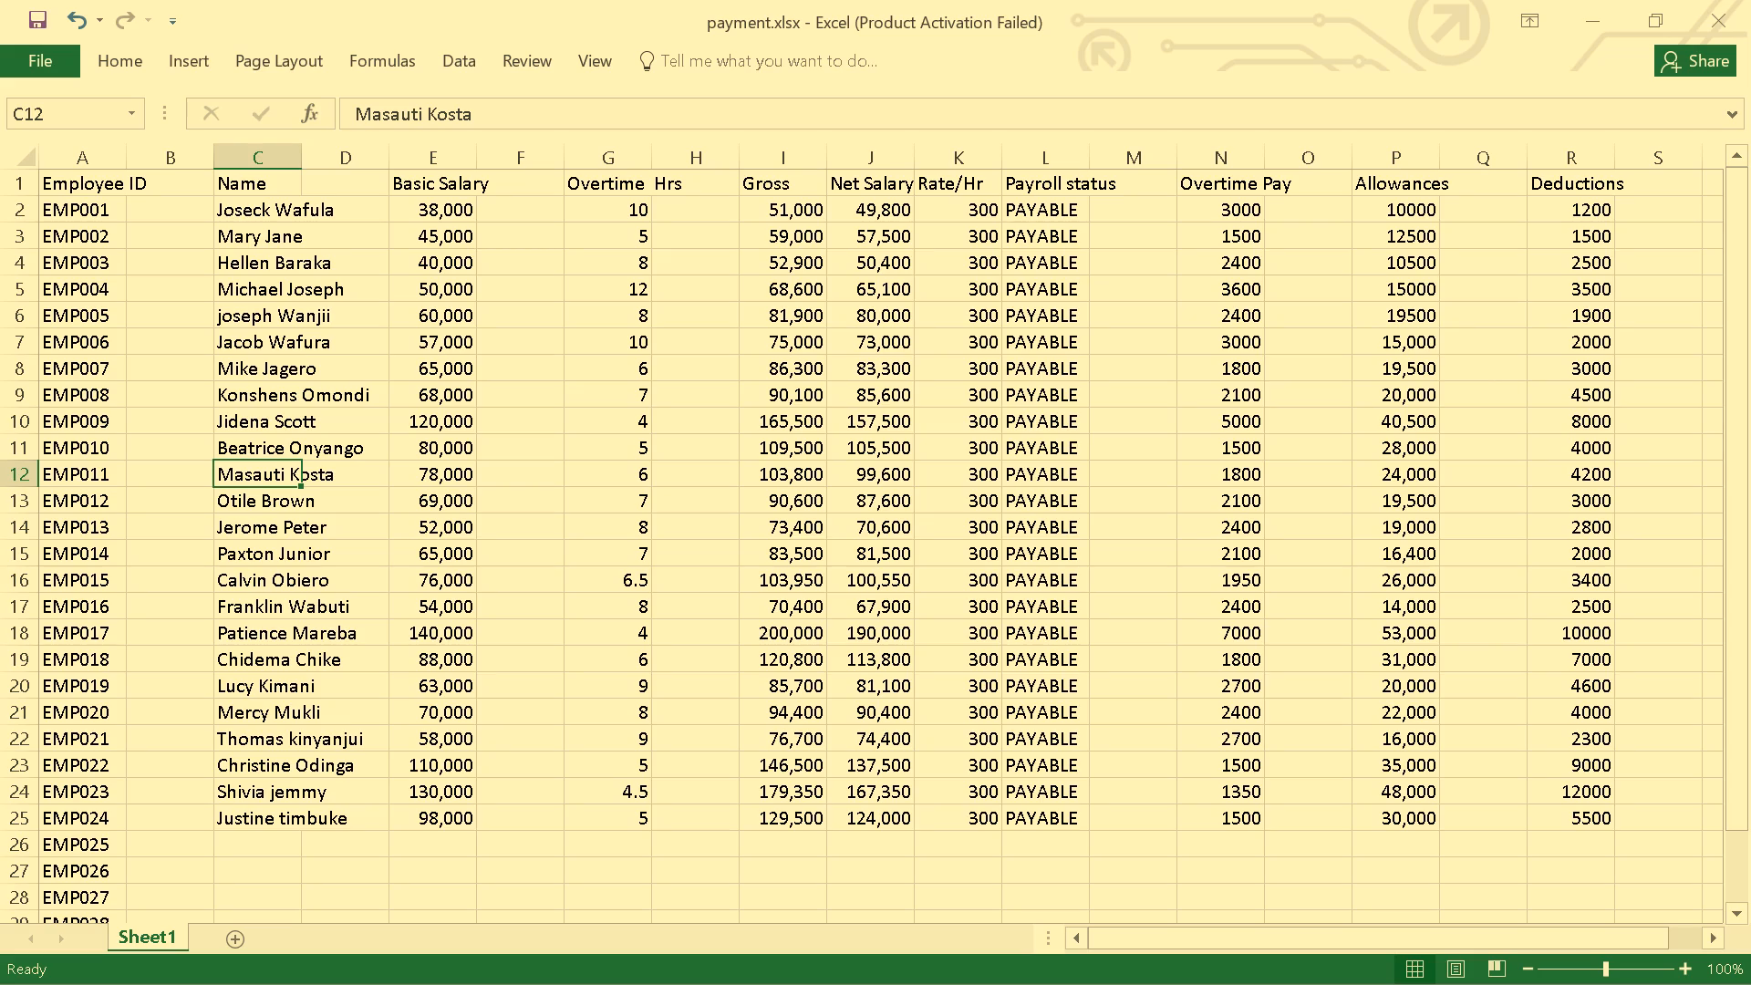
key("Down")
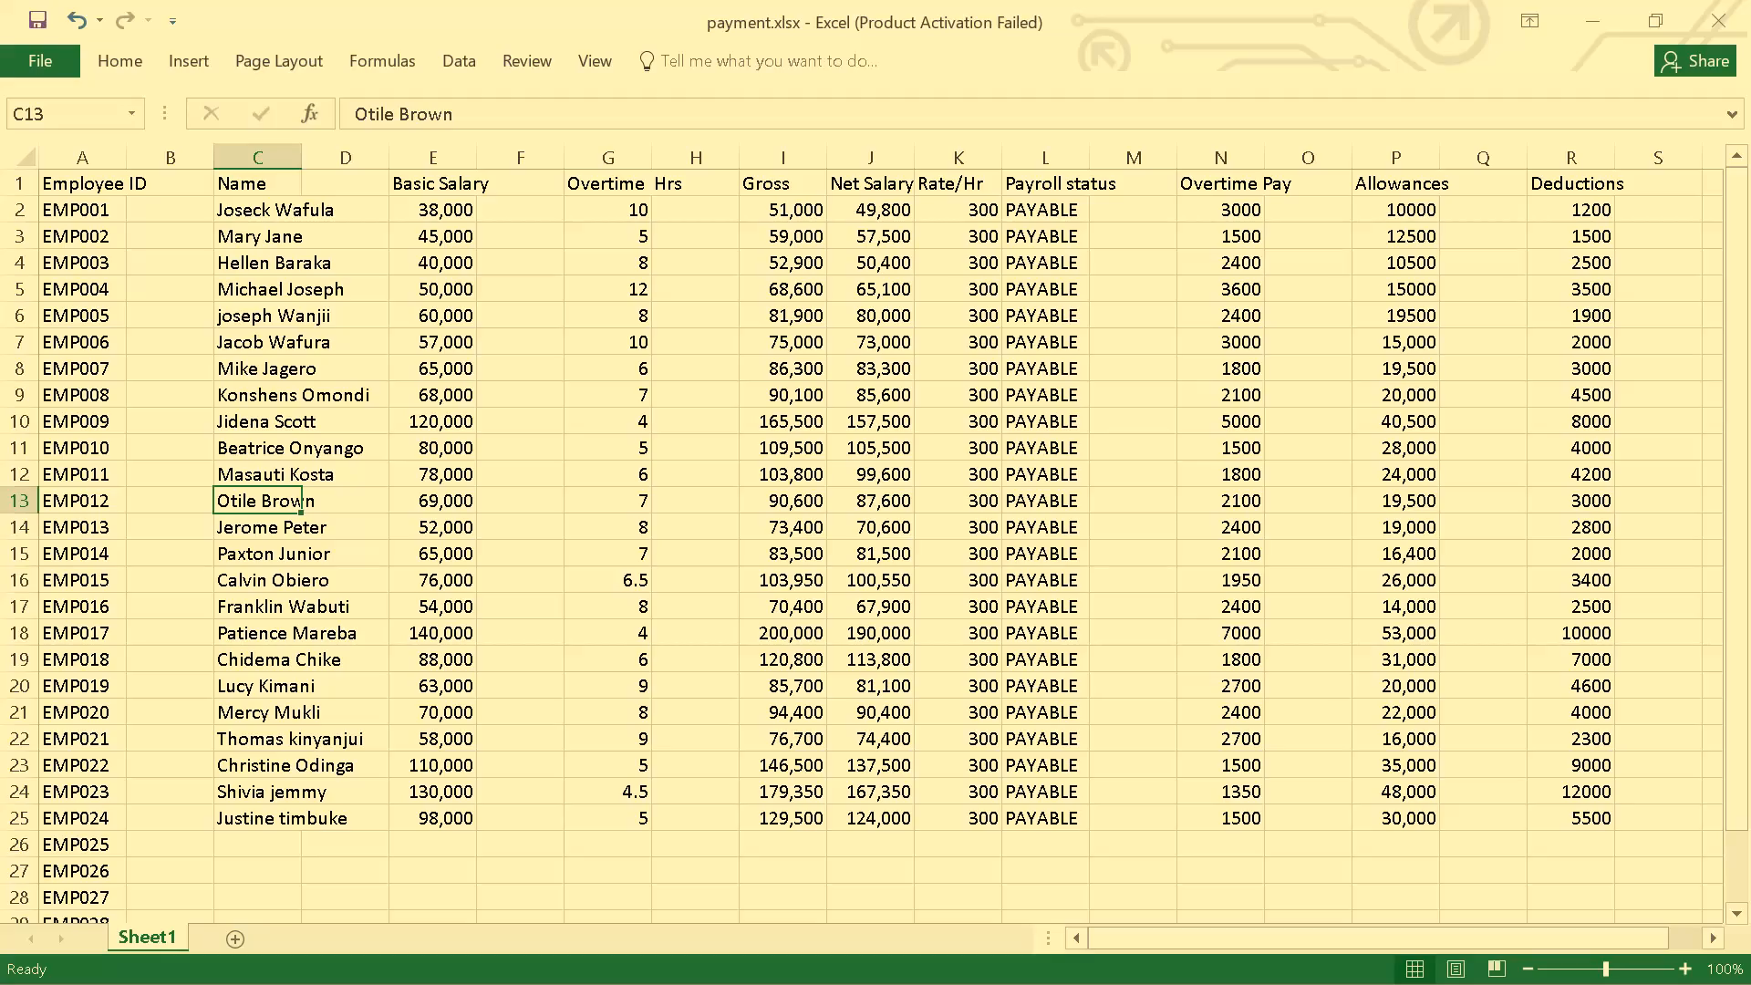
key("Down")
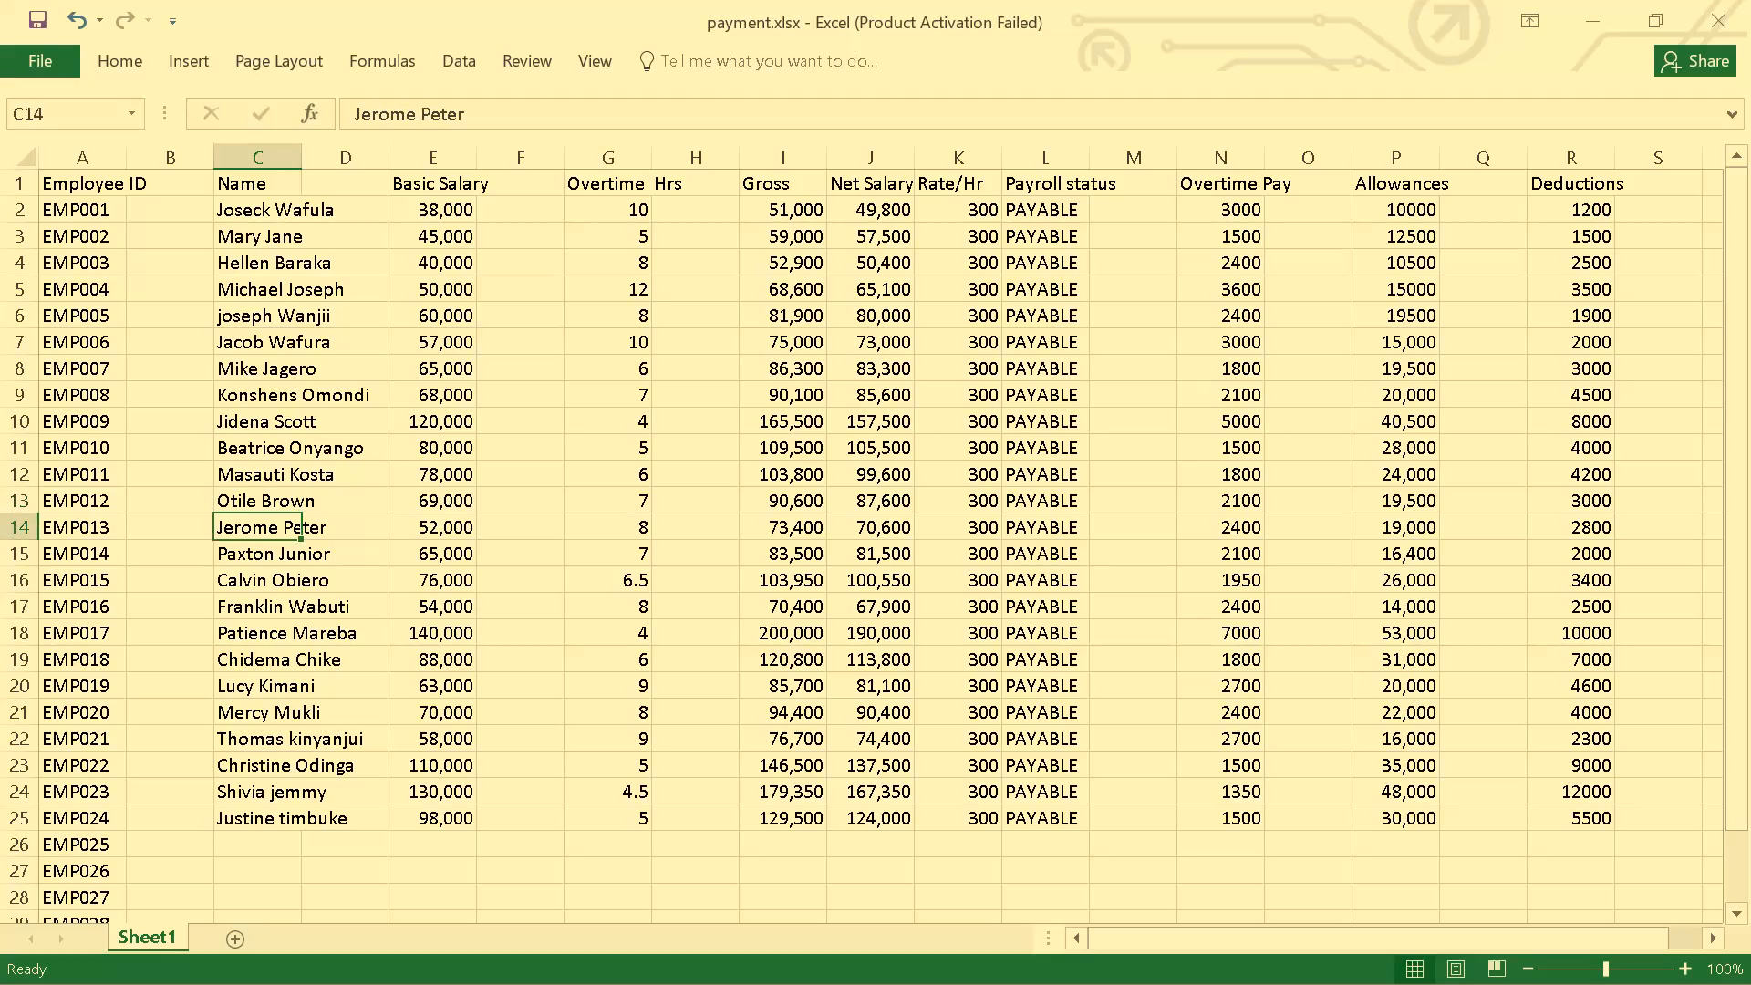
key("Down")
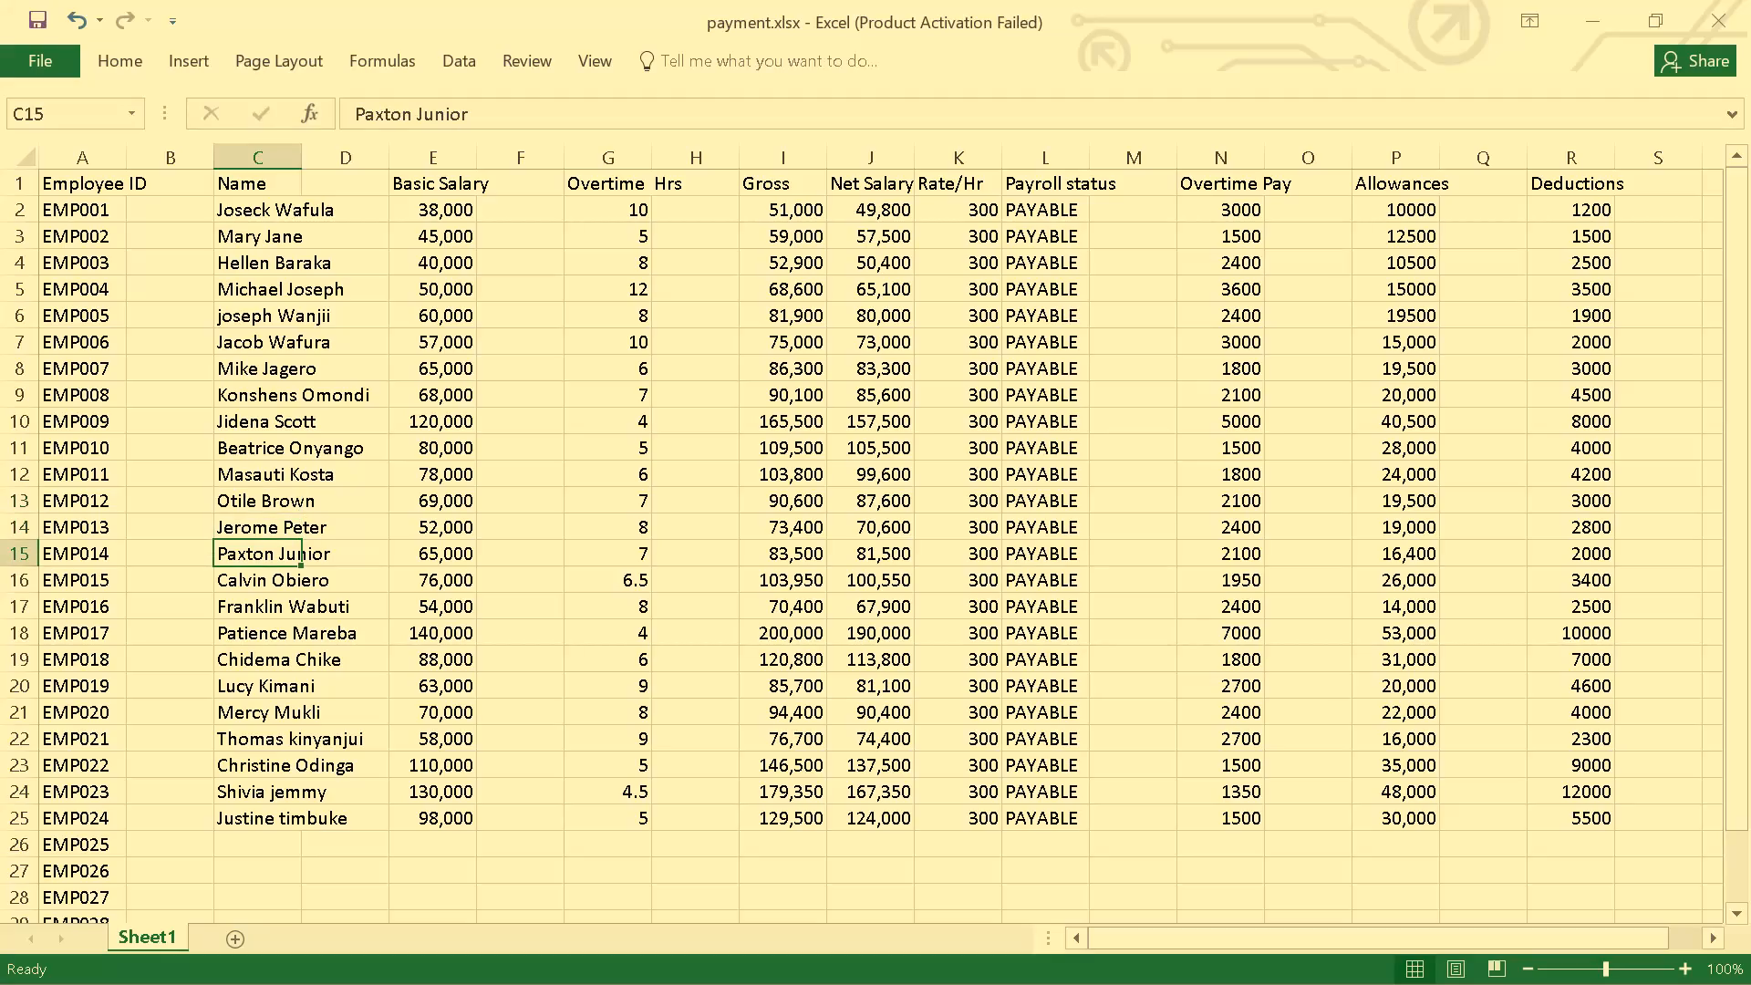
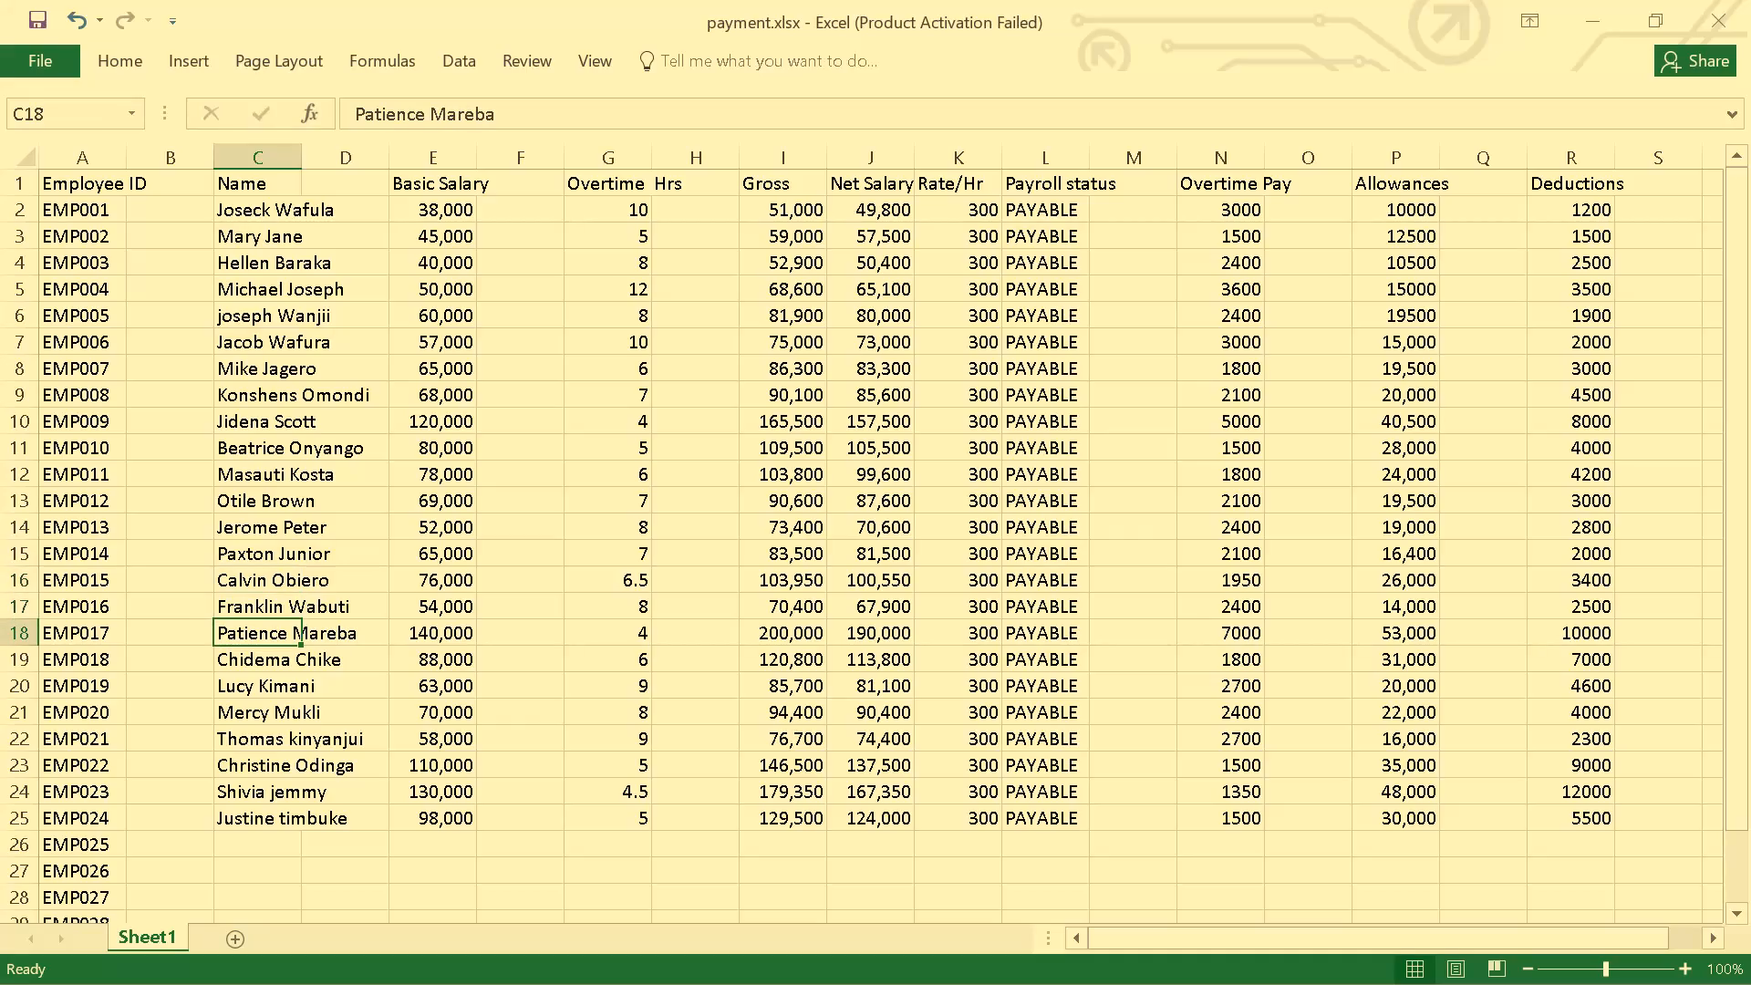
Enter the employee's full name for EMP025 in the first empty cell of the Name column.
key("Down")
key("Down")
key("Down")
key("Down")
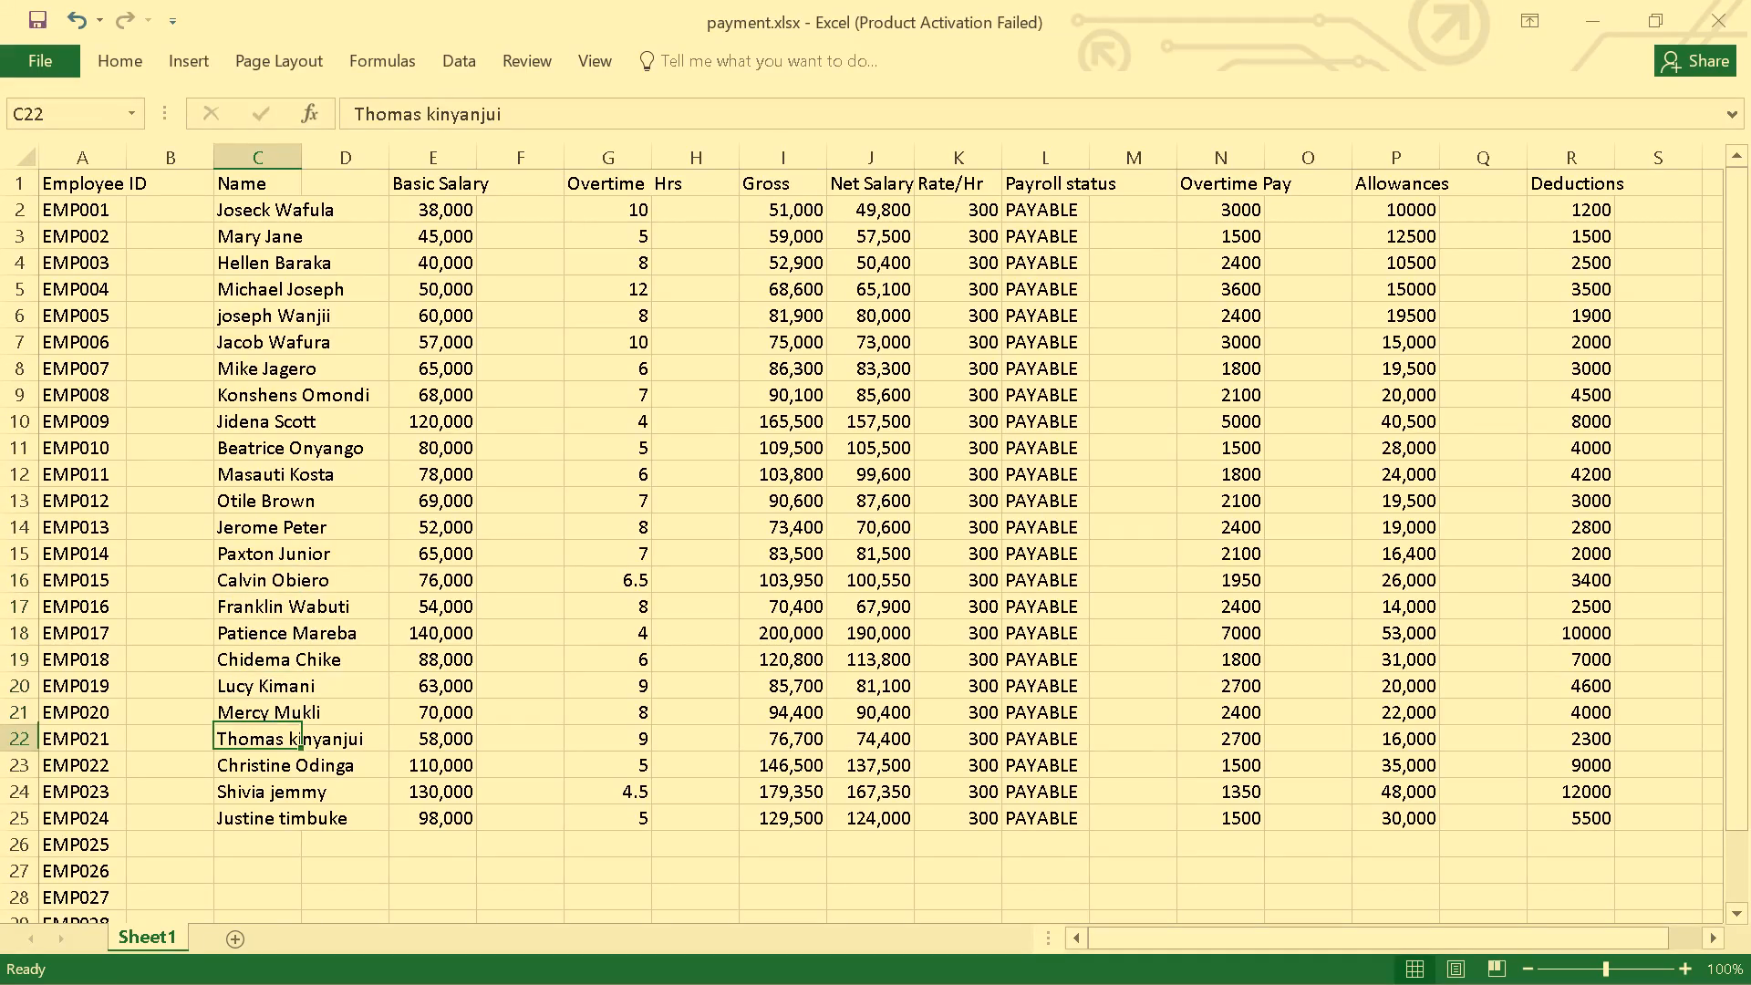
key("Down")
key("Down")
key("Down")
key("Down")
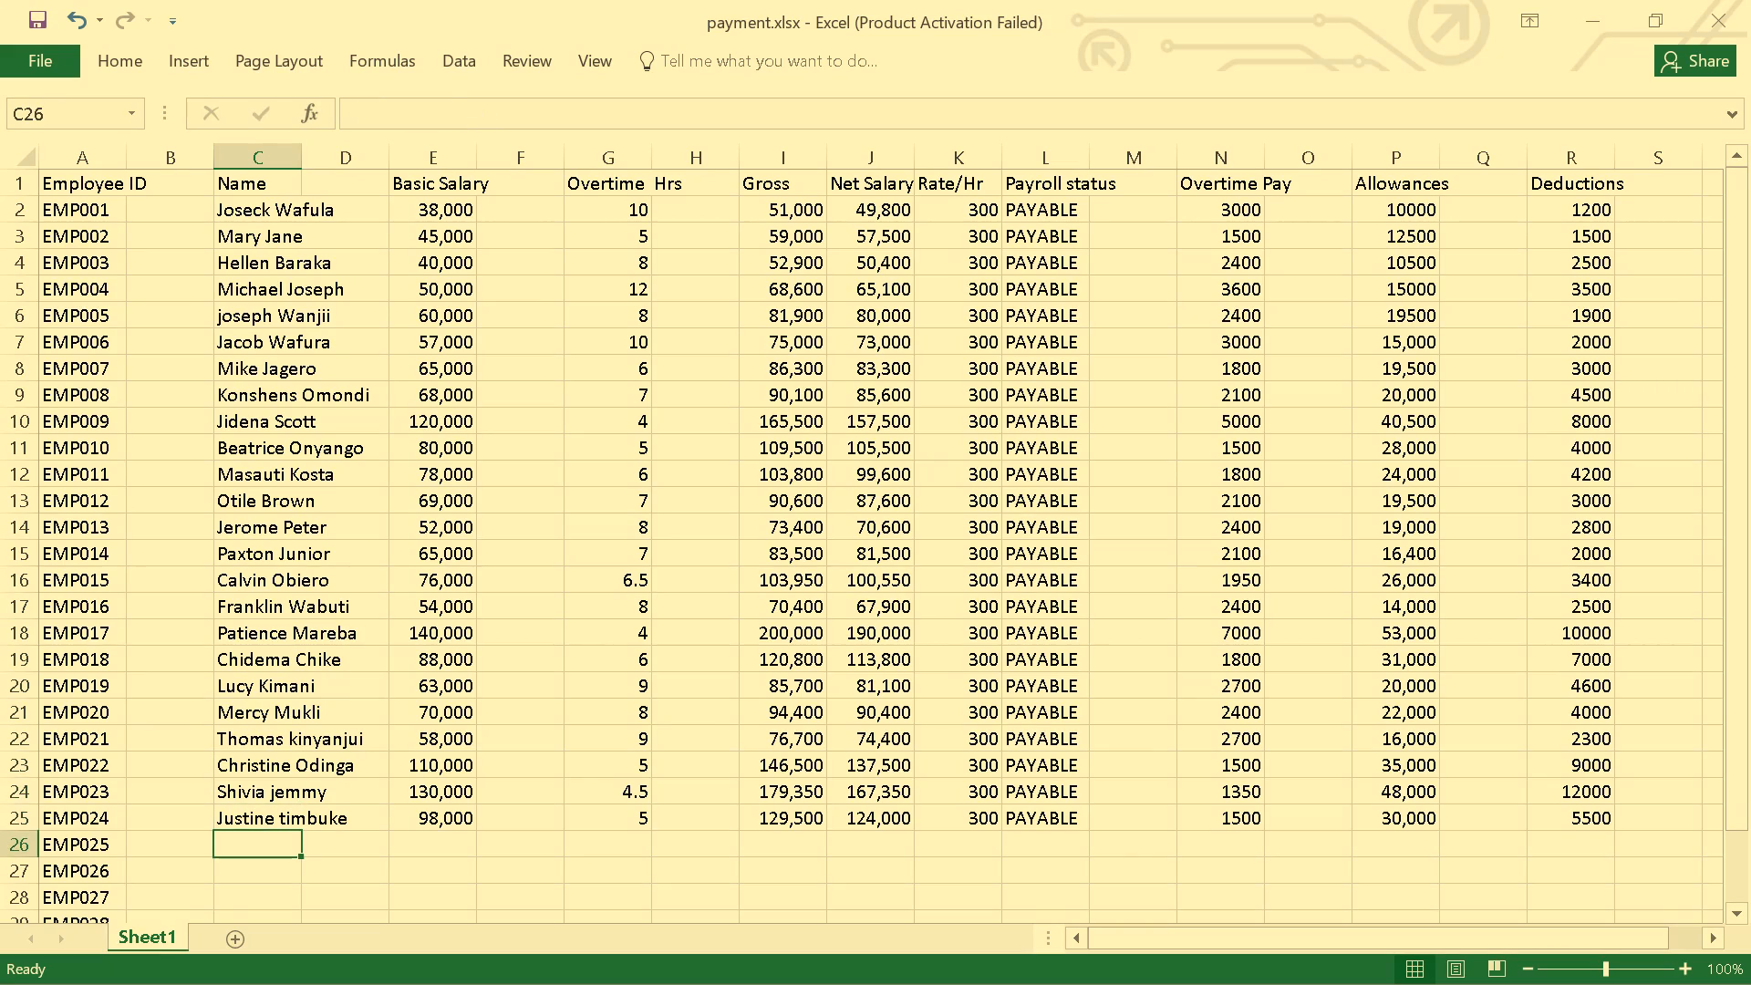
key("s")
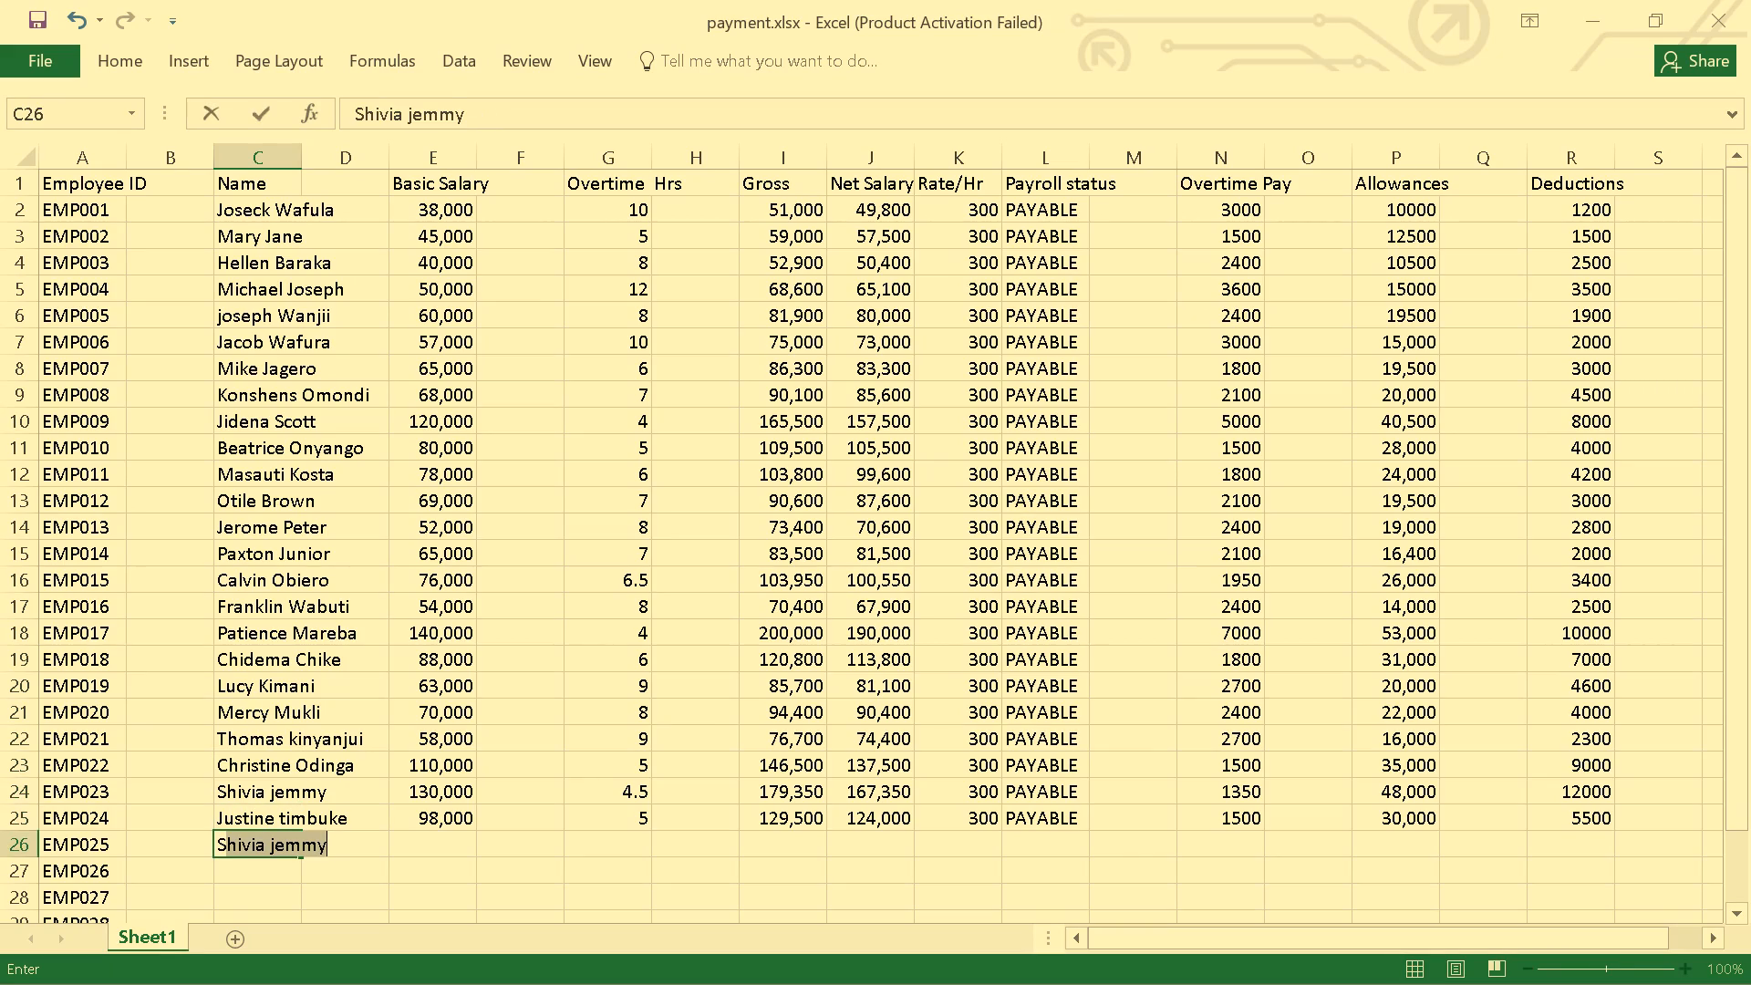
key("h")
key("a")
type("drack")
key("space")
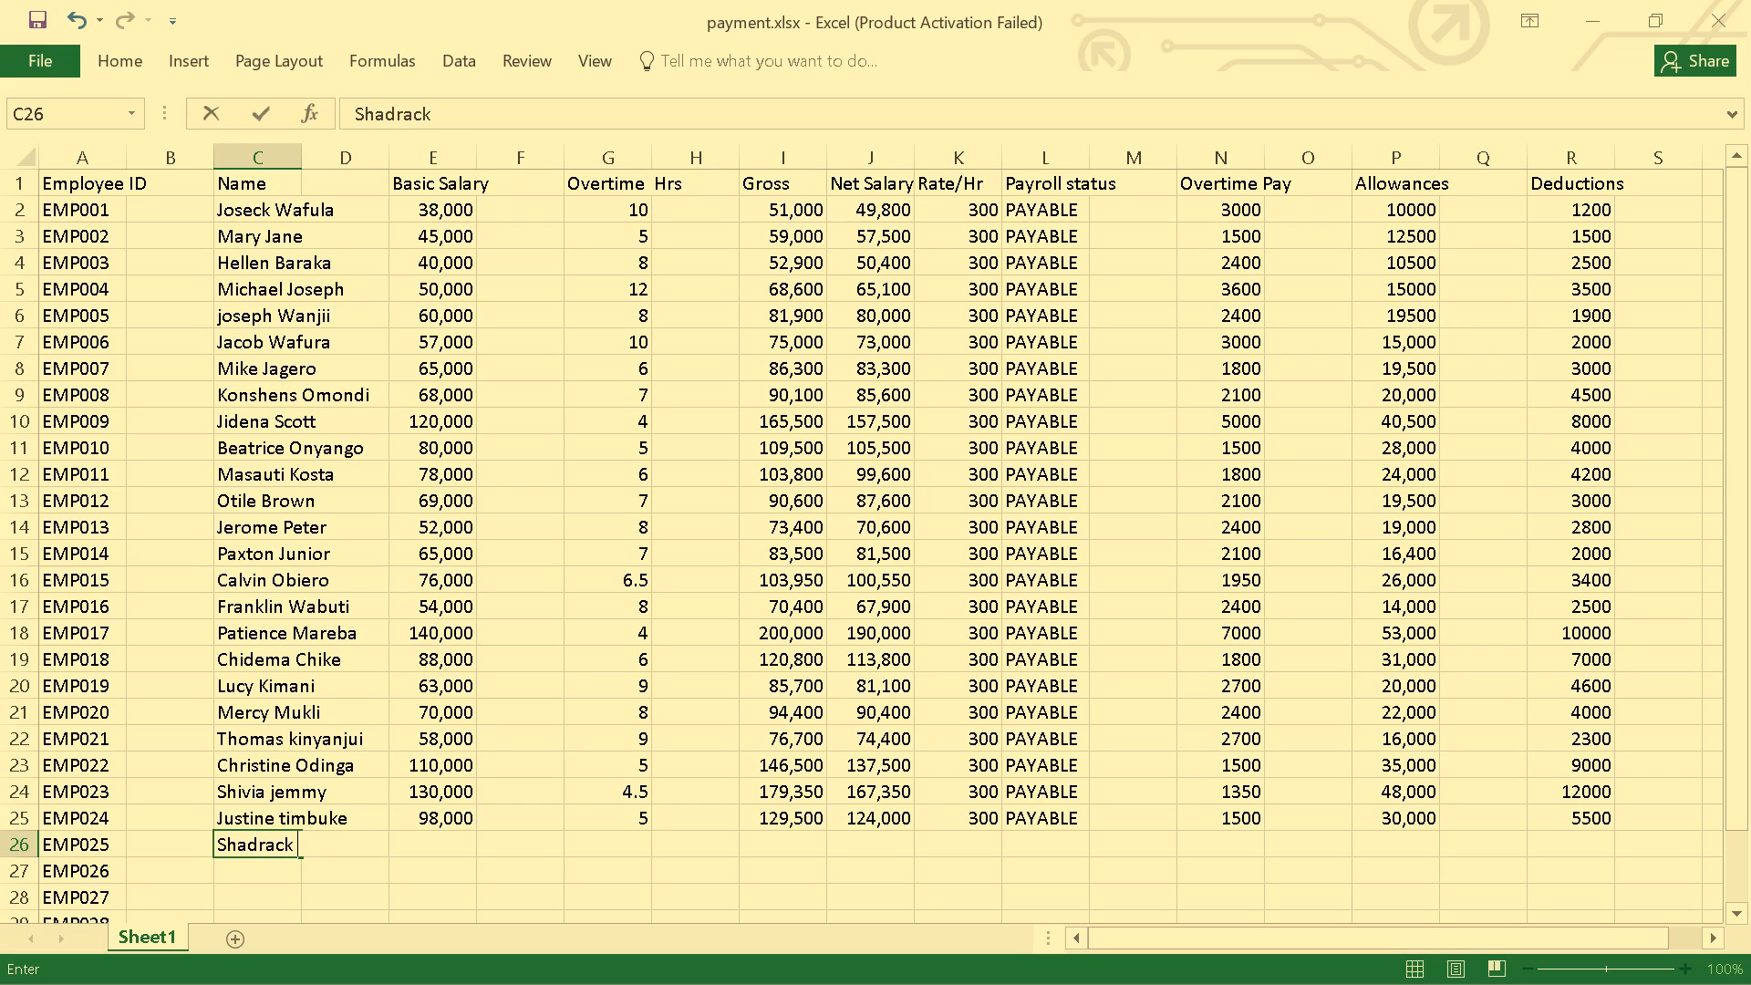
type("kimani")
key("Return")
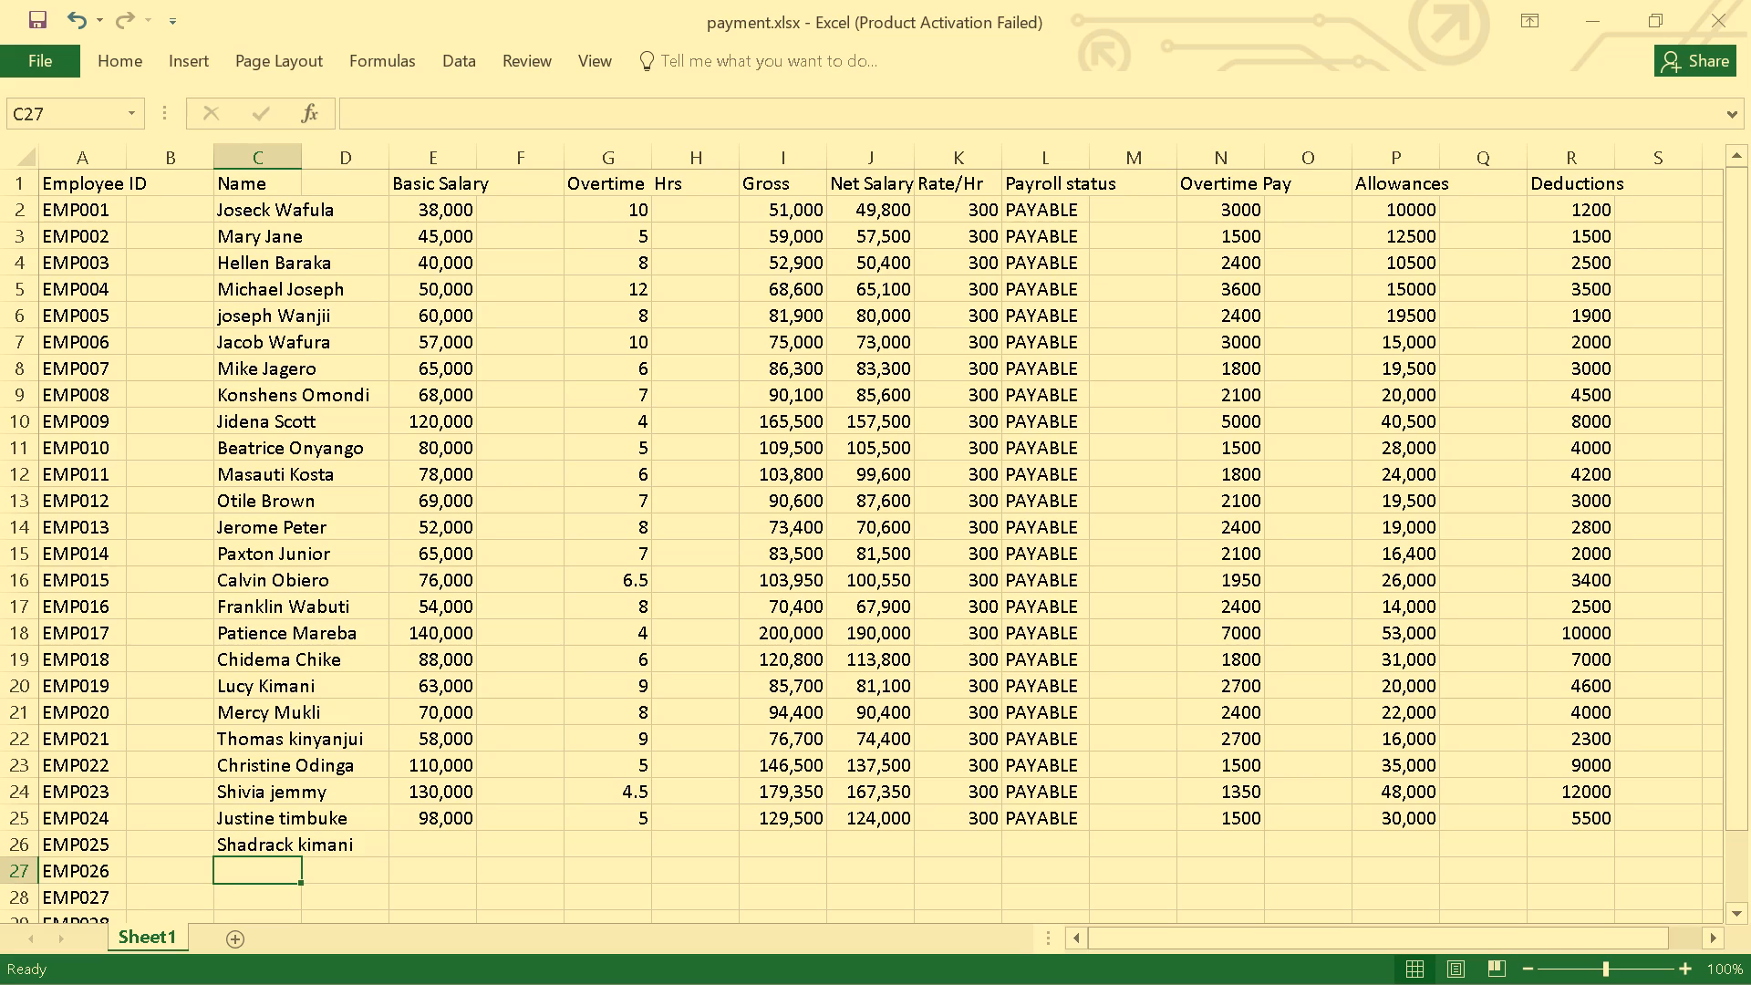
Enter the employee's full name for EMP026 in the Name column.
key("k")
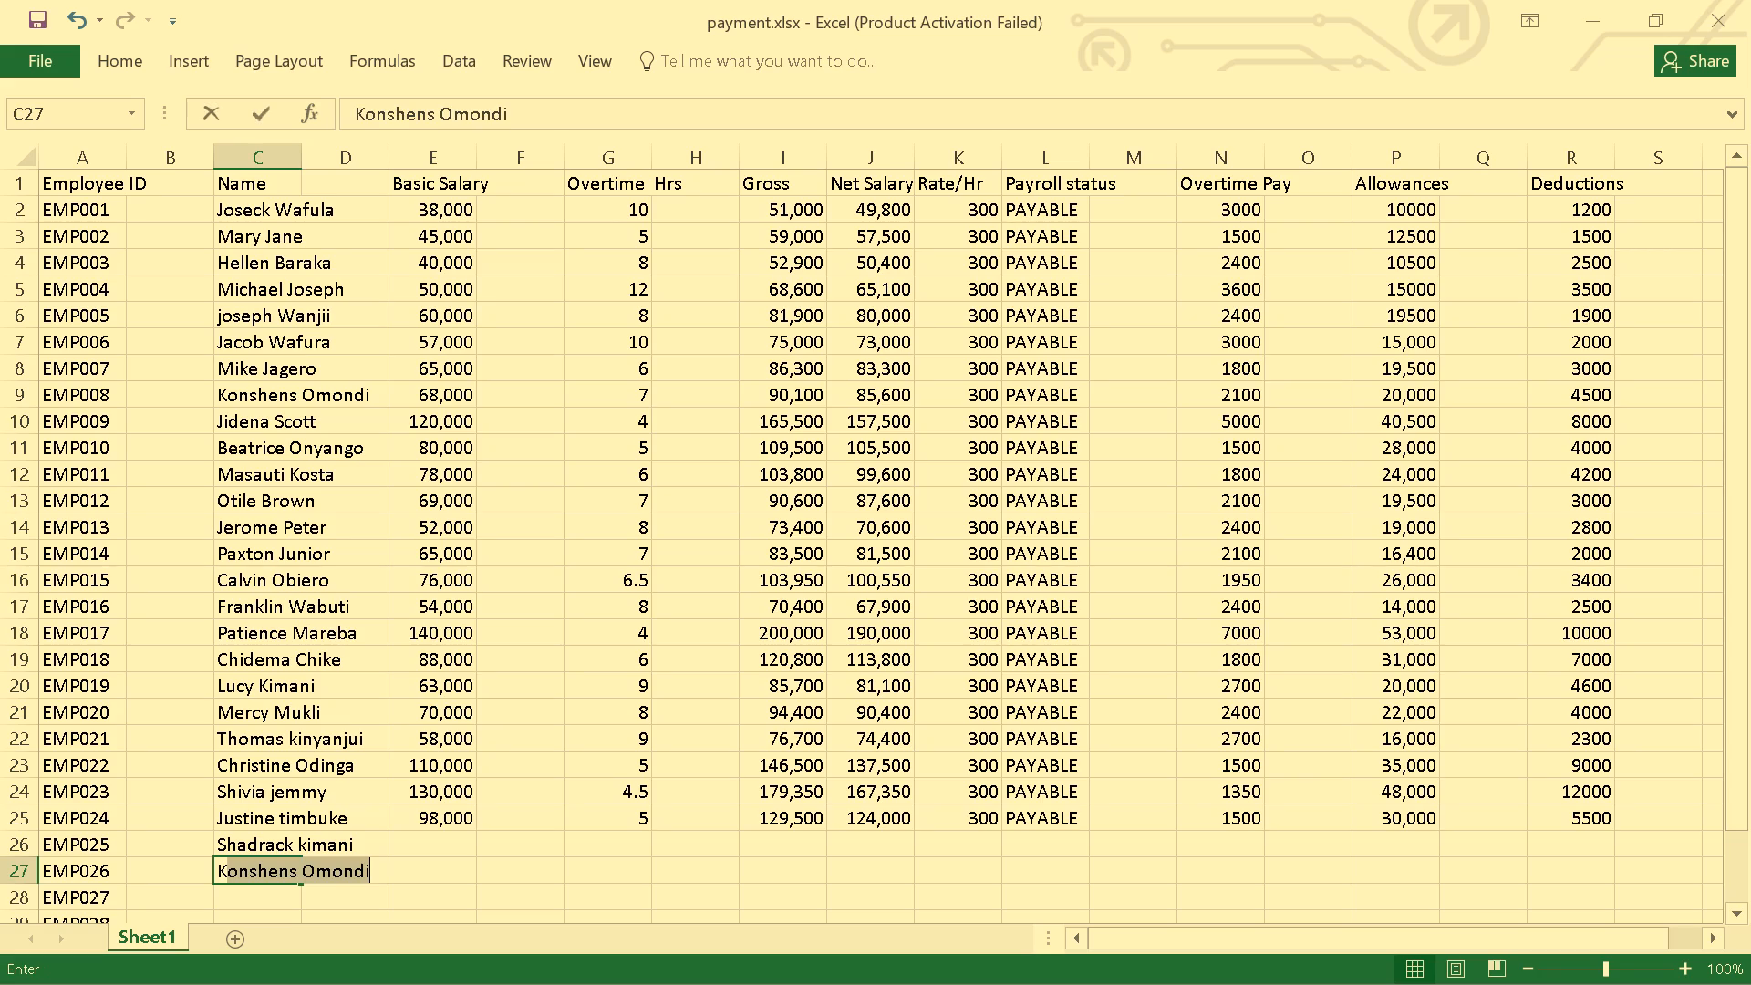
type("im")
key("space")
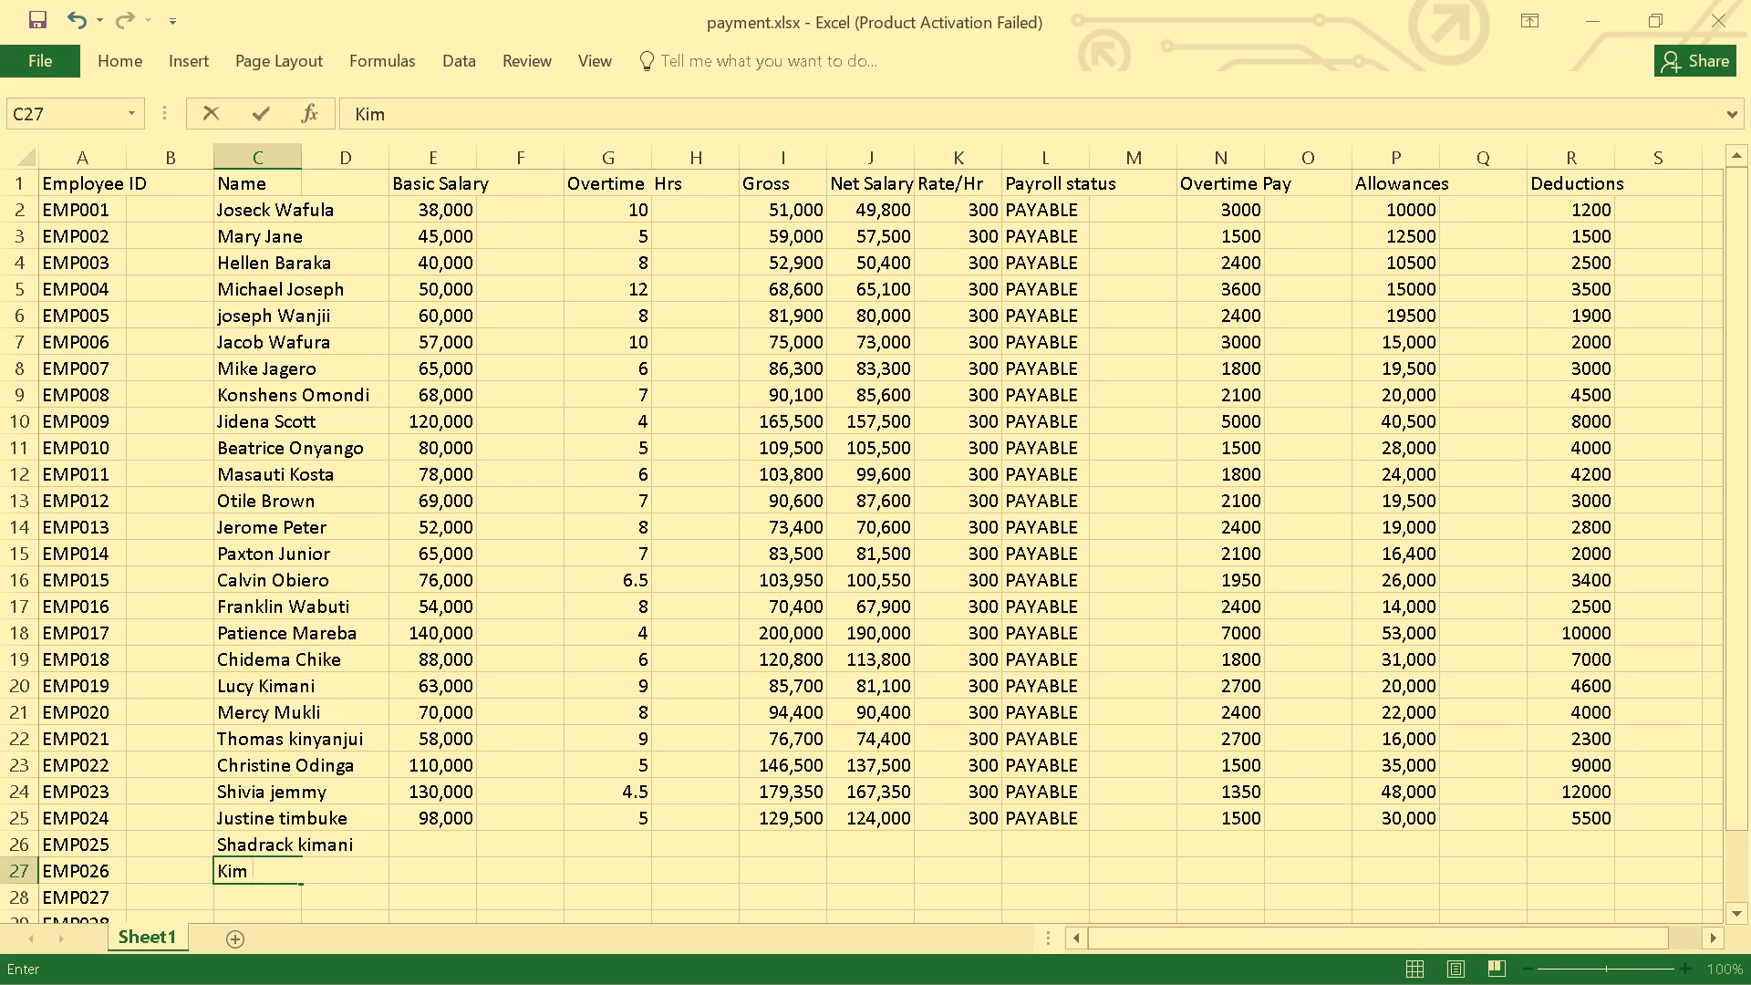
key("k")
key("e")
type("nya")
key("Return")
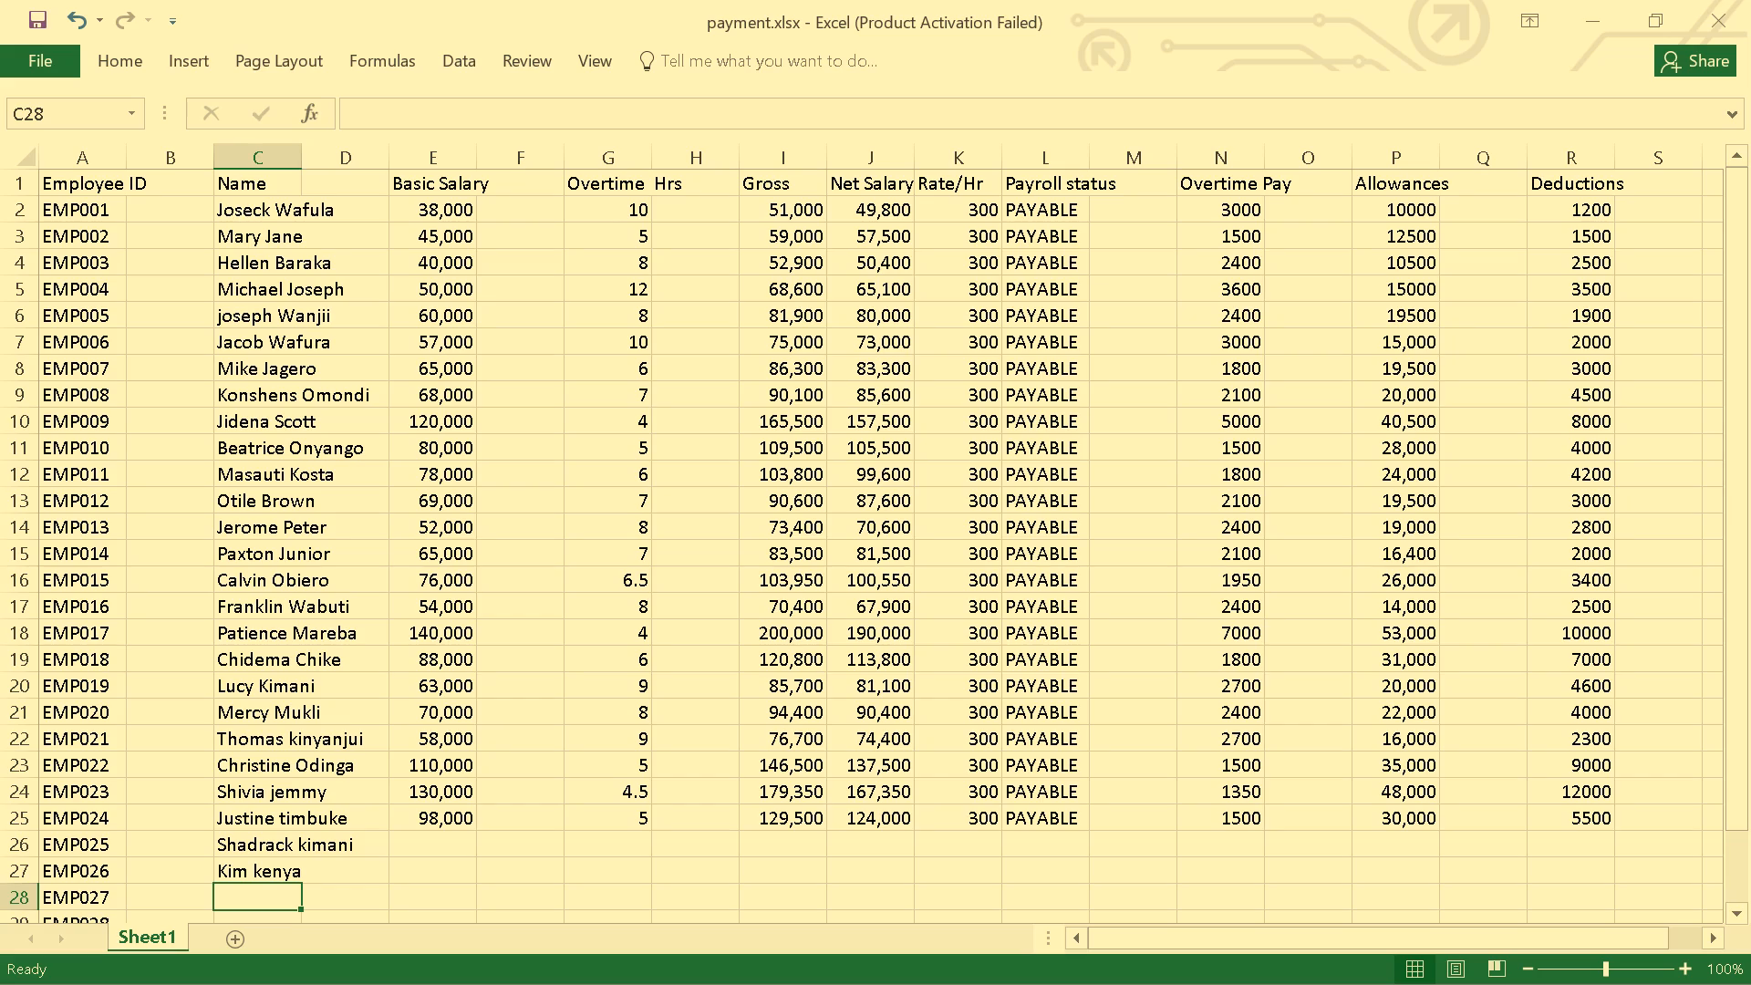
Enter the employee's full name for EMP027 in the Name column.
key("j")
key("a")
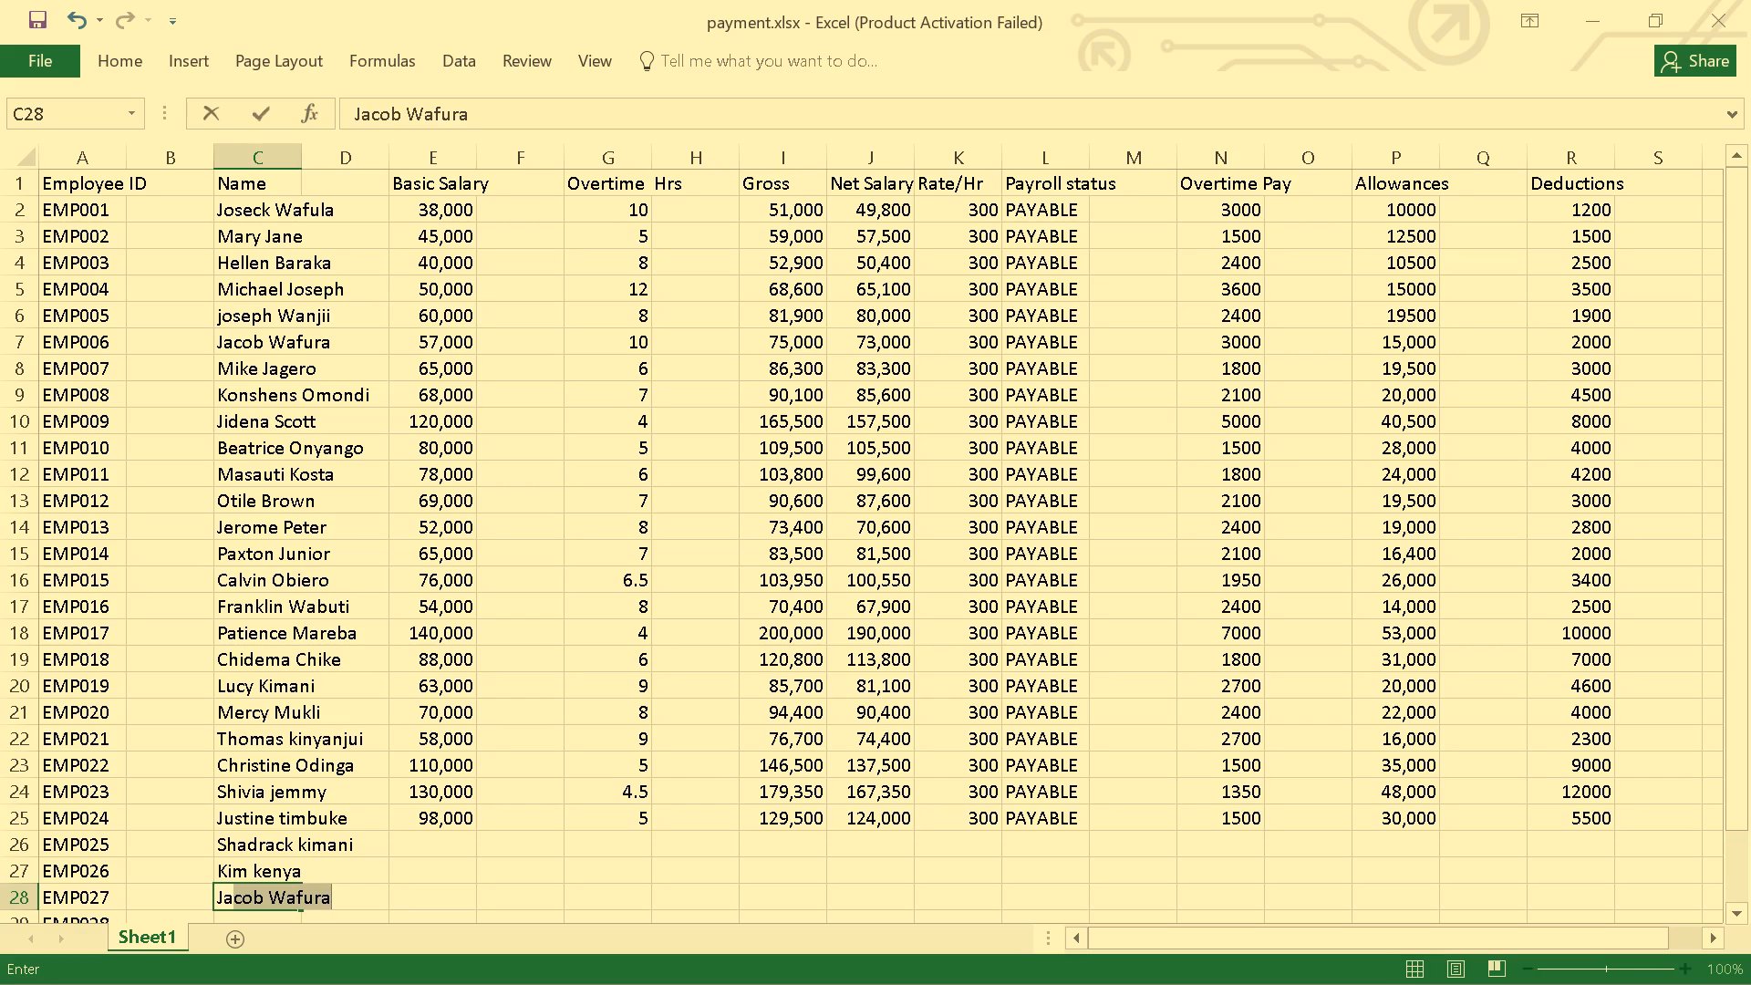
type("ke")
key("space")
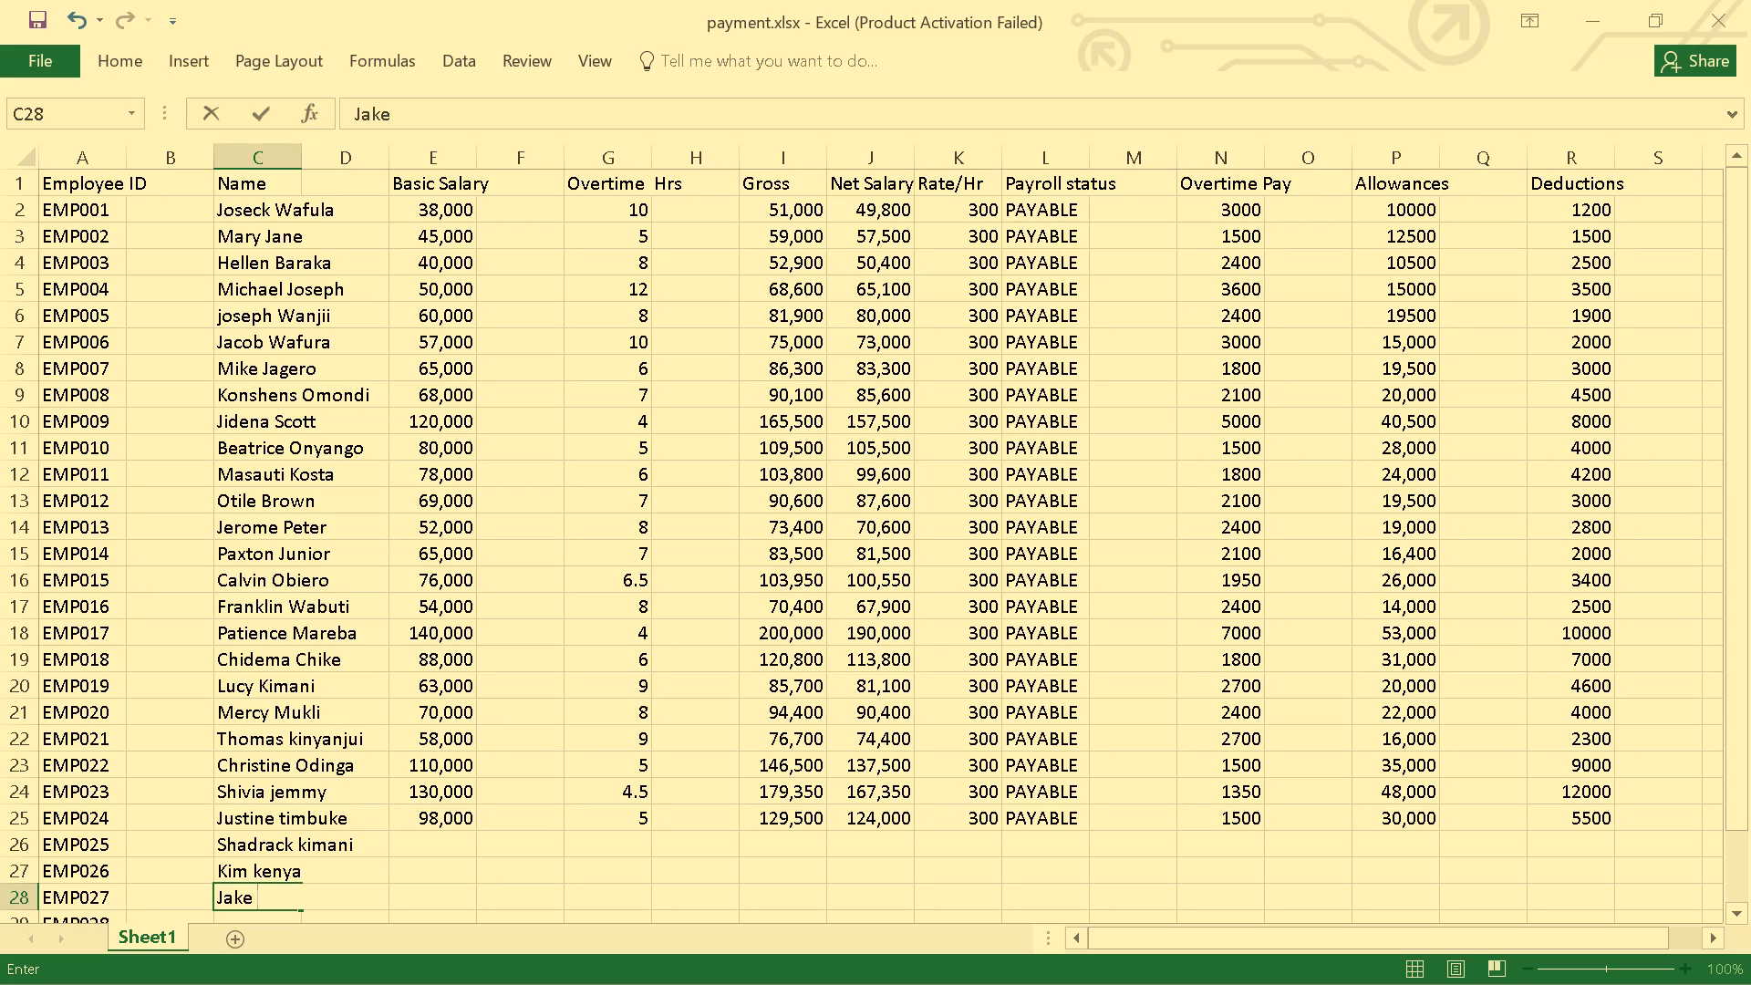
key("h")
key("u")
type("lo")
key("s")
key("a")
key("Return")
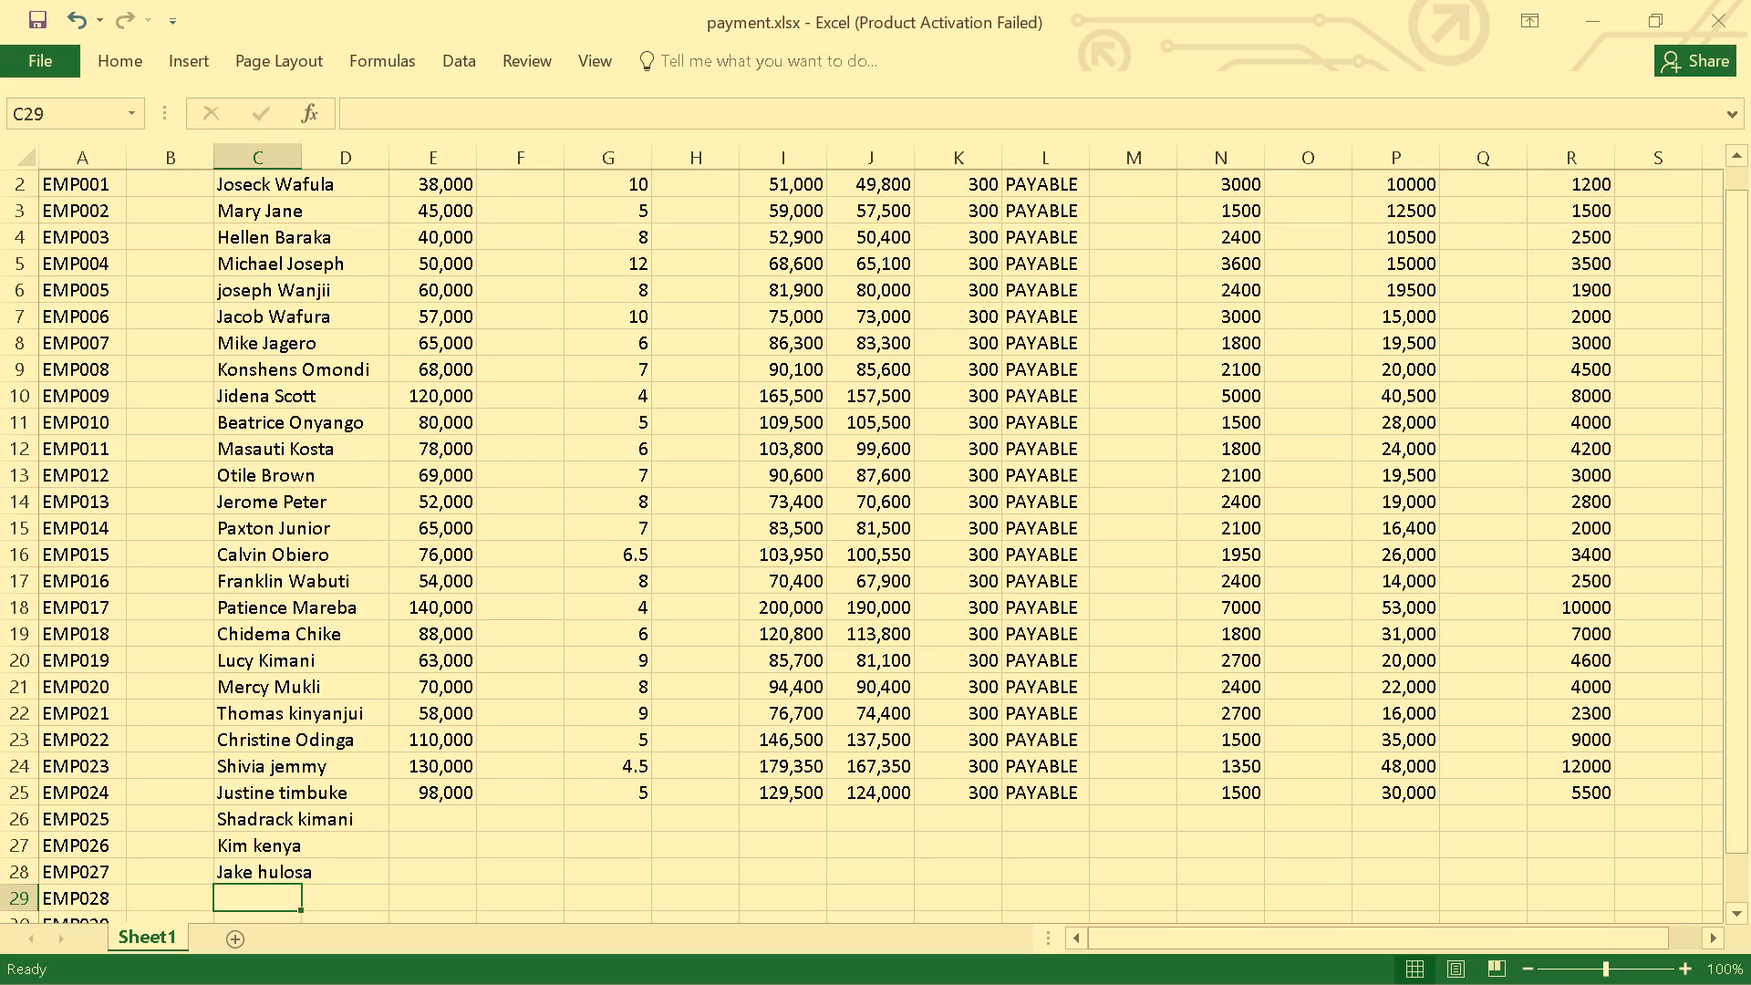
Enter the employee's full name for EMP028 in the Name column.
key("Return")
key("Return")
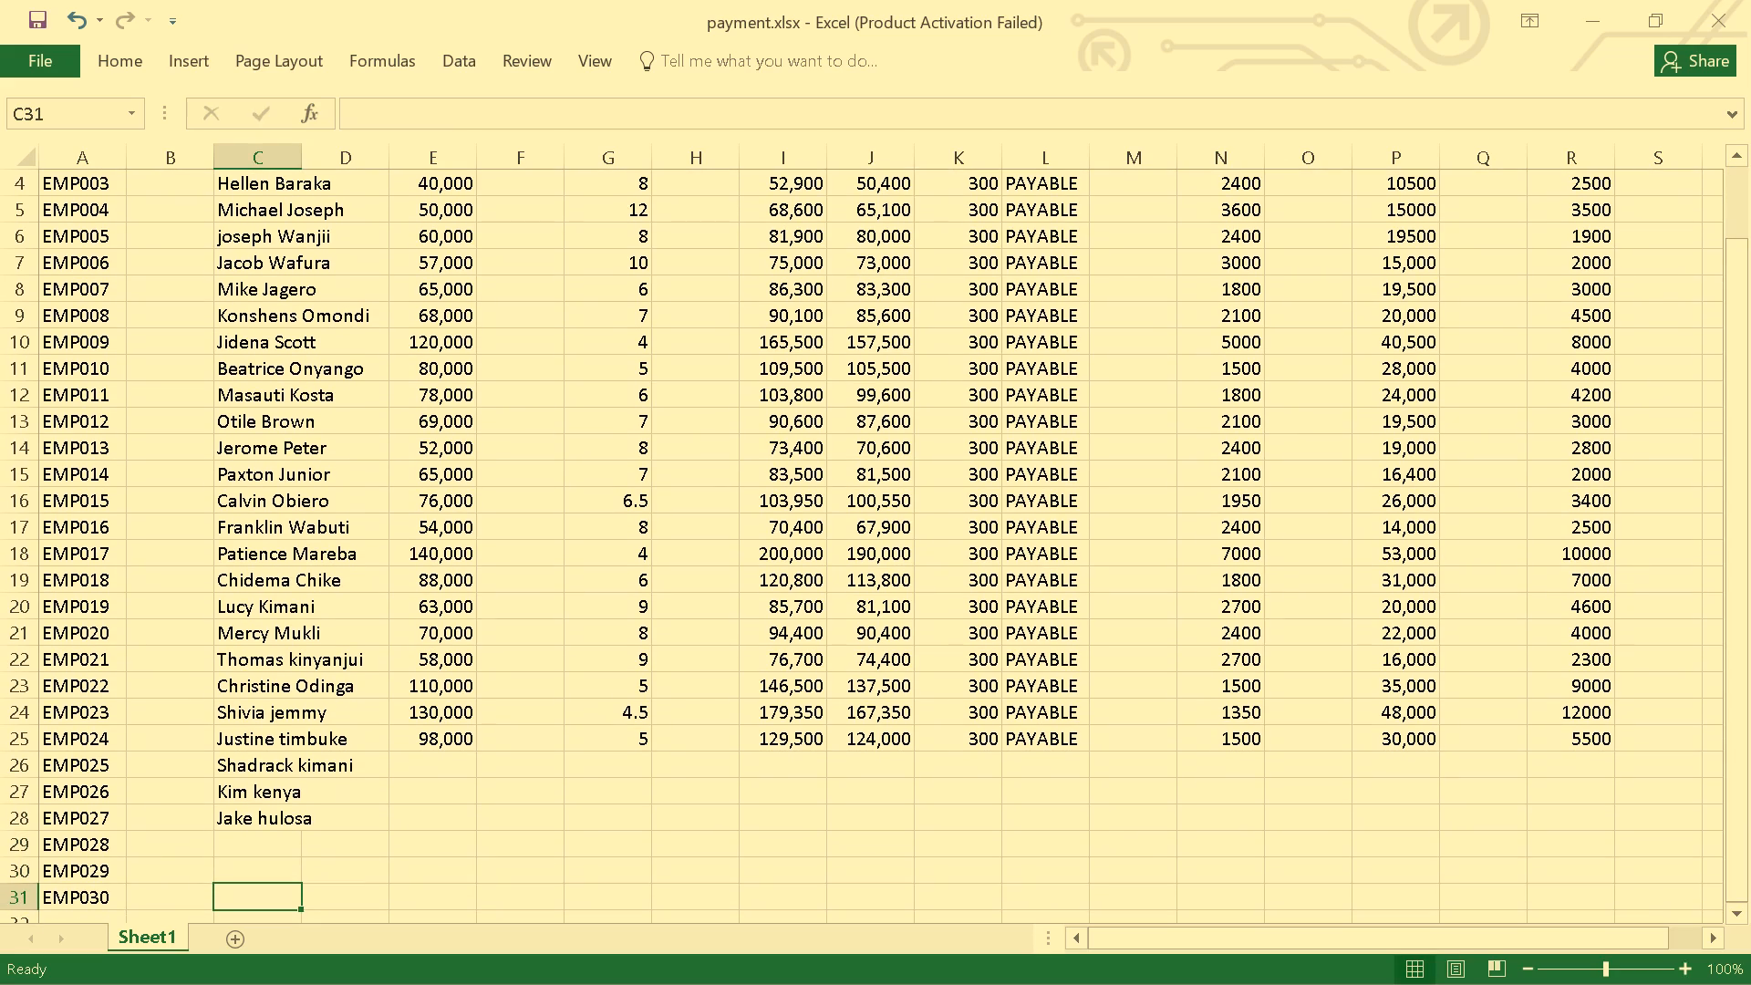
left_click(247, 851)
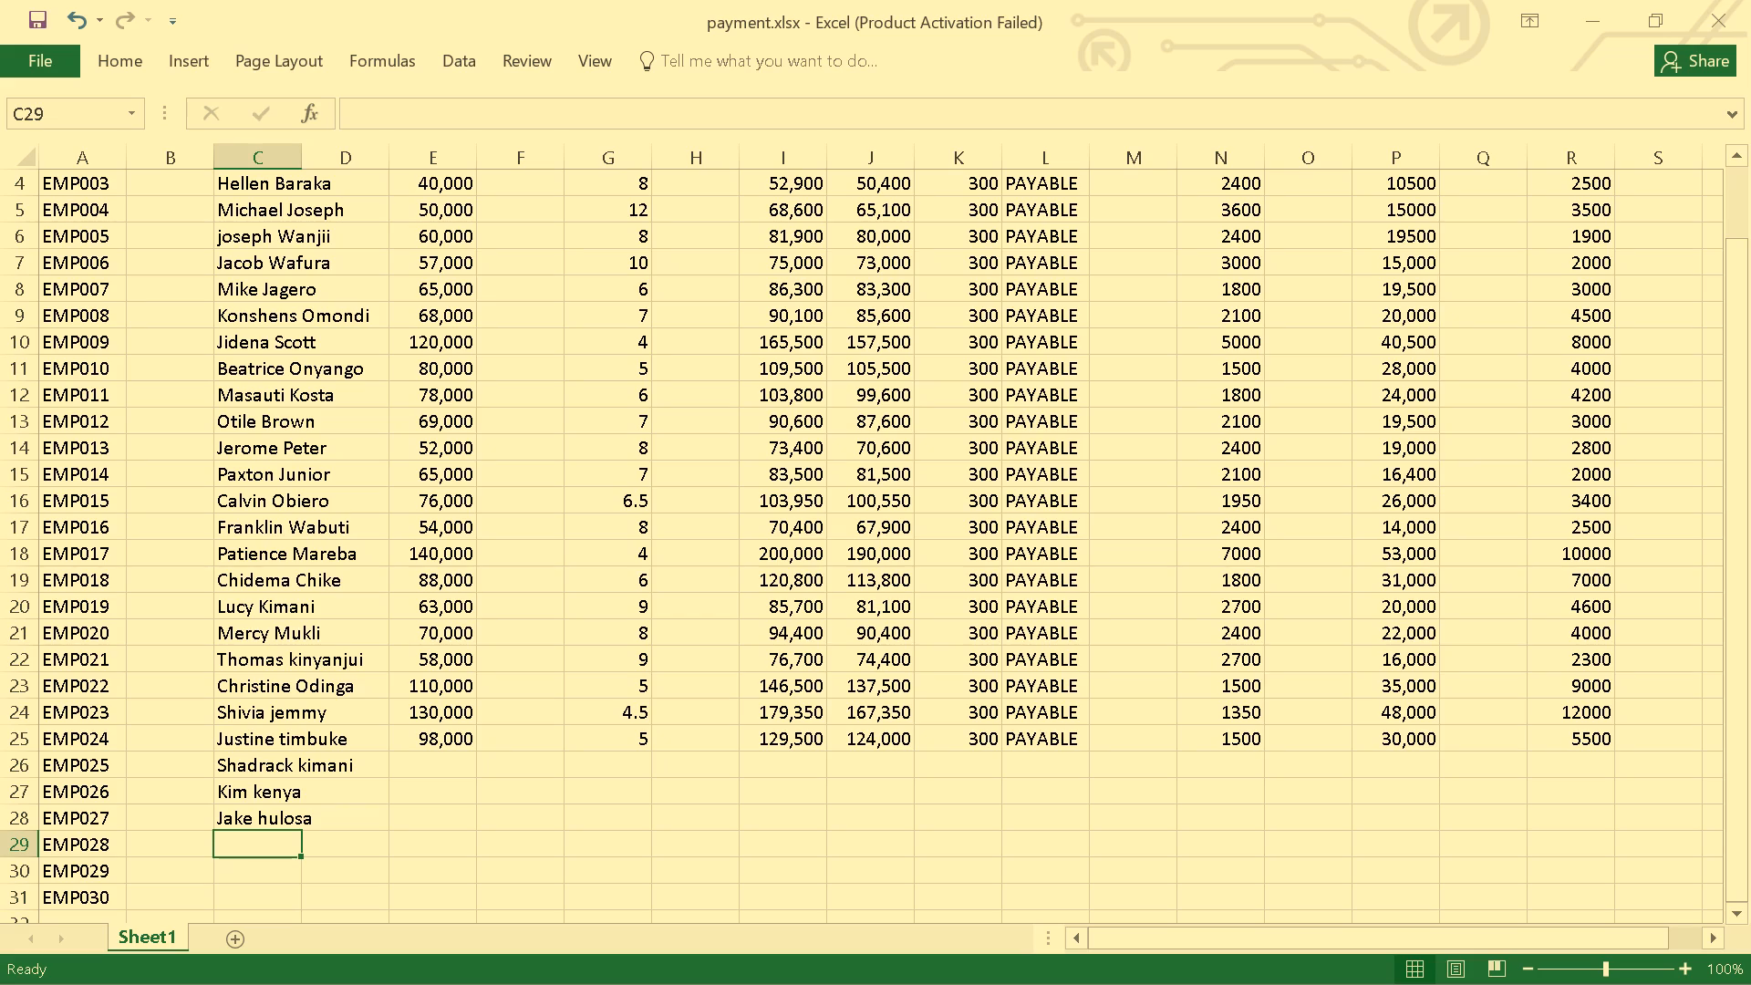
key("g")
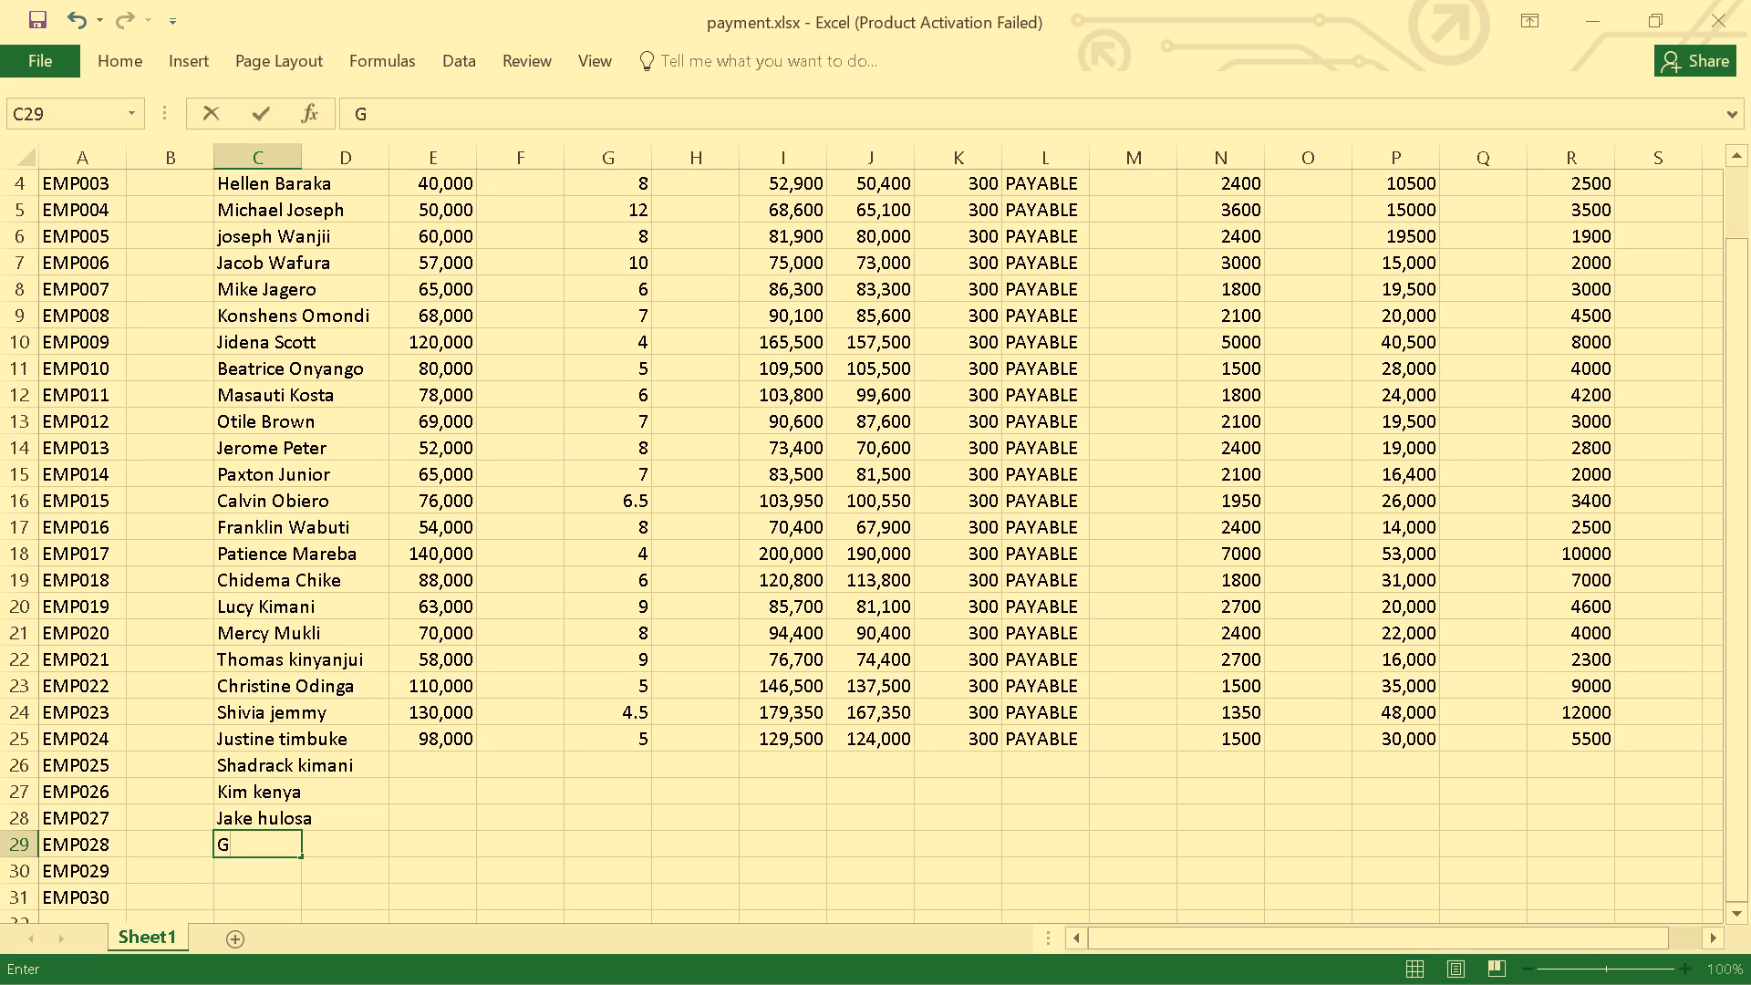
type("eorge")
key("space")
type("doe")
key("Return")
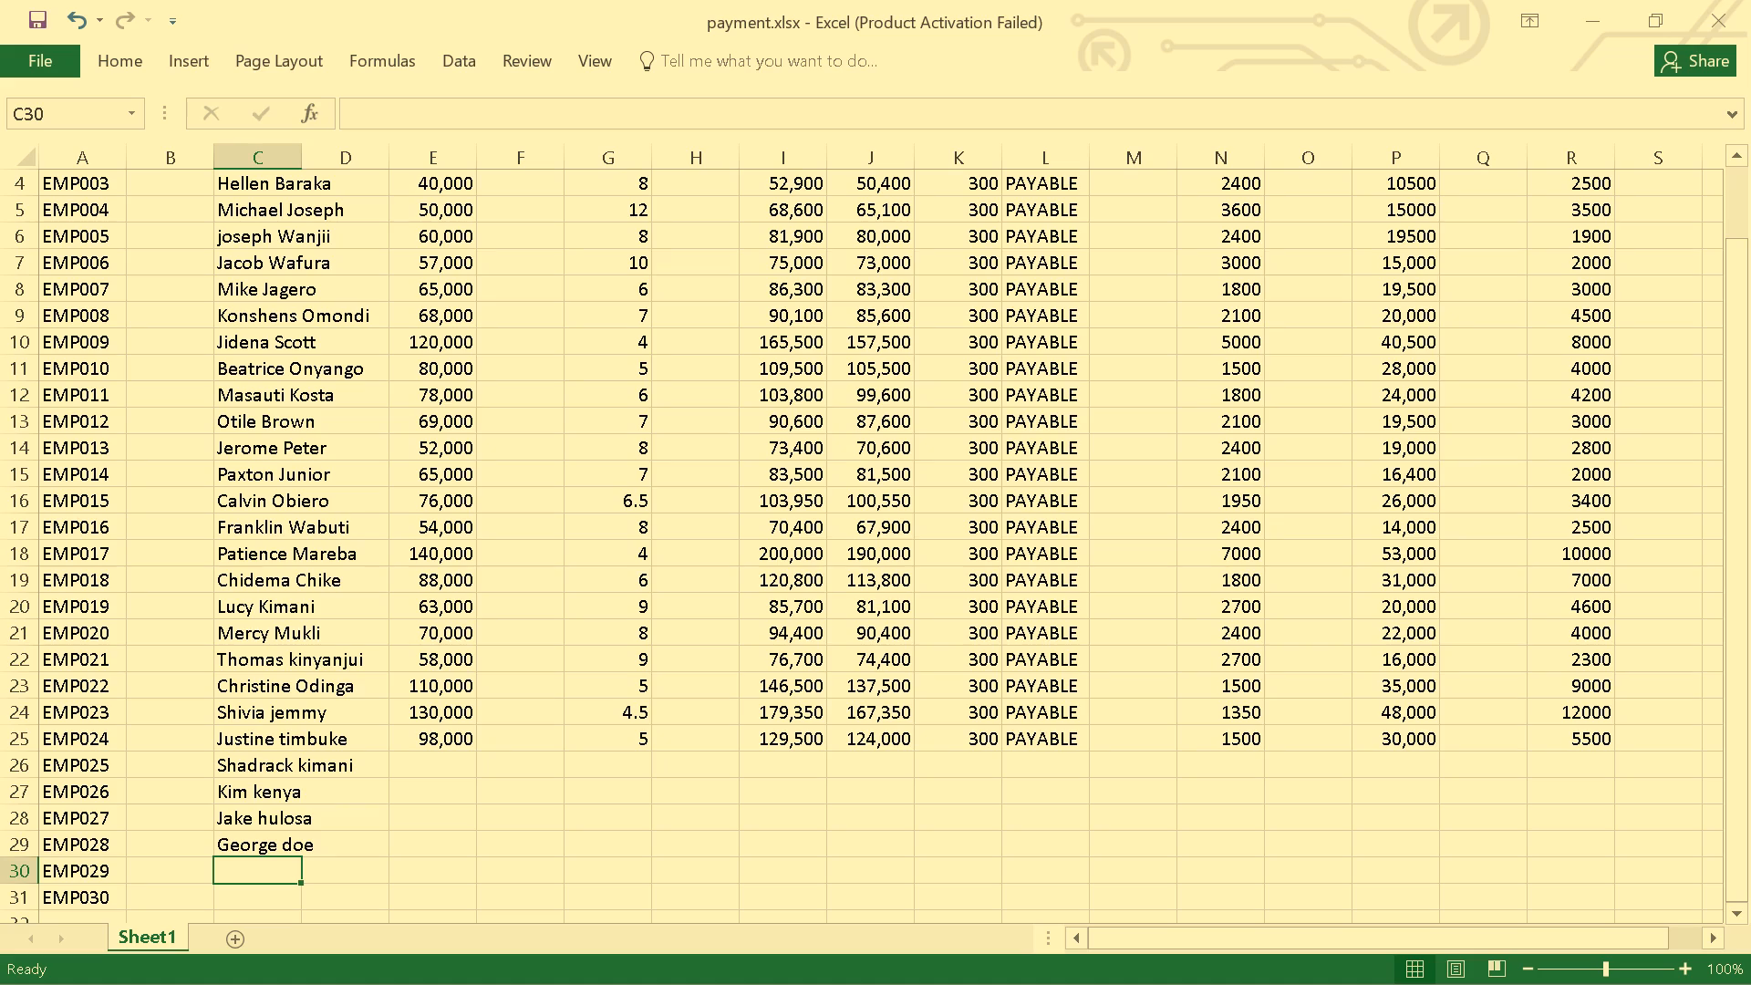
Enter the employee's full name for EMP029 in the Name column.
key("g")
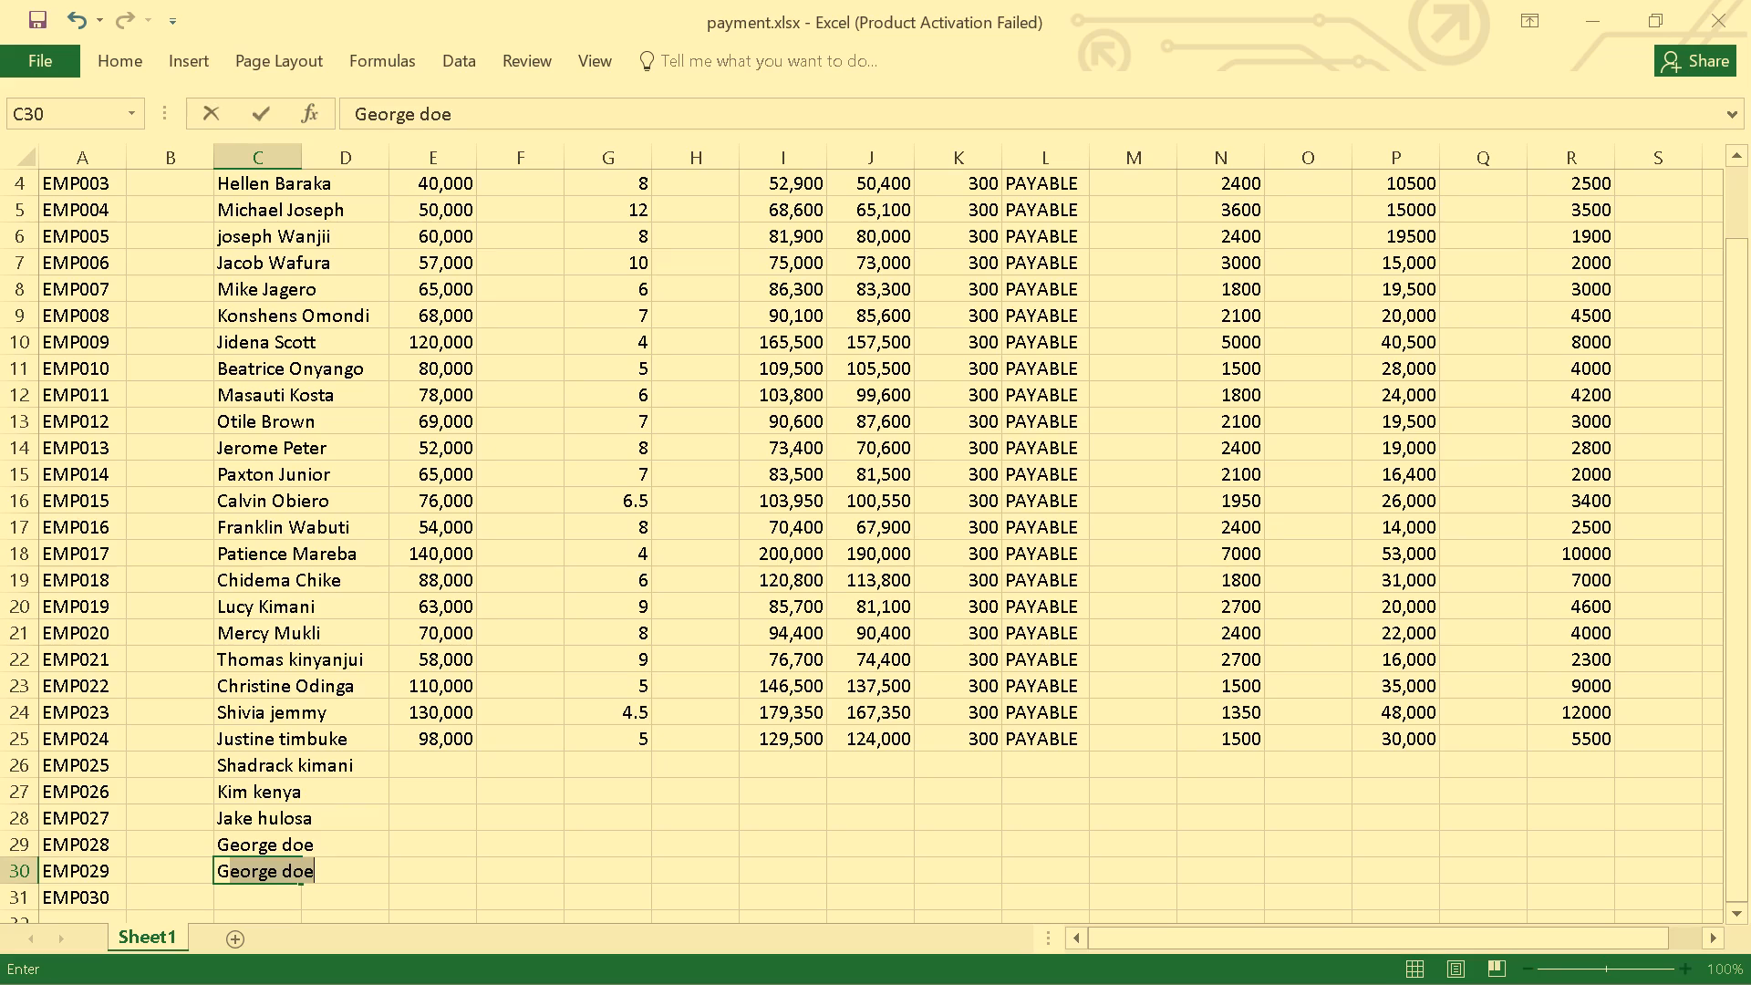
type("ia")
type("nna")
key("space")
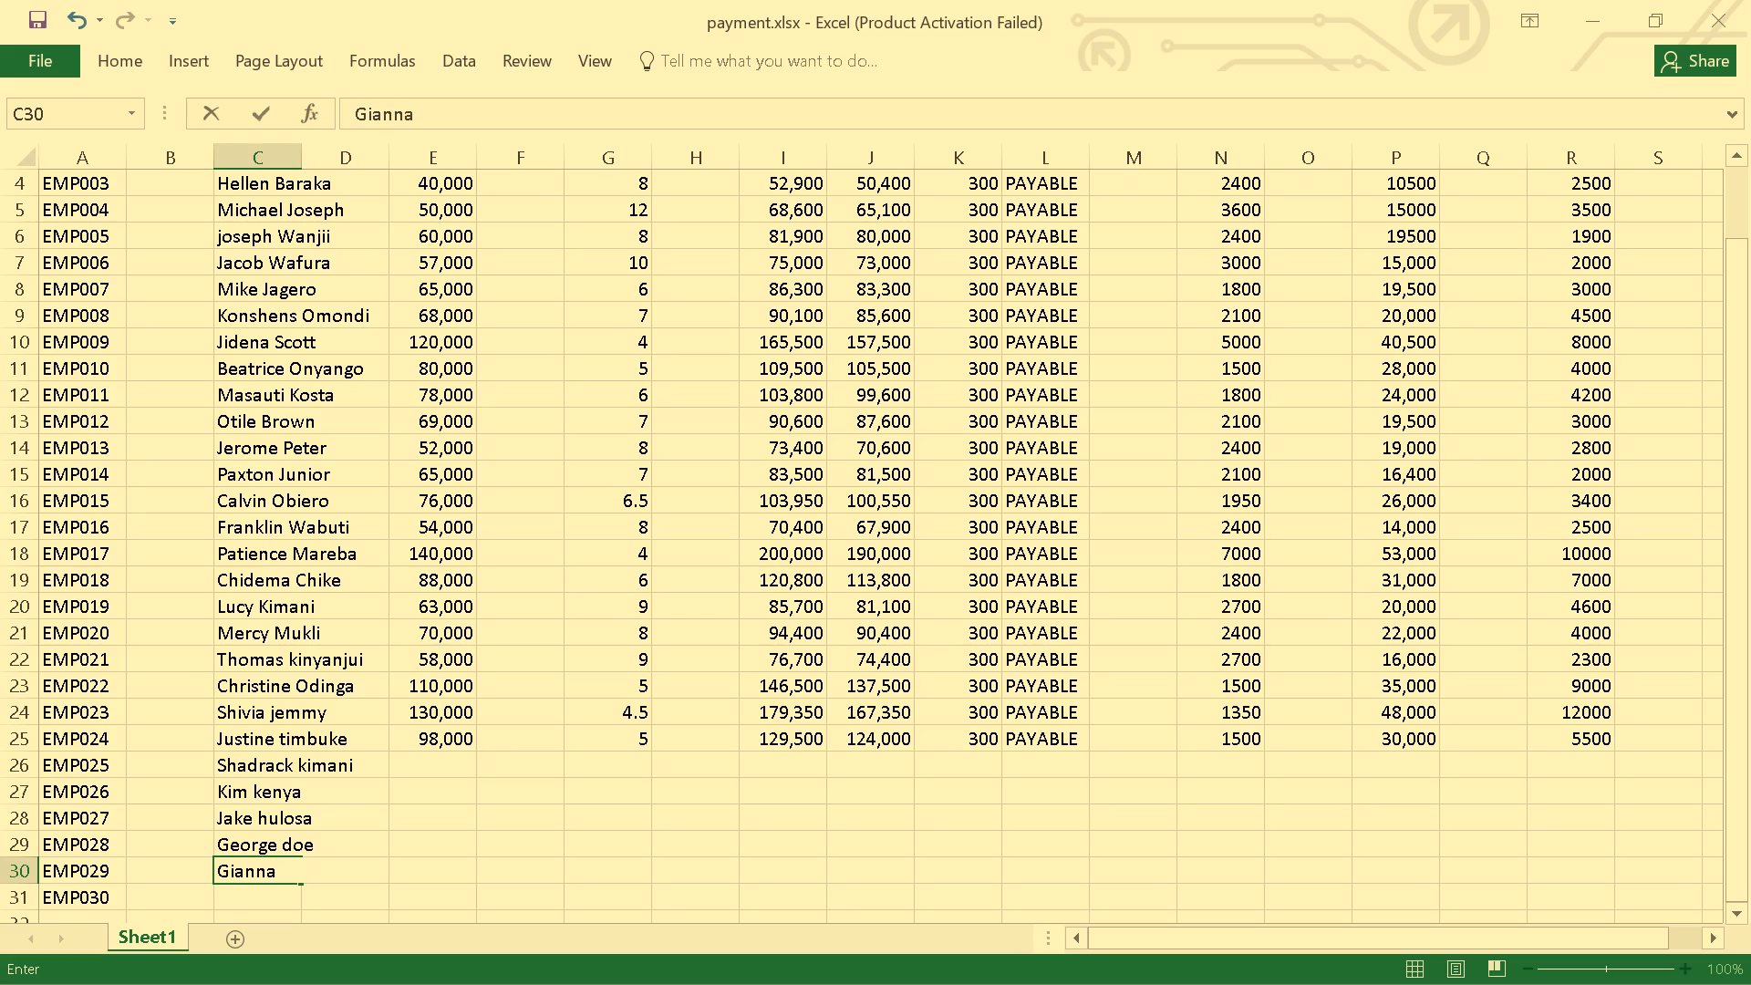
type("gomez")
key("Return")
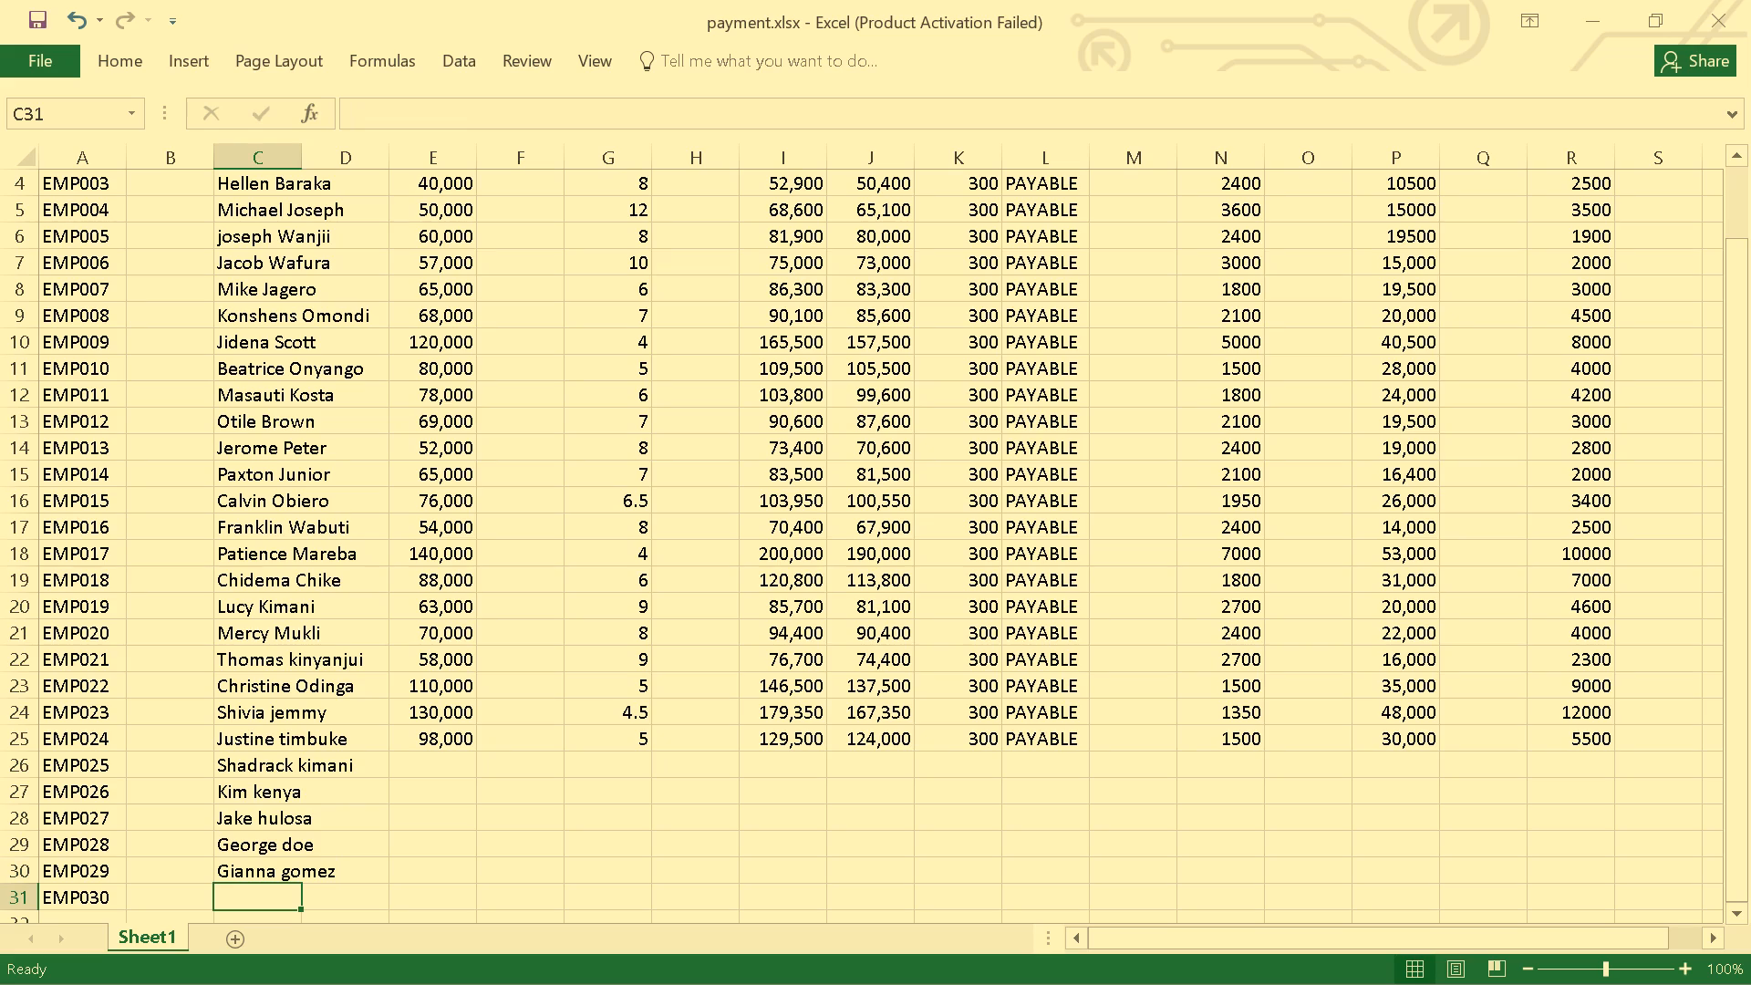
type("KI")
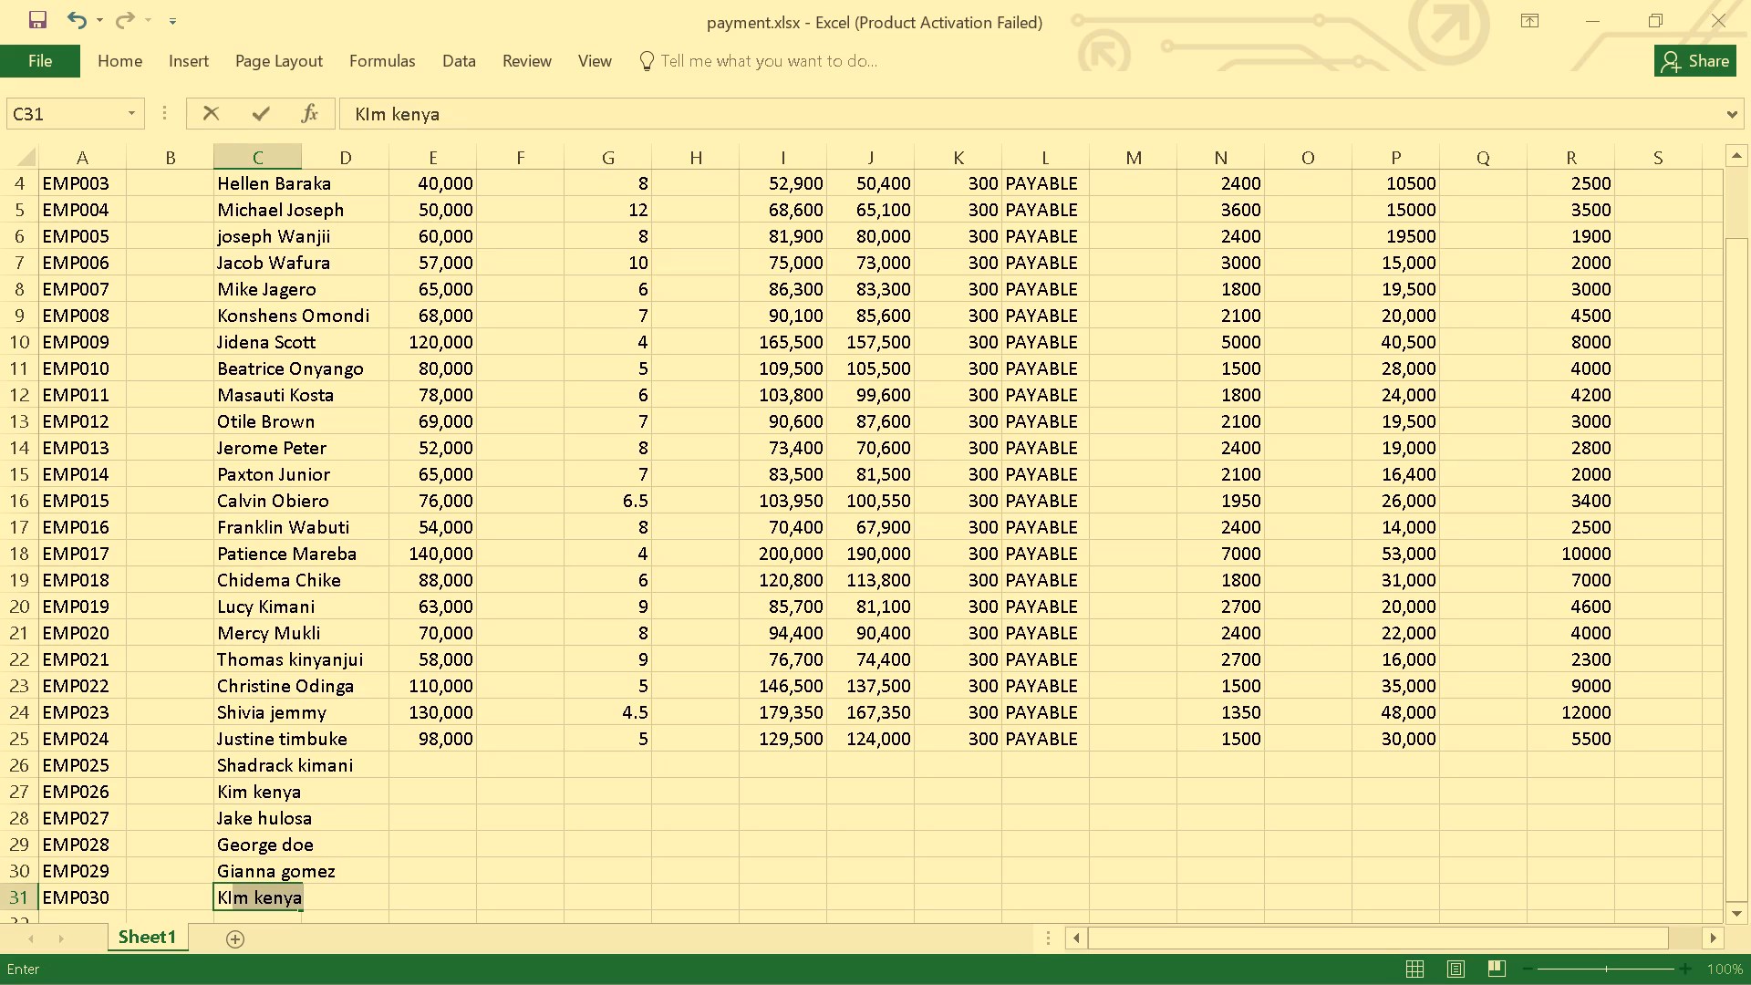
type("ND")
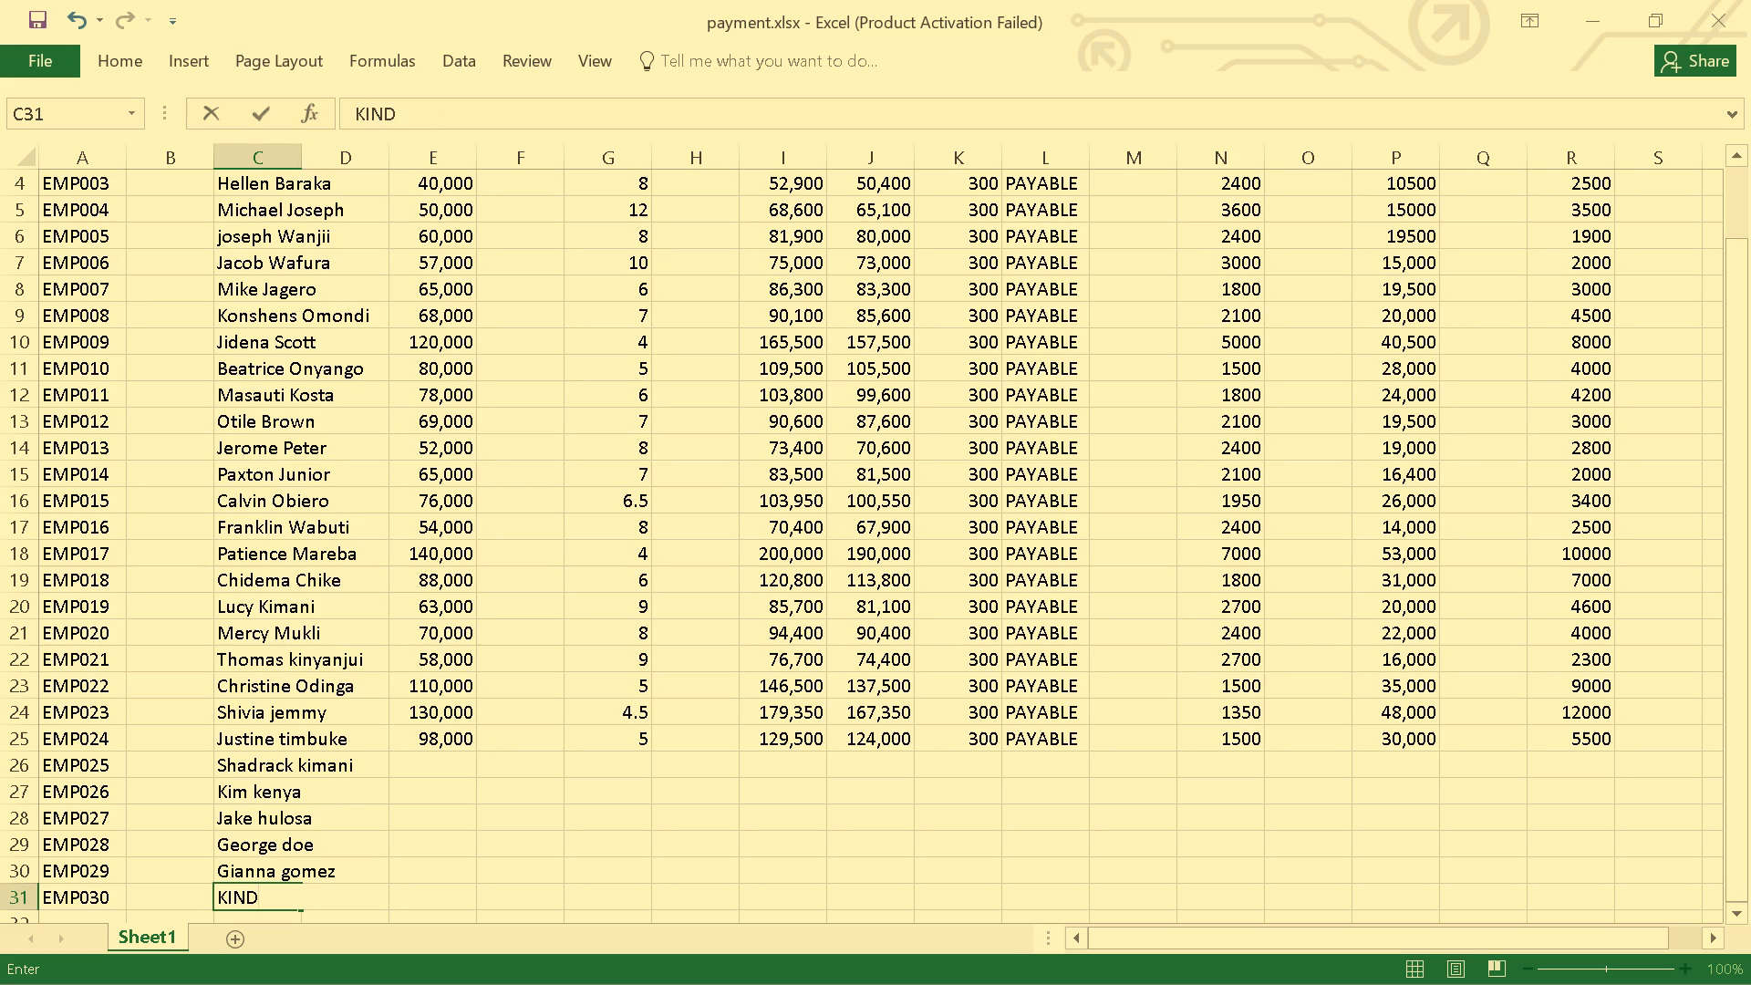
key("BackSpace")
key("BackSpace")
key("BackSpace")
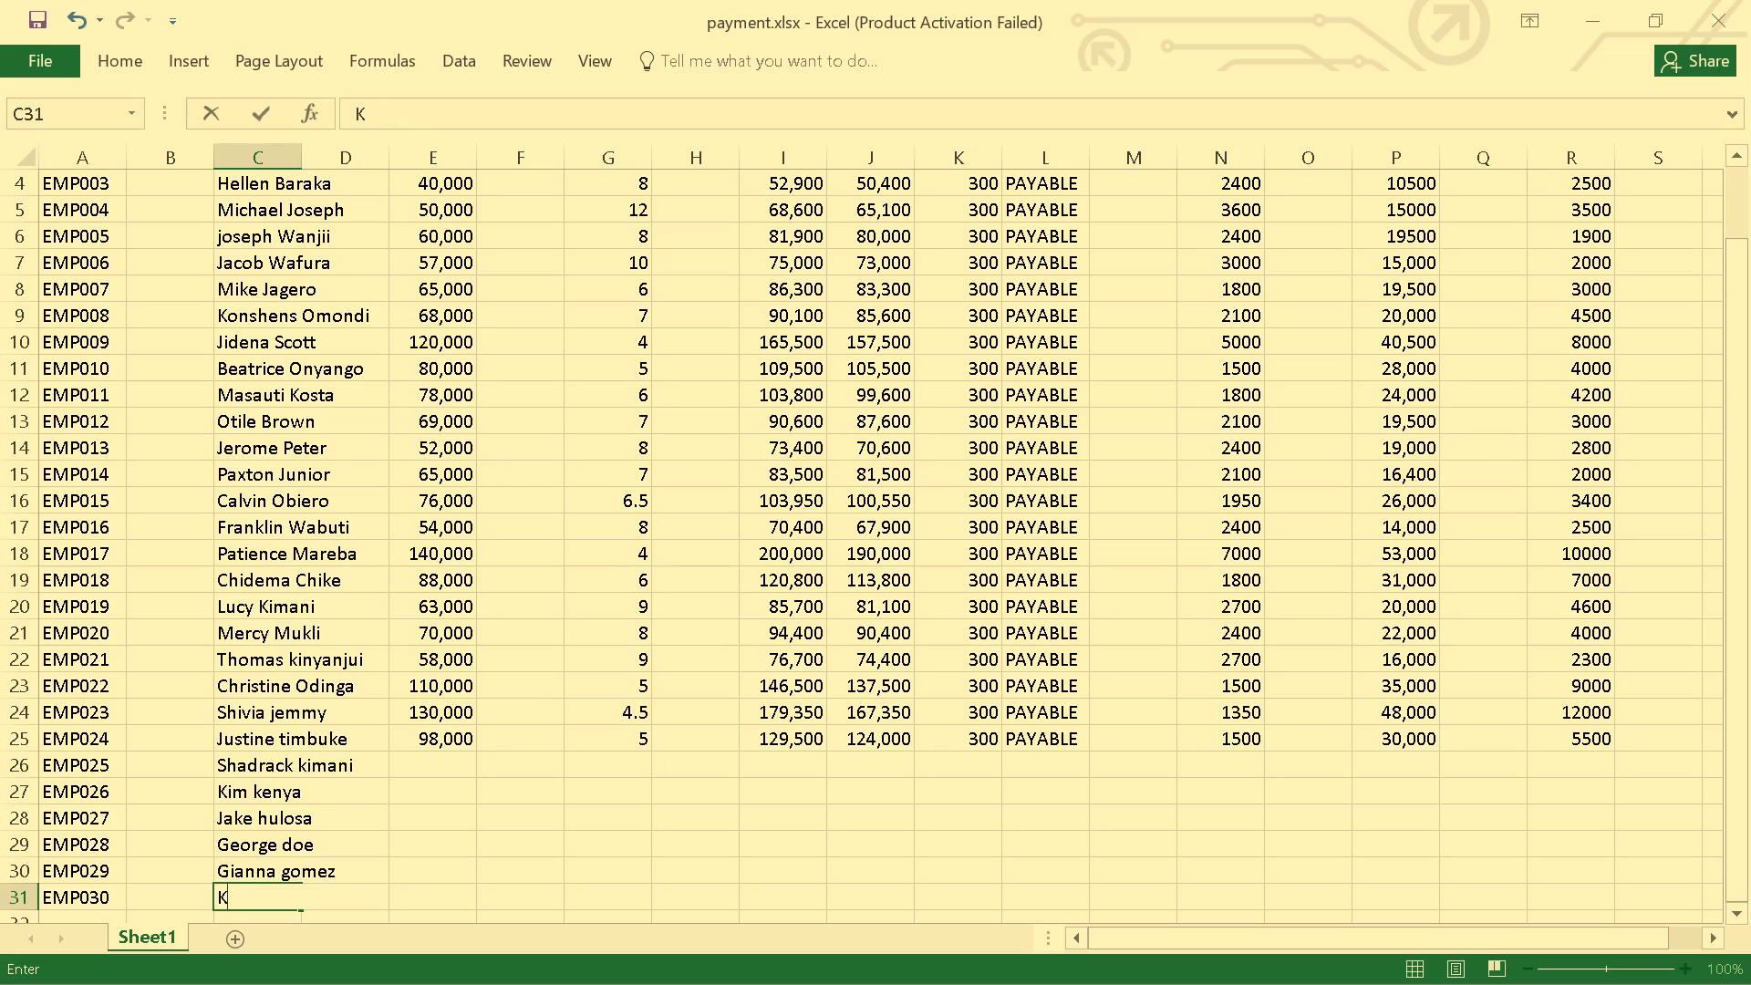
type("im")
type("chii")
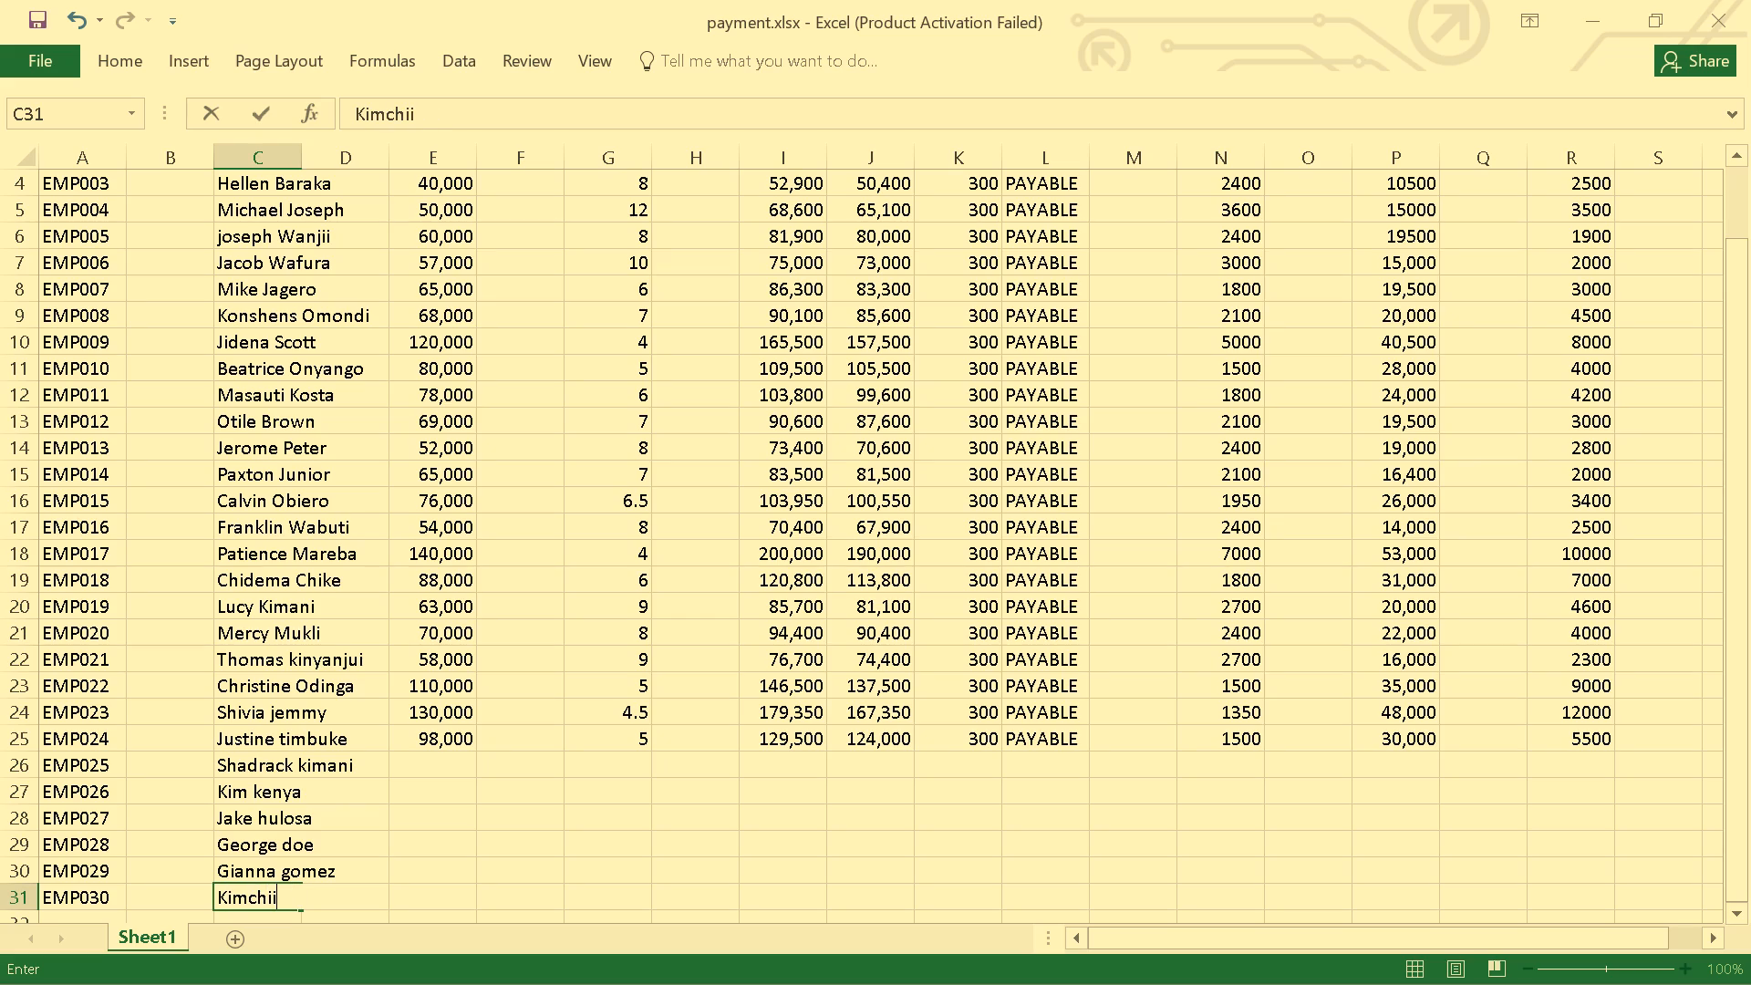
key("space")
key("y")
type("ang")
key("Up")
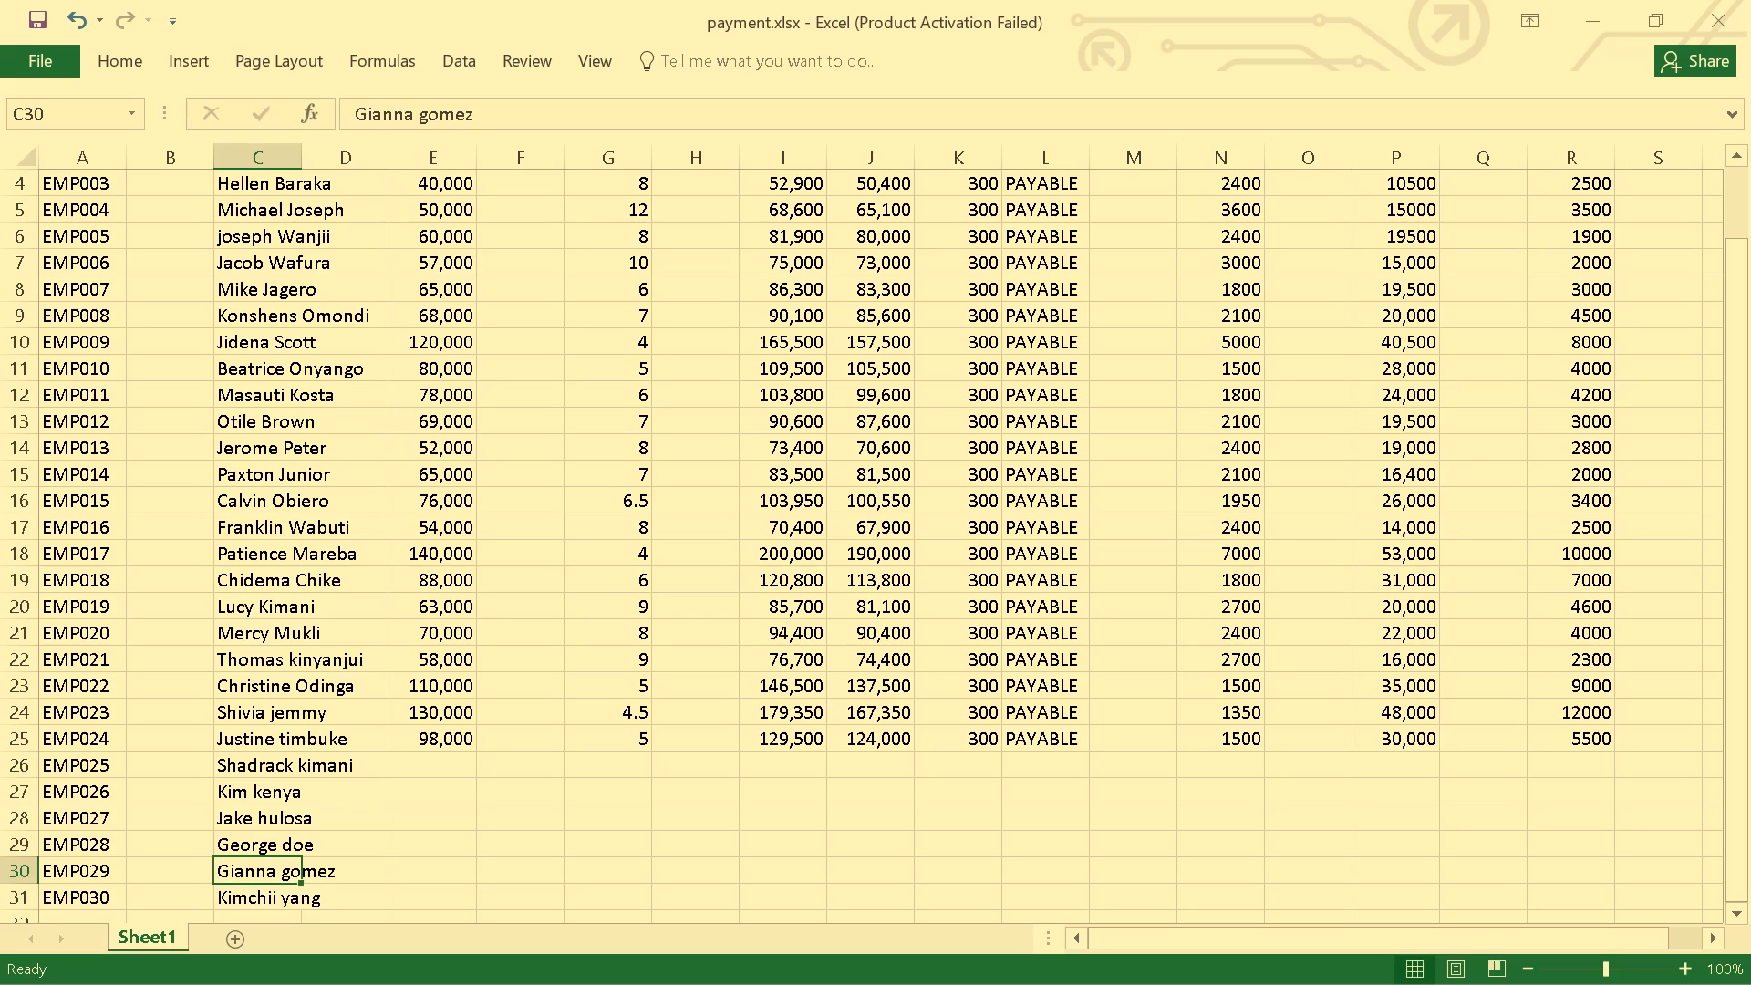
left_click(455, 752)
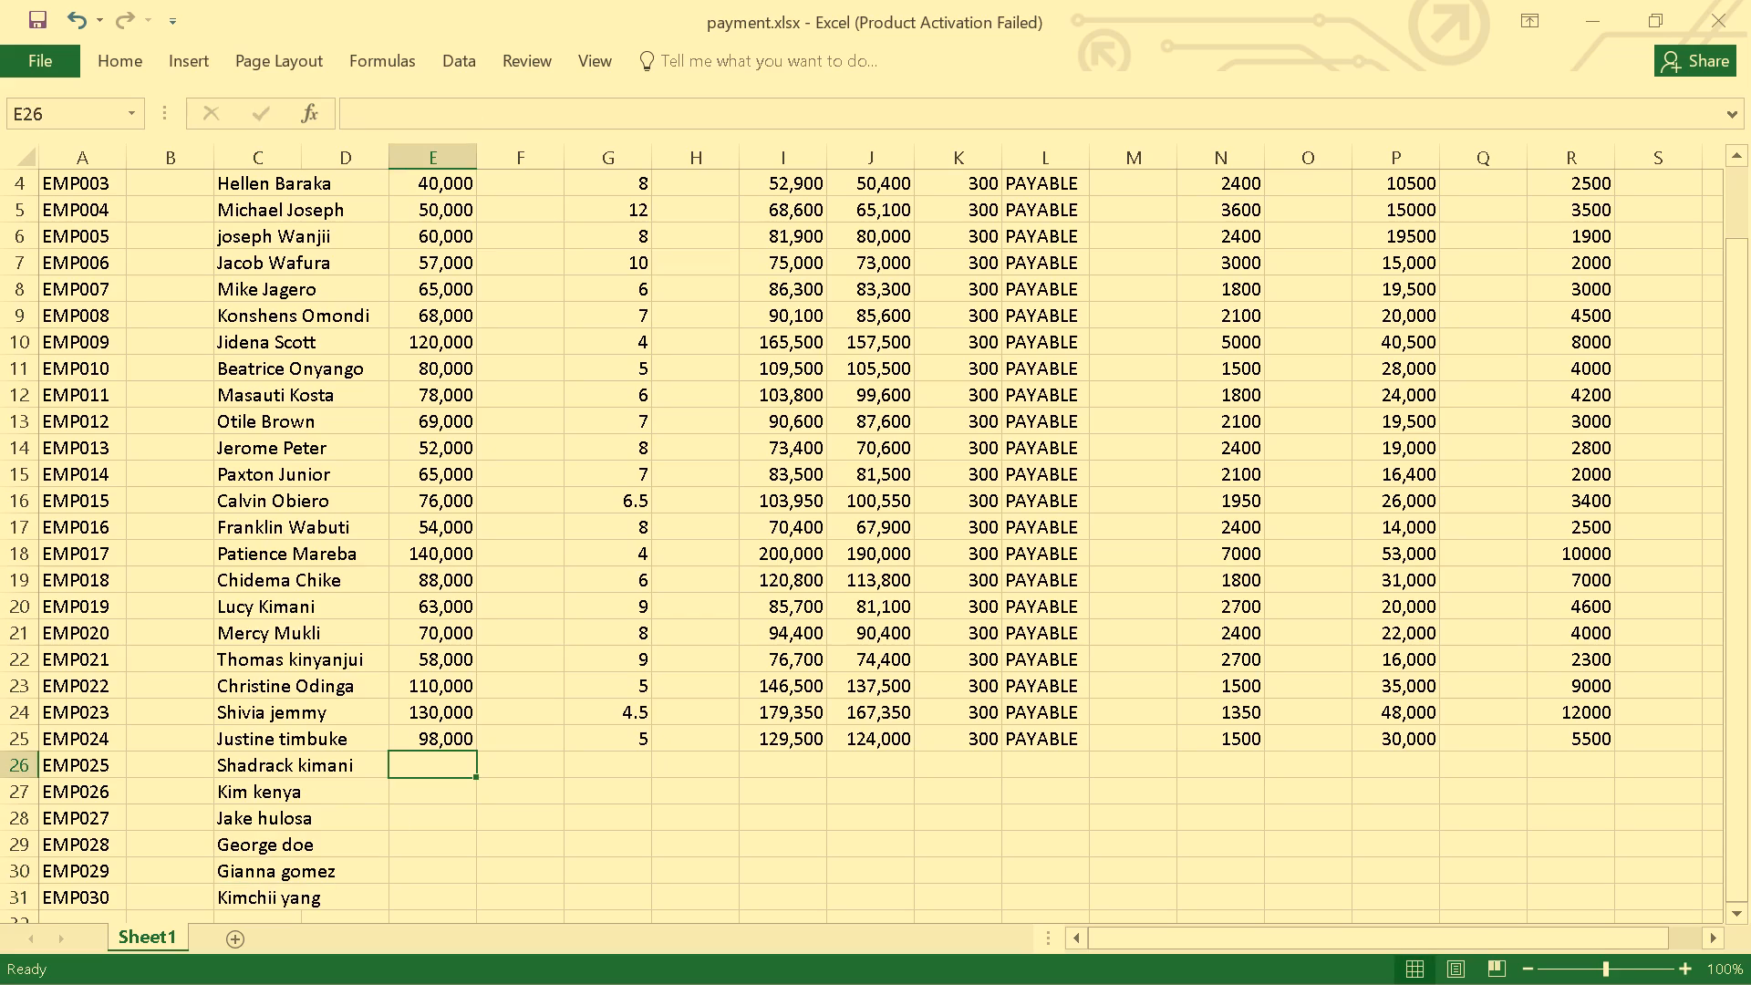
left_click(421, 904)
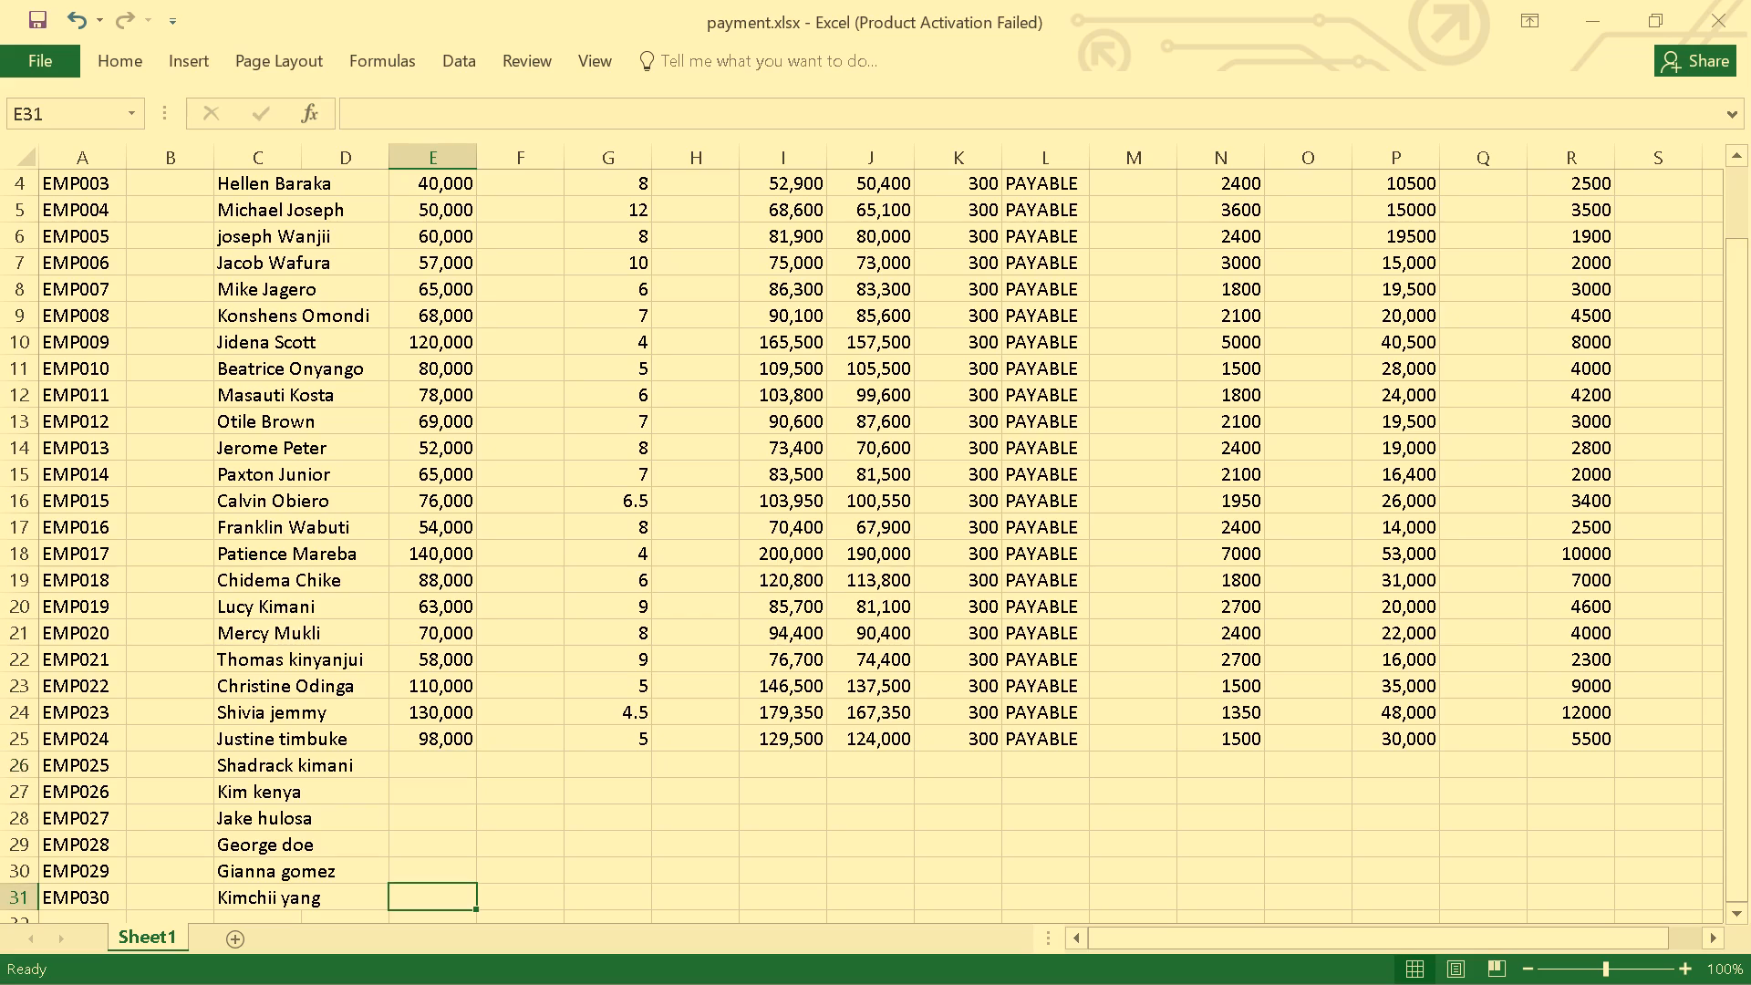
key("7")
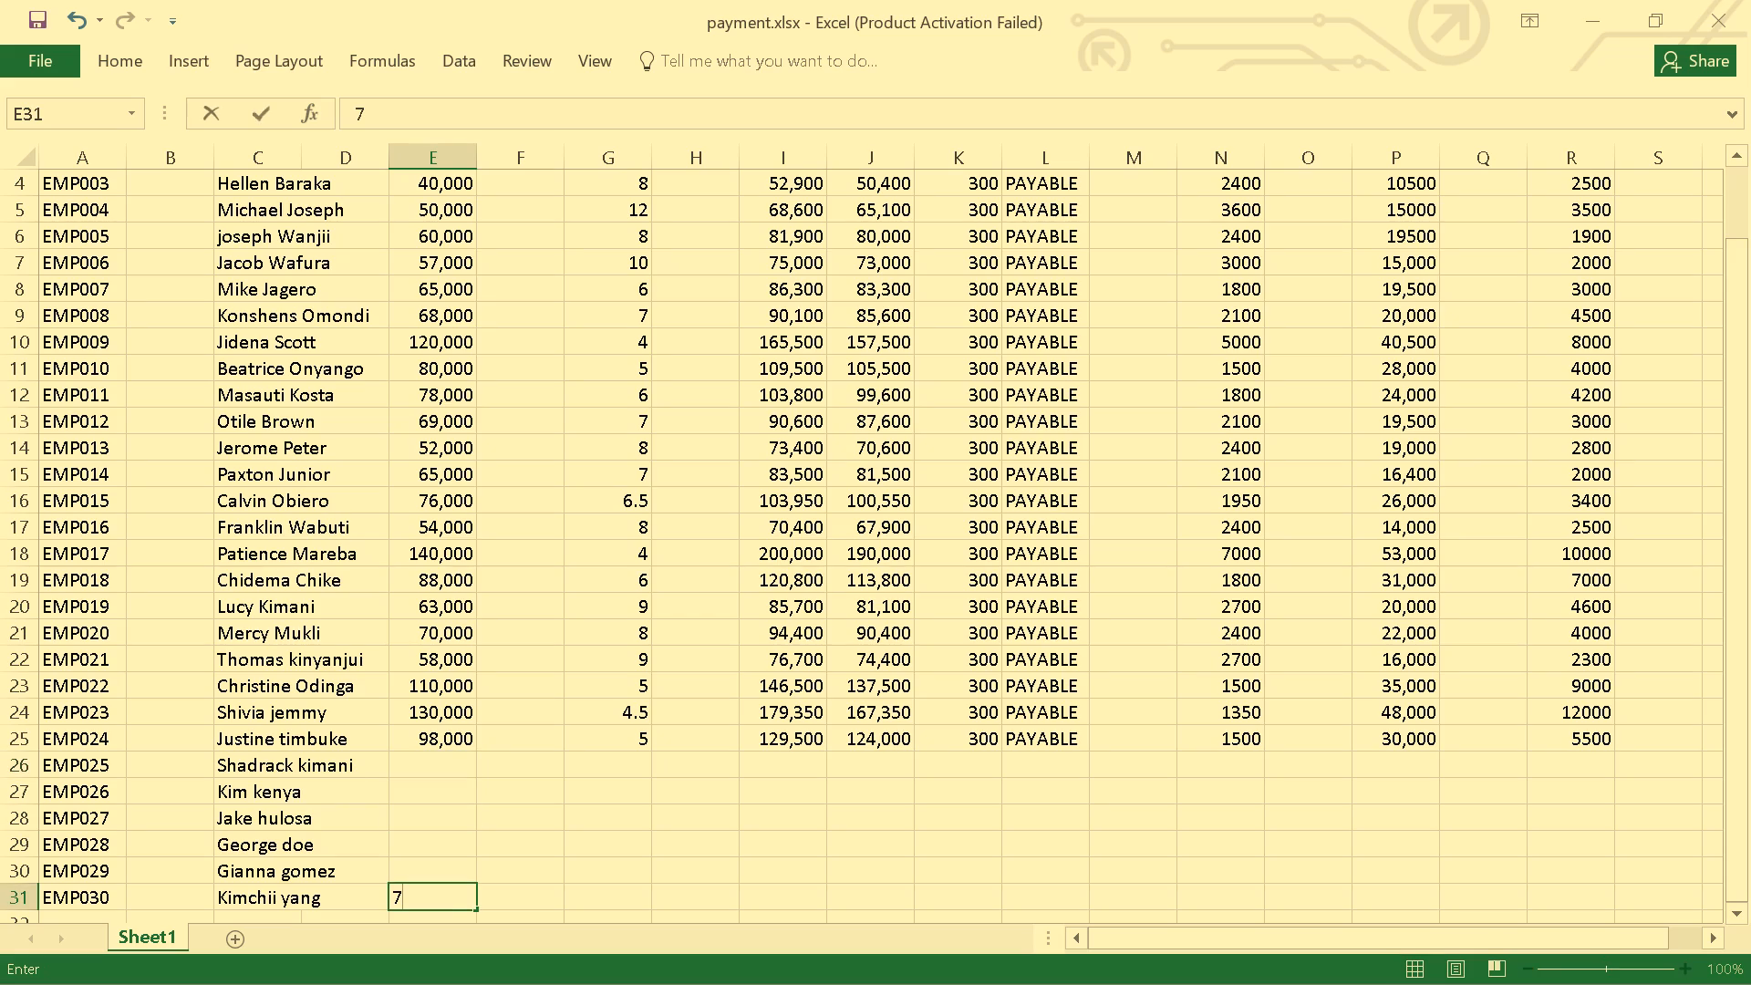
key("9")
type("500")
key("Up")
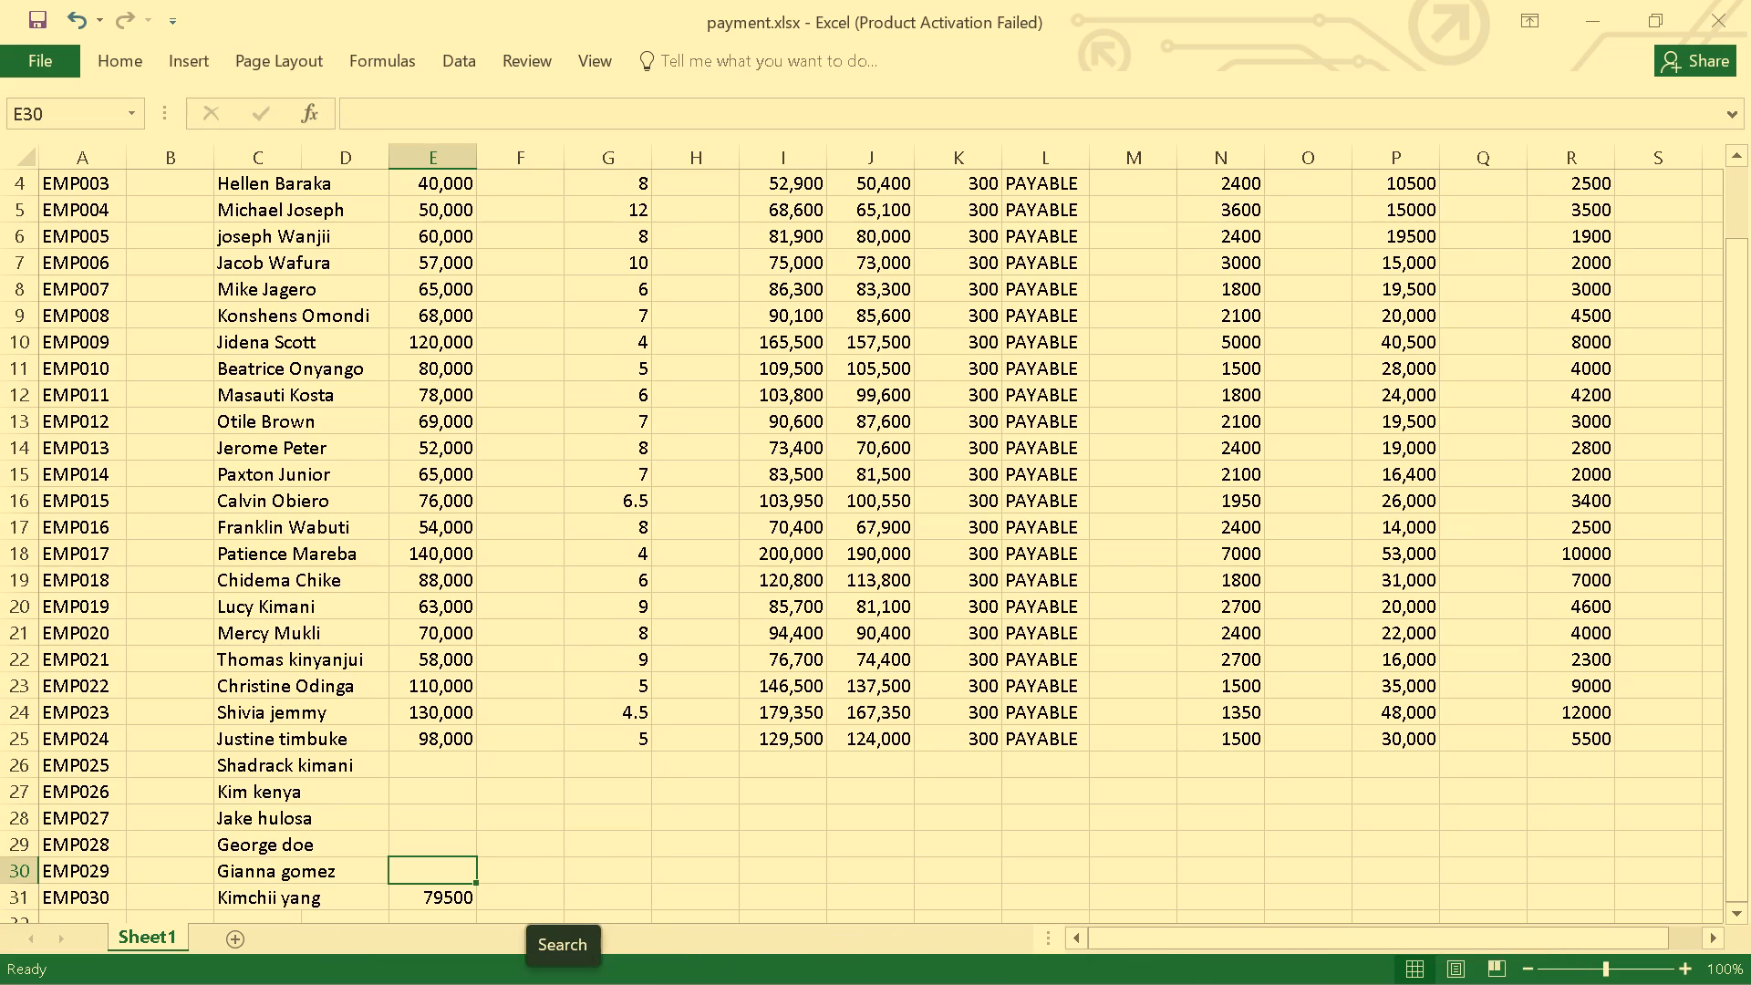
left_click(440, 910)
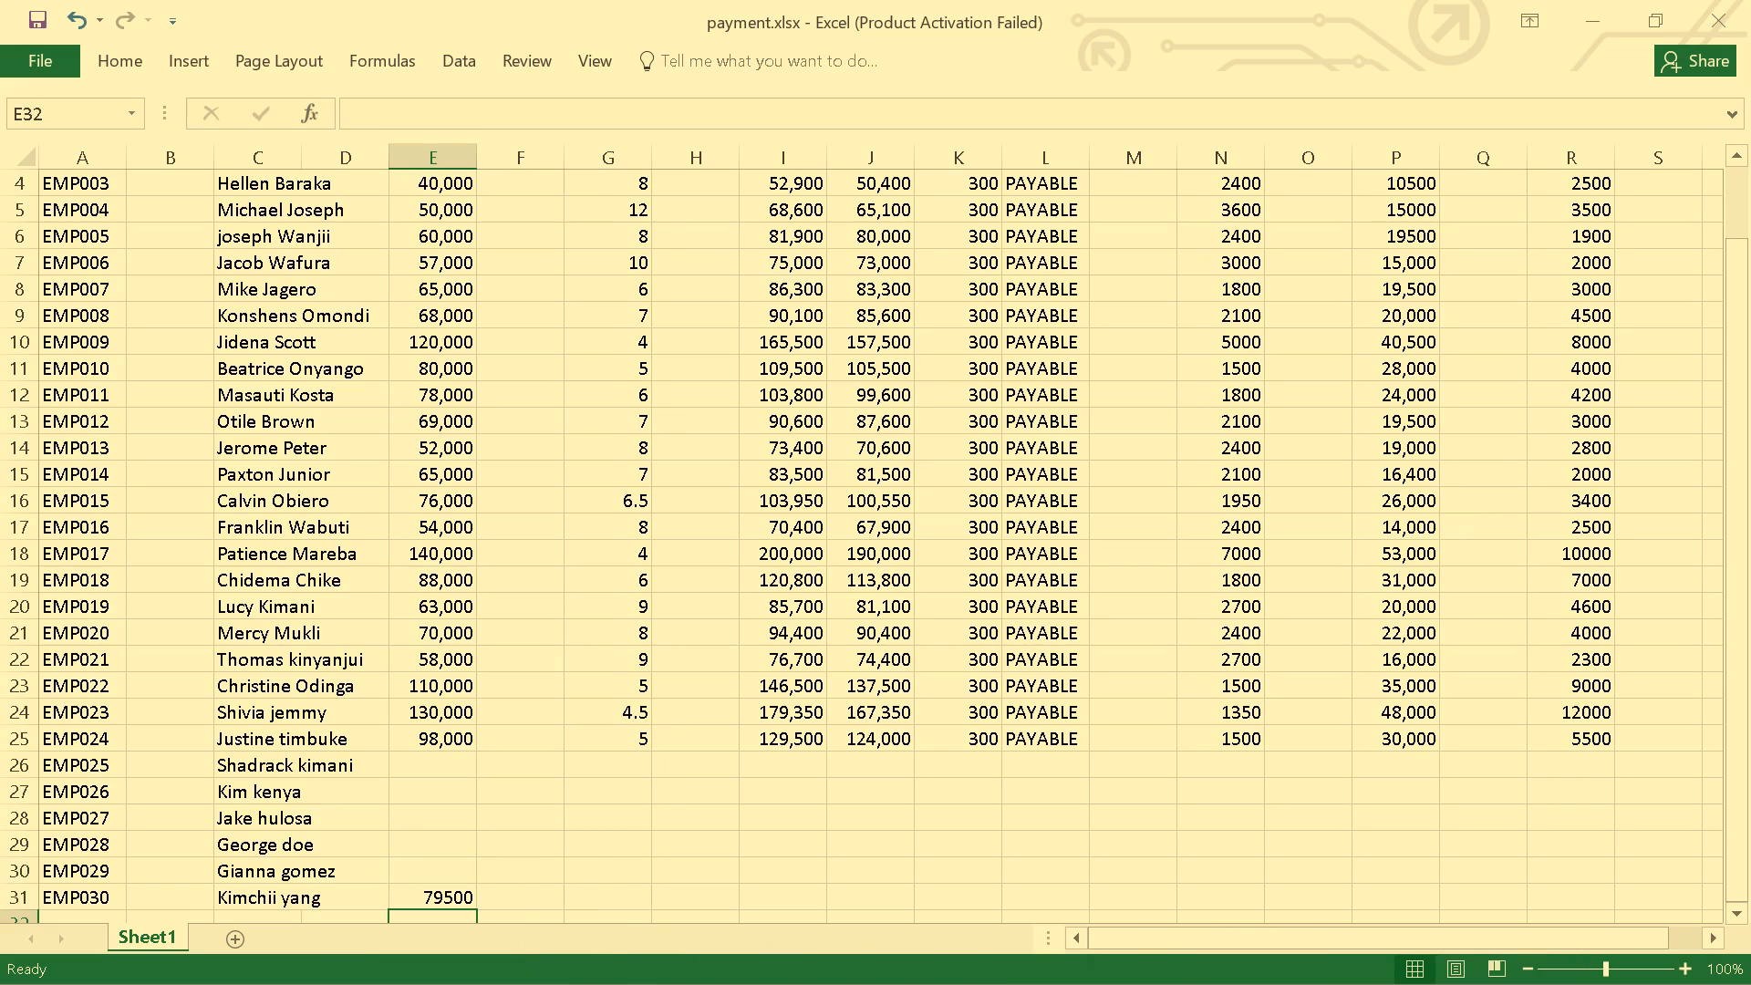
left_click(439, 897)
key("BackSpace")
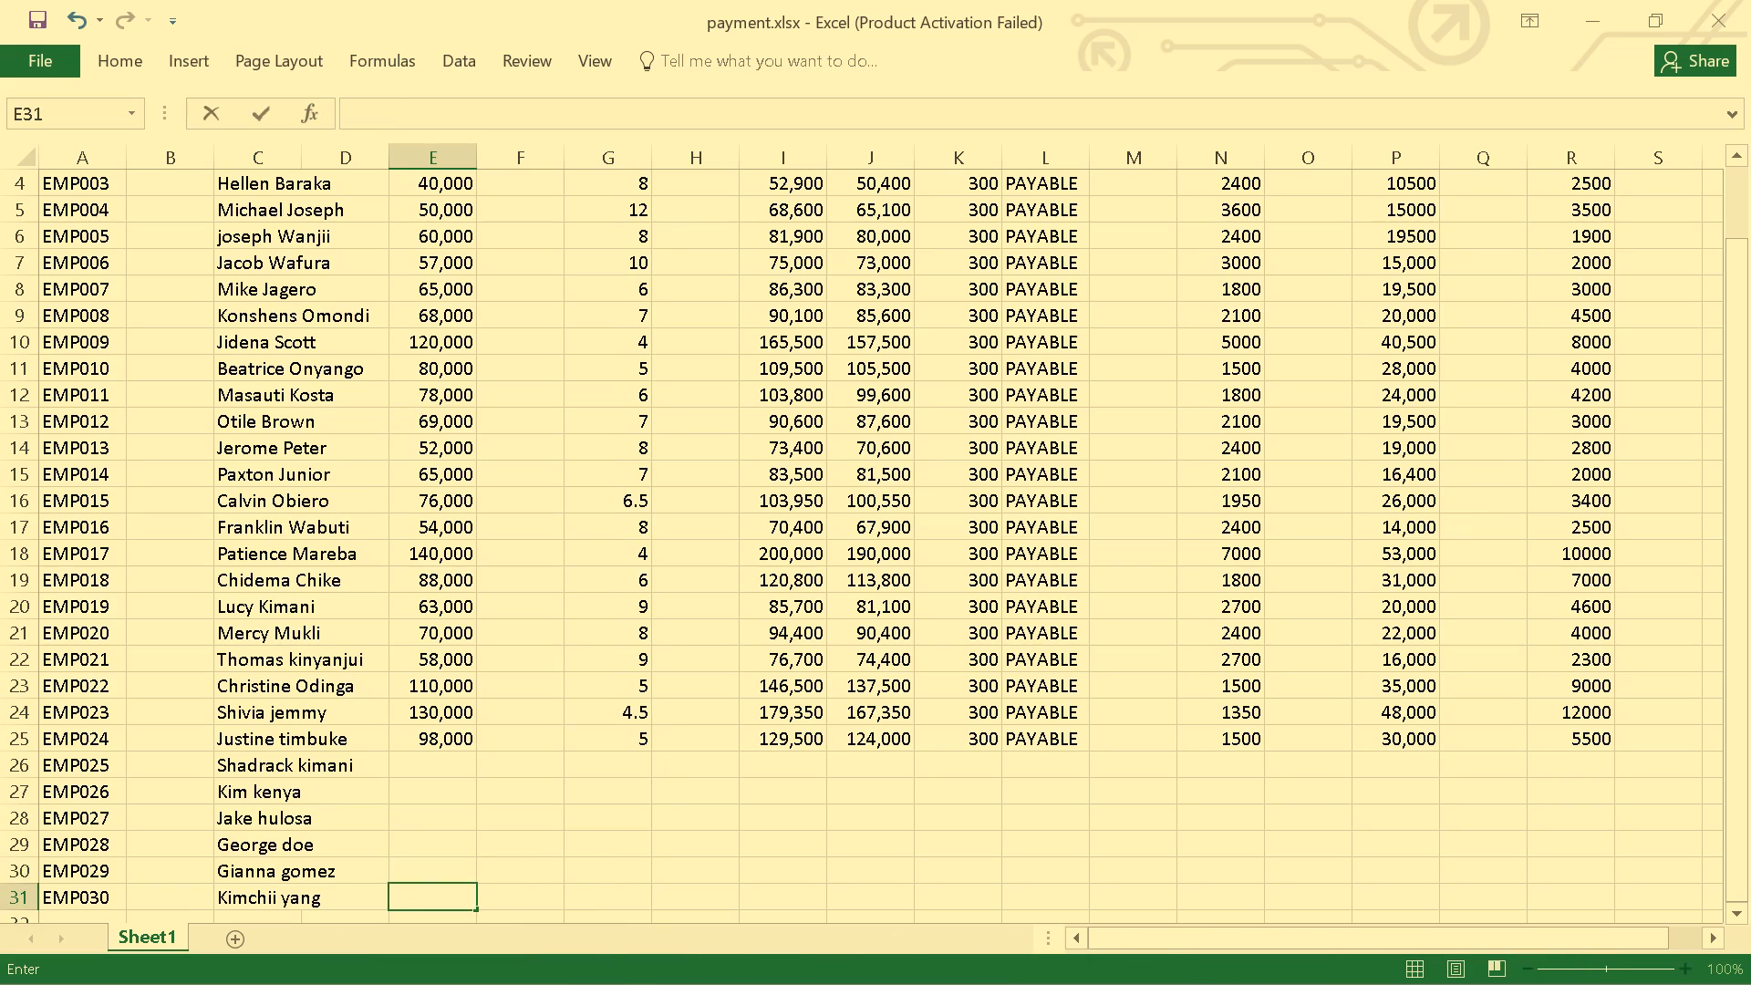
Enter the salaries in column E: 72,600 for EMP025 and 150,000 for EMP026.
left_click(438, 760)
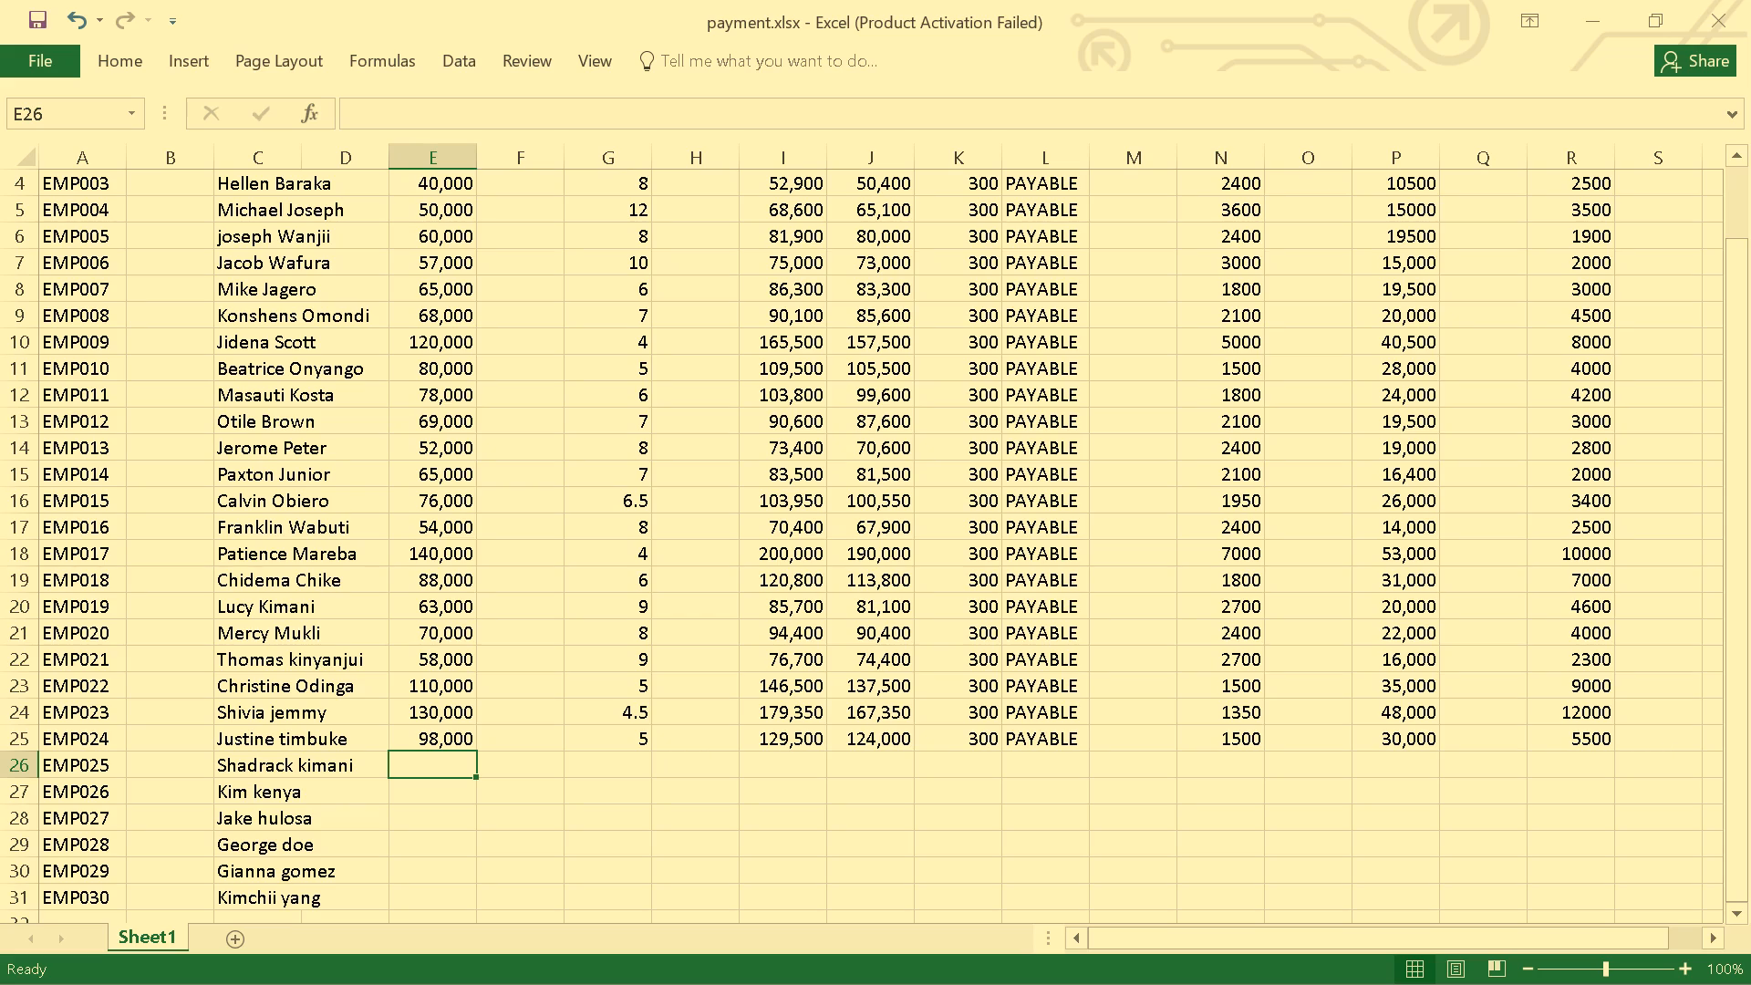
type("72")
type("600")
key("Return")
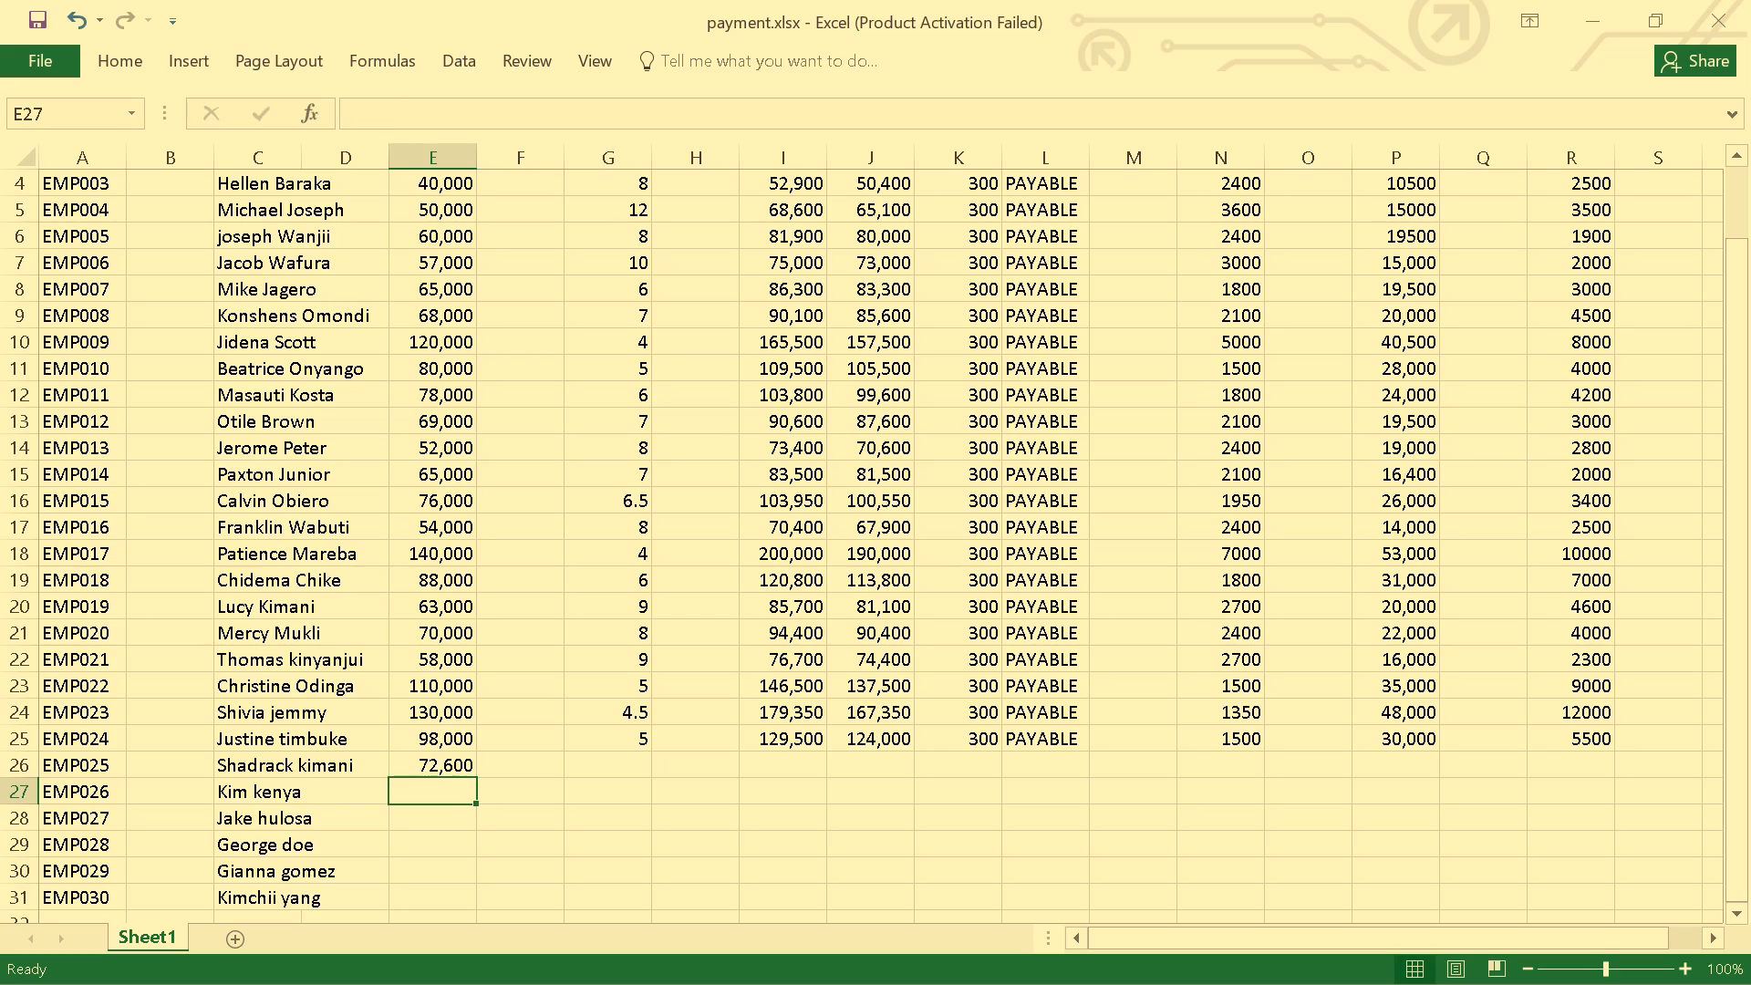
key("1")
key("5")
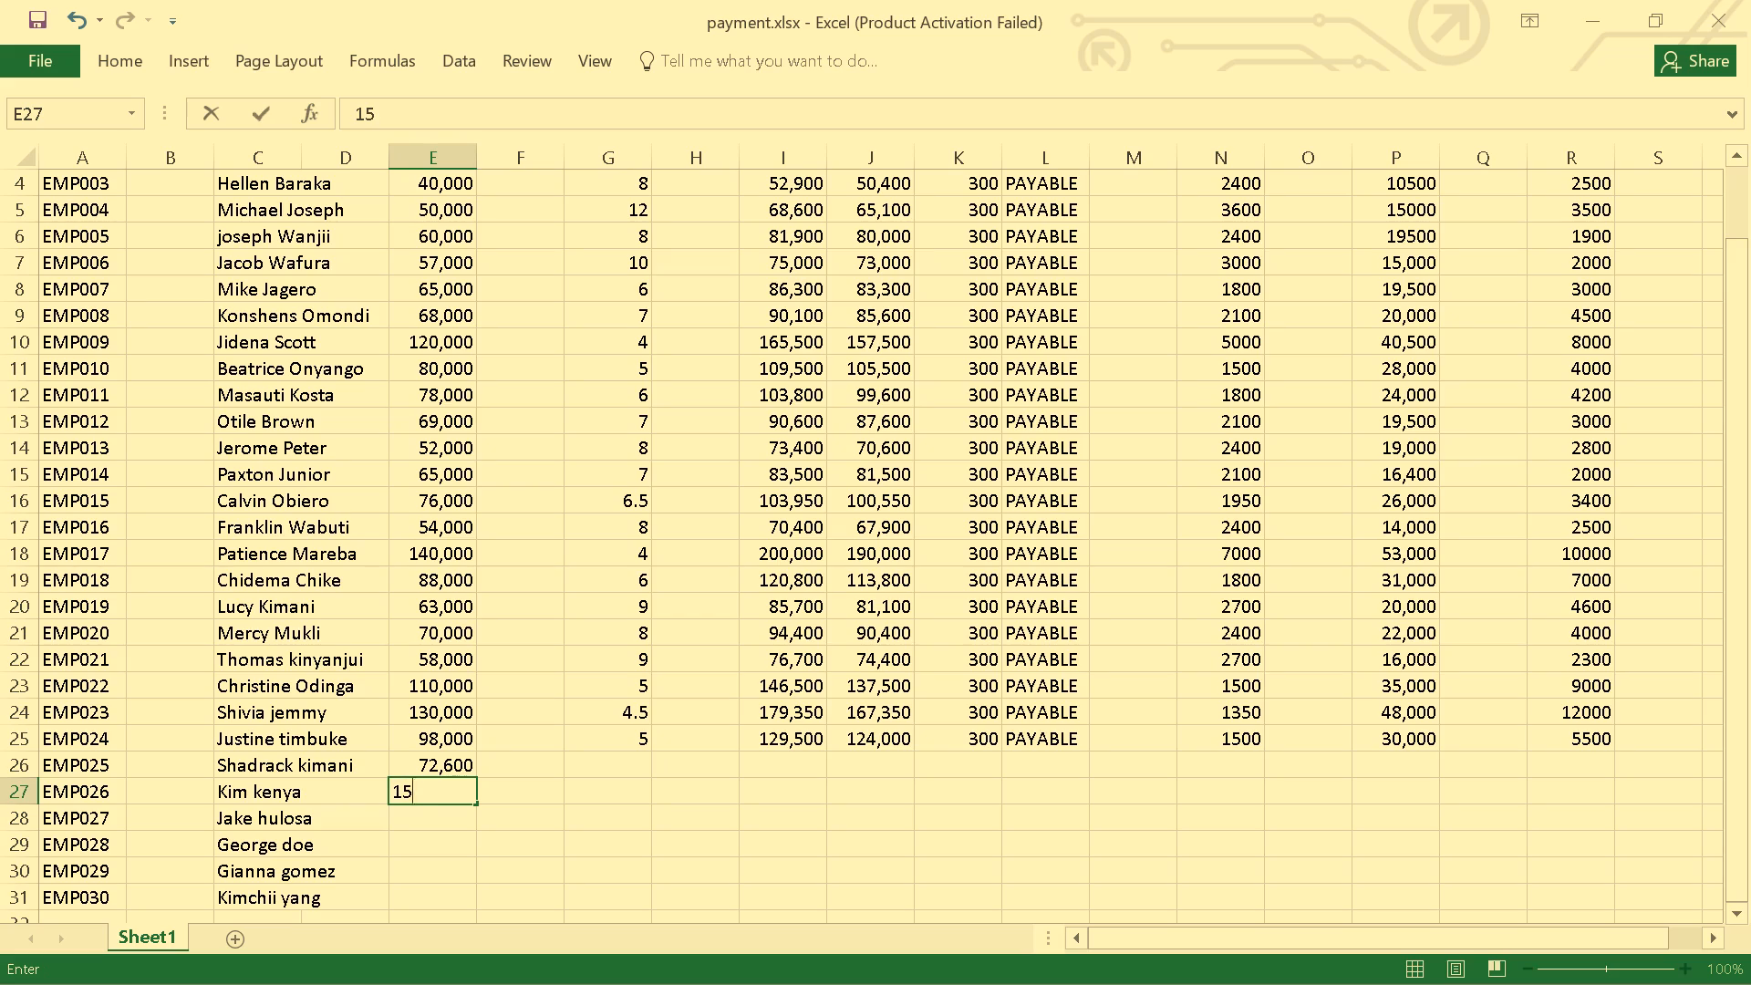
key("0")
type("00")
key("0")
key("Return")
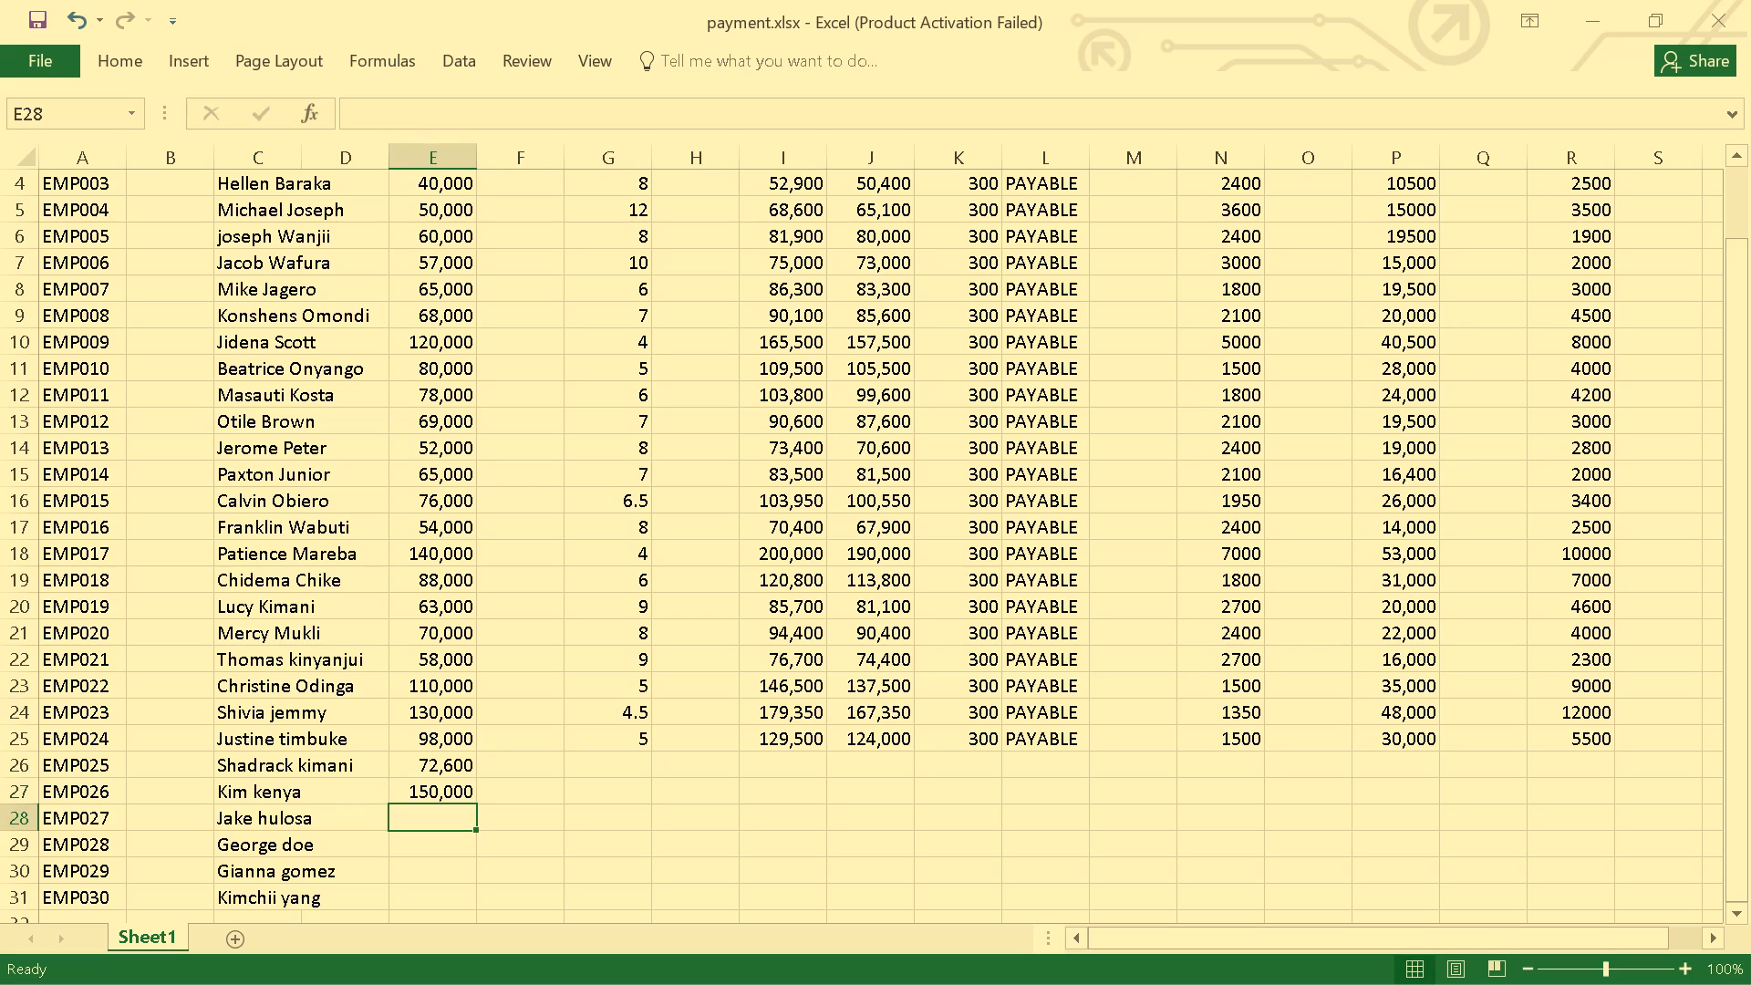
Enter the salaries in column E: 59,500 for EMP027 and 80,500 for EMP028.
left_click(453, 820)
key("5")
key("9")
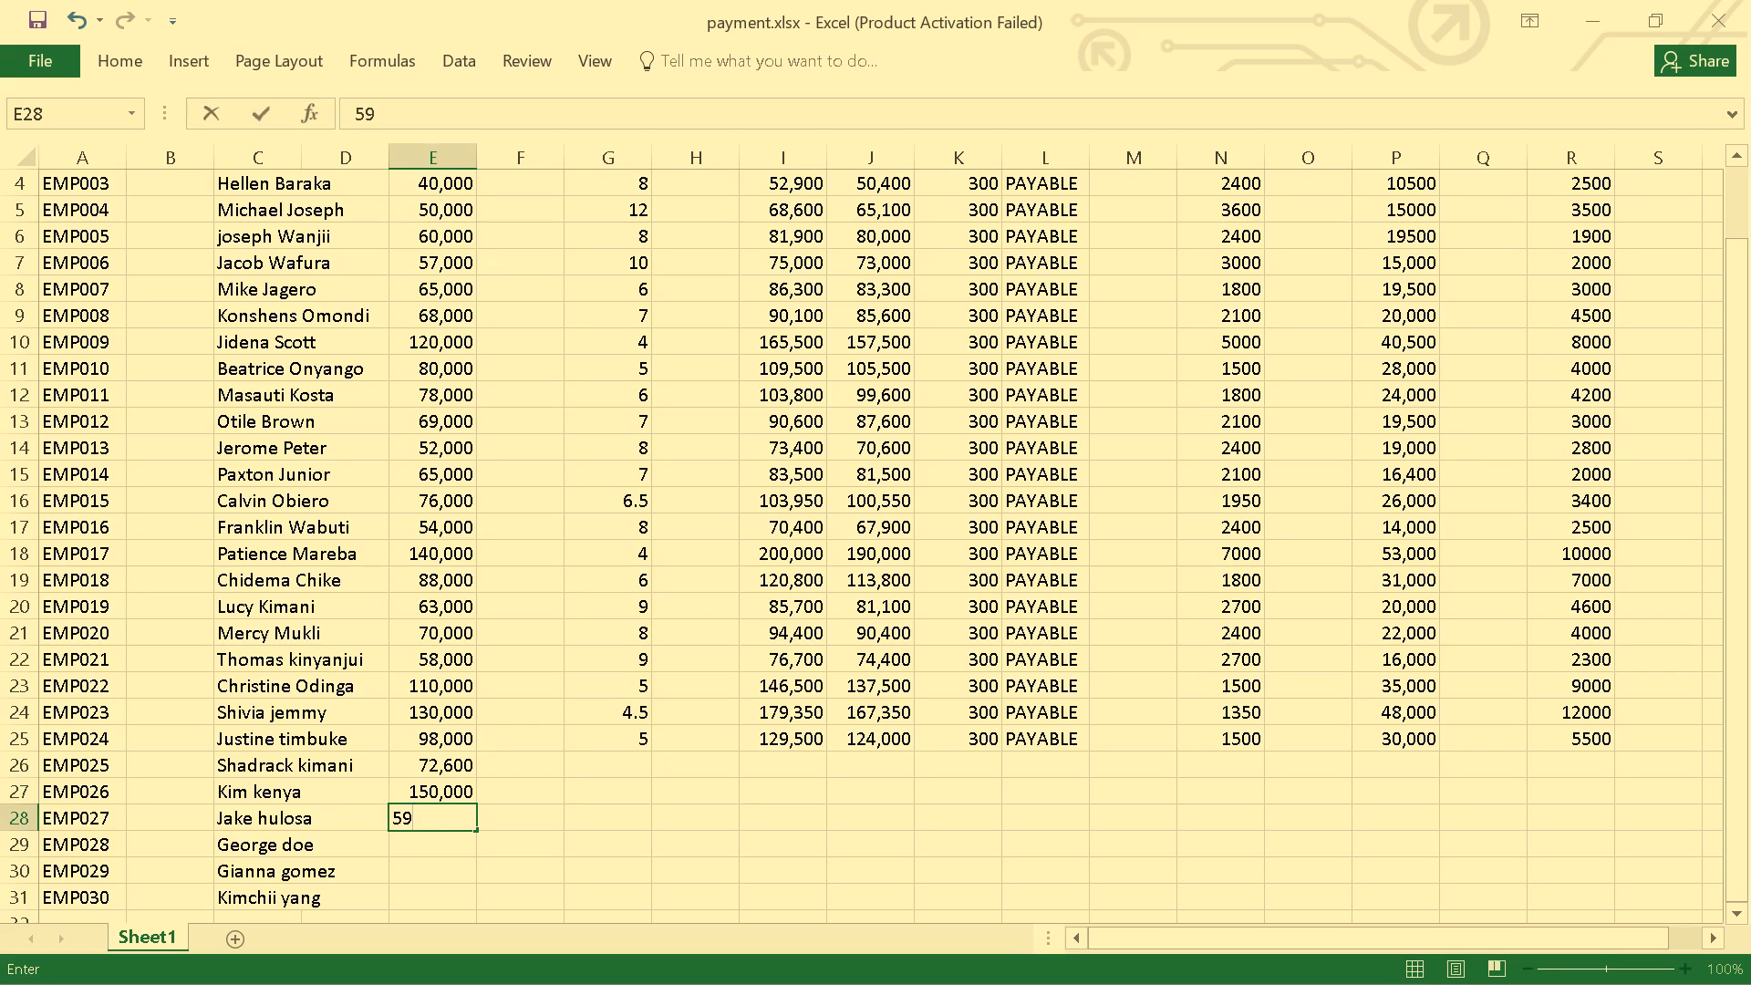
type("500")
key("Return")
left_click(414, 847)
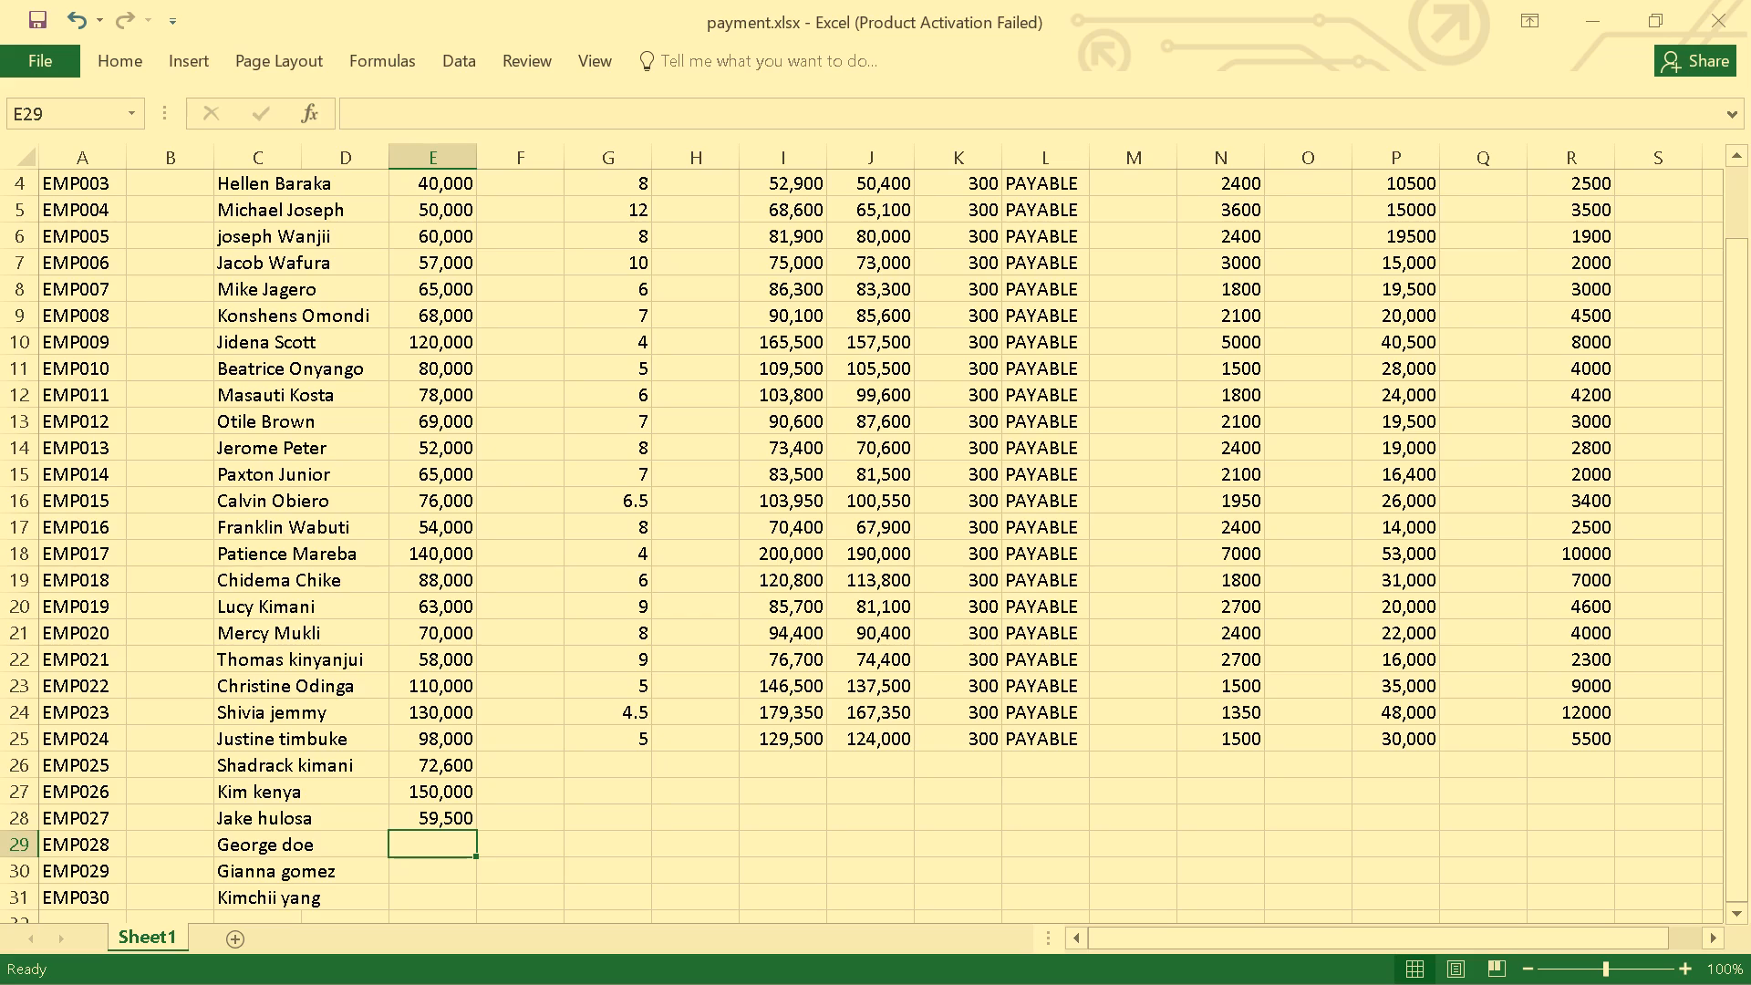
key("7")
key("BackSpace")
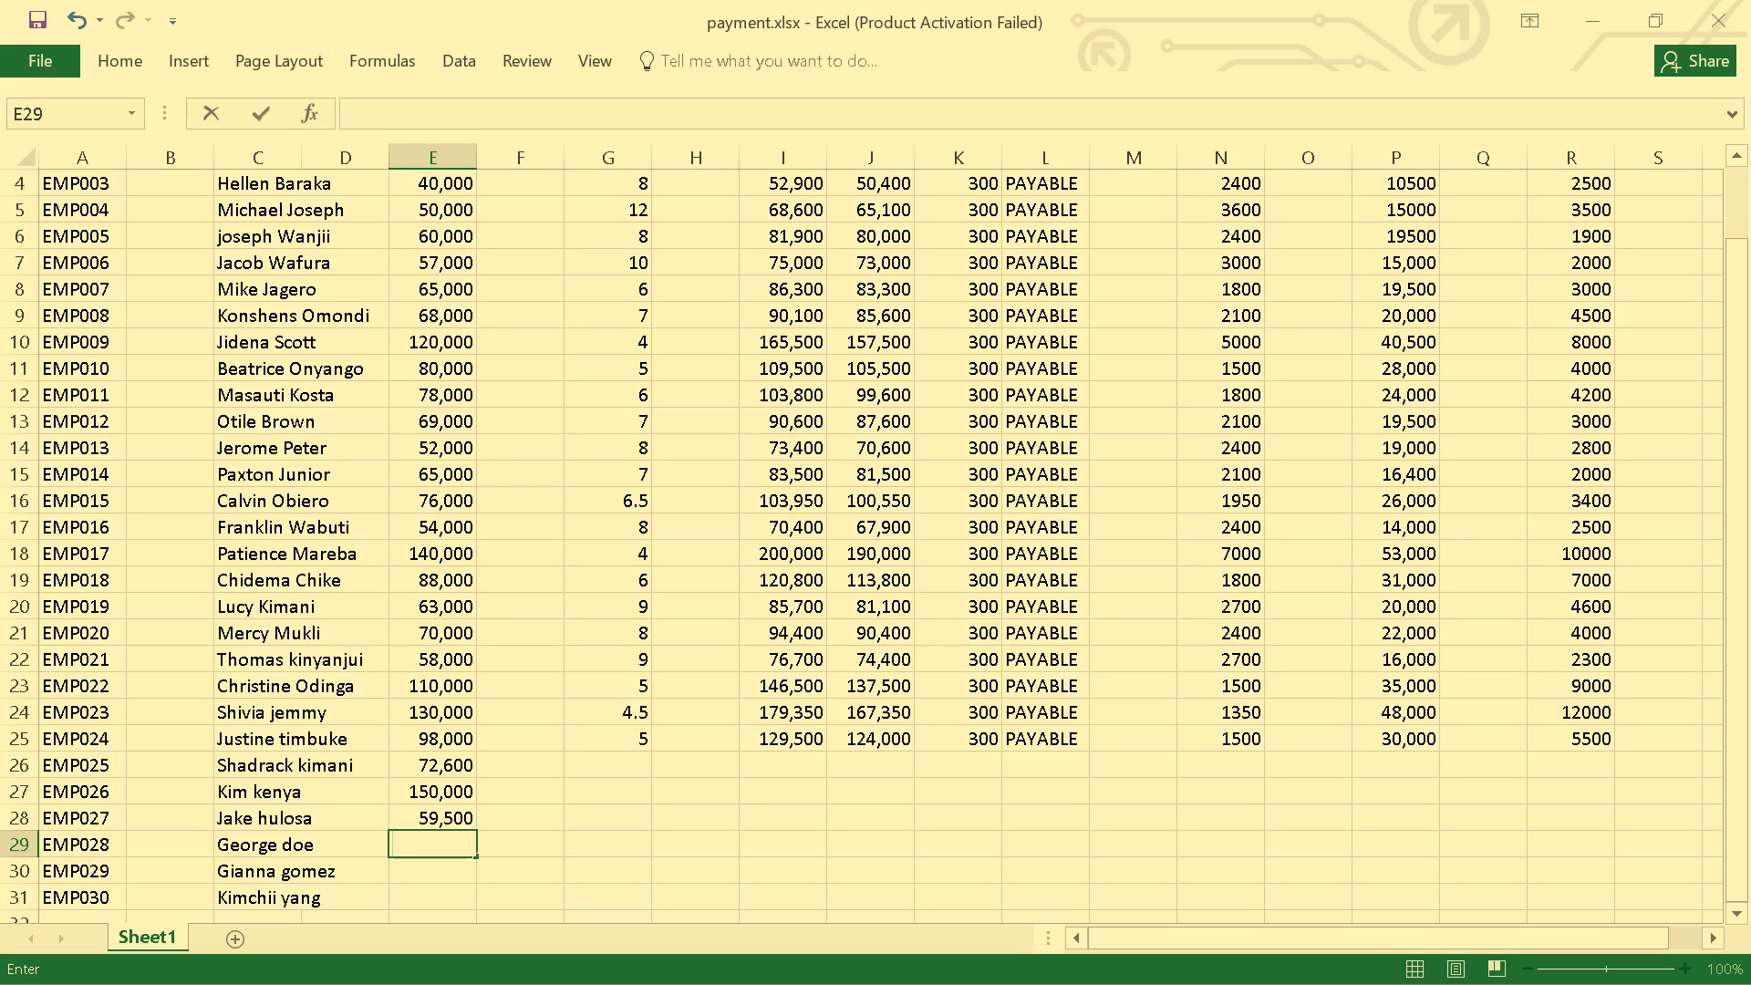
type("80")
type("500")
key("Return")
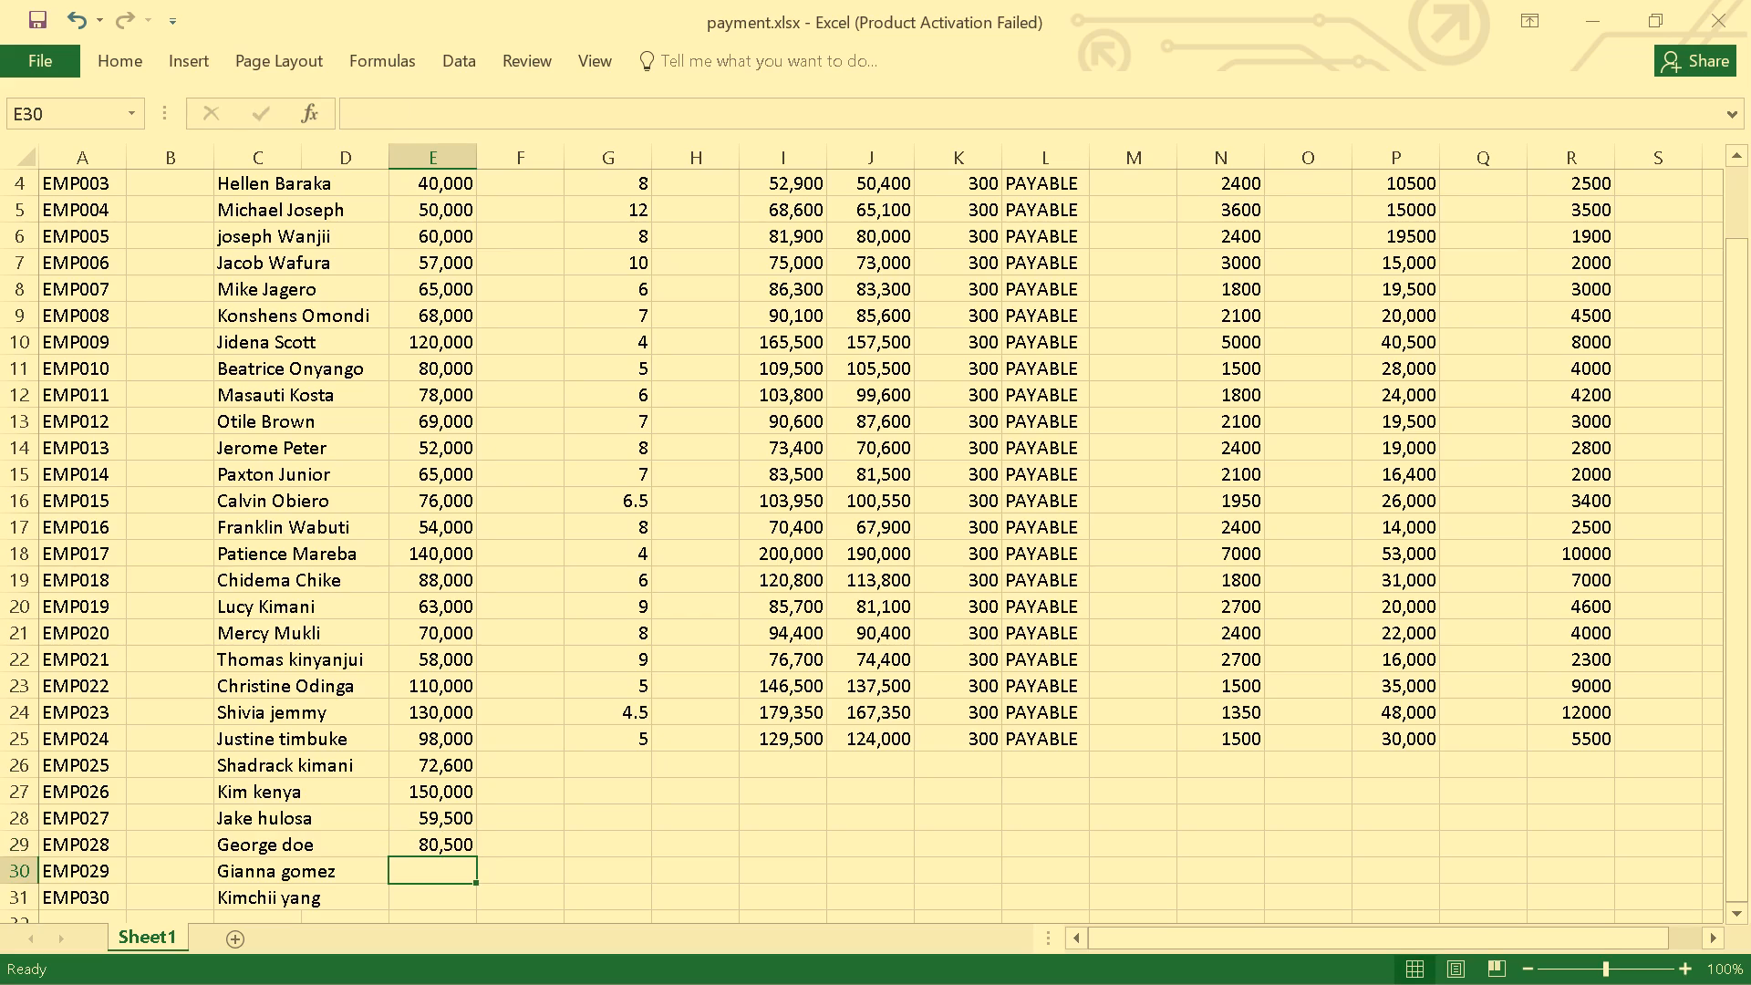
Enter the salaries in column E: 118,000 for EMP029 and 79,500 for EMP030.
left_click(434, 872)
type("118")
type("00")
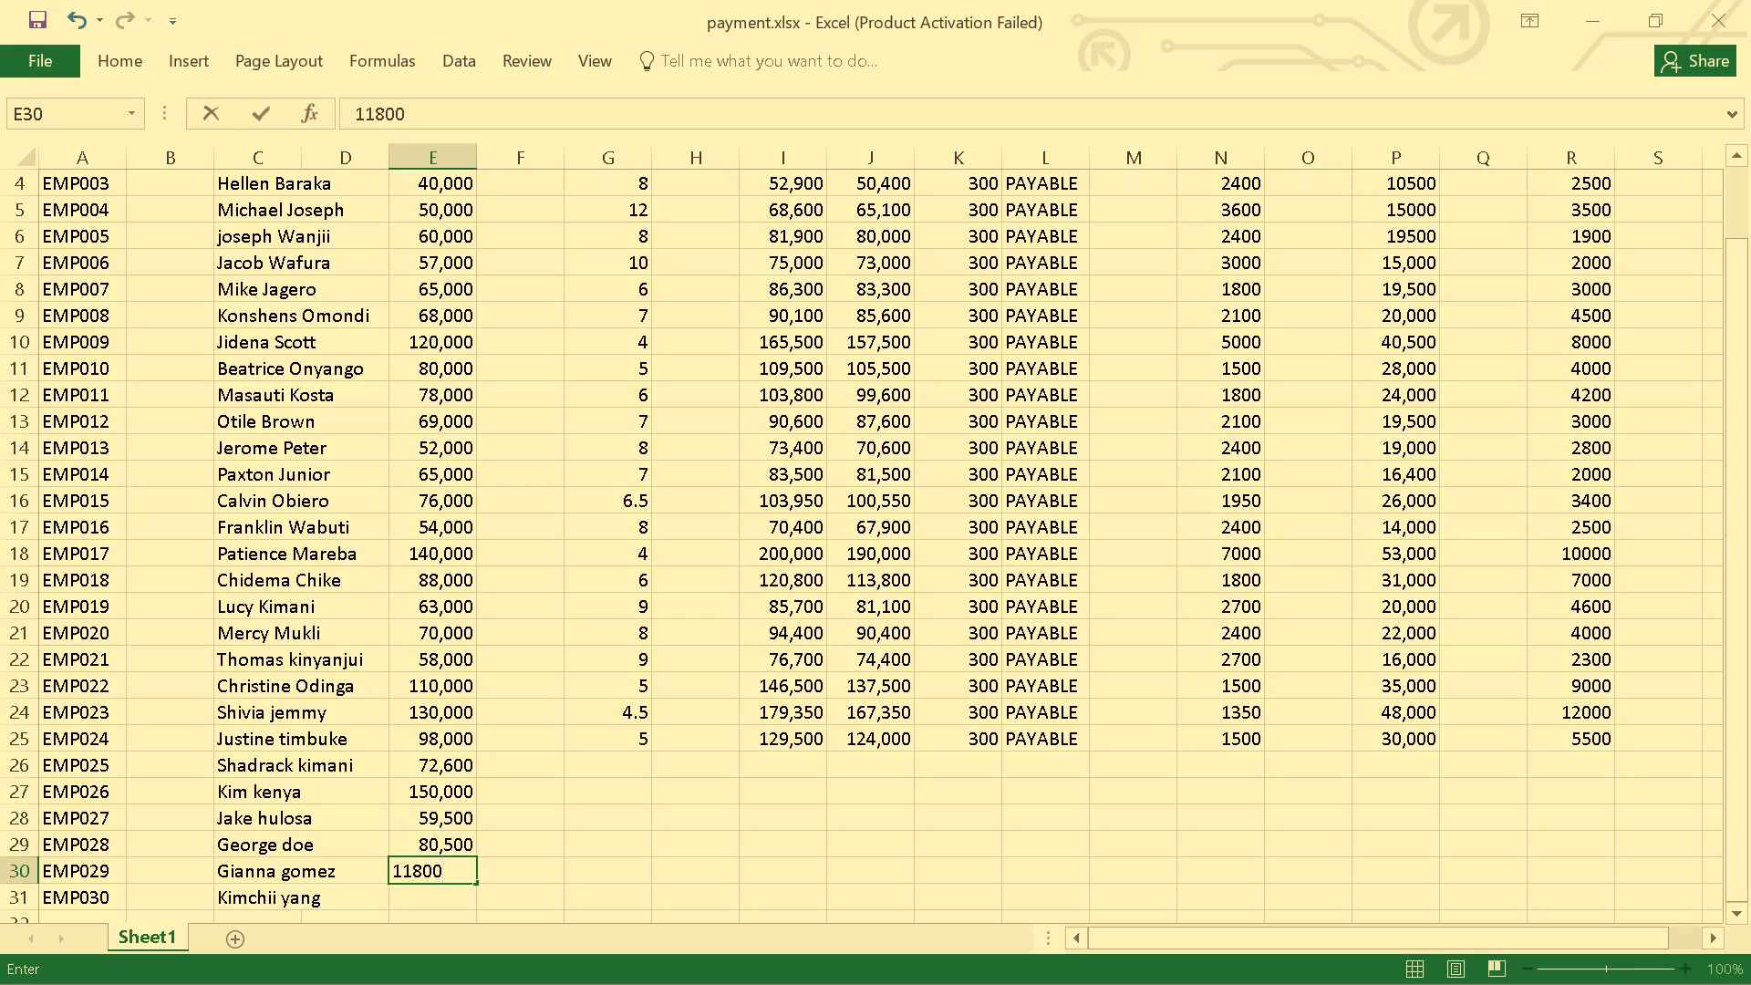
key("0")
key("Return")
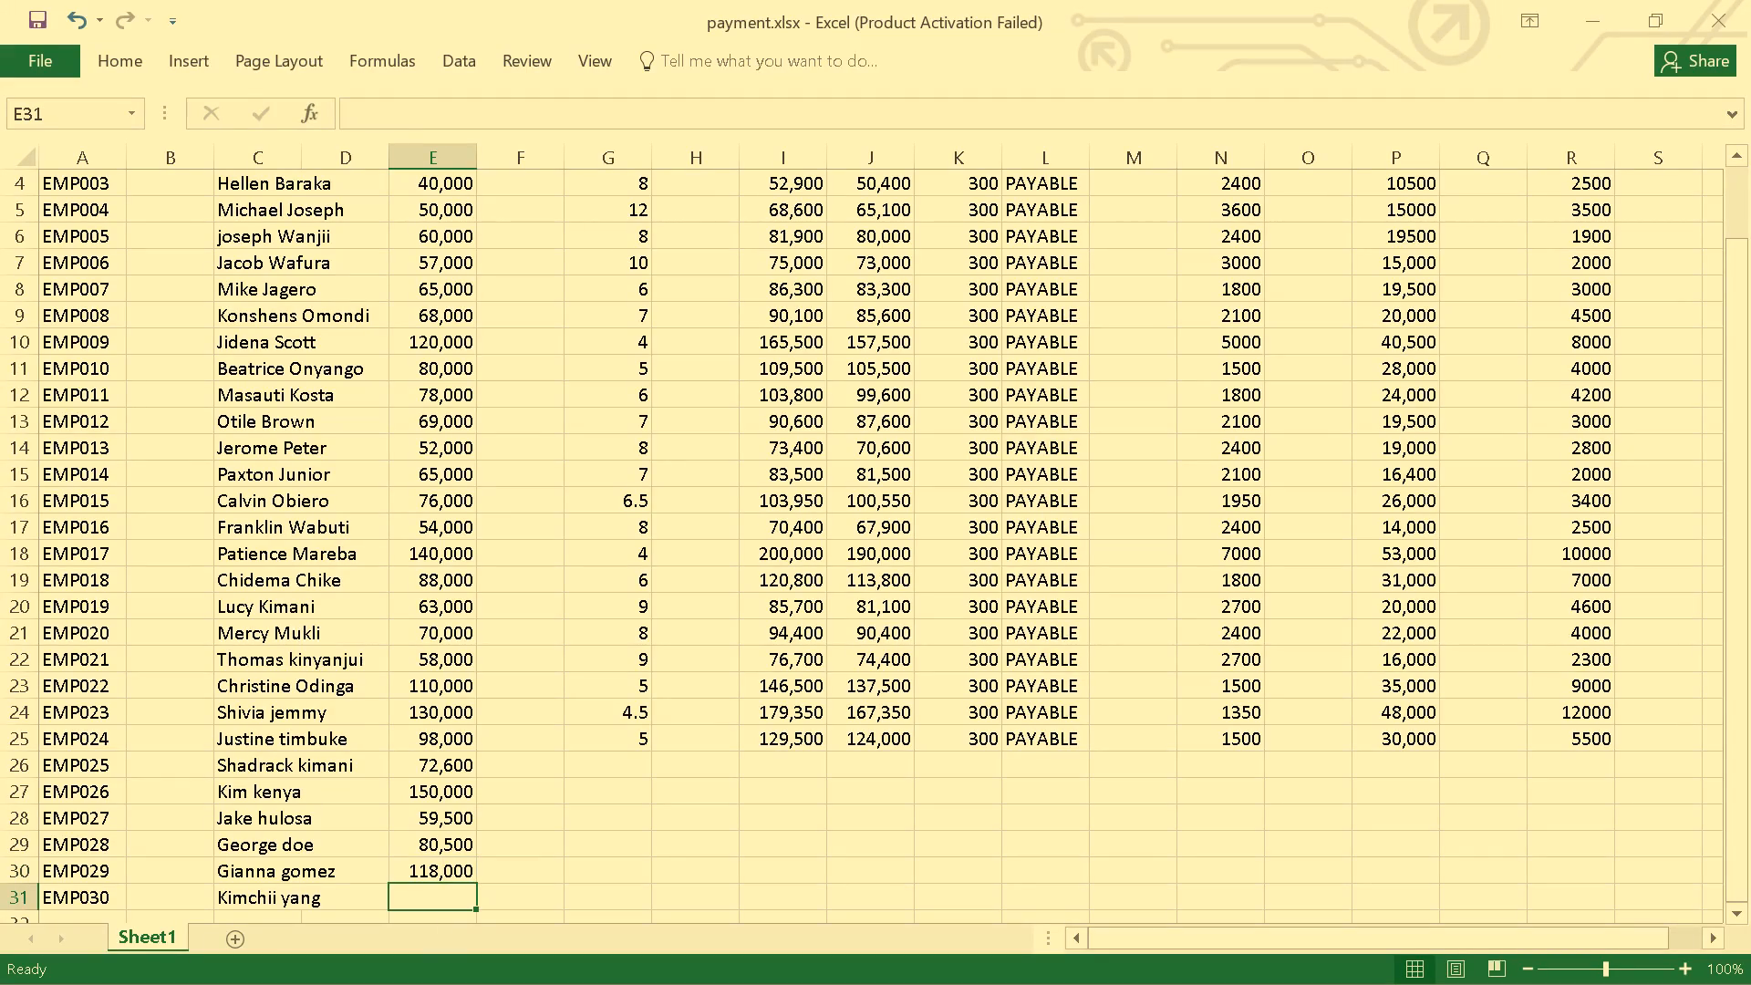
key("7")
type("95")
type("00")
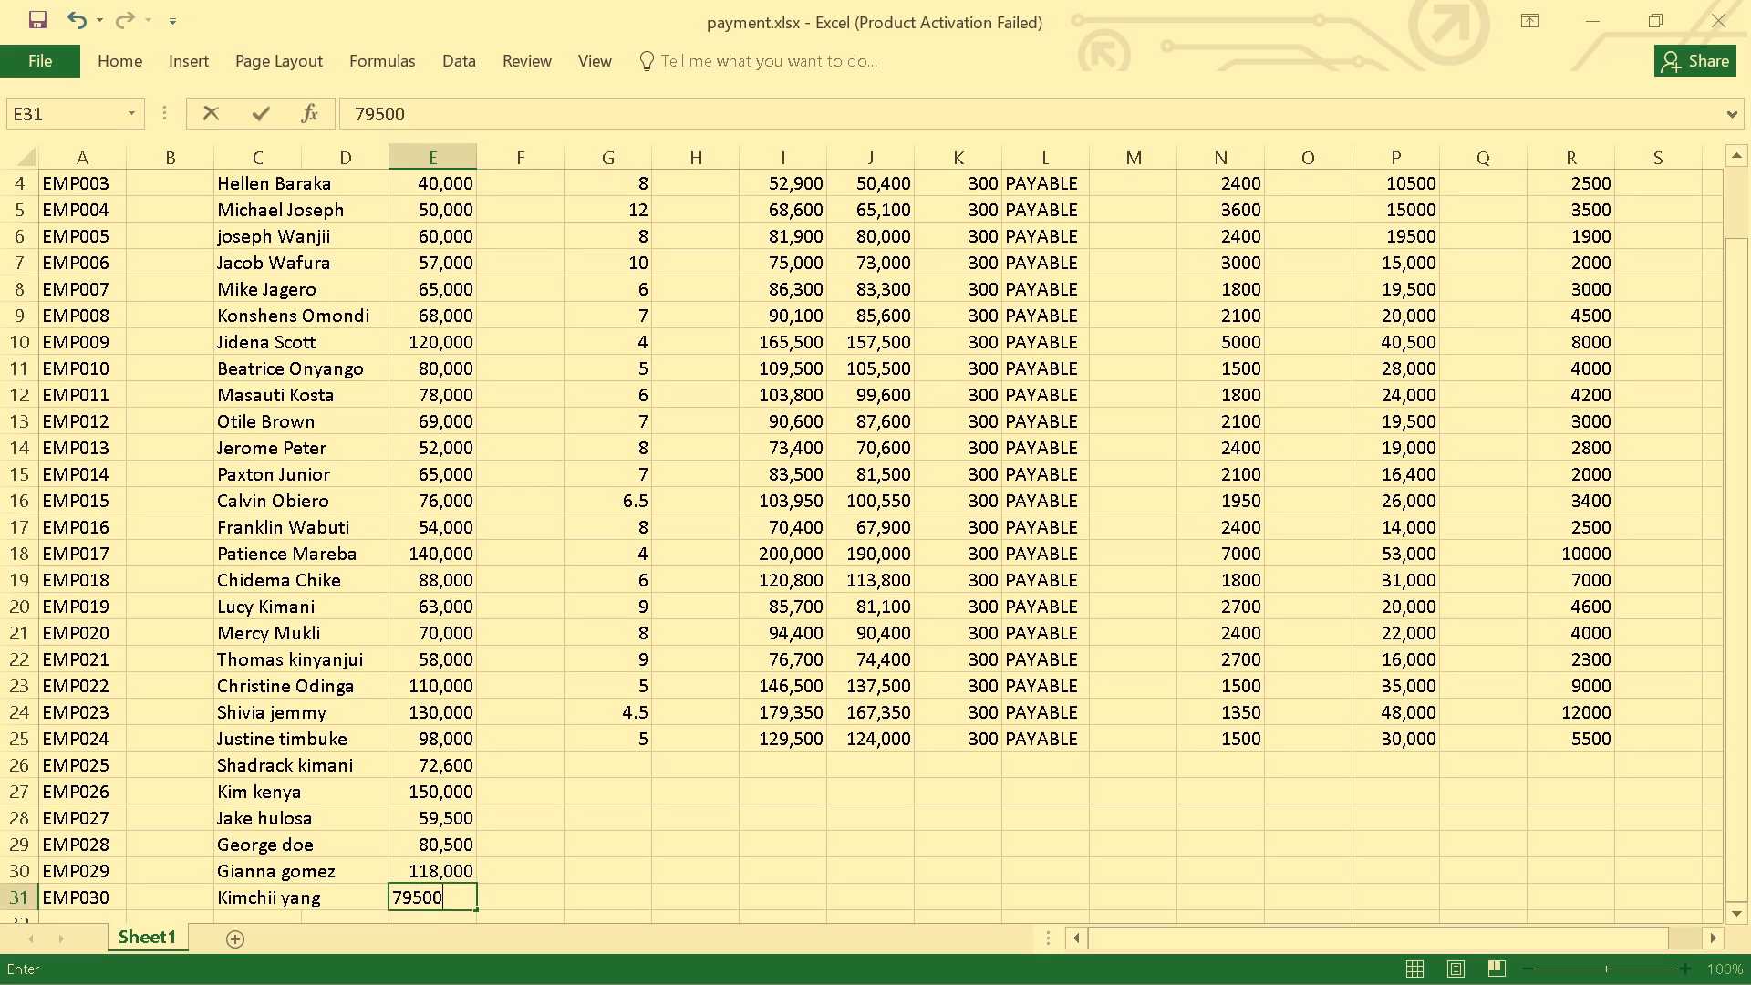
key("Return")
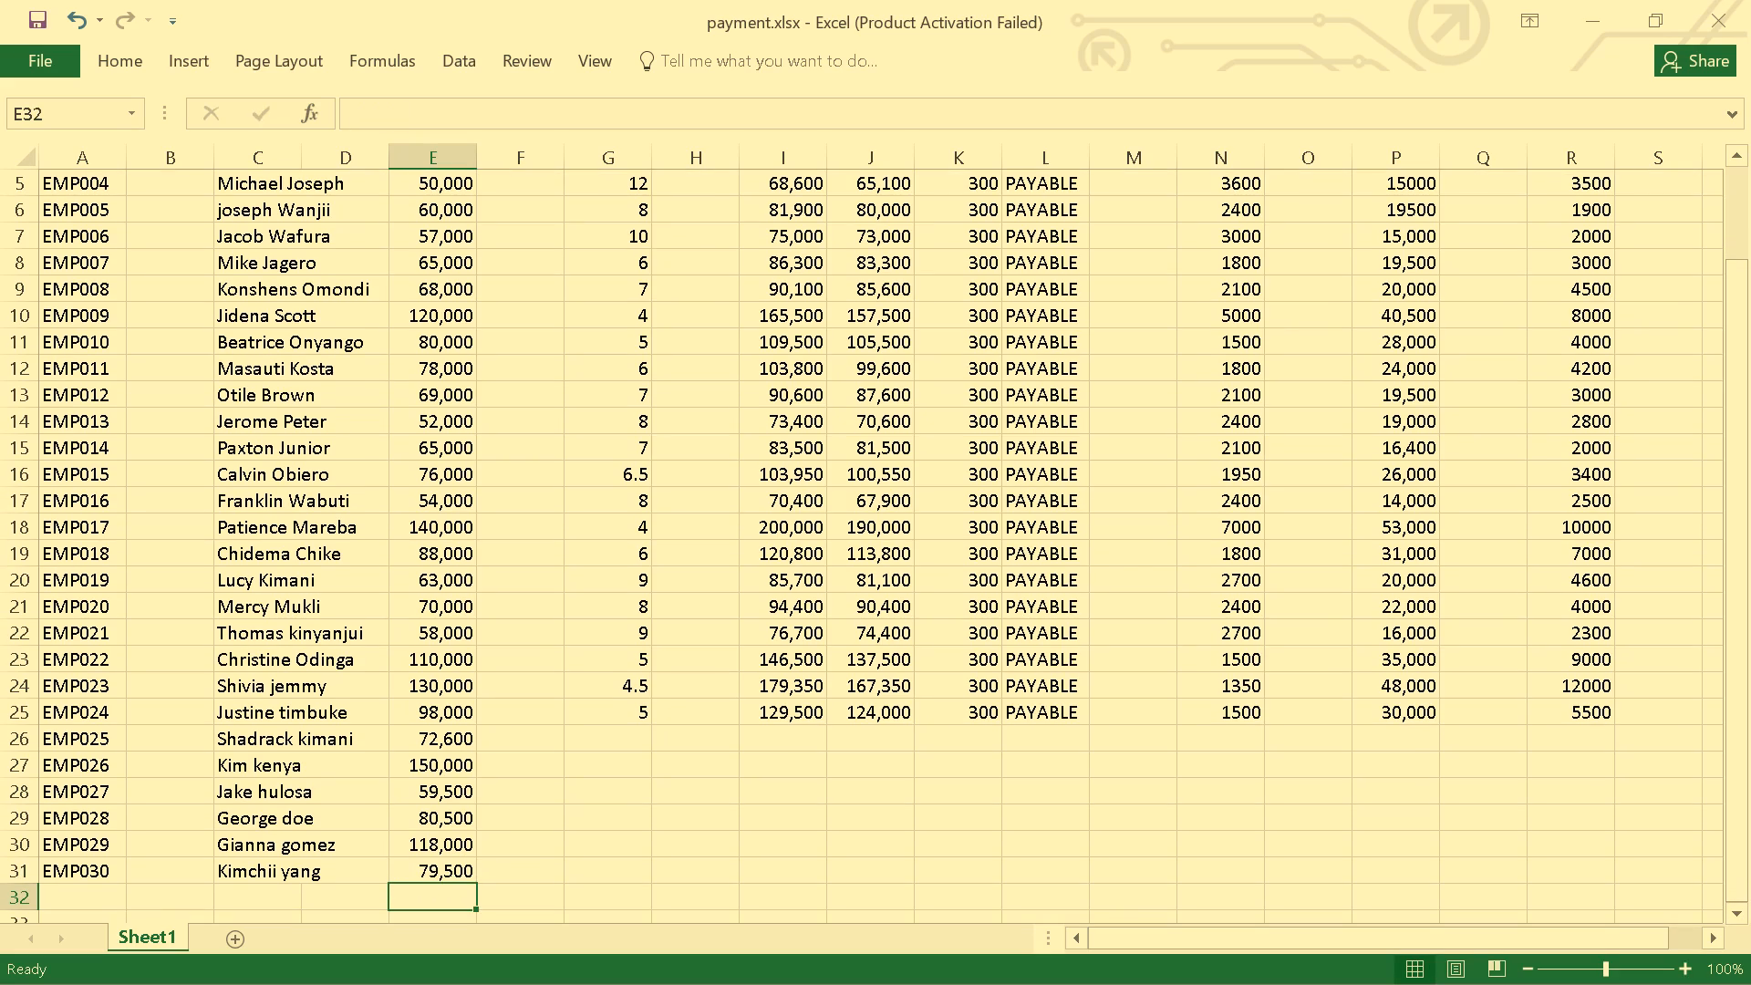
Select the empty column G cell in EMP025's row for the overtime entry.
left_click(648, 734)
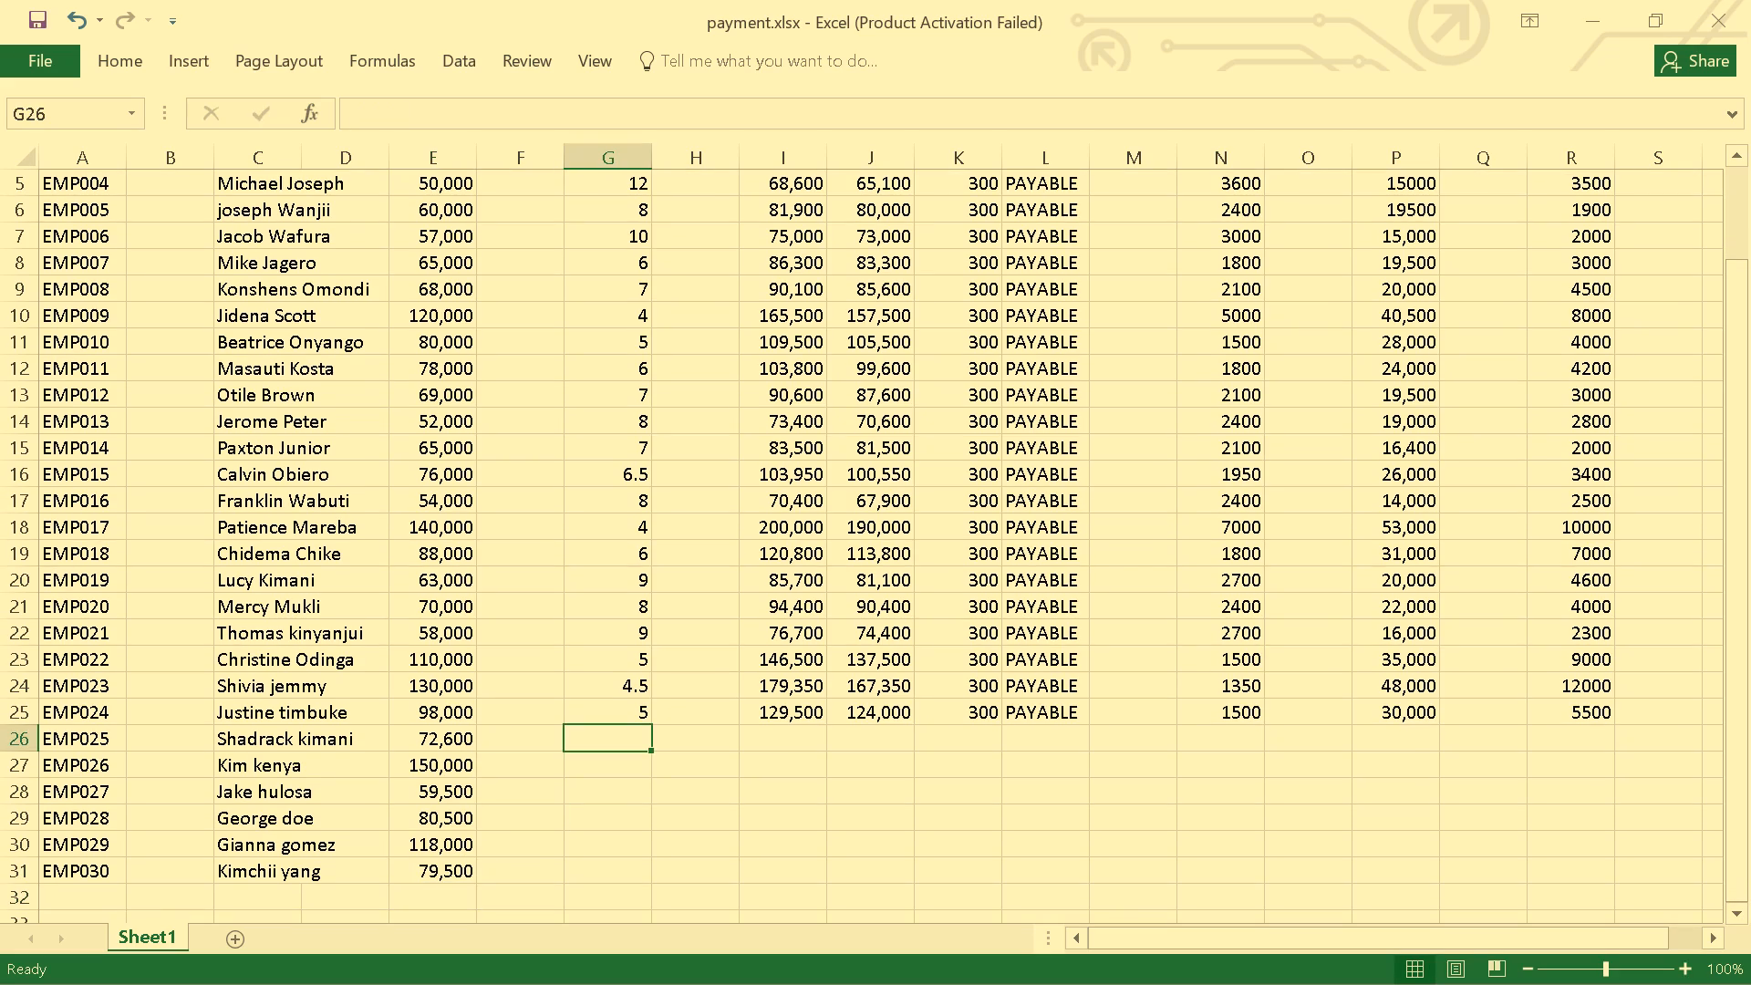
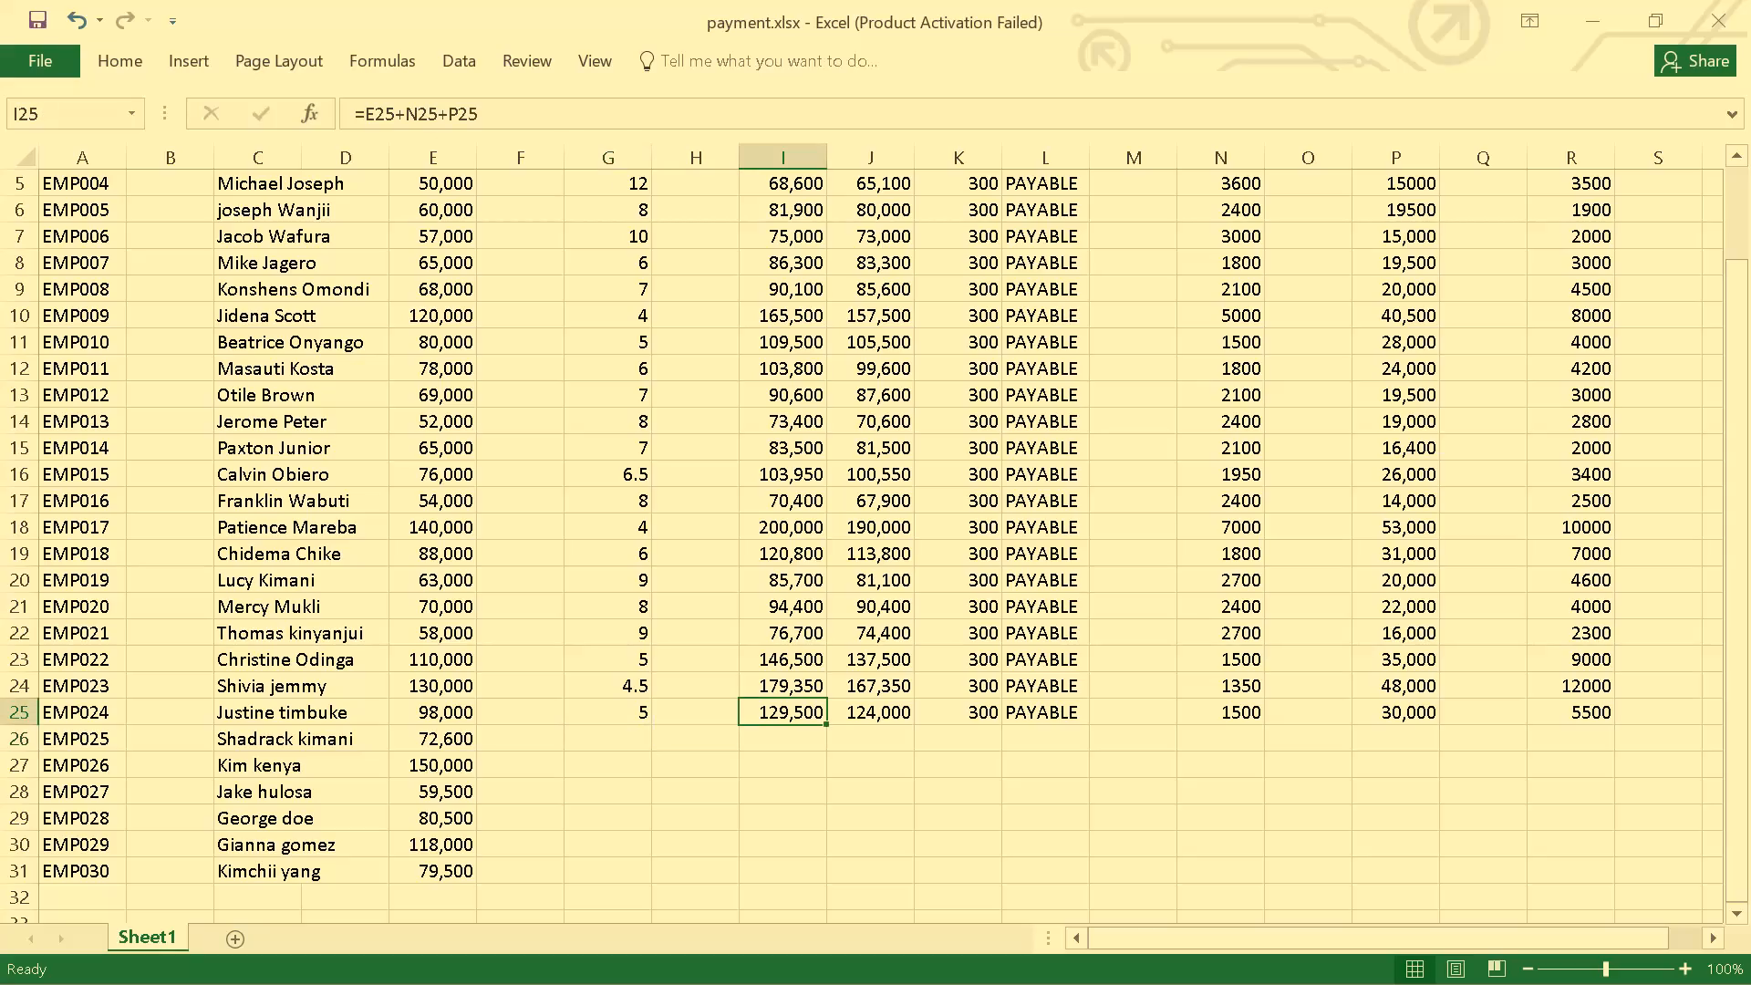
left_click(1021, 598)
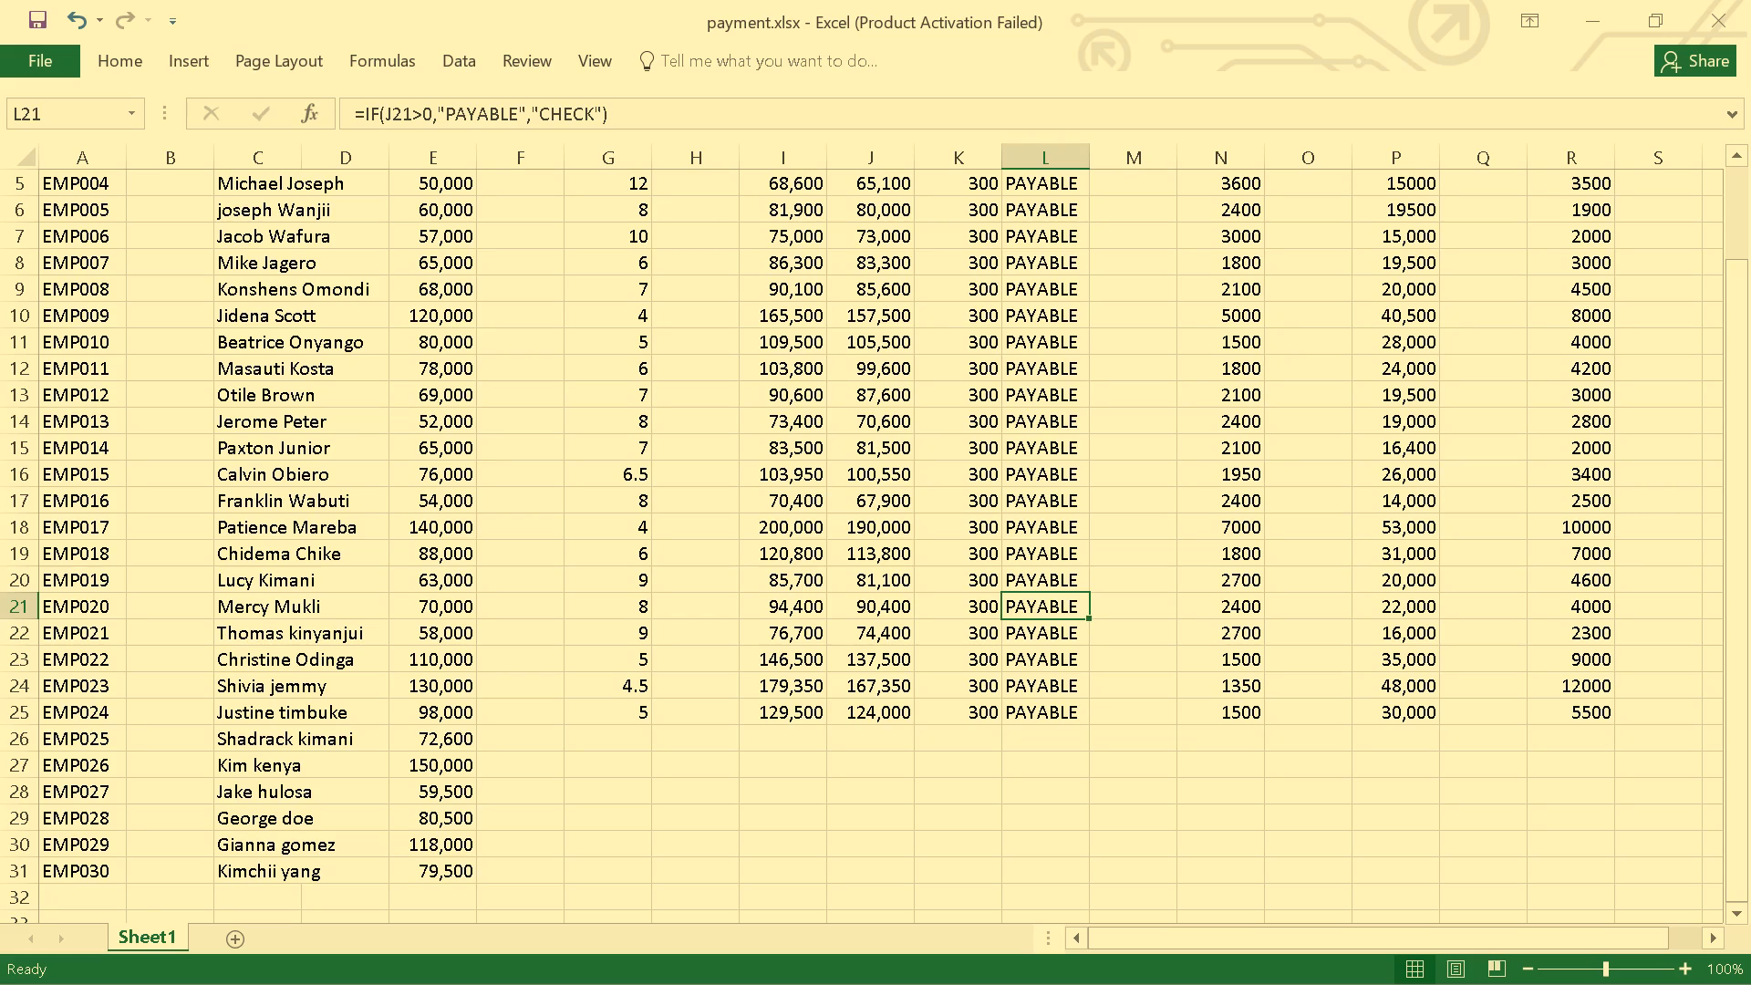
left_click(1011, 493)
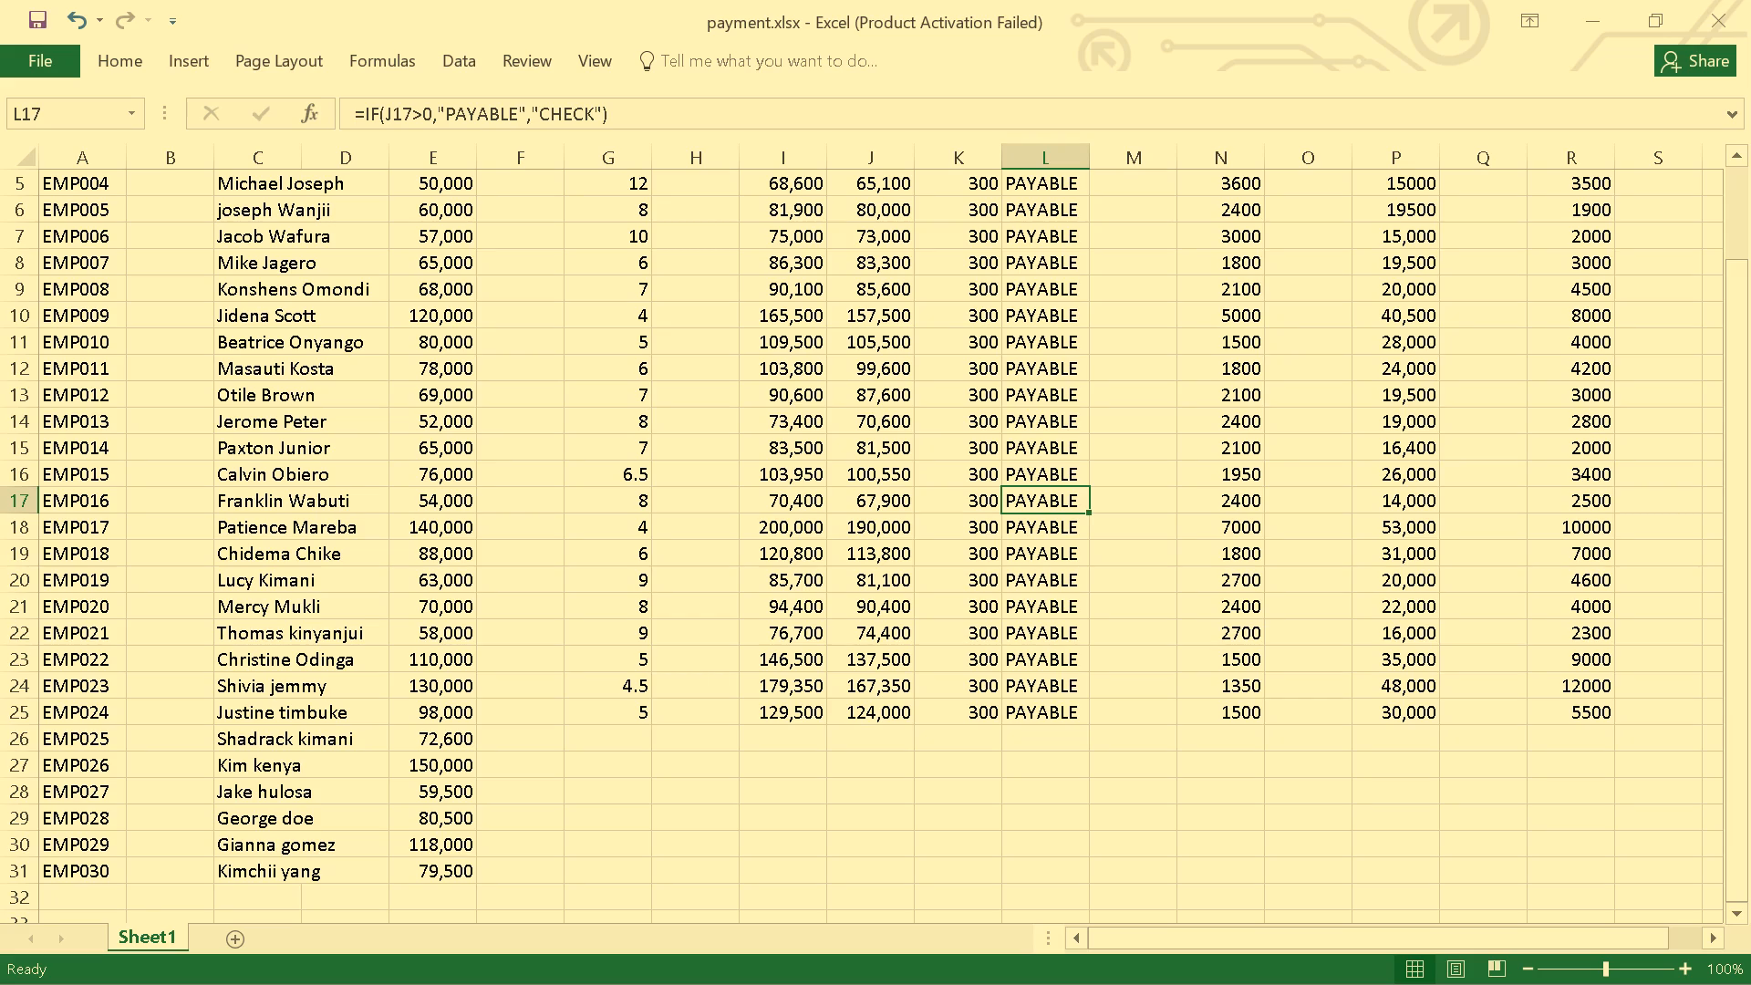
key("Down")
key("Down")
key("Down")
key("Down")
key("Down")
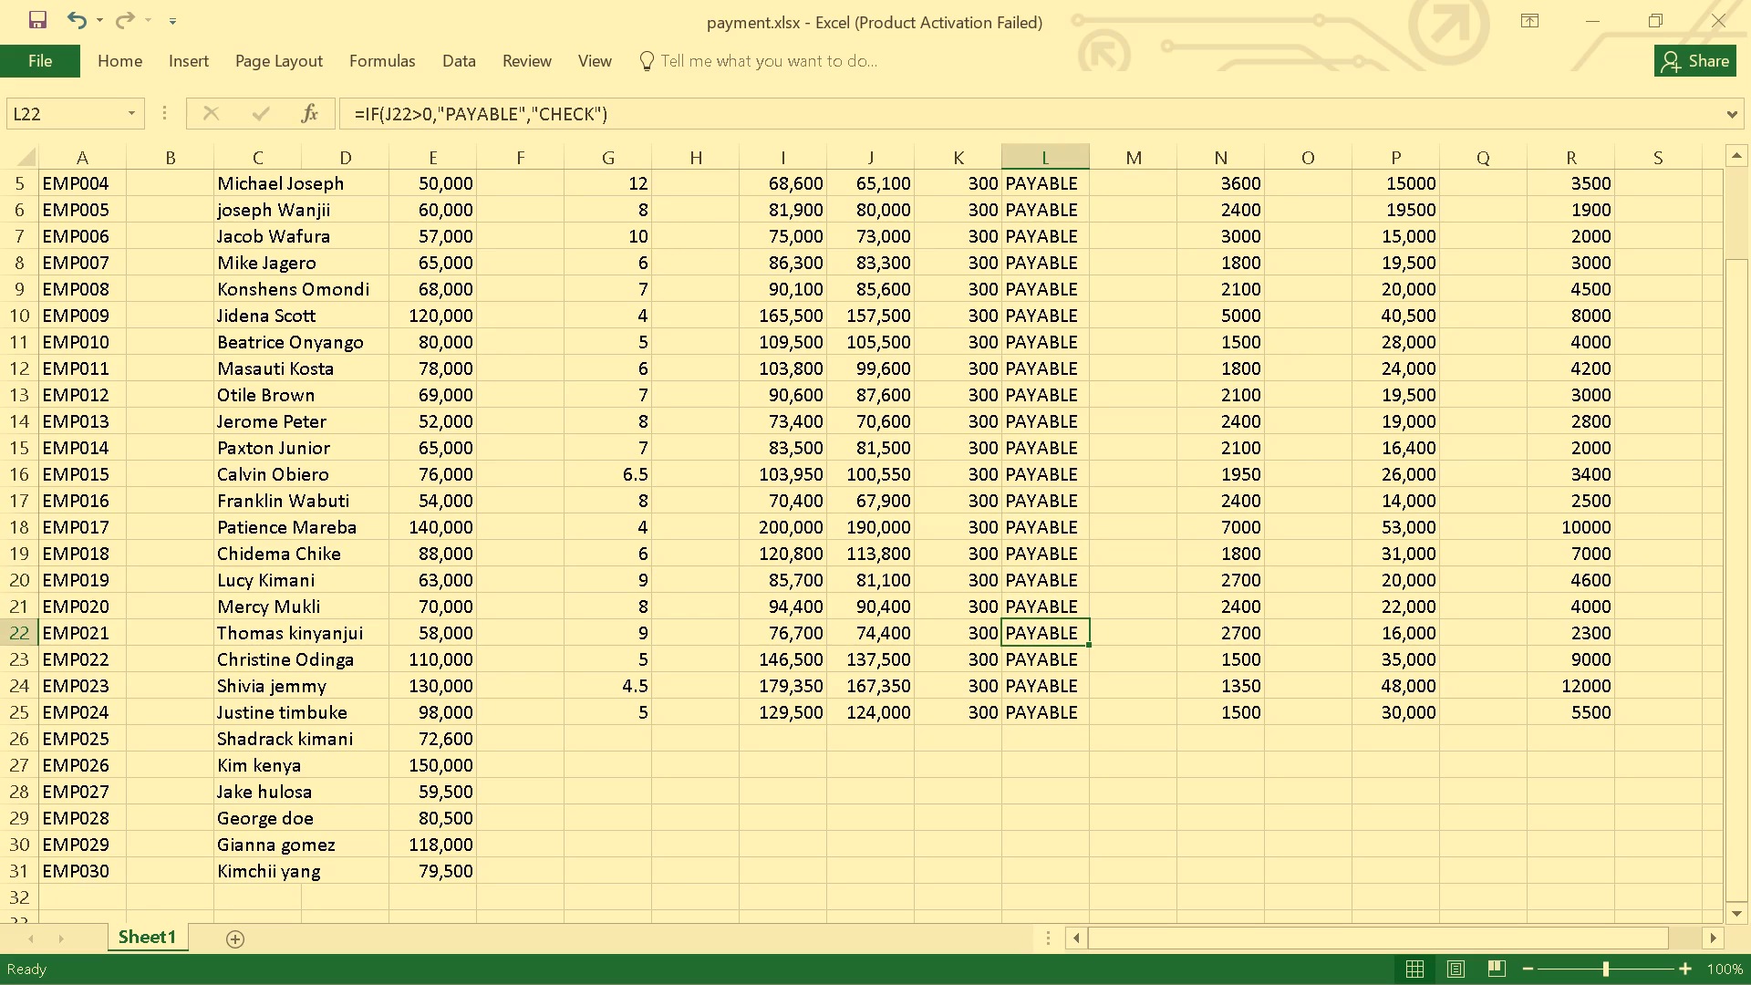
Enter 6, 3.5 and 9.5 in column G for employees EMP025 to EMP027, cells G26 to G28.
left_click(619, 740)
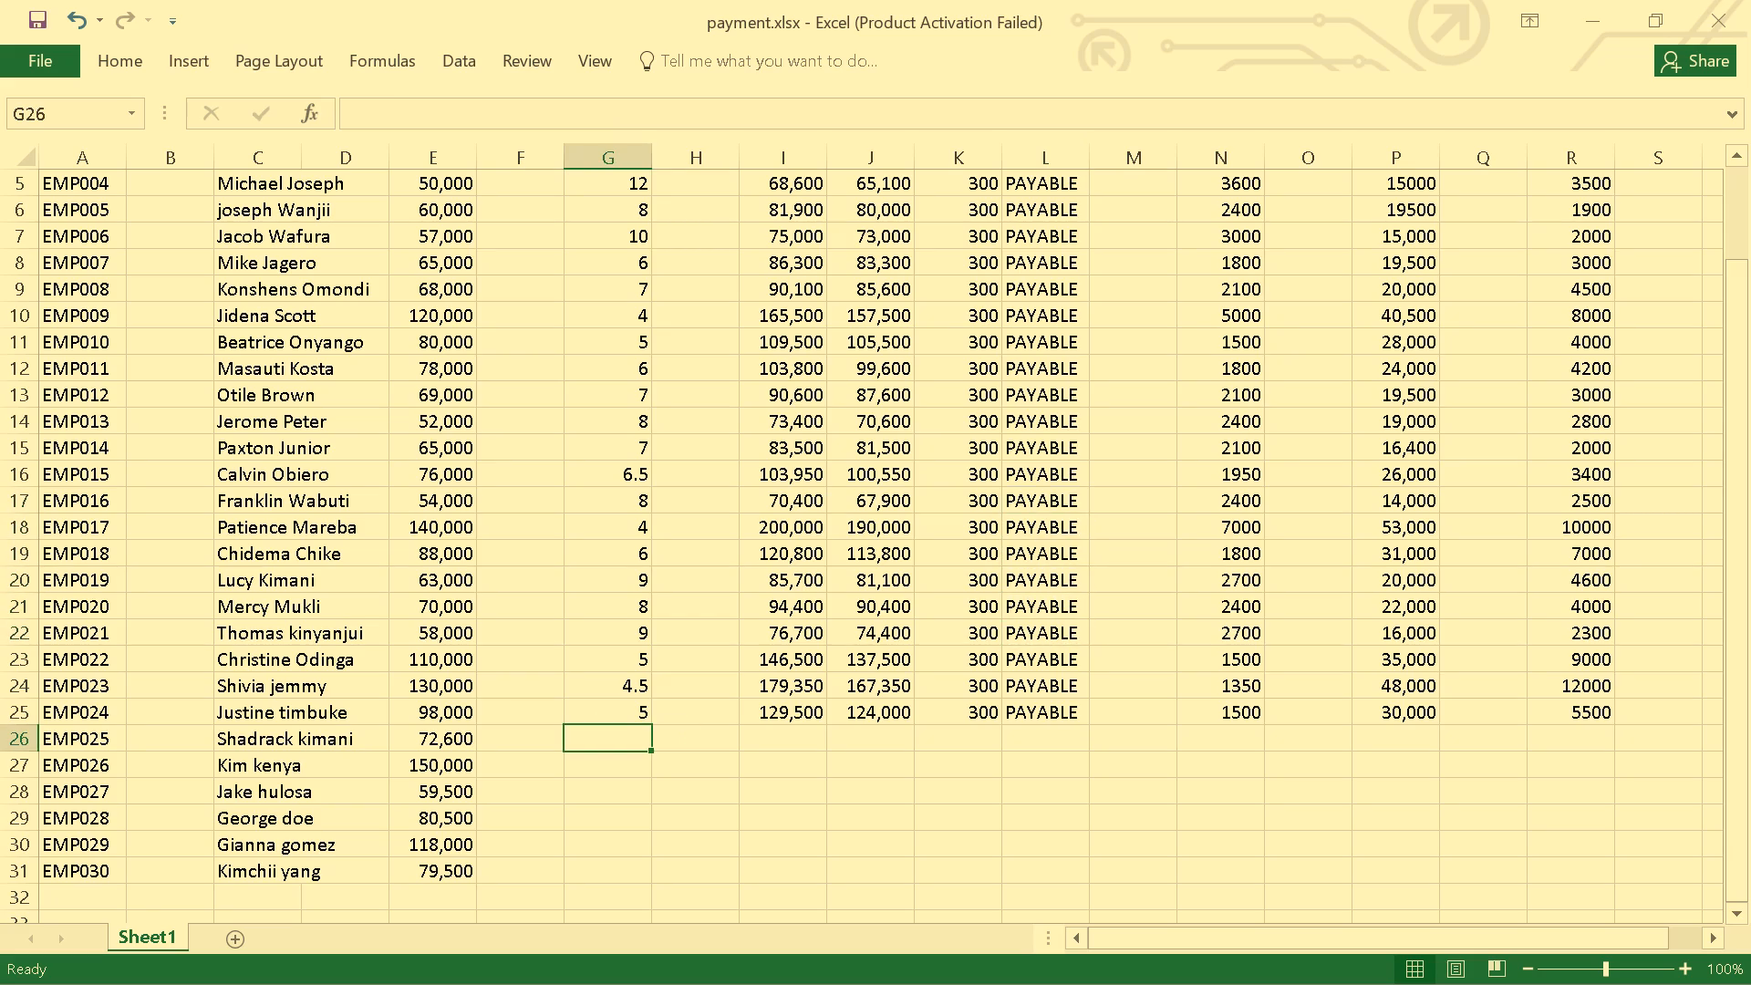
key("6")
key("Return")
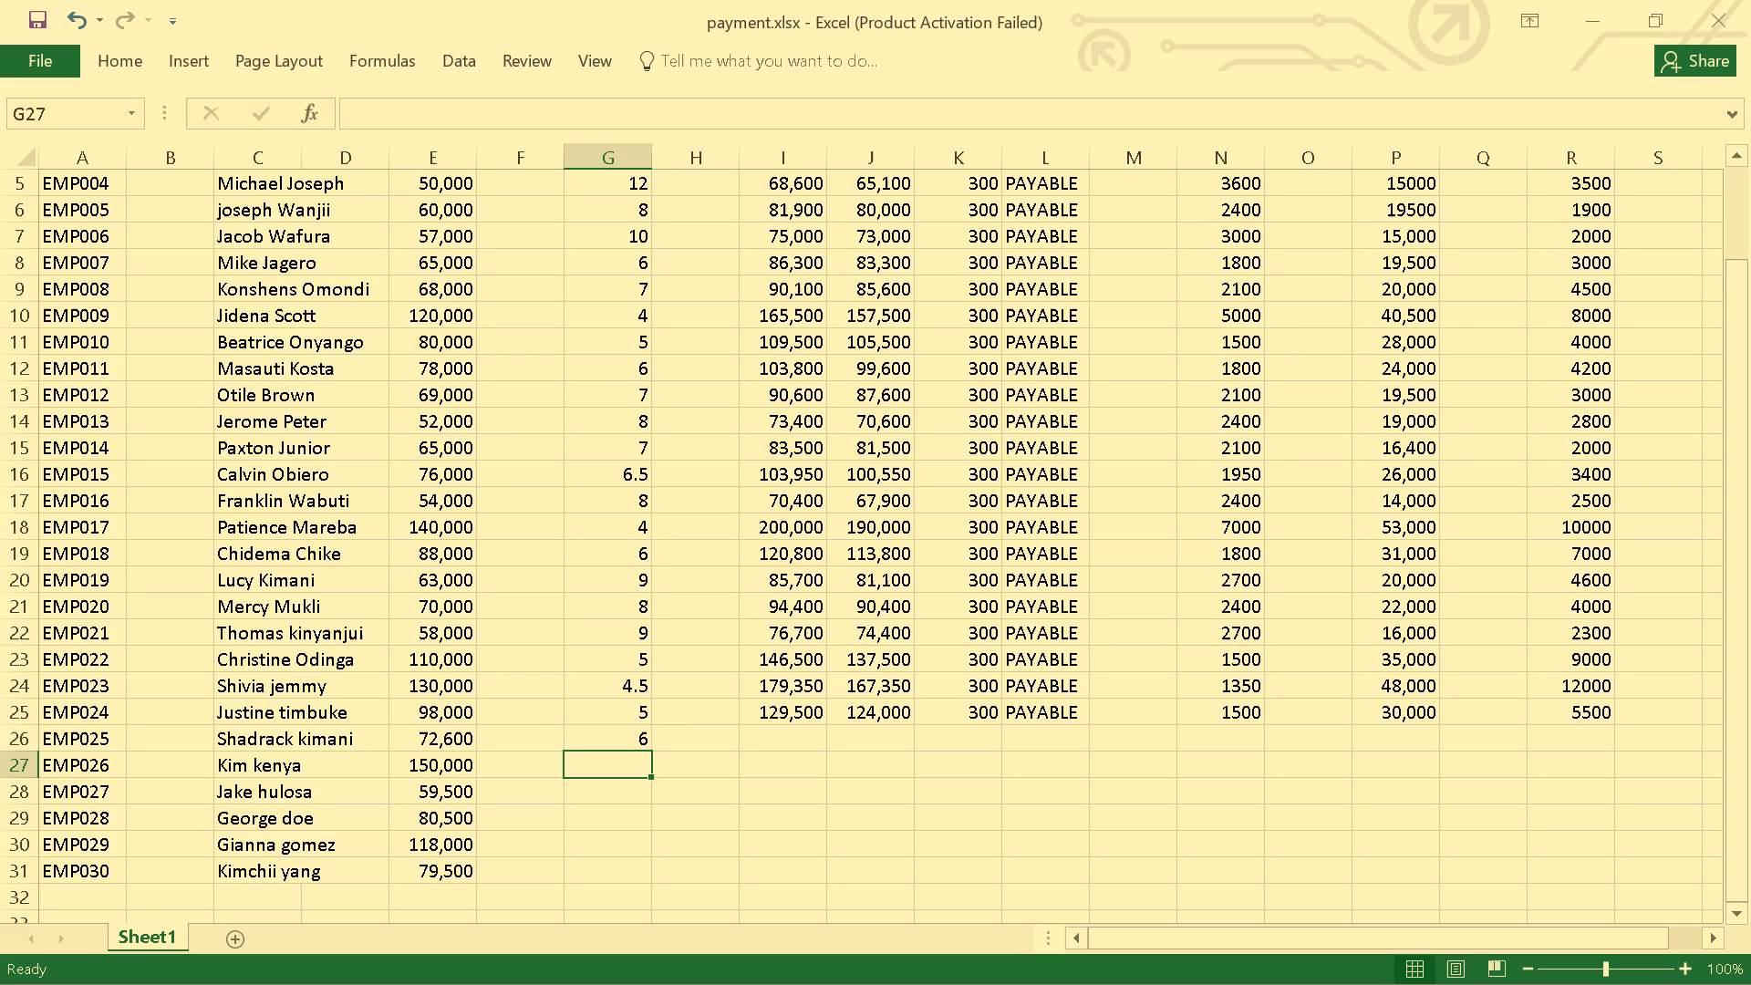
key("3")
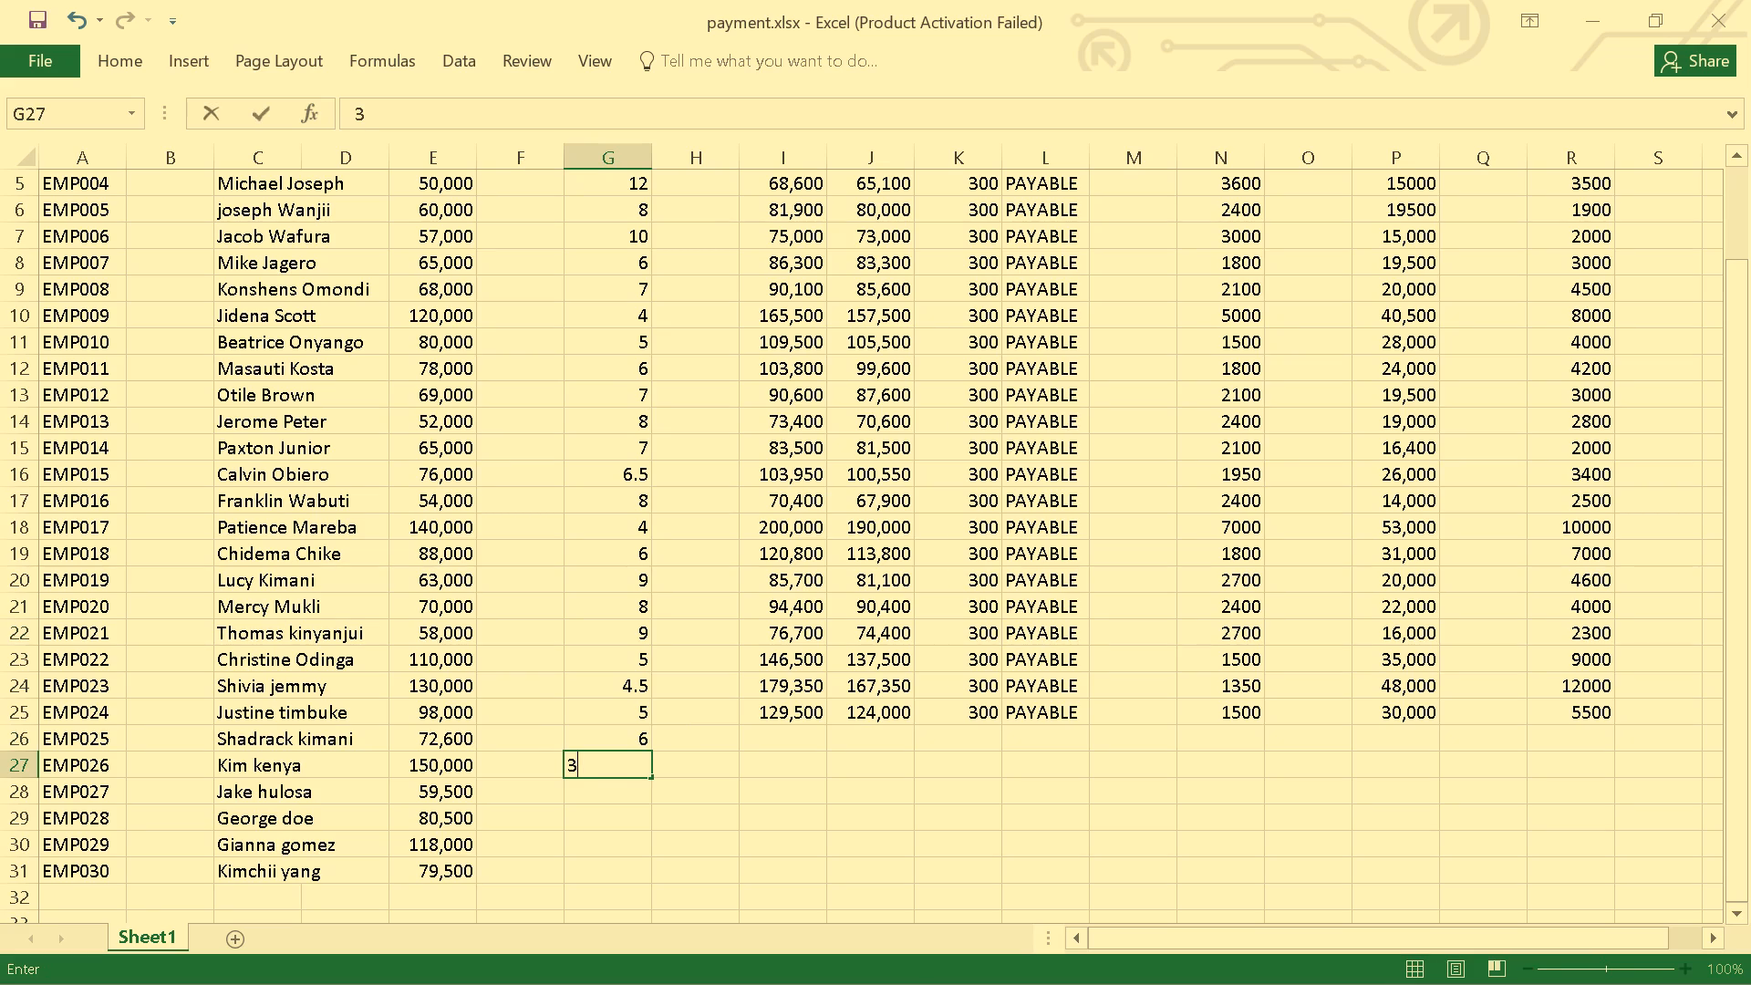
key("period")
key("5")
key("Return")
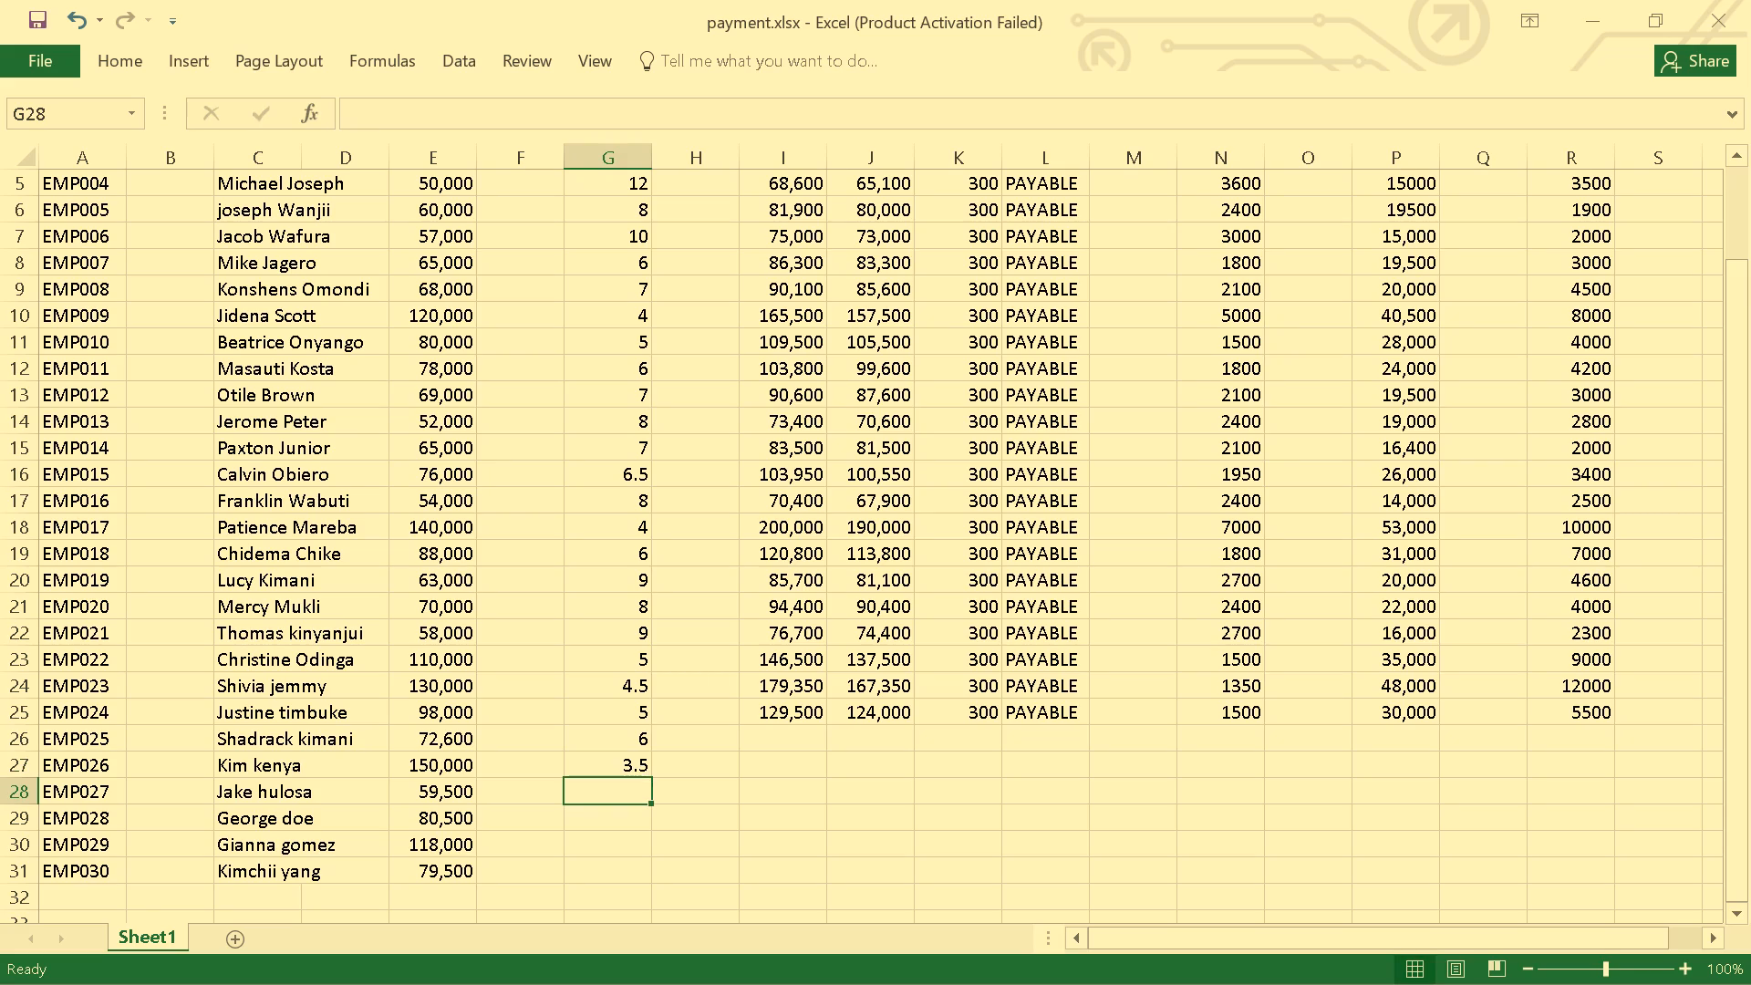
key("9")
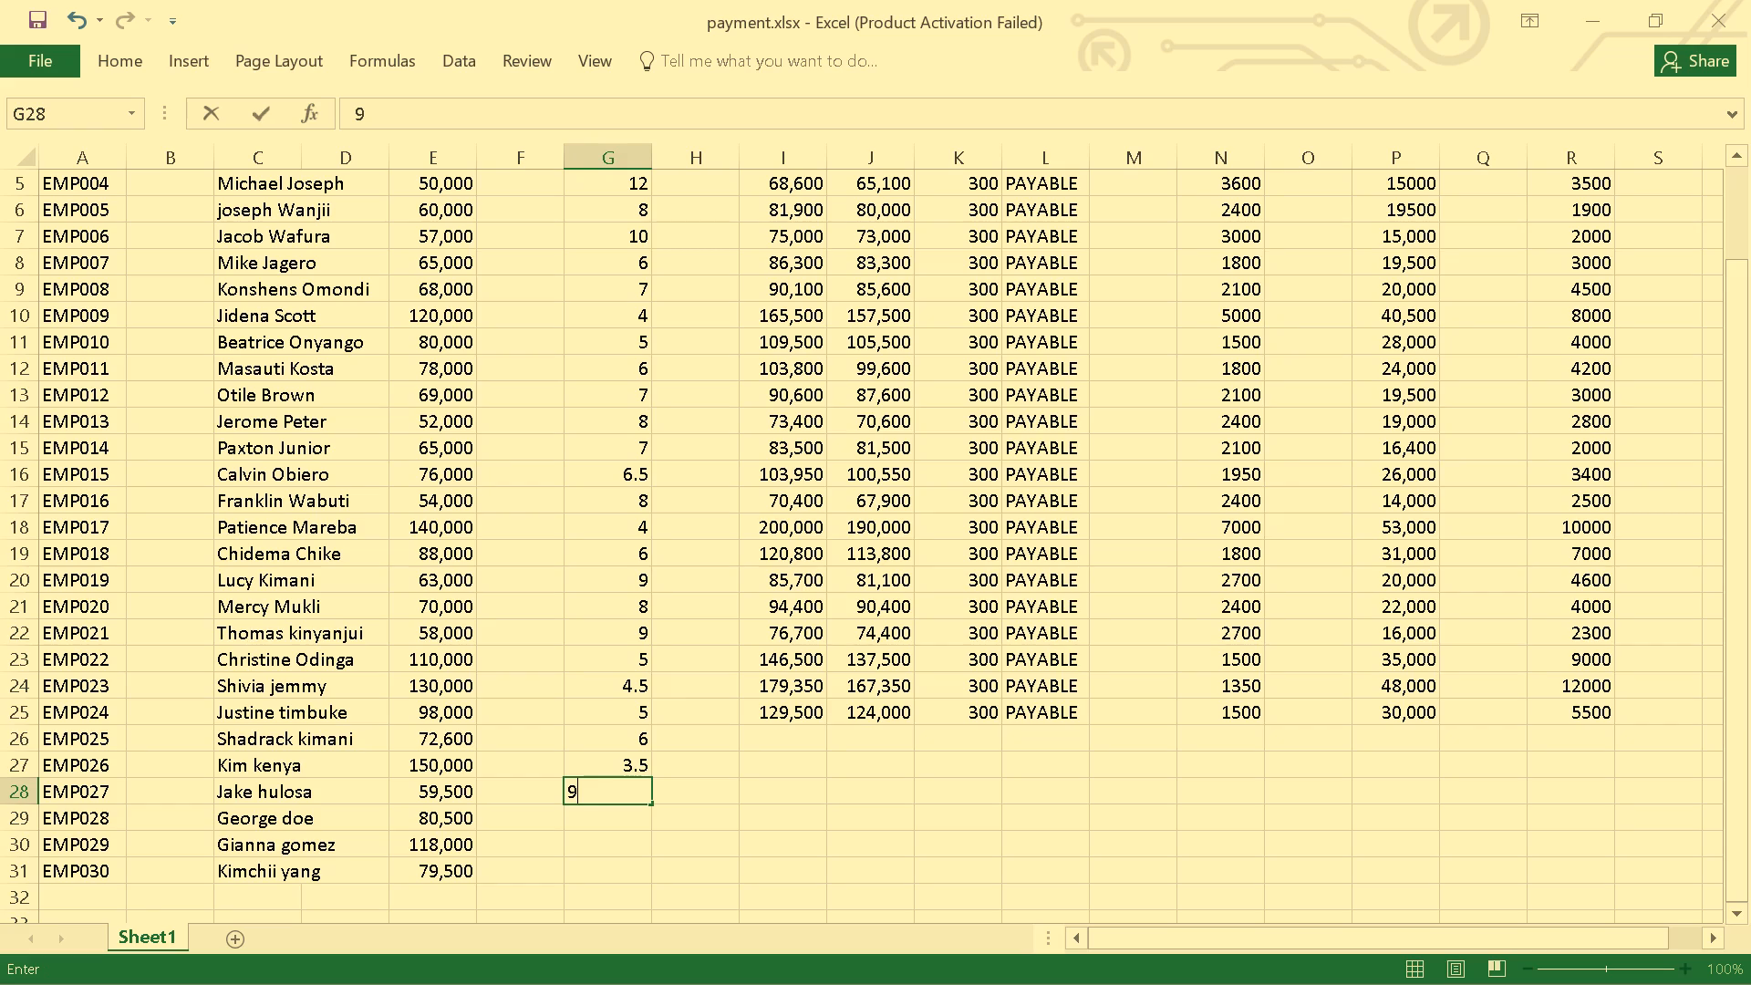
key("period")
key("5")
key("Return")
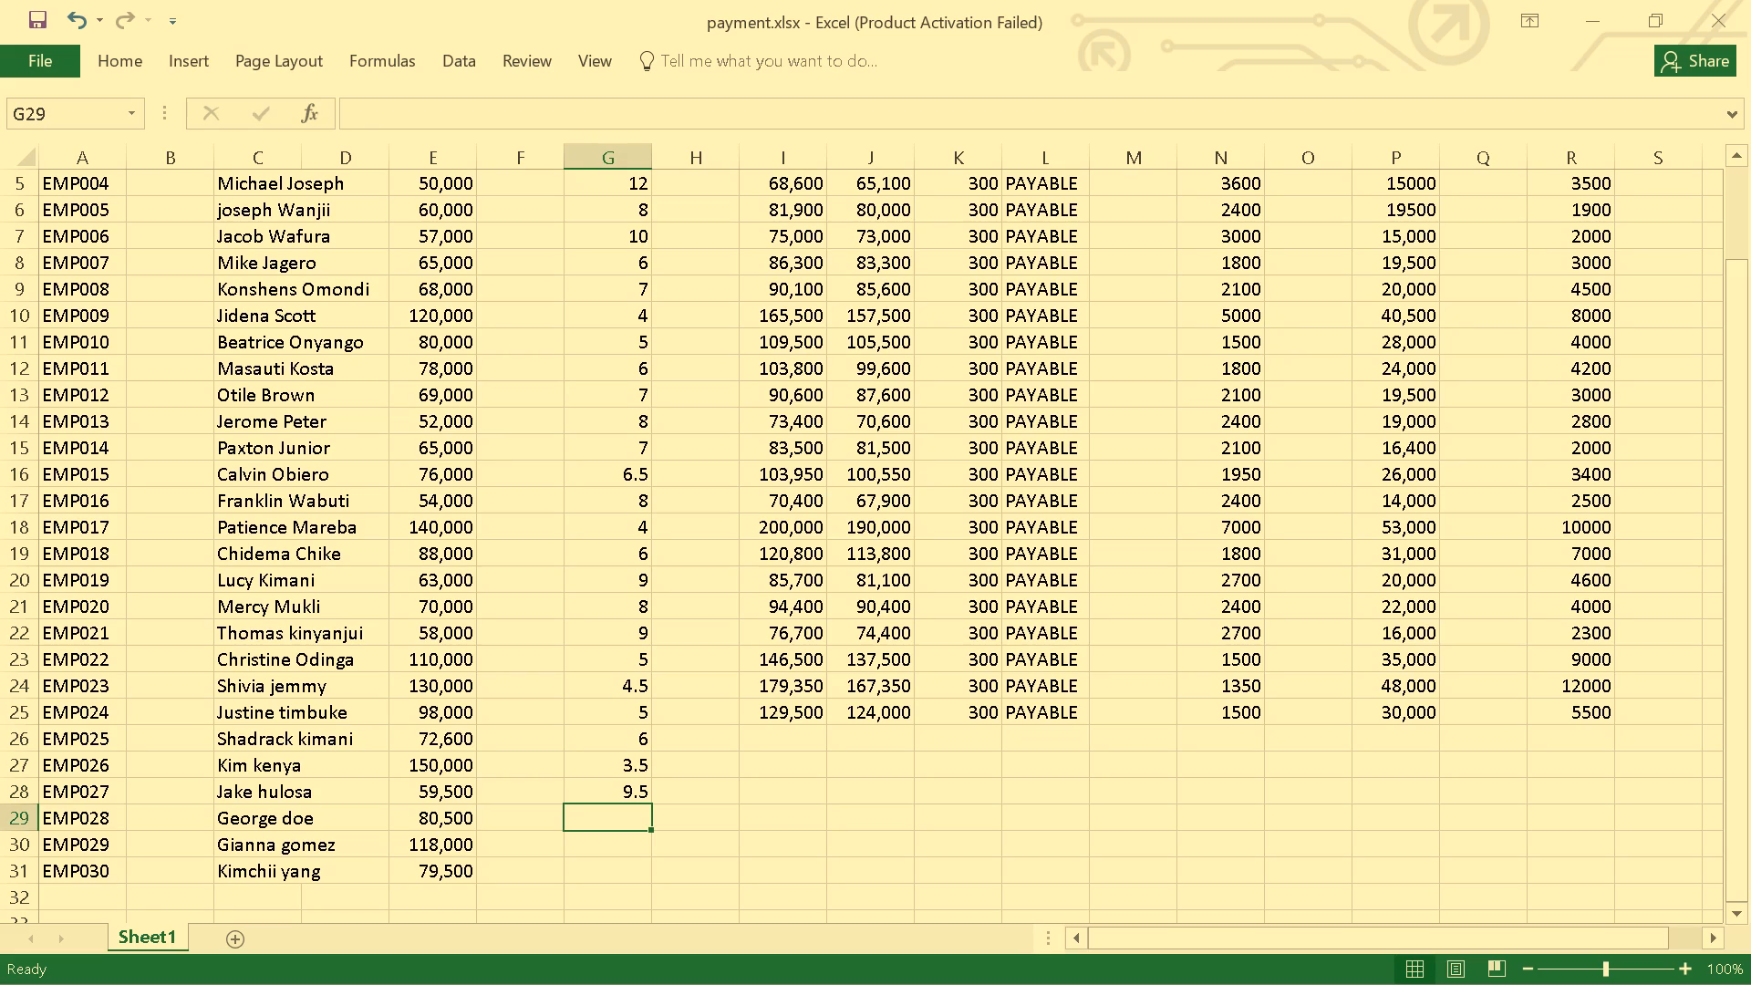
Enter 6, 4.5 and 6 in column G for employees EMP028 to EMP030, cells G29 to G31.
key("6")
key("Return")
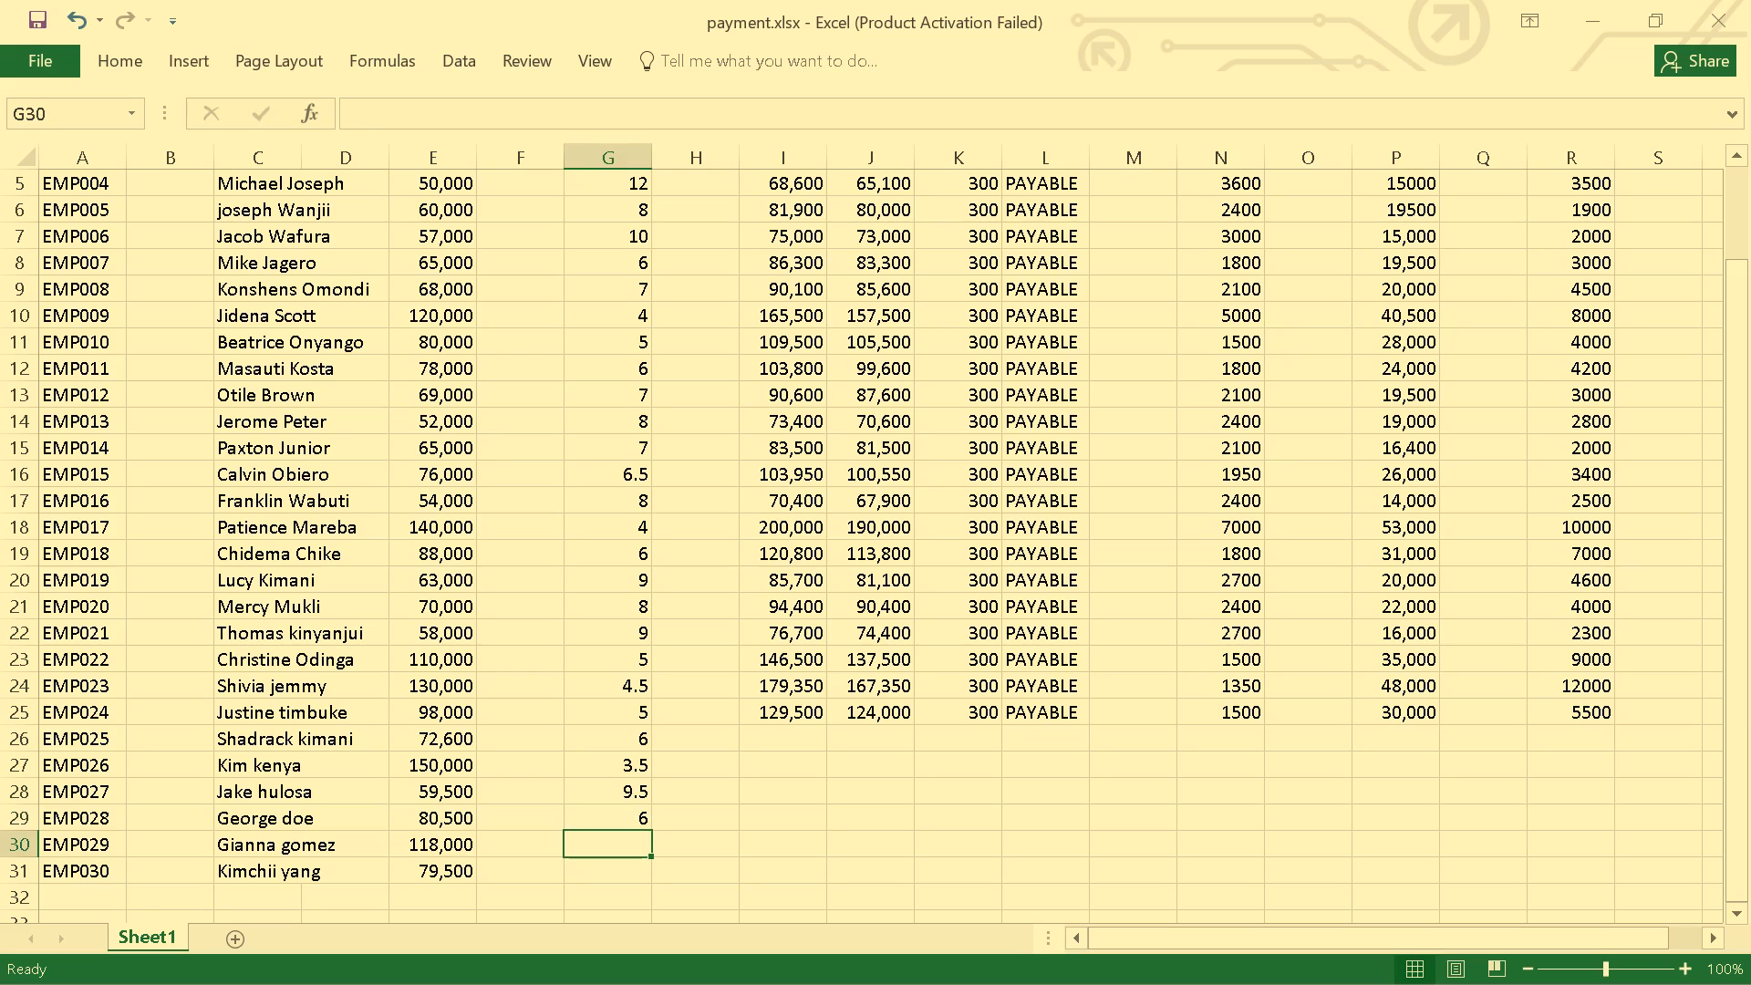
key("4")
key("period")
key("5")
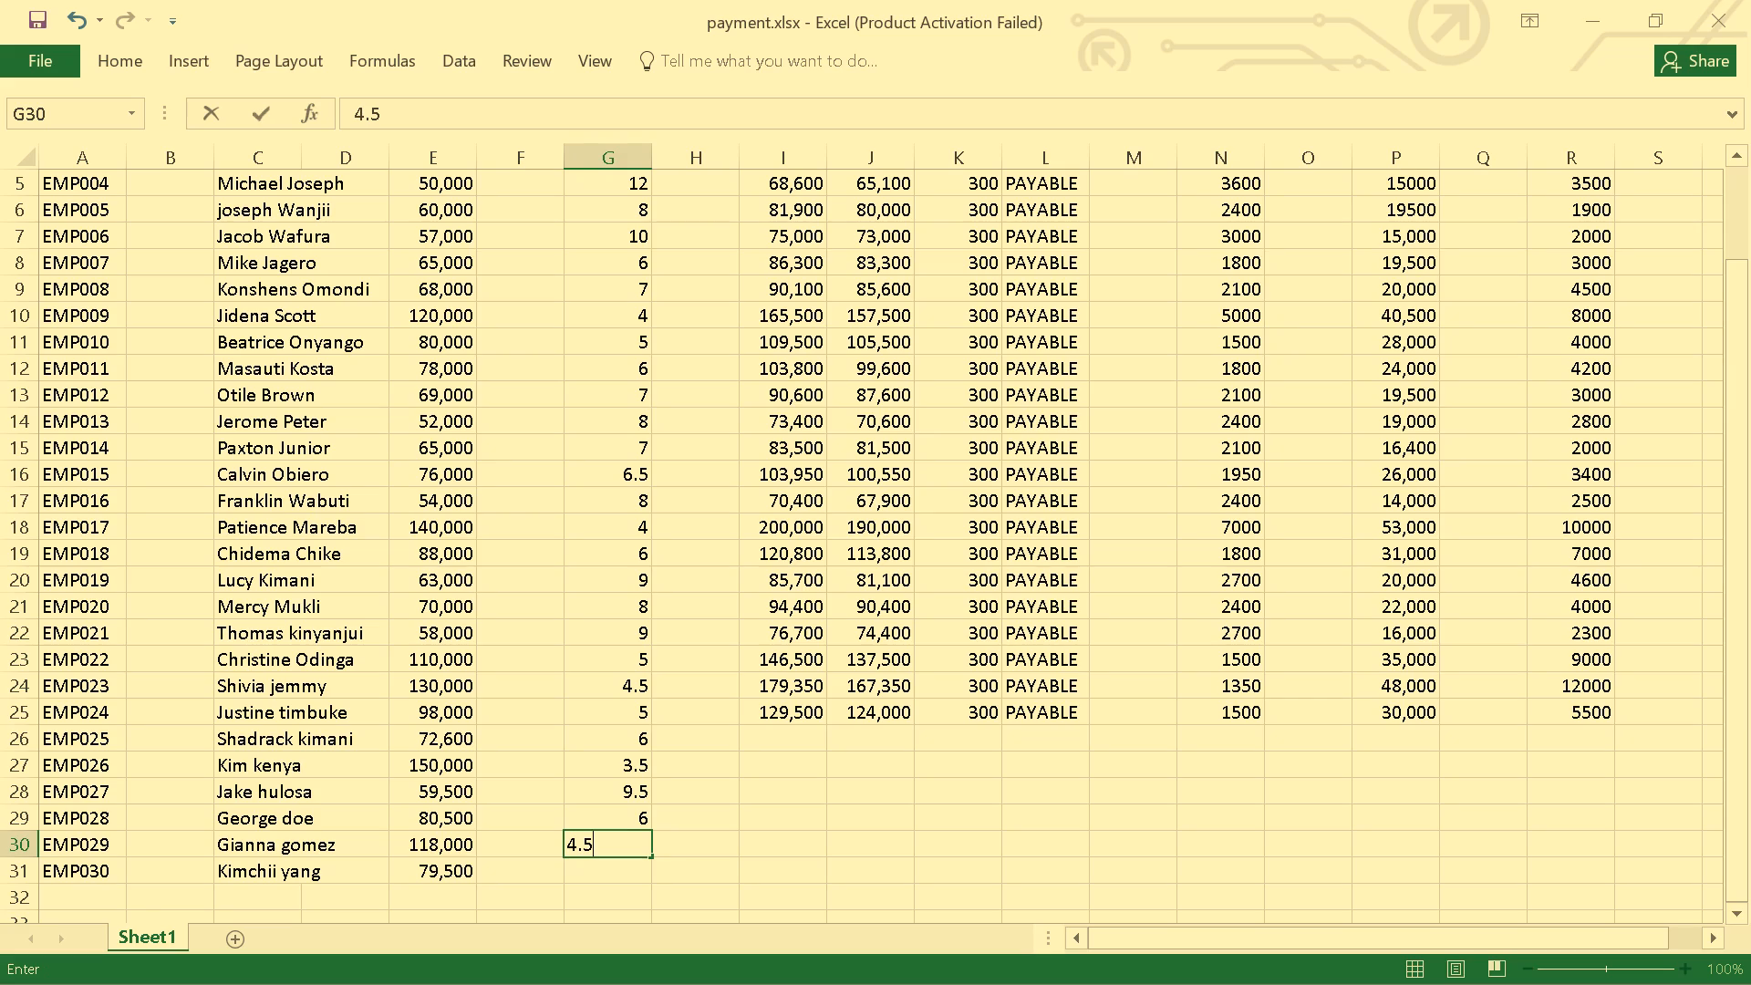
key("Return")
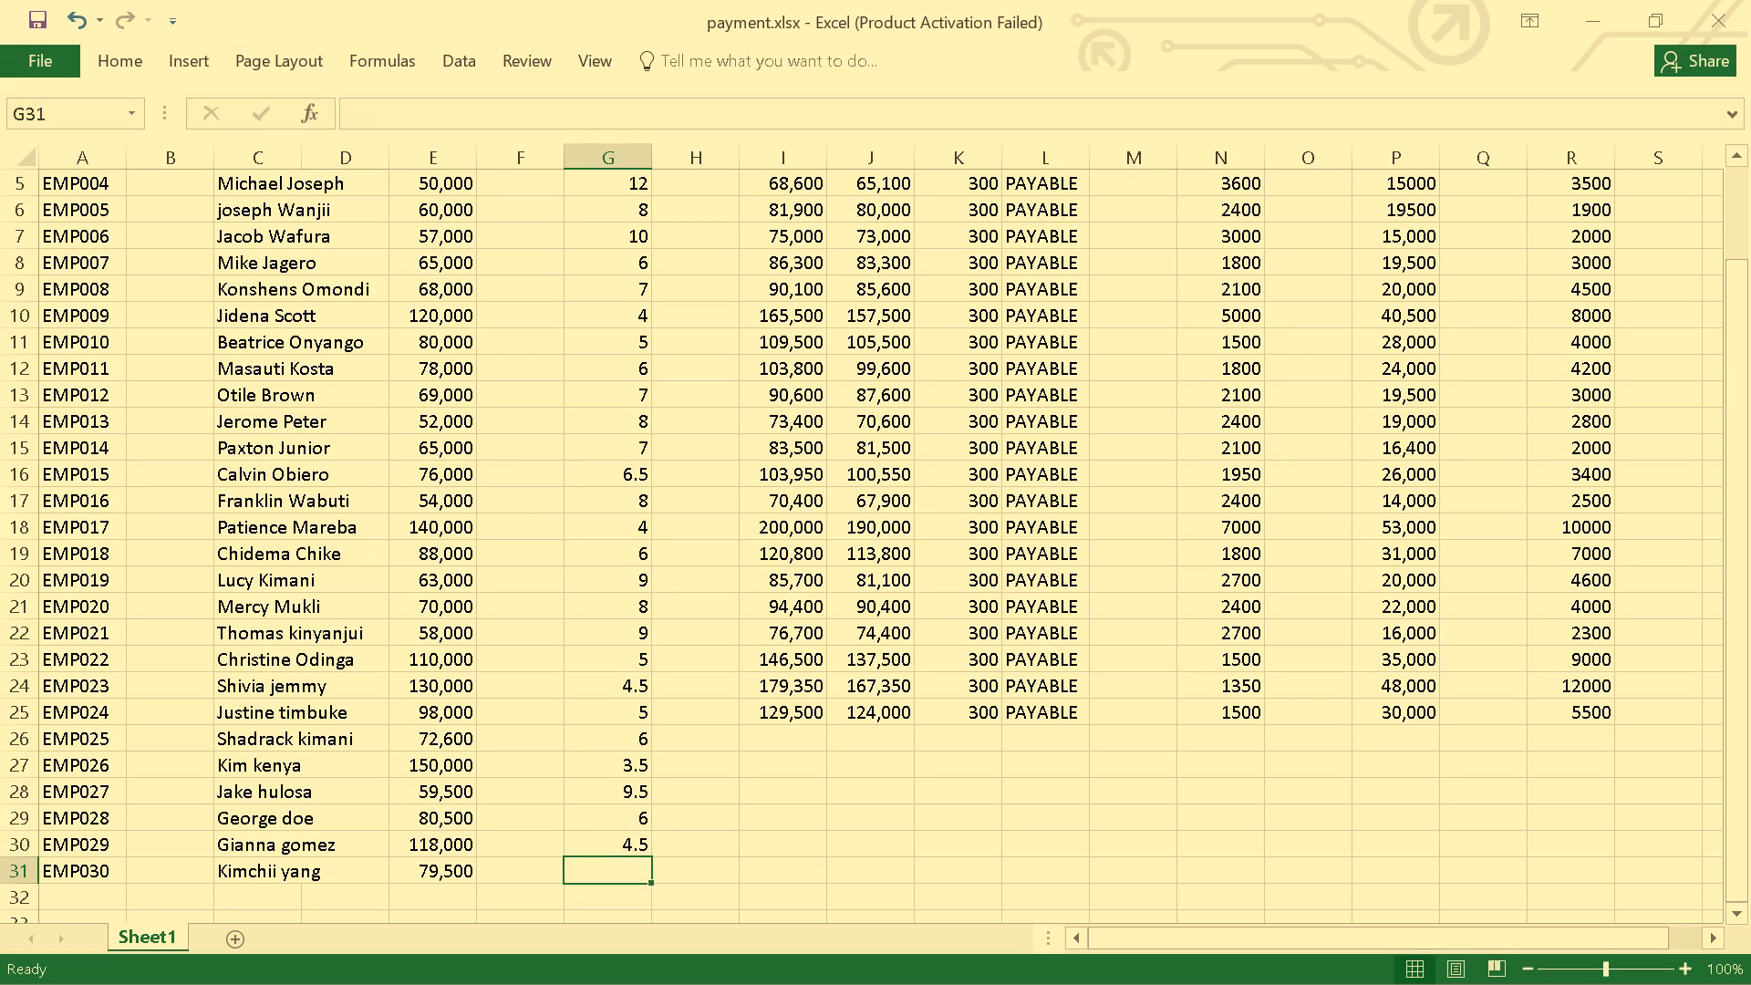
key("6")
key("Right")
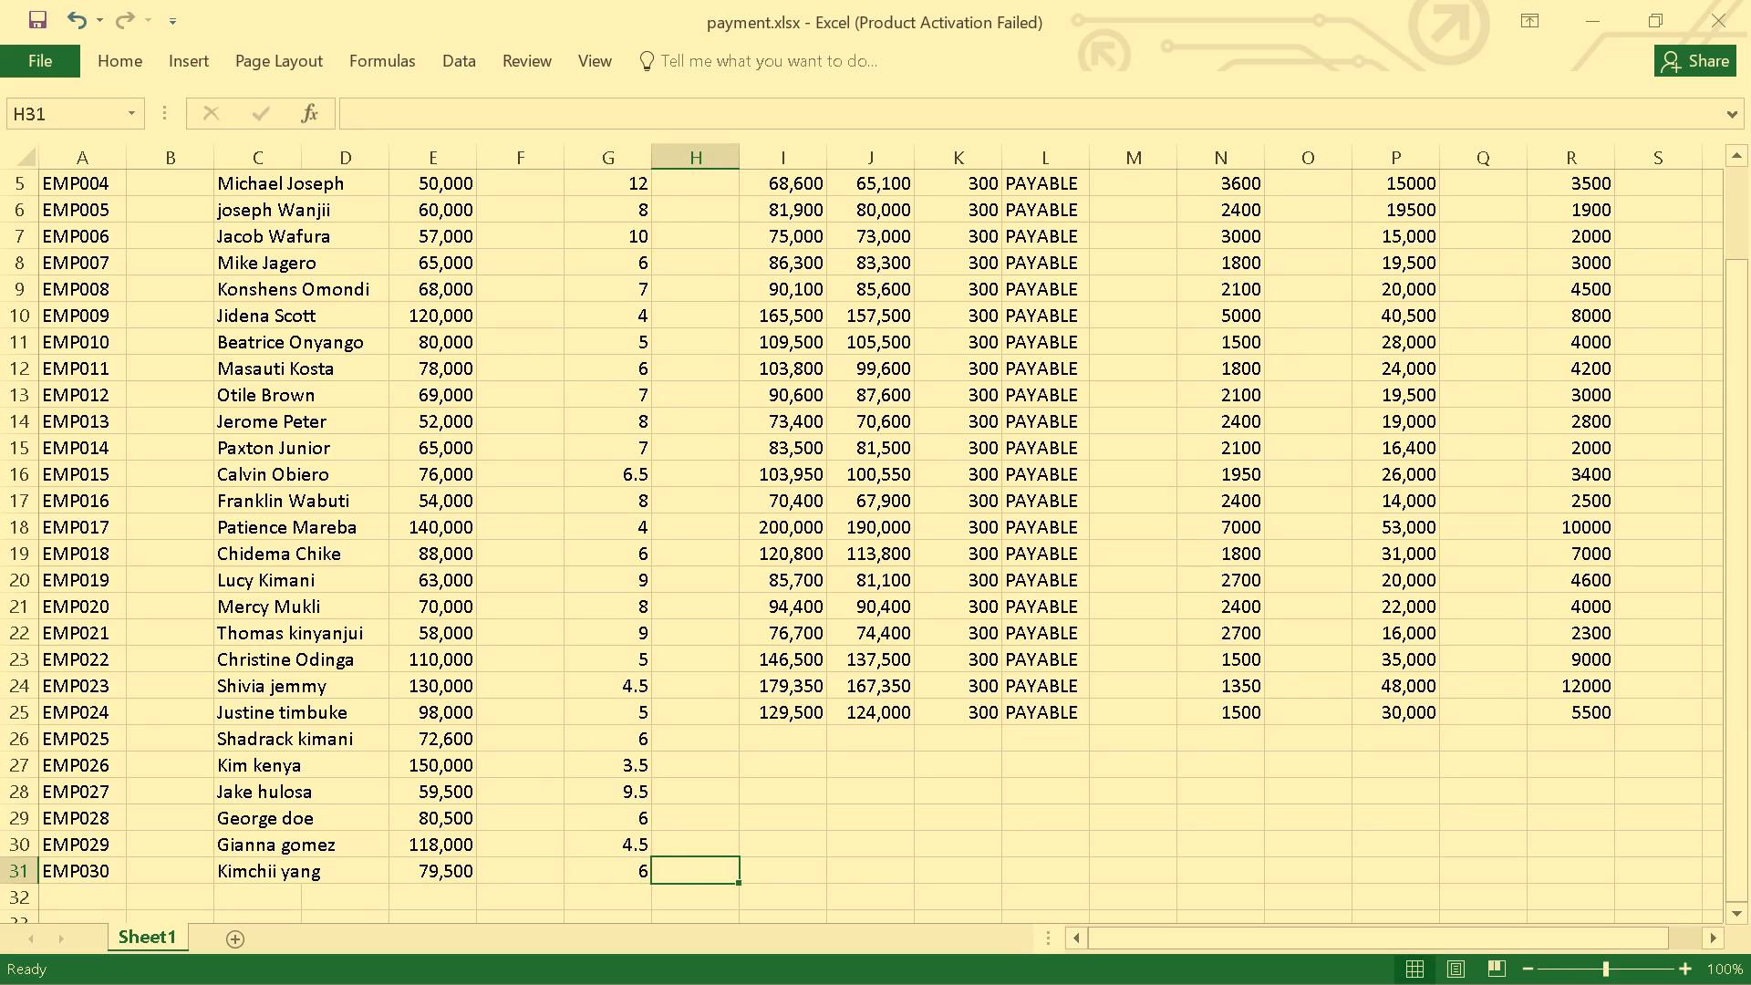
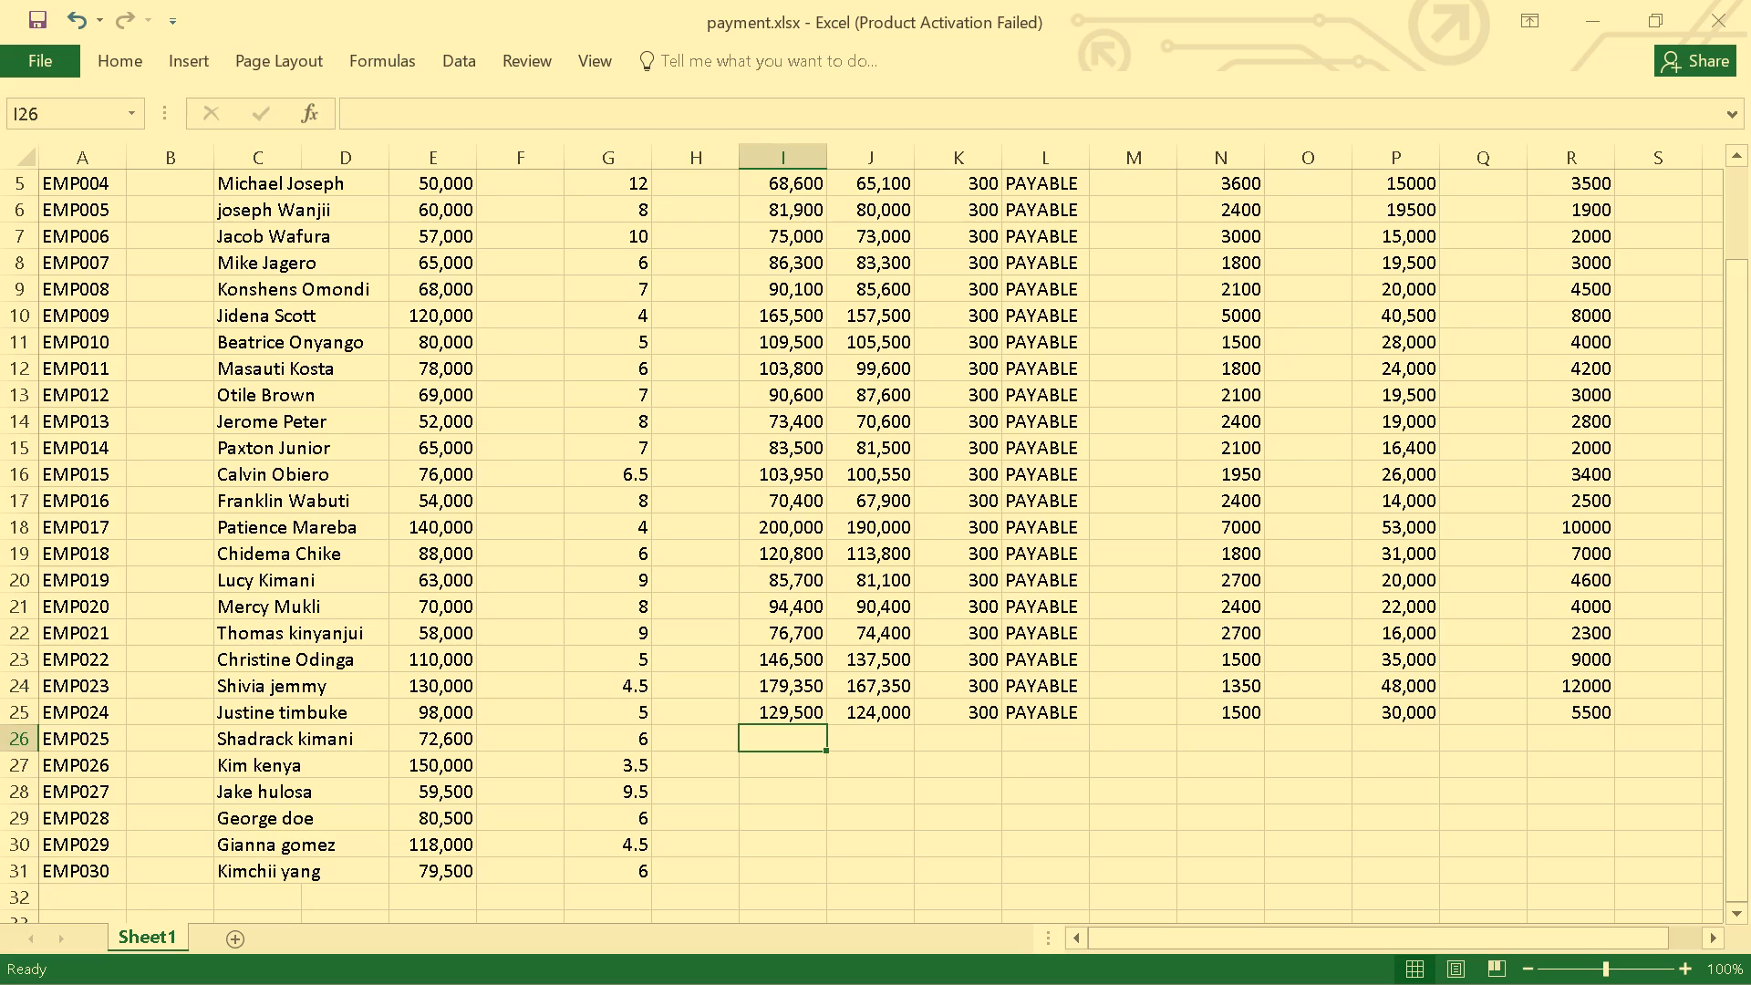
Enter 300 in column K for employees EMP025 to EMP028, cells K26 to K29.
left_click(797, 734)
left_click(964, 731)
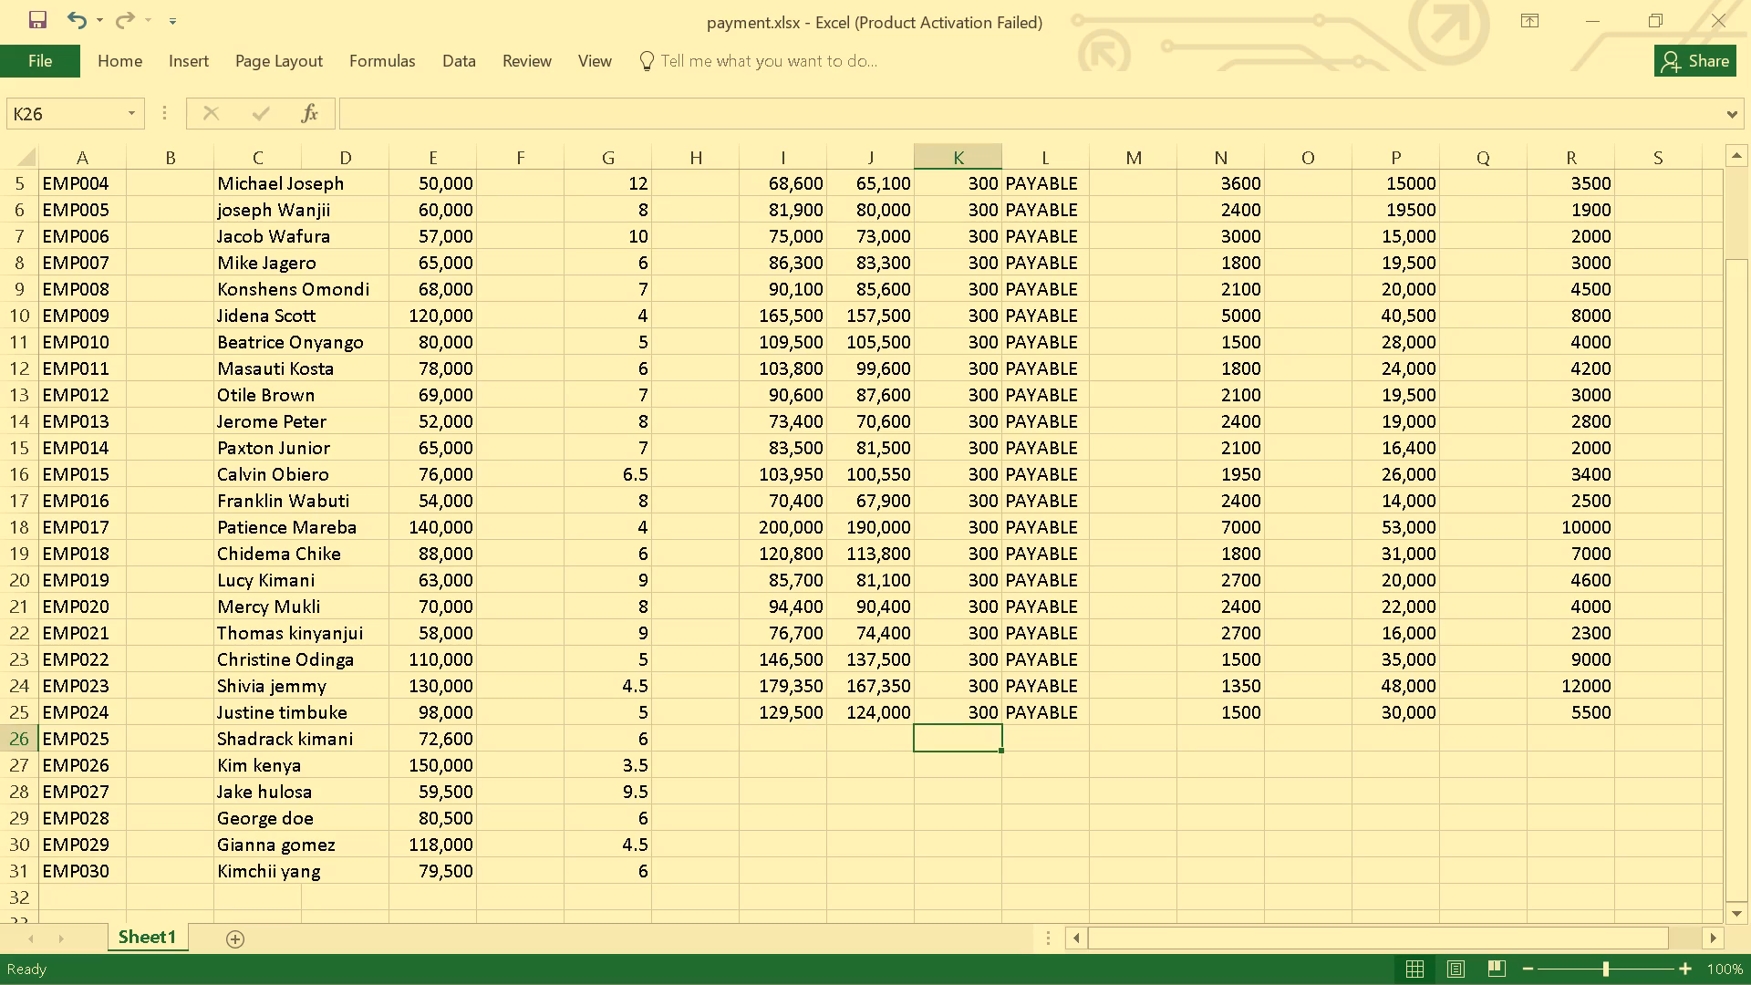
key("3")
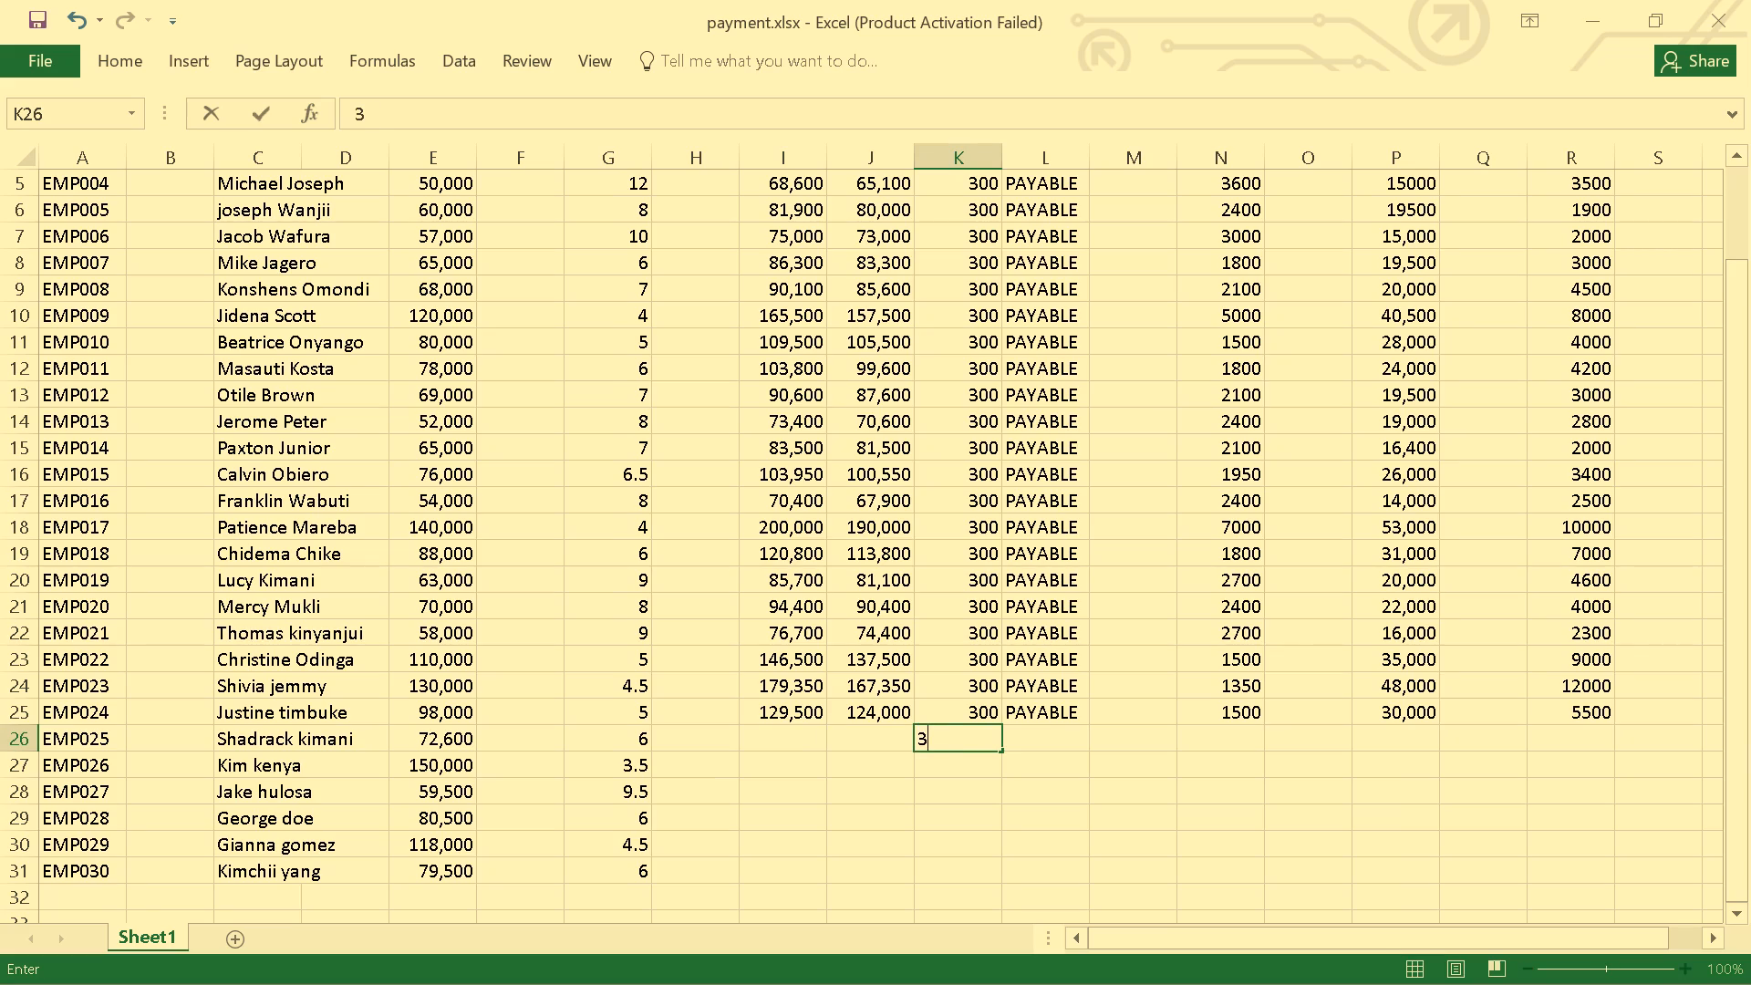
type("00")
key("Return")
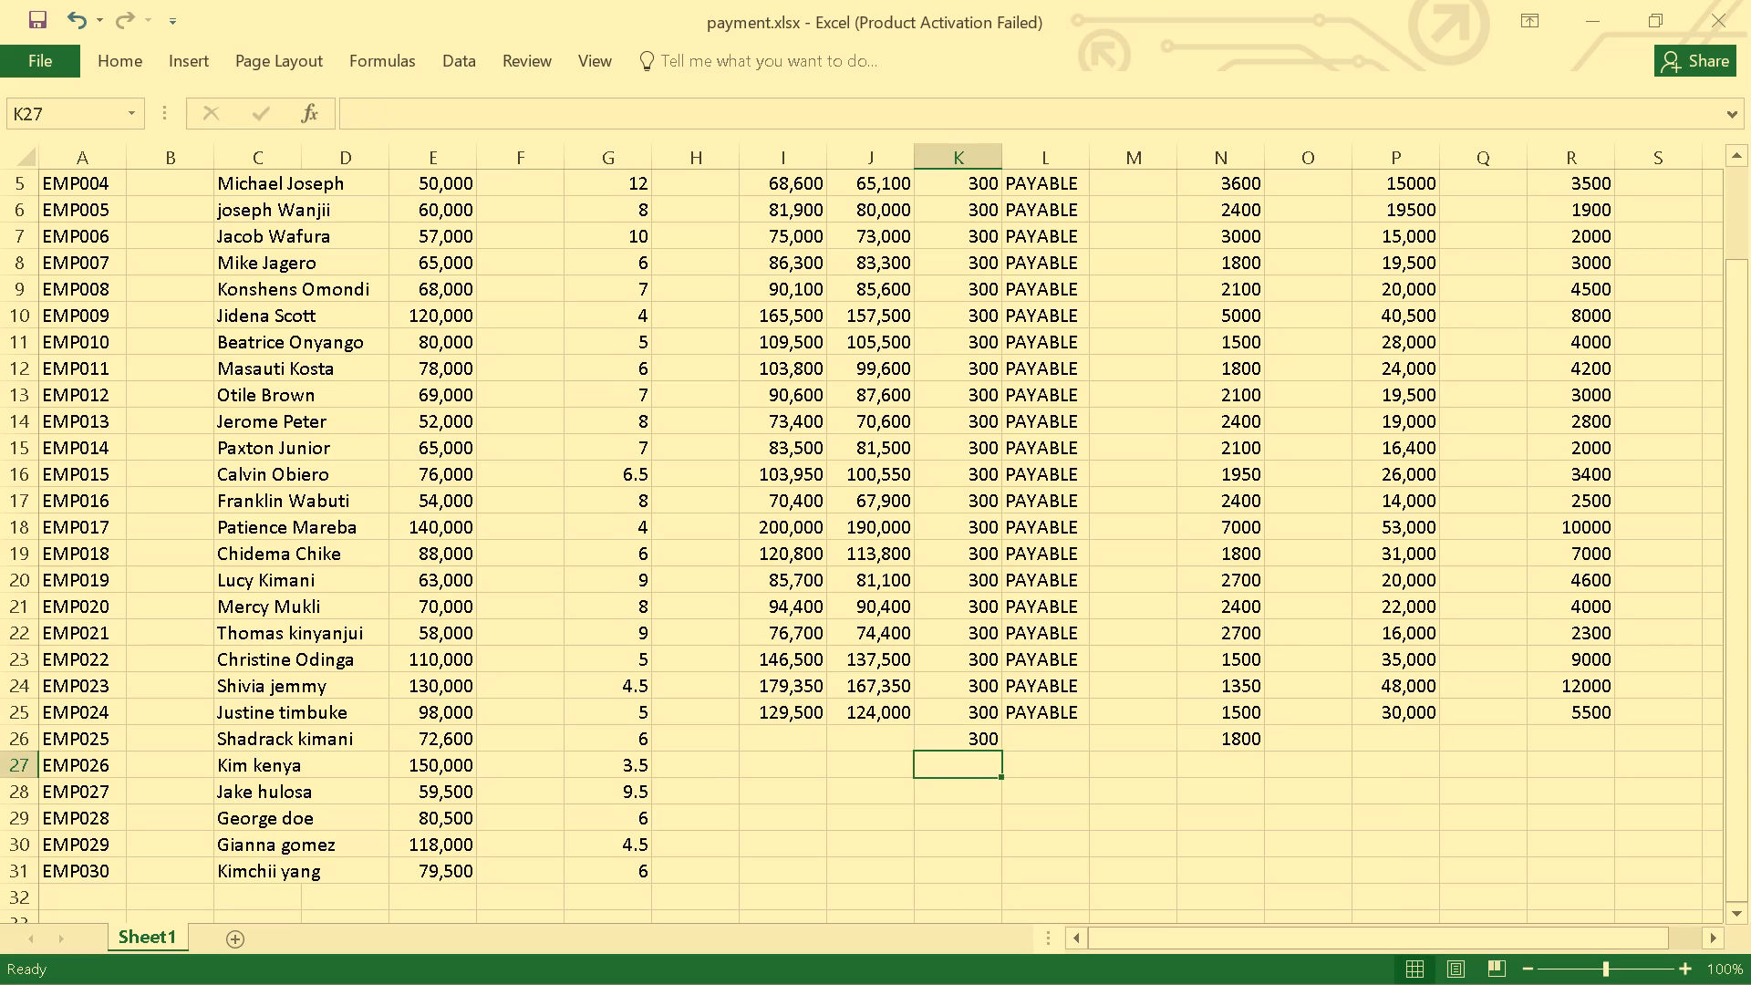
key("3")
type("00")
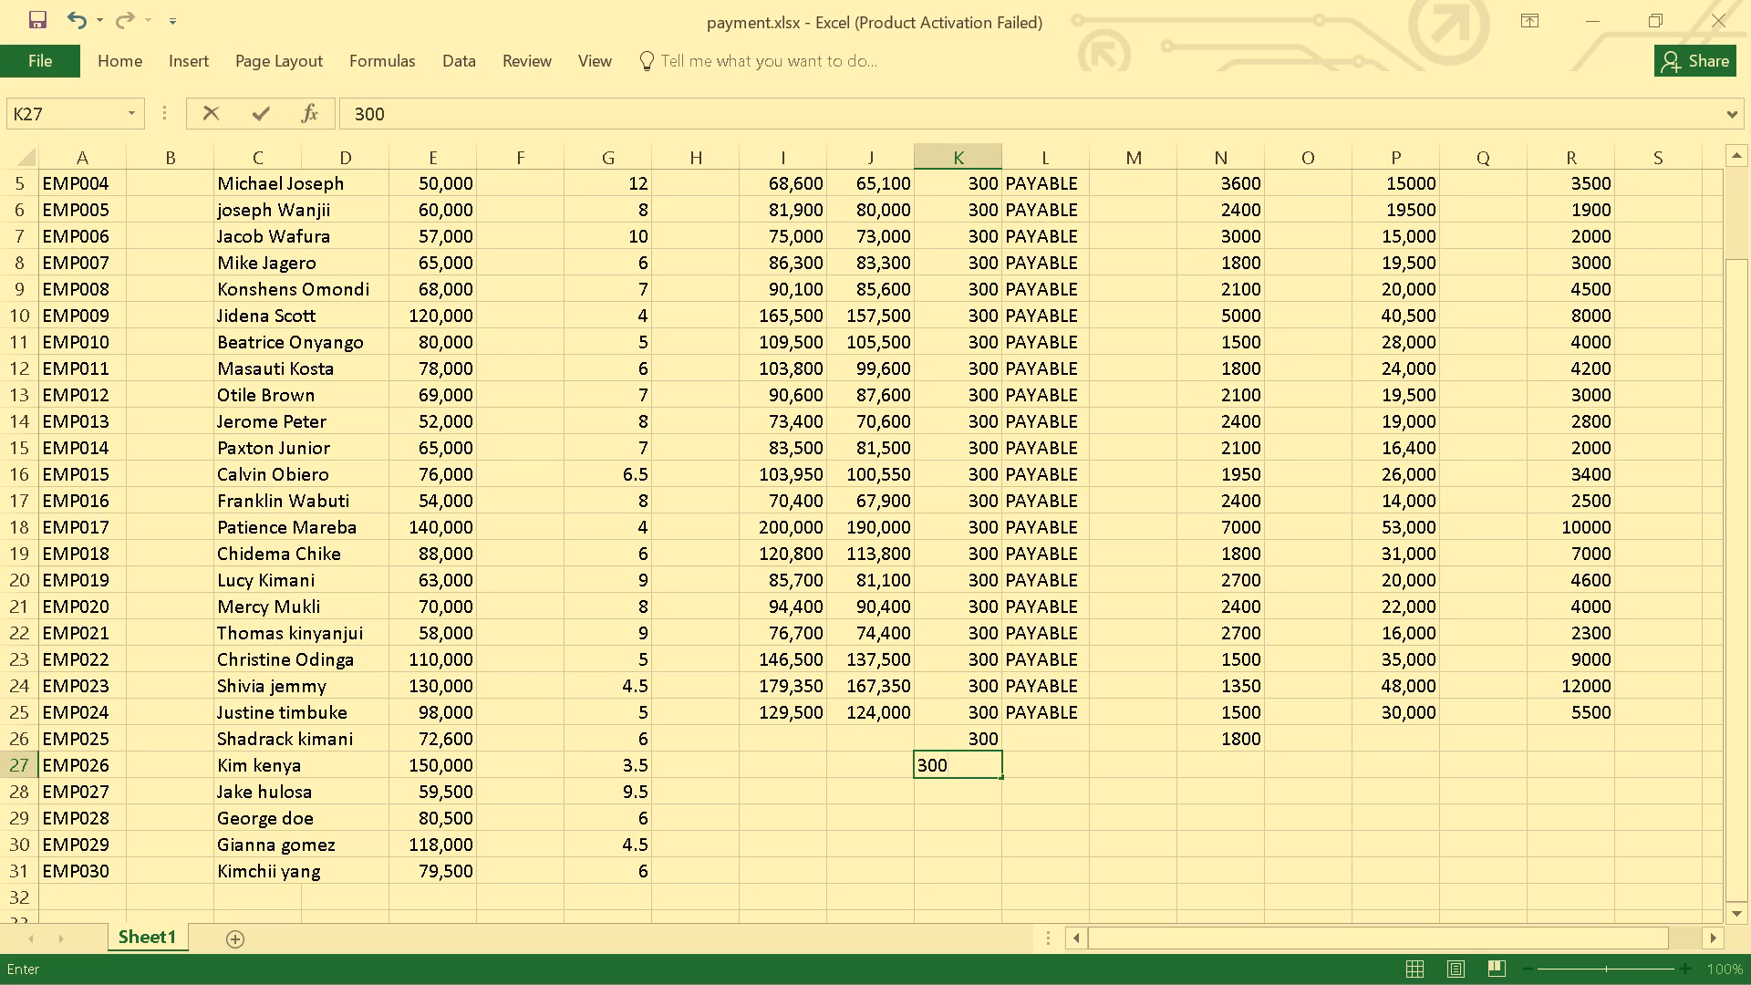
key("Return")
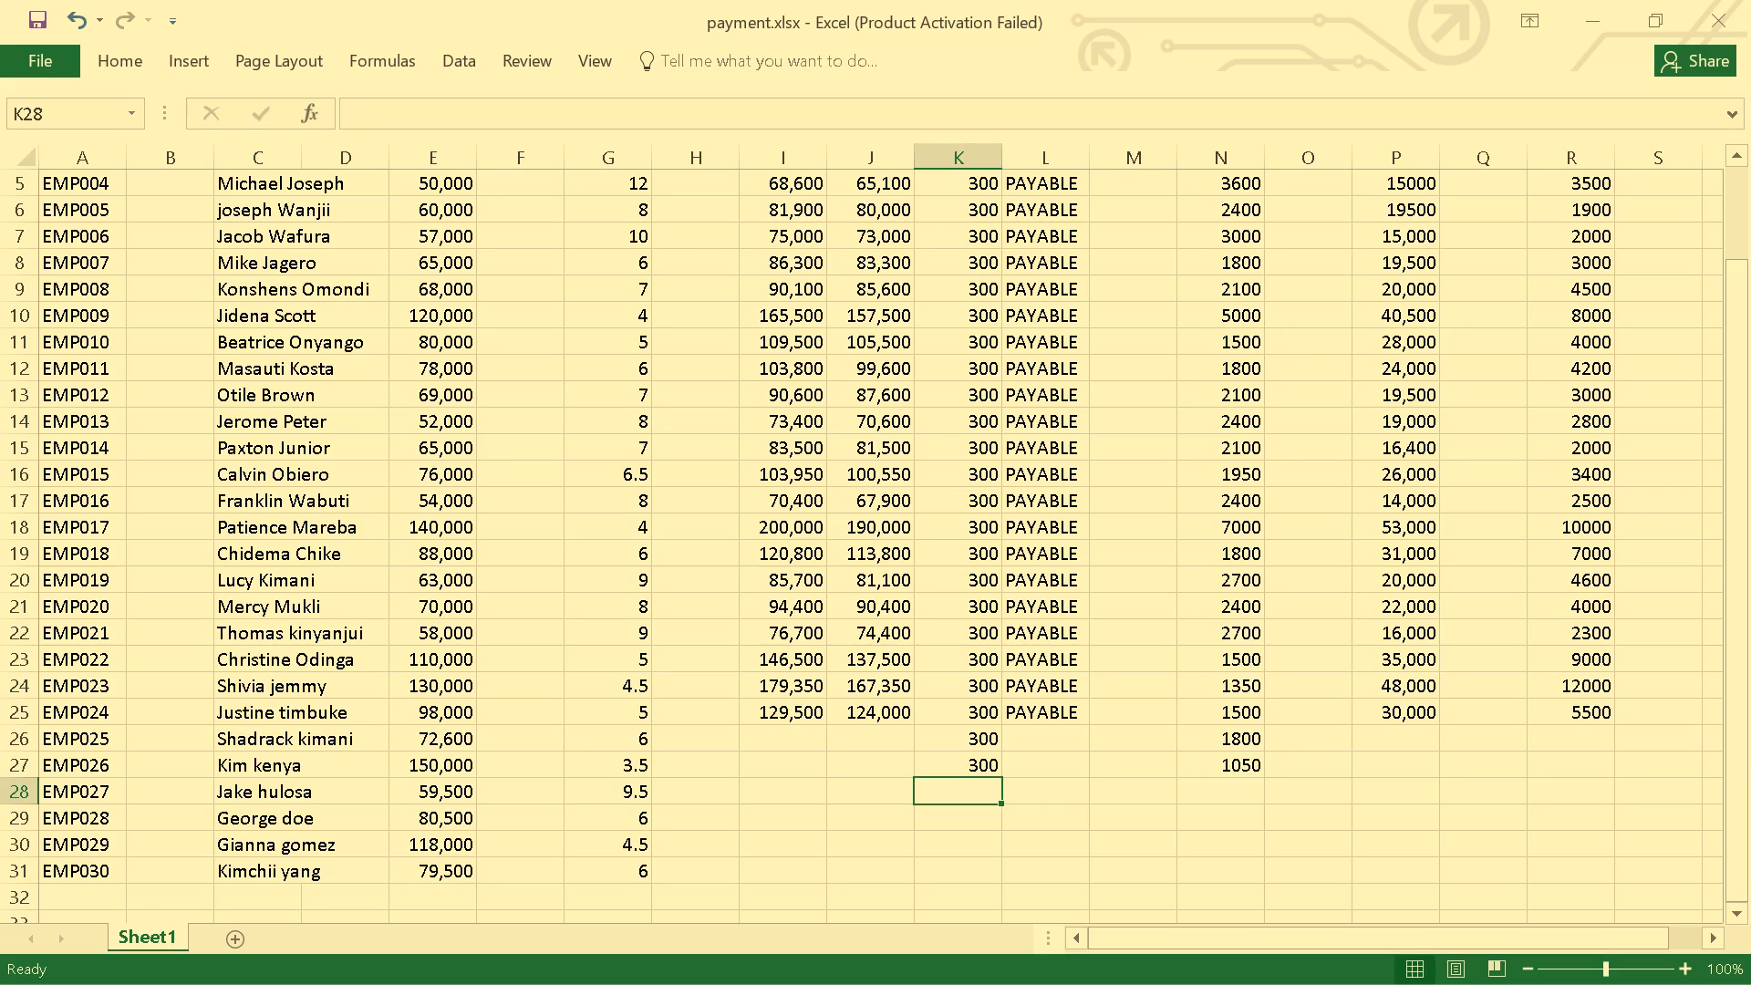
type("300")
key("Return")
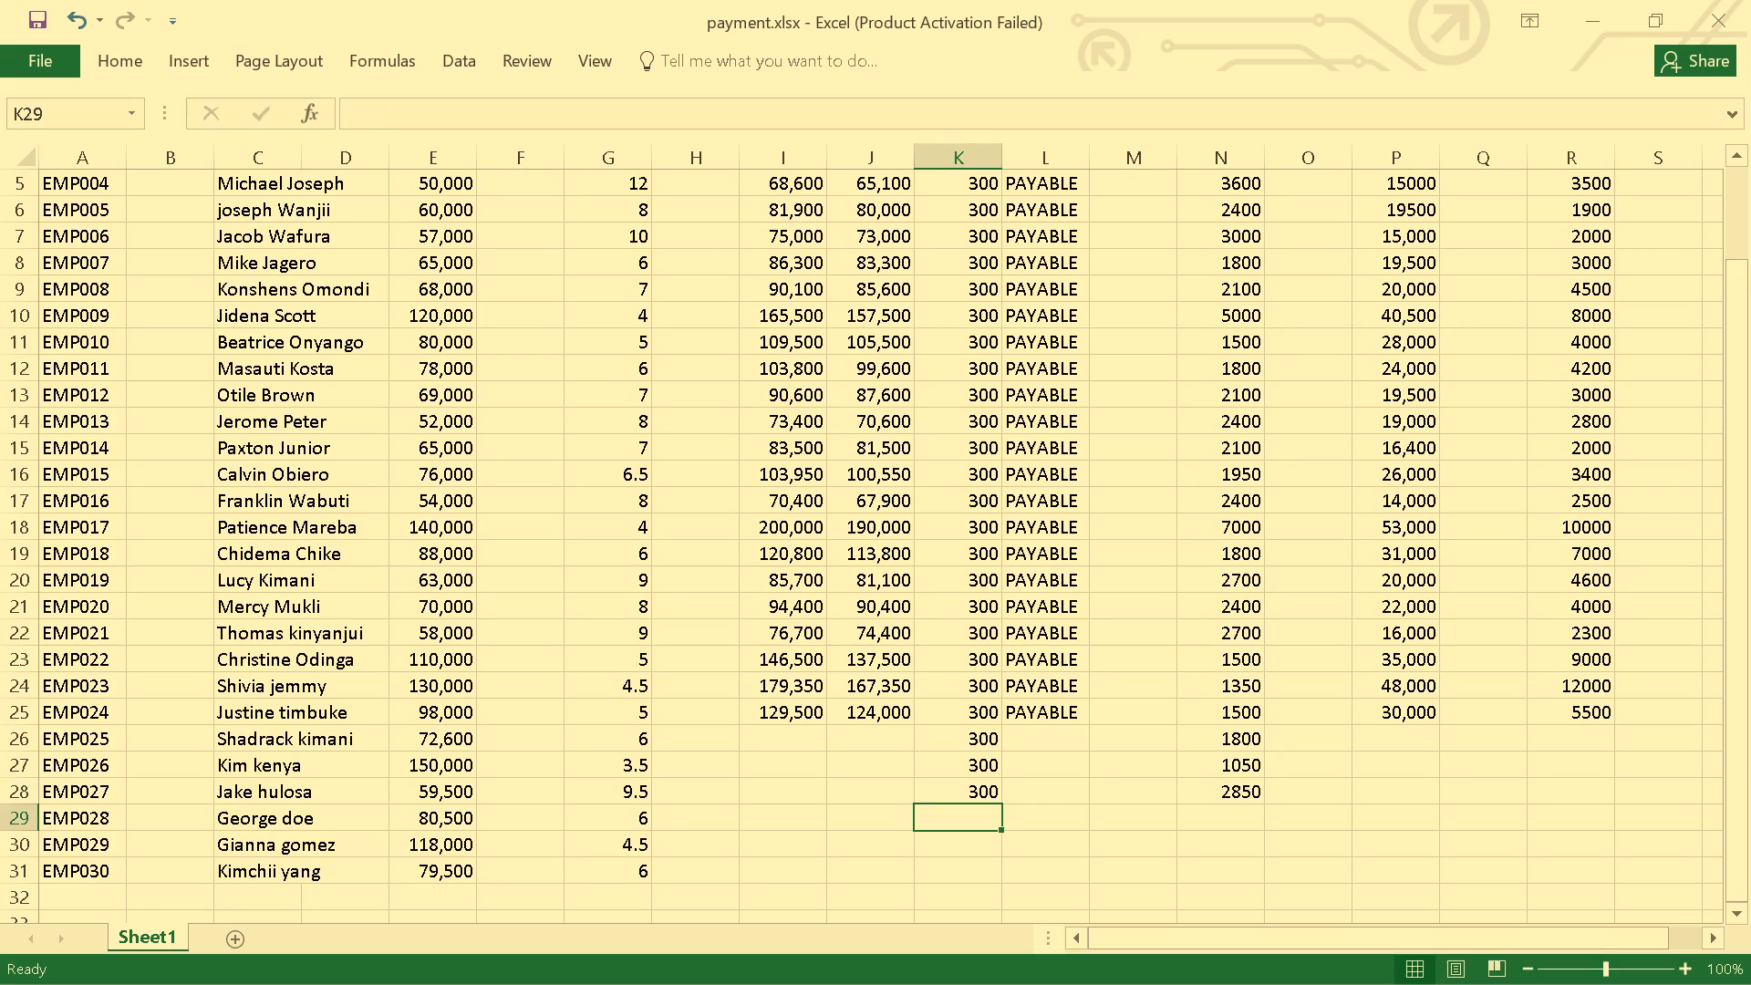
type("300")
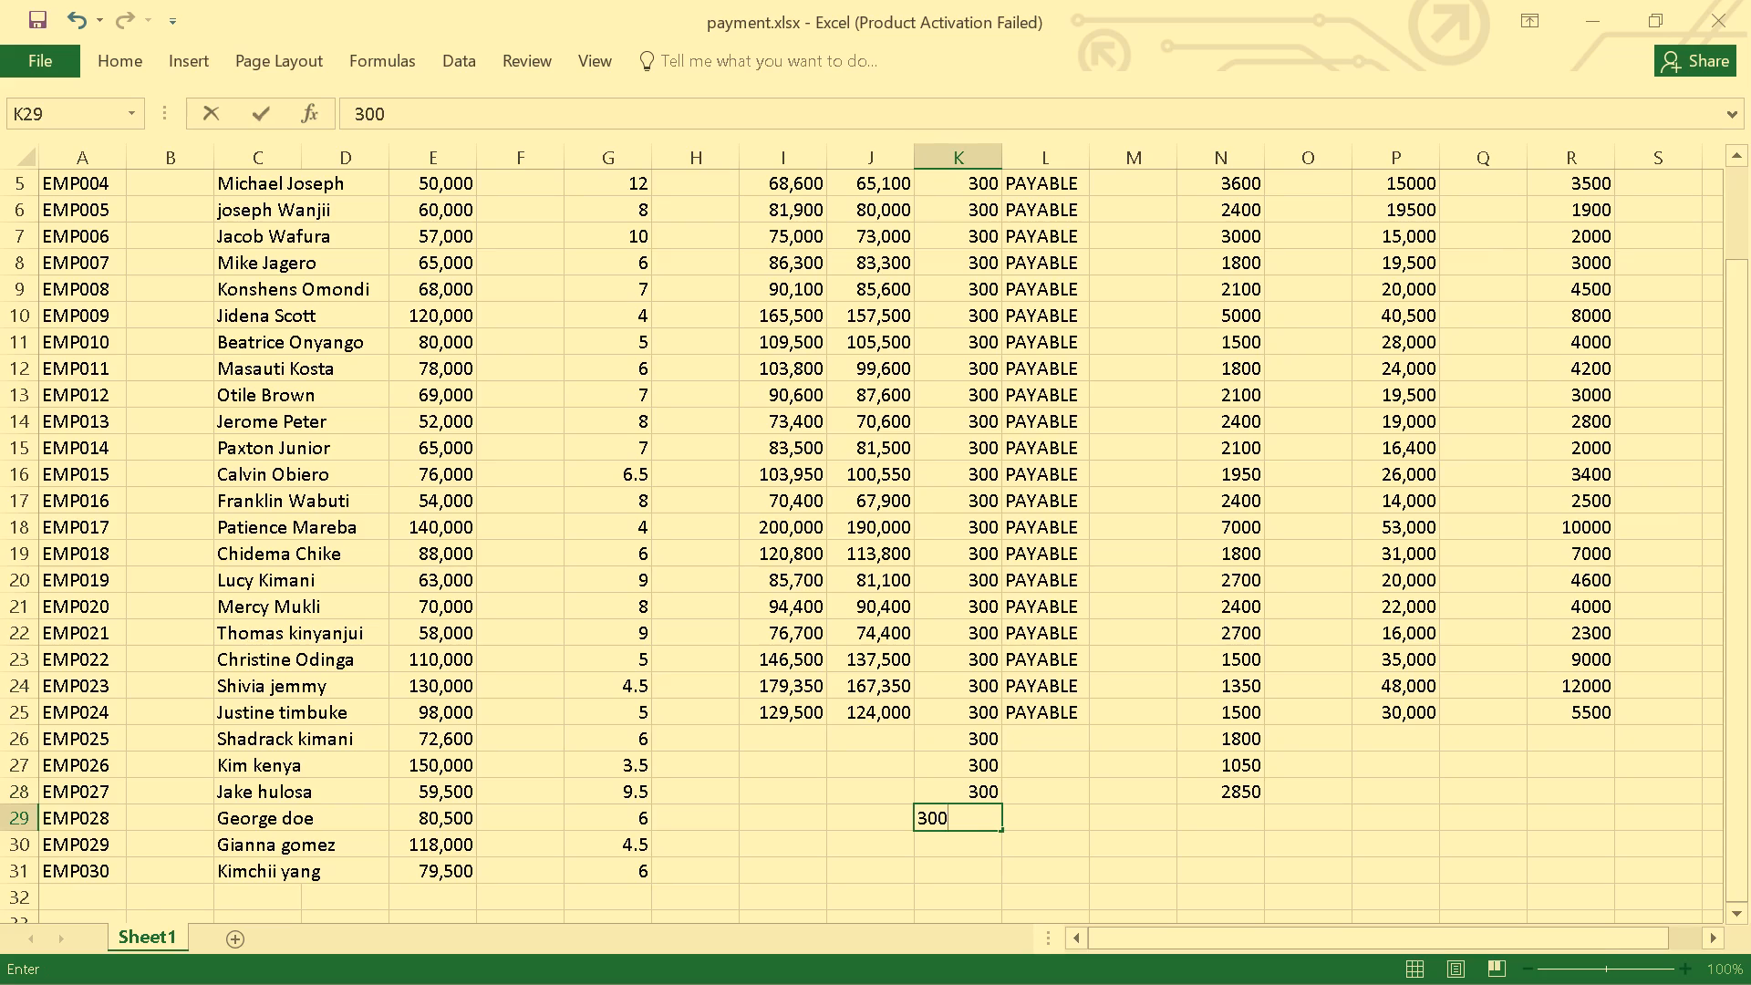
key("Return")
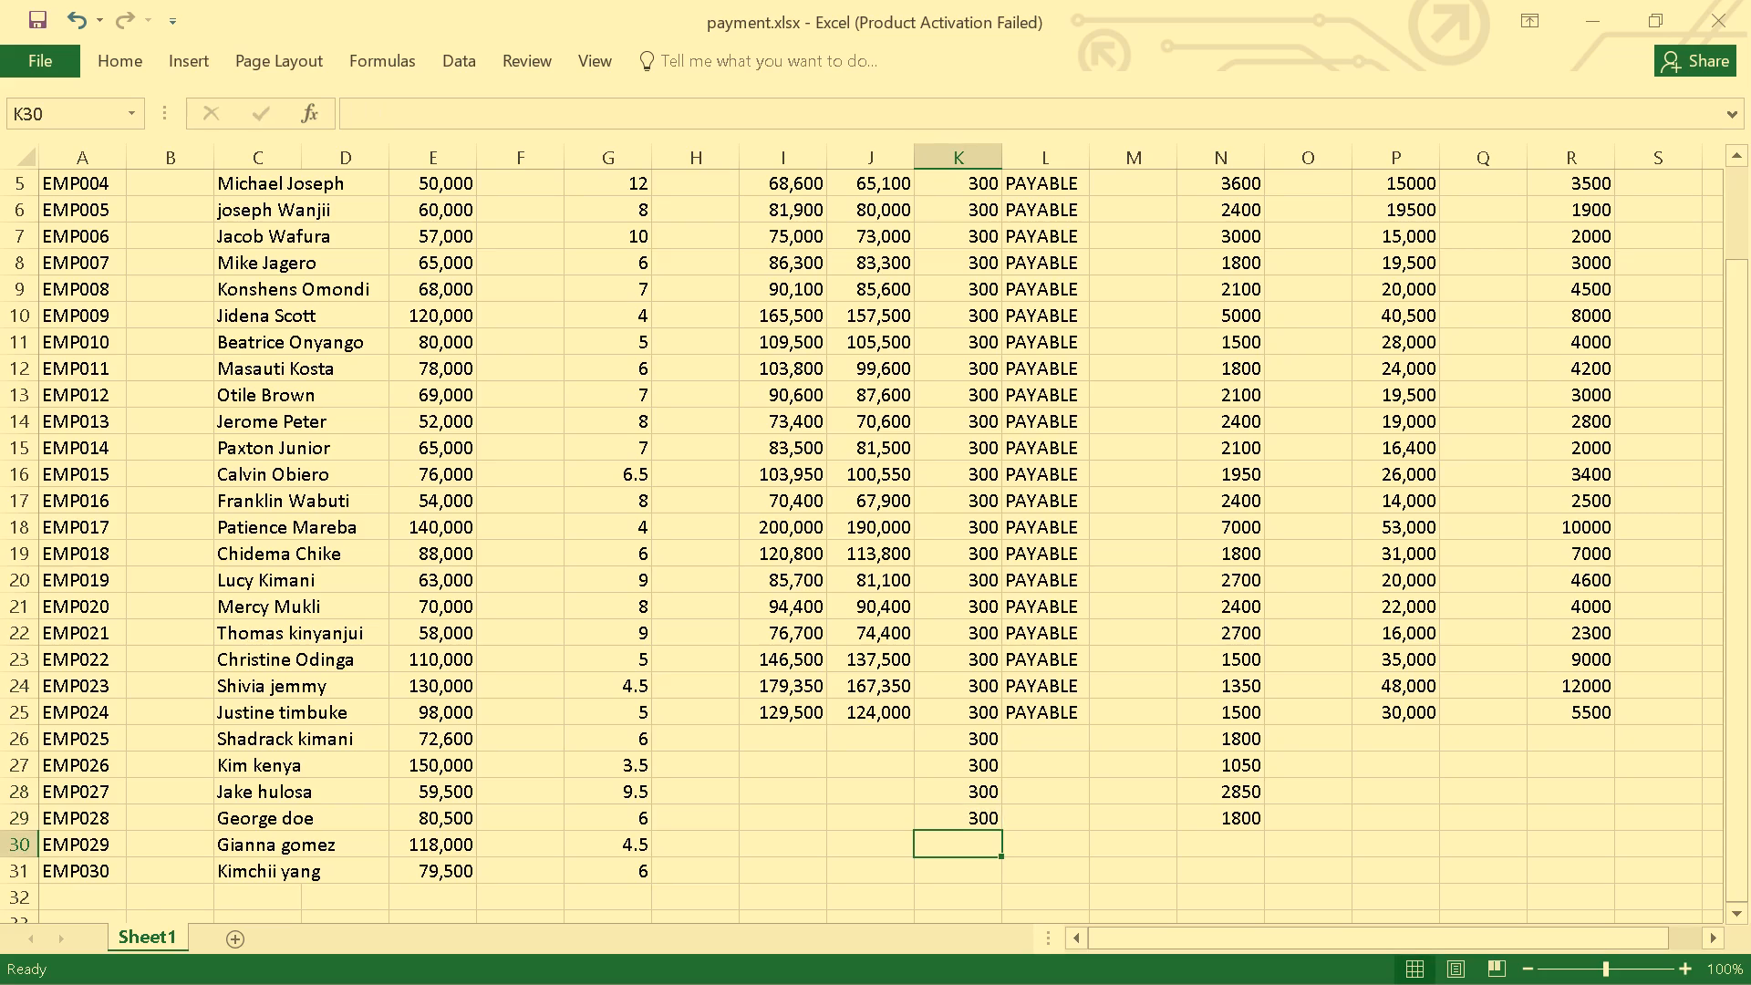
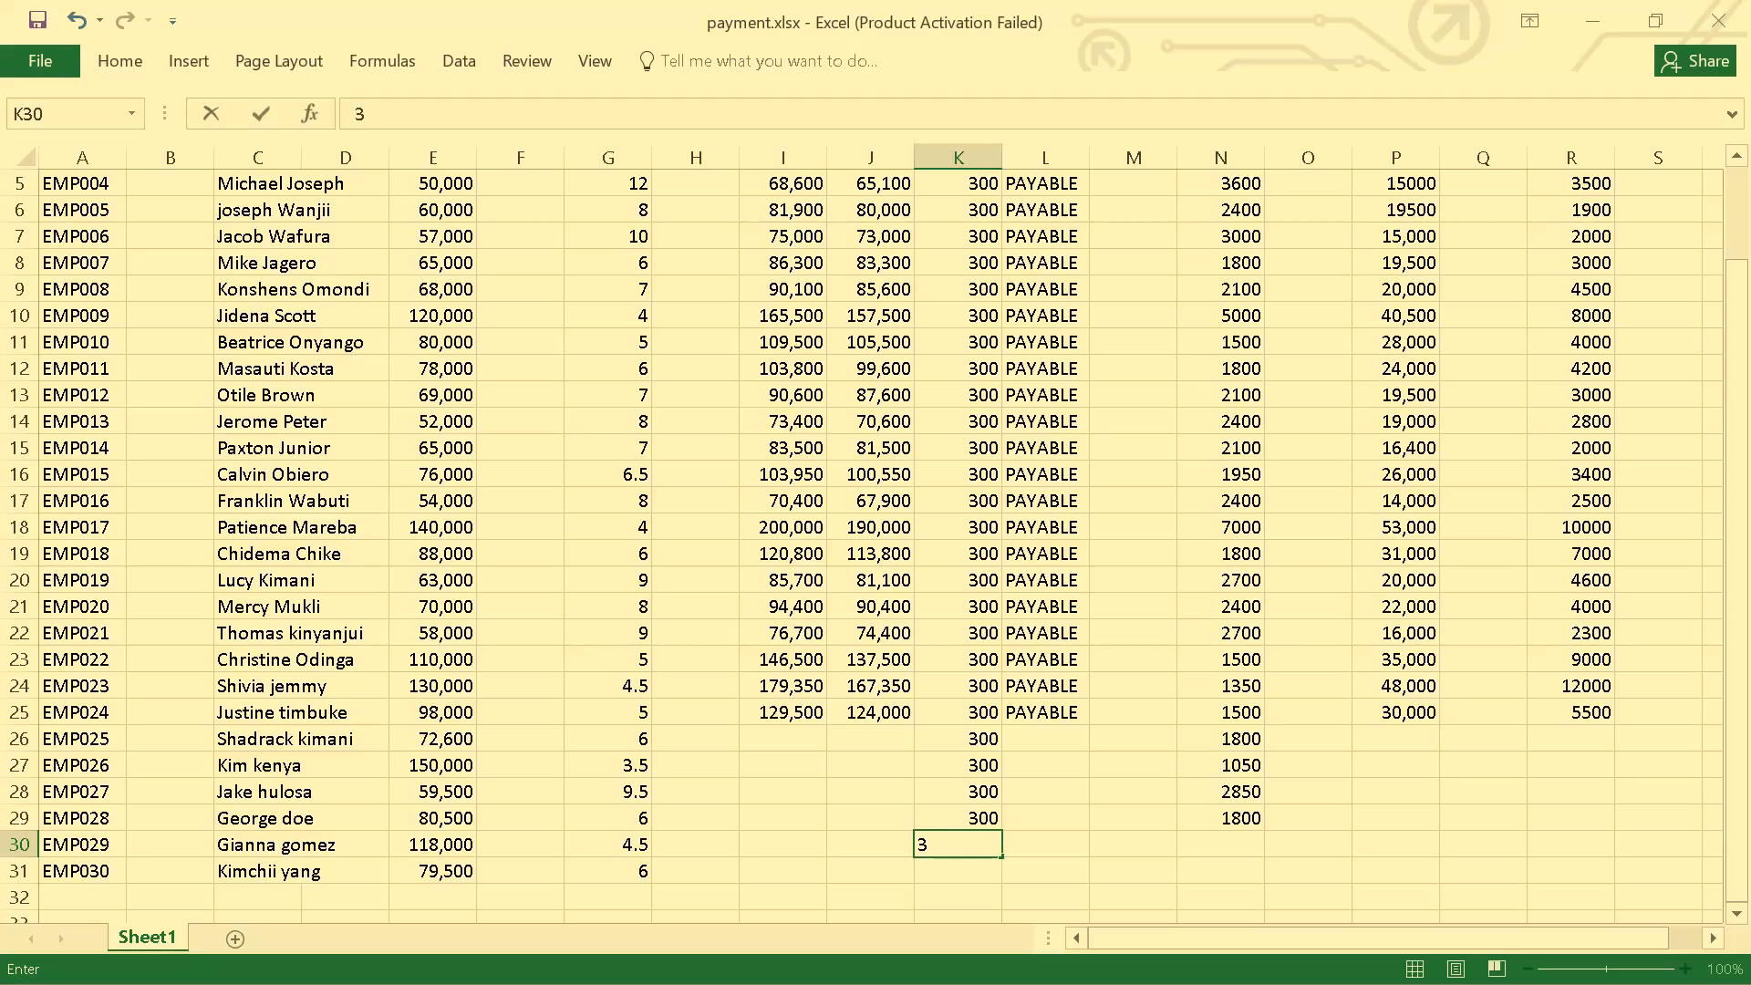
Enter 300 in the Rate/Hr column for employees EMP029 and EMP030, cells K30 and K31.
key("Return")
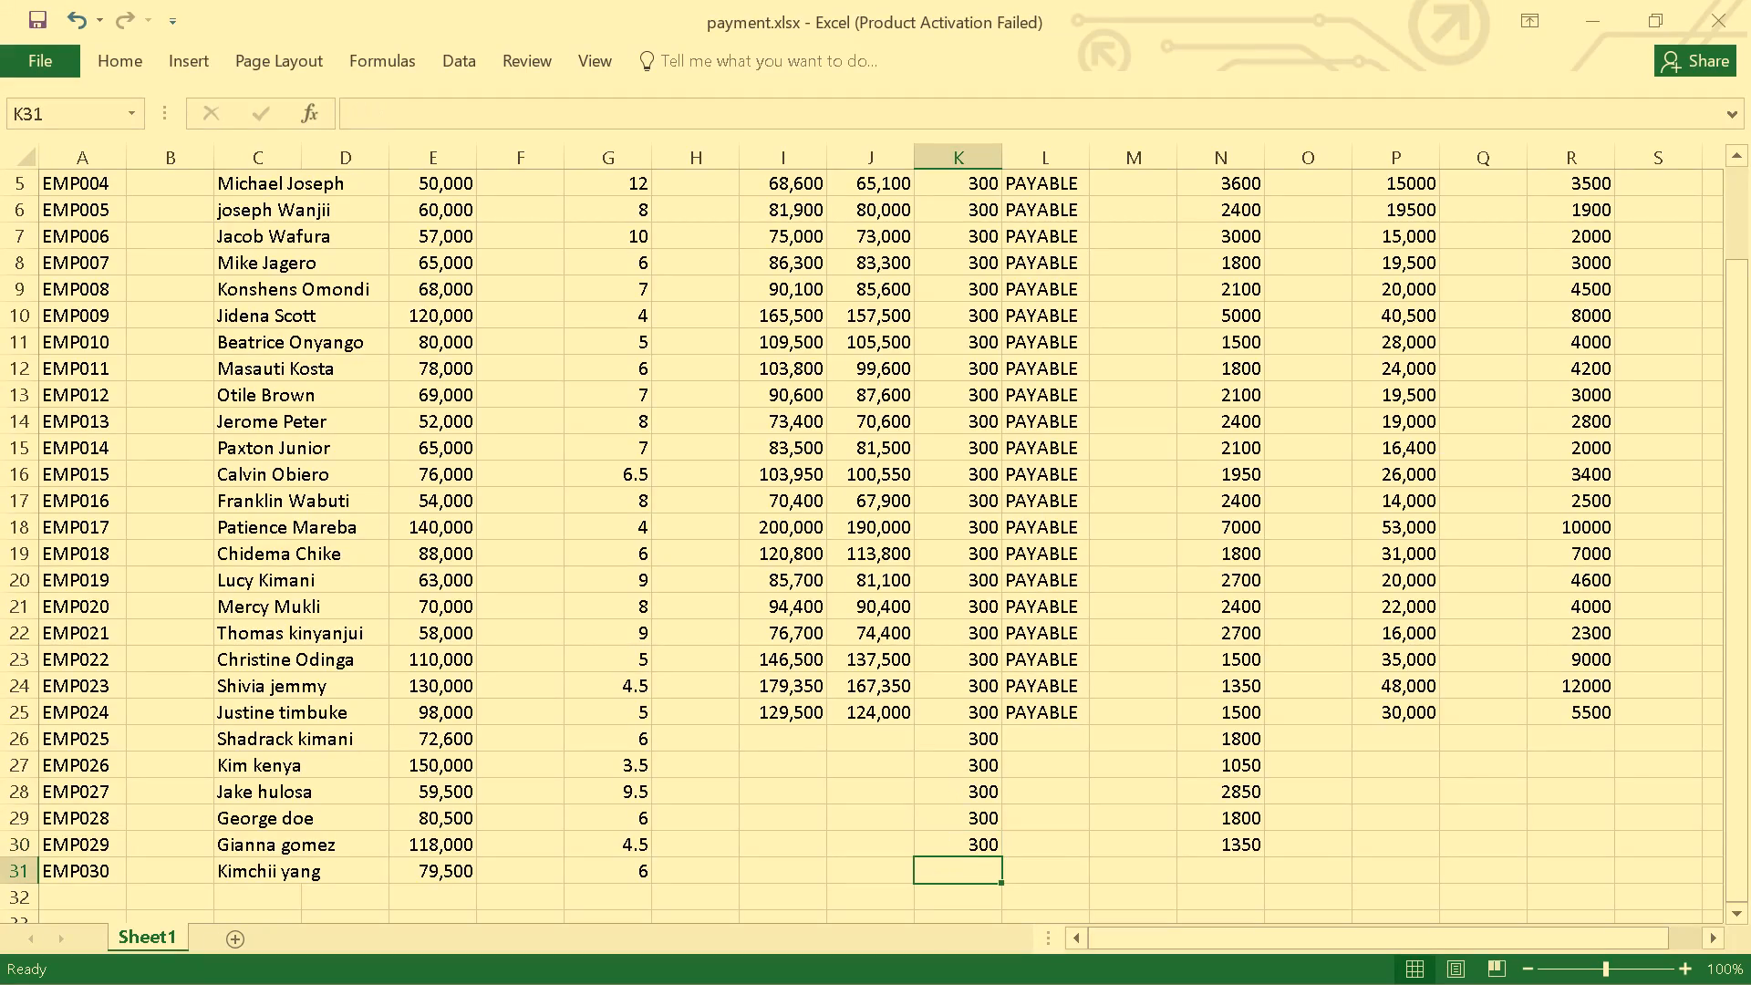
type("300")
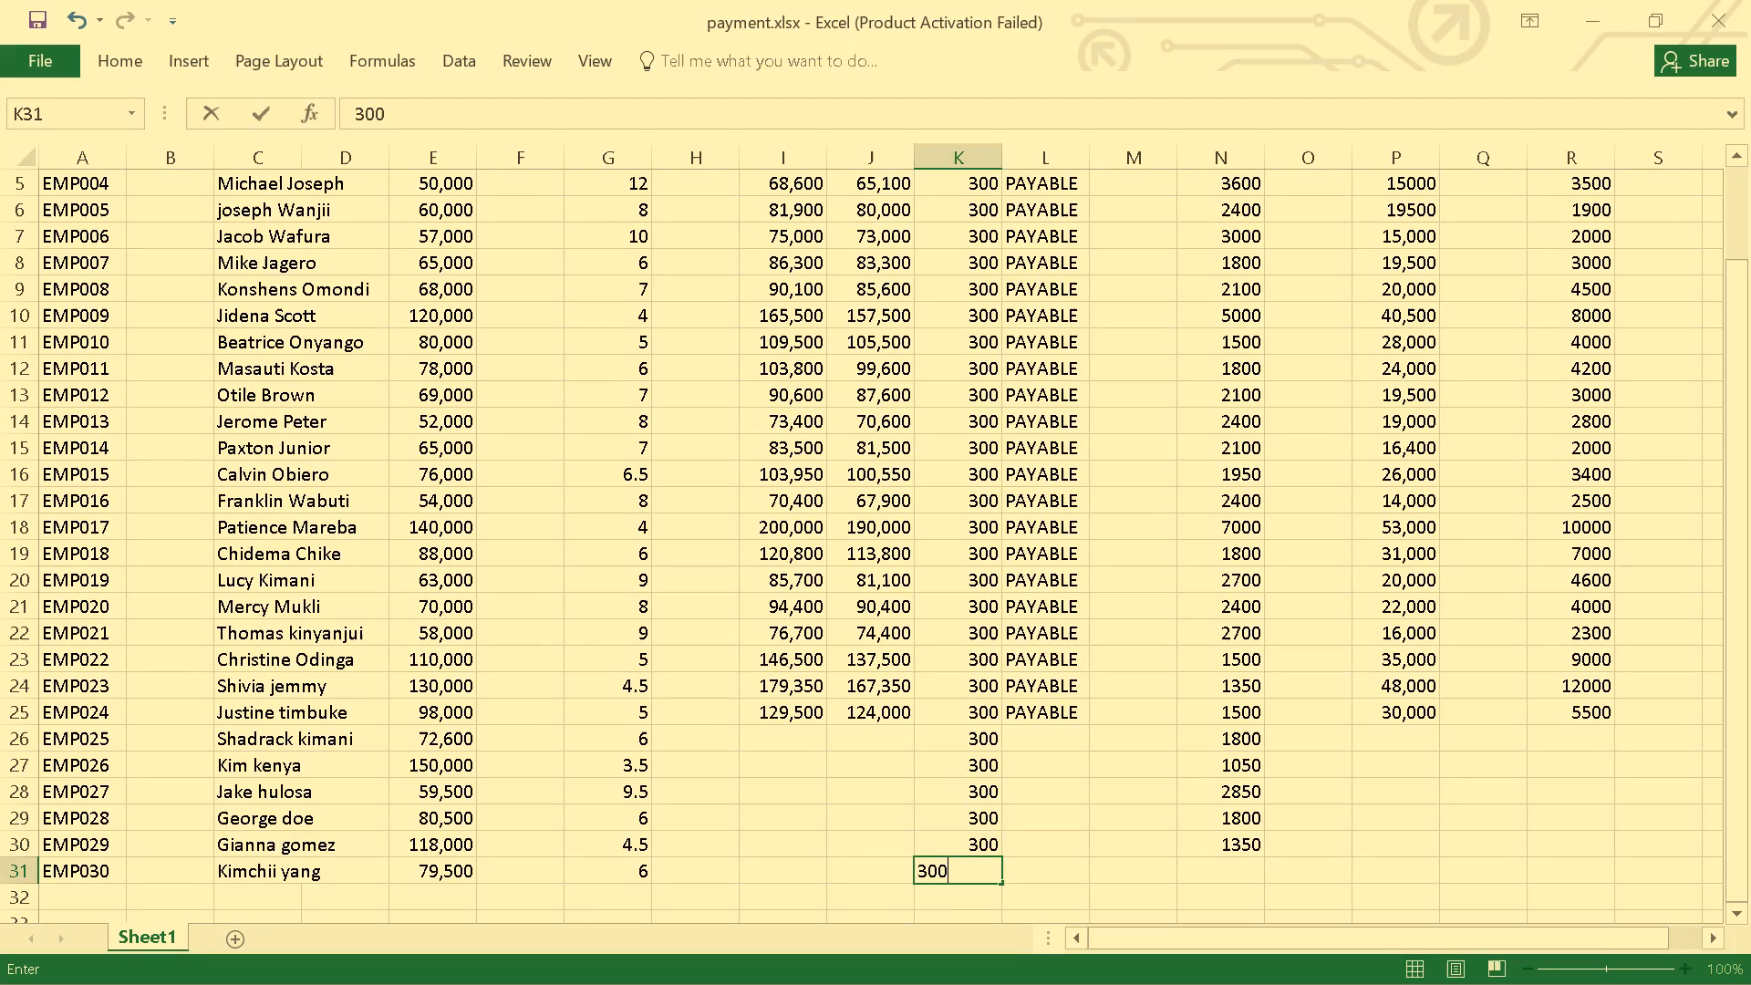
key("Return")
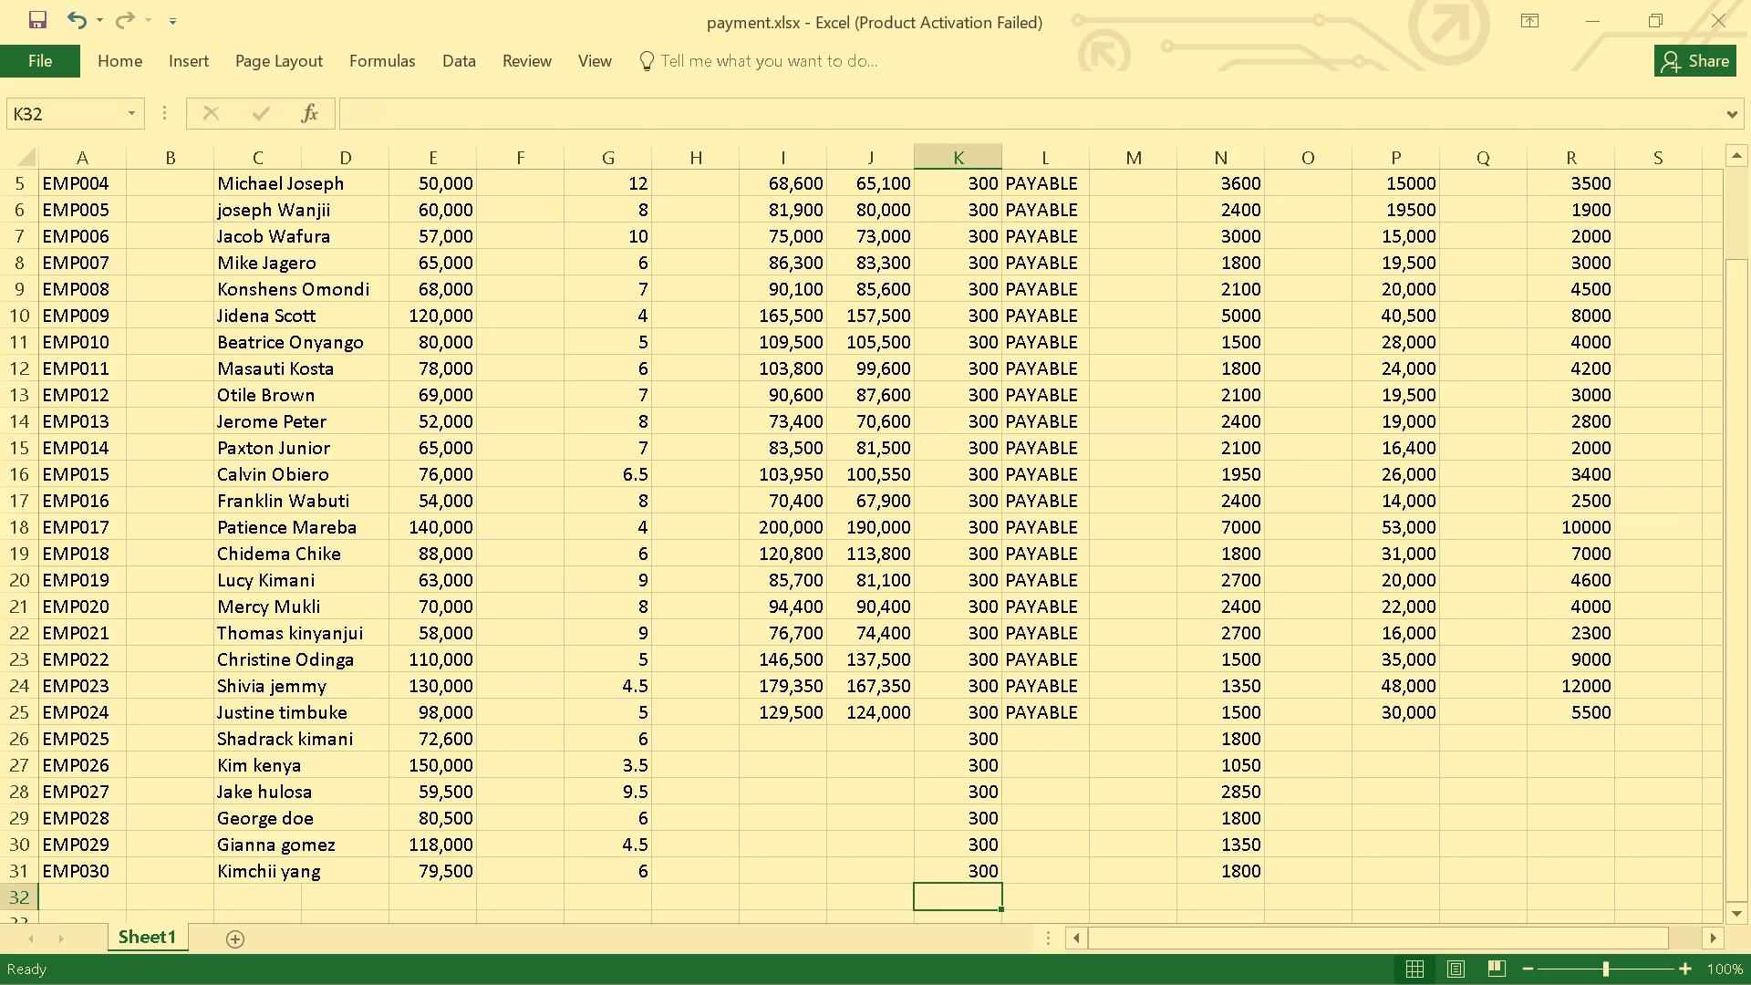
Select the Deductions cell for EMP025, R26, and save the workbook.
scroll(1297, 736, "up", 2)
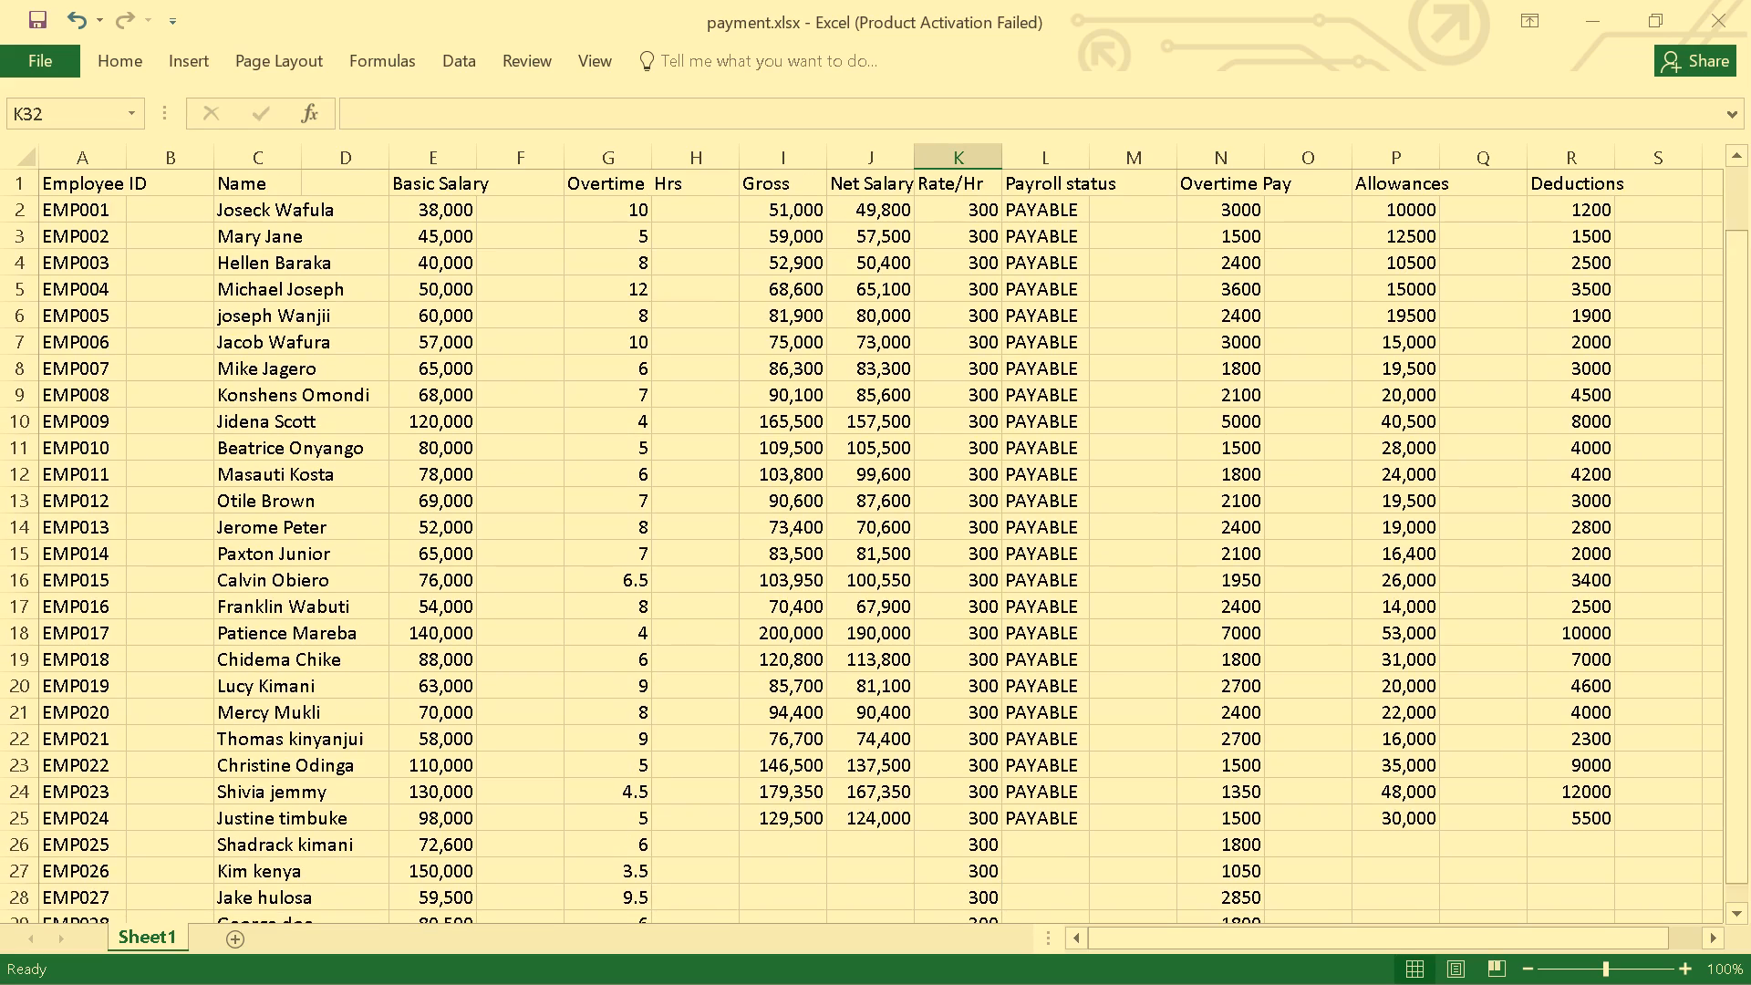
scroll(1297, 736, "down", 2)
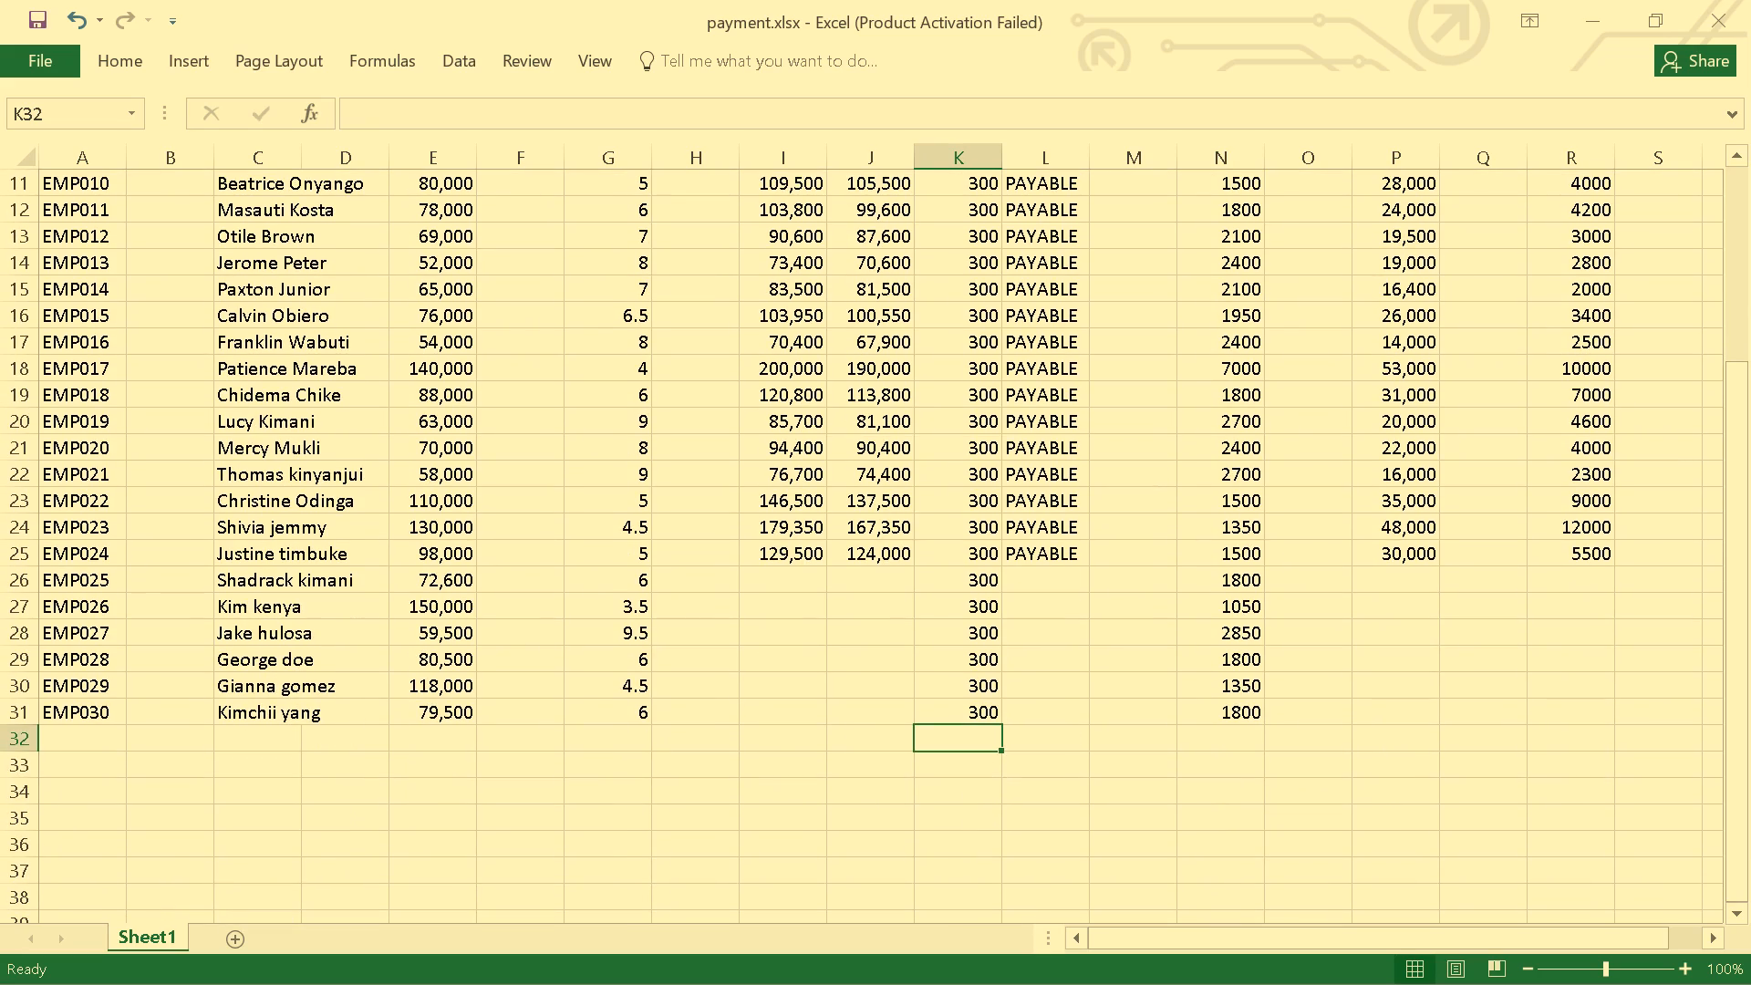
left_click(1574, 572)
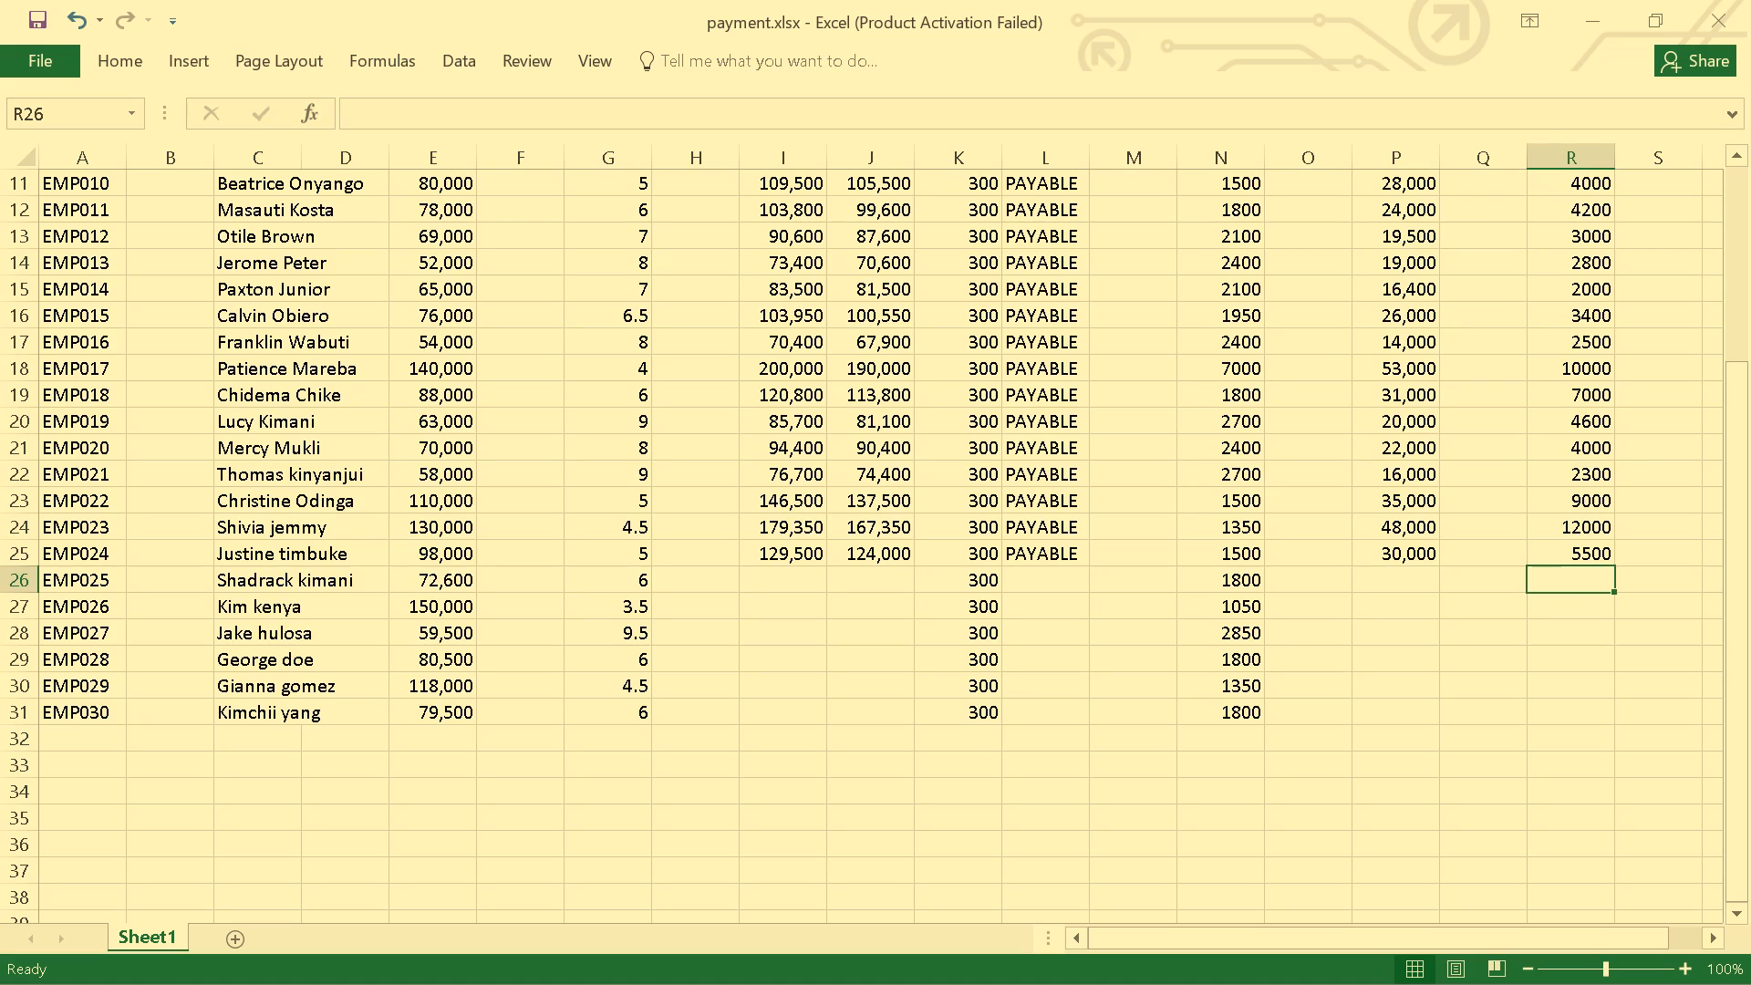
key("ctrl+s")
Review the payroll records from the top of the sheet, going row by row down the Name column from EMP001 to EMP017.
left_click(1570, 595)
scroll(1570, 595, "up", 1)
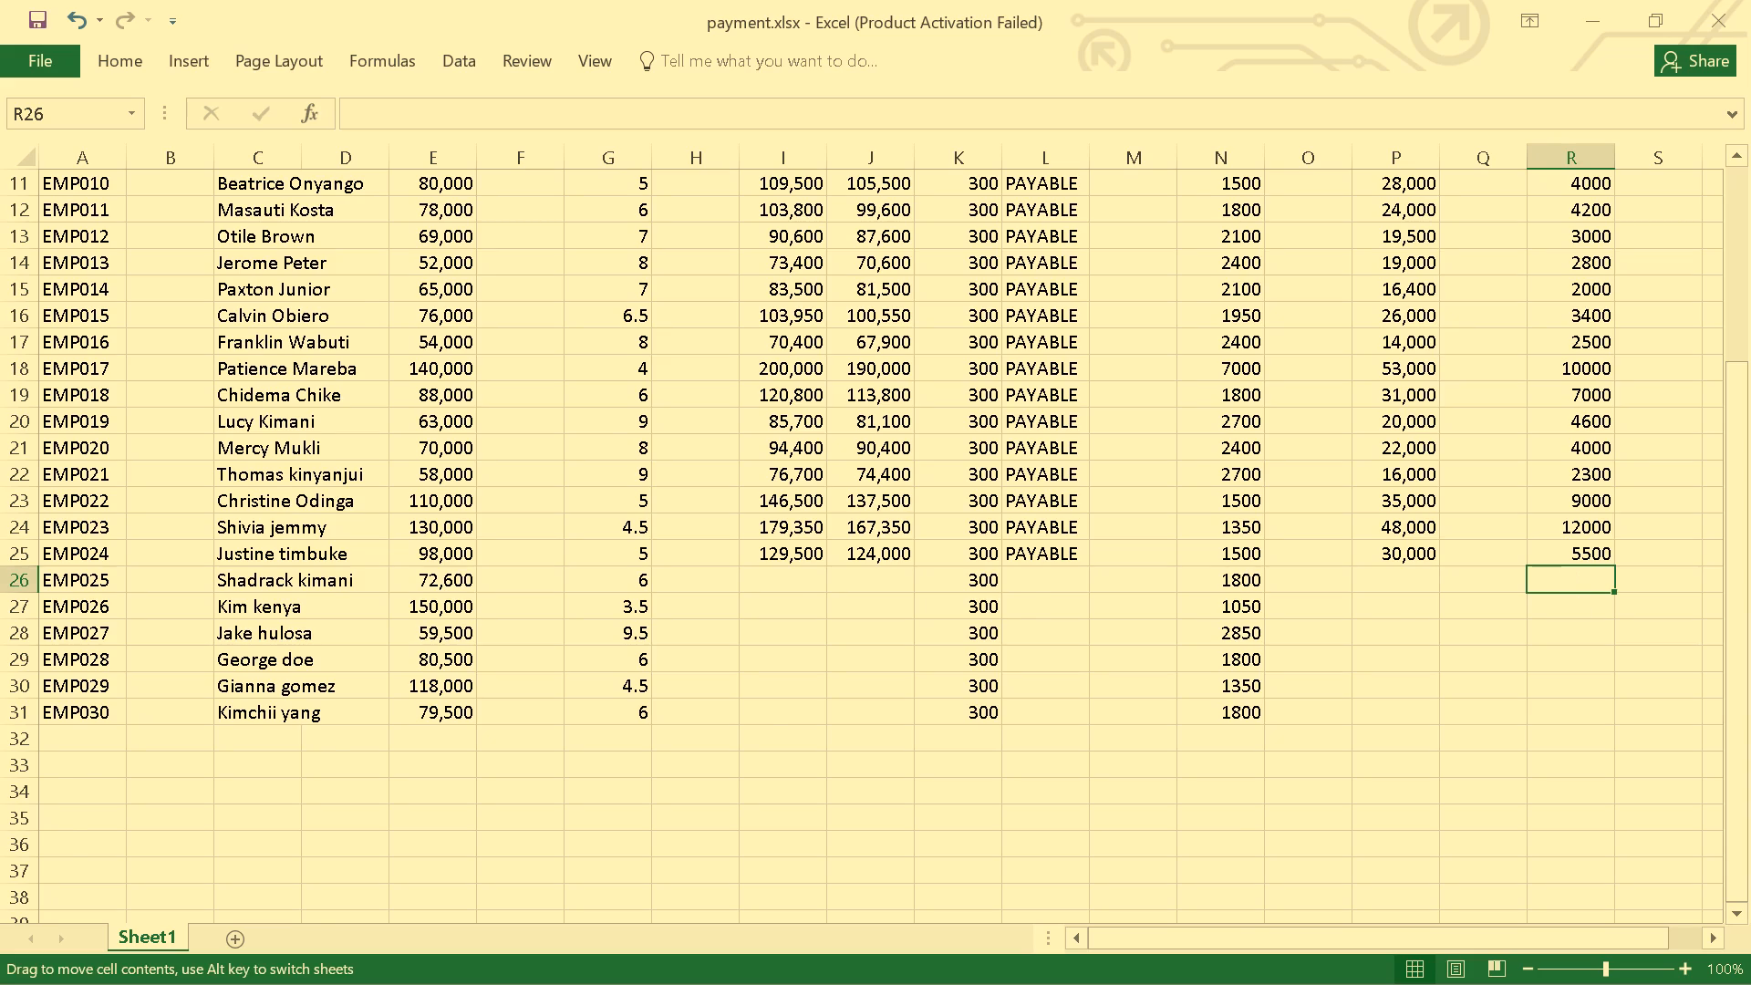
scroll(1570, 595, "up", 3)
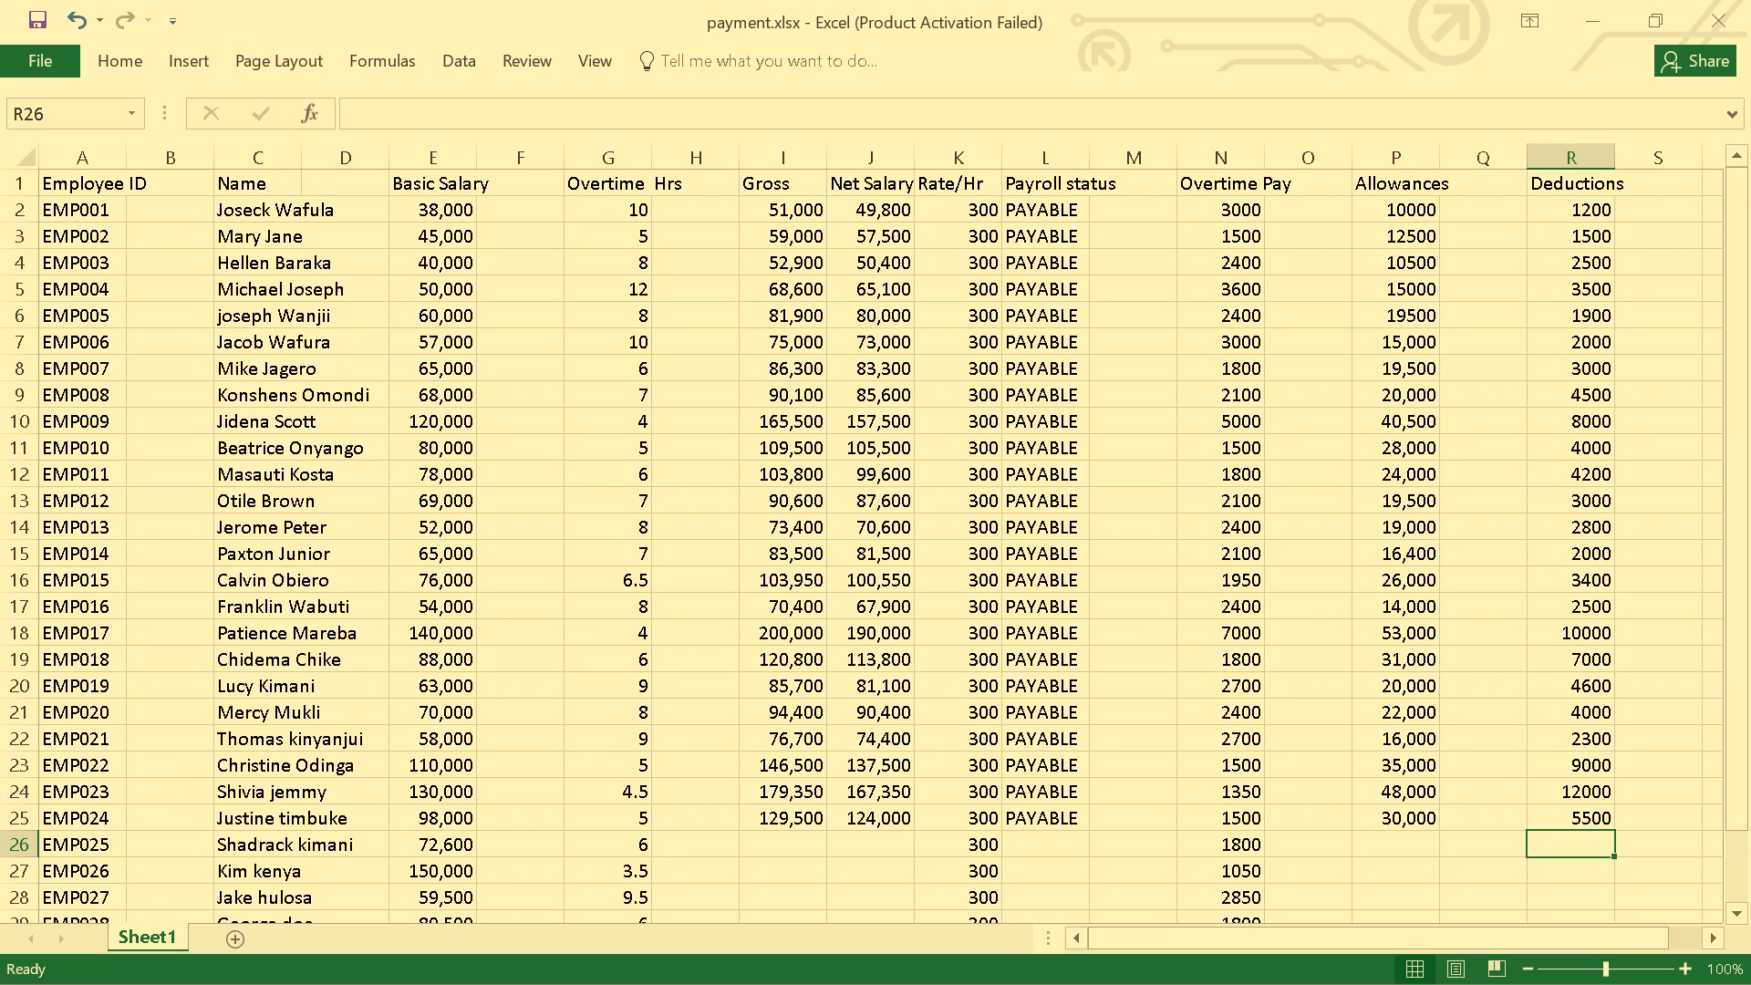
left_click(650, 210)
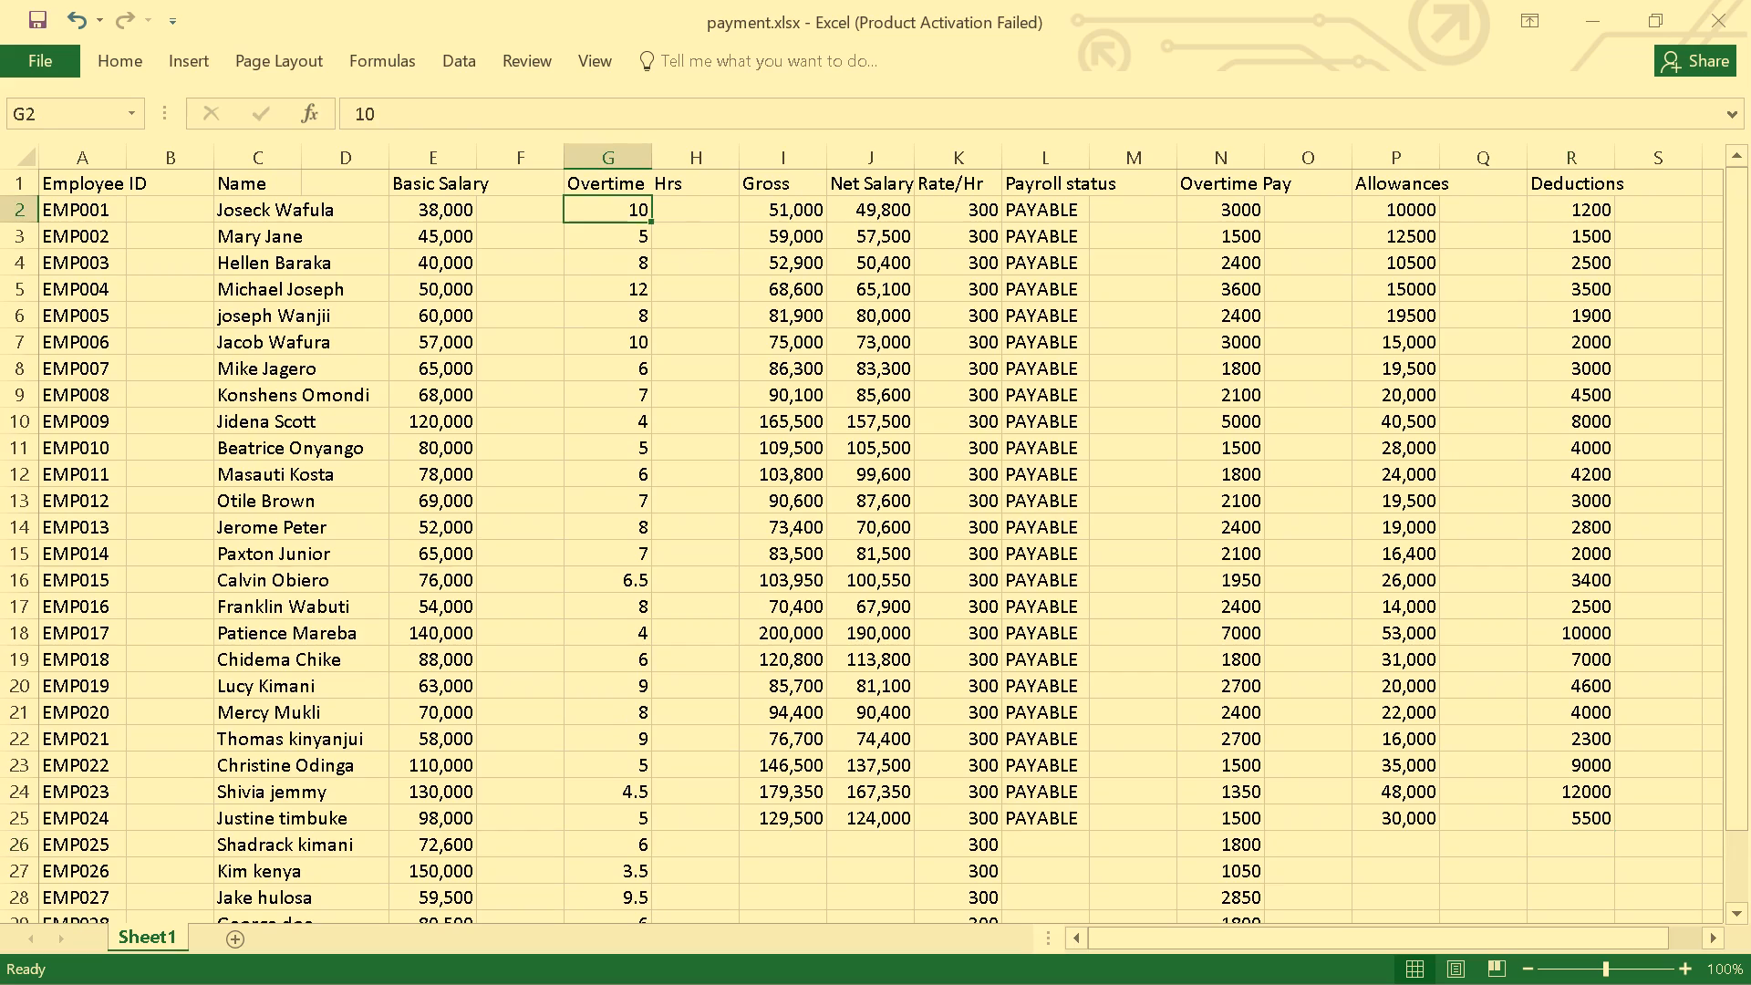
left_click(287, 202)
key("Down")
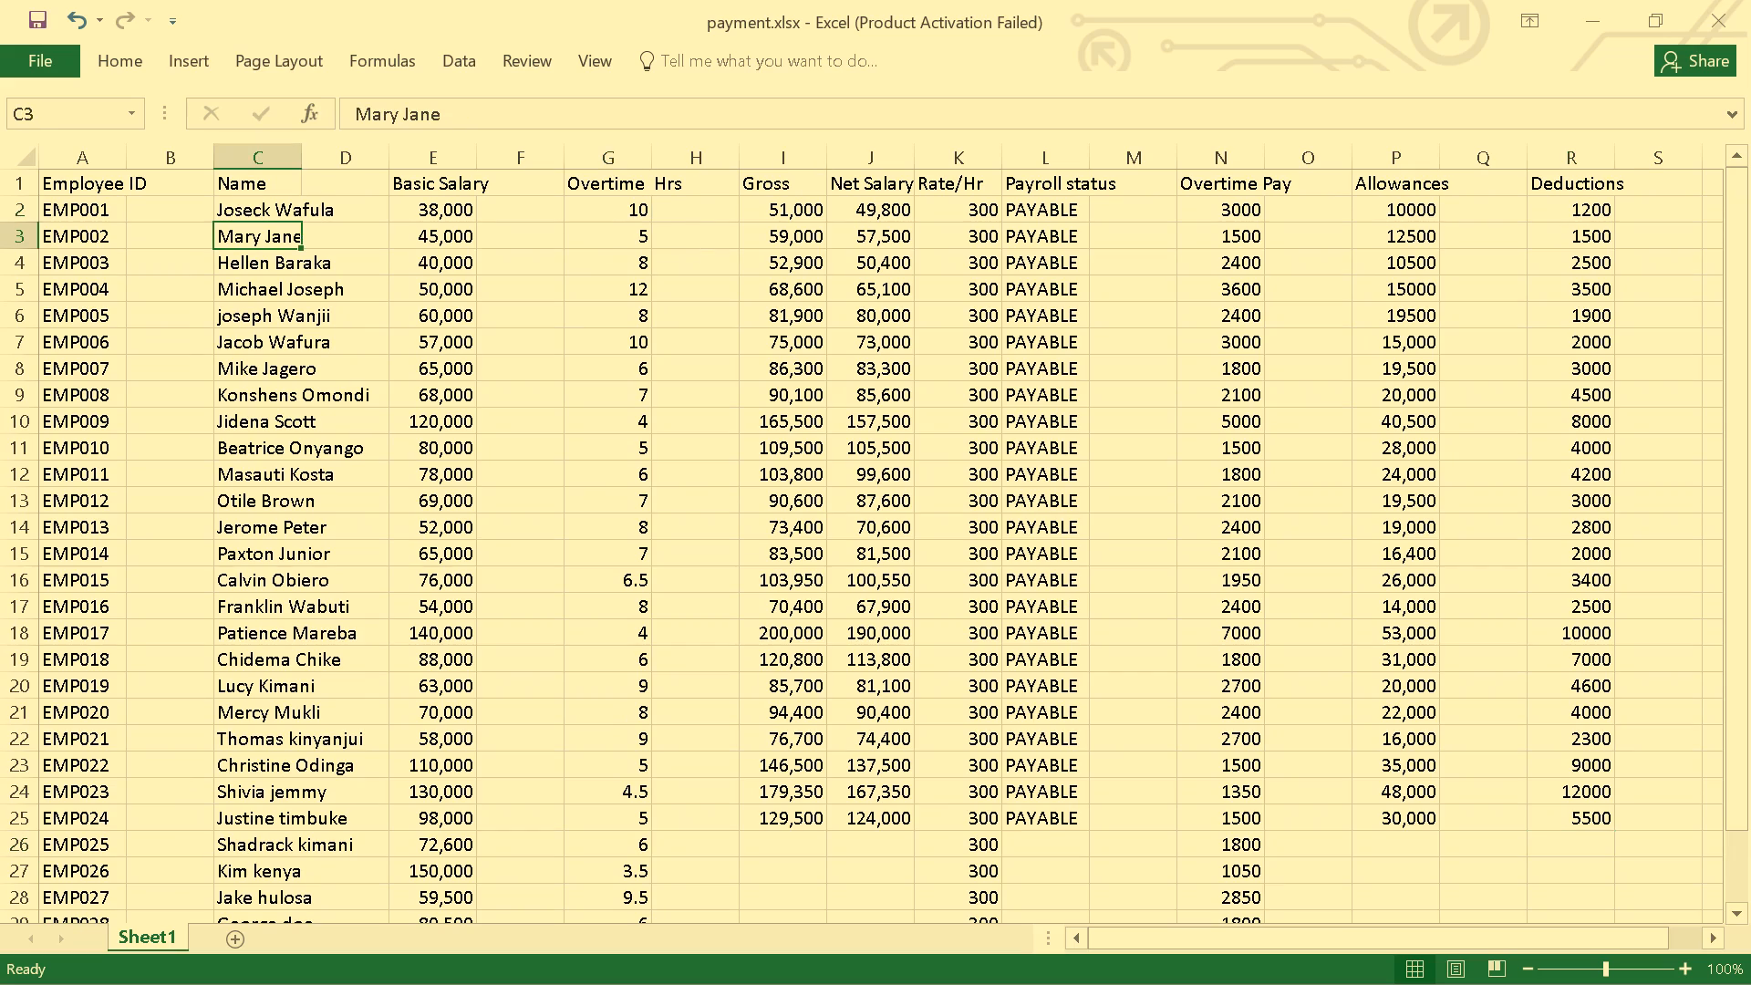
key("Down")
key("Down")
key("Down")
key("Down")
key("Down")
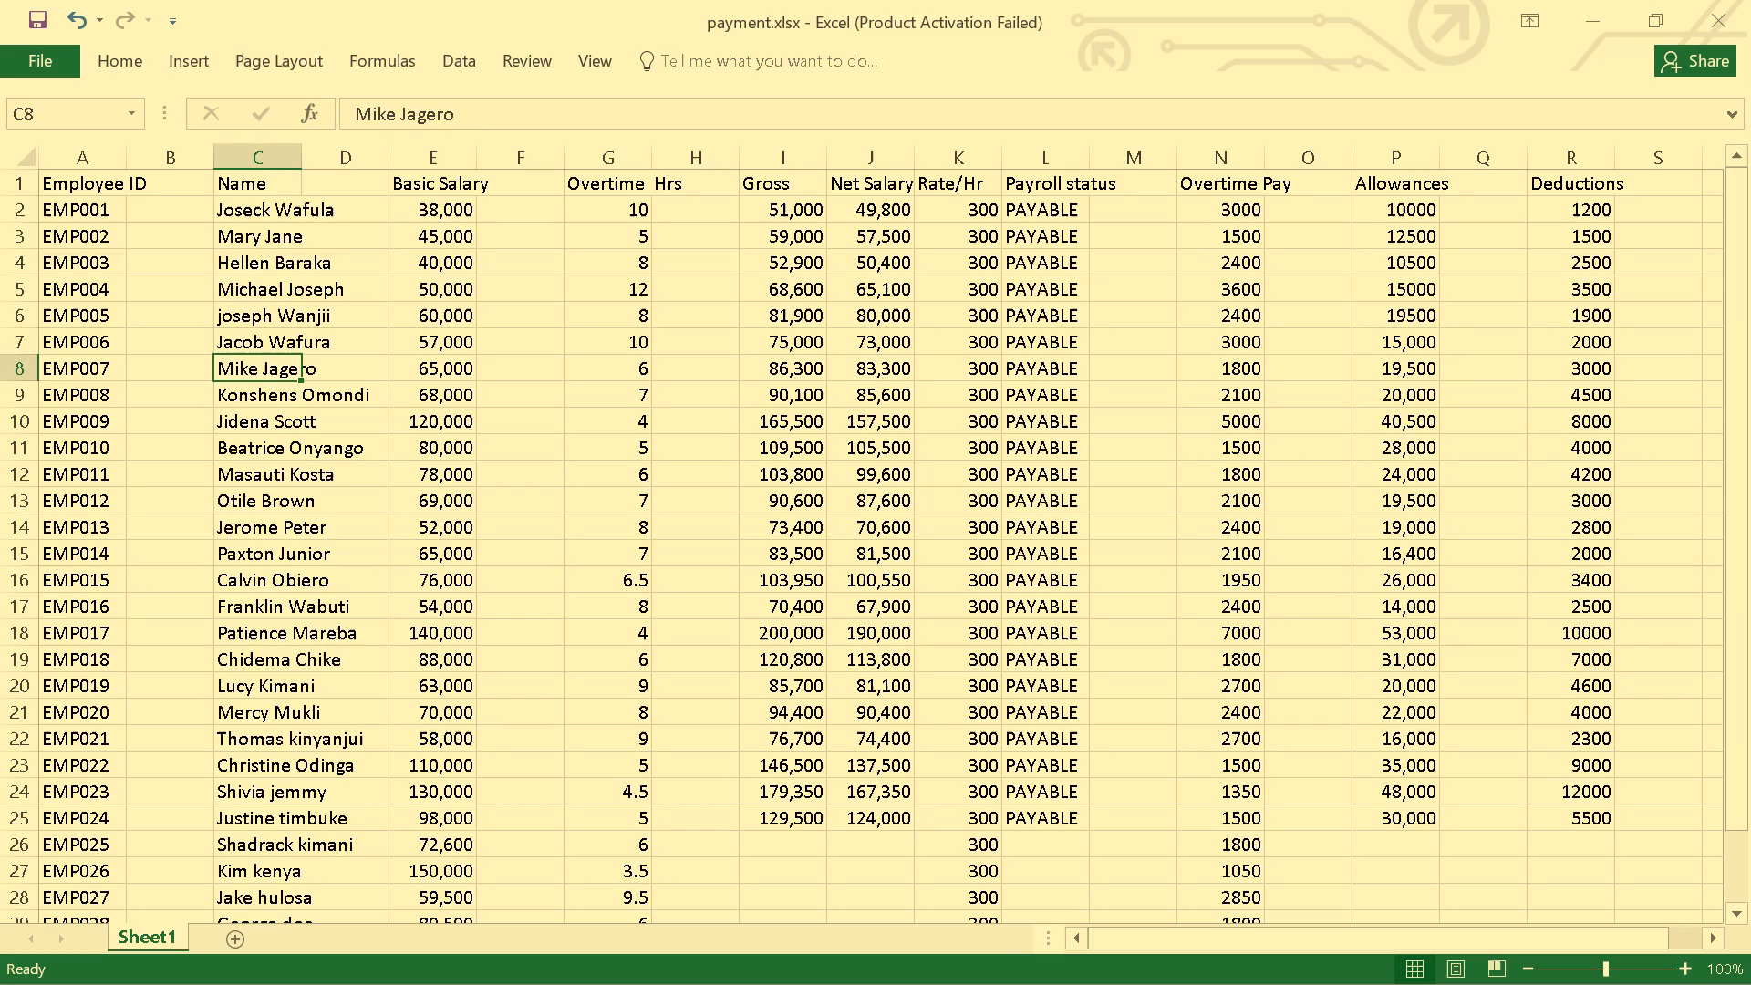
key("Down")
key("Down")
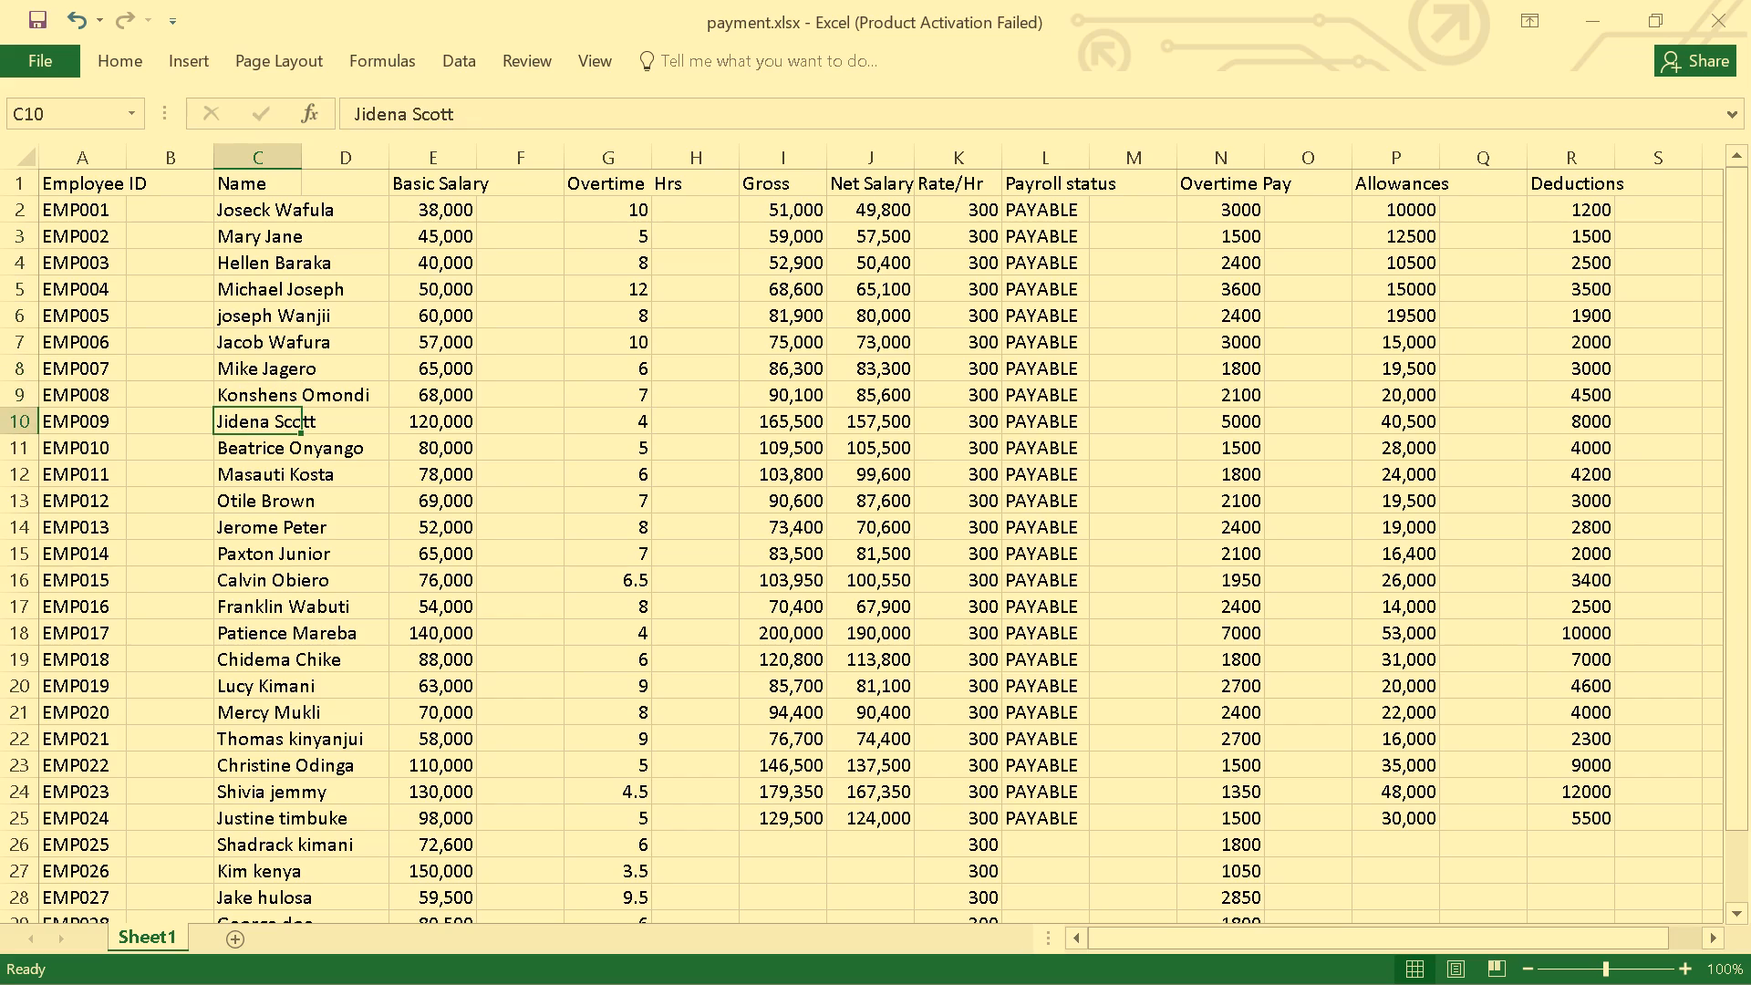
key("Down")
key("Down")
key("Down")
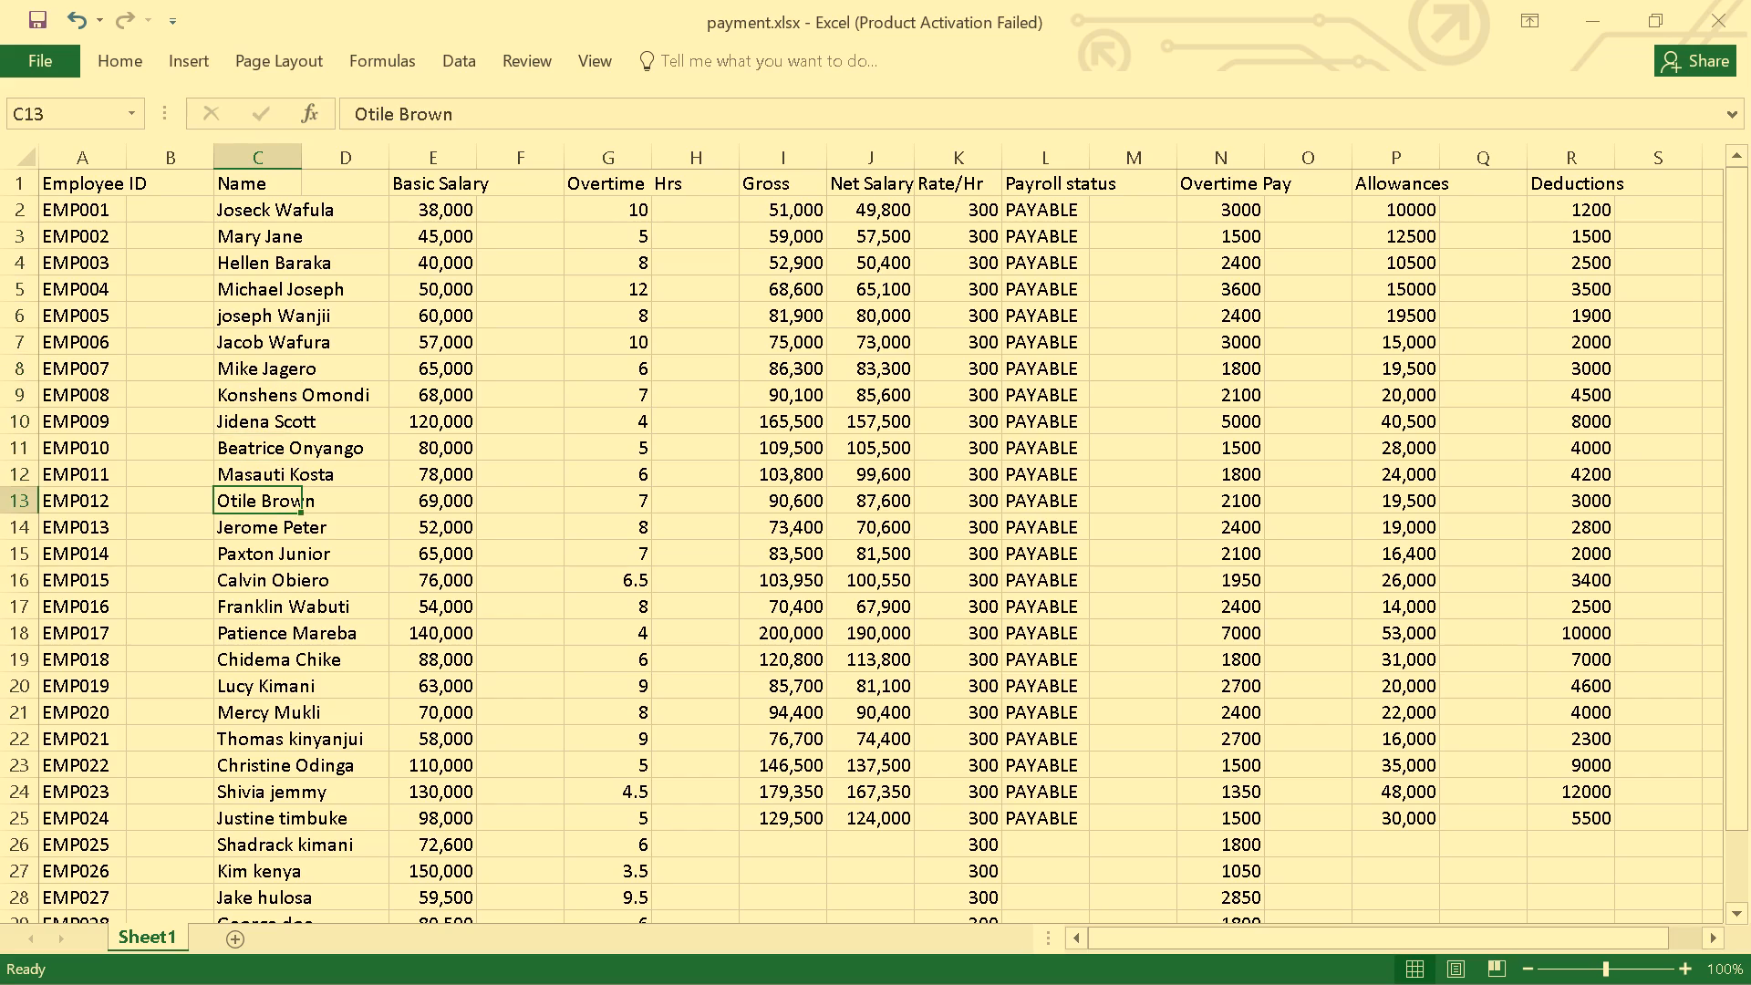
key("Down")
key("Down")
key("Down")
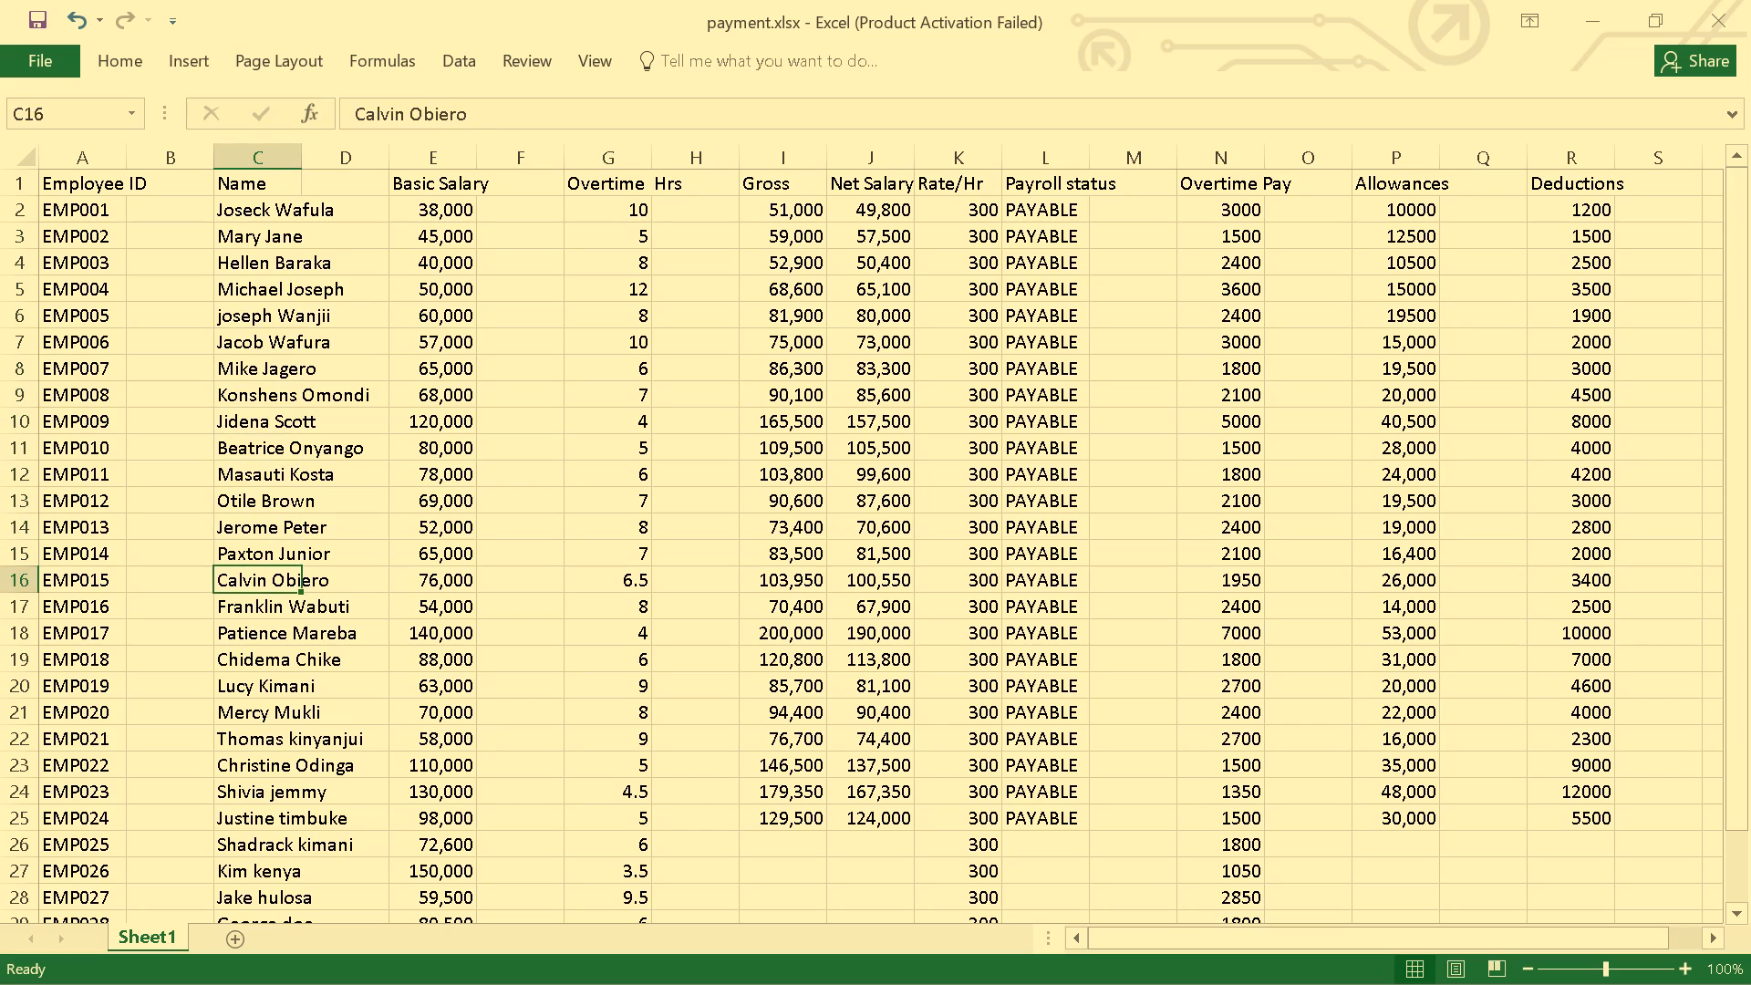
key("Down")
key("Down")
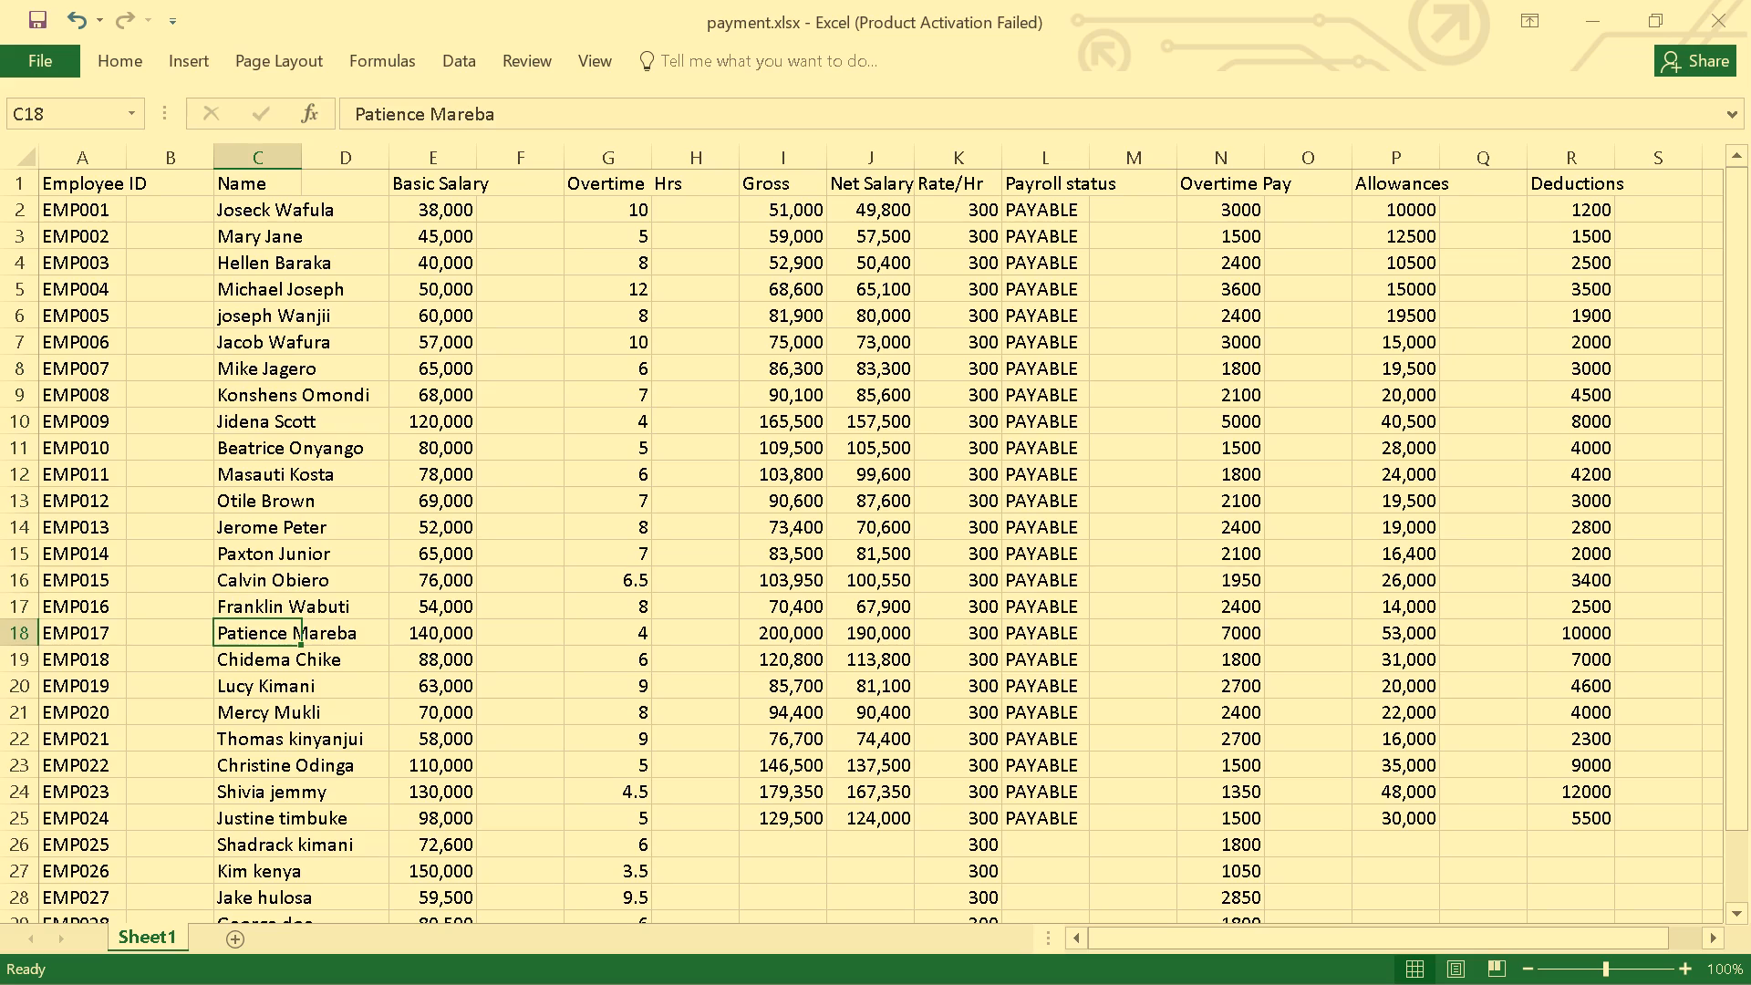
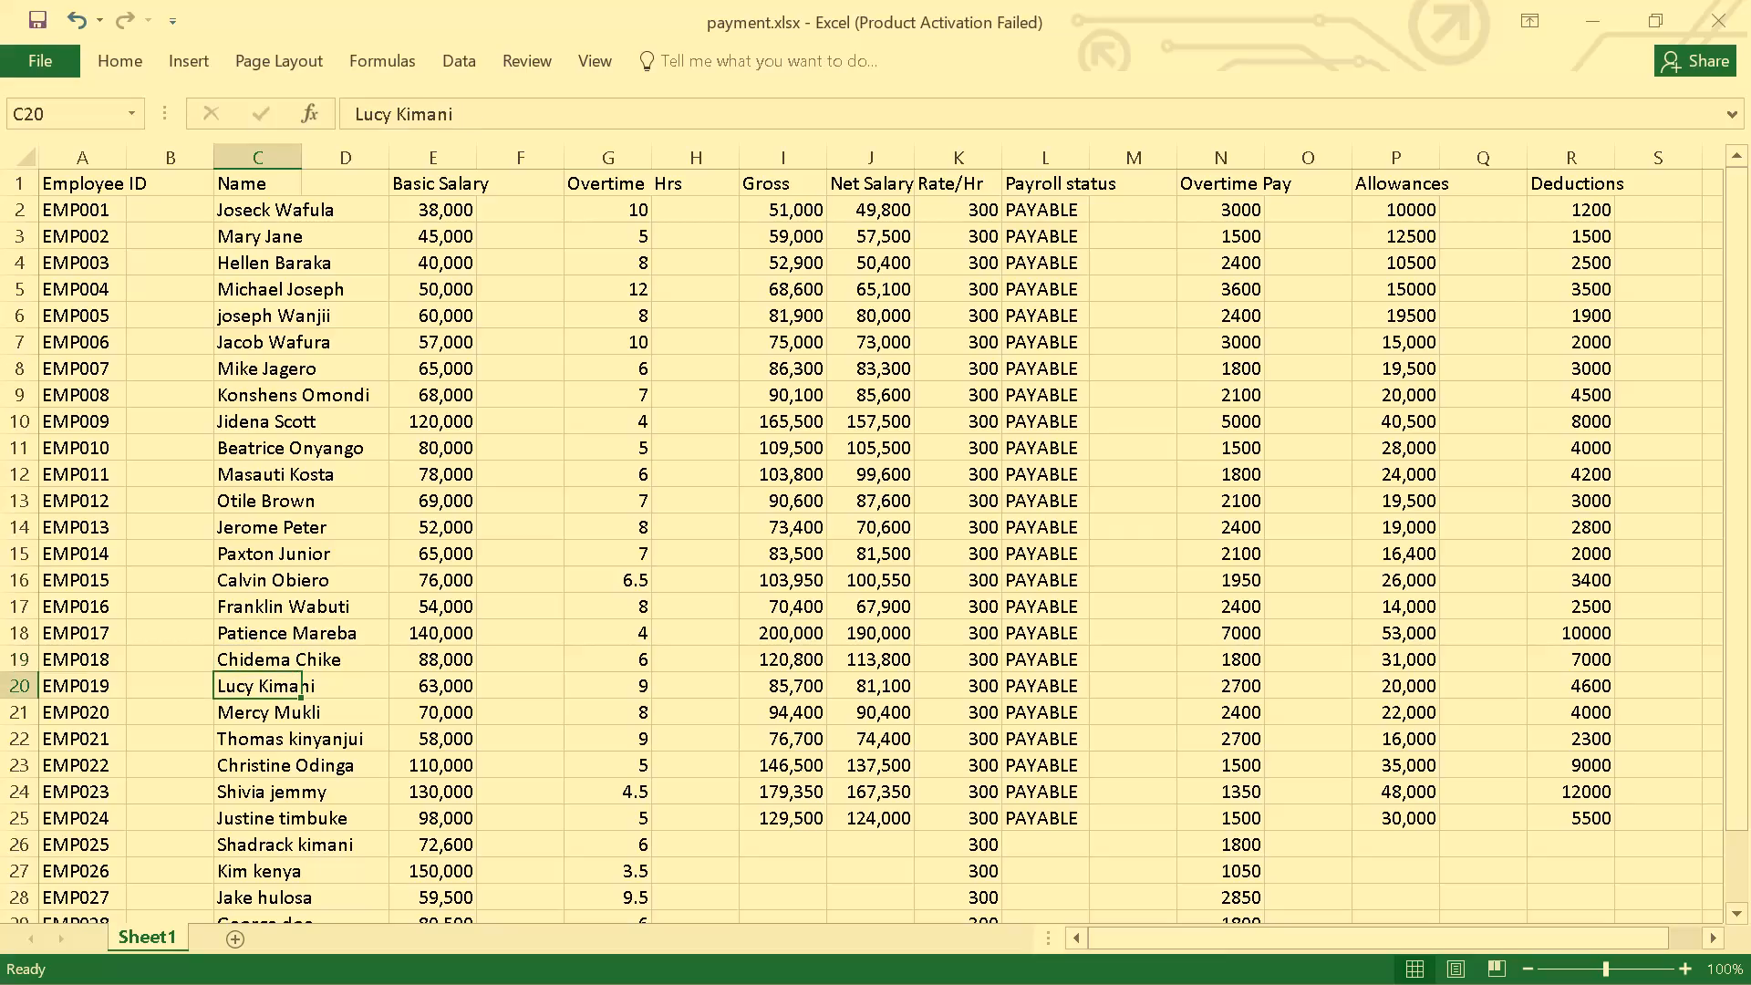
Review the remaining payroll records row by row down the Name column from EMP020 to EMP030, ending back on EMP019's name cell, C20.
key("Down")
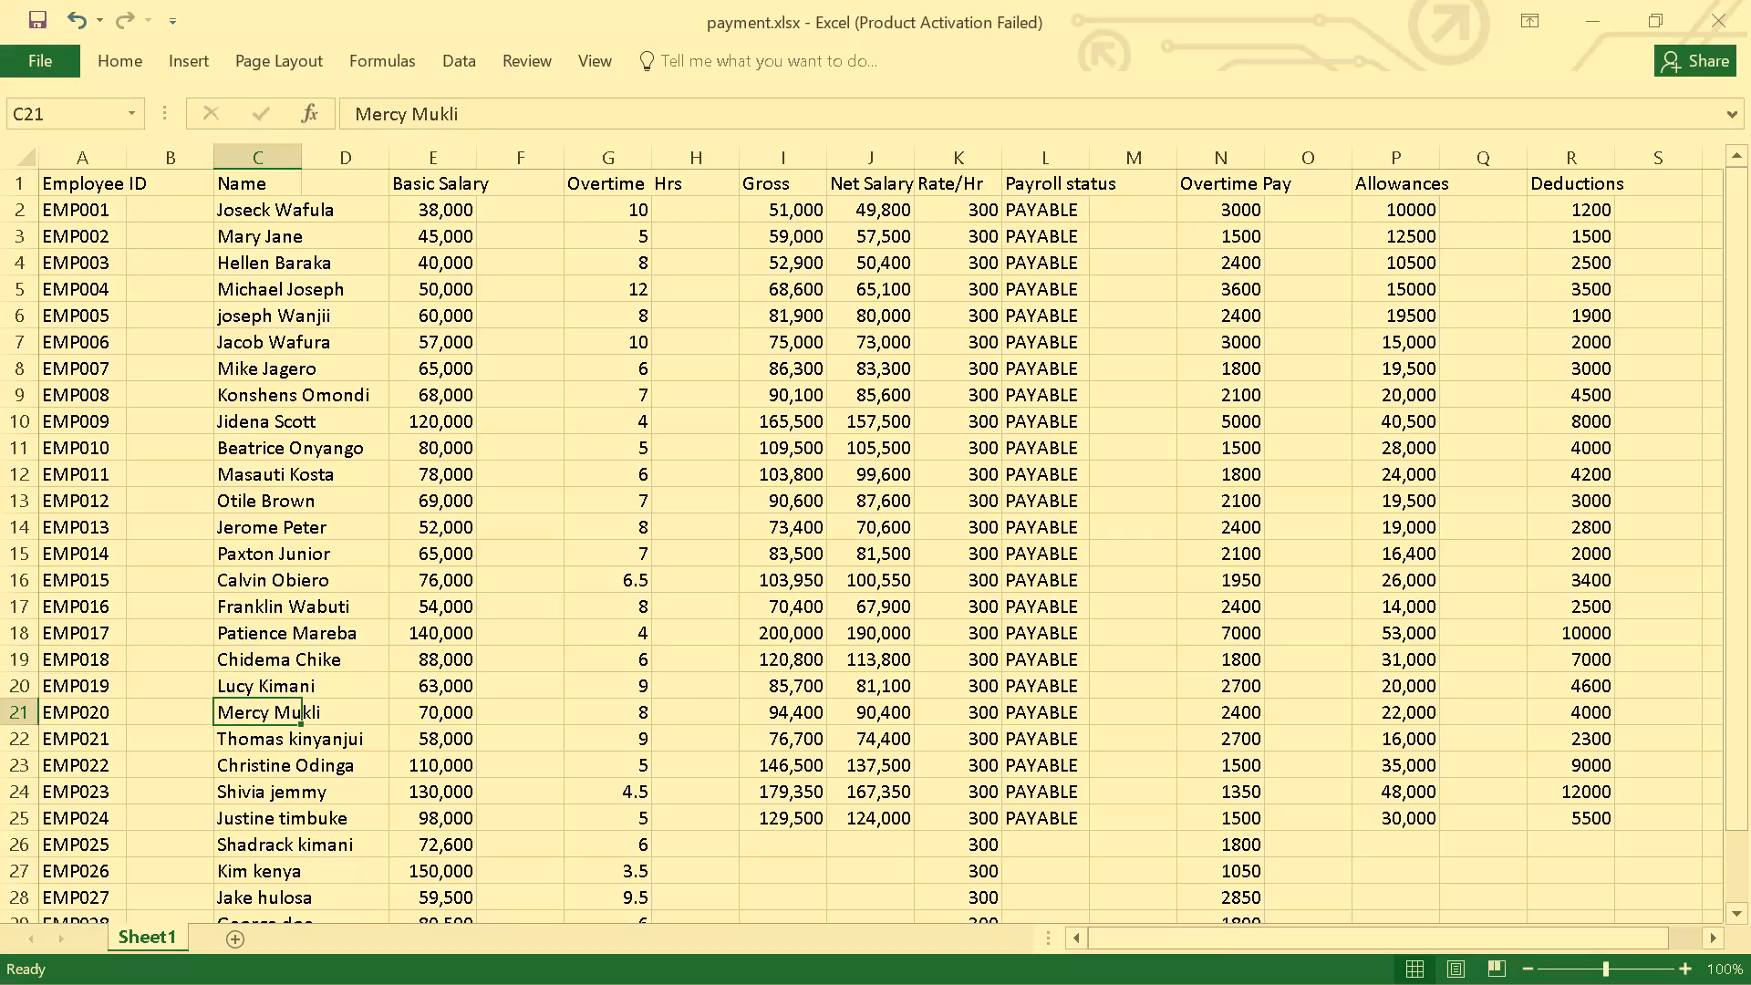
key("Down")
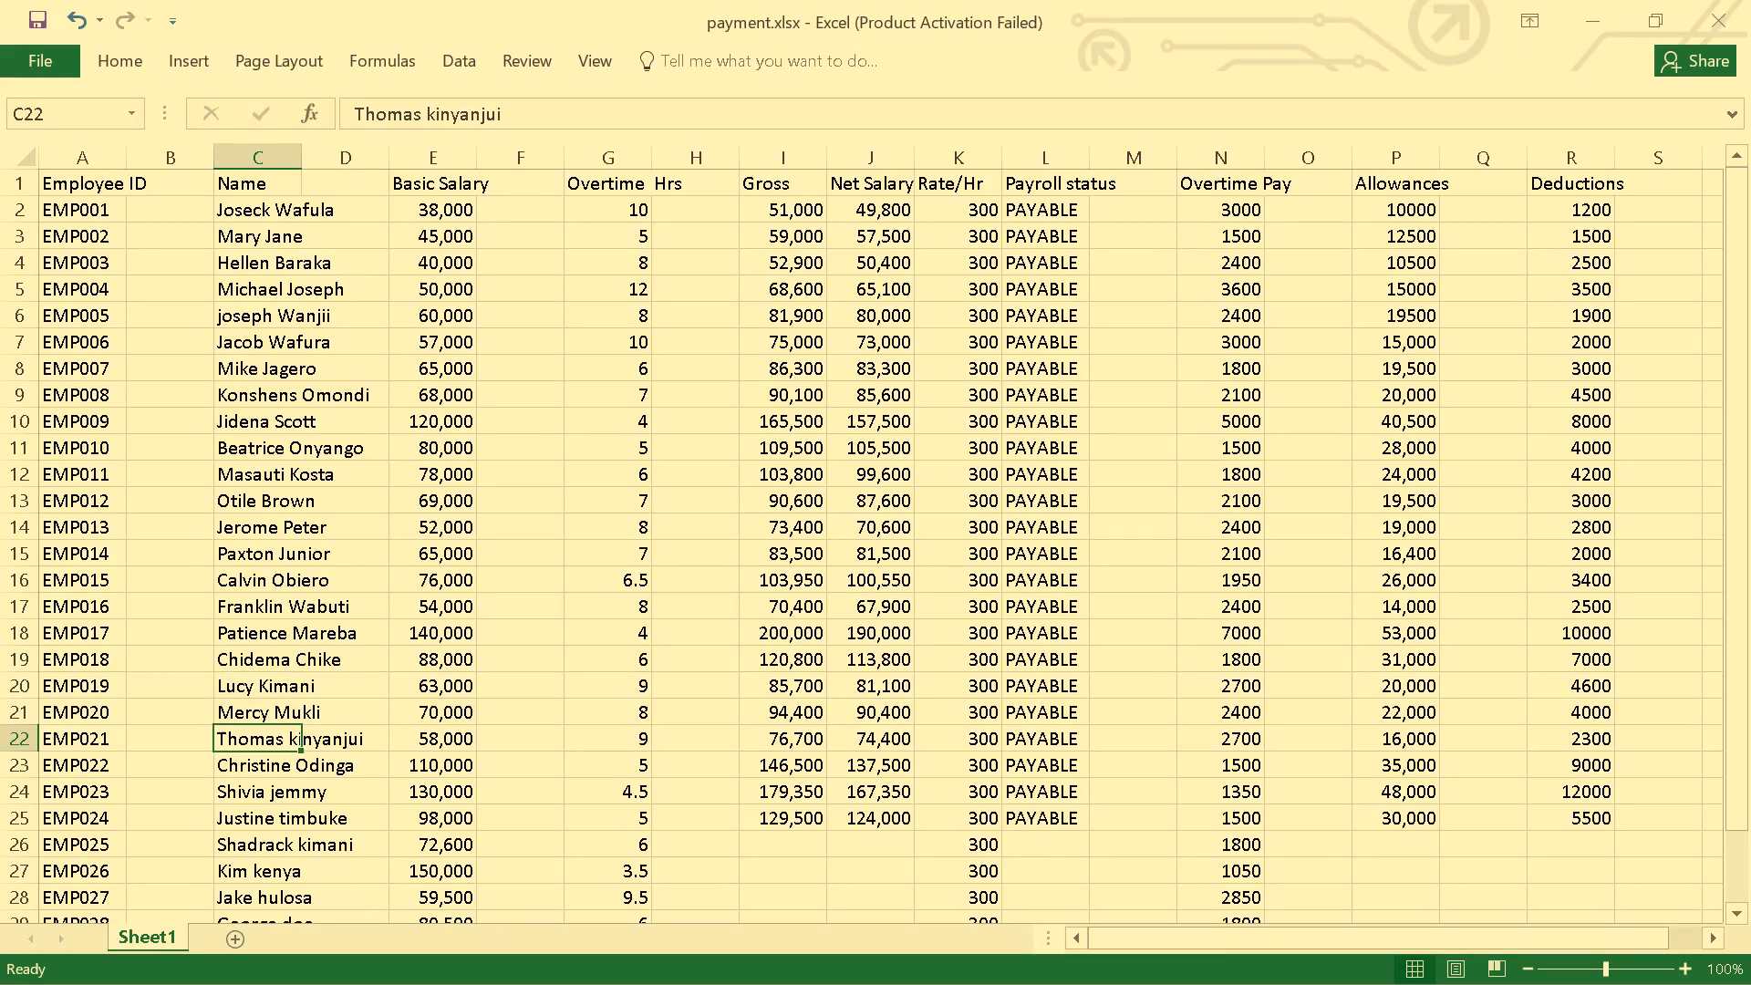
key("Down")
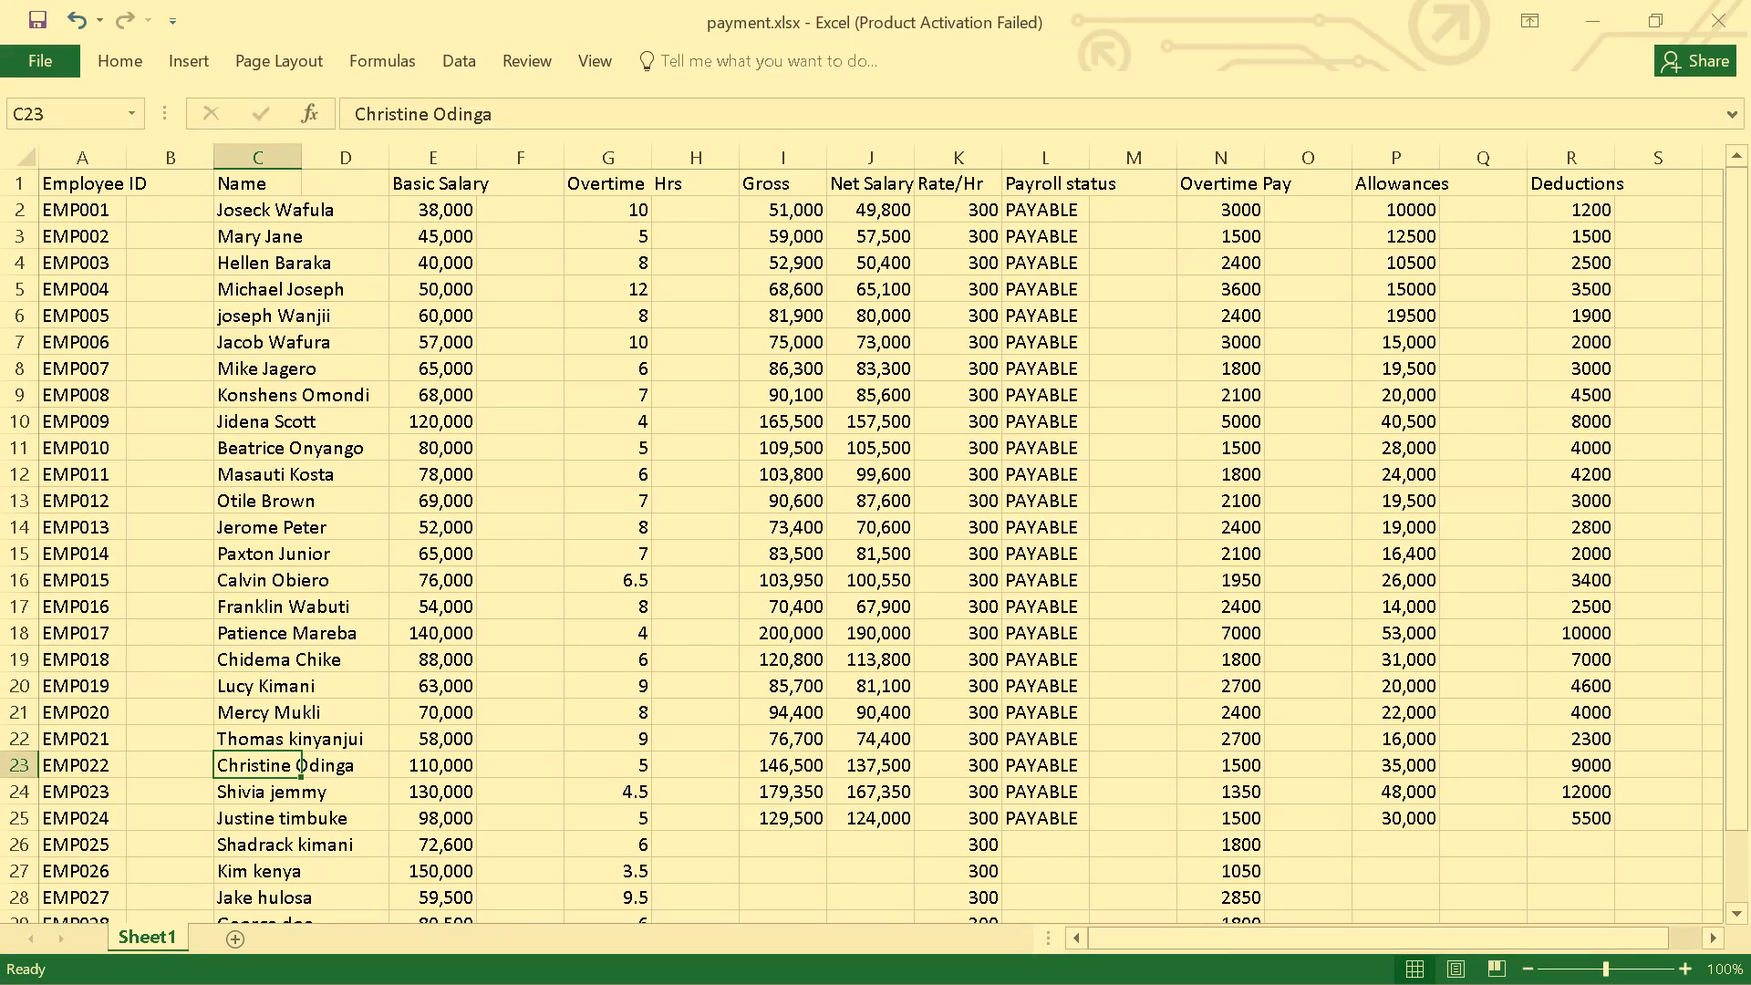
key("Down")
key("Down")
key("Down")
key("Down")
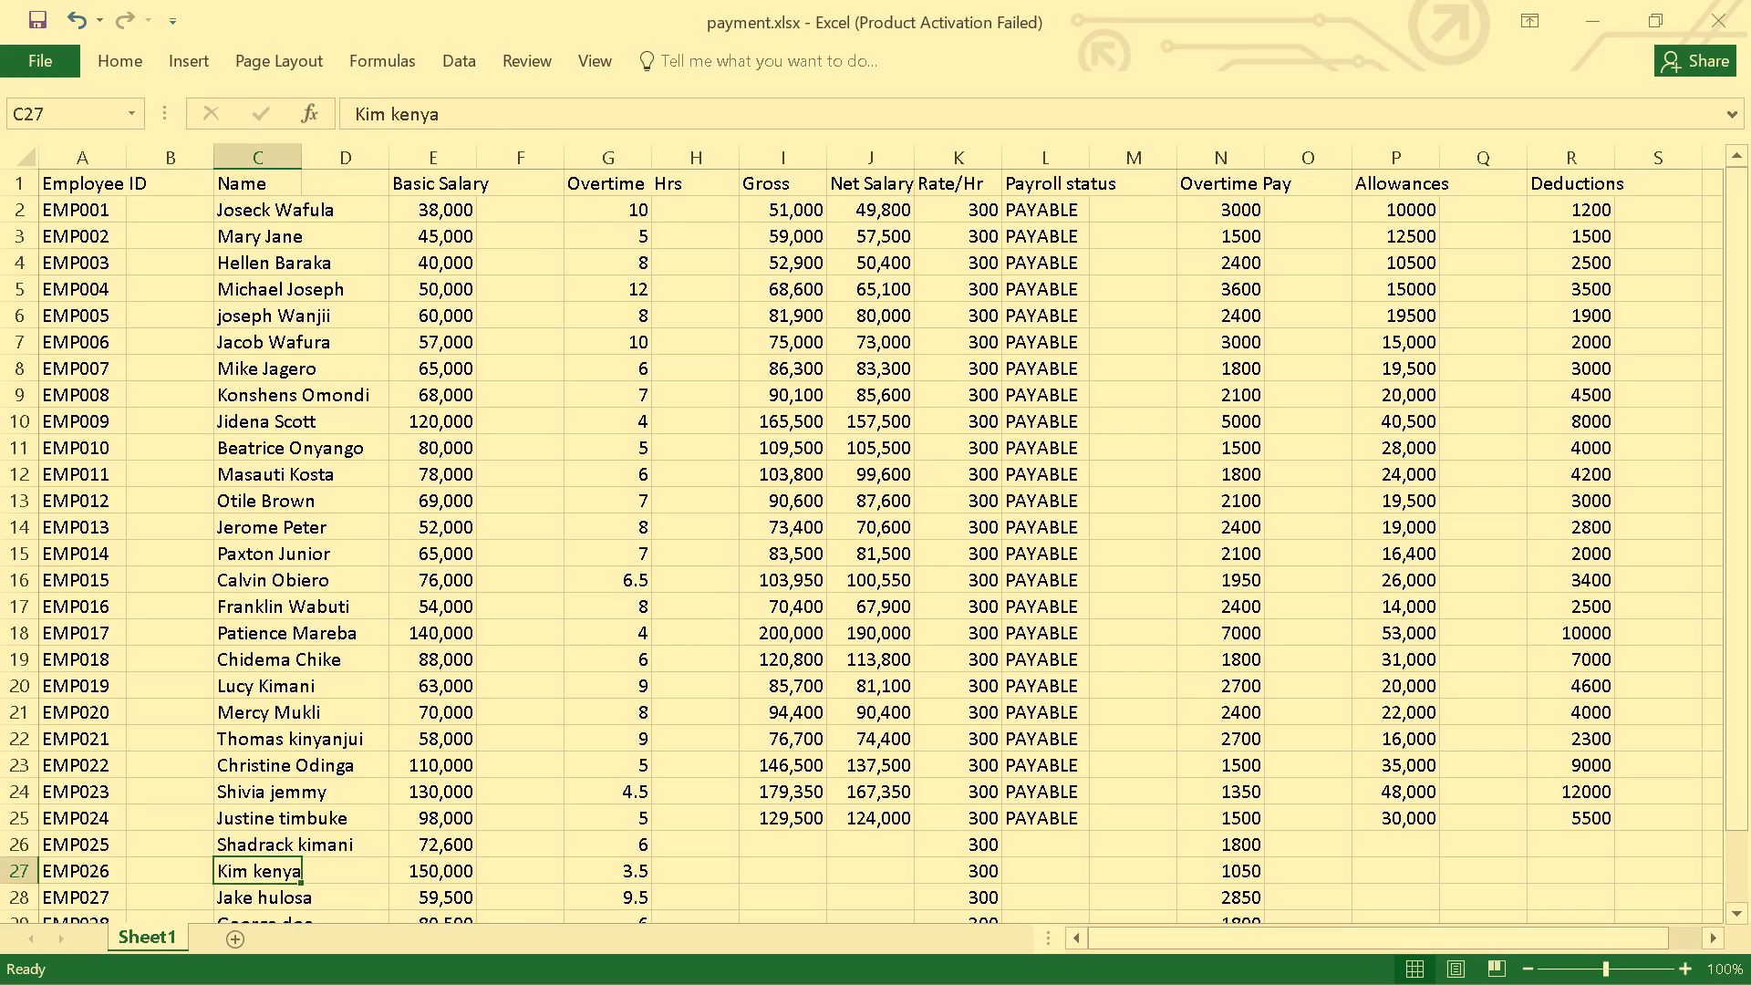
key("Down")
key("Down")
key("Down")
key("Down")
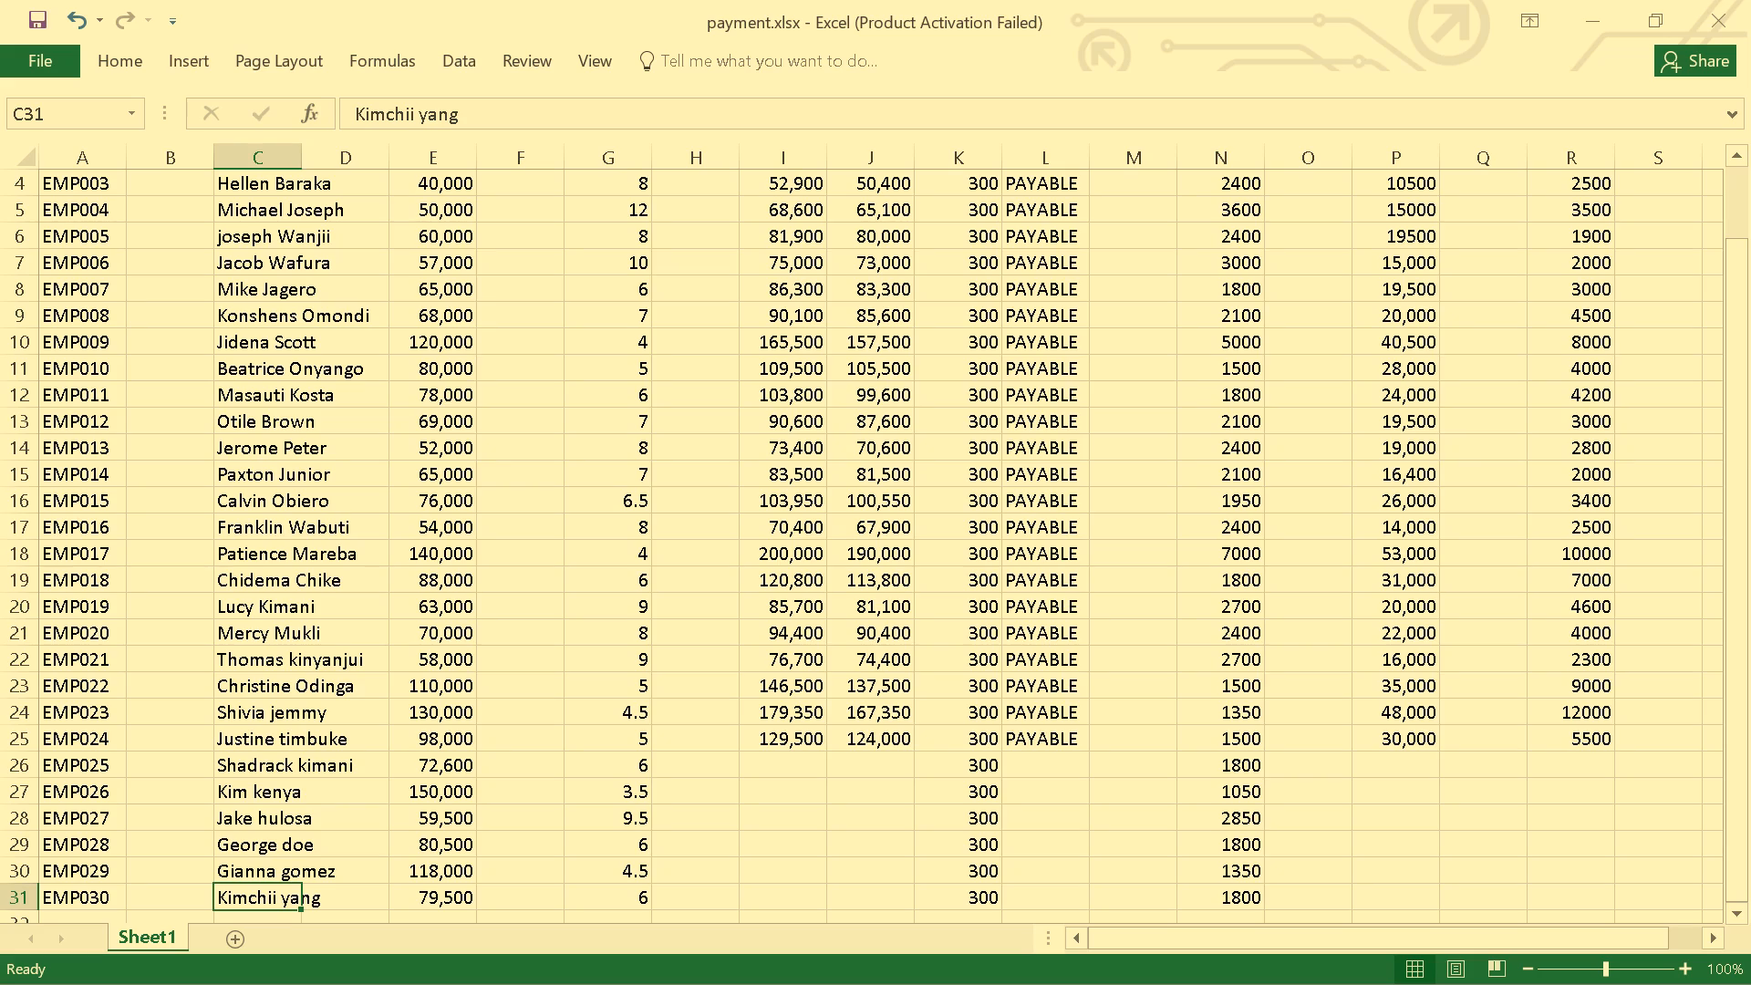
key("Down")
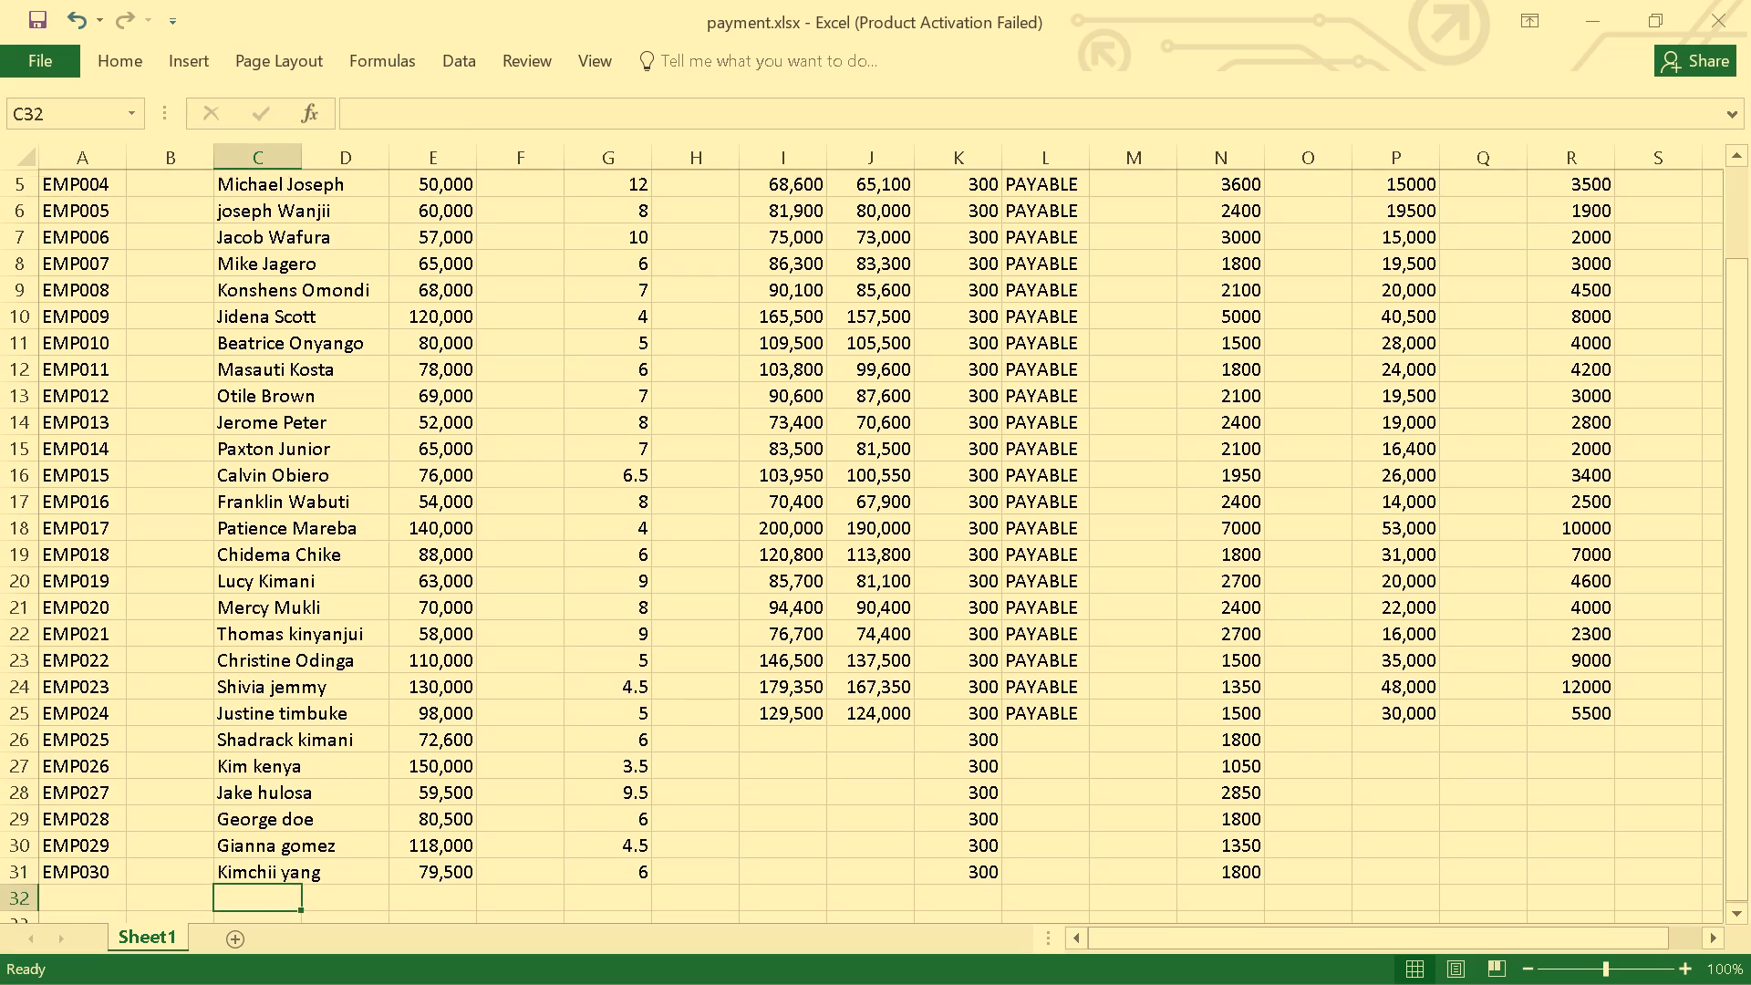
key("Down")
key("Down")
key("Down")
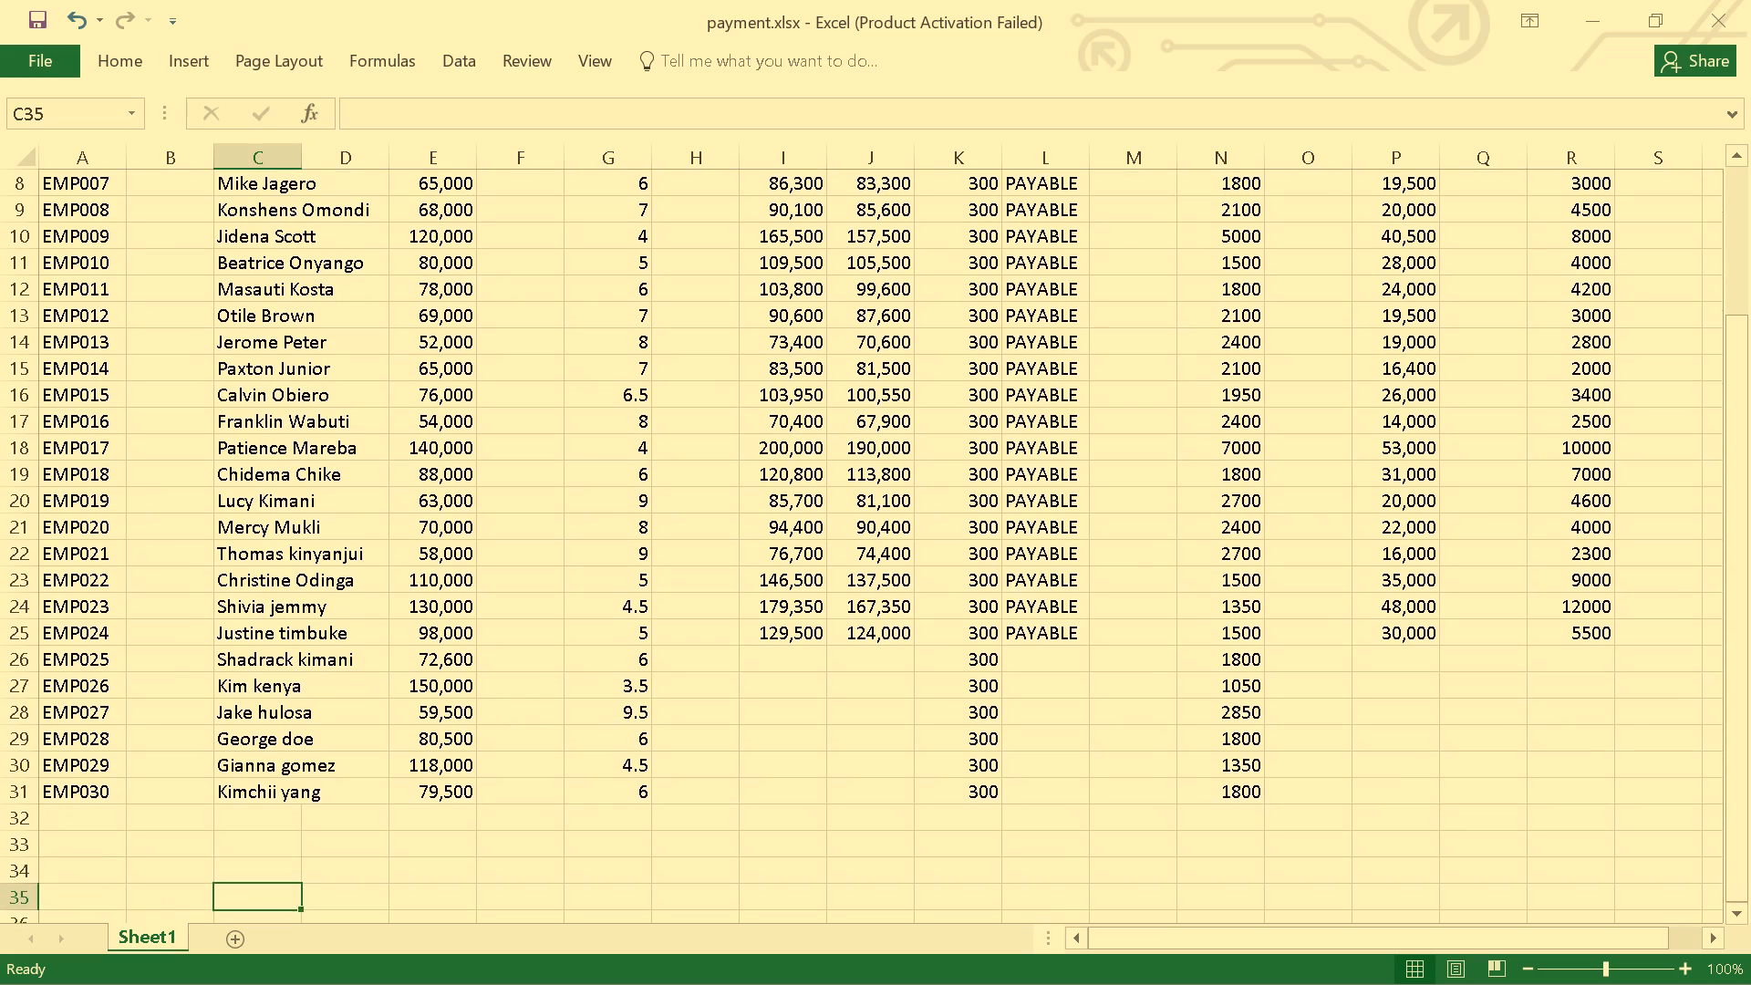
key("Down")
key("Down")
key("Down")
key("Down")
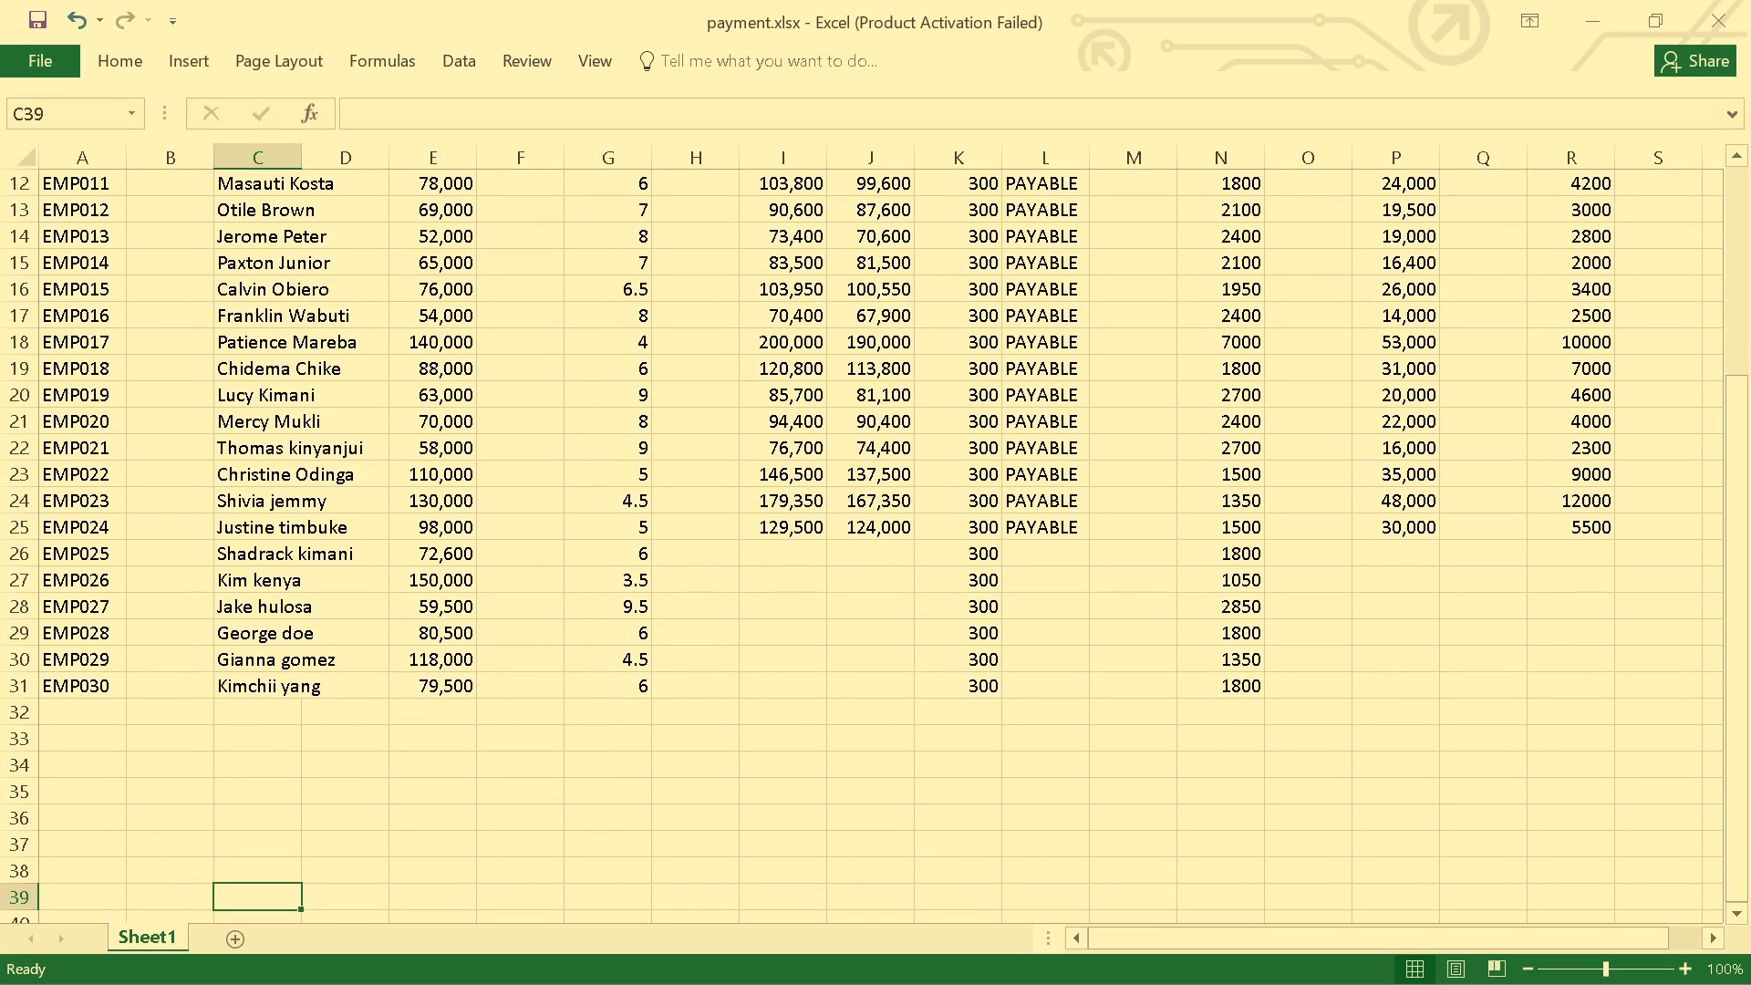
key("Down")
key("Down")
key("Down")
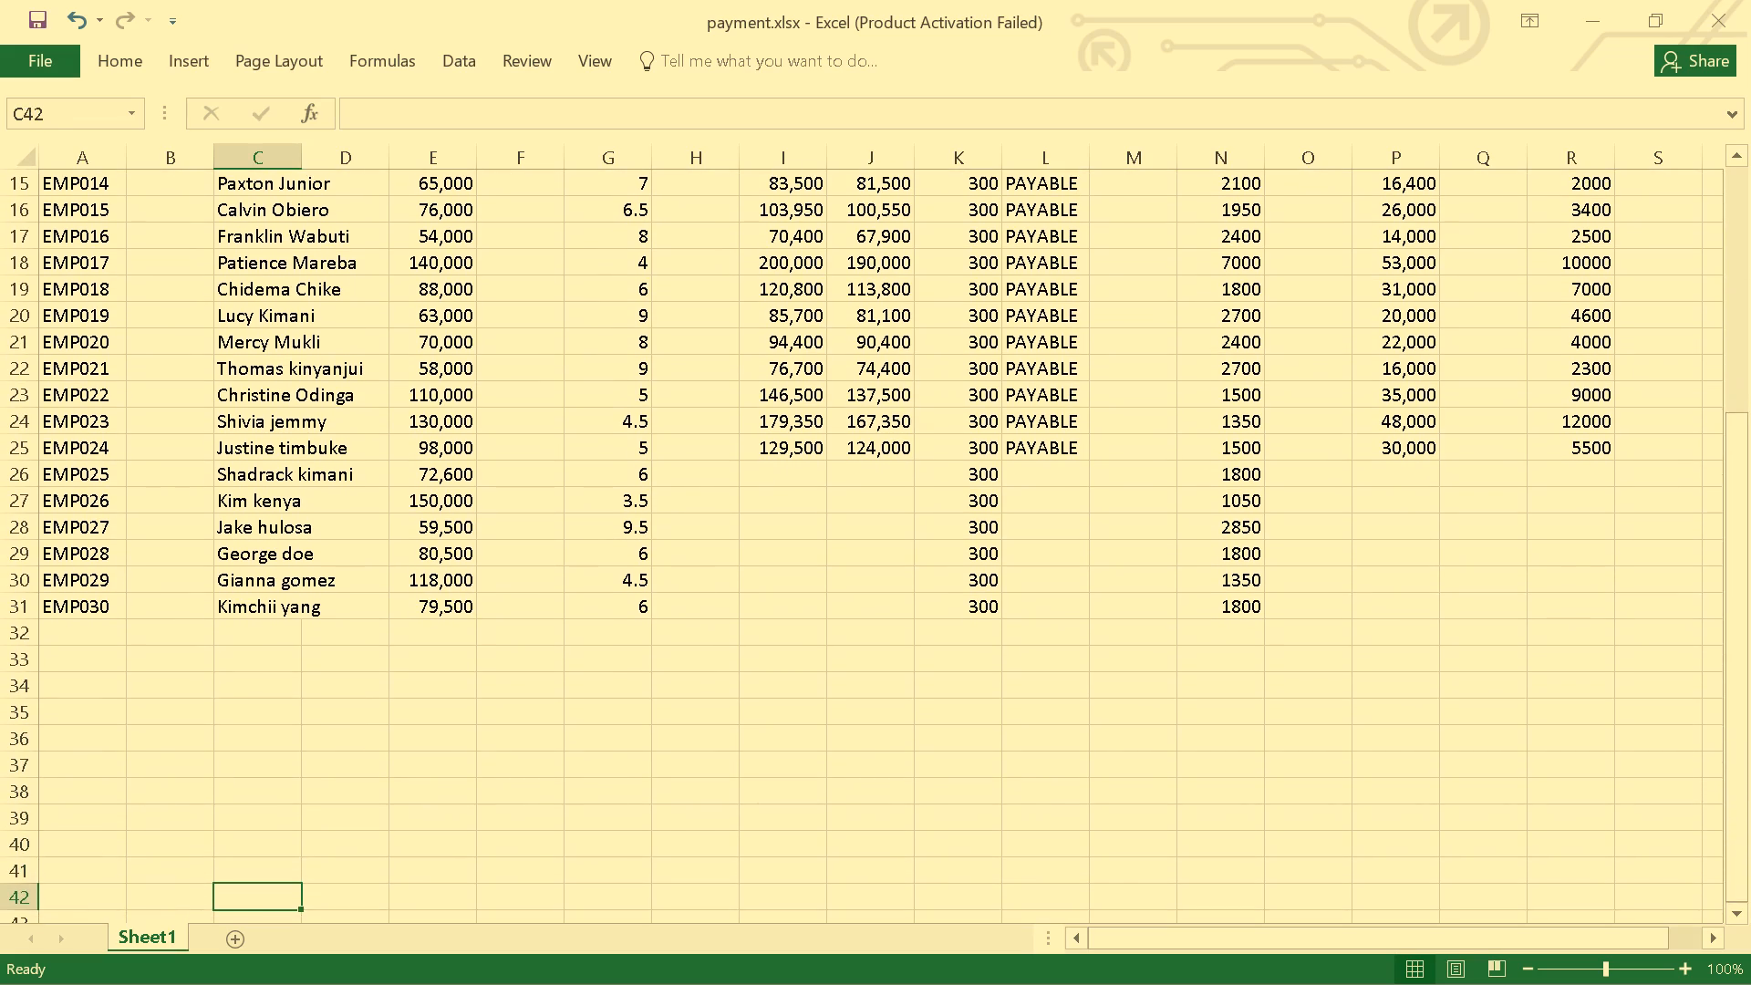
key("Down")
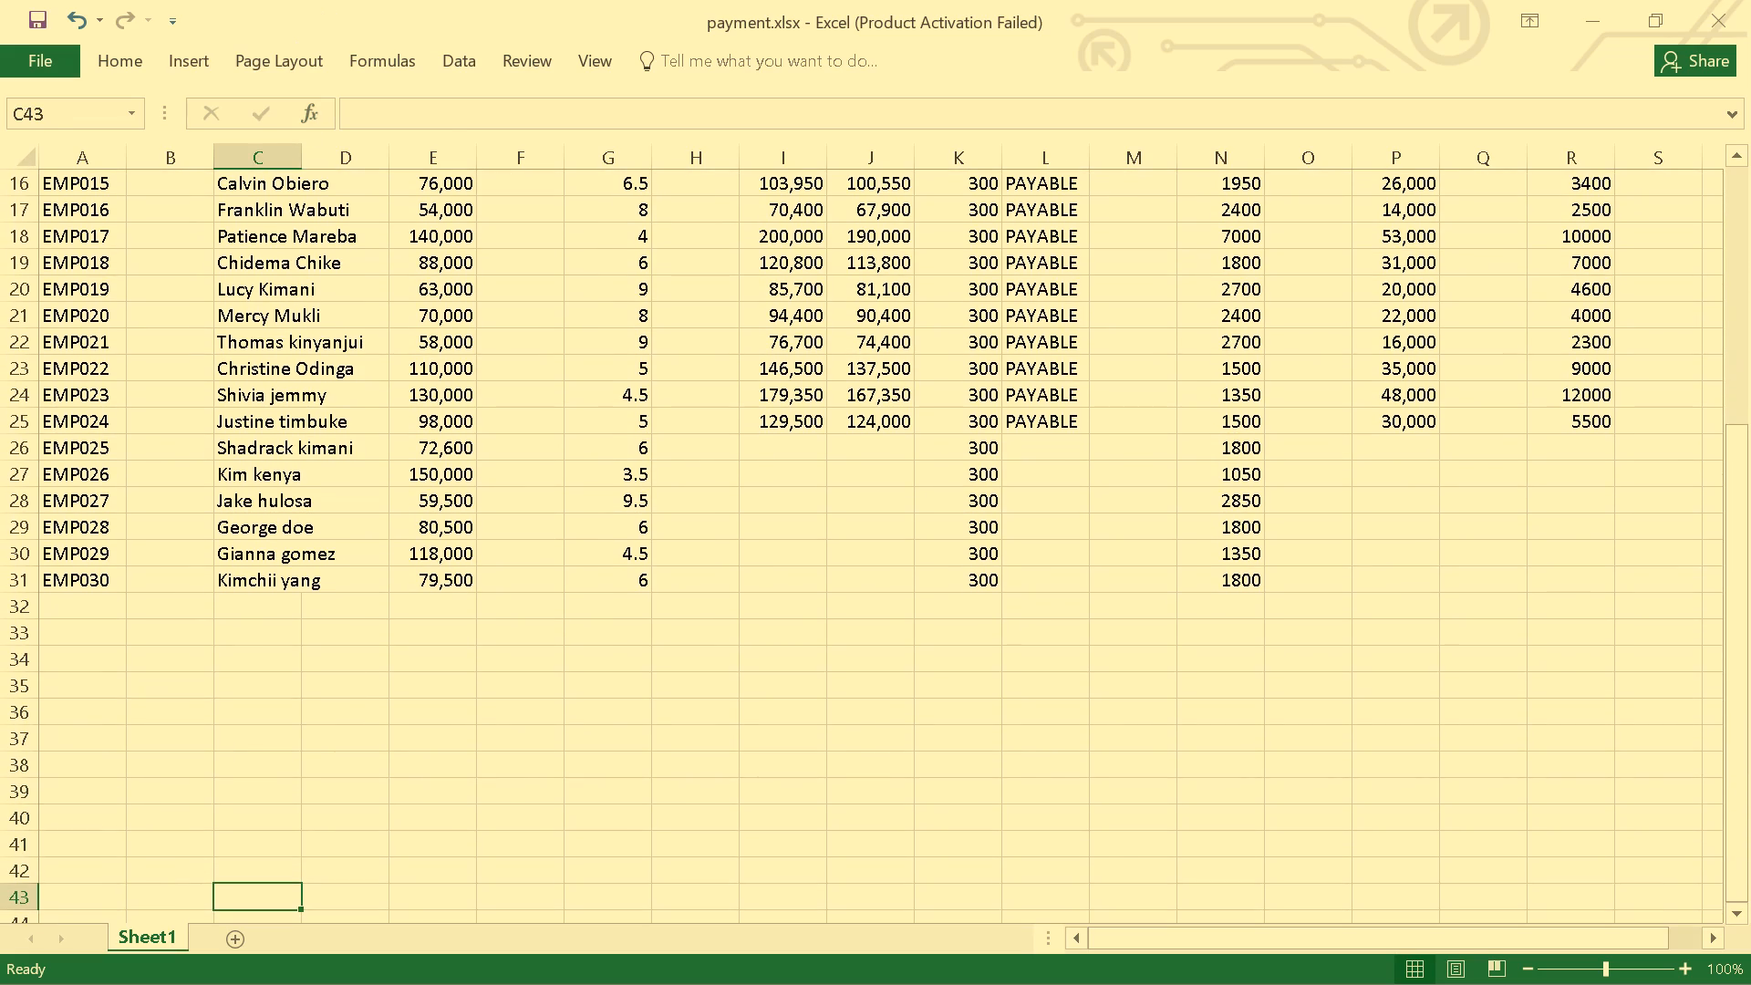
left_click(264, 282)
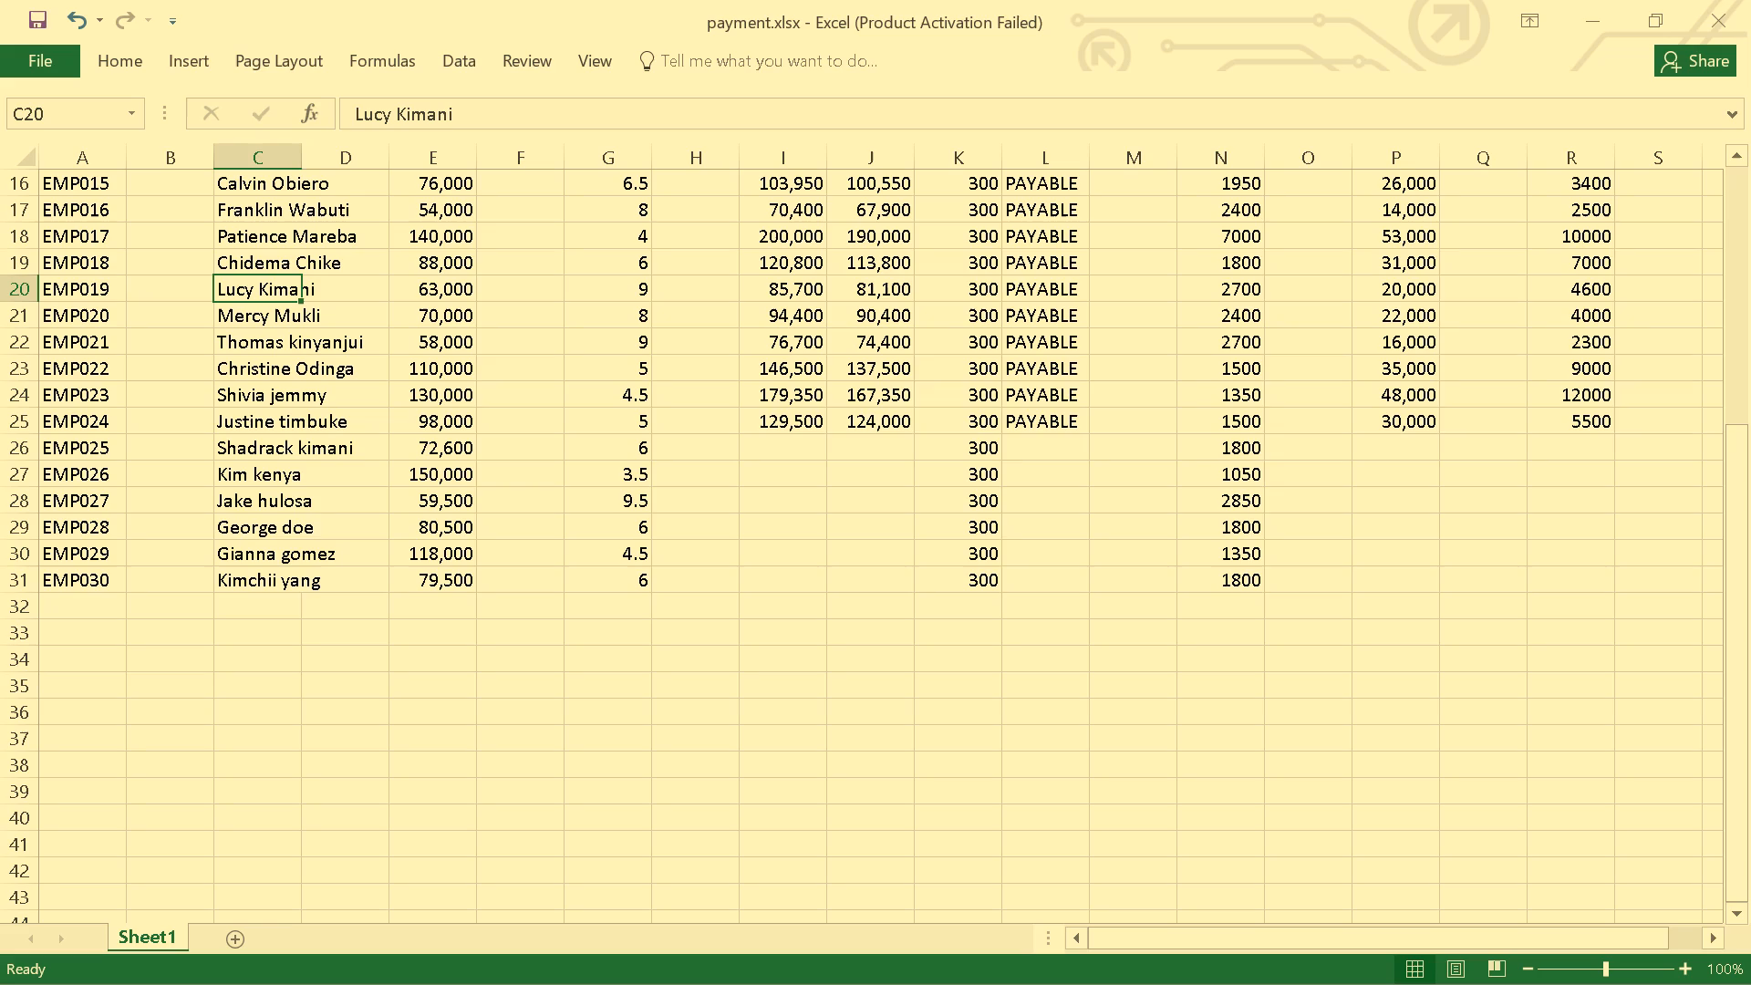
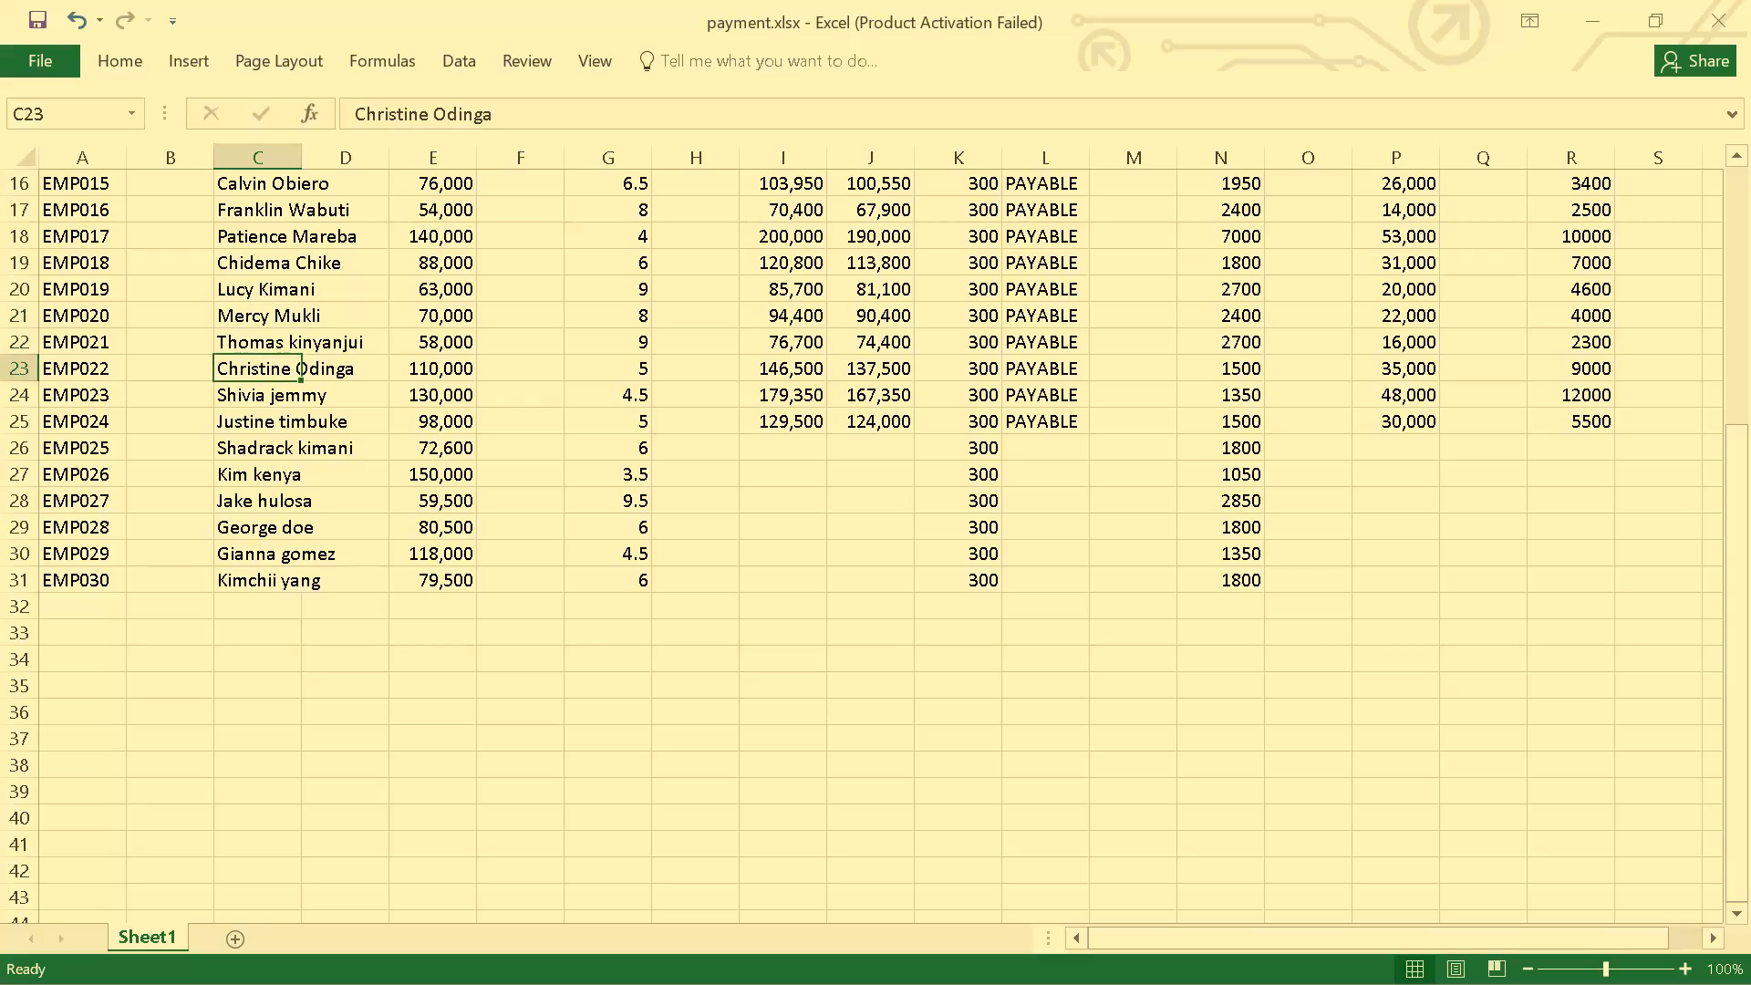
Review the records down the Name column from EMP023 to EMP030, then inspect EMP020's column J formula.
key("Down")
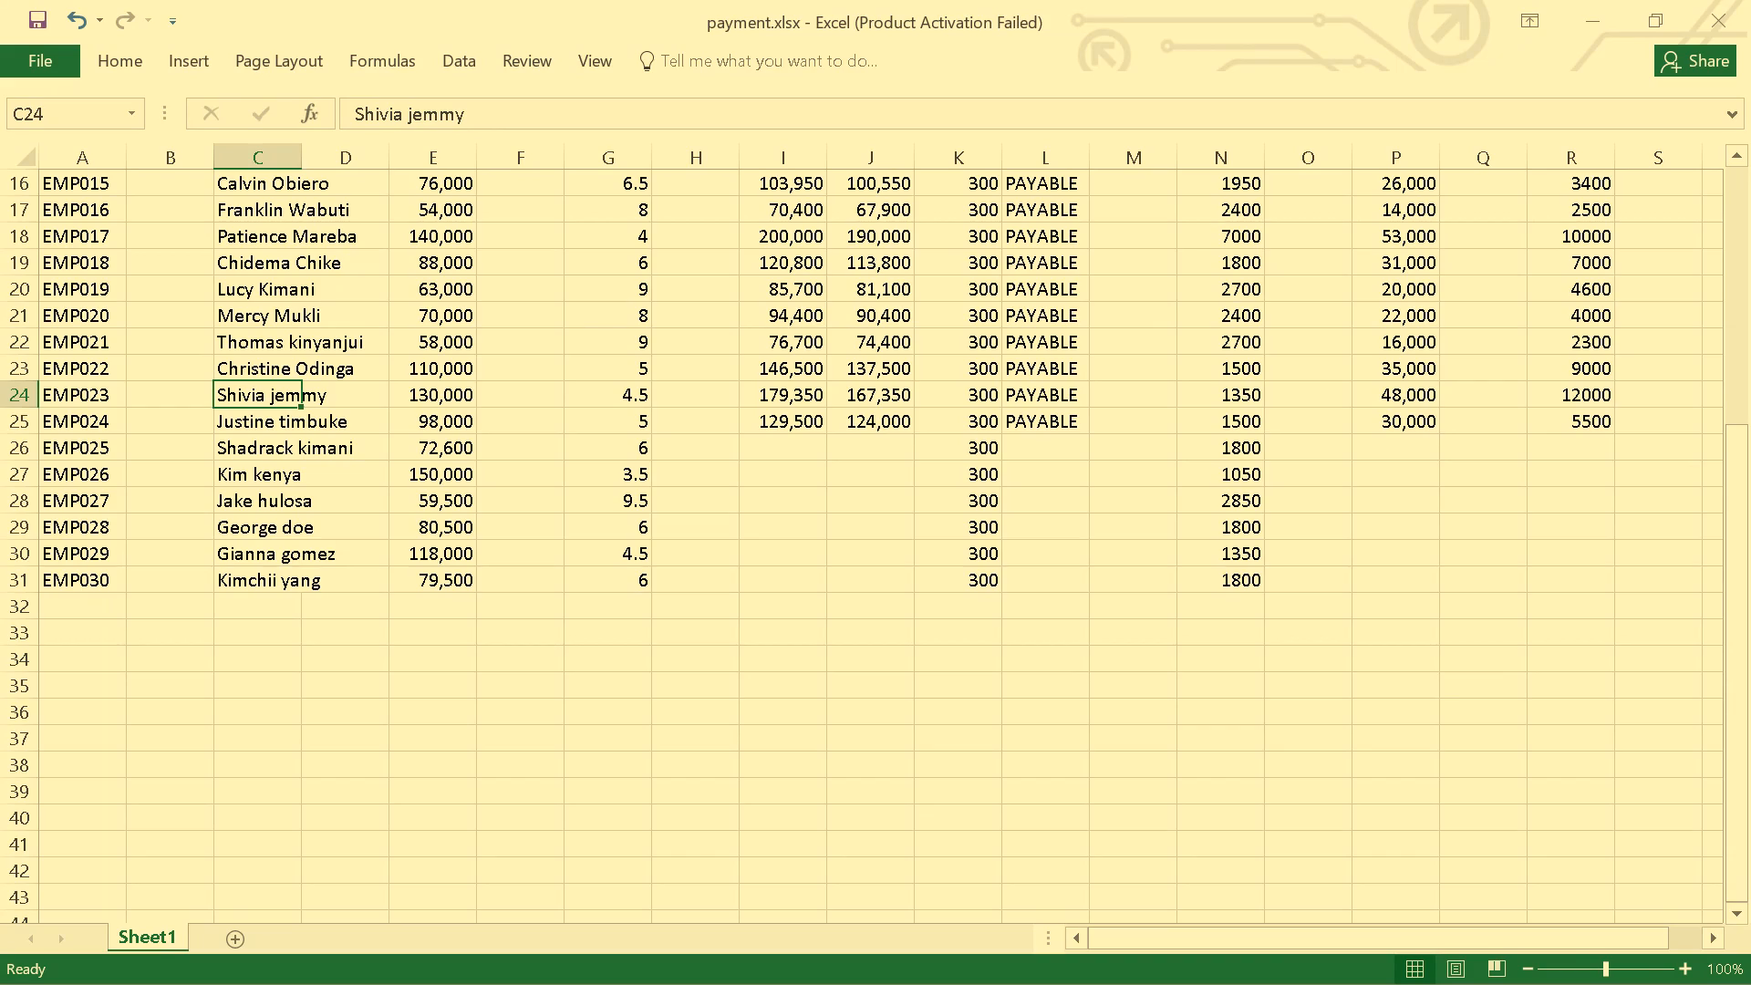
key("Down")
key("Down")
key("Down")
key("Down")
key("Down")
key("Down")
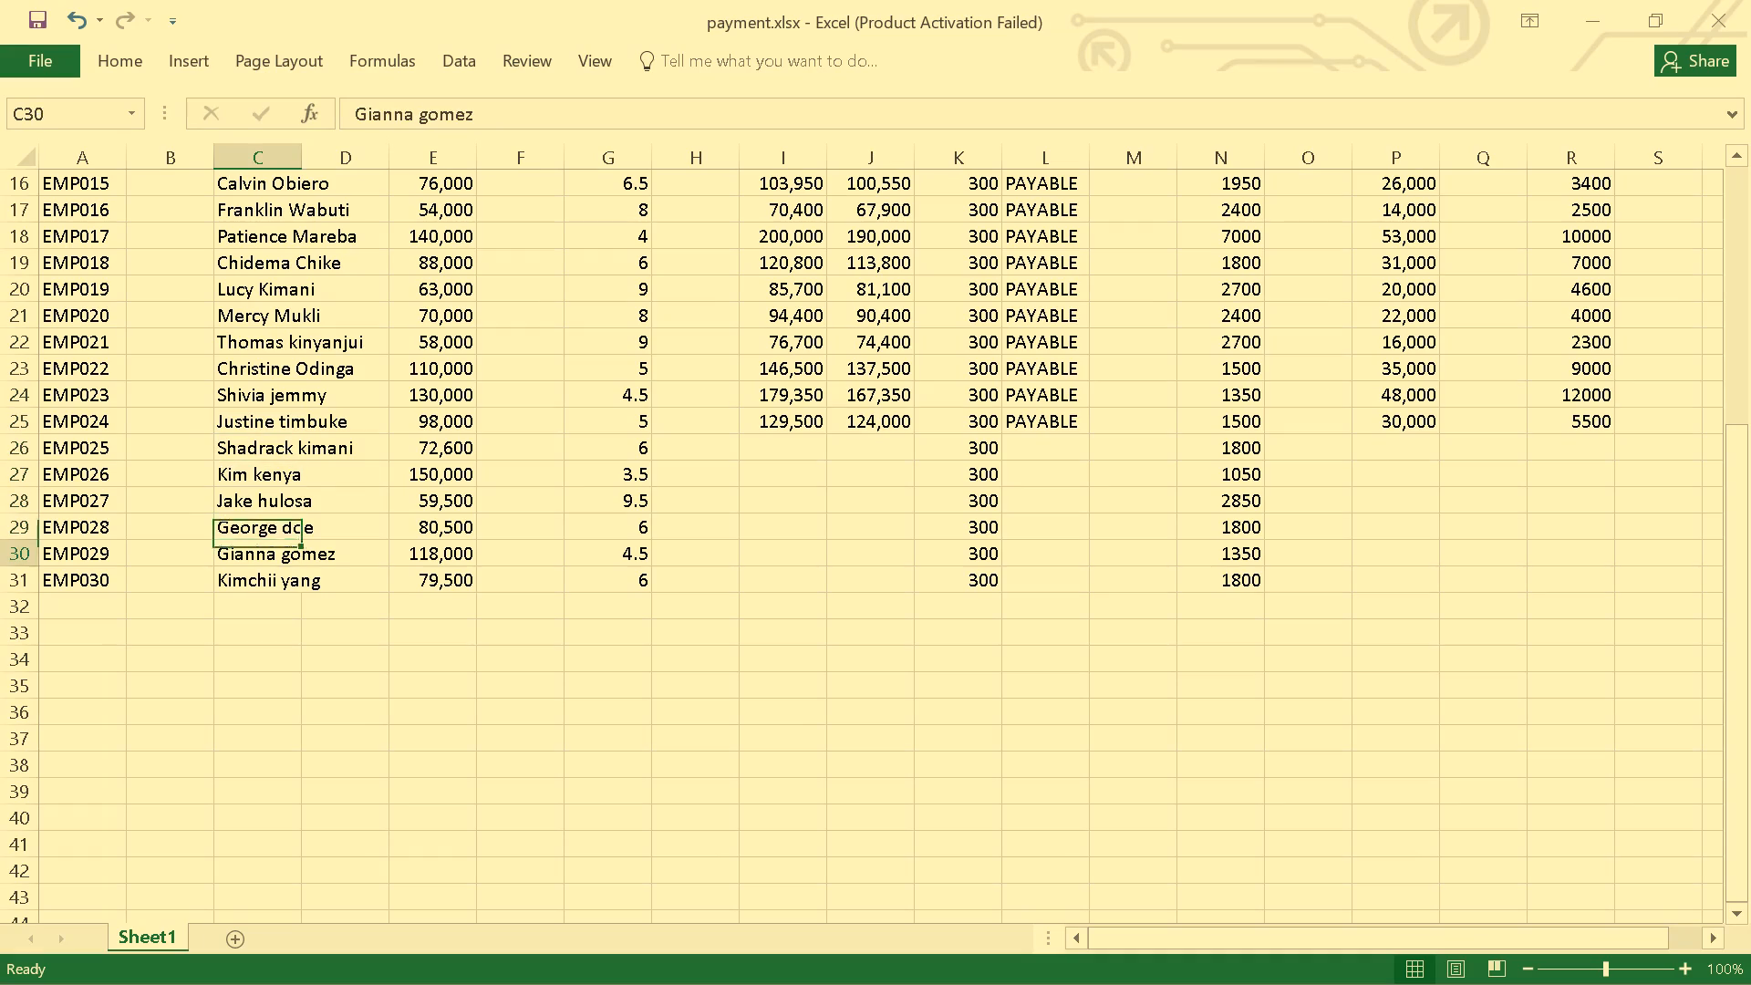
key("Down")
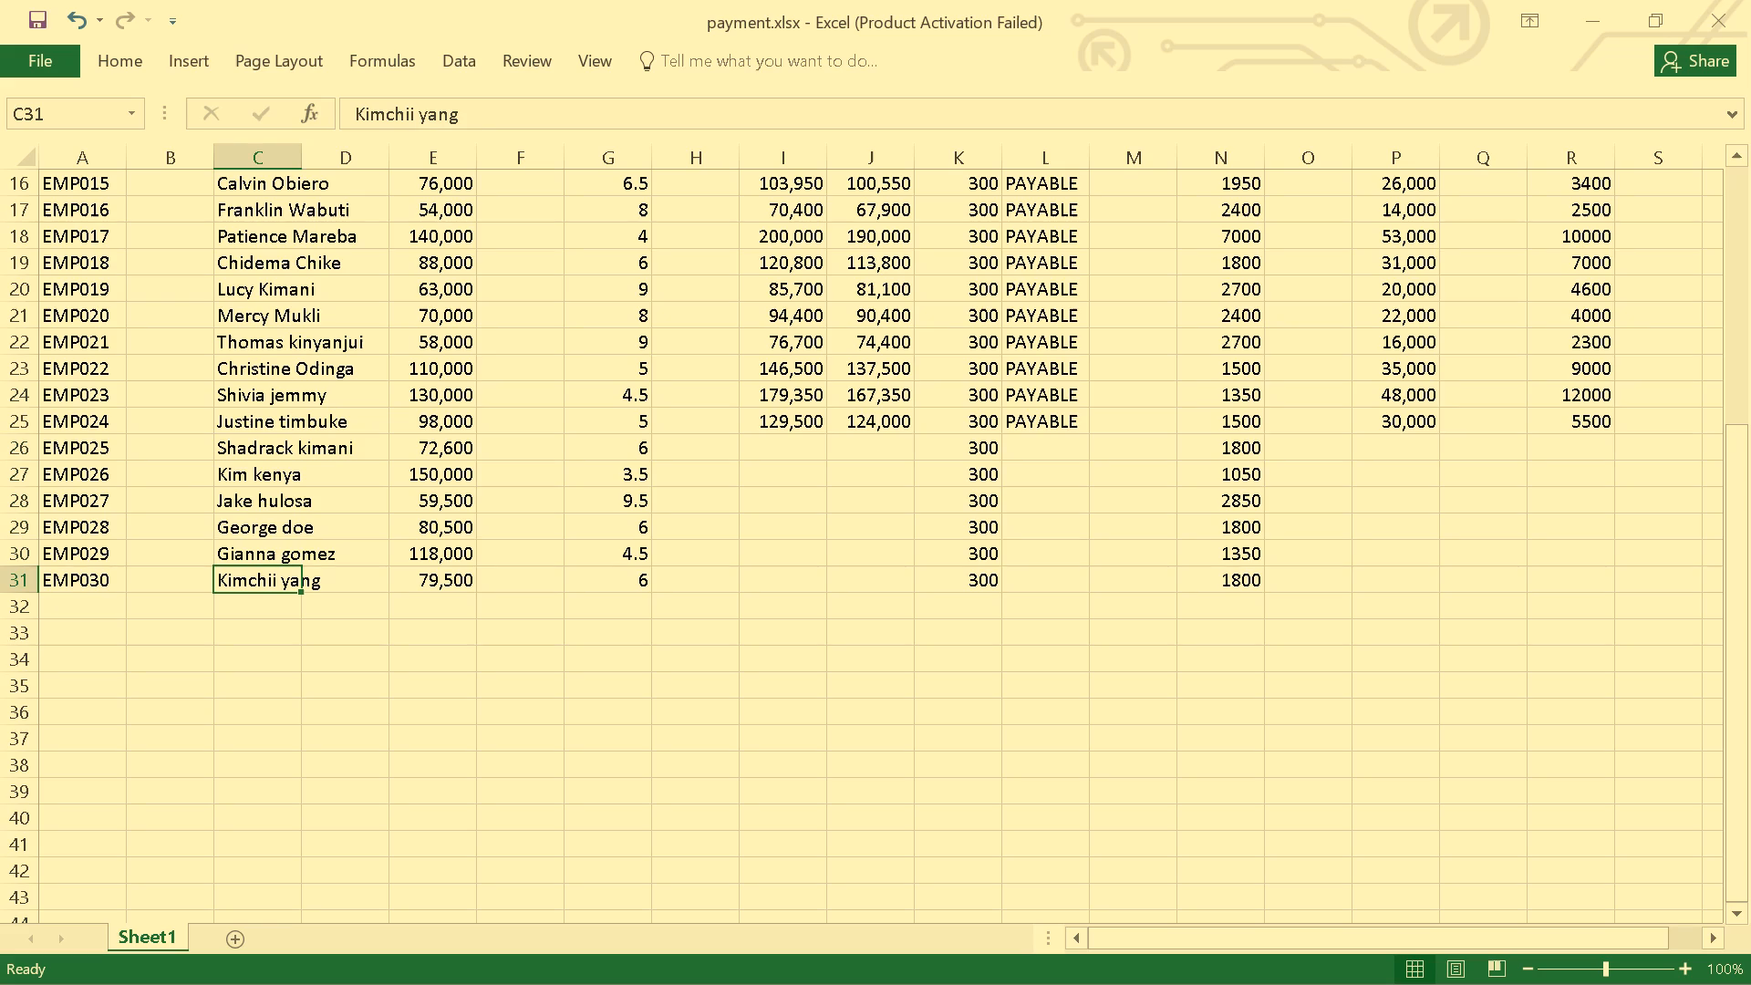
left_click(831, 309)
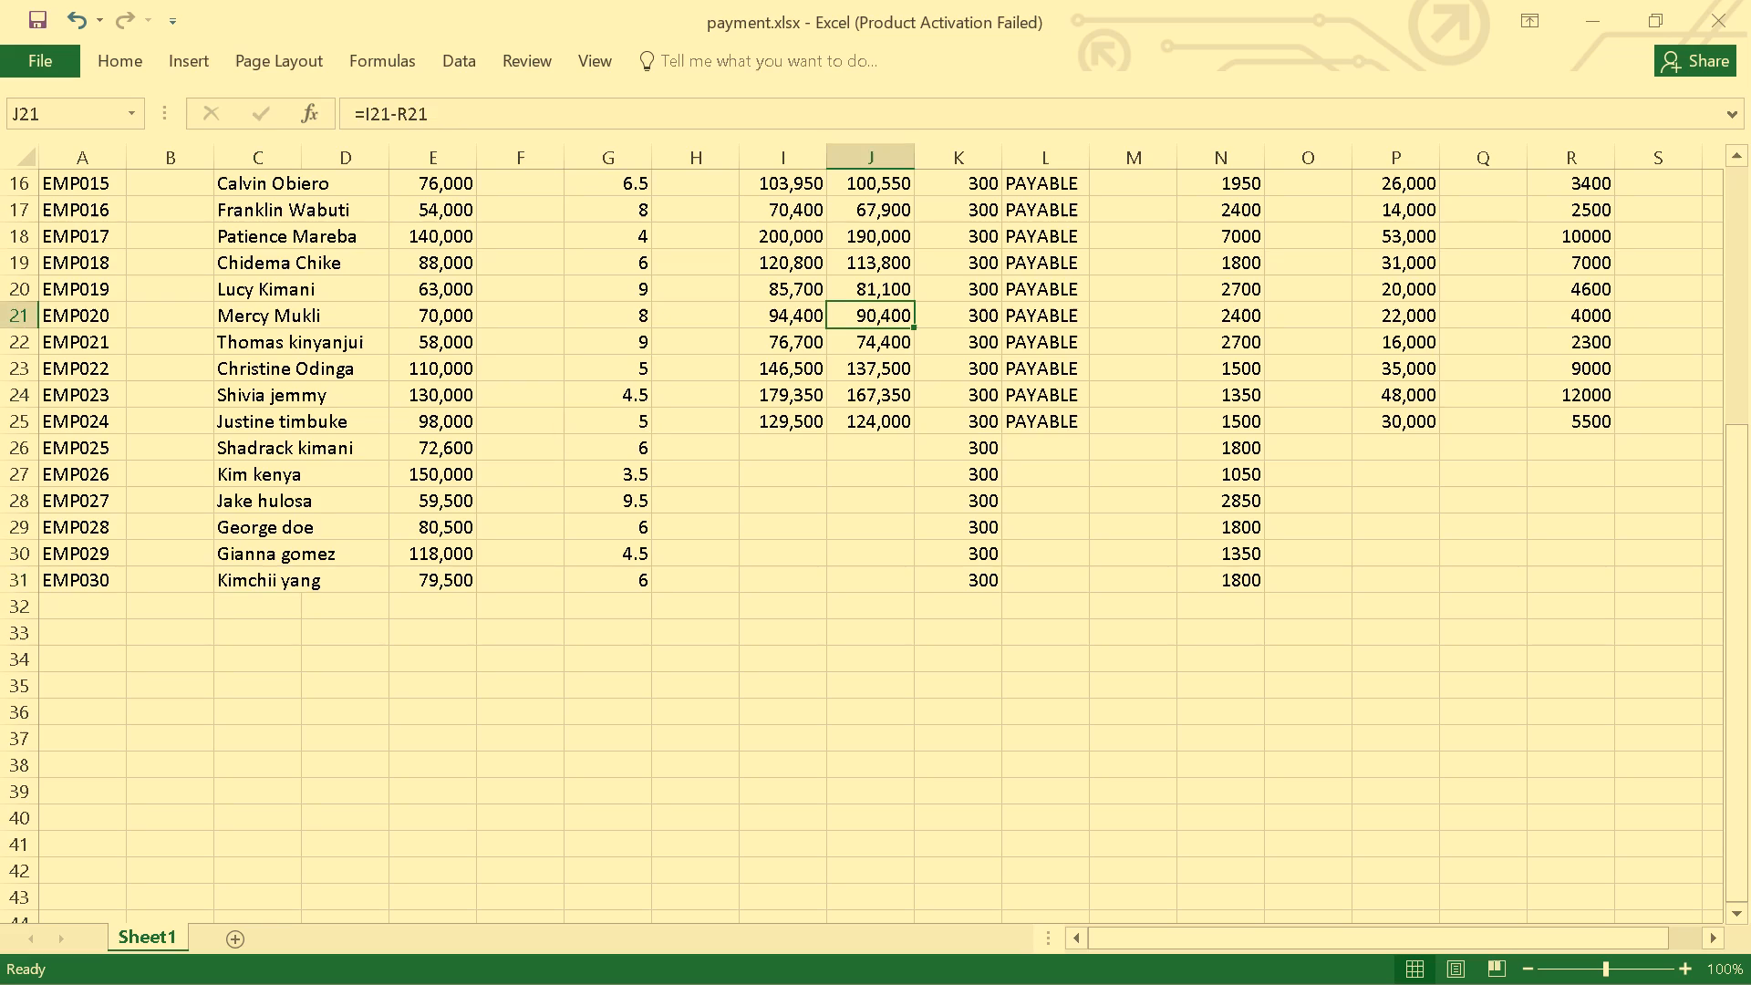
Fill in EMP025's missing amounts in row 26: 24000 in column P and 2800 in column R.
scroll(1418, 404, "up", 2)
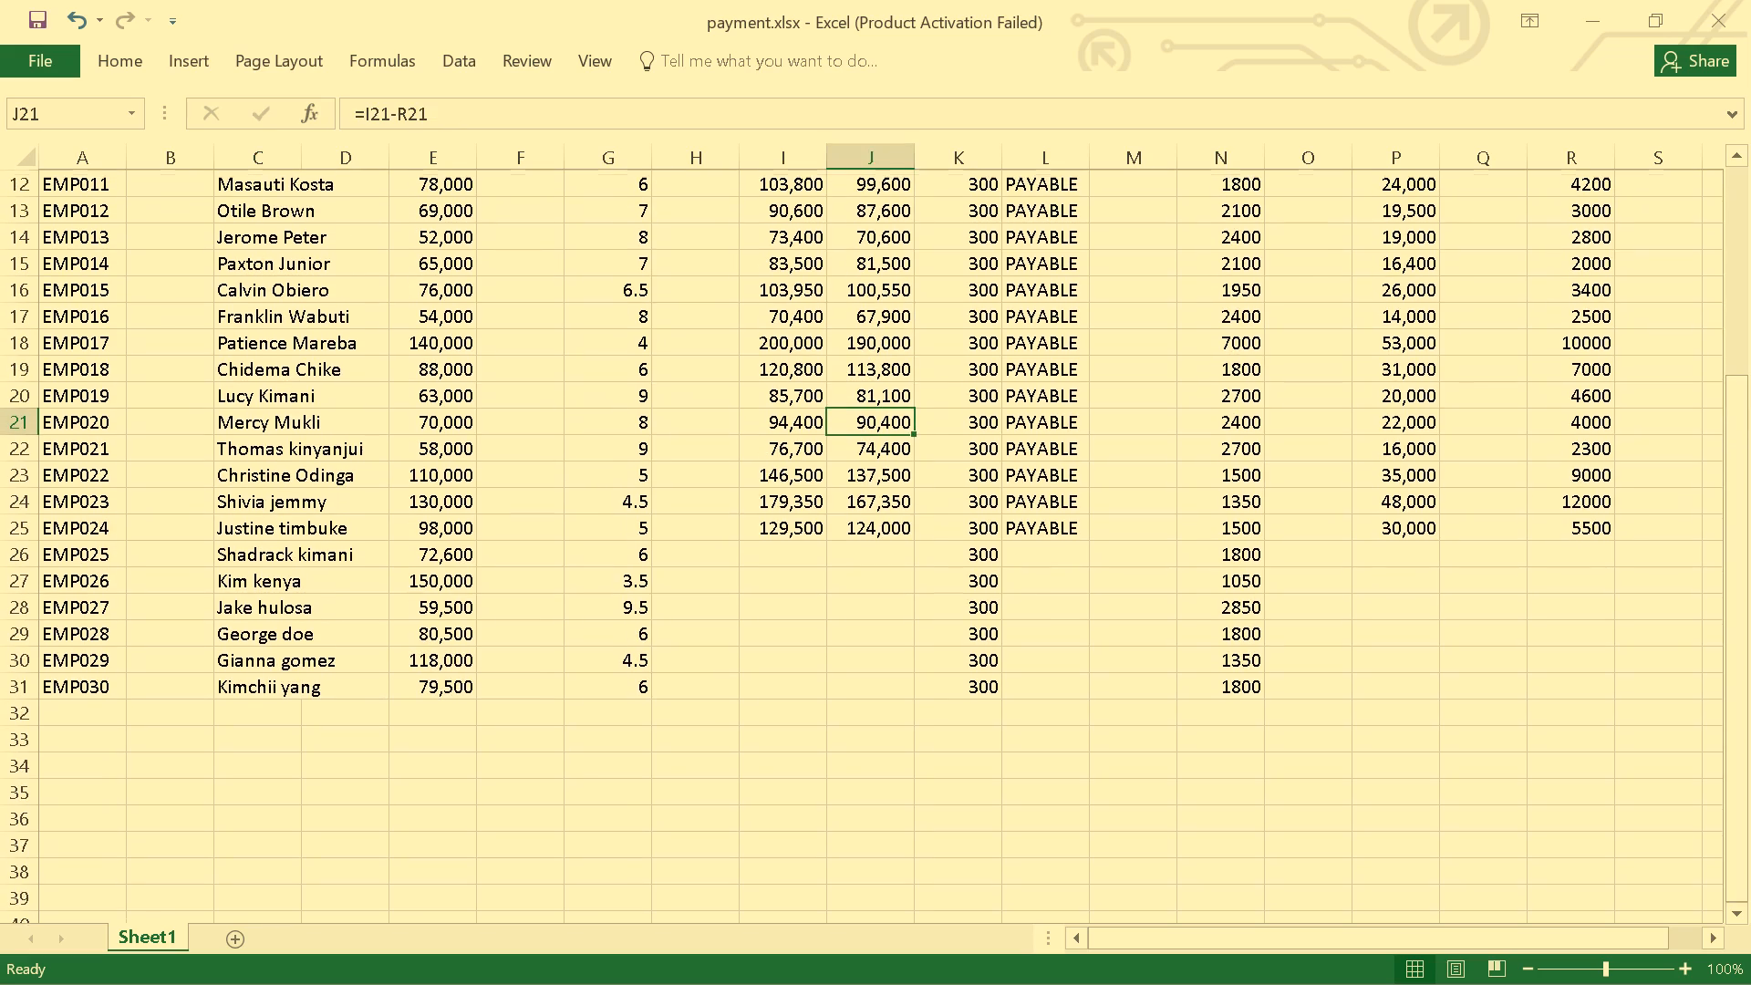
scroll(1418, 404, "up", 1)
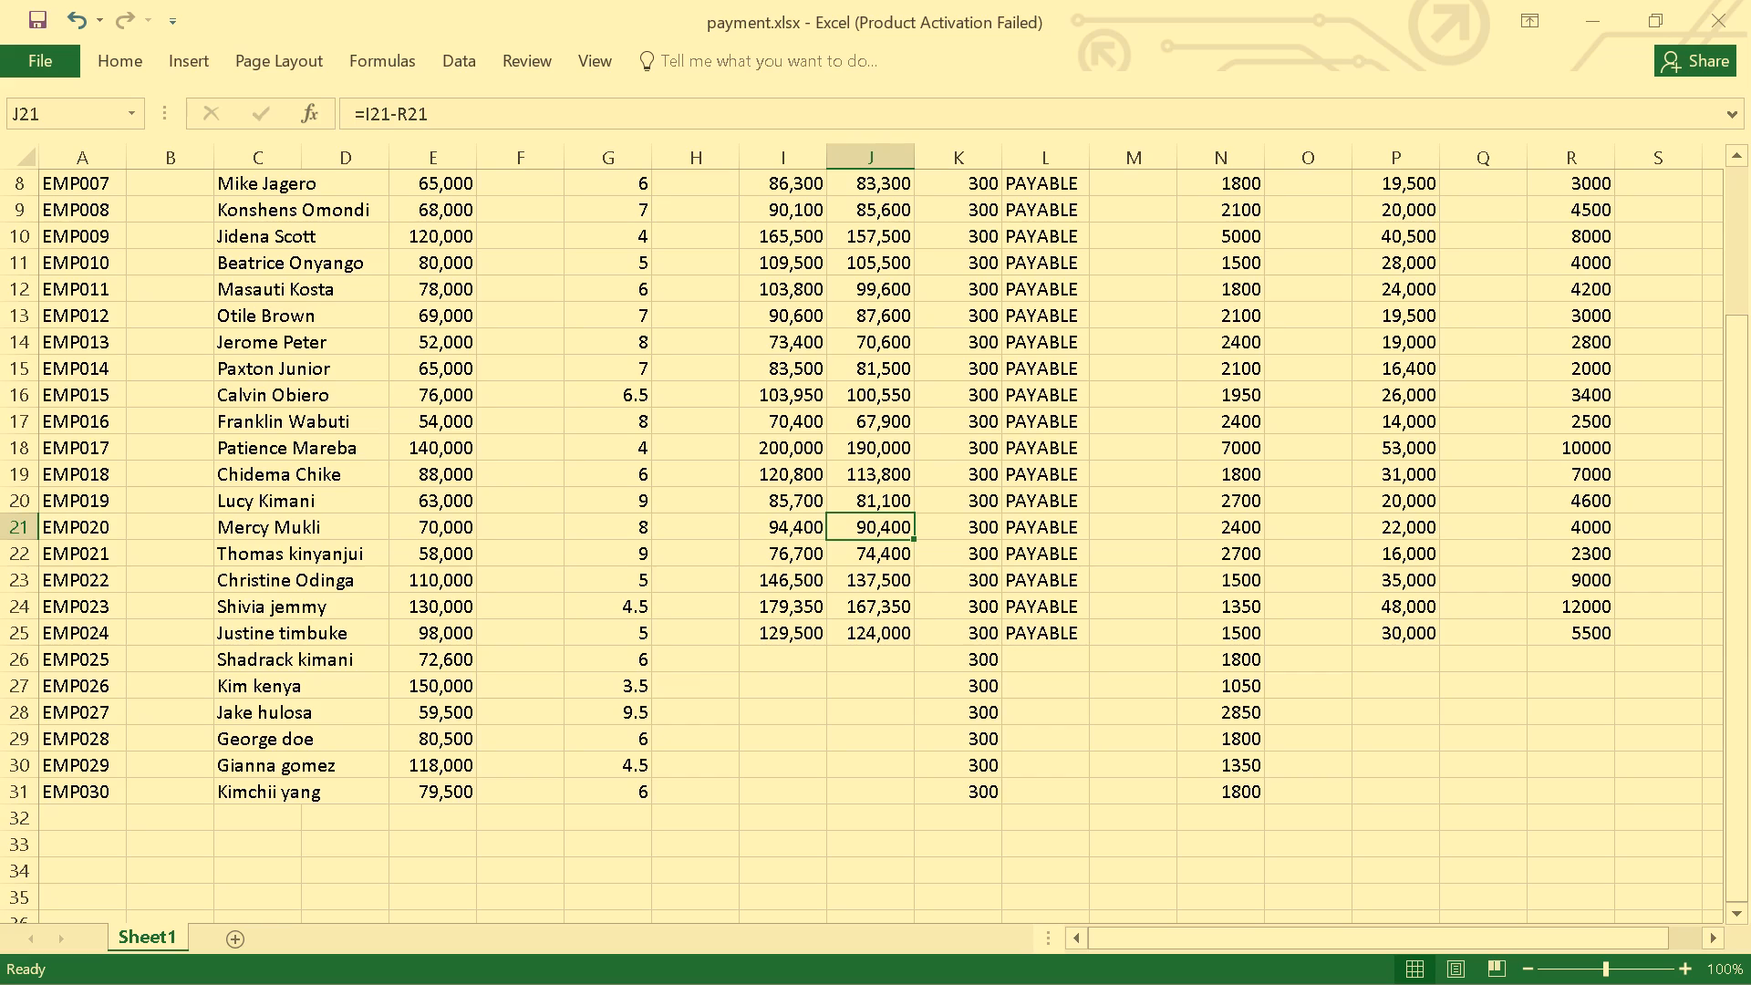
left_click(1391, 659)
key("2")
key("4")
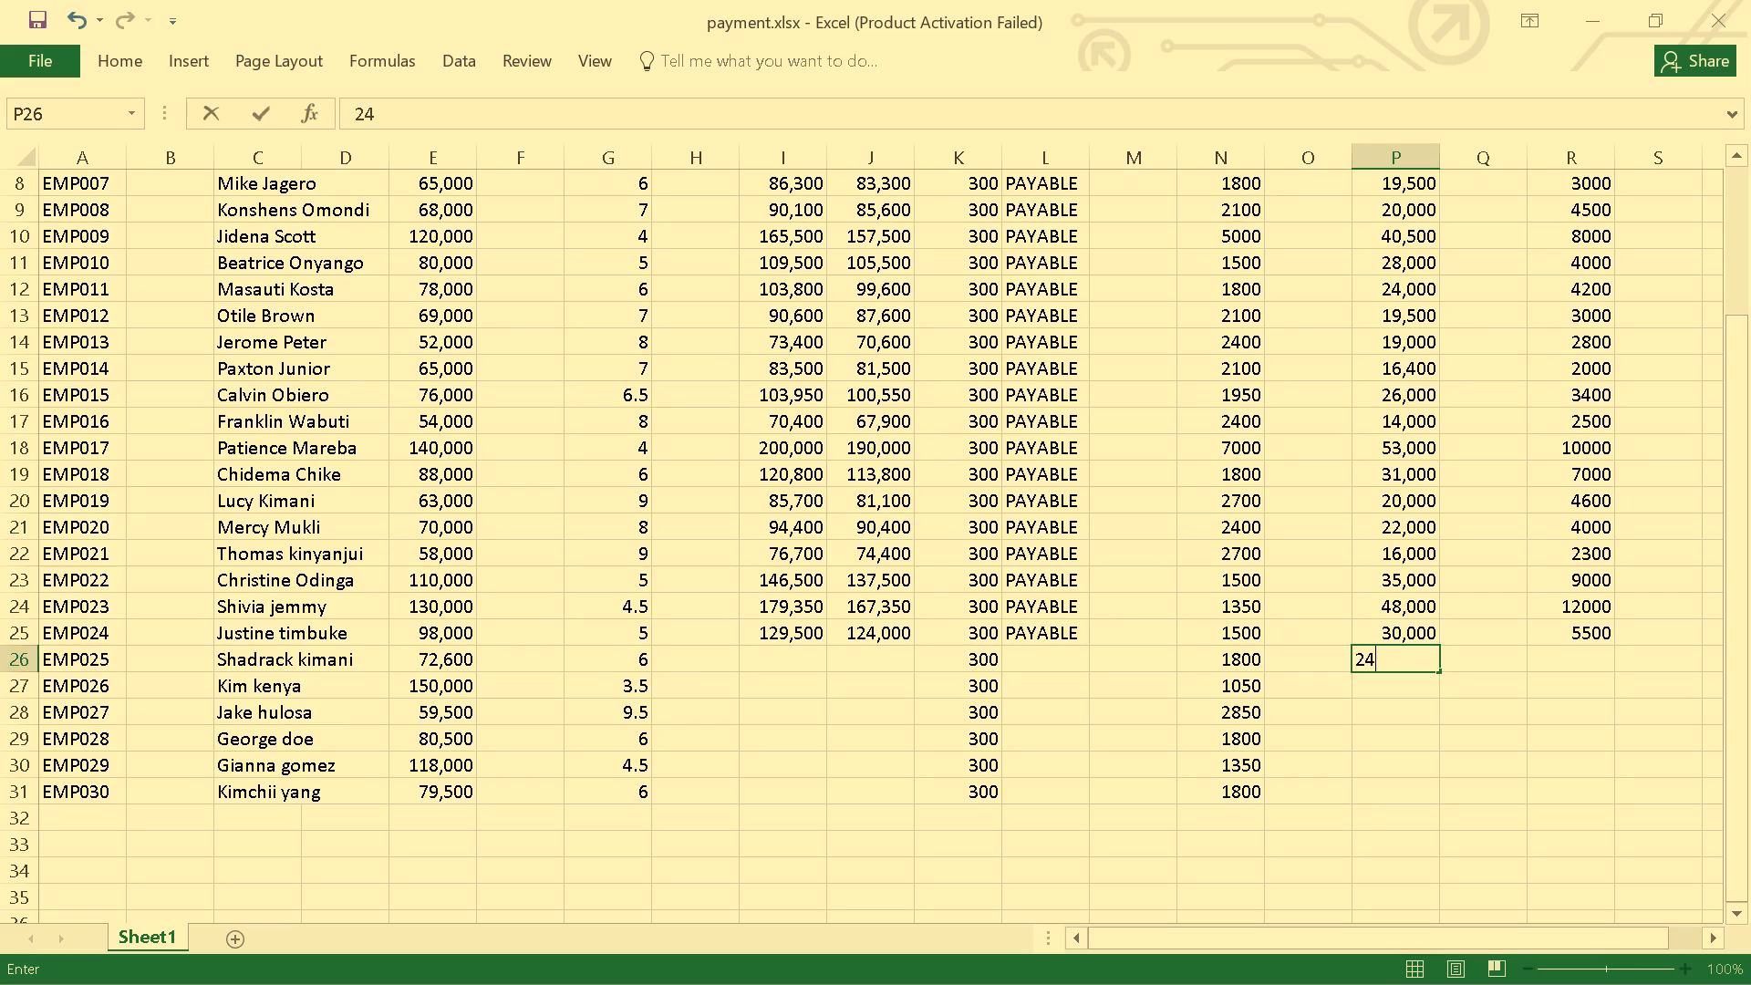
type("000")
key("Return")
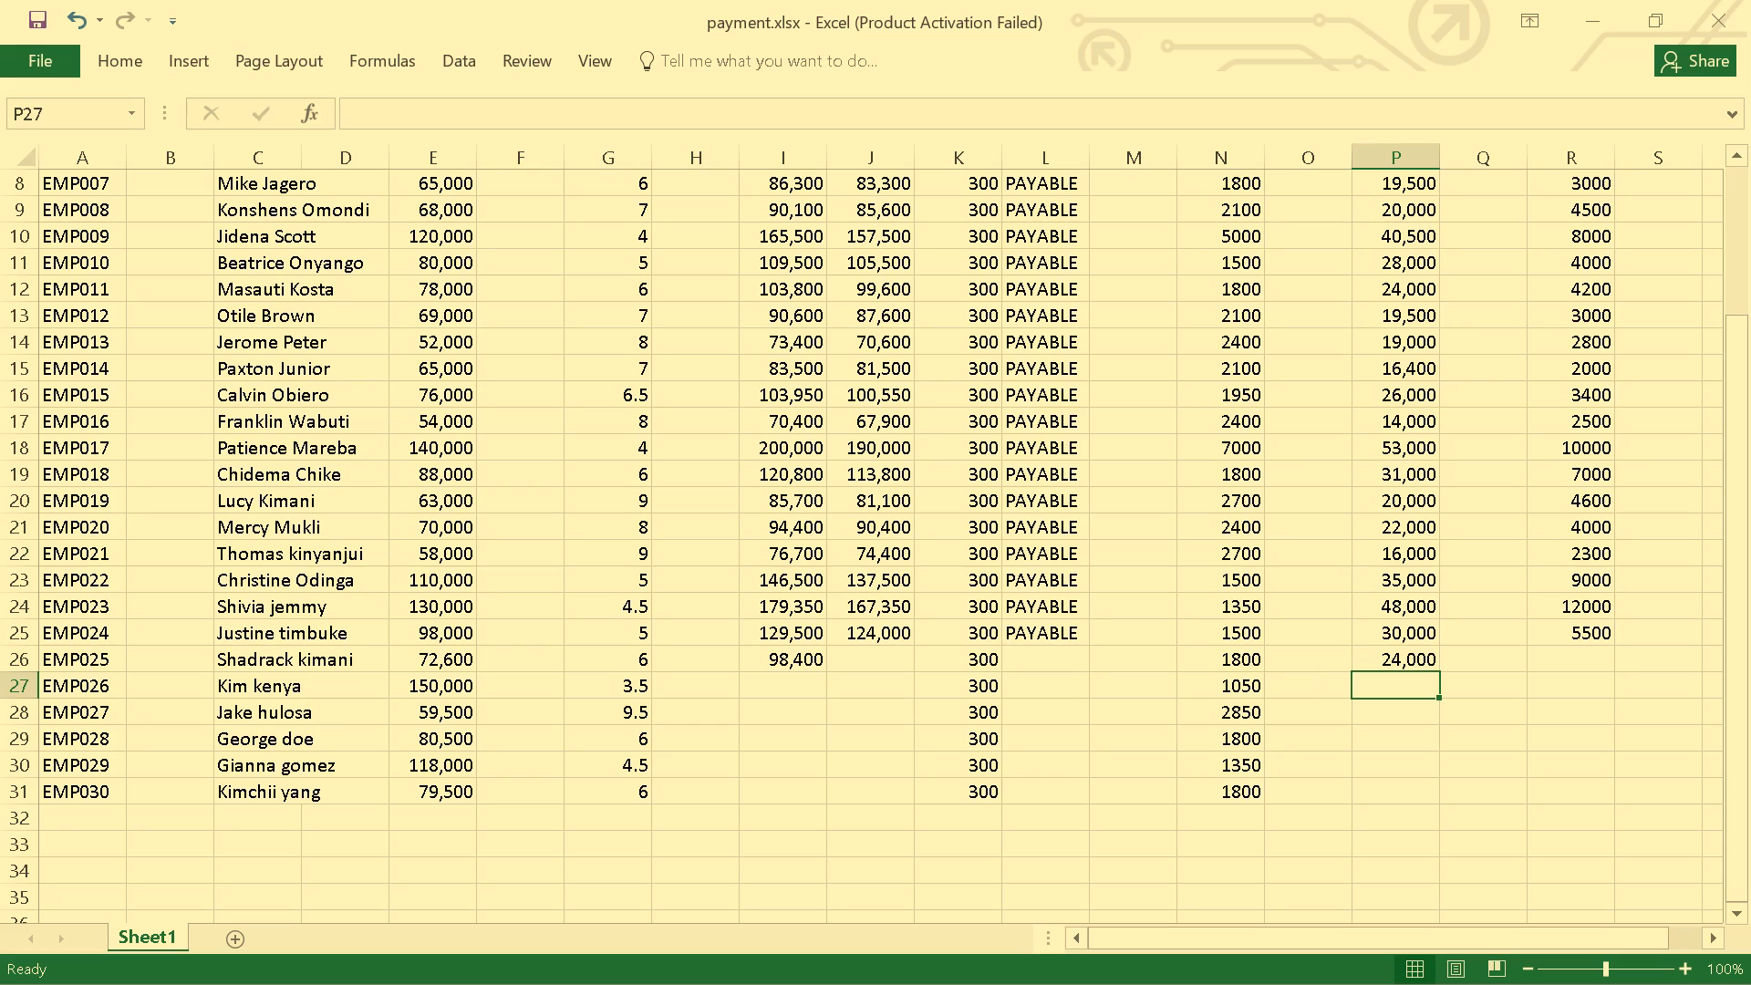
left_click(1580, 661)
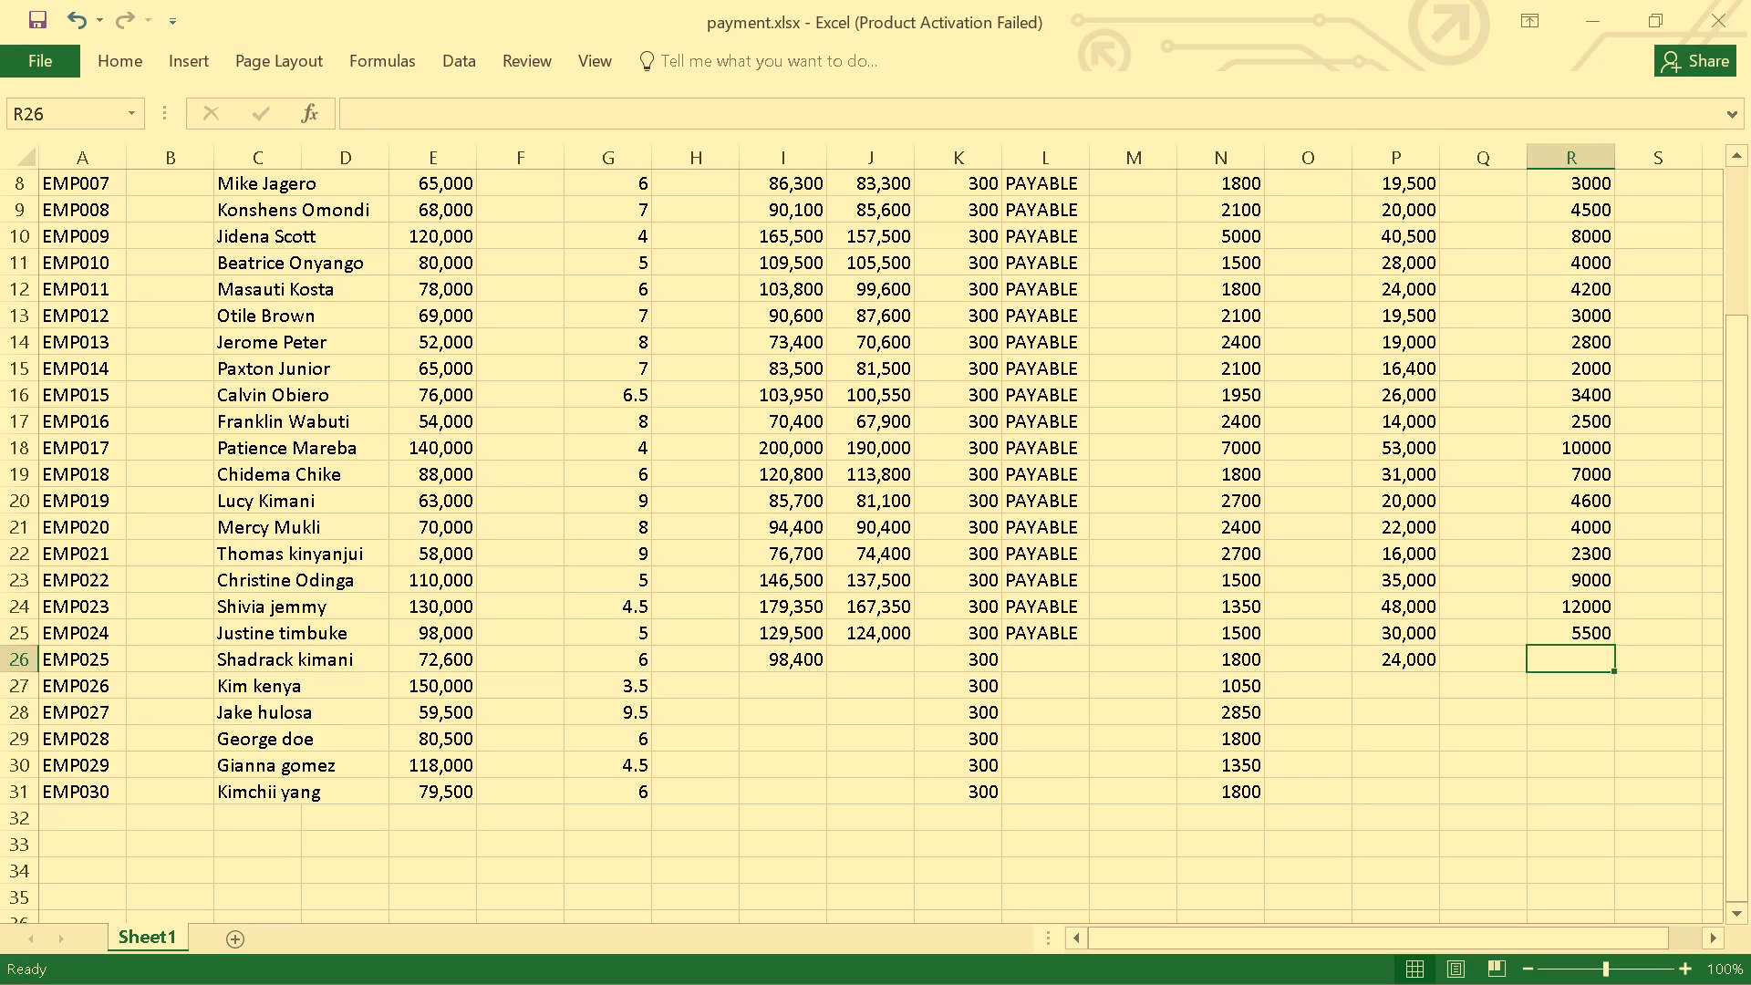
key("2")
key("8")
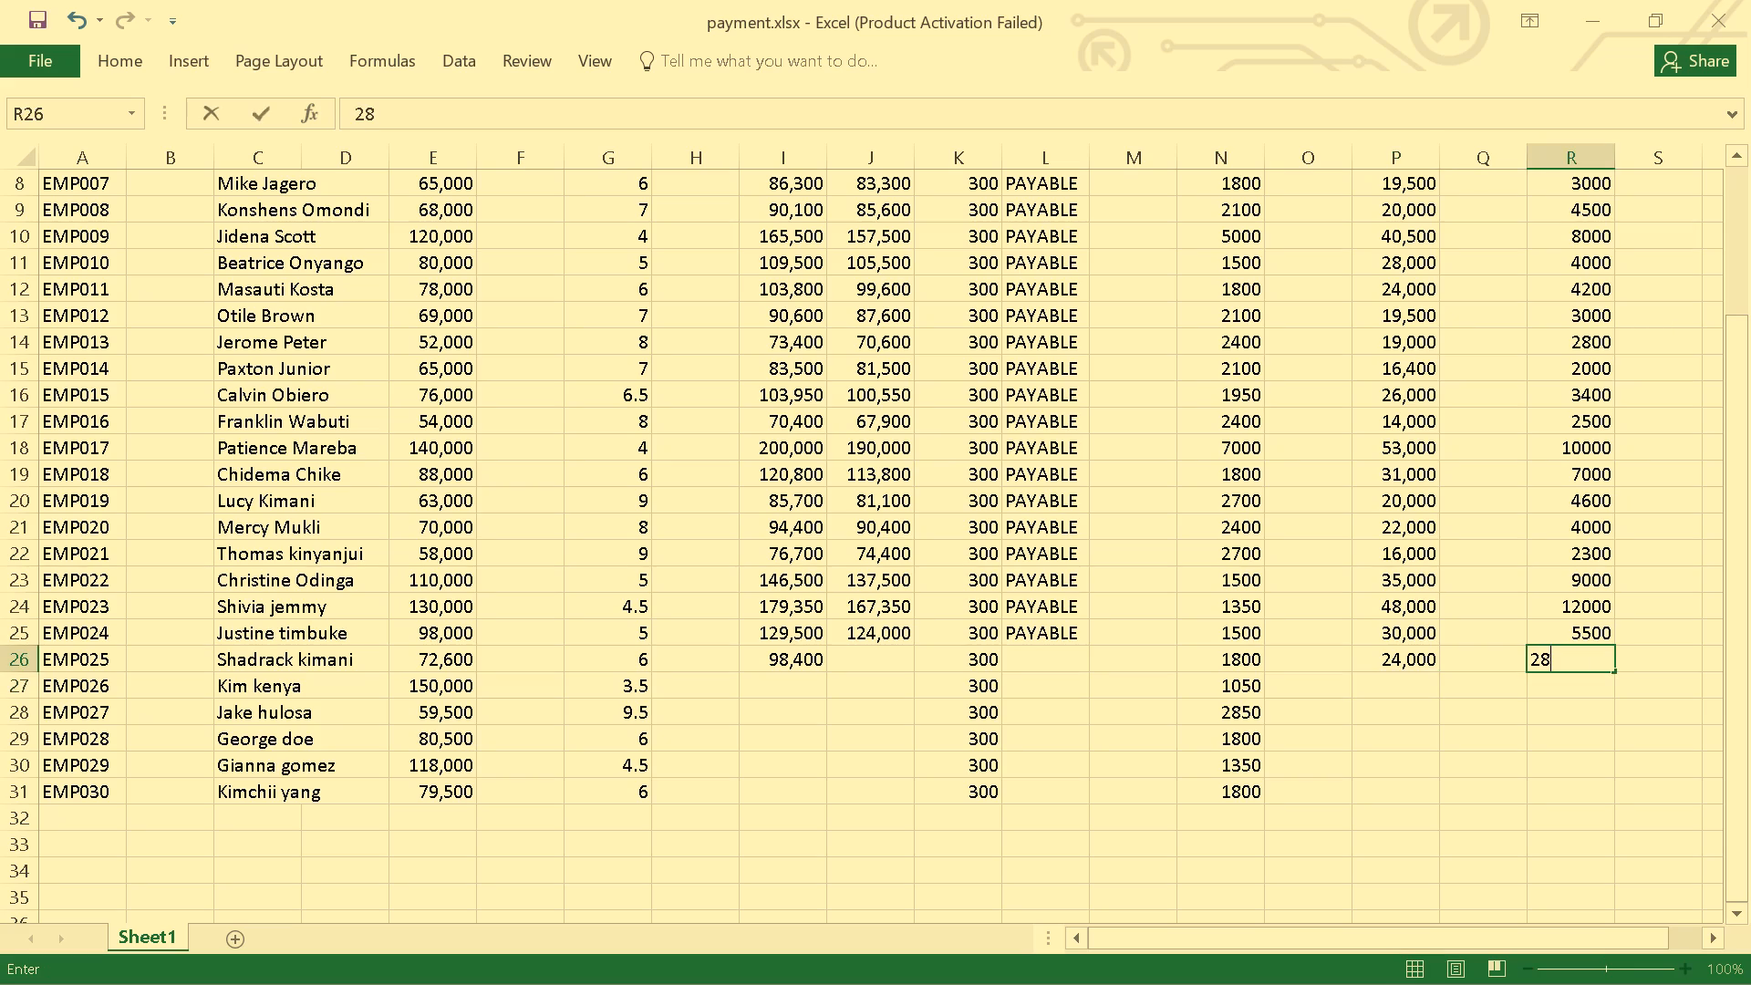
type("00")
key("Return")
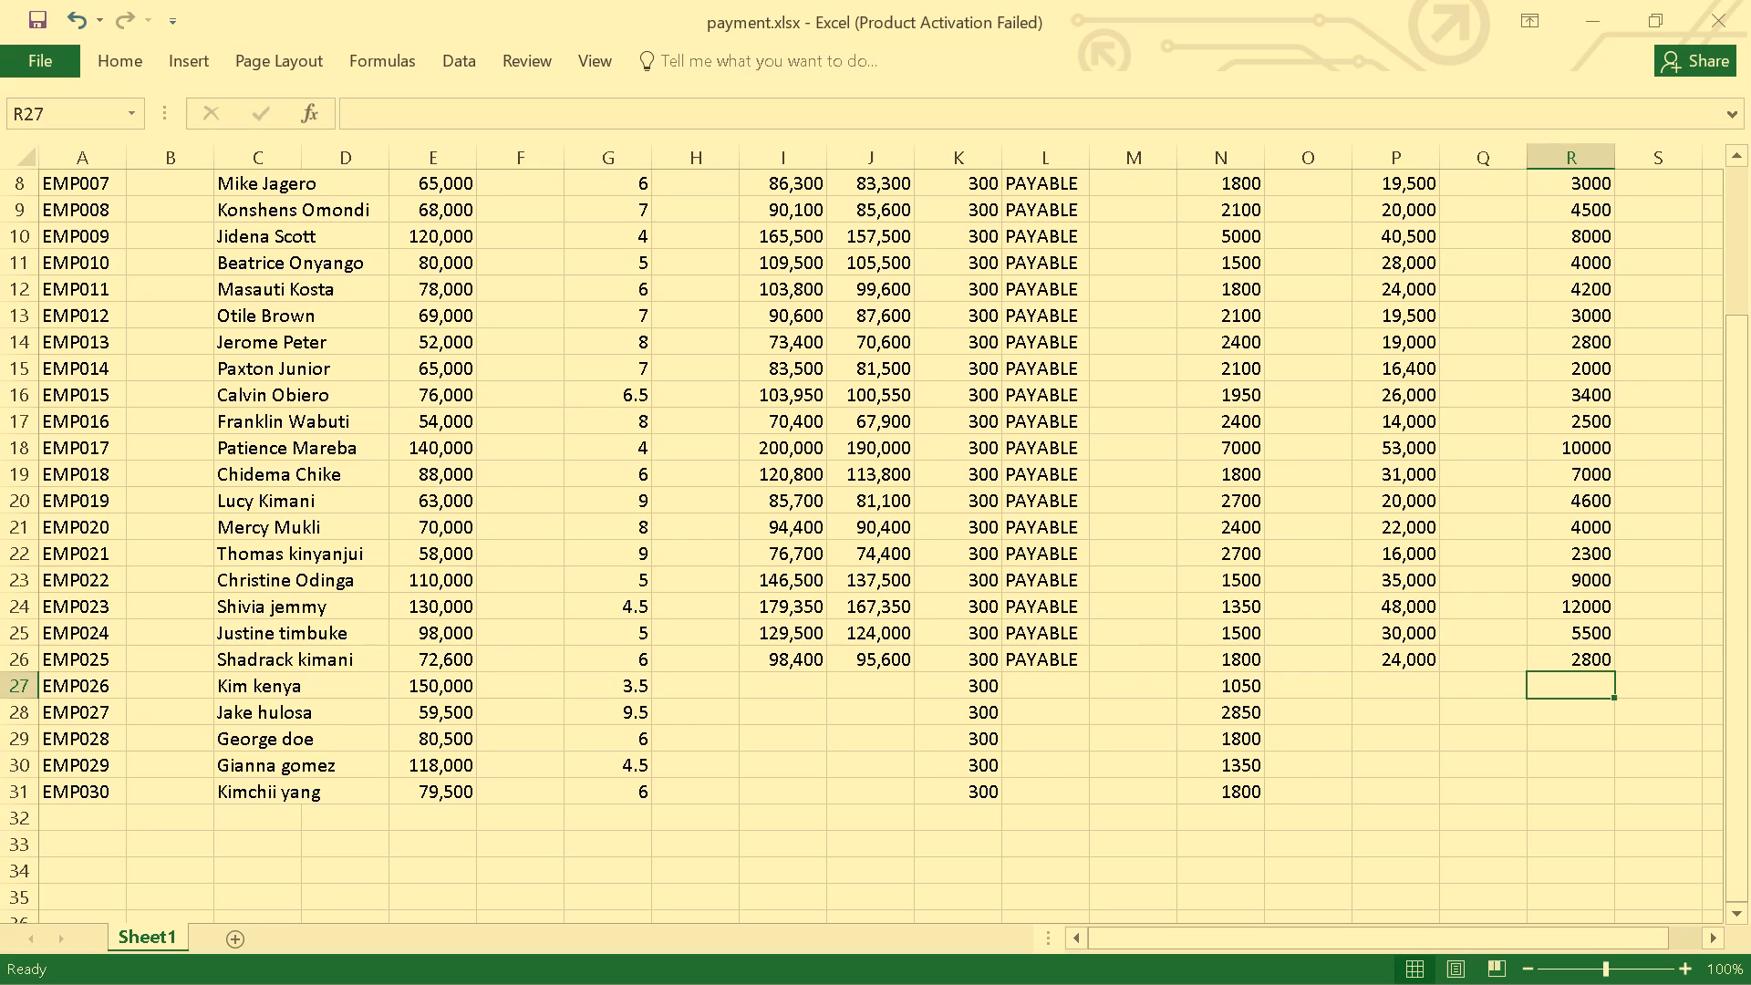
Fill in EMP026's missing amounts in row 27: 60,000 in column P and 18,000 in column R.
left_click(777, 681)
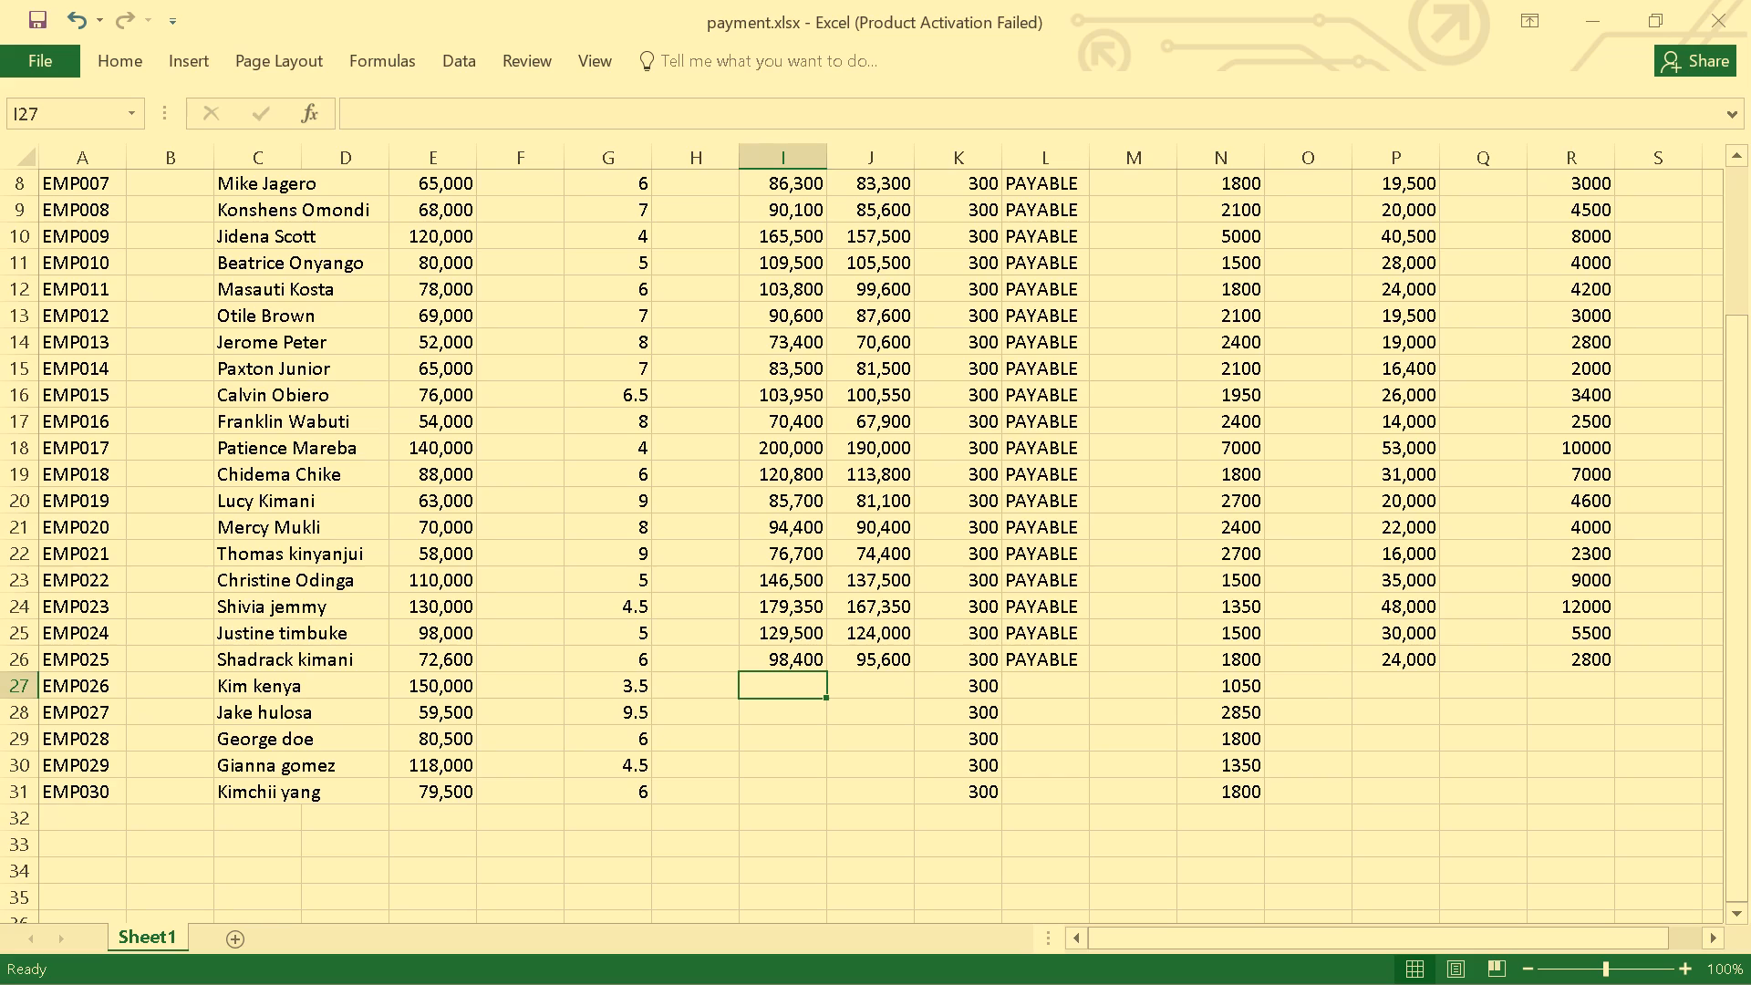
left_click(1382, 682)
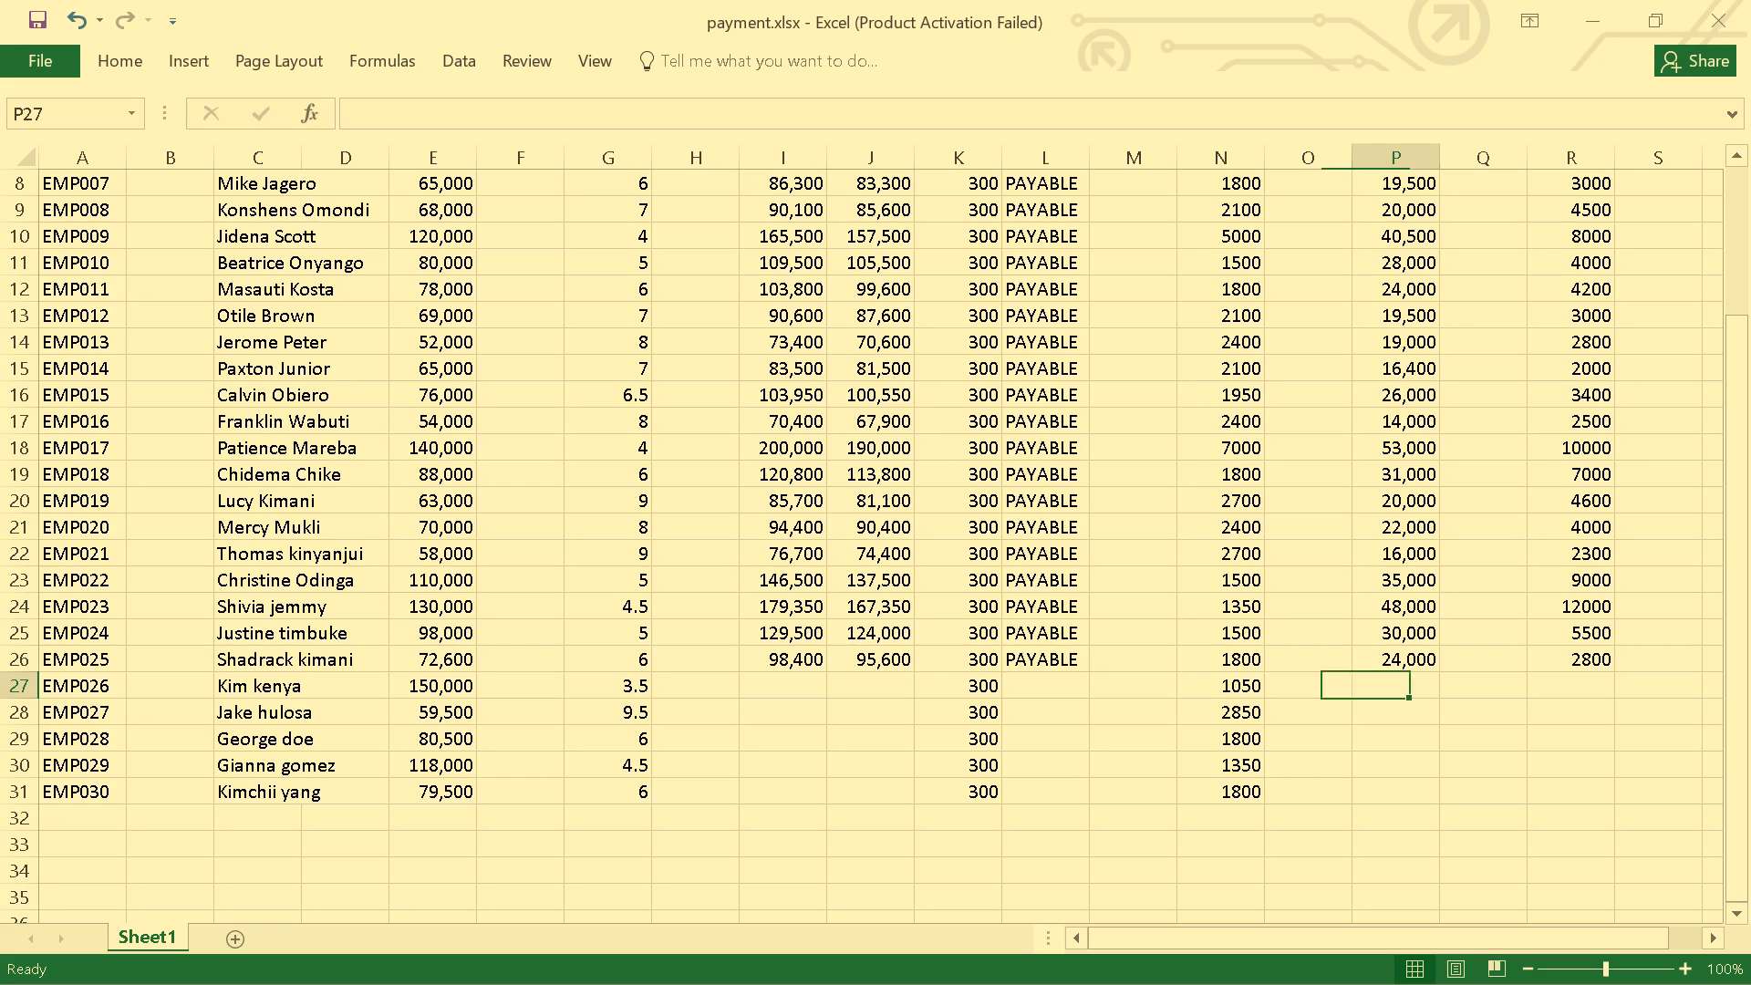
key("6")
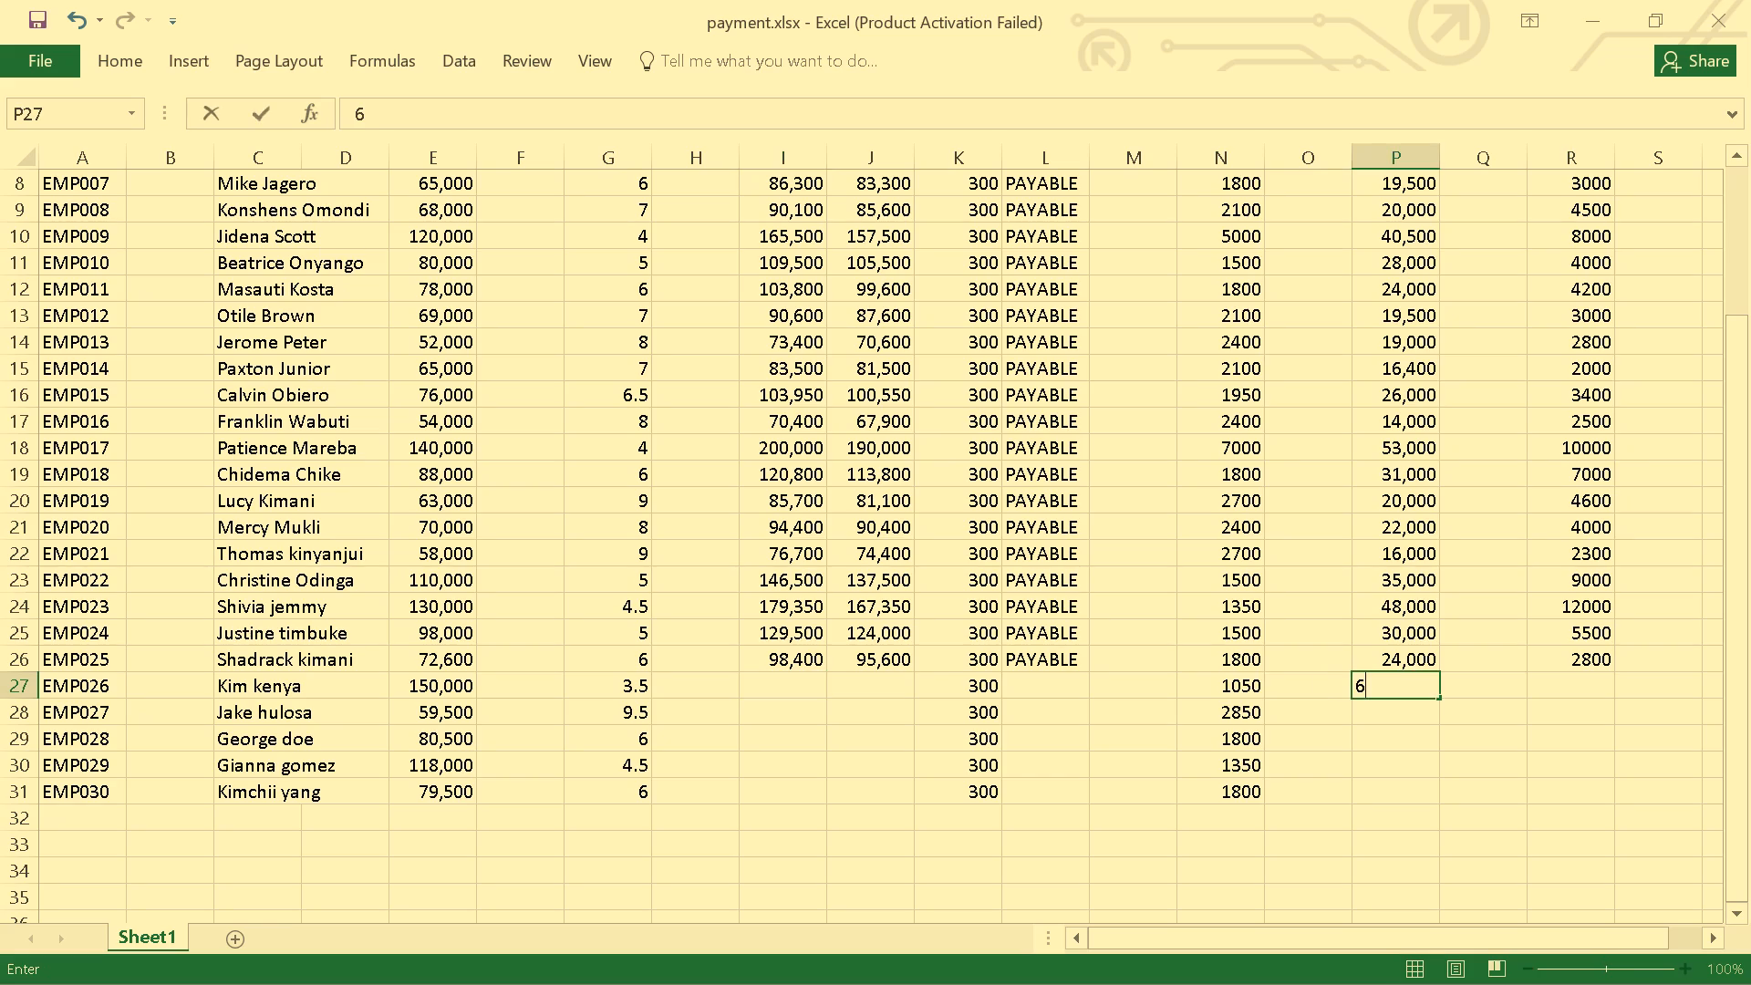
key("0")
type(",000")
key("Right")
key("Right")
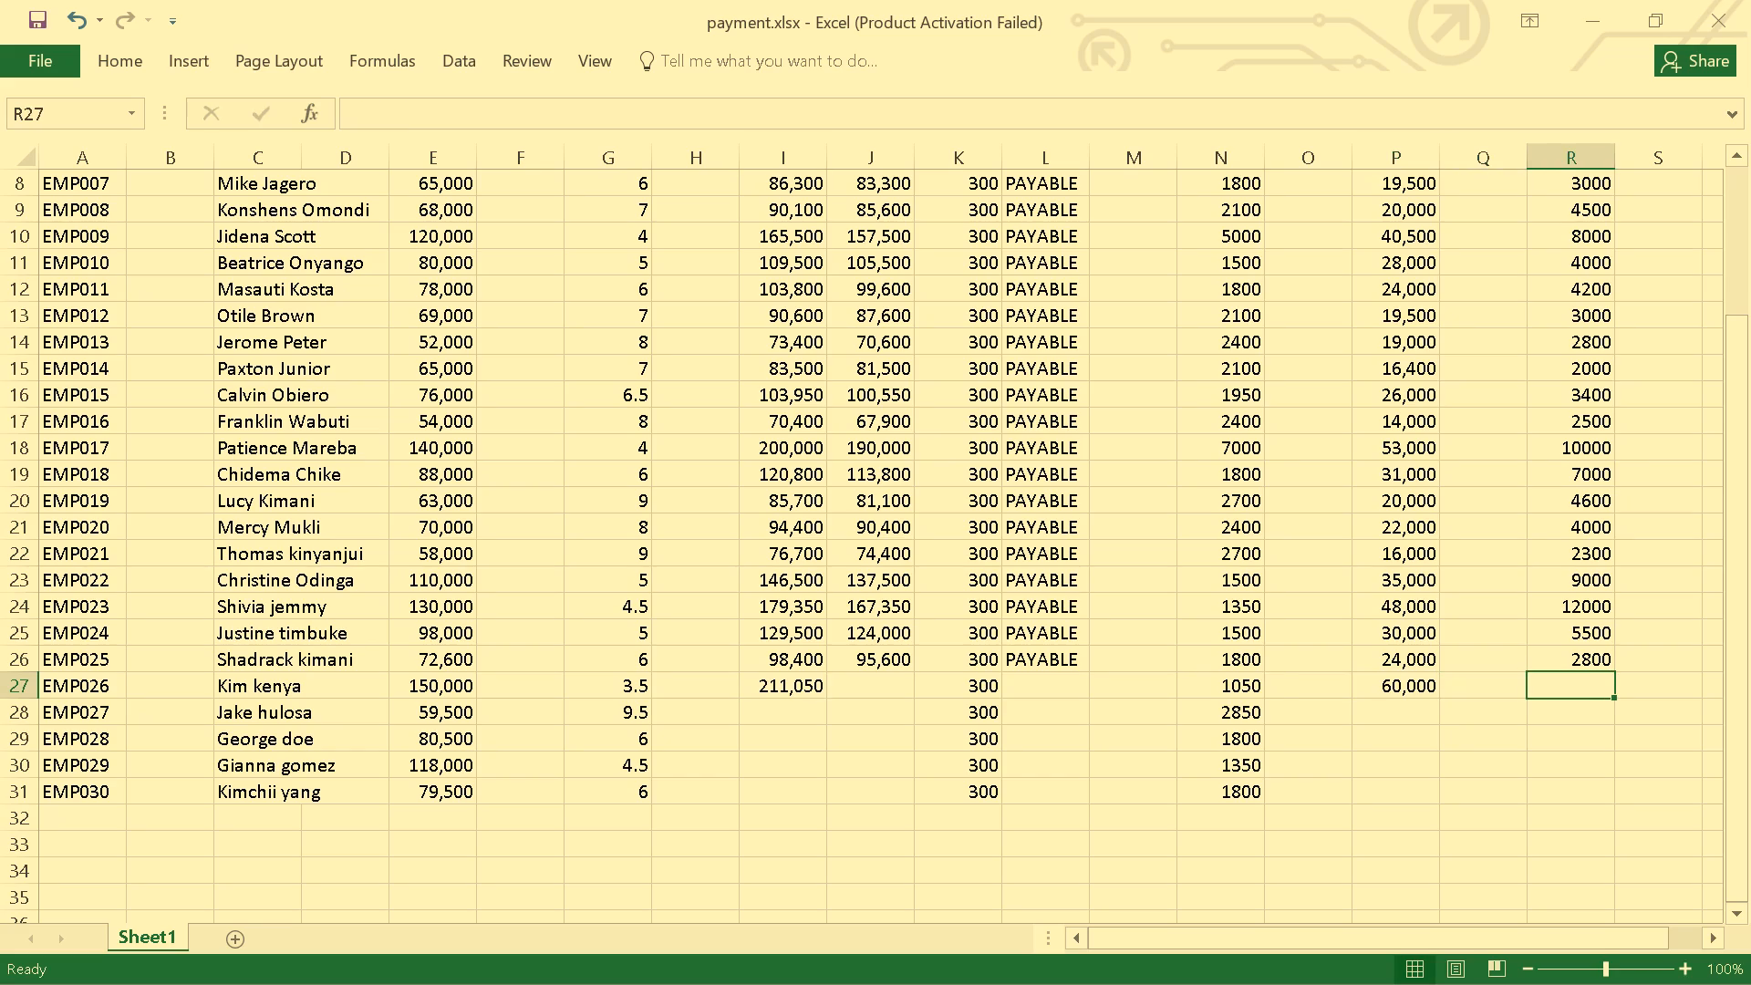
type("18,000")
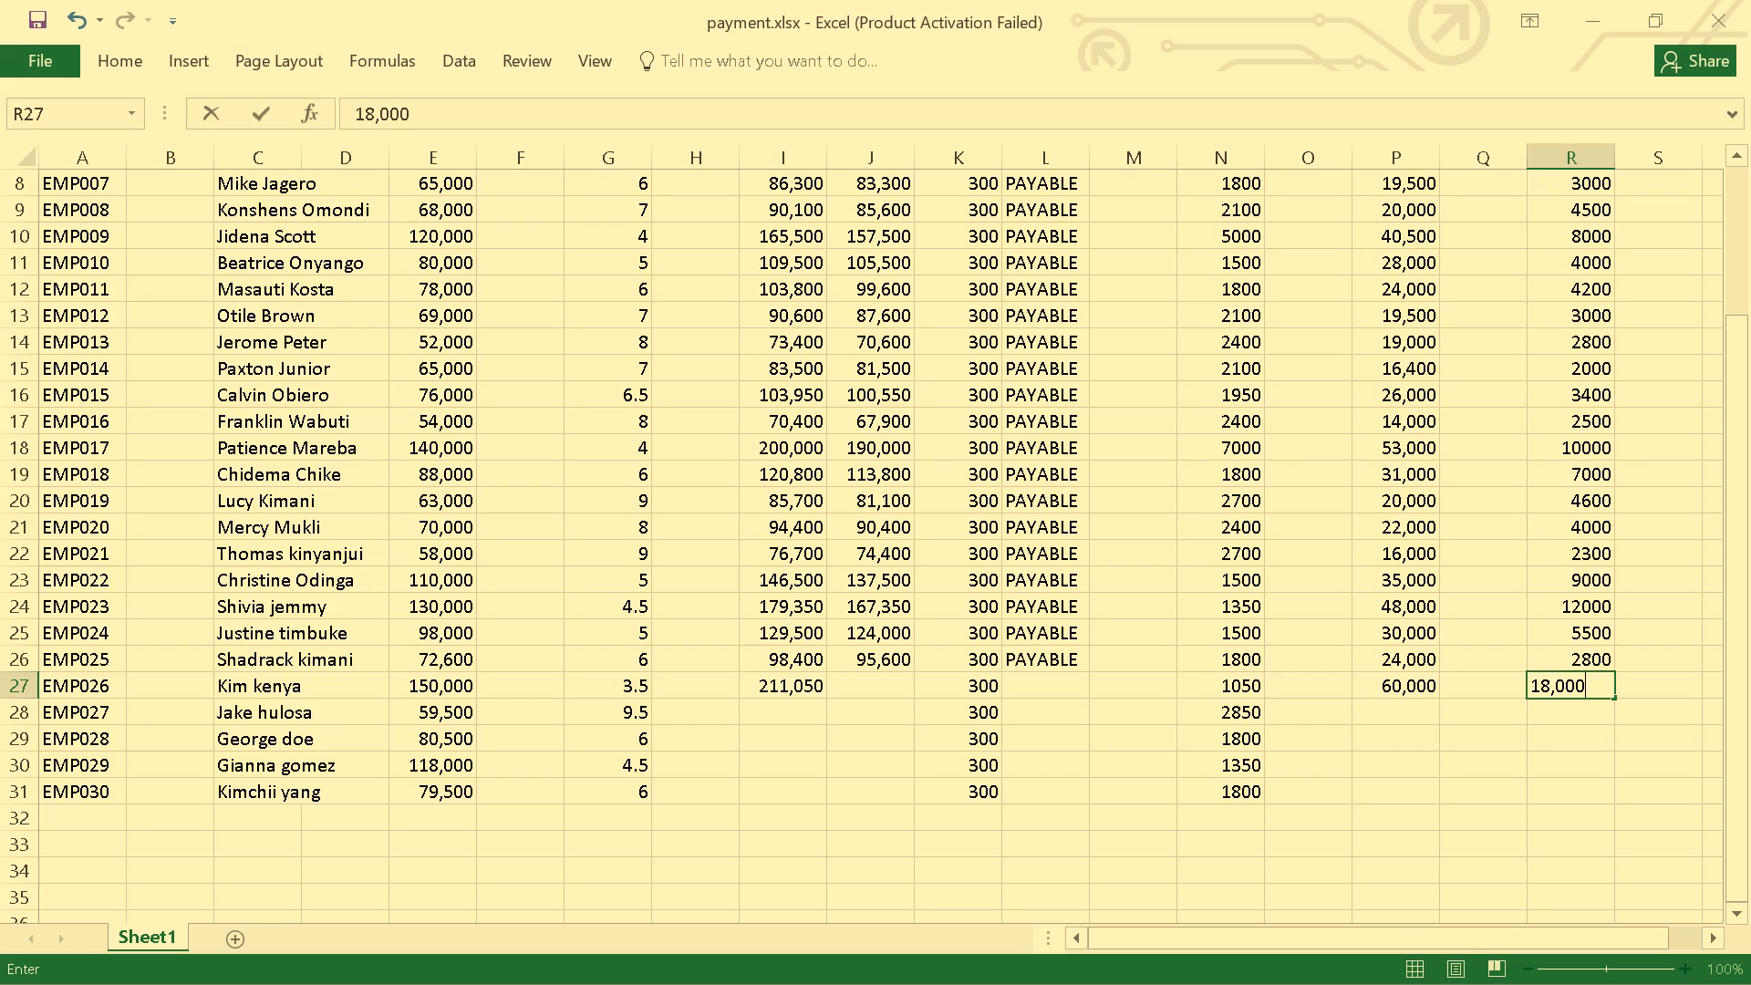
key("Return")
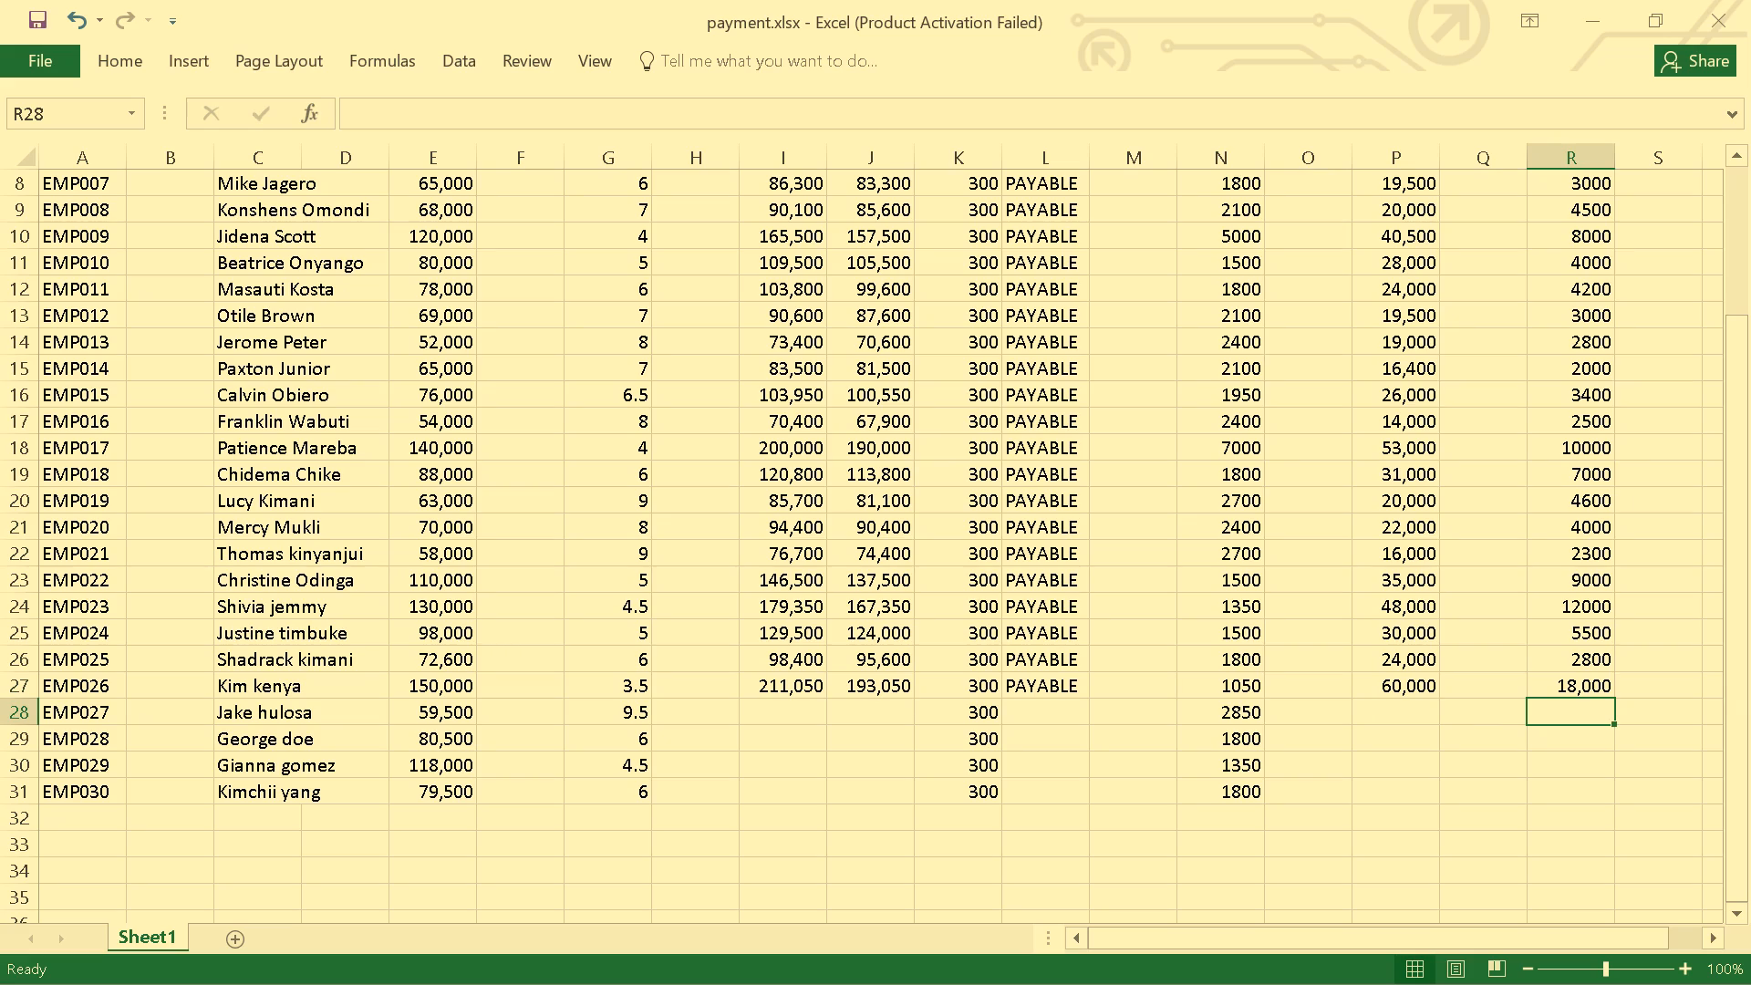
left_click(1388, 410)
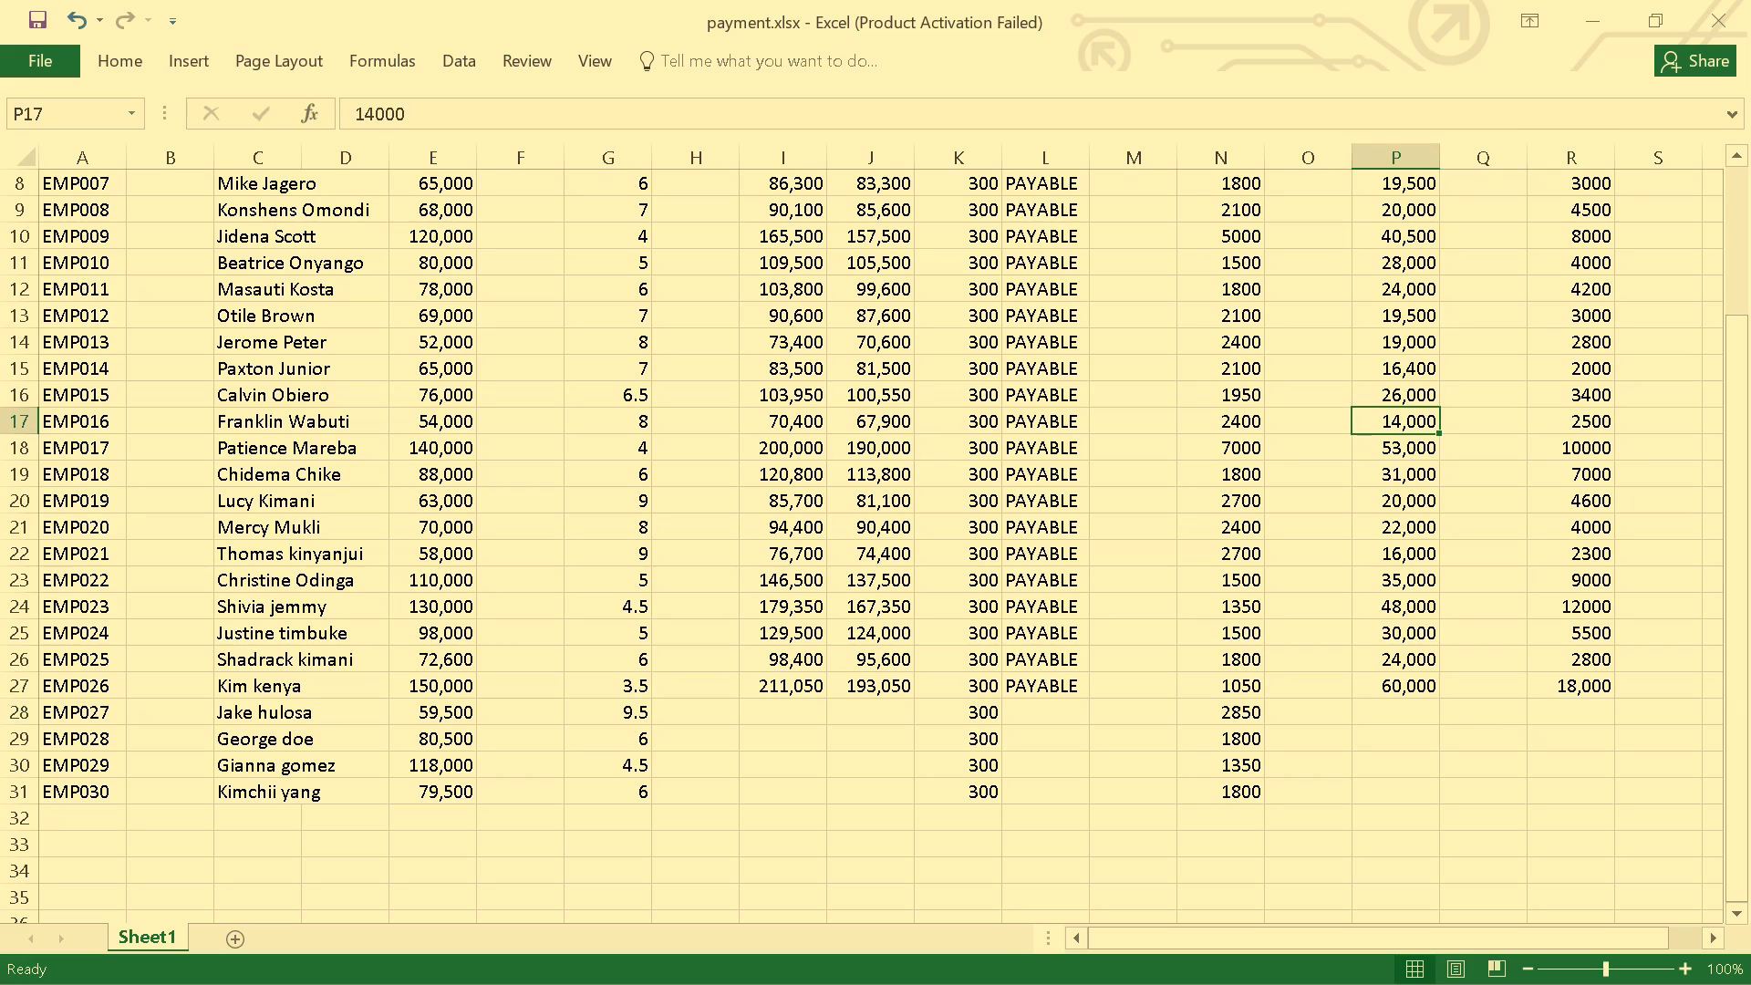
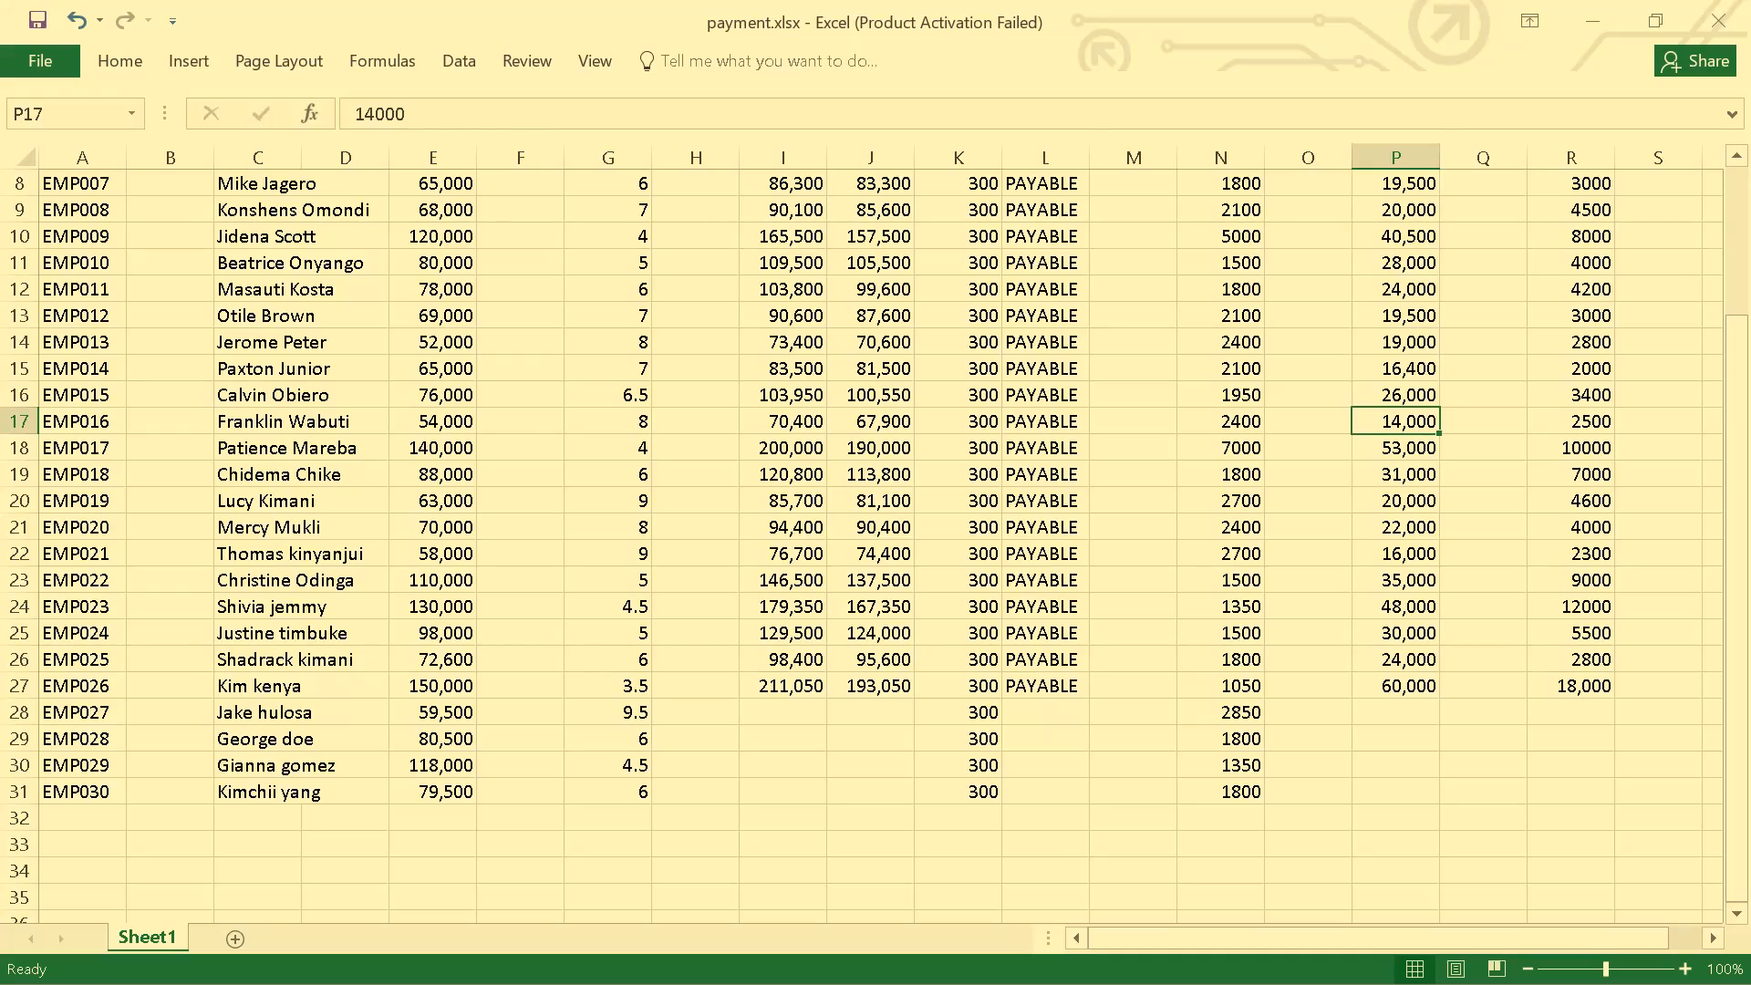
Inspect the column L status formulas for EMP016, EMP018 and EMP021, and the column J formulas for EMP023, EMP025 and EMP026.
left_click(1014, 421)
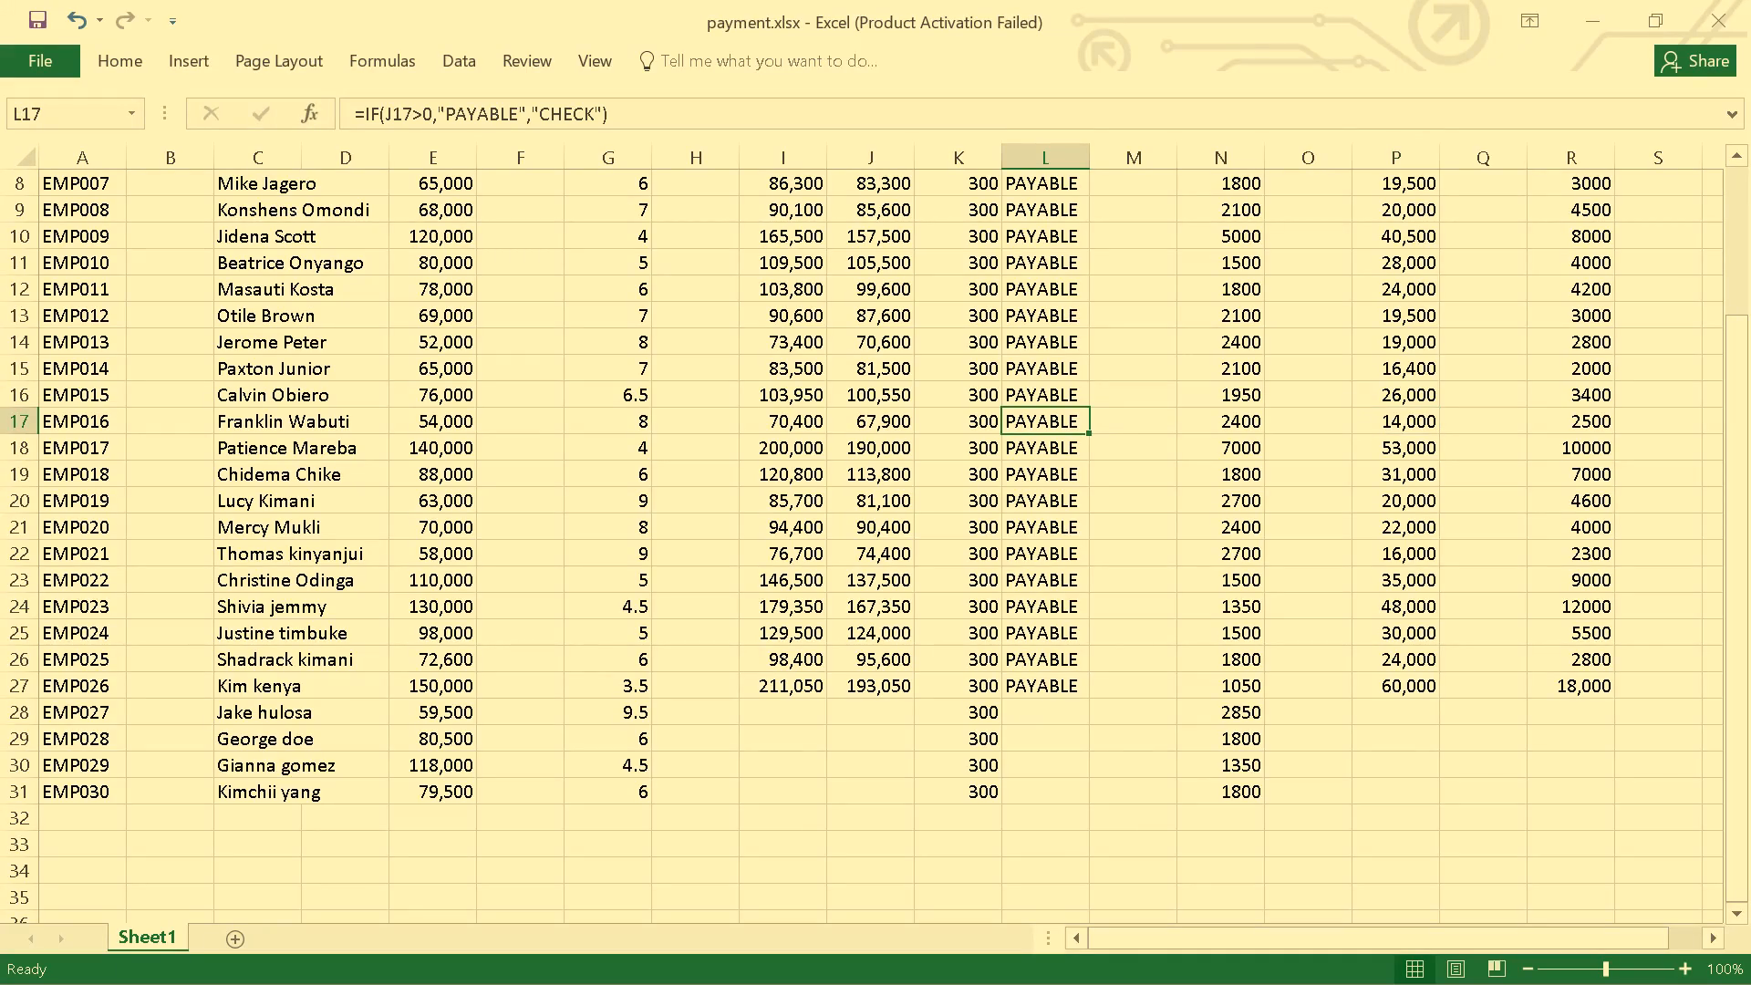
left_click(1021, 465)
left_click(1024, 546)
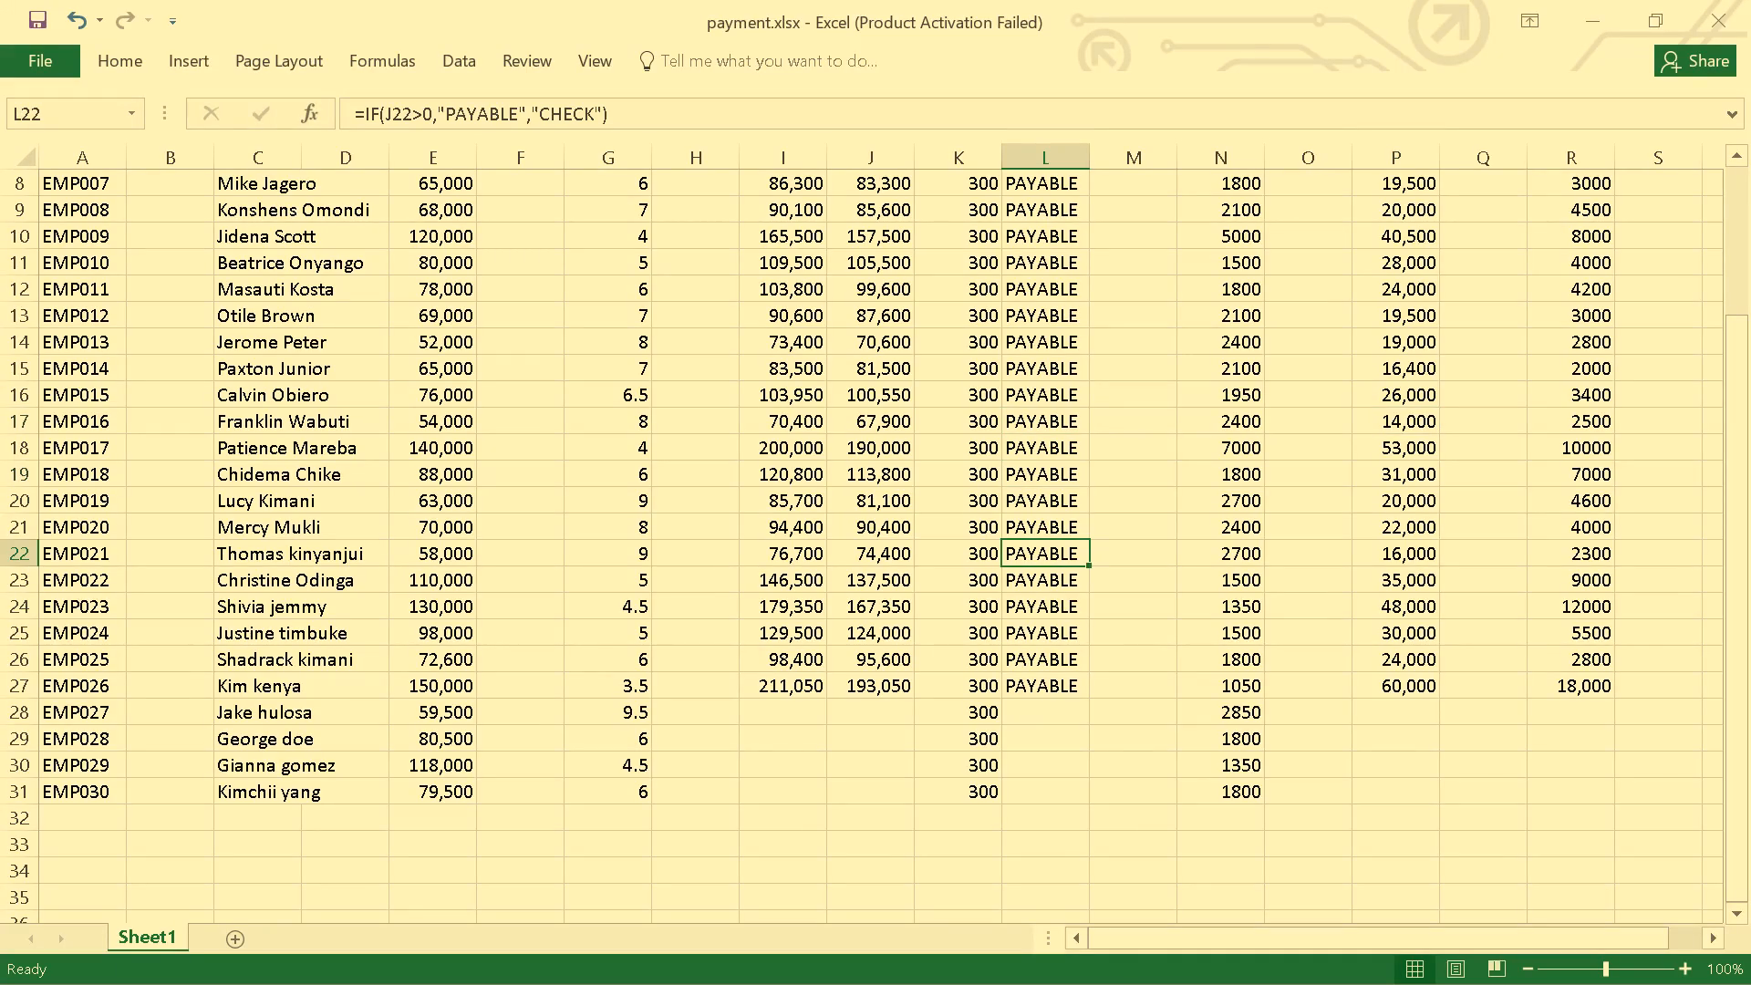
left_click(896, 594)
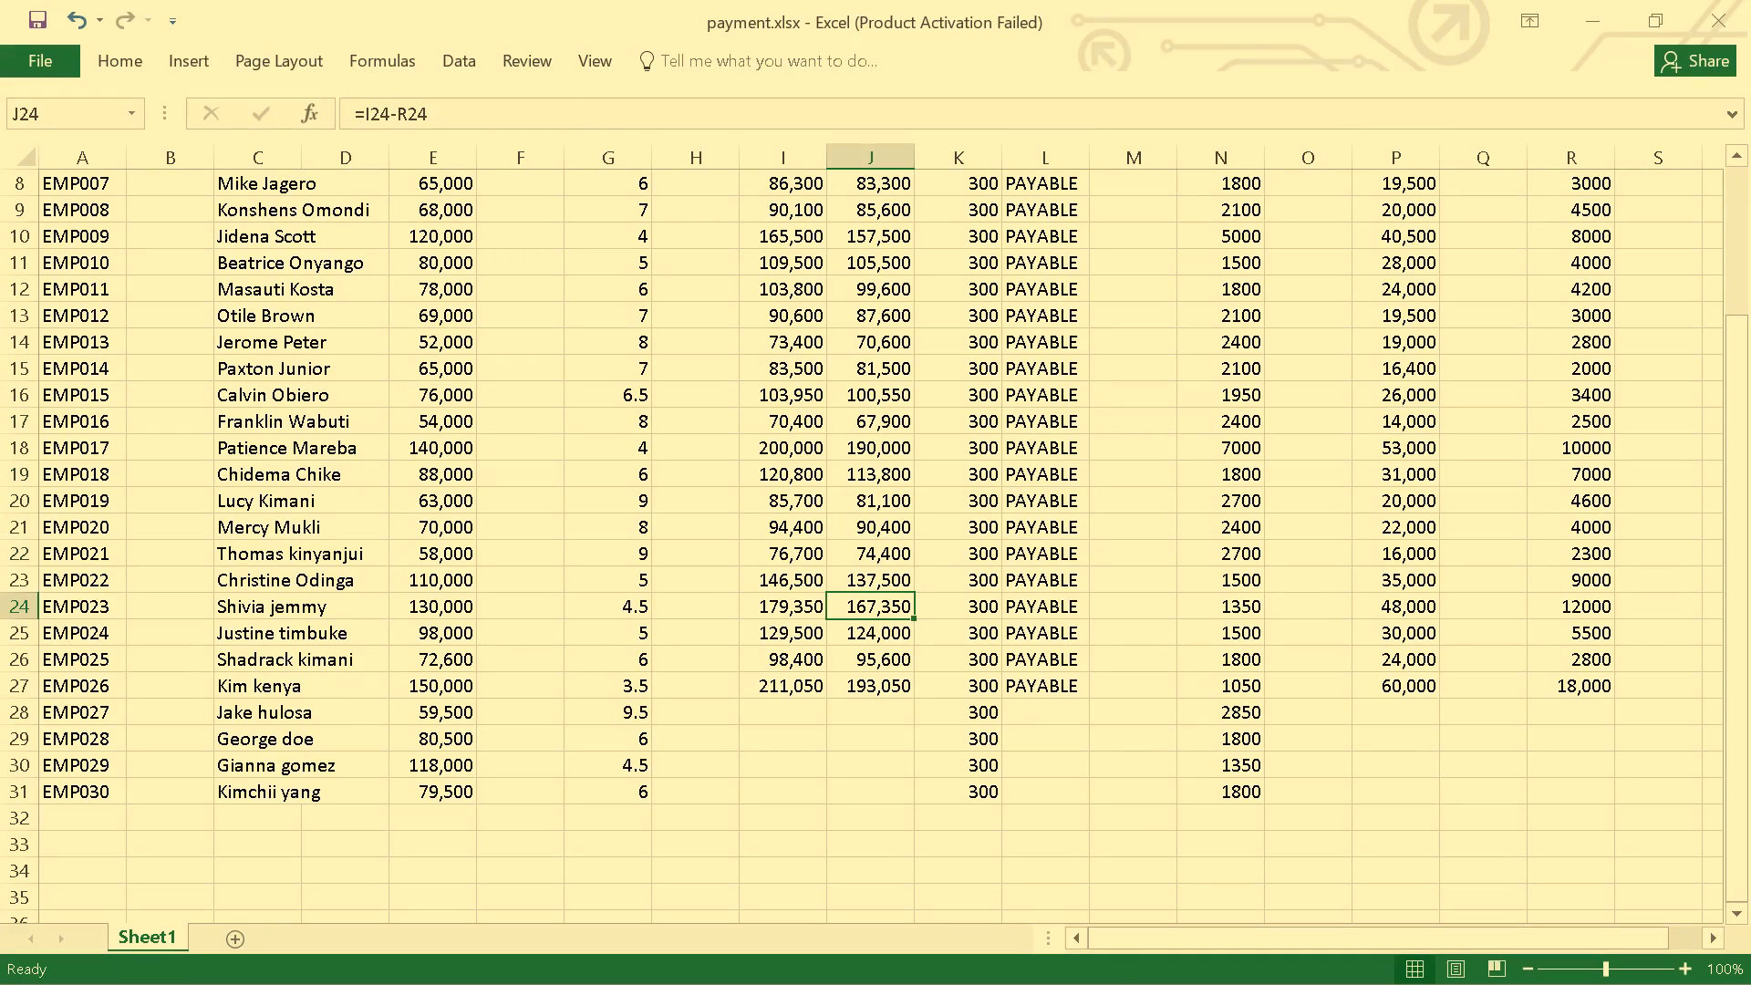
left_click(886, 664)
left_click(876, 686)
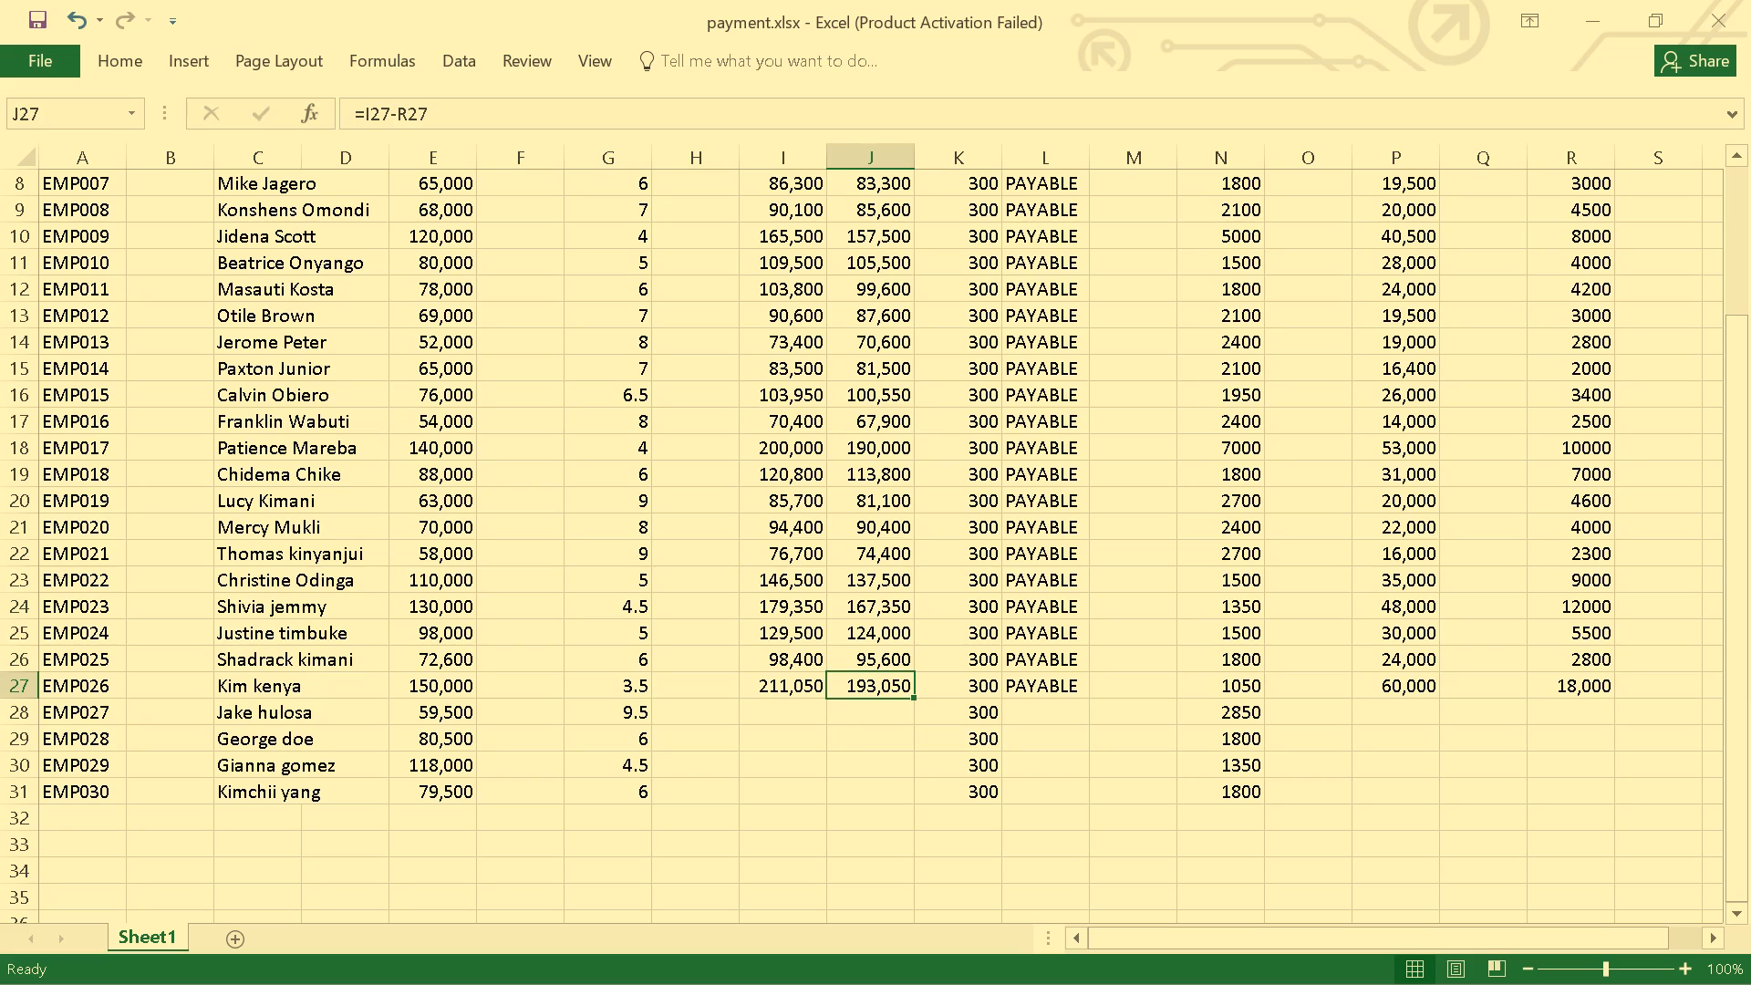
left_click(788, 710)
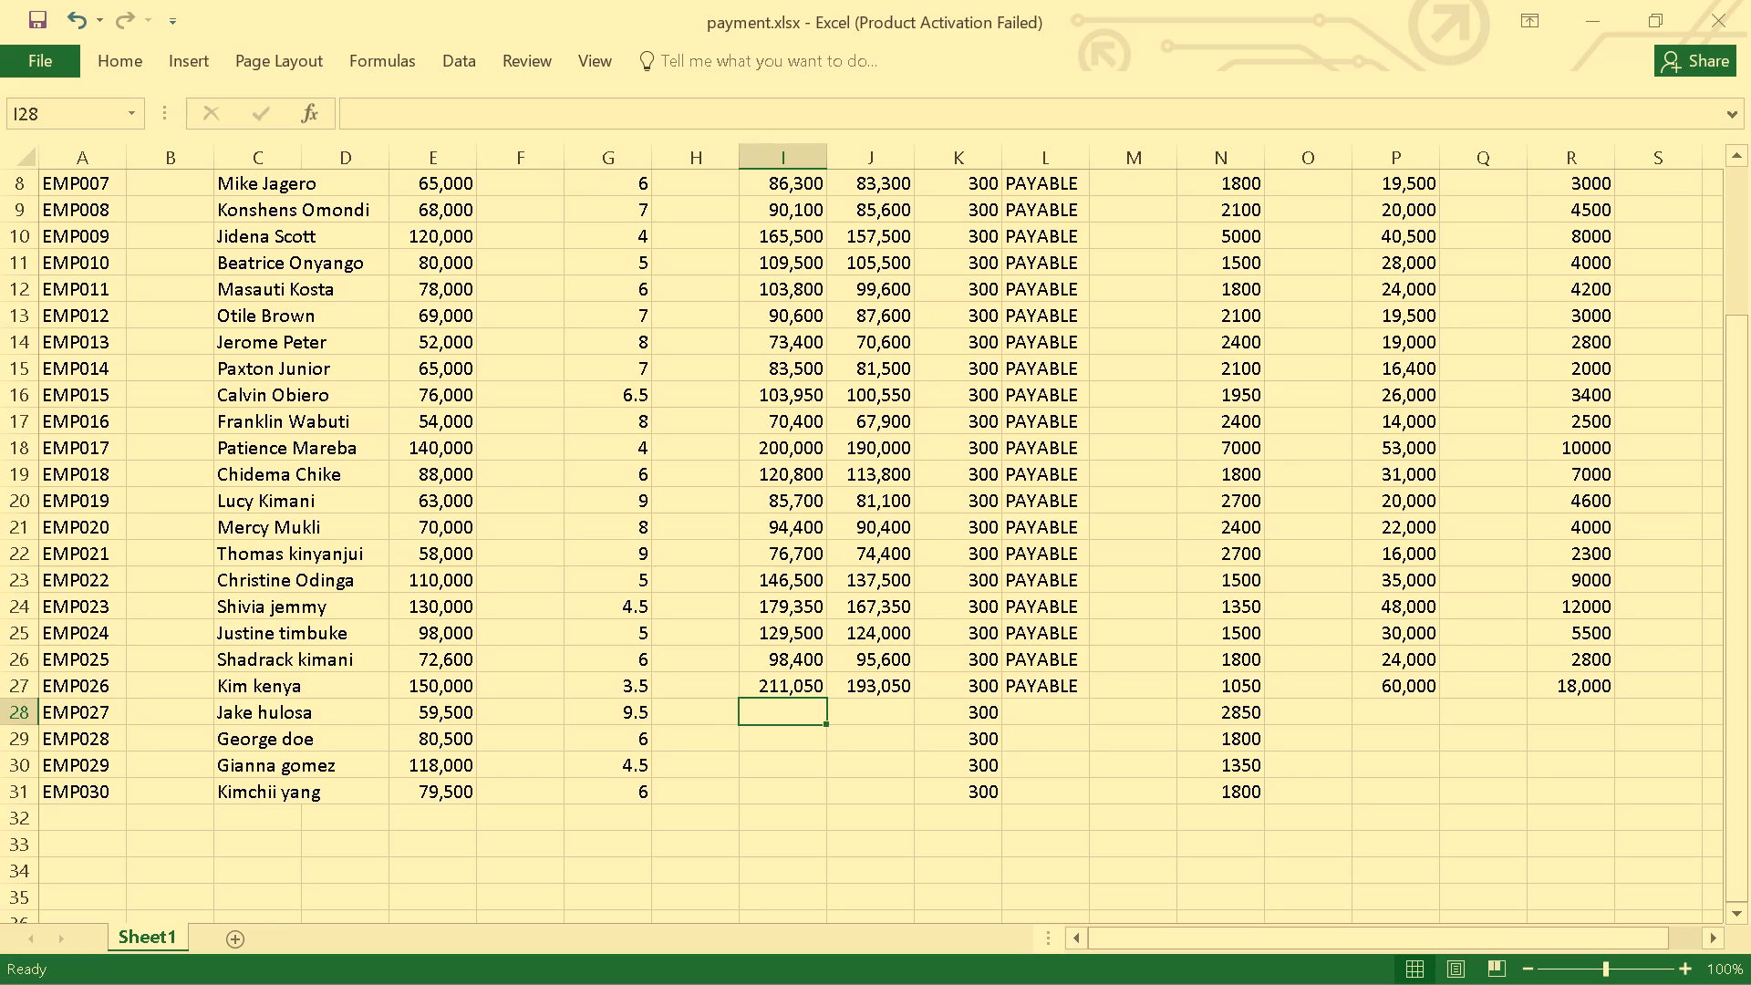
Add the employee ID EMP031 in column A, in the first empty row below EMP030.
scroll(788, 710, "down", 2)
left_click(74, 598)
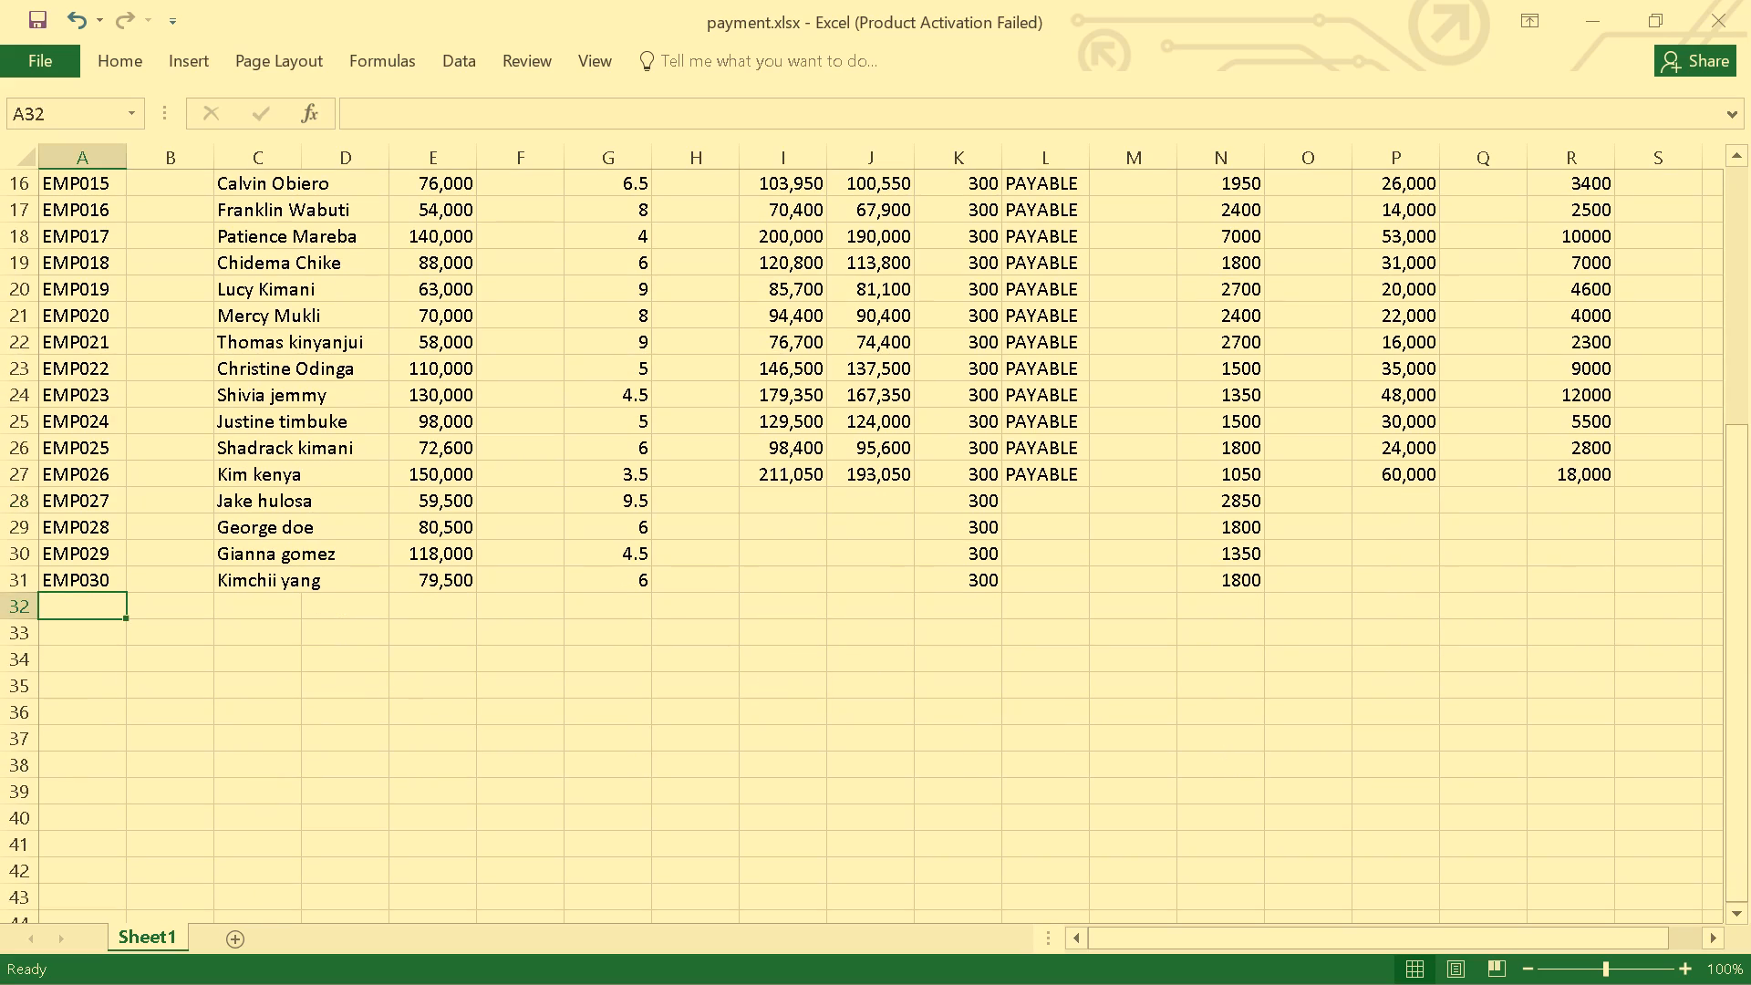
key("e")
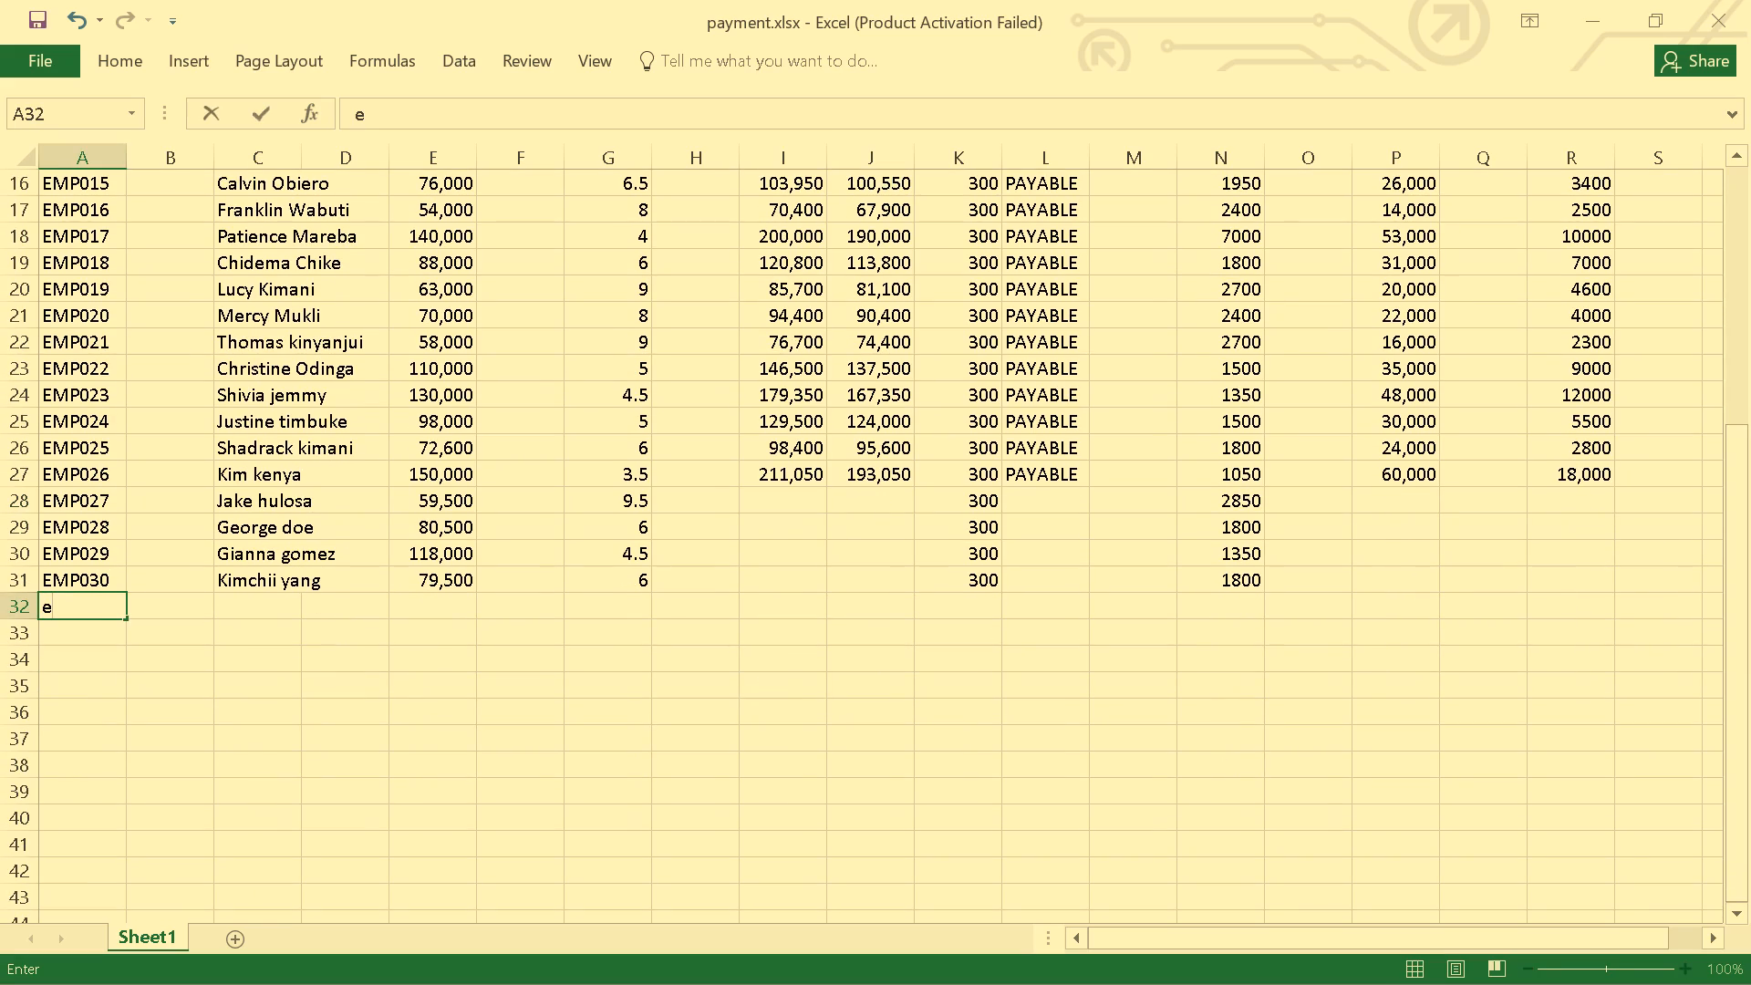
key("BackSpace")
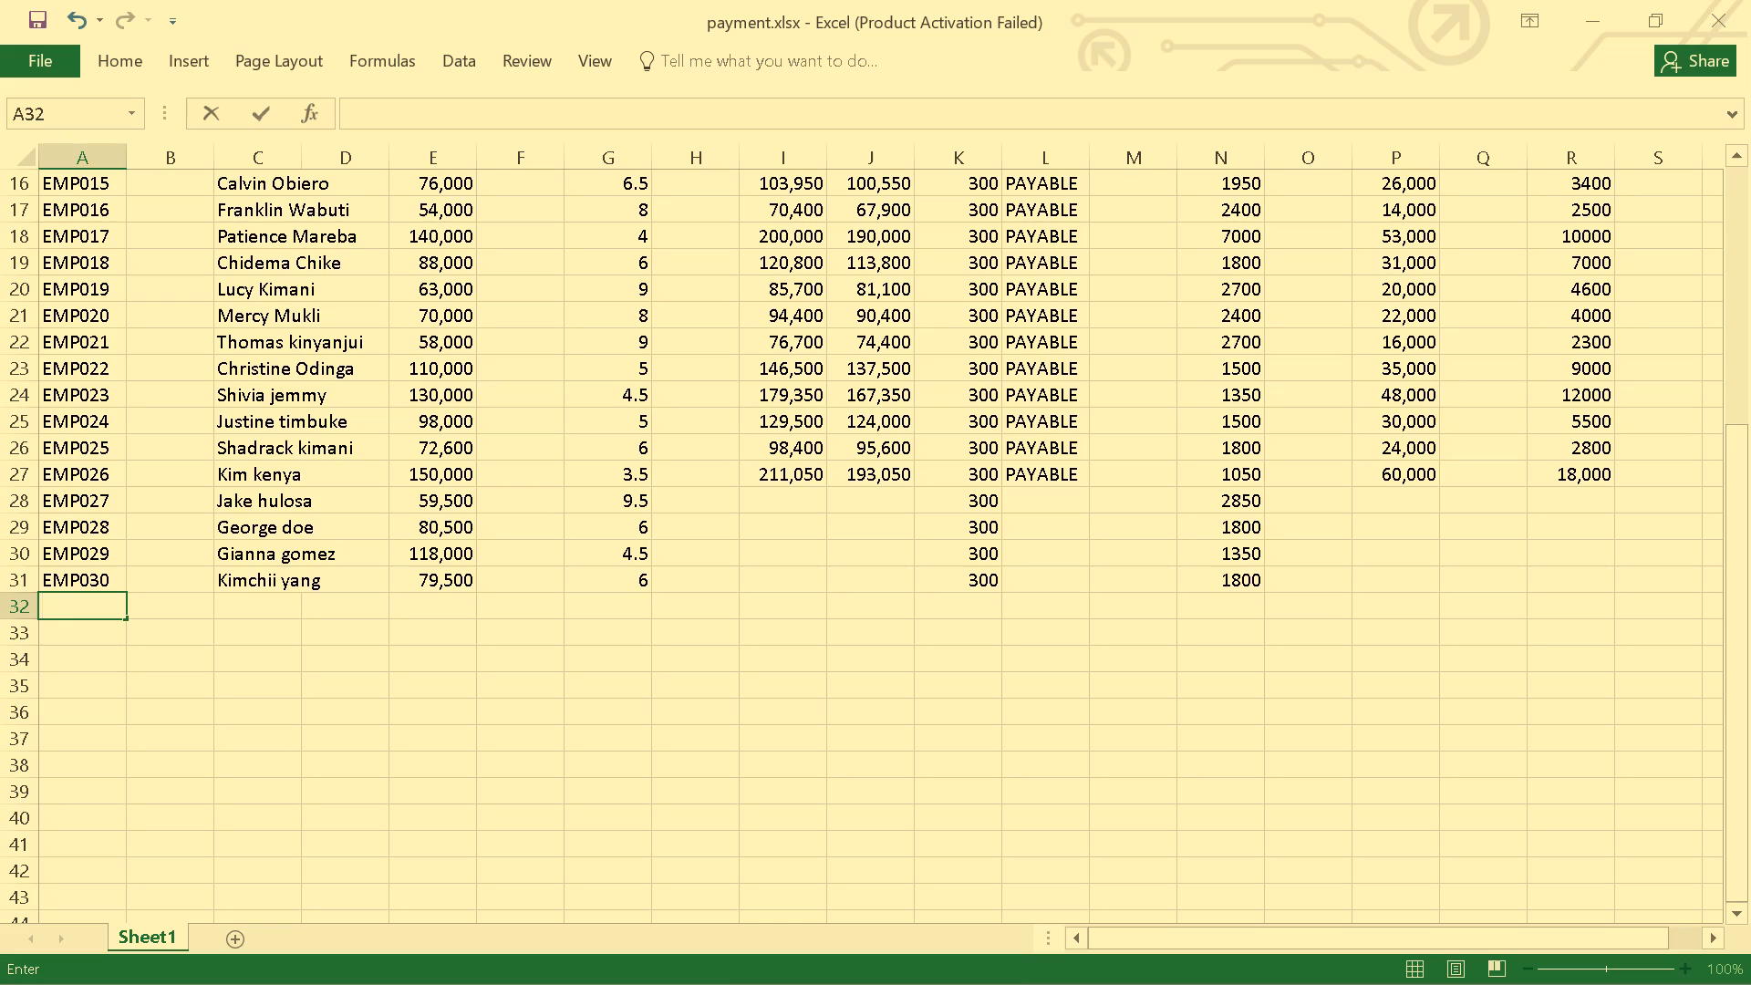
key("e")
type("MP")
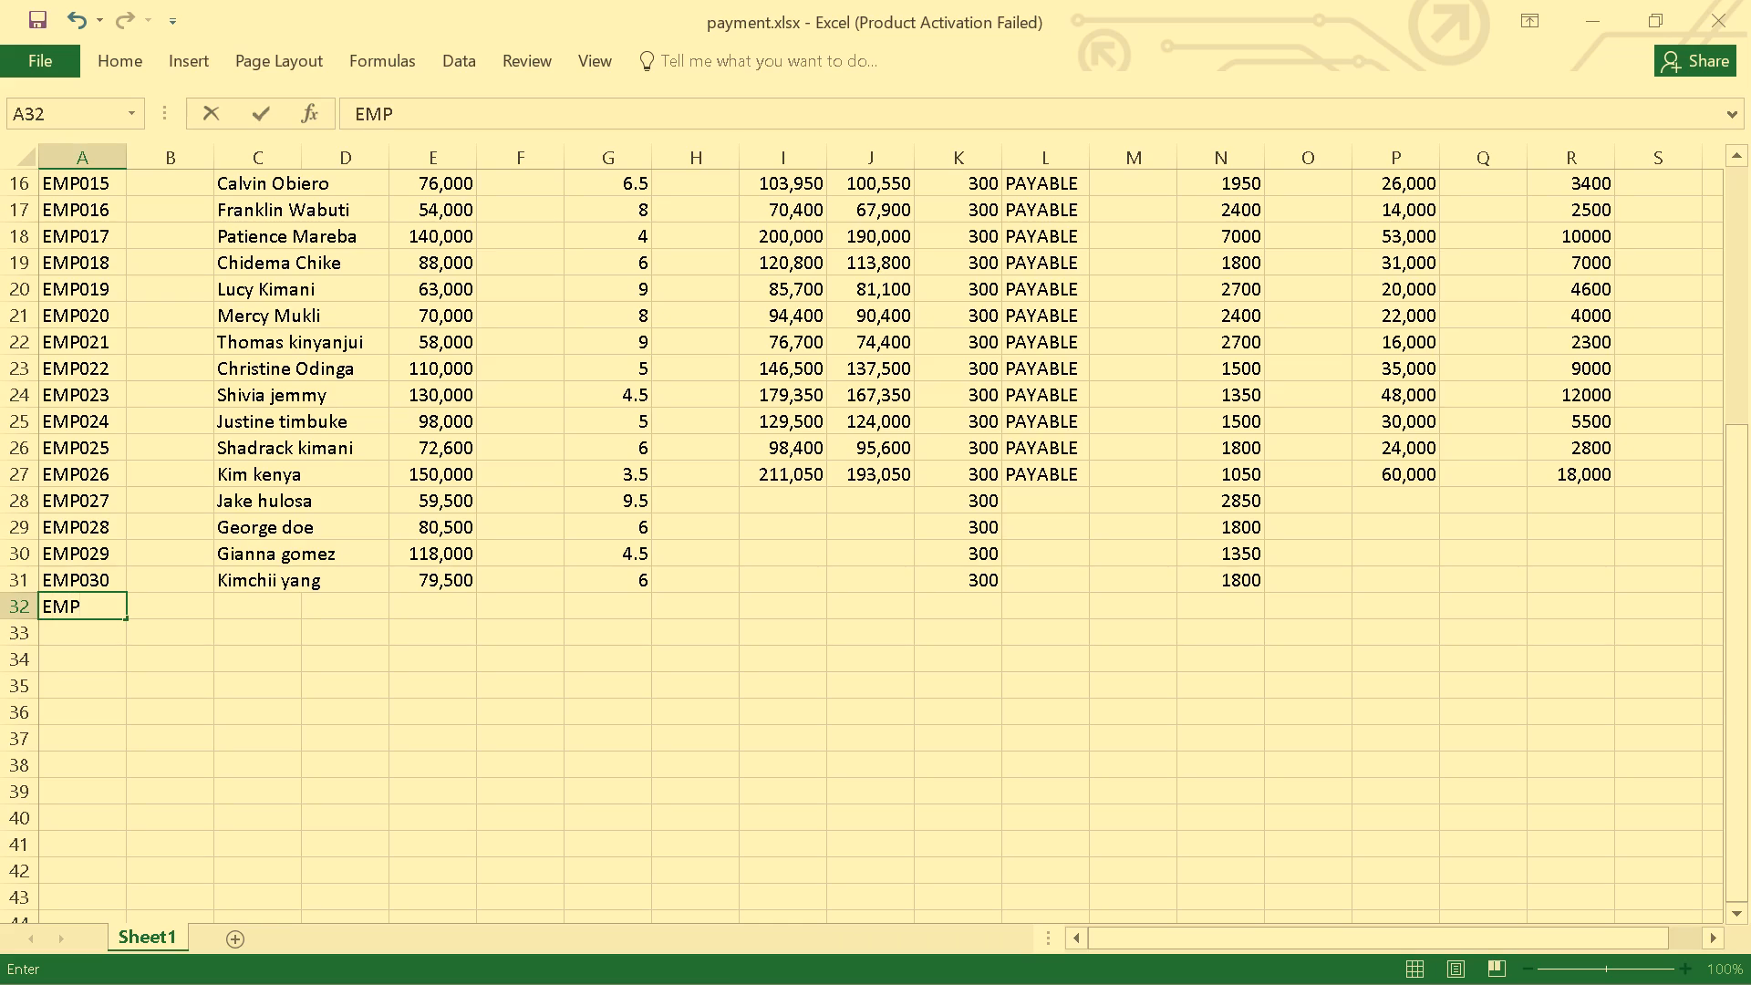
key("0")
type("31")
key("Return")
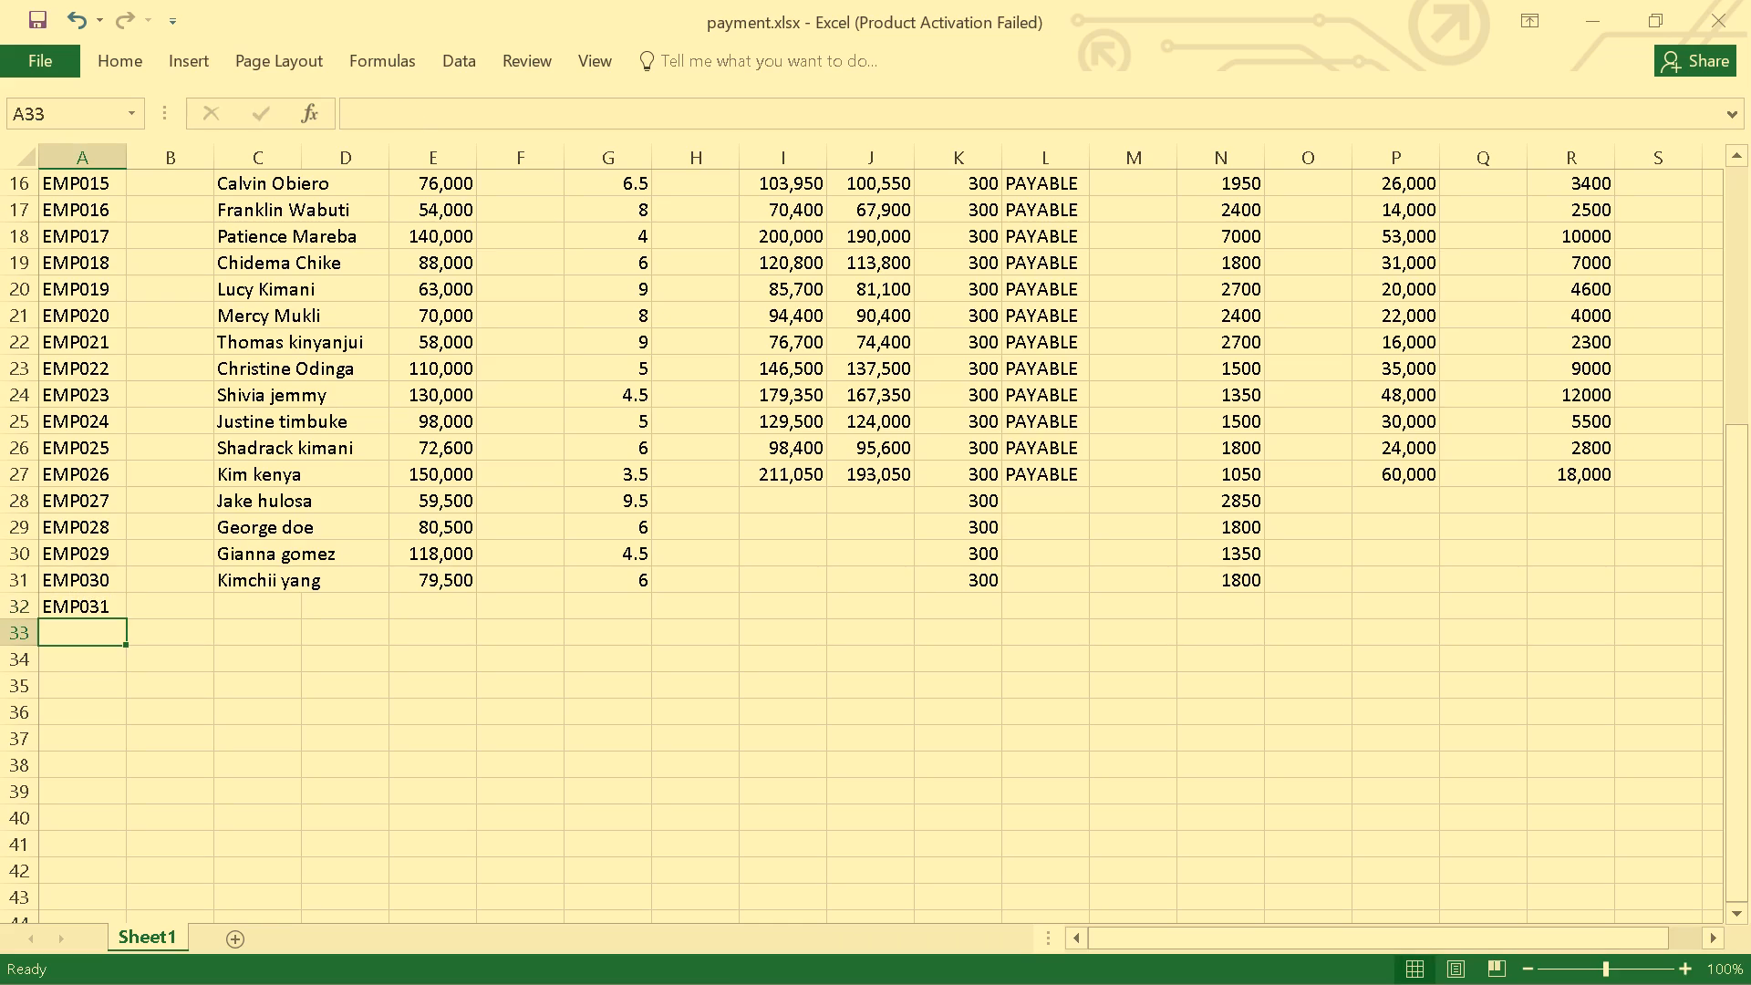
Continue the employee IDs in column A with EMP032, EMP033 and EMP034 in rows 33 to 35.
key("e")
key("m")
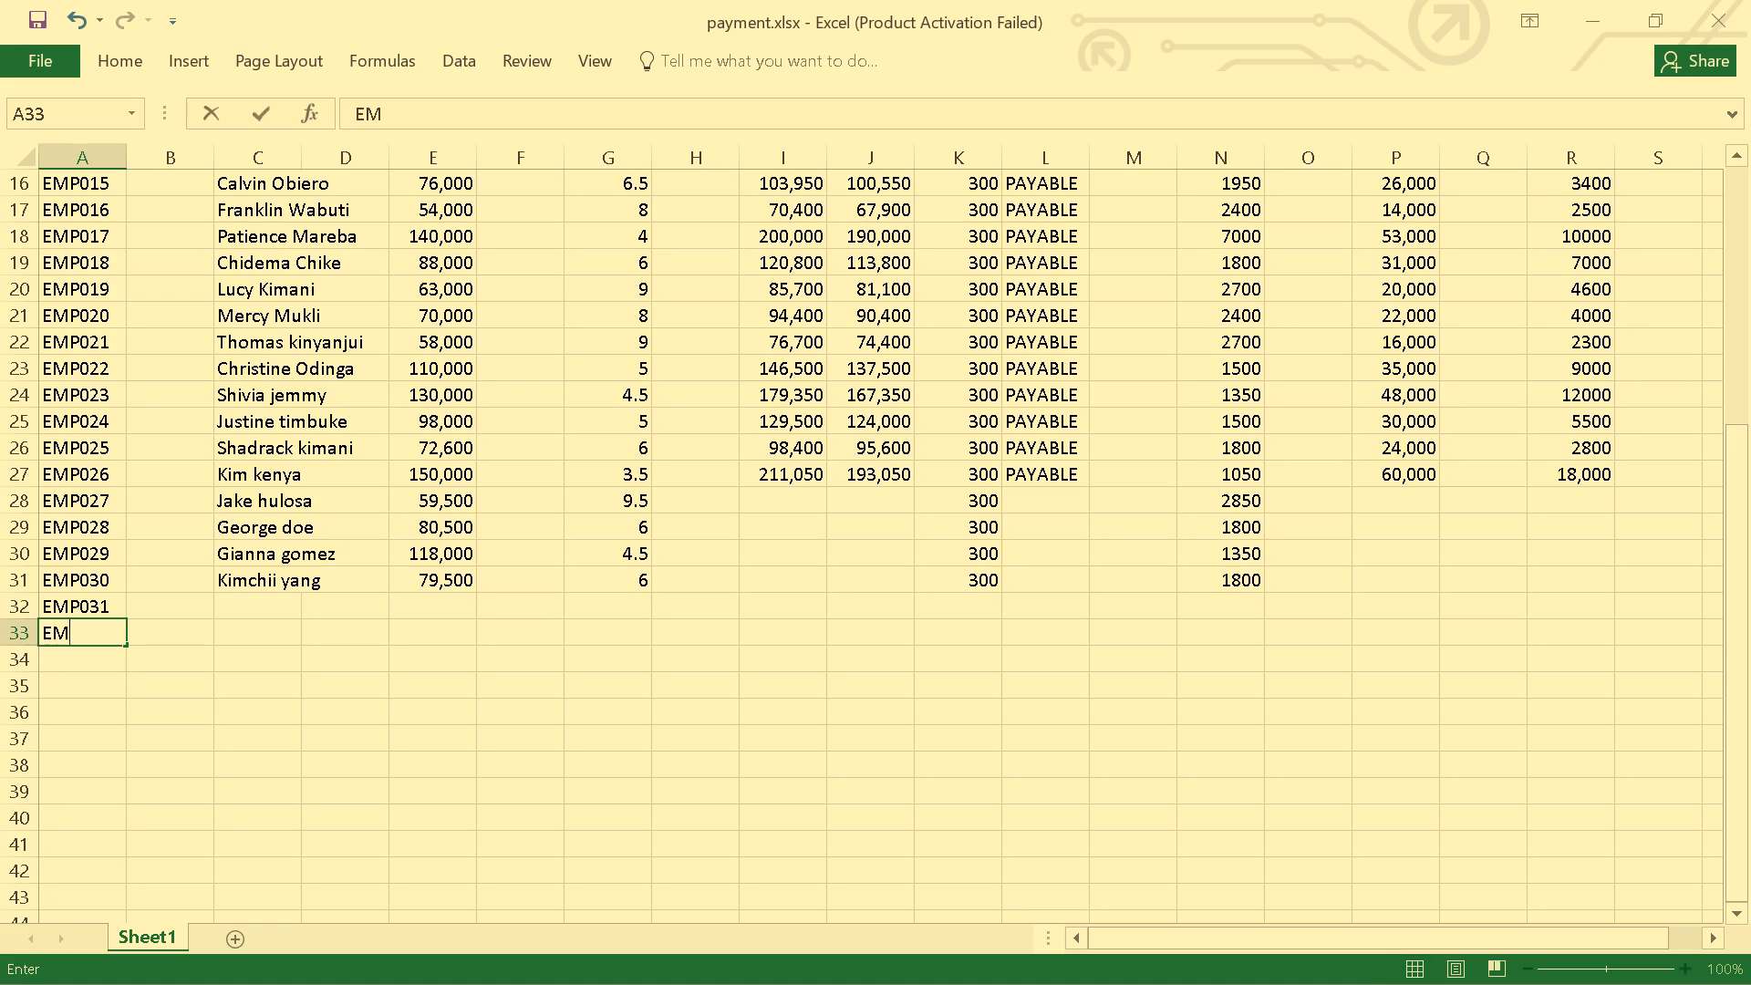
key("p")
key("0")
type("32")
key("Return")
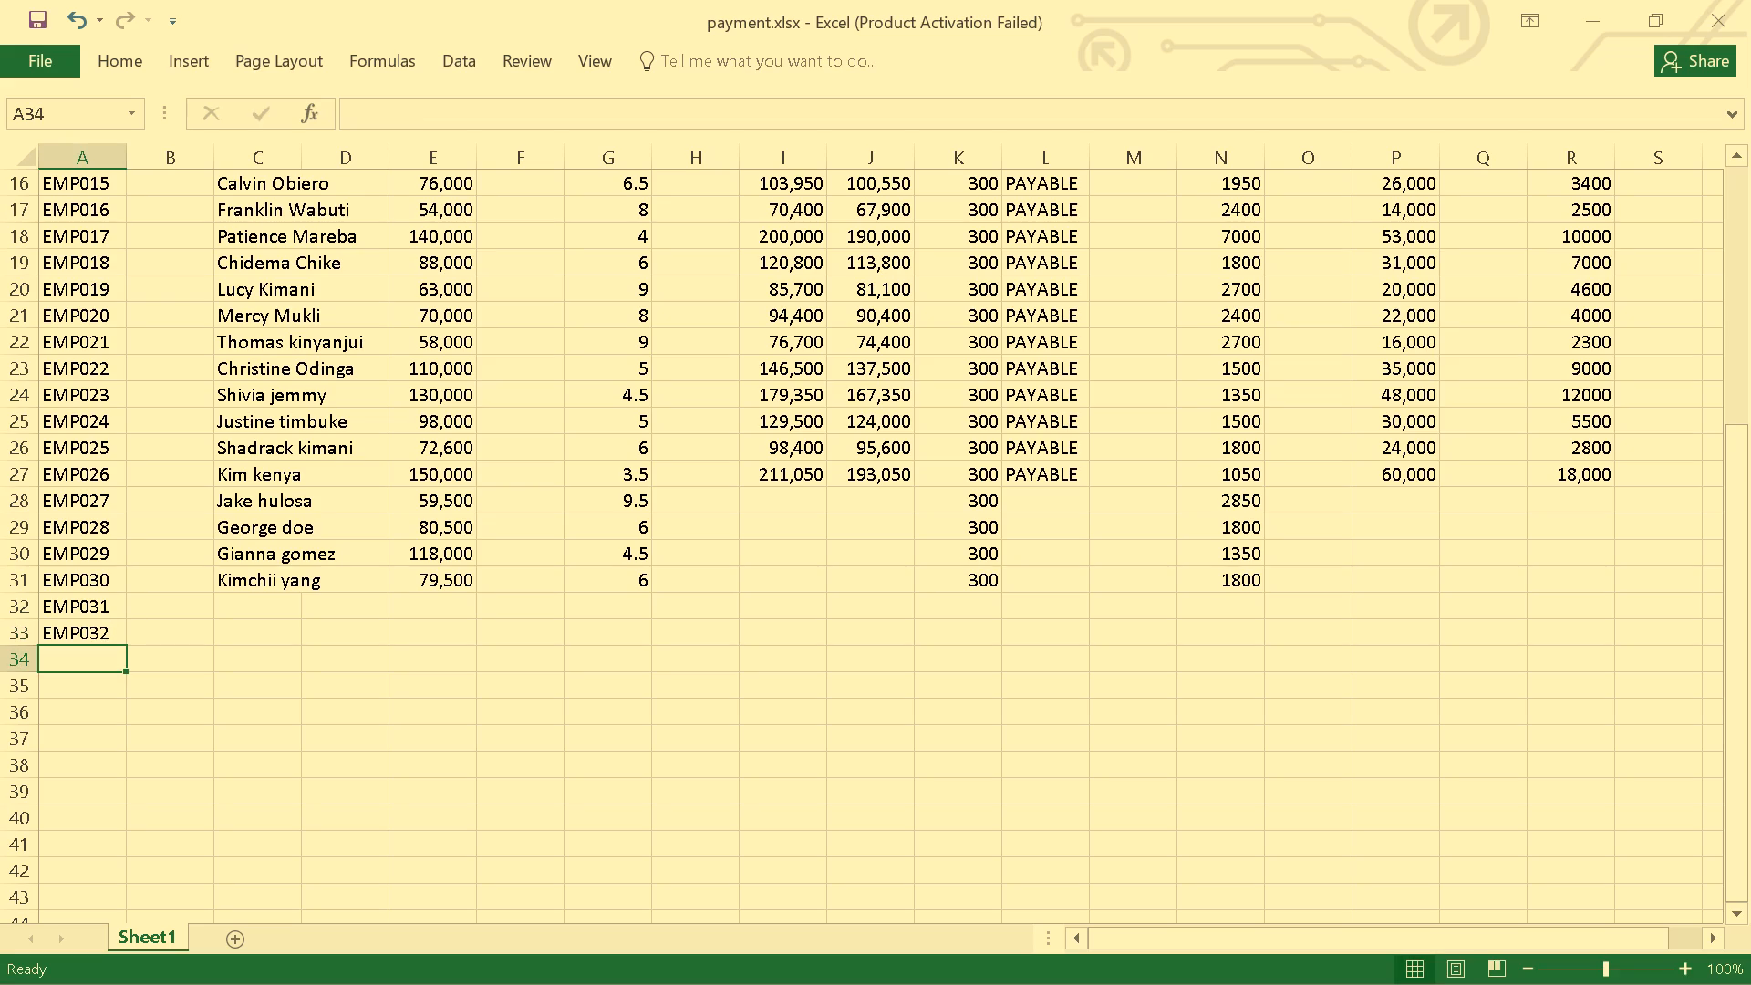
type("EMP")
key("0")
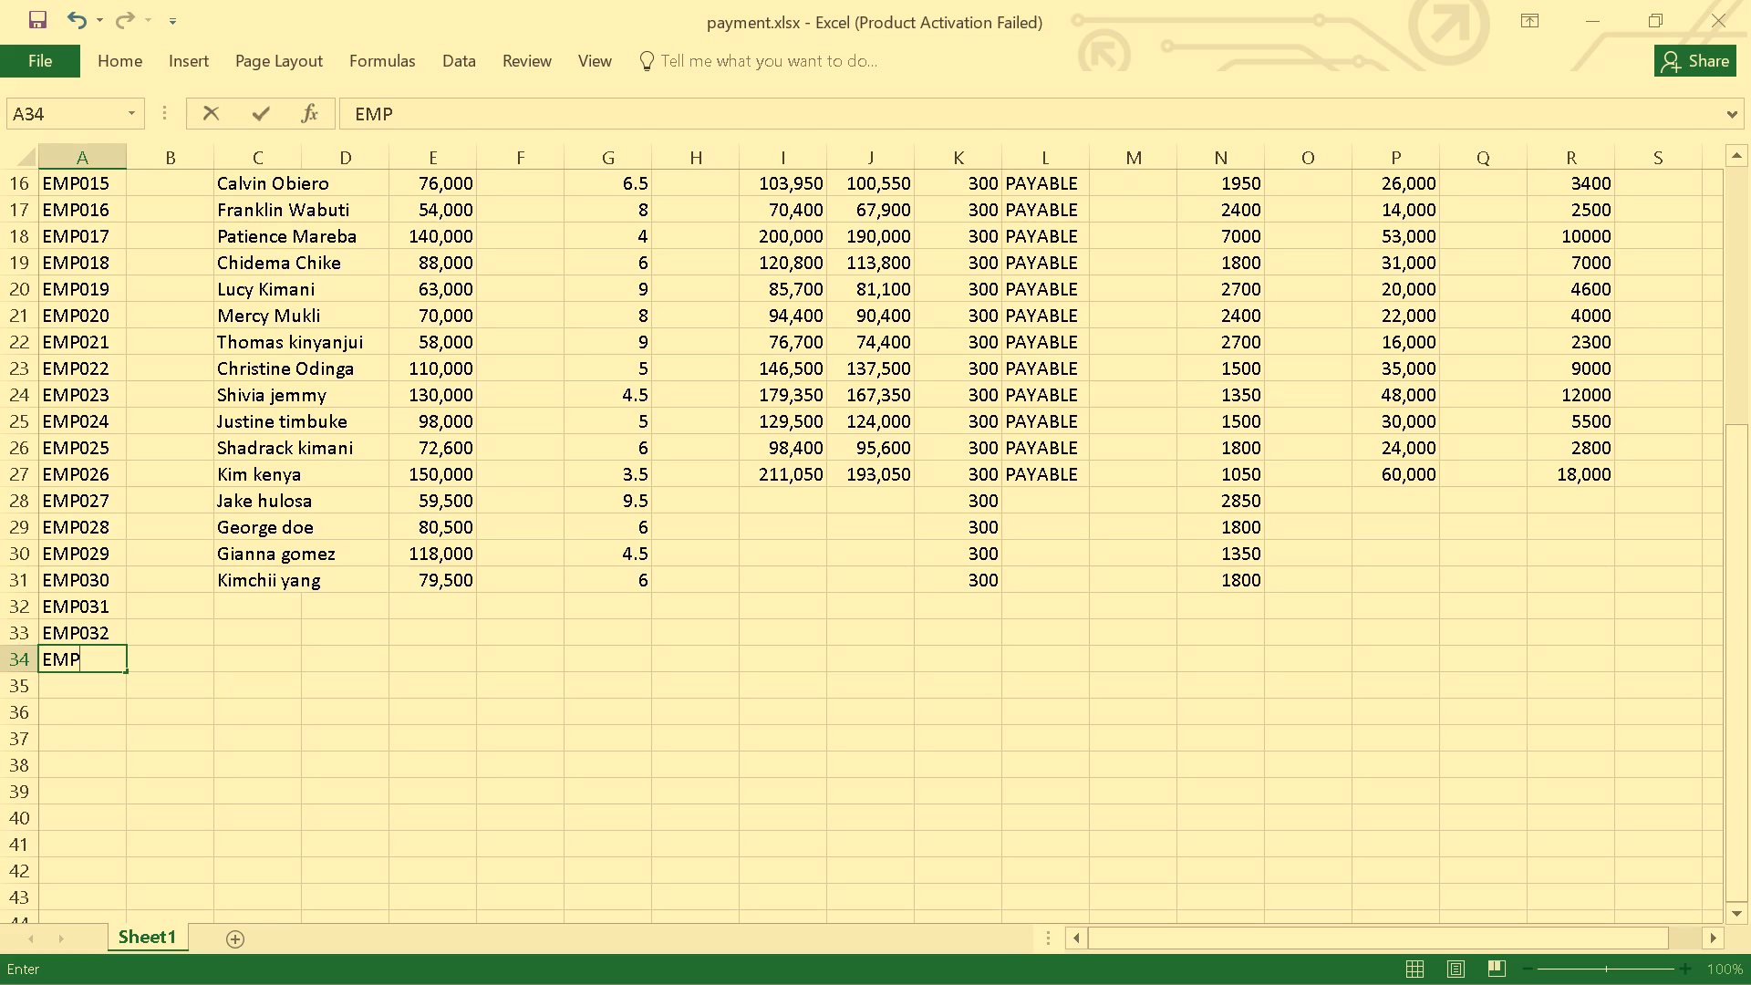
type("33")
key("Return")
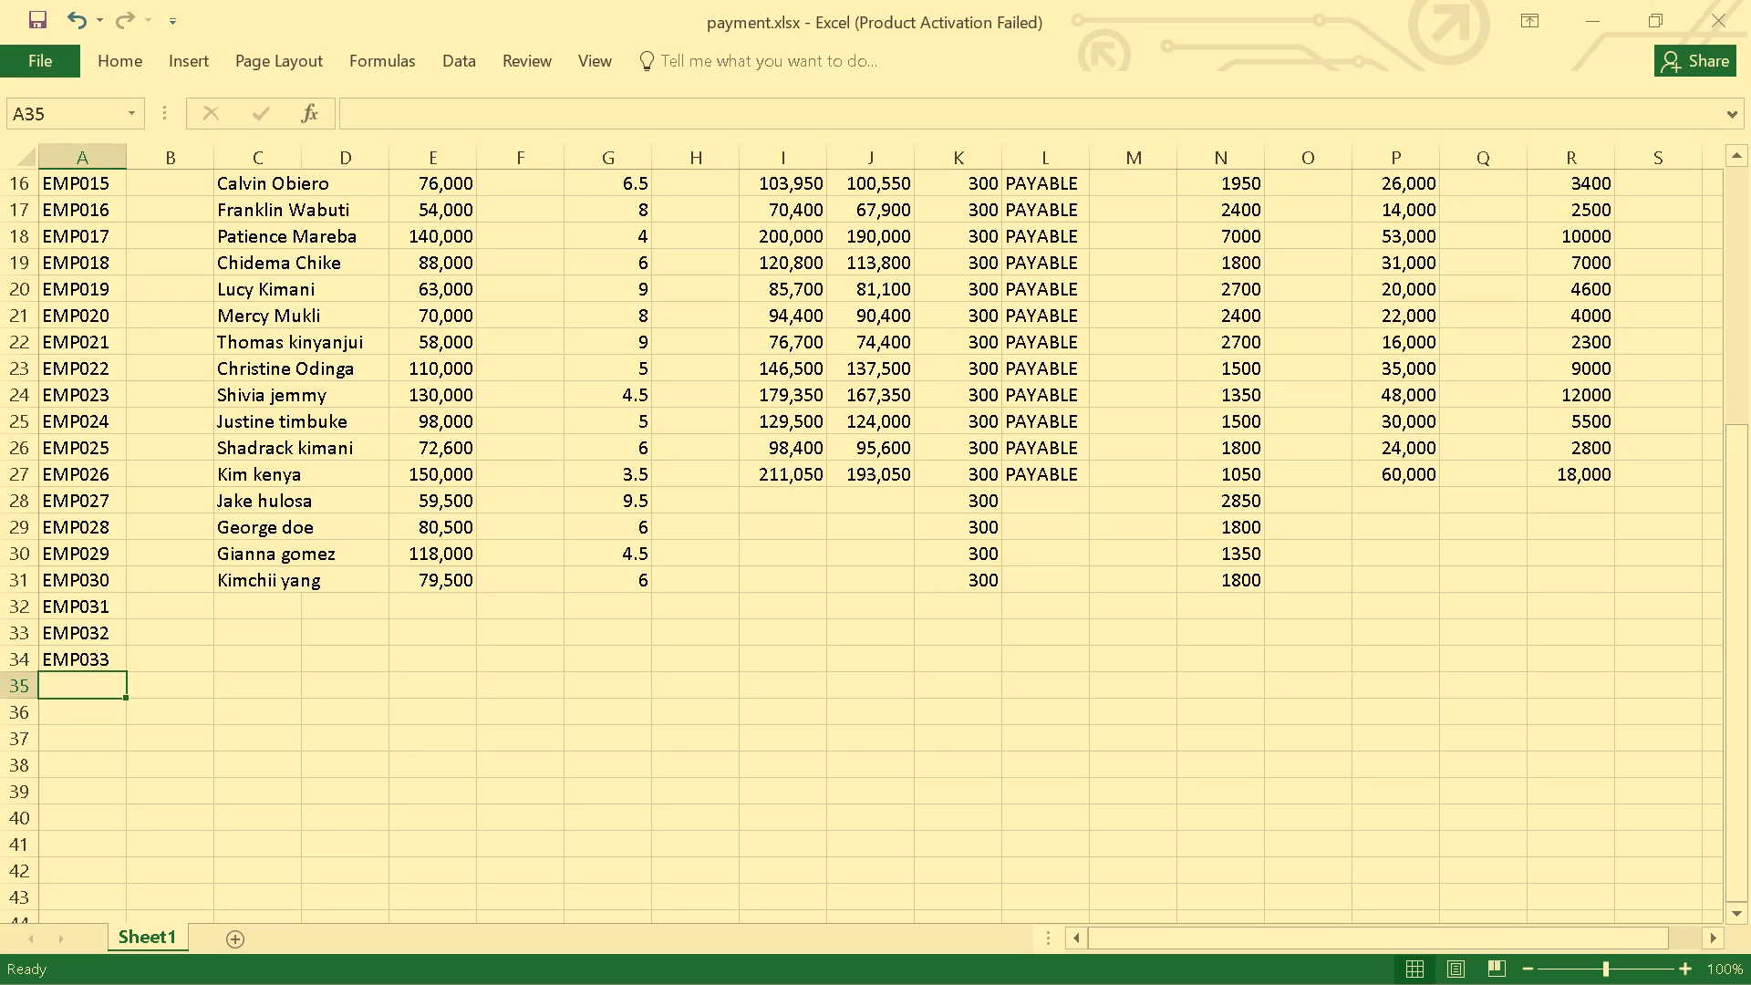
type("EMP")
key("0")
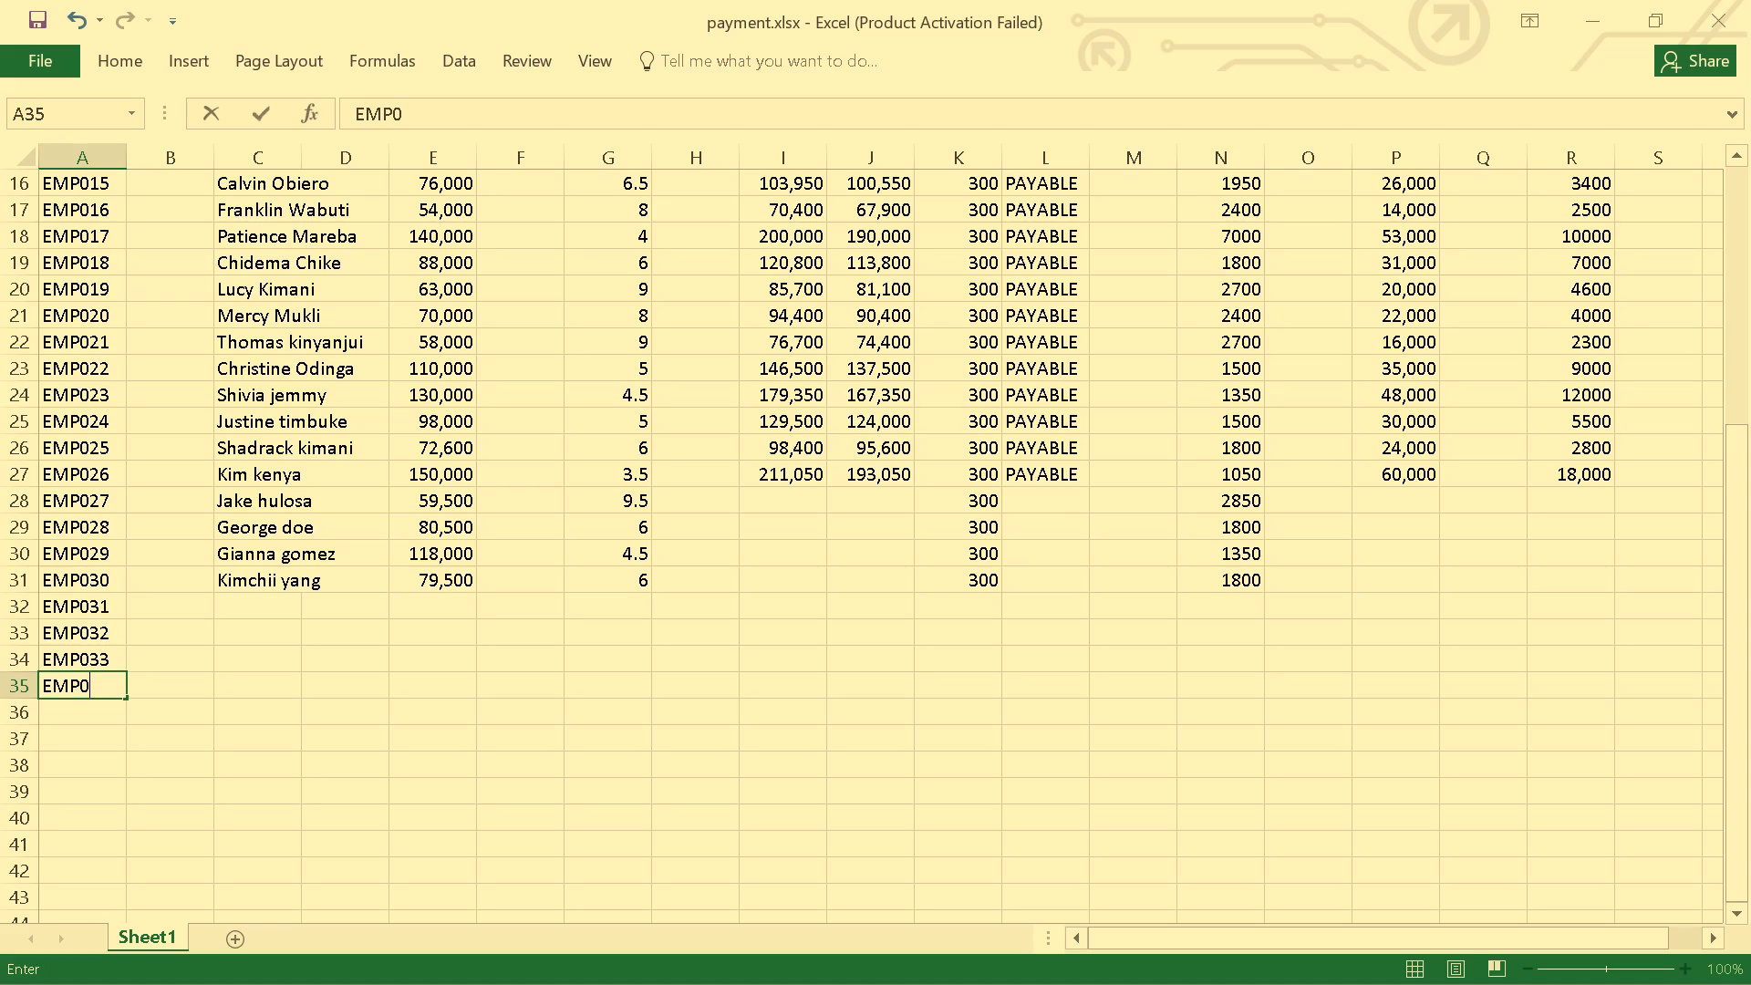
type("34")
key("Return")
Enter the employee IDs EMP035 and EMP036 in column A, rows 36 and 37.
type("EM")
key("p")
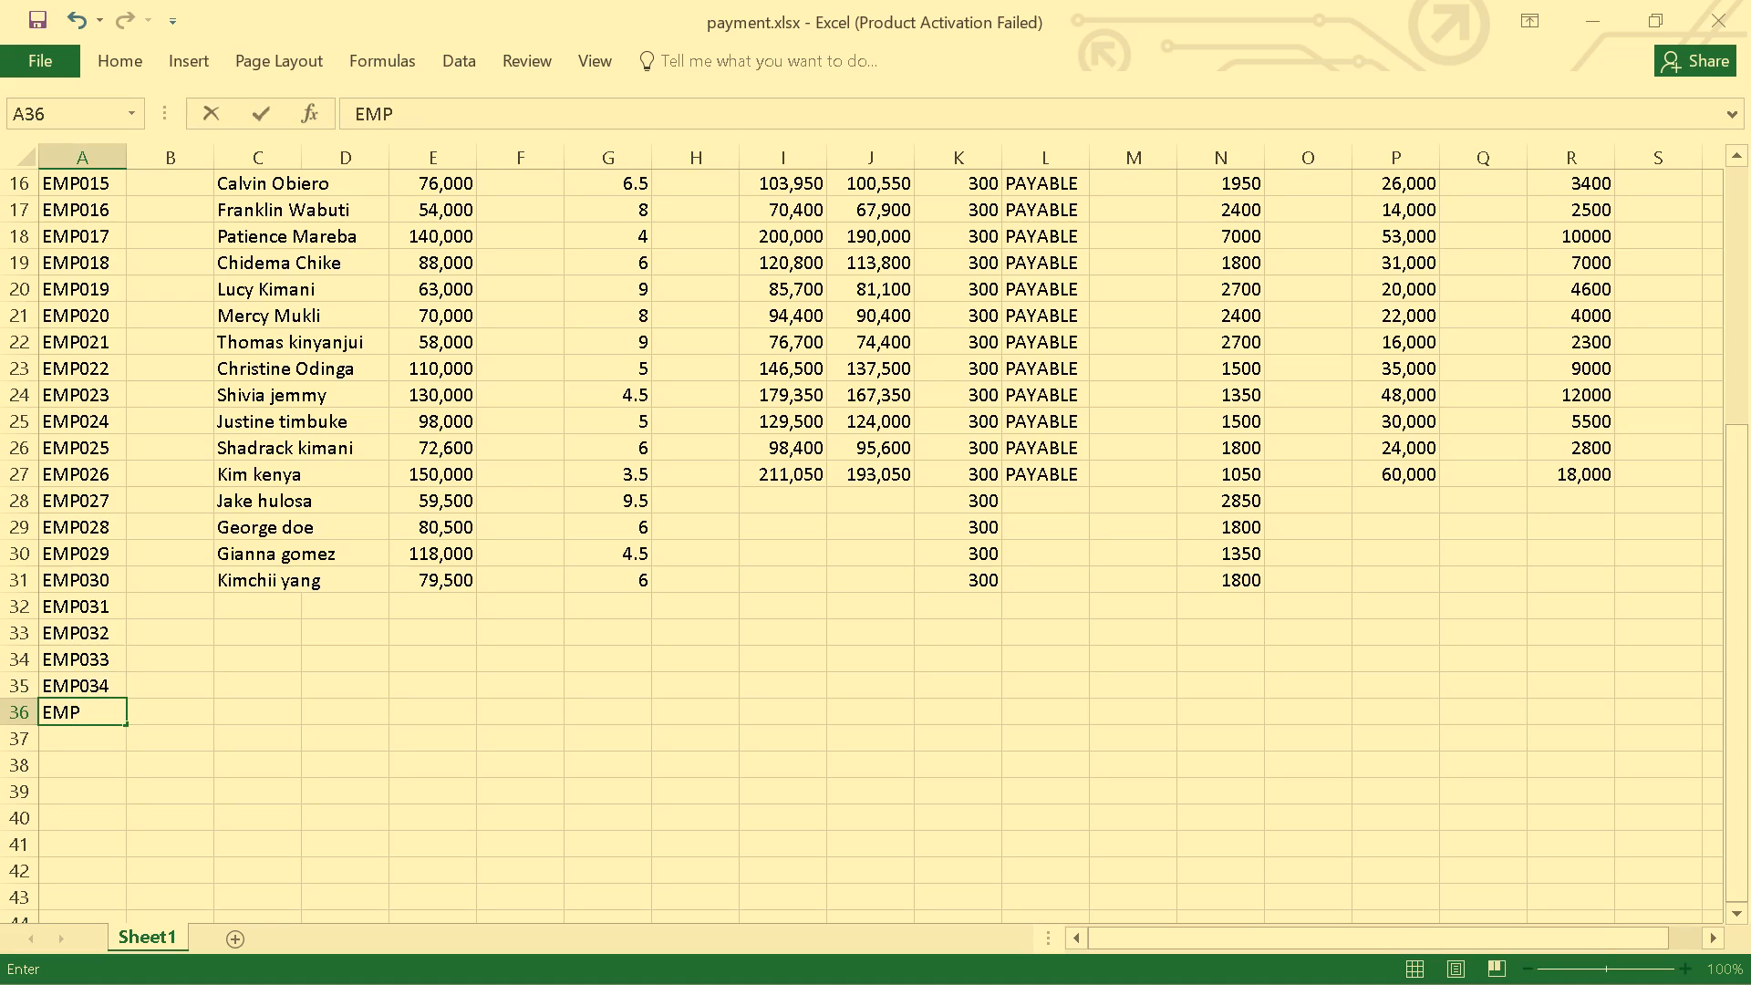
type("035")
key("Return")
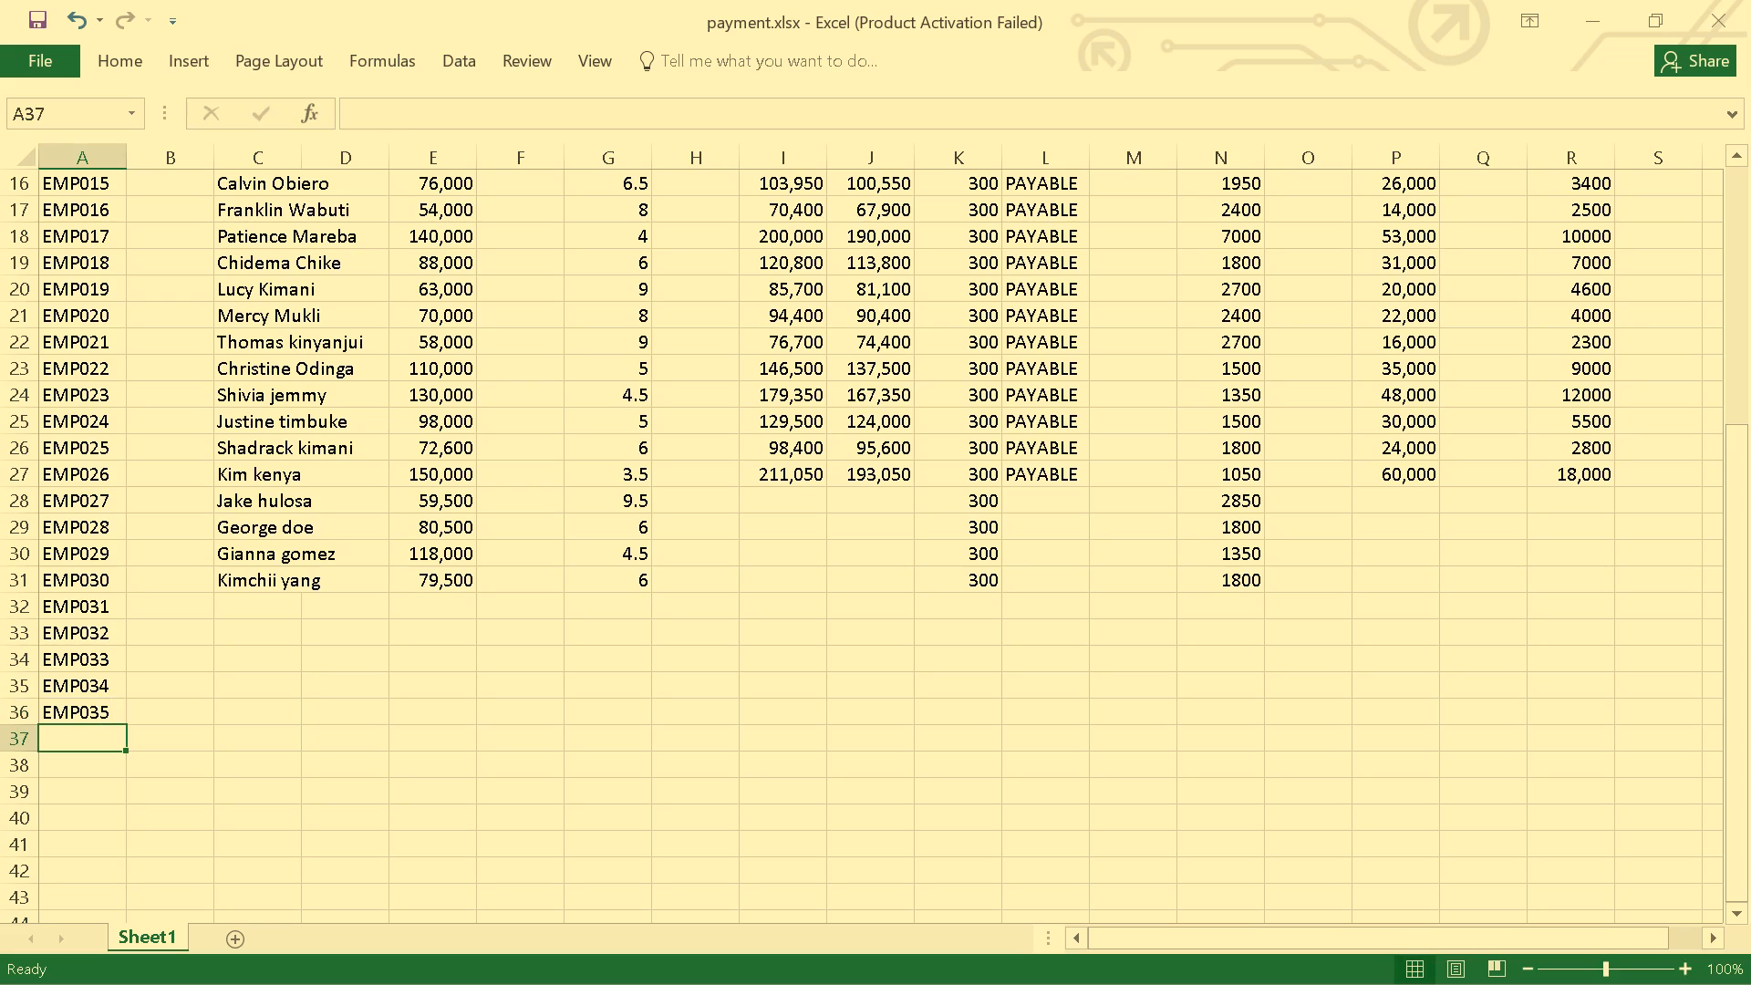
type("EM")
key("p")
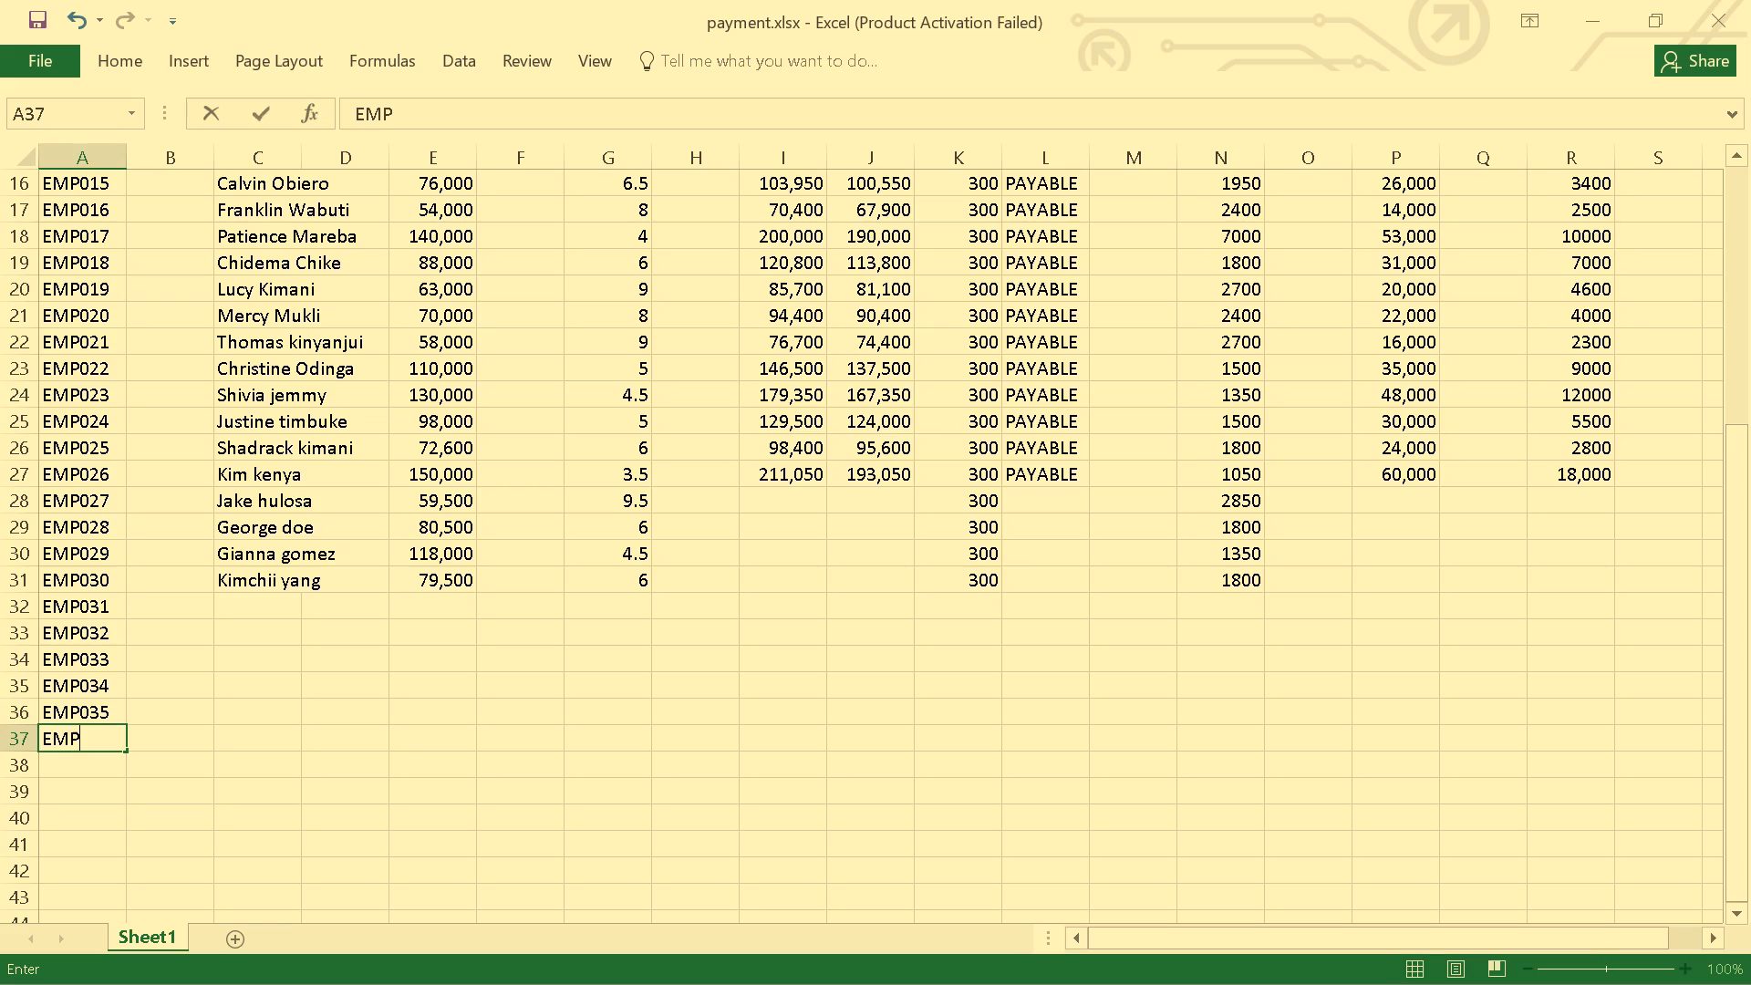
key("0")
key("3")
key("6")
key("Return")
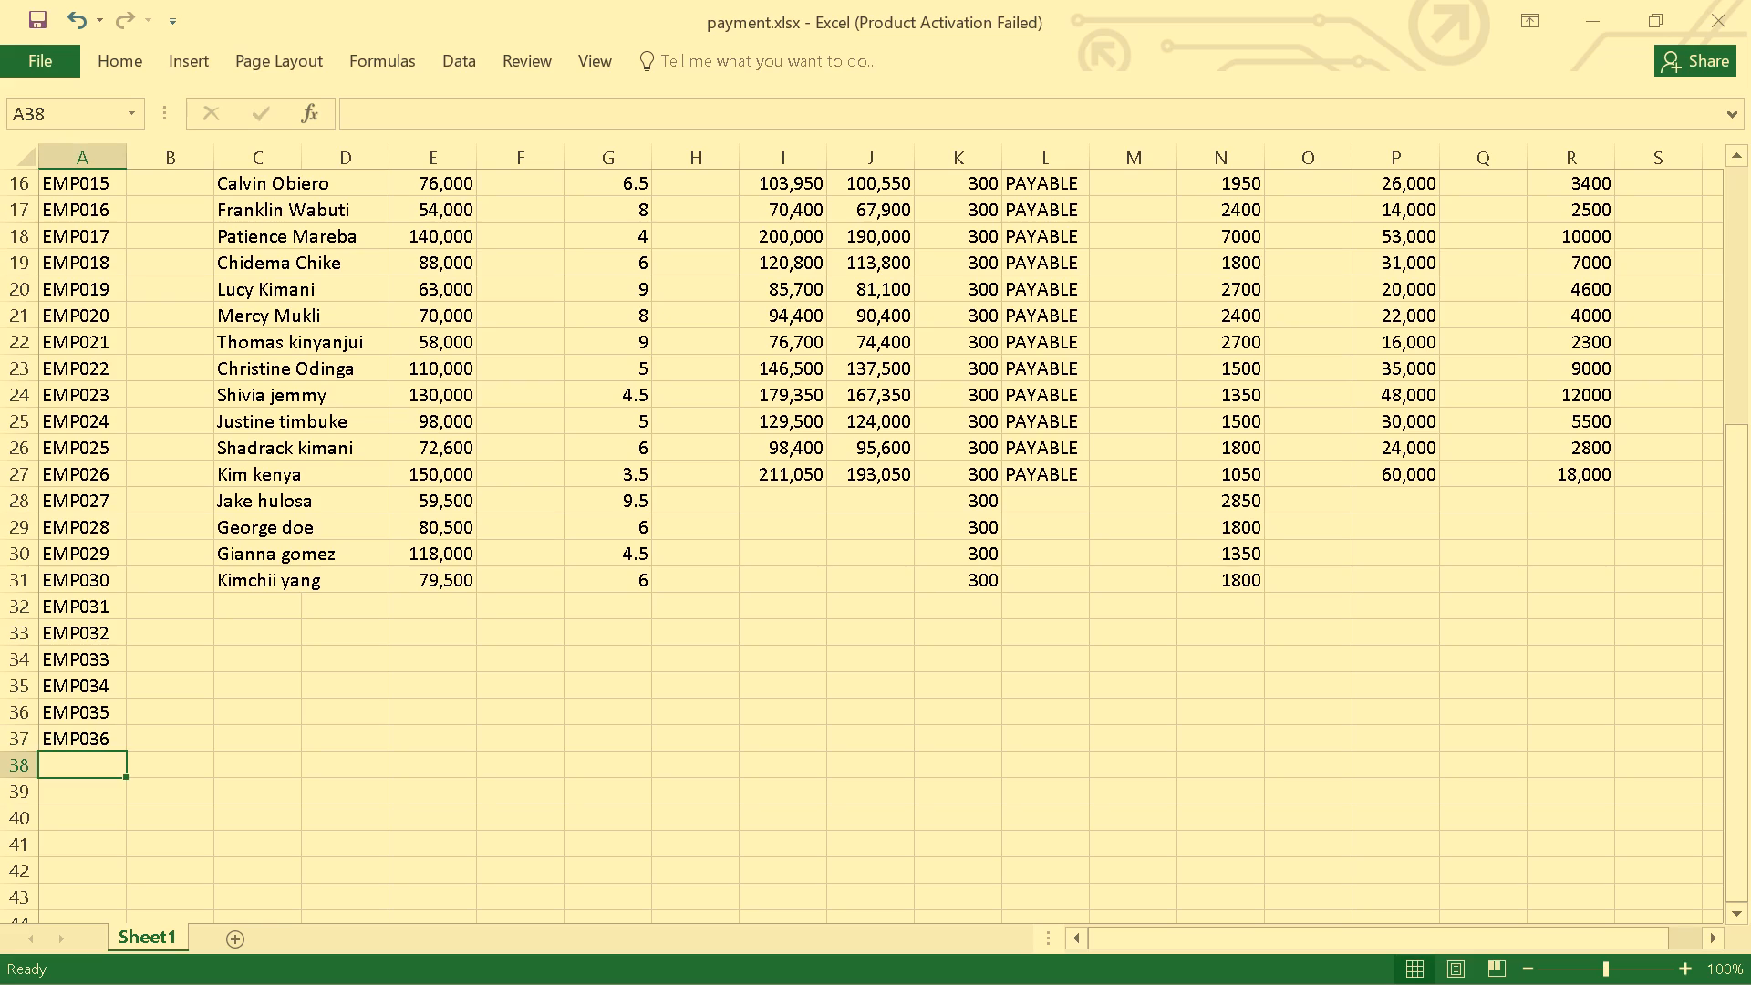
Enter the employee IDs EMP037 and EMP038 in column A, rows 38 and 39.
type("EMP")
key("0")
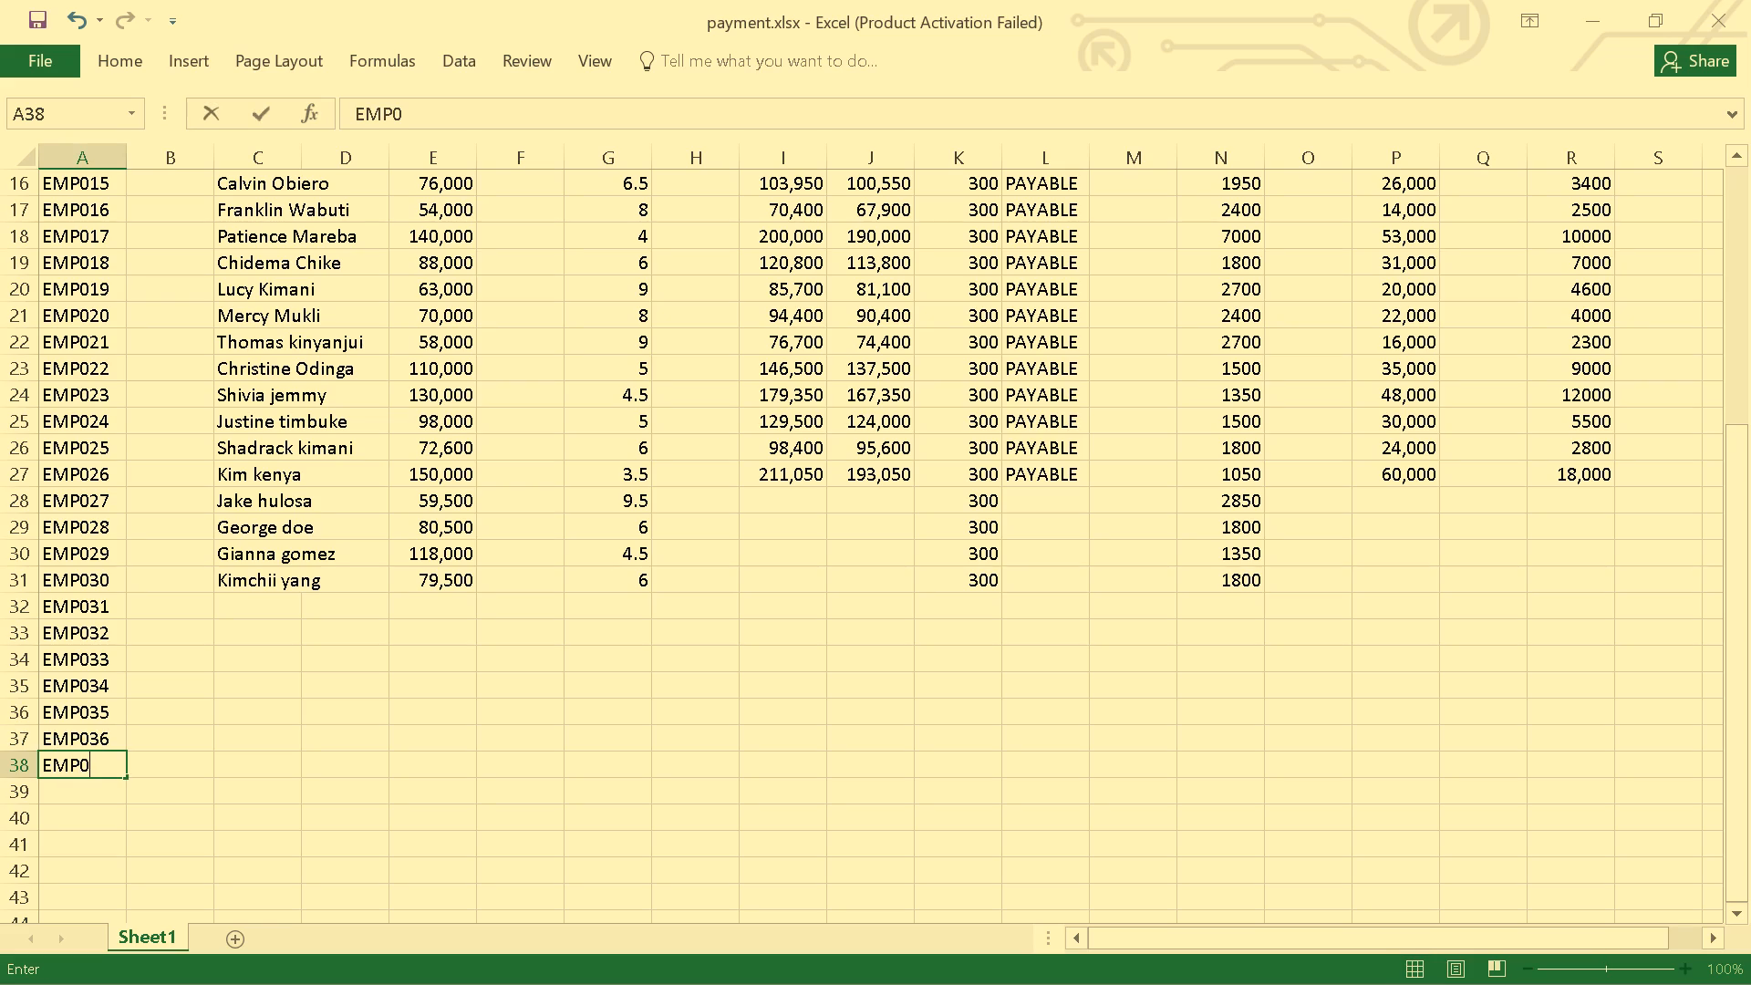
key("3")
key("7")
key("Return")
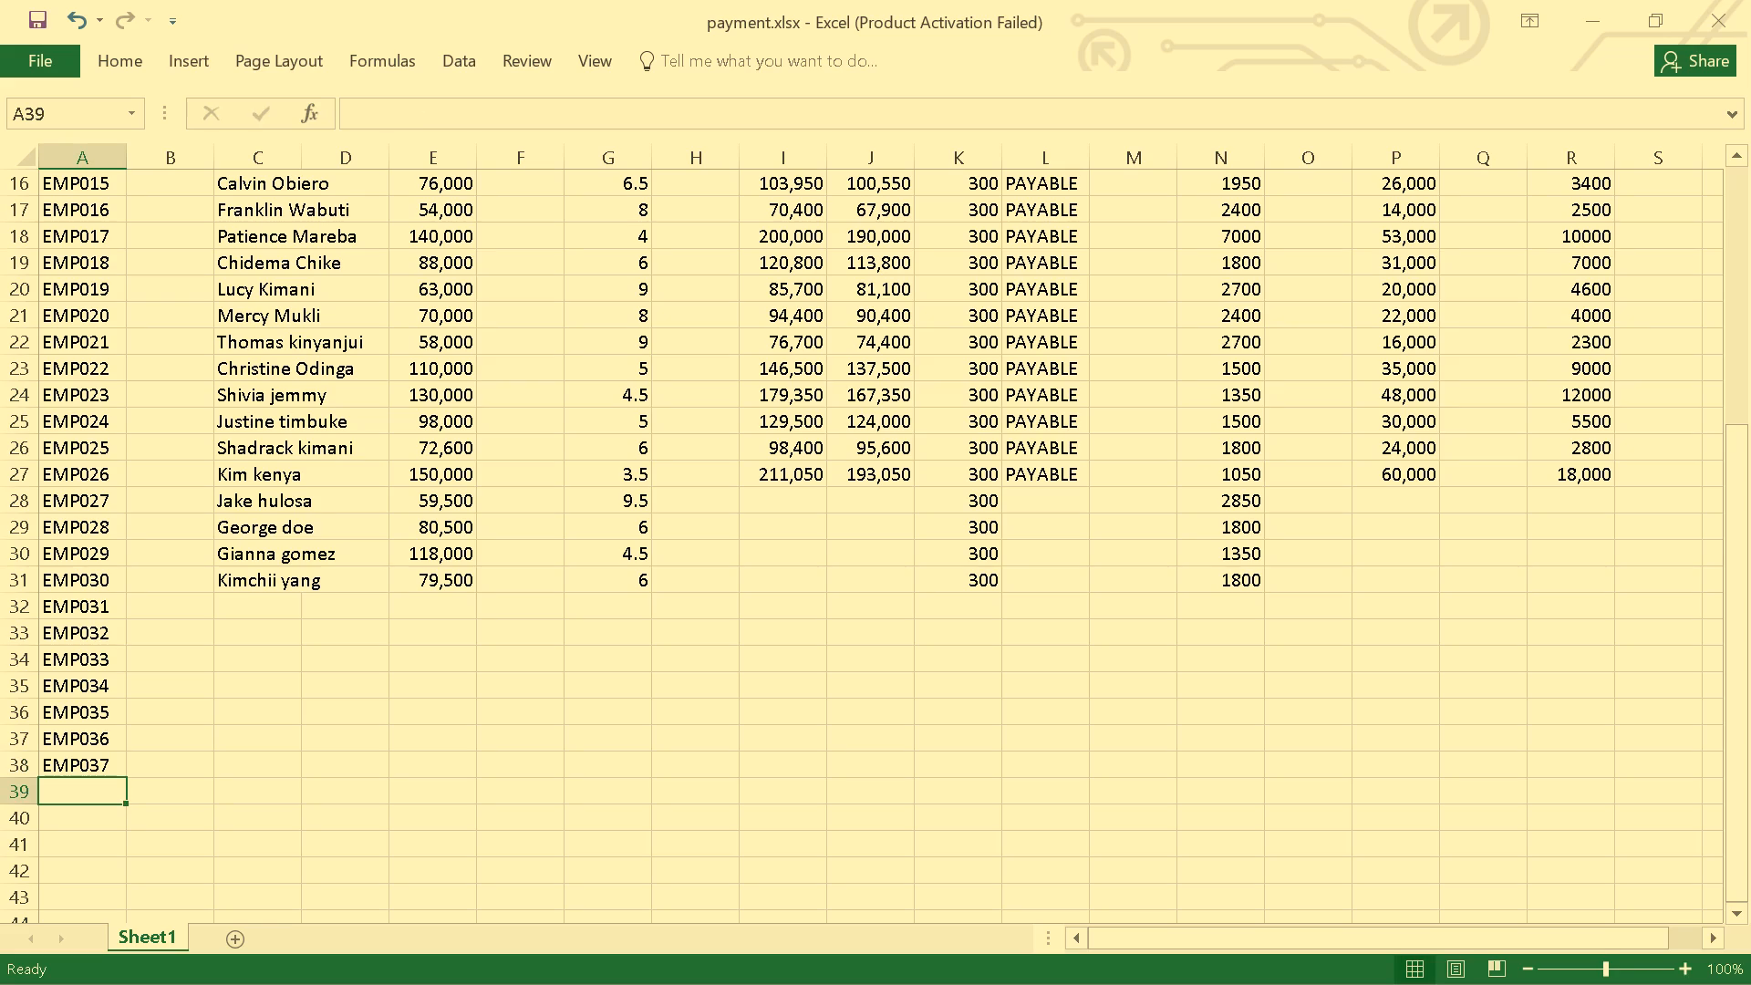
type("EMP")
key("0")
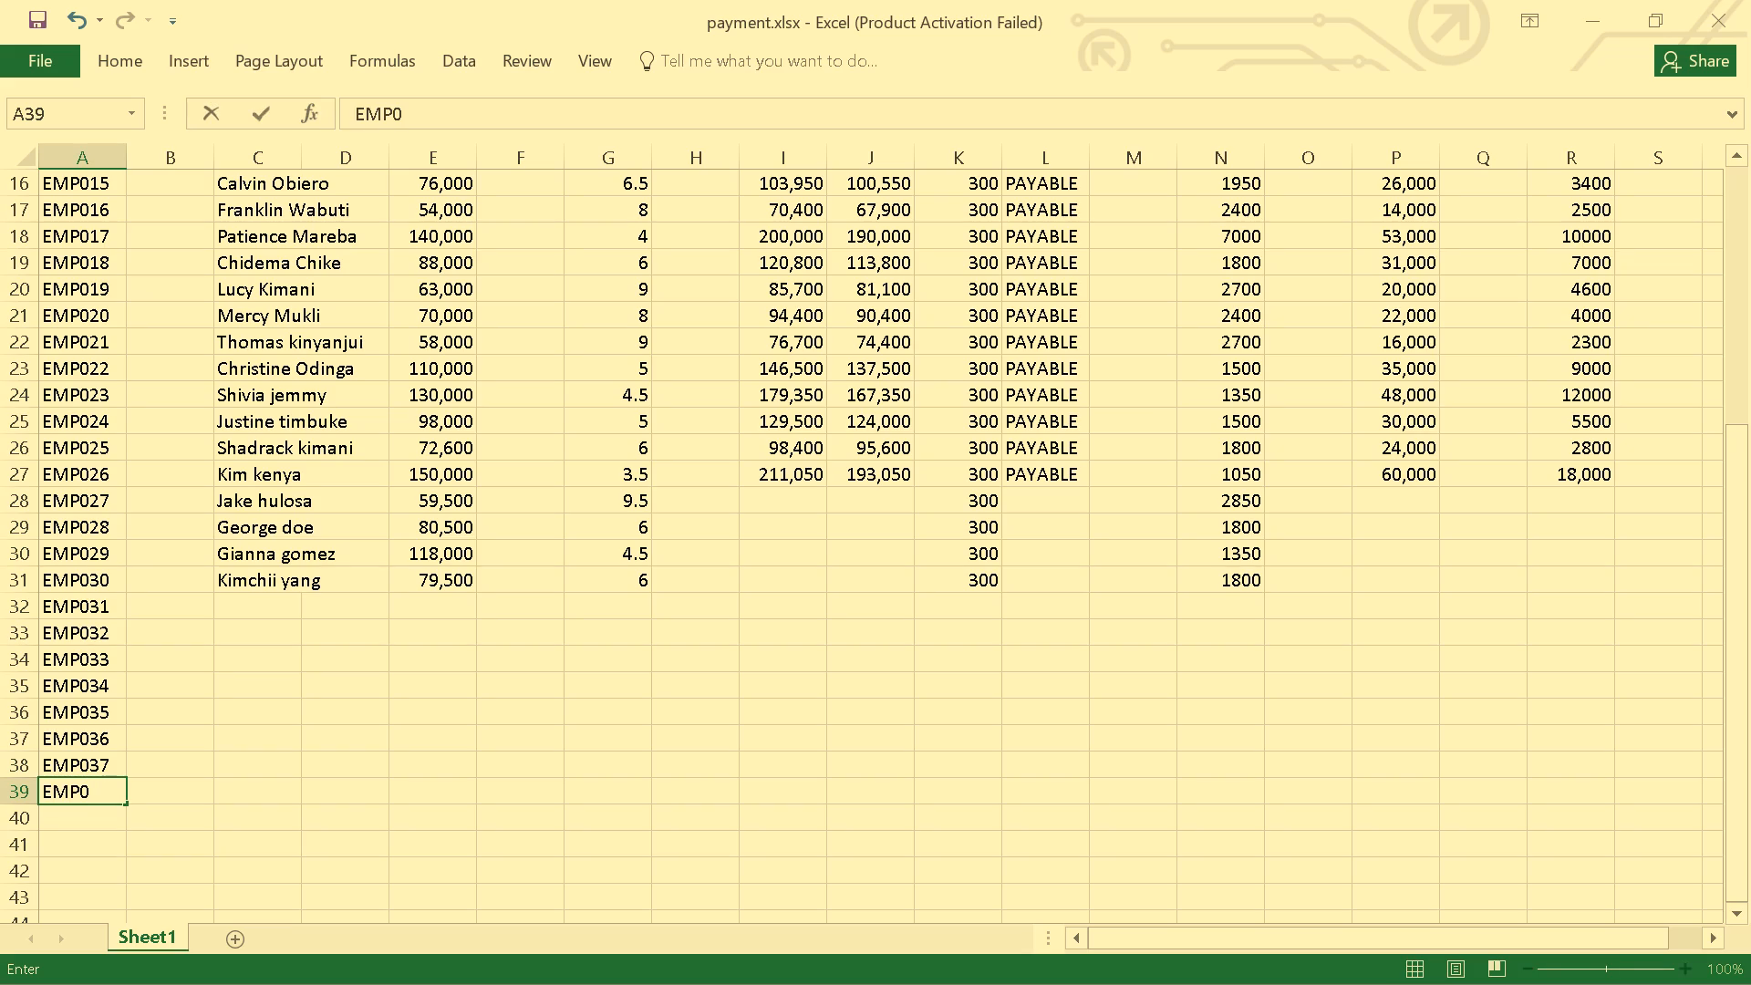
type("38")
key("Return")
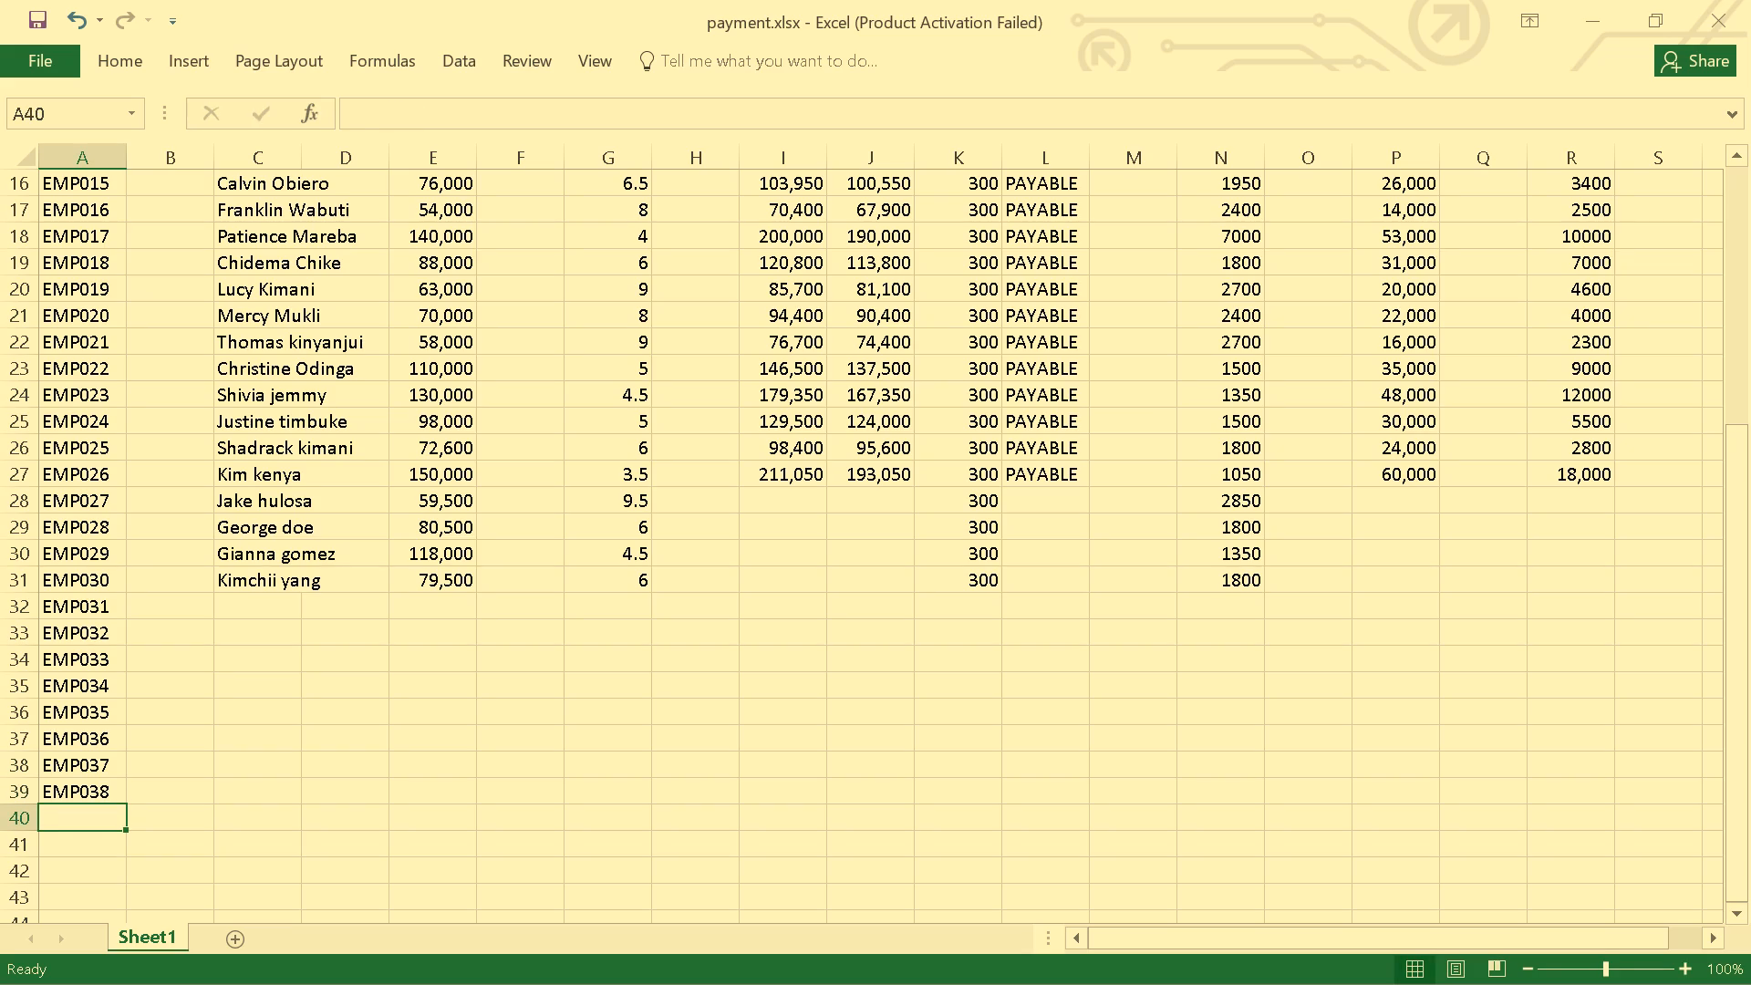
Enter the employee IDs EMP039 and EMP040 in column A, rows 40 and 41.
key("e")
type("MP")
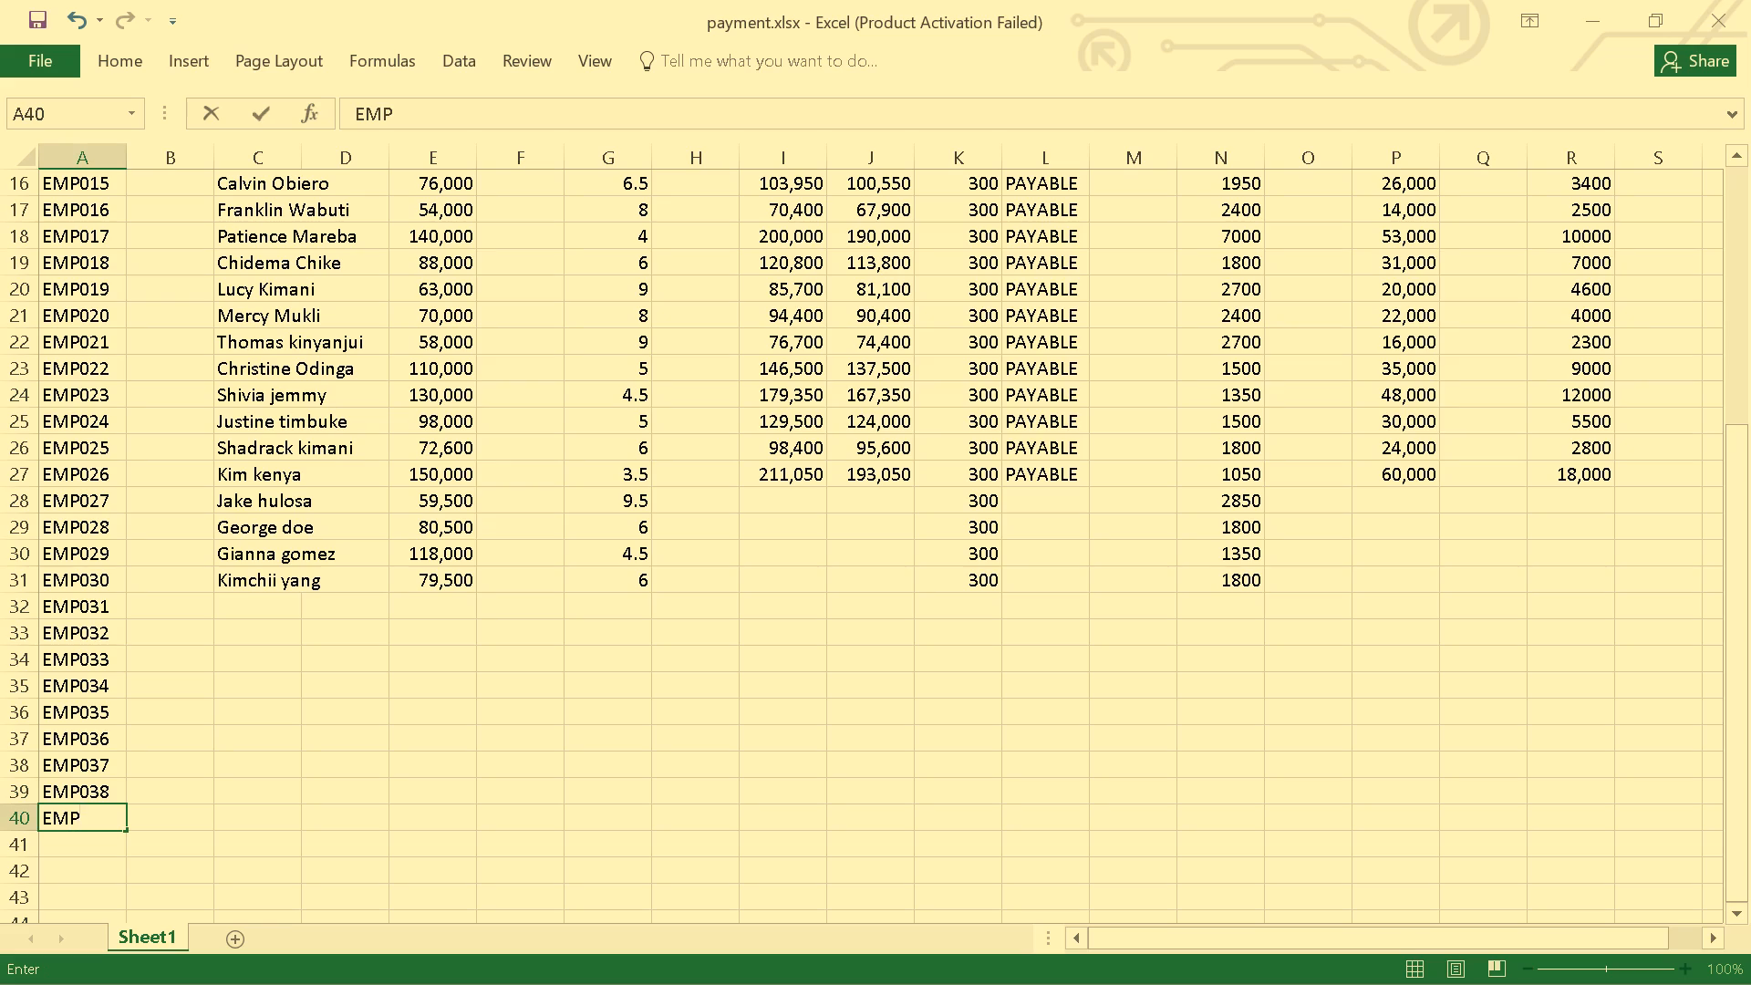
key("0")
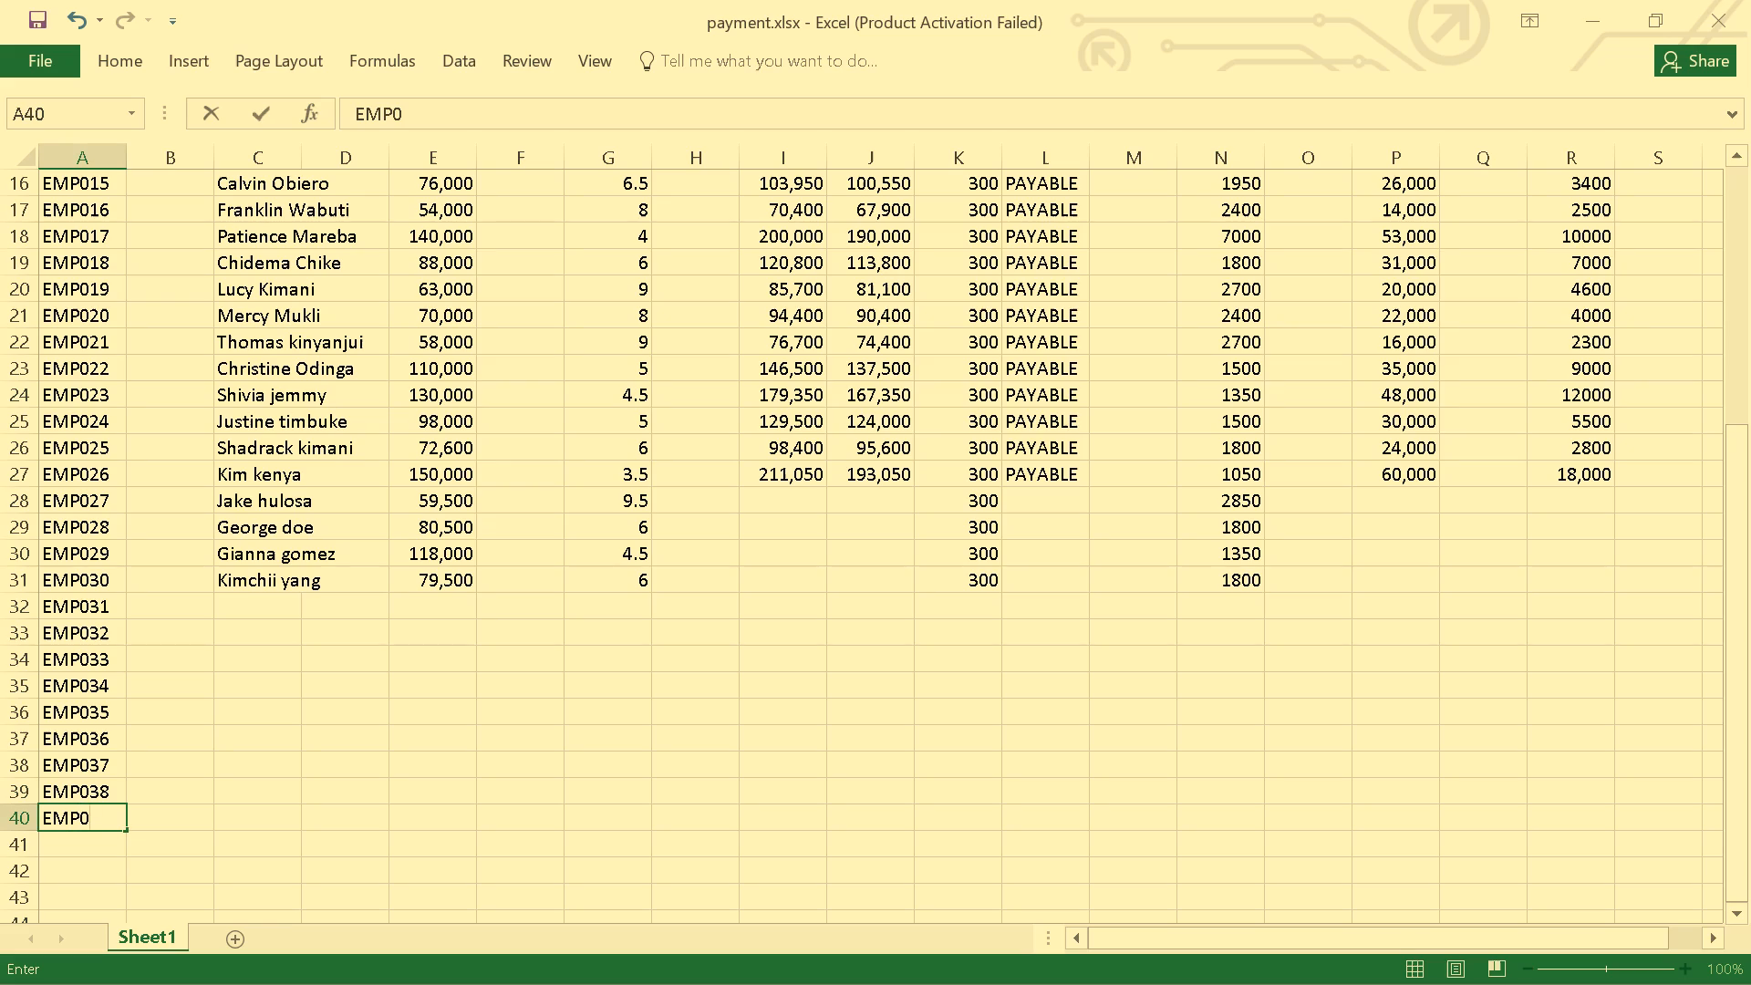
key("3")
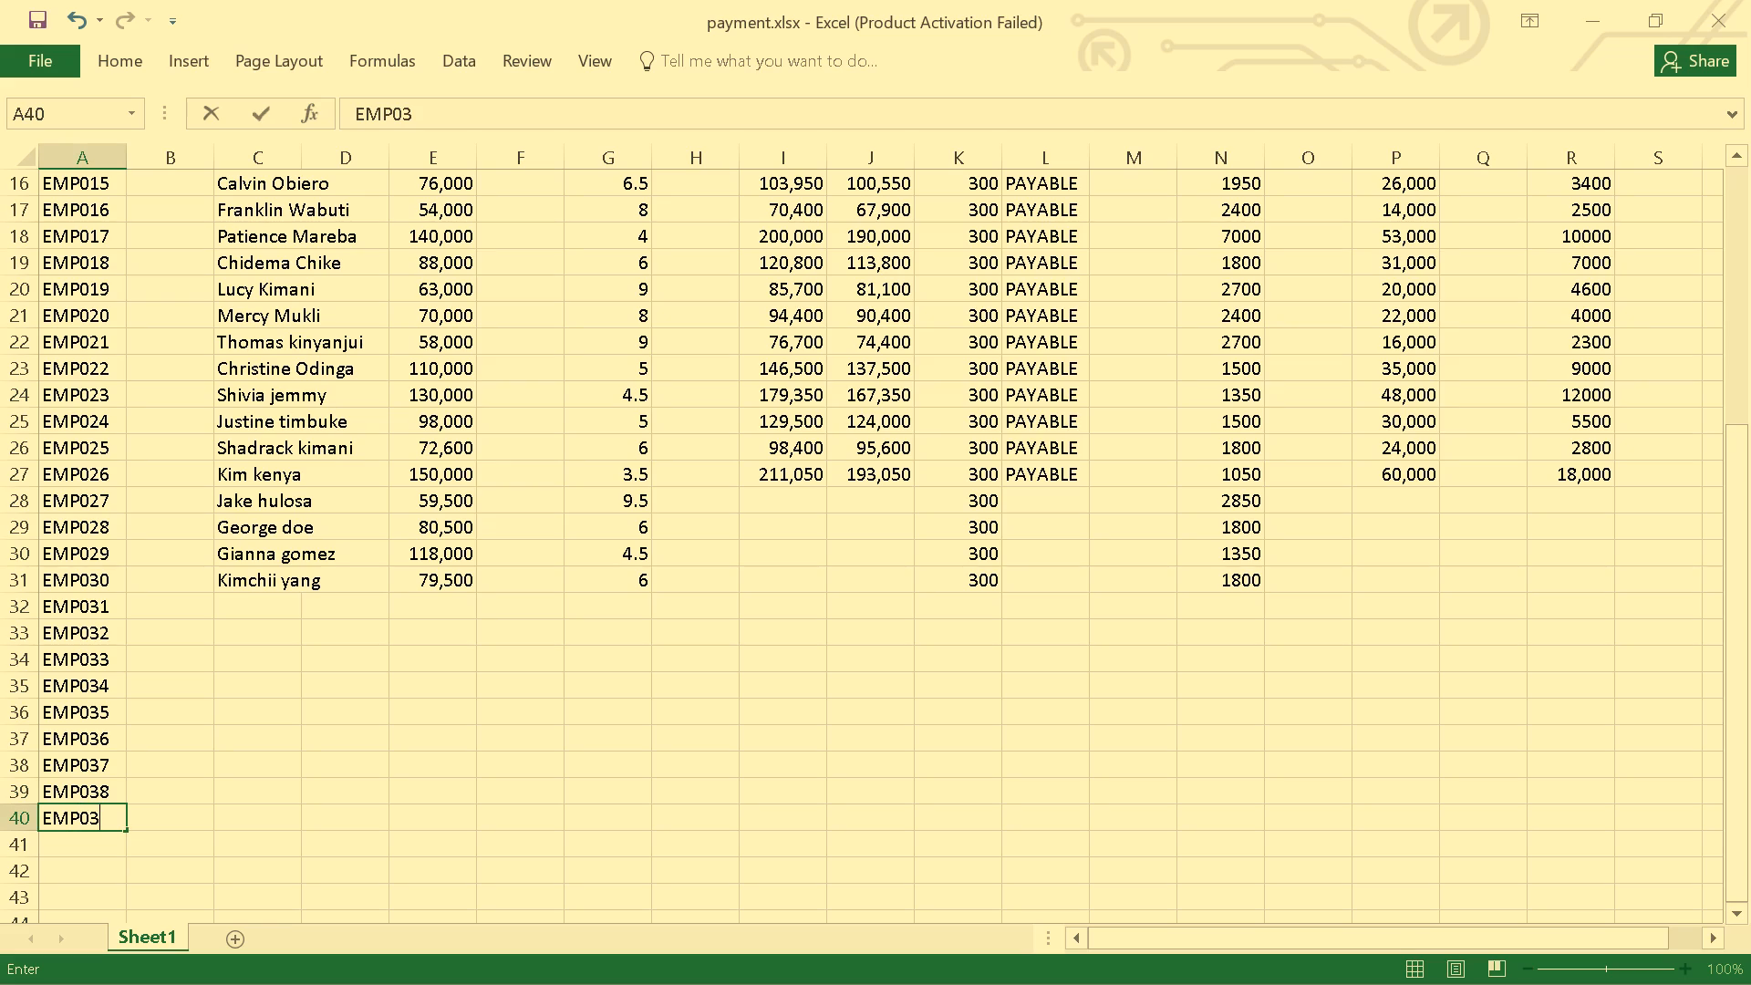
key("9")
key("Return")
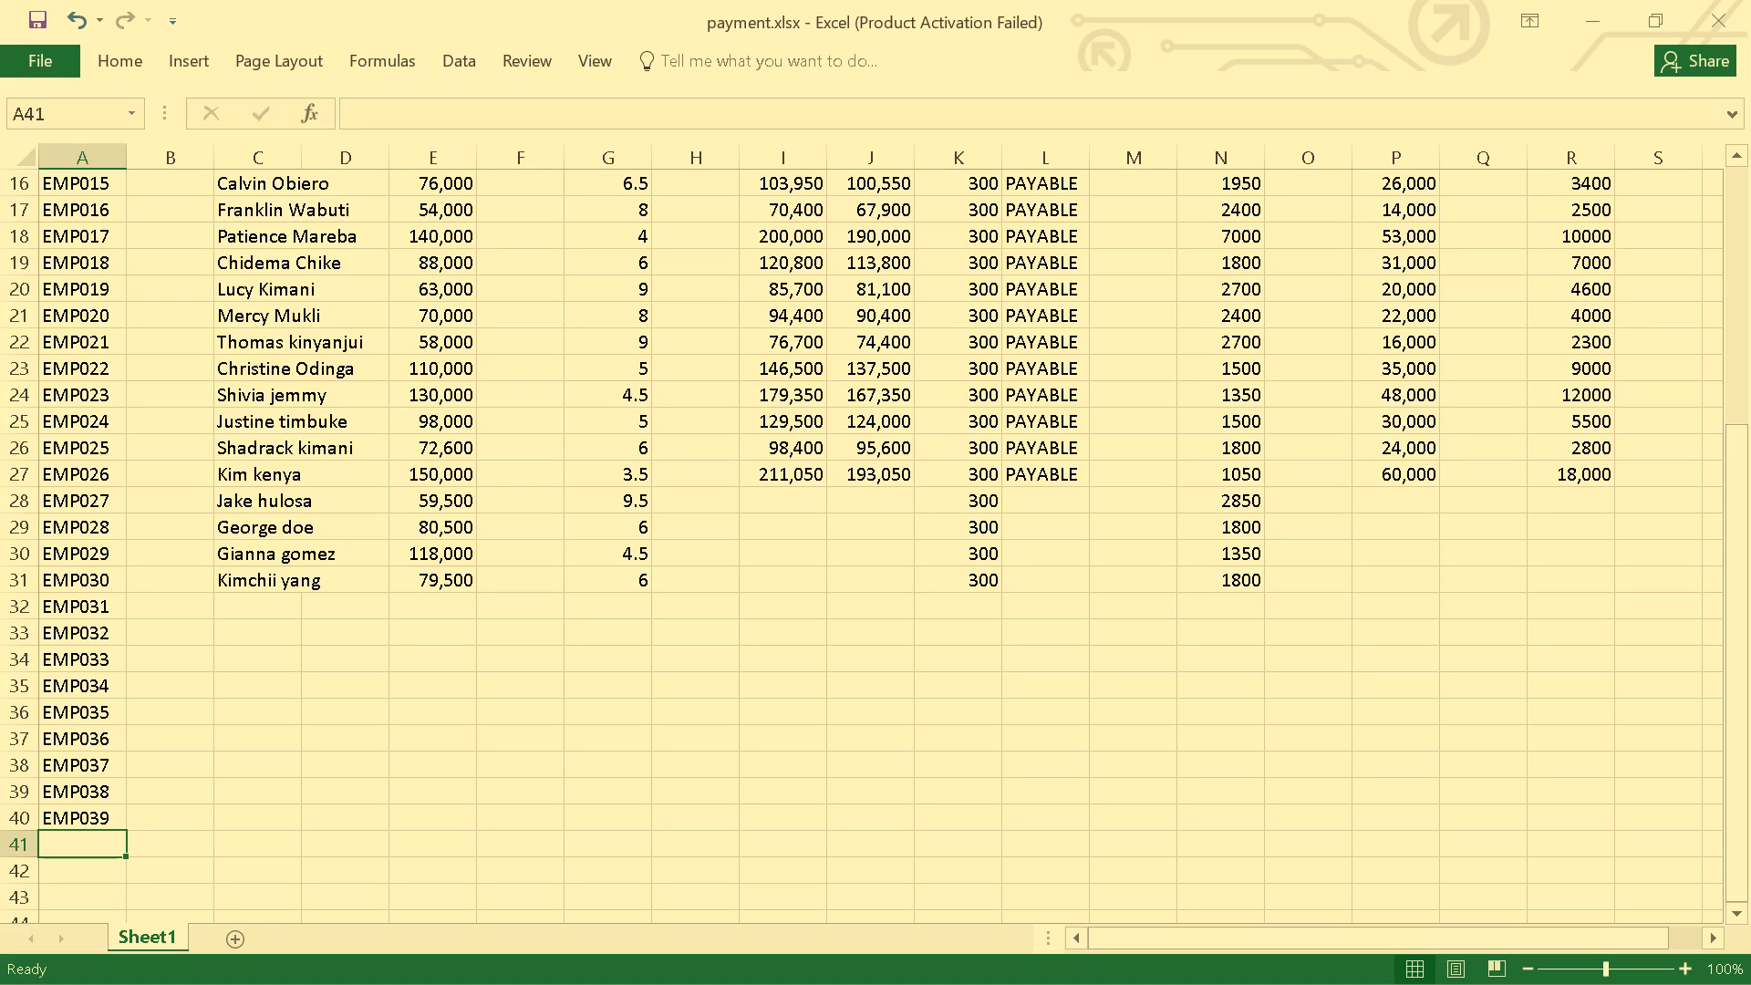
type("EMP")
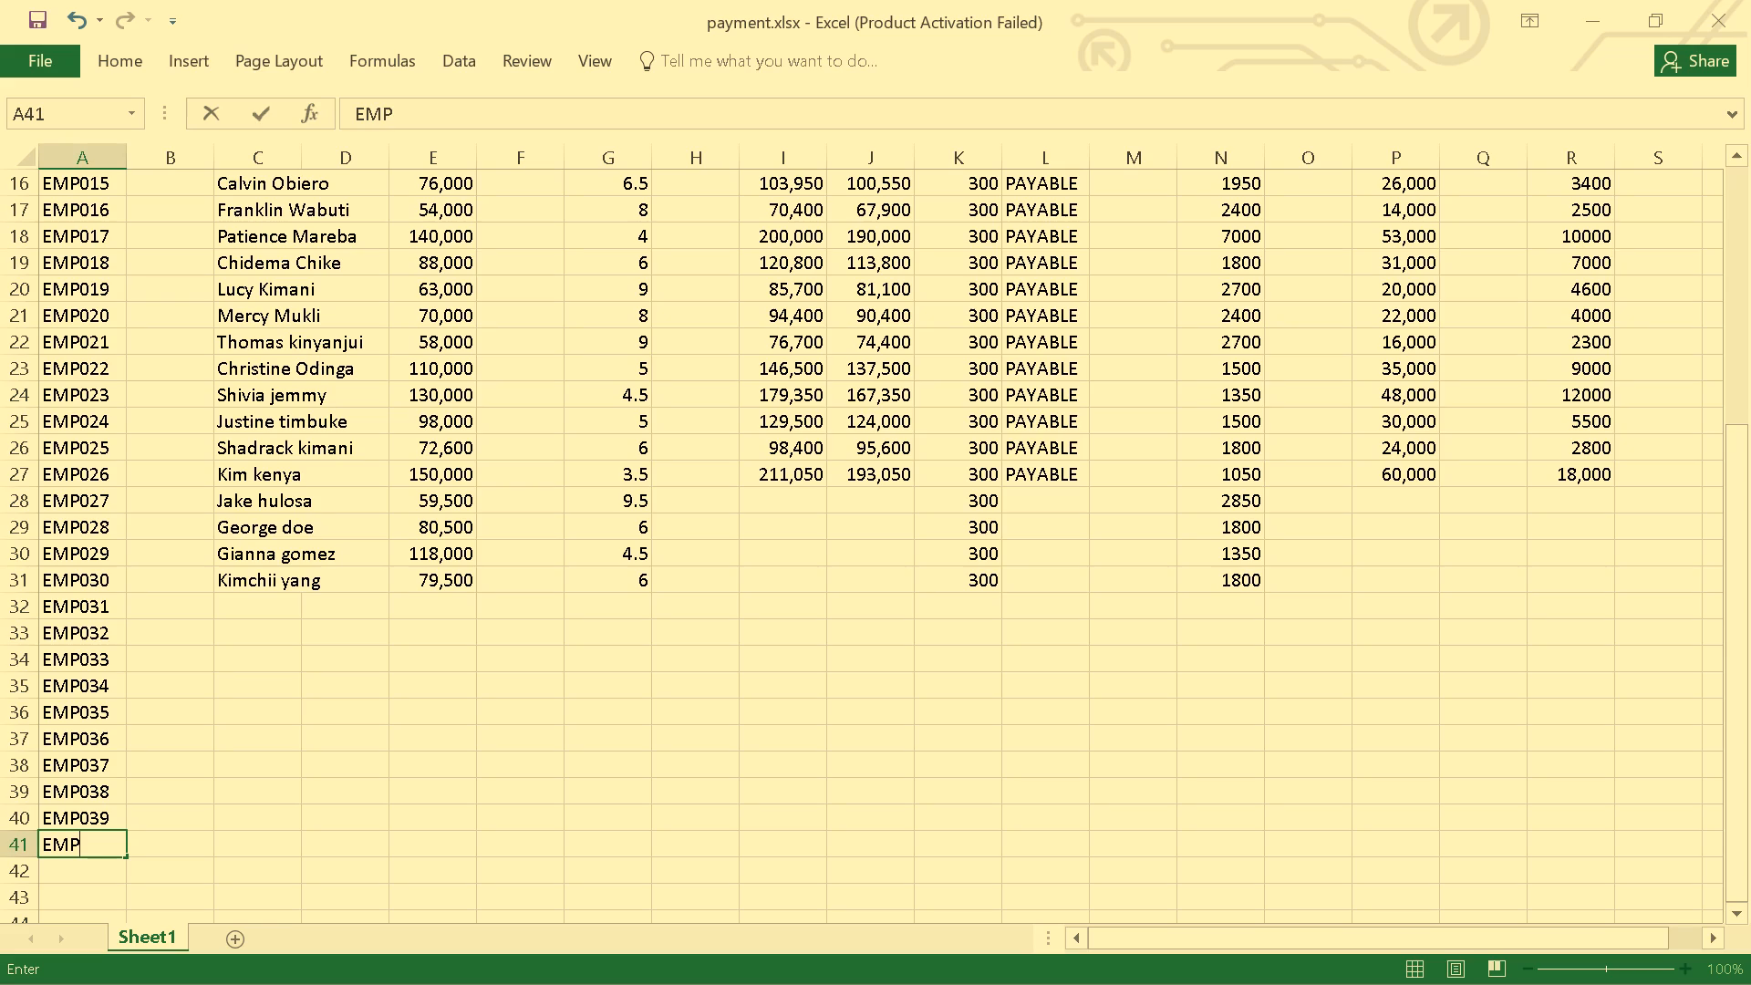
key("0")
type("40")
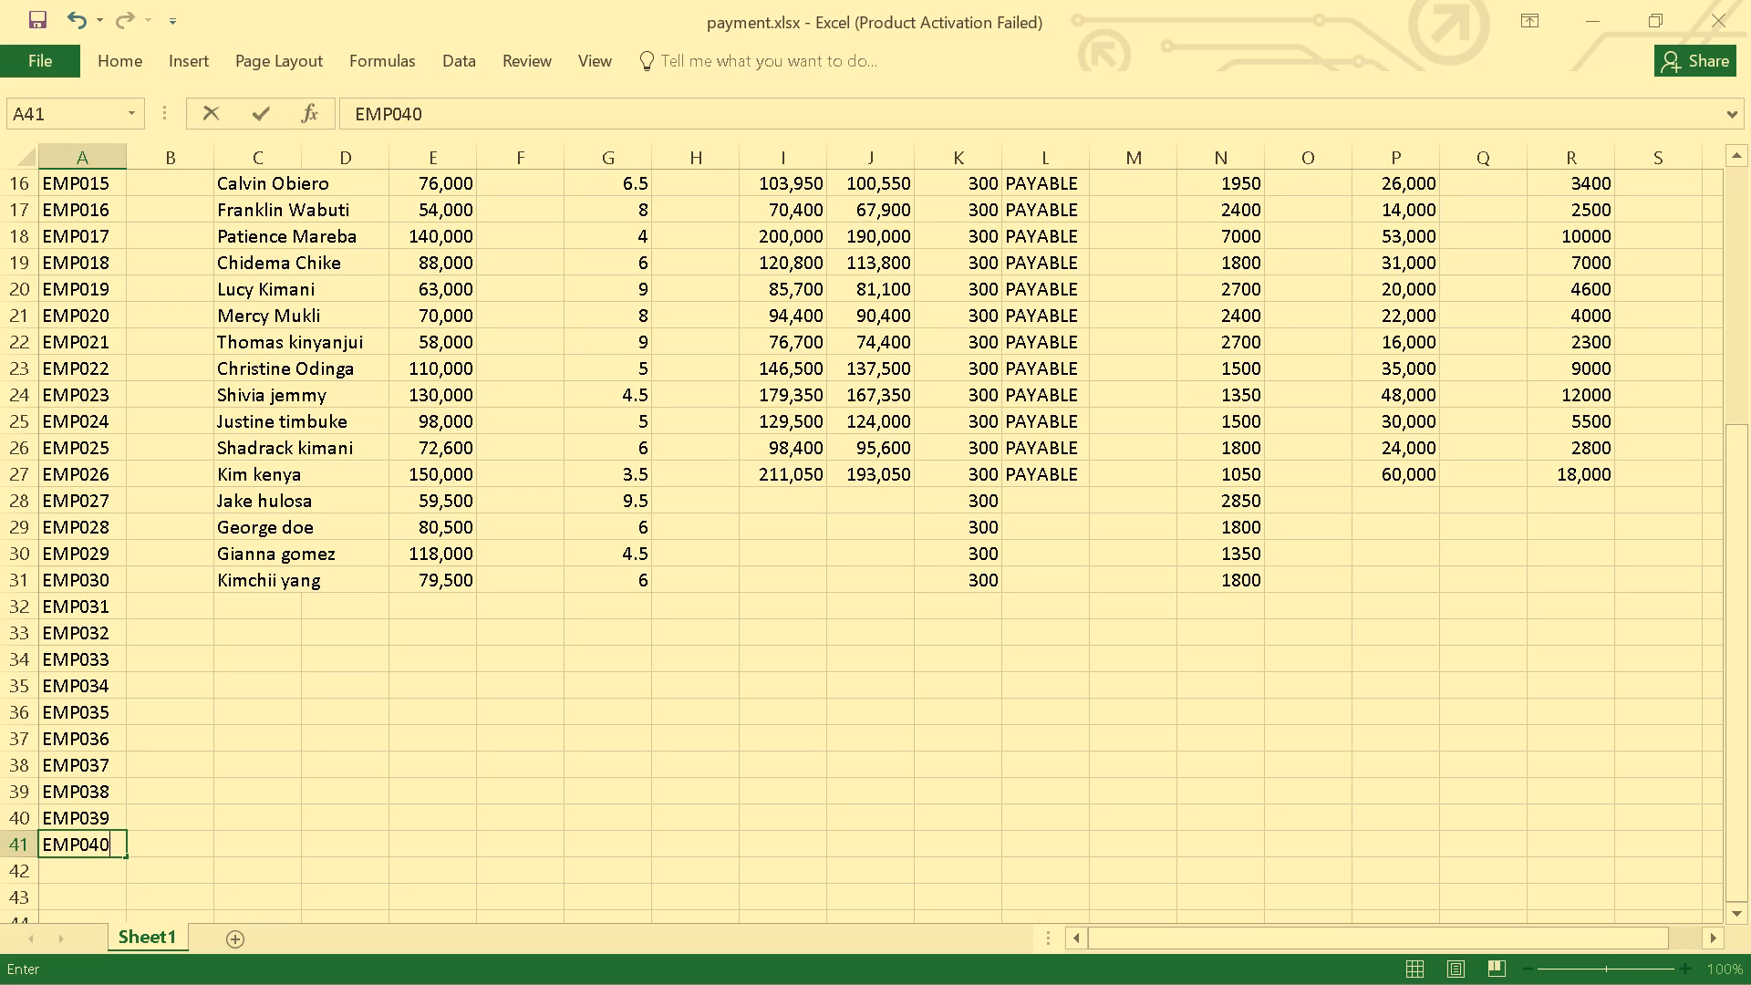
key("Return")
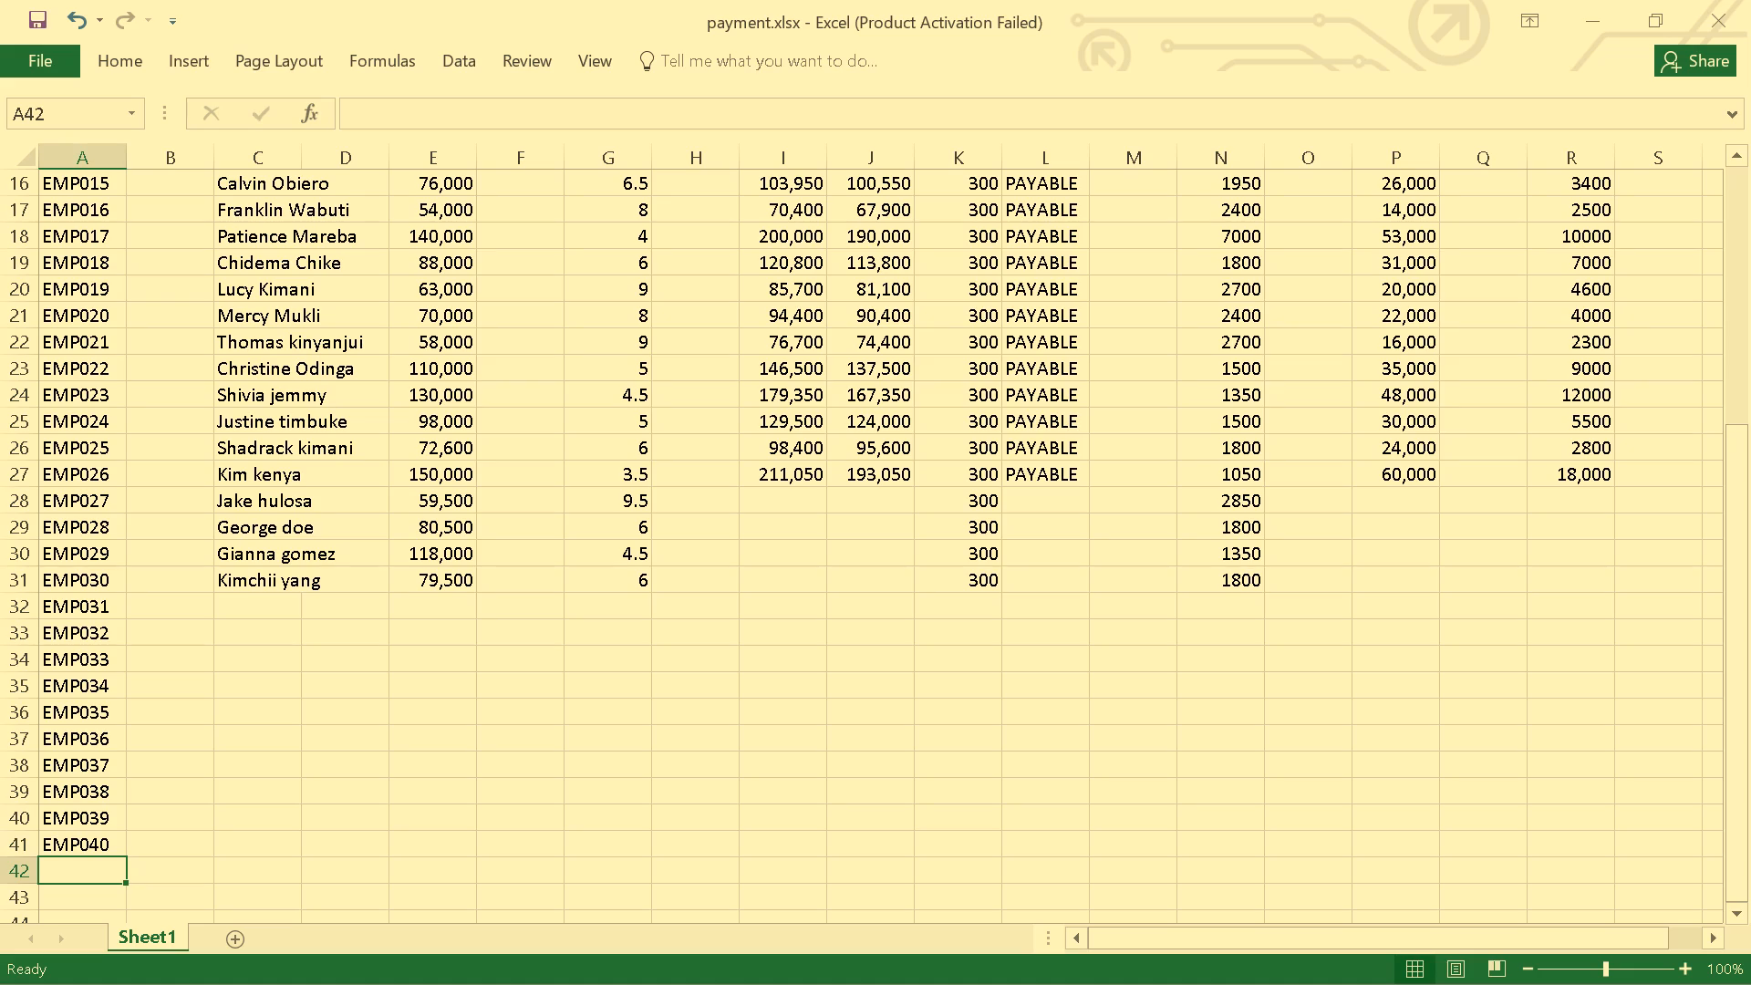
Enter the employee IDs EMP041 and EMP042 in column A, rows 42 and 43.
left_click(89, 866)
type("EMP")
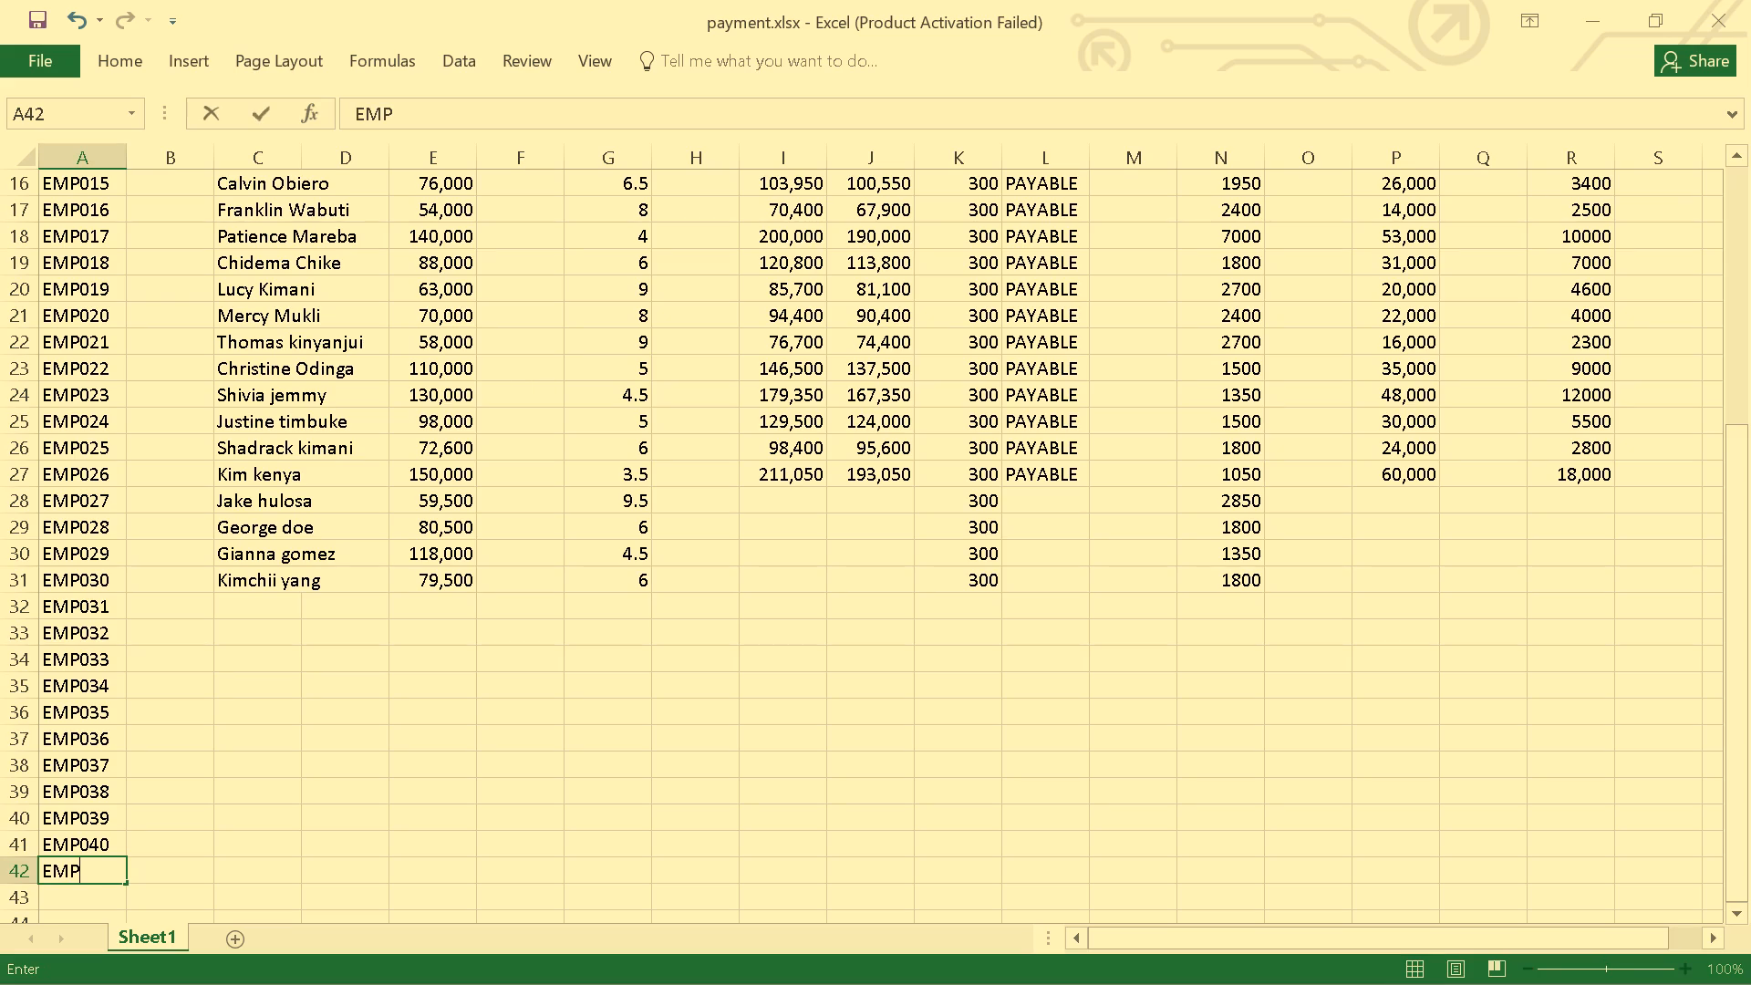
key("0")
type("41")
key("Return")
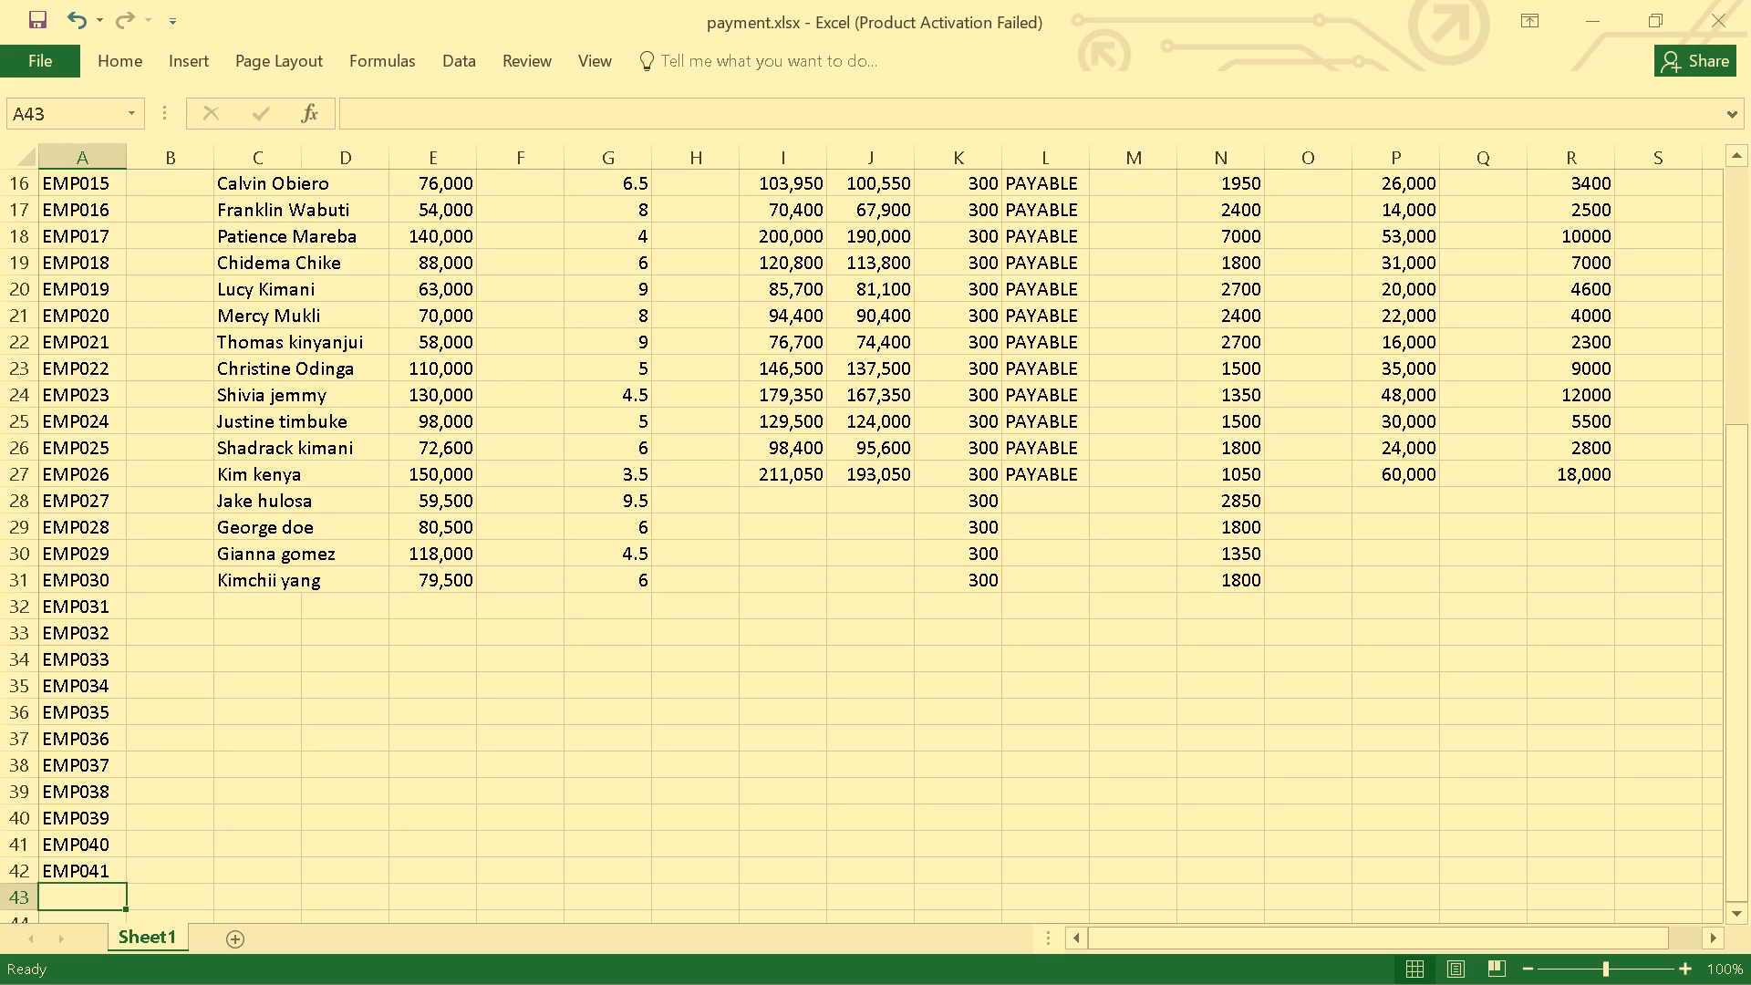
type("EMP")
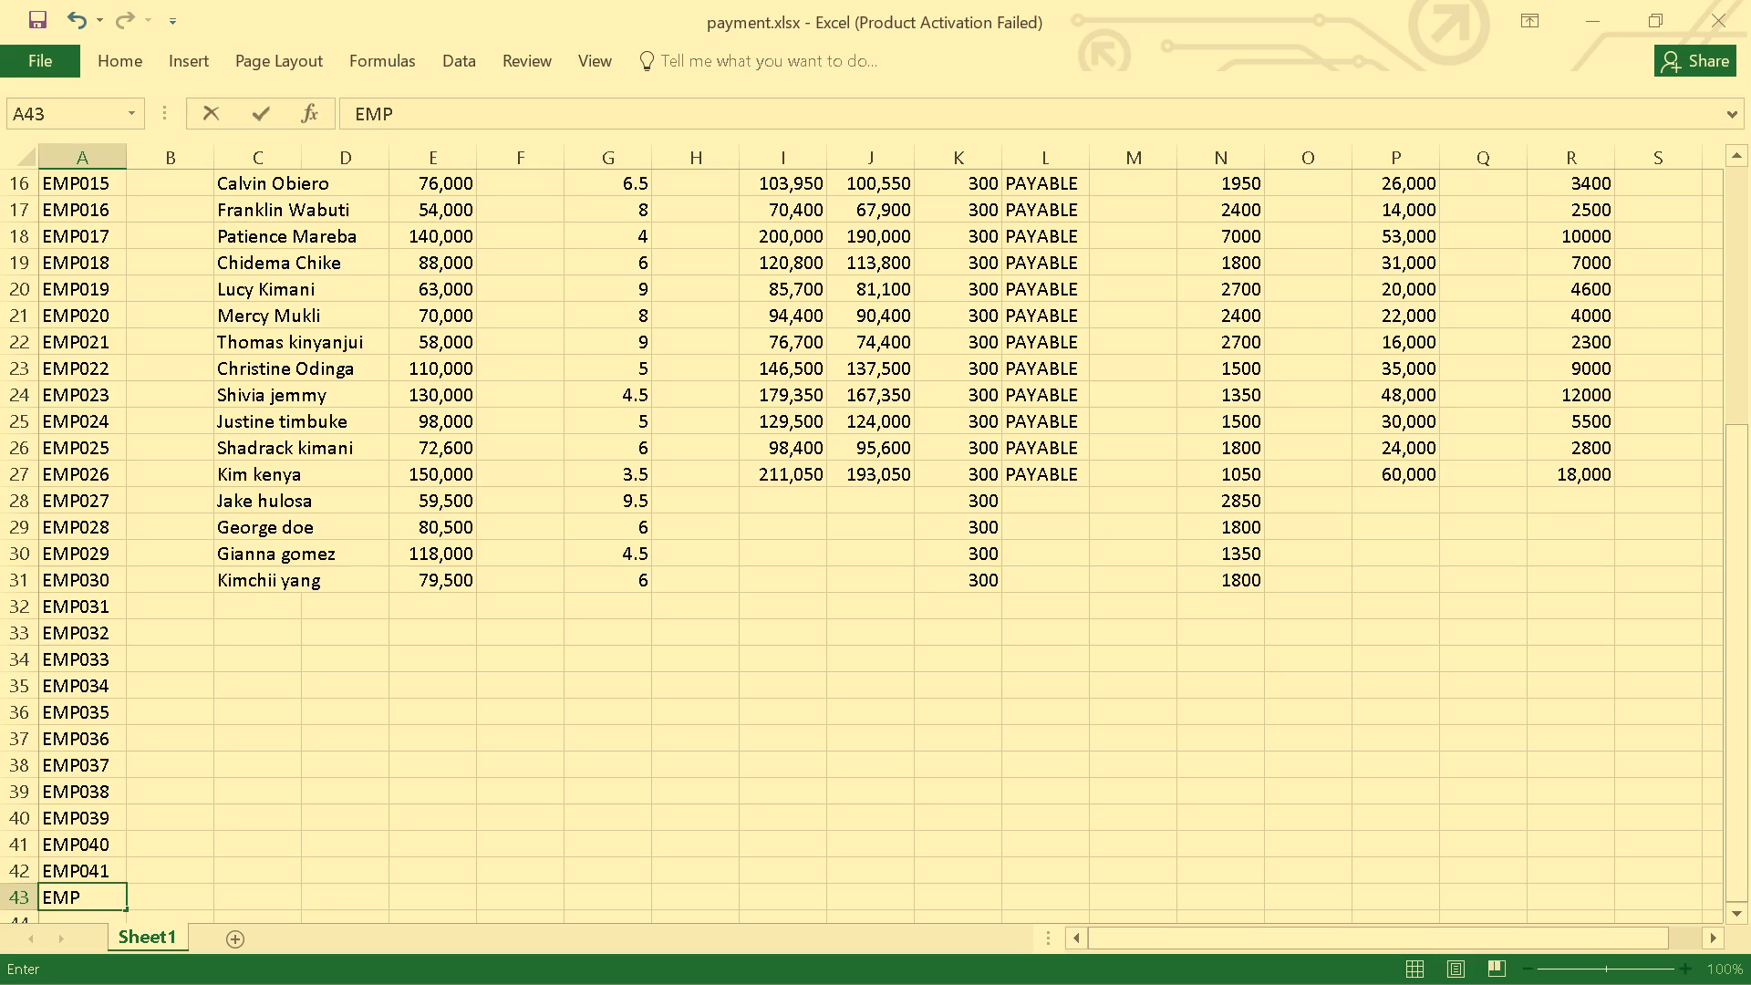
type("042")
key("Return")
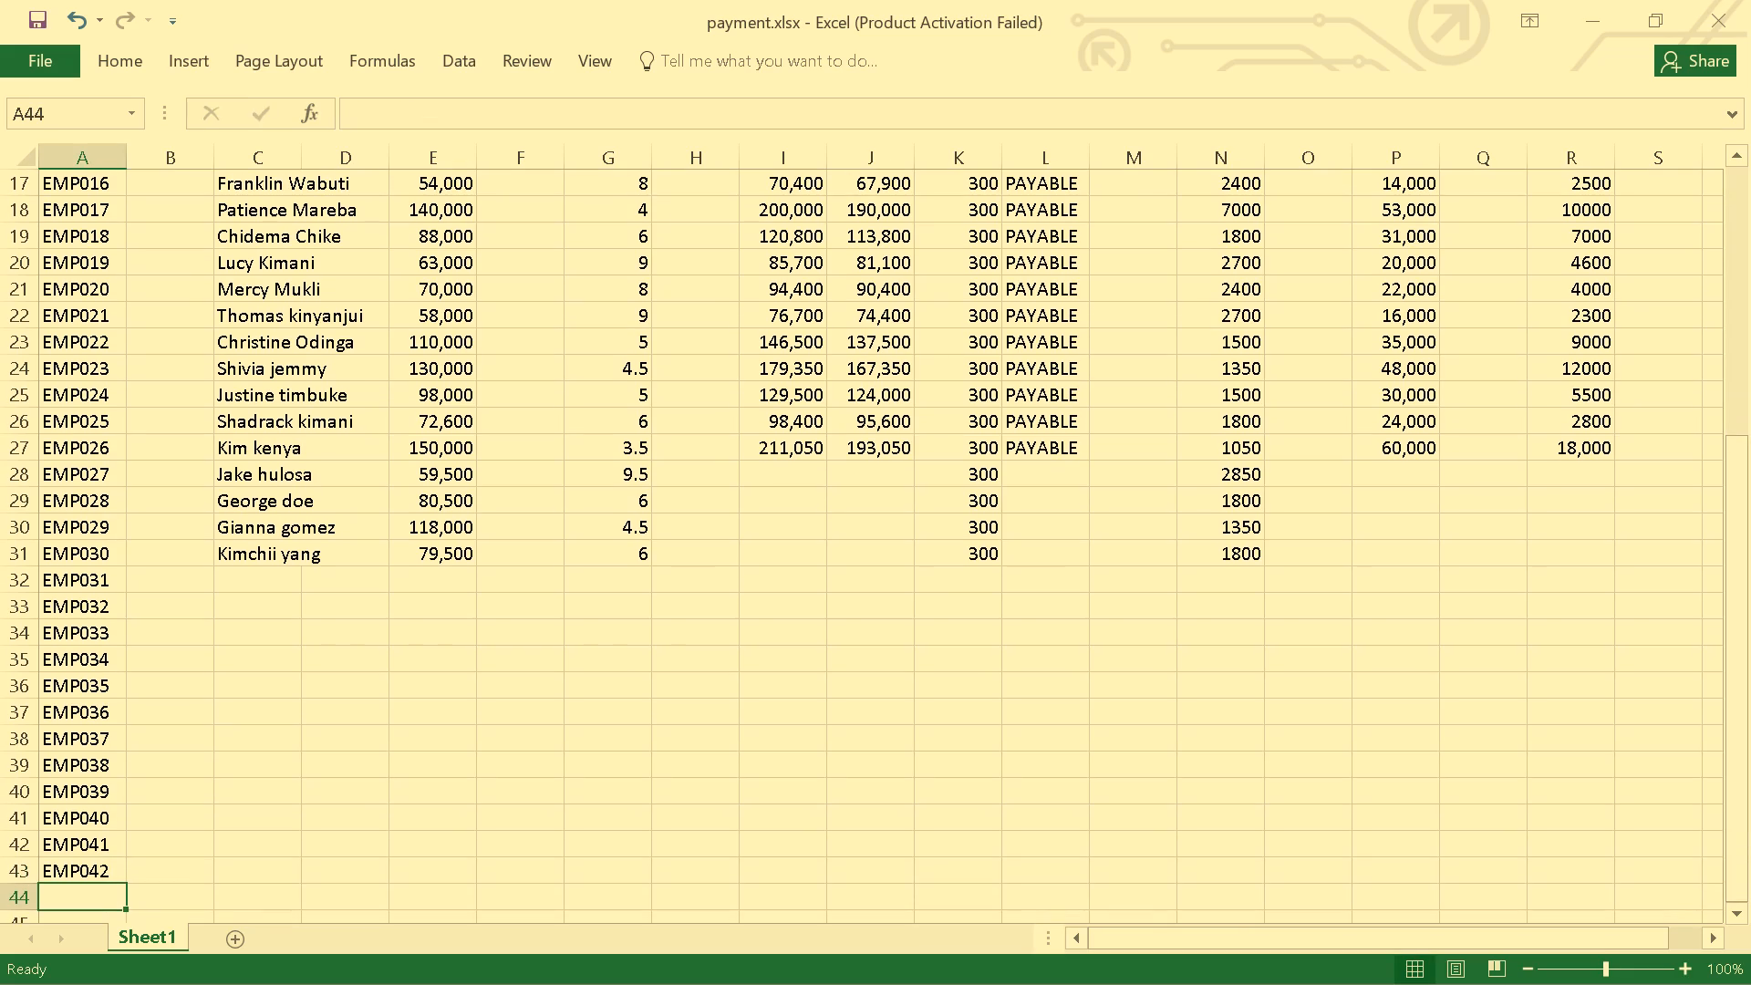
Continue the employee IDs in column A with EMP043, EMP044 and EMP045 in rows 44 to 46.
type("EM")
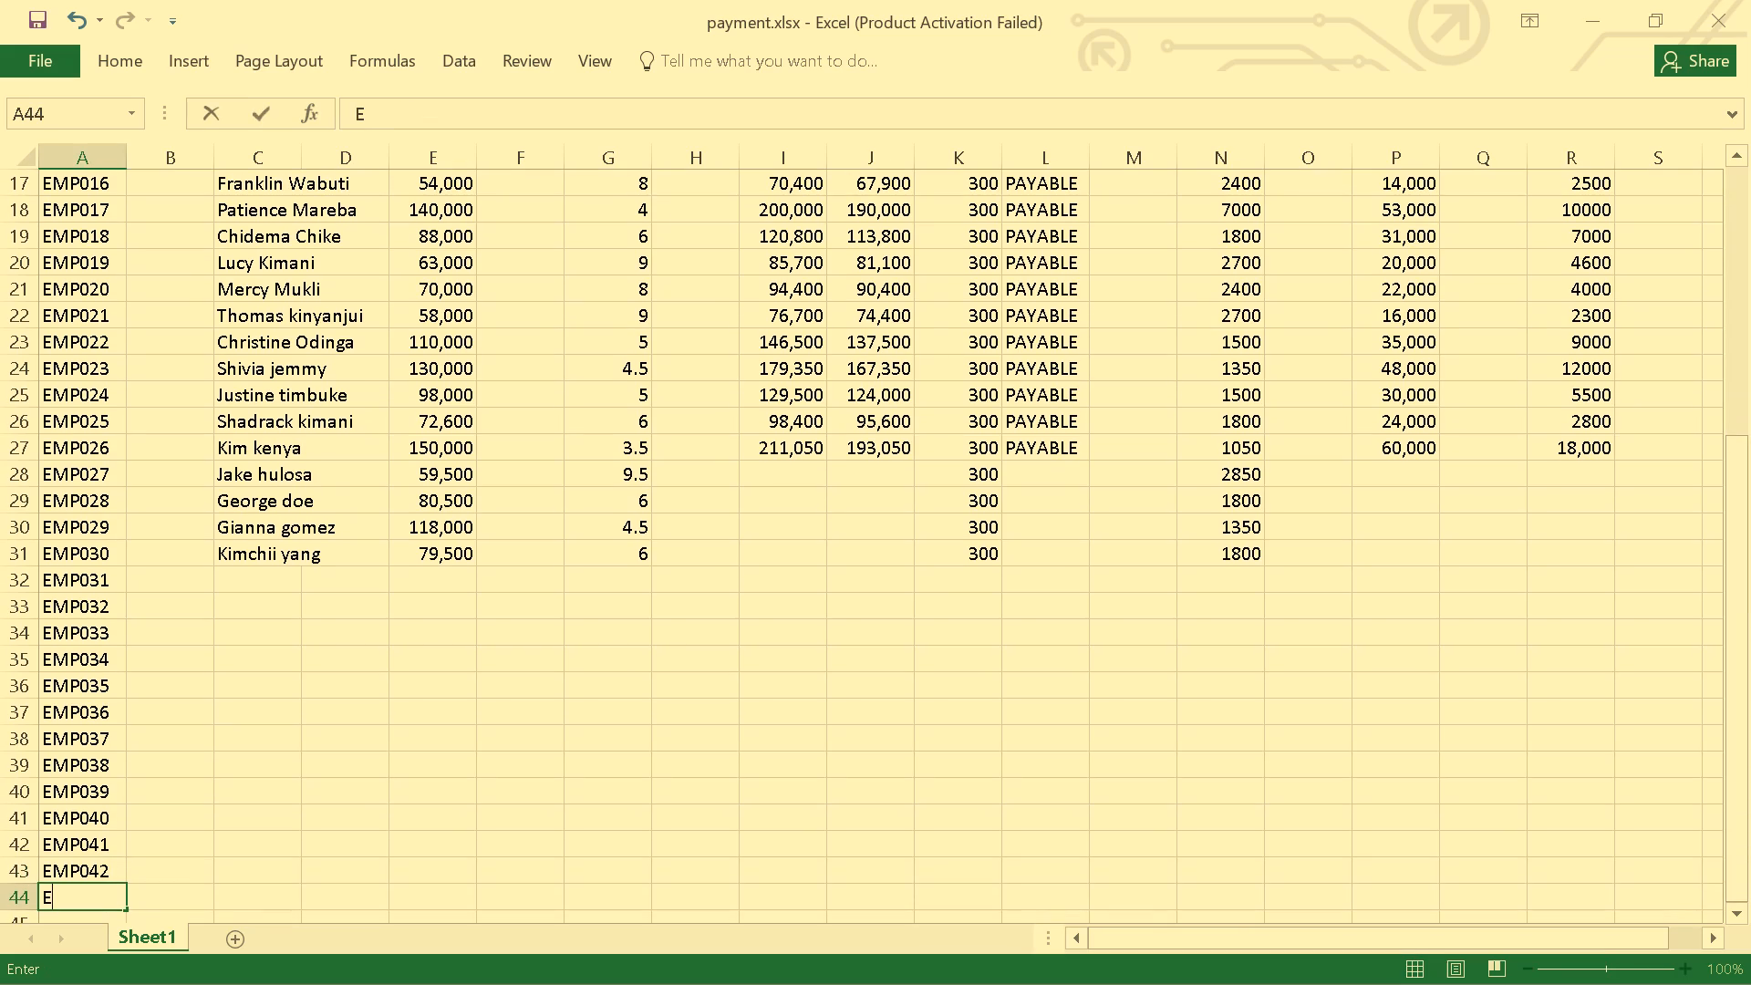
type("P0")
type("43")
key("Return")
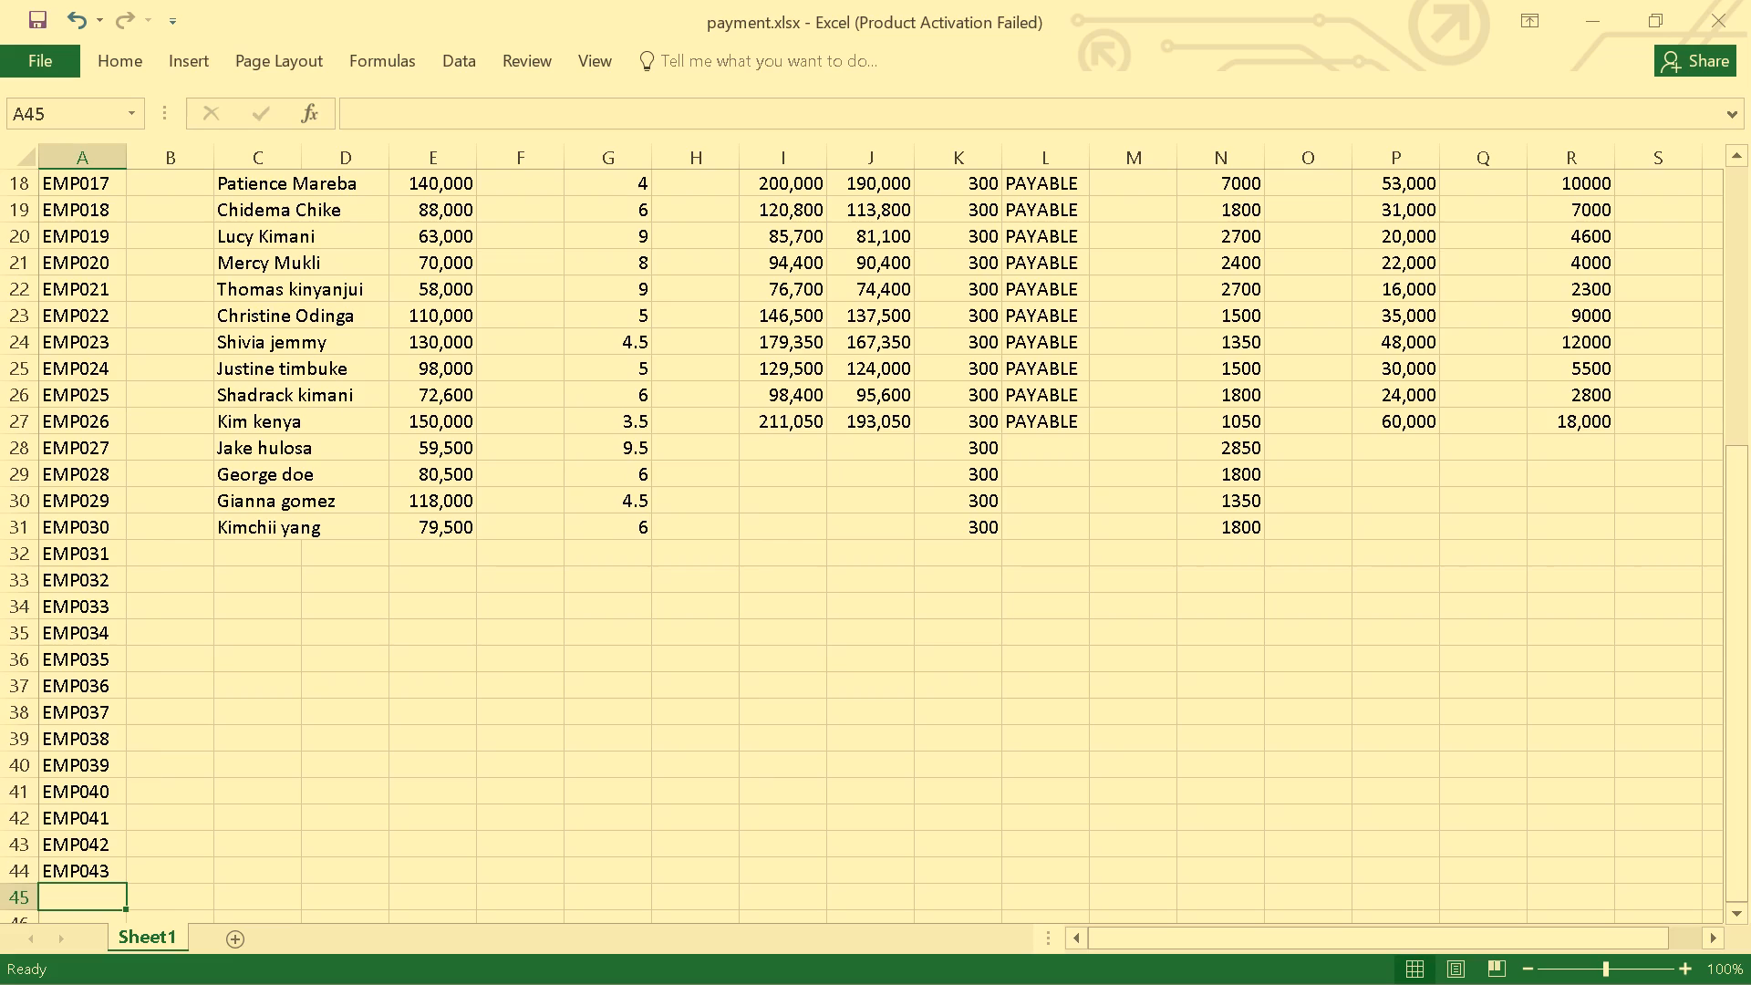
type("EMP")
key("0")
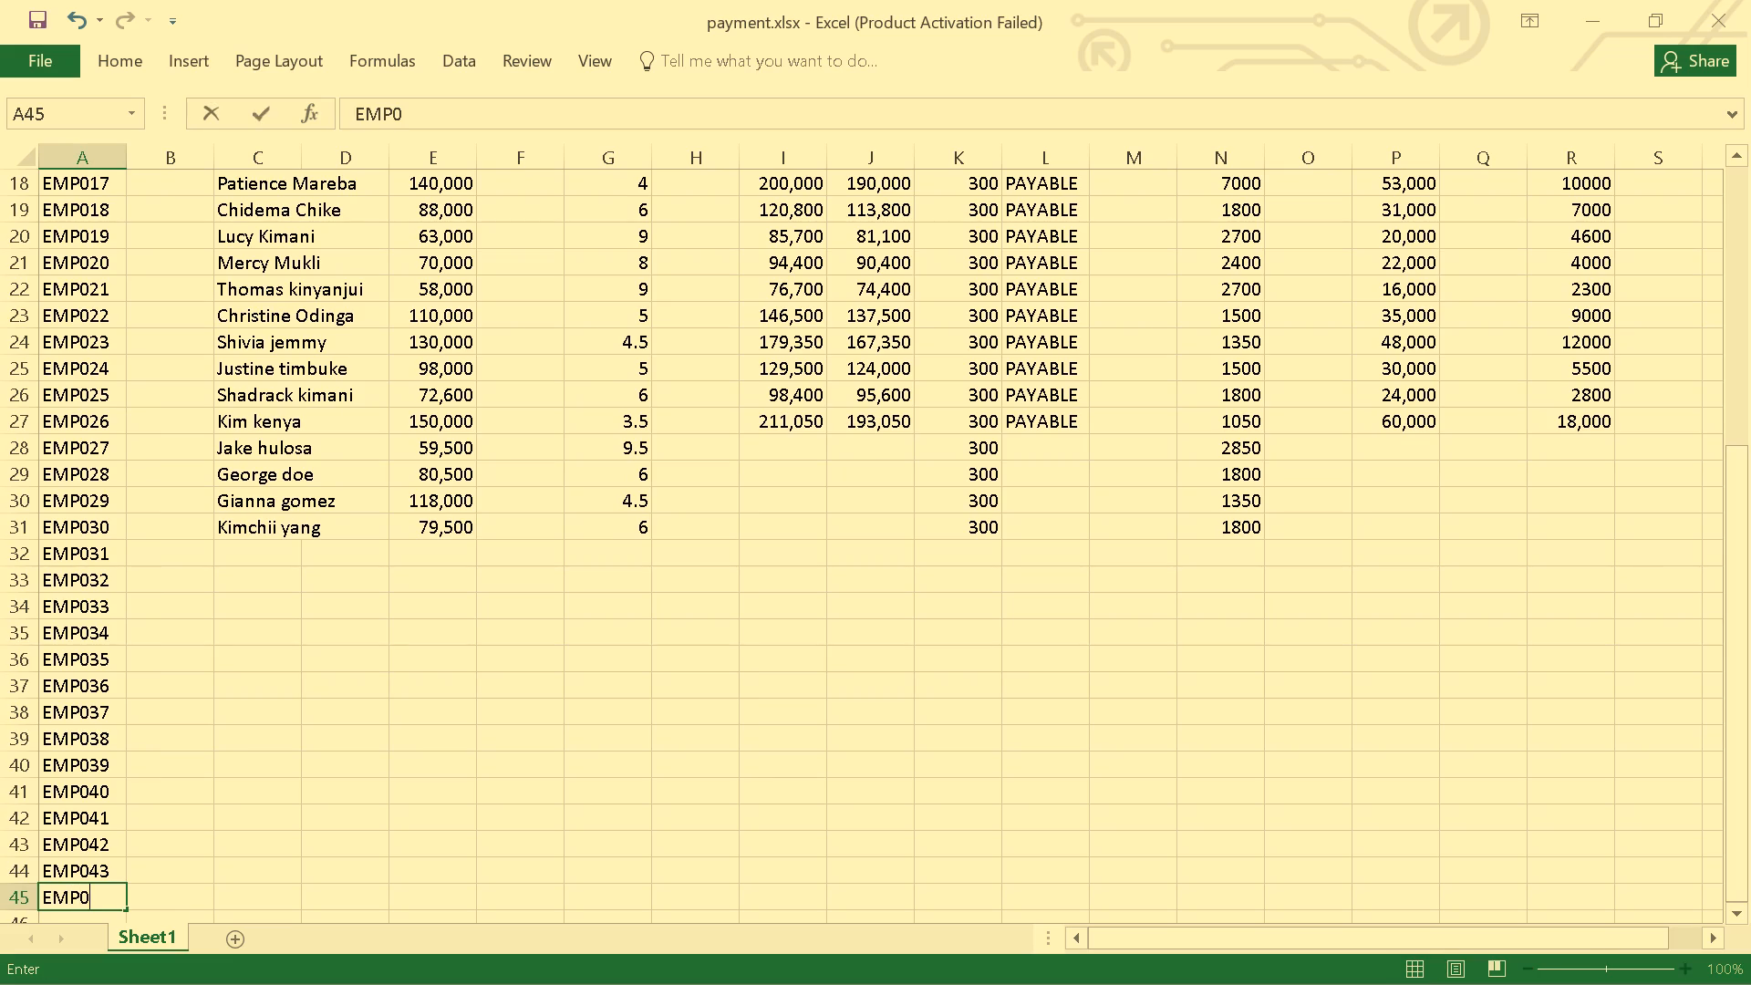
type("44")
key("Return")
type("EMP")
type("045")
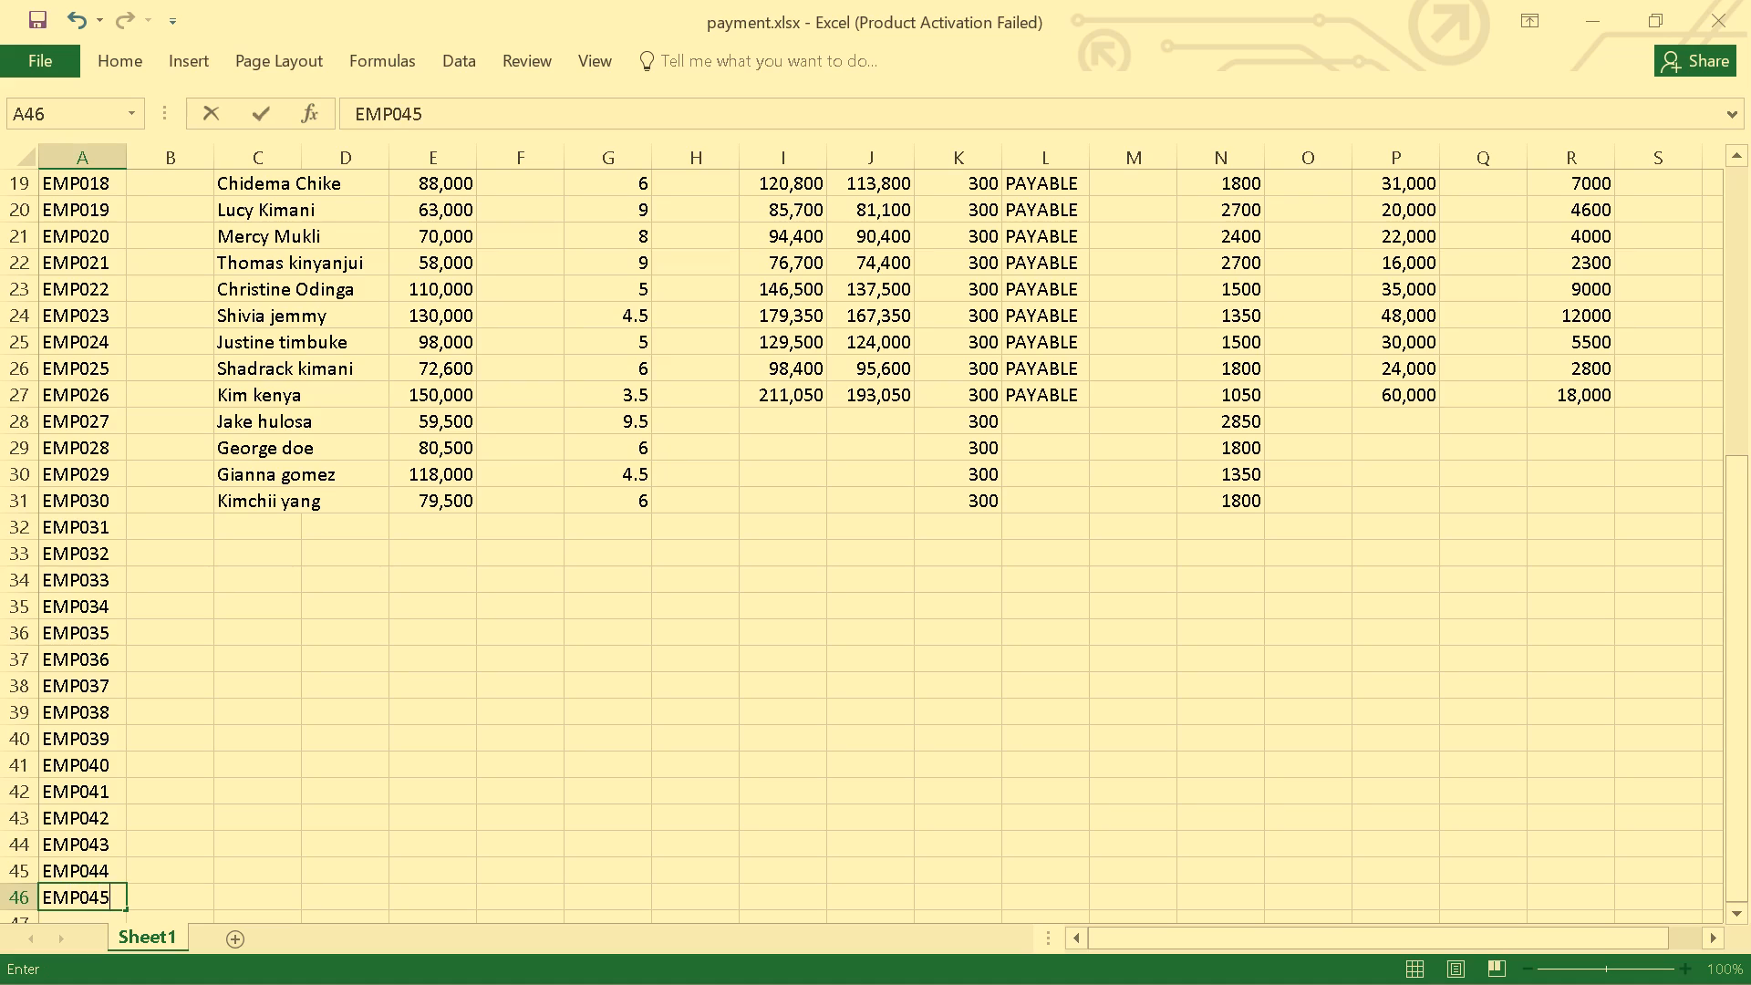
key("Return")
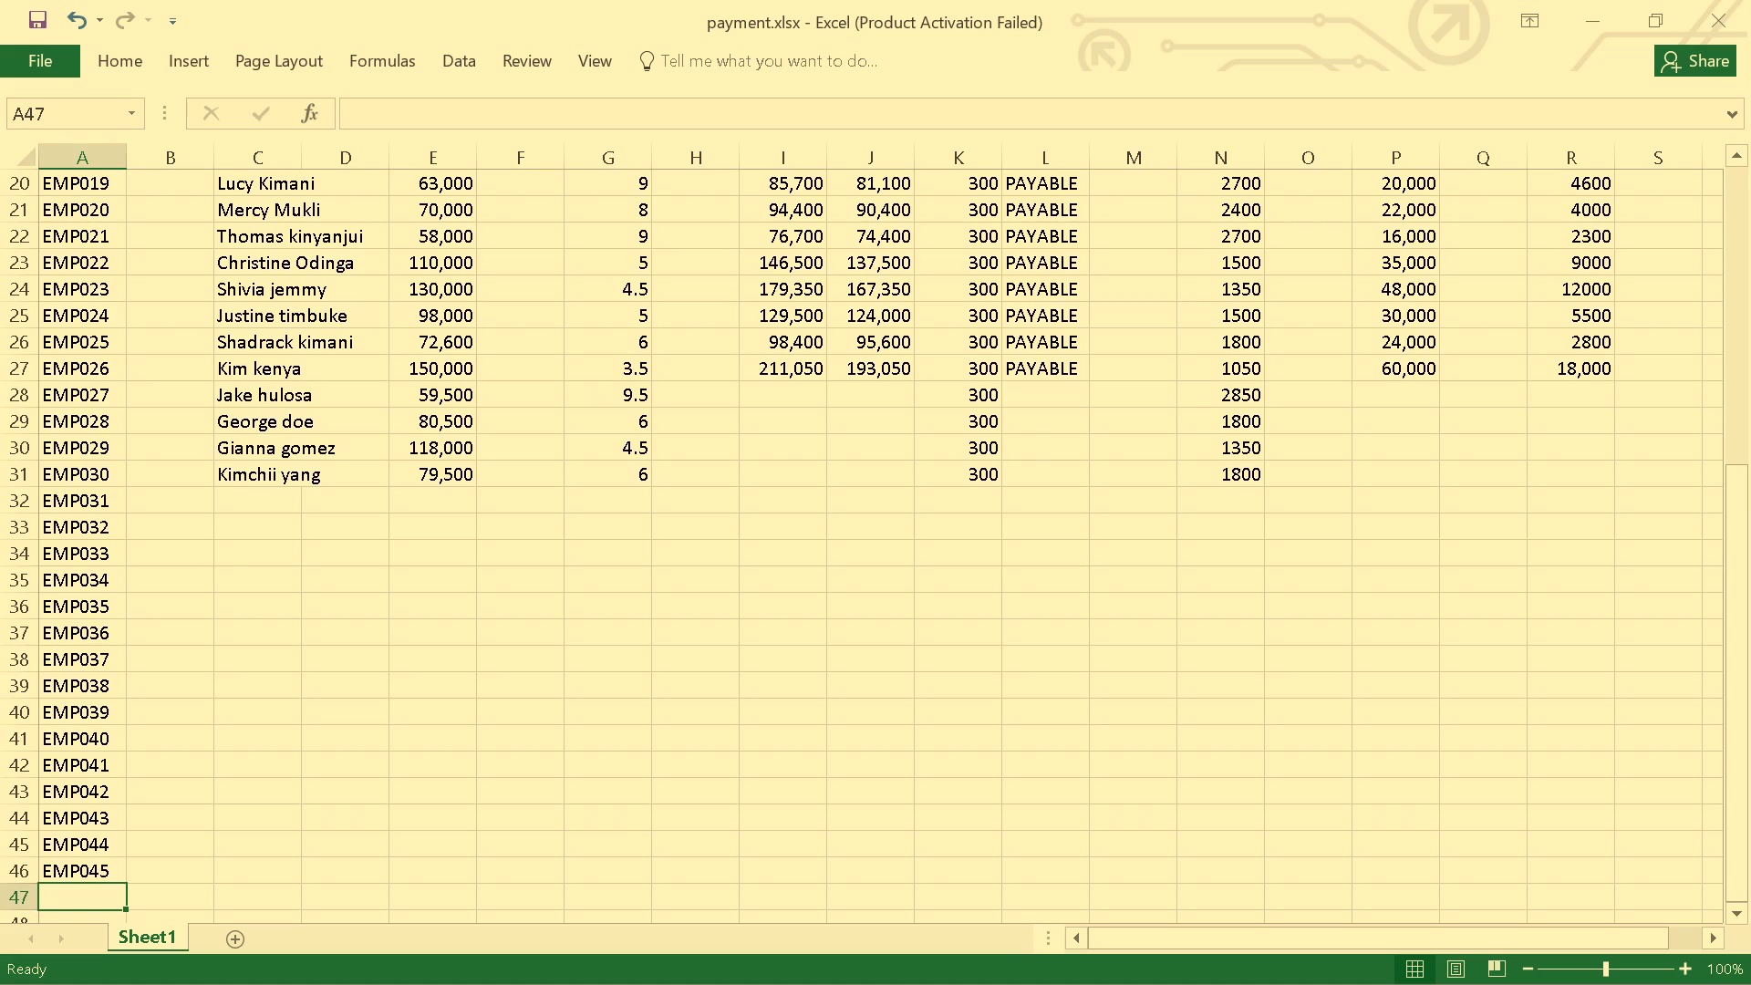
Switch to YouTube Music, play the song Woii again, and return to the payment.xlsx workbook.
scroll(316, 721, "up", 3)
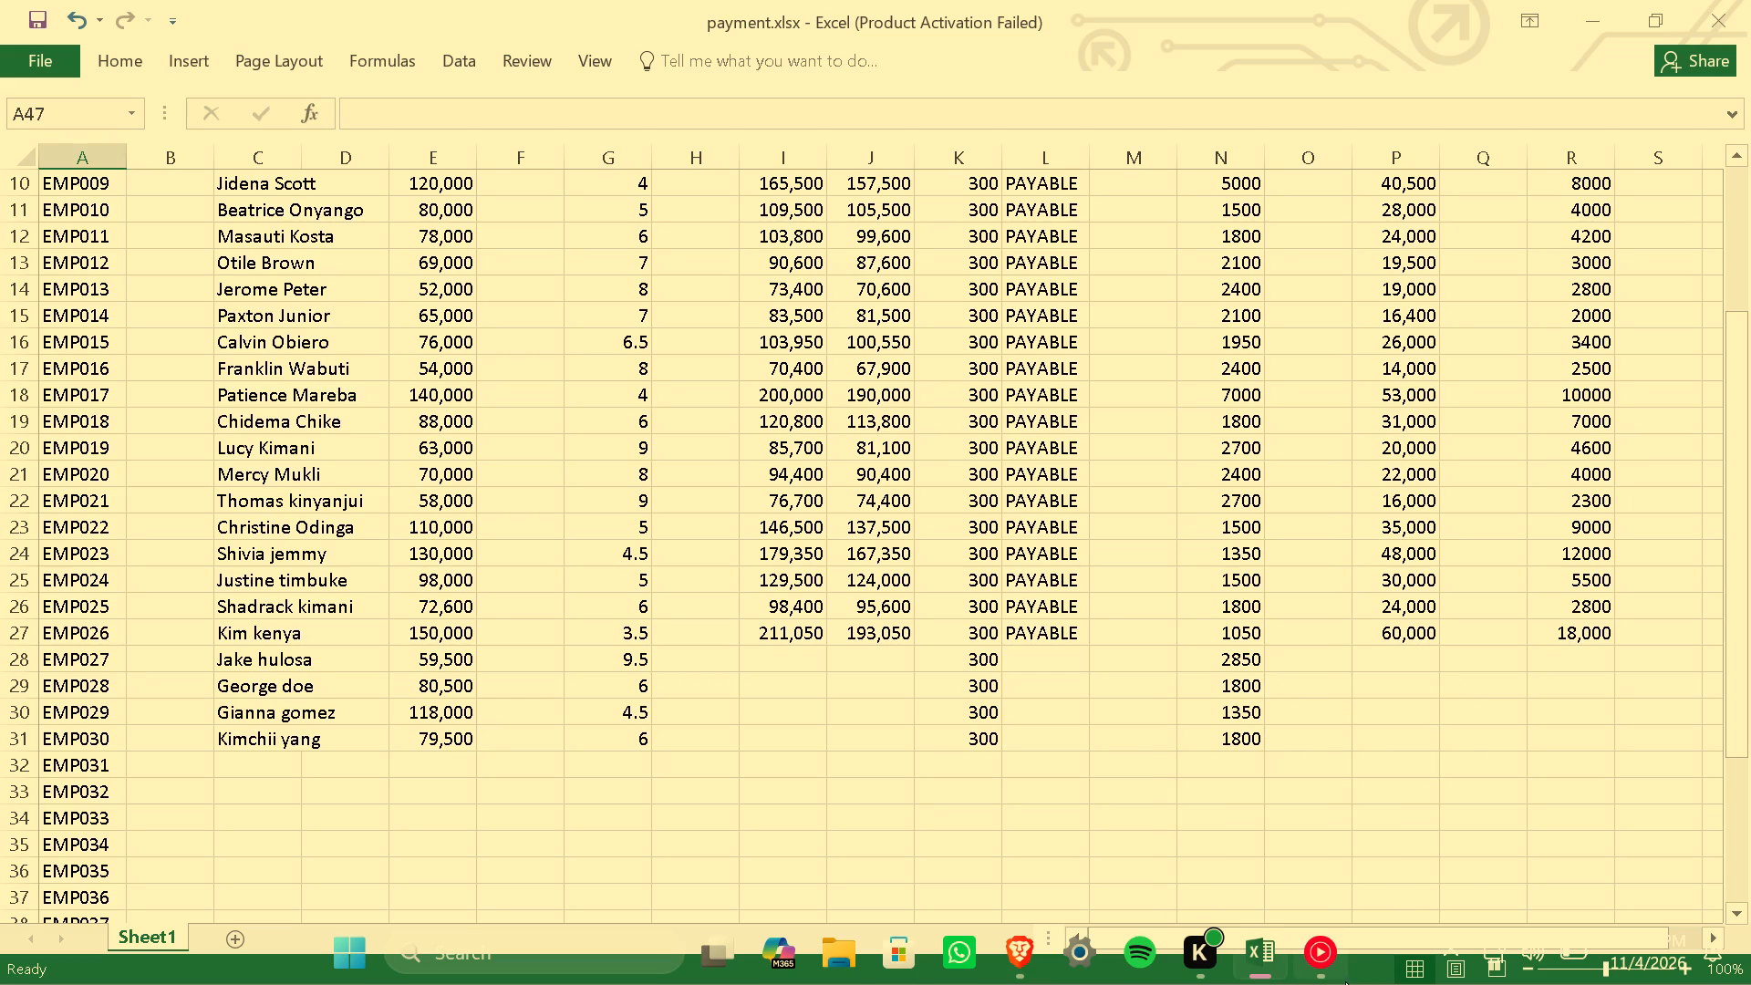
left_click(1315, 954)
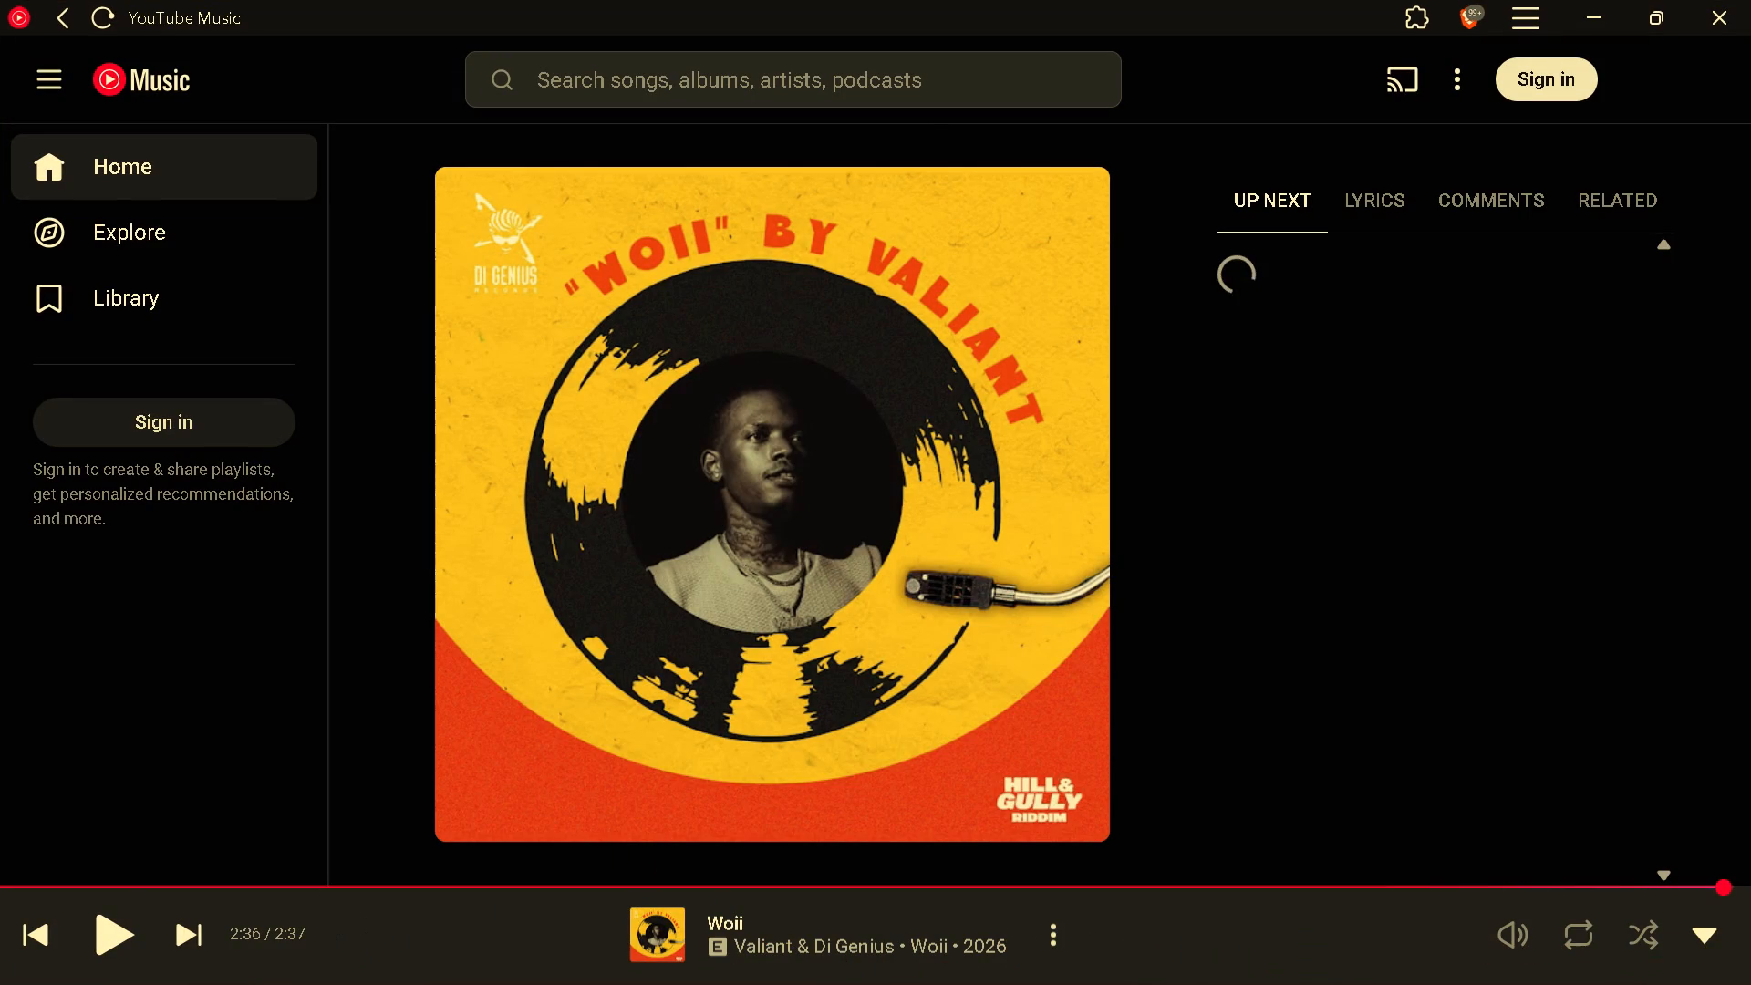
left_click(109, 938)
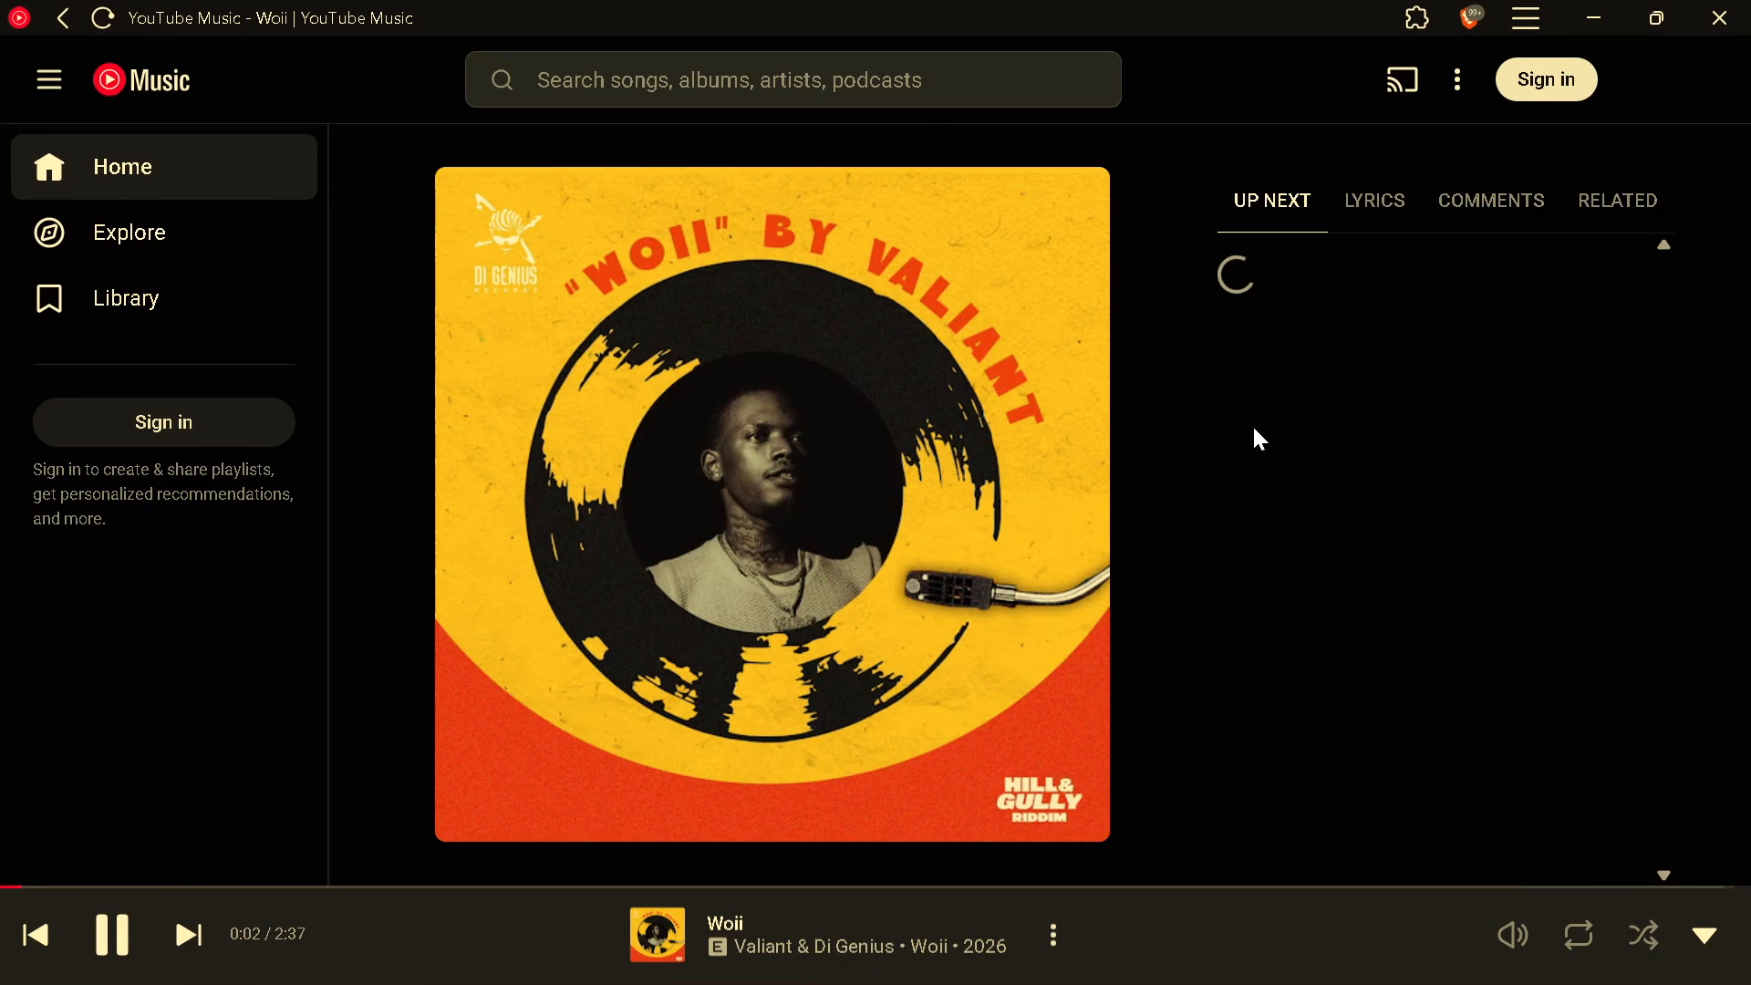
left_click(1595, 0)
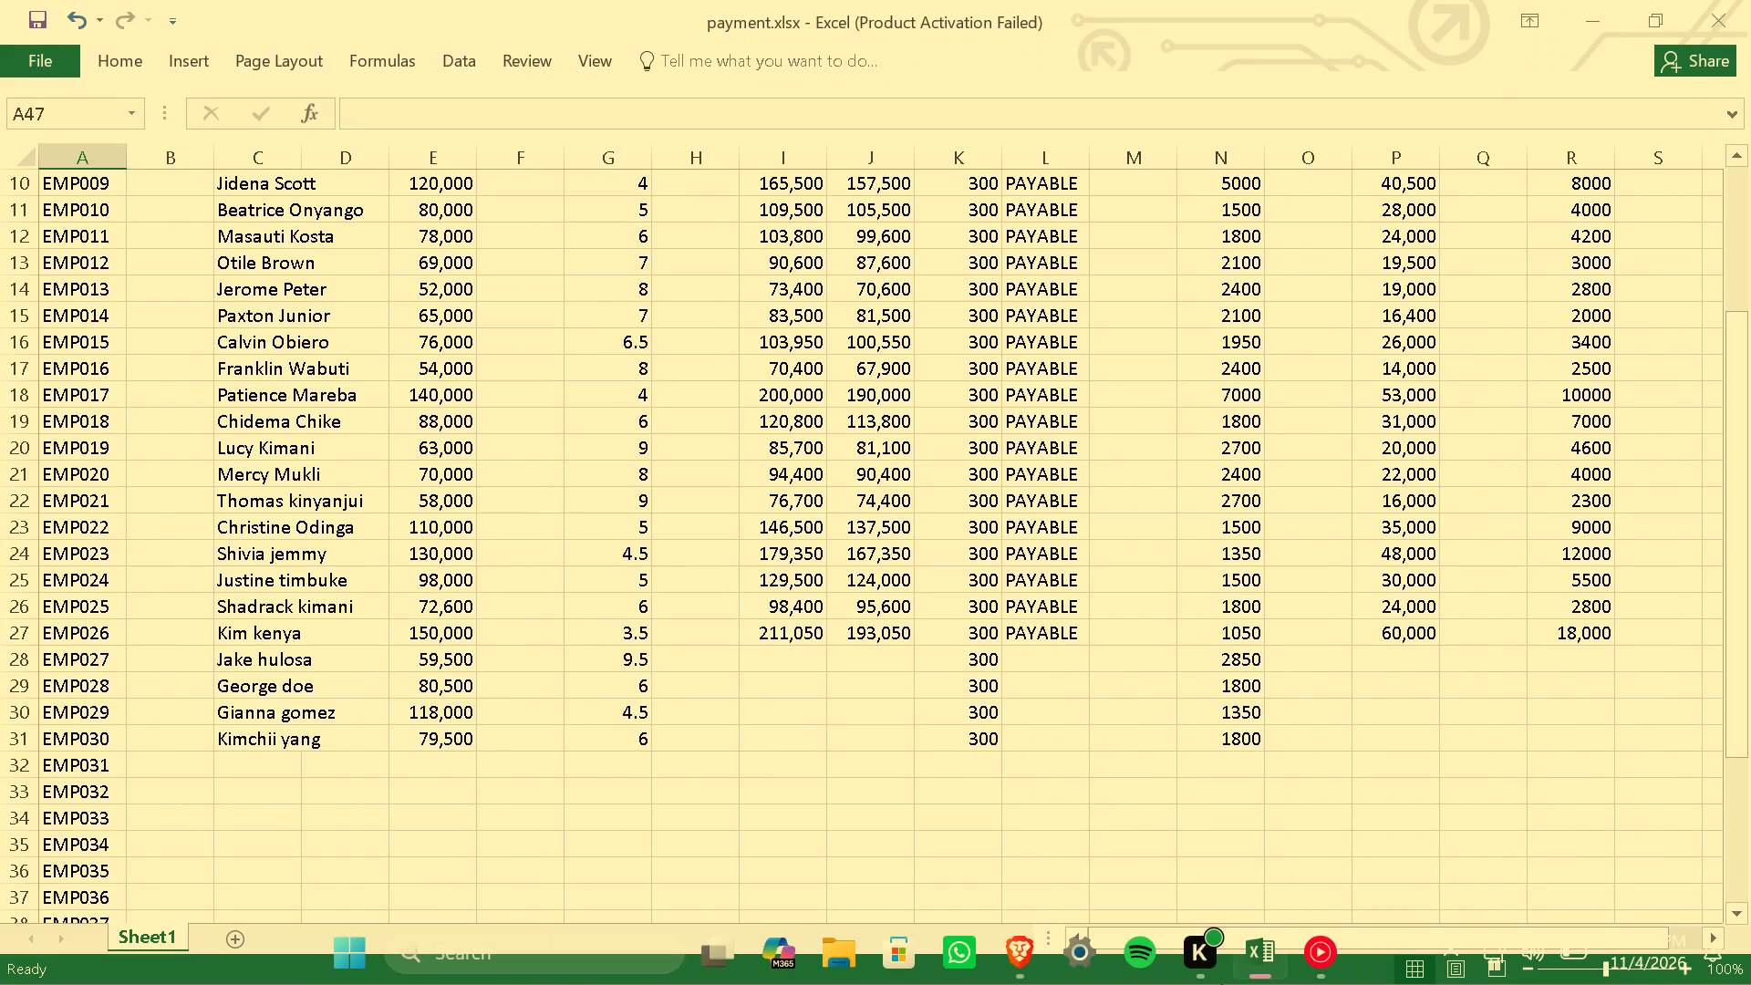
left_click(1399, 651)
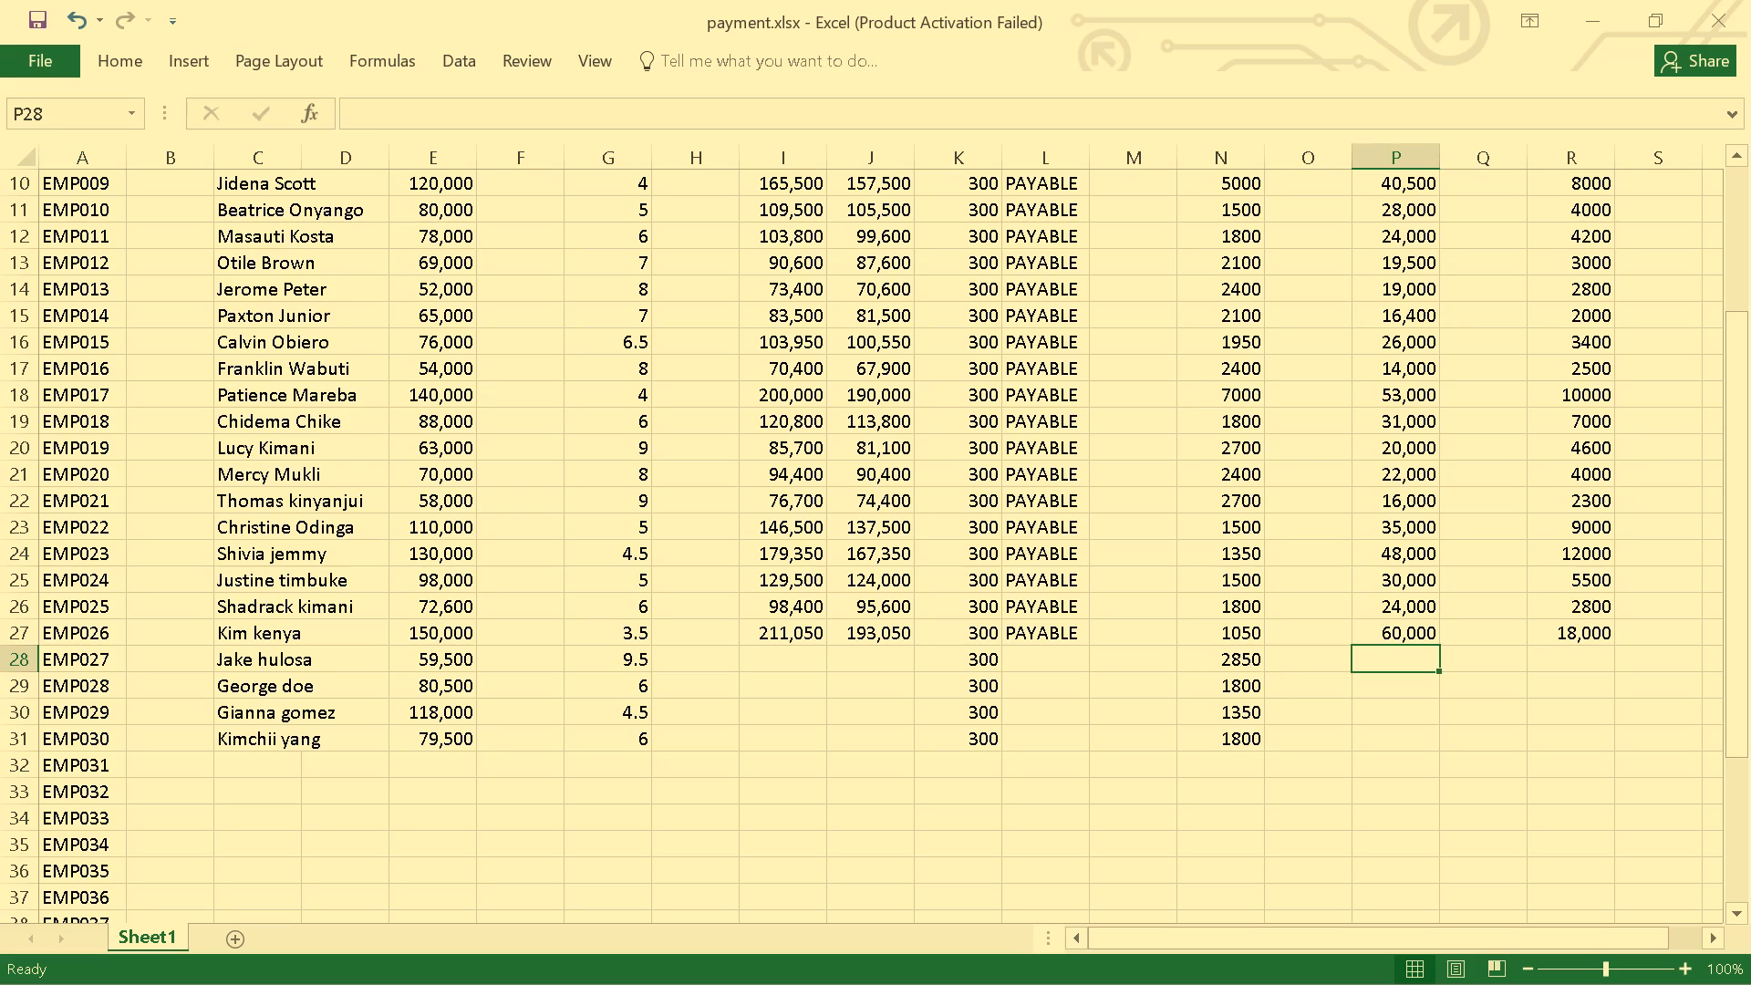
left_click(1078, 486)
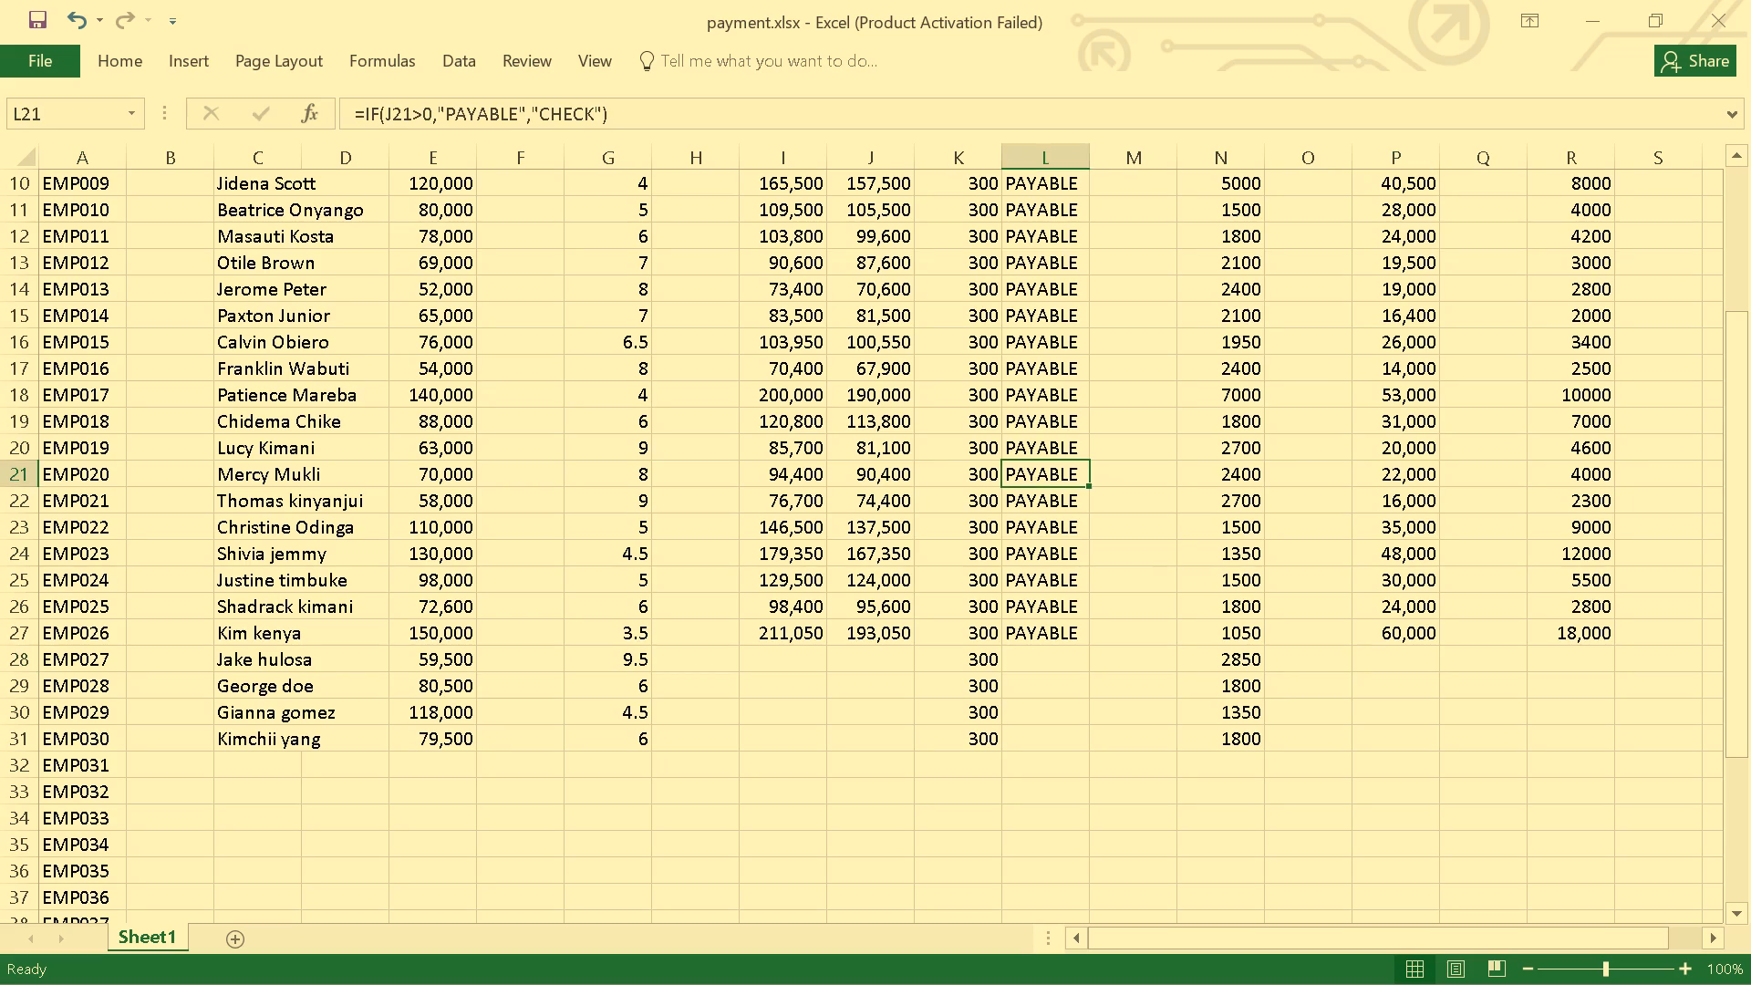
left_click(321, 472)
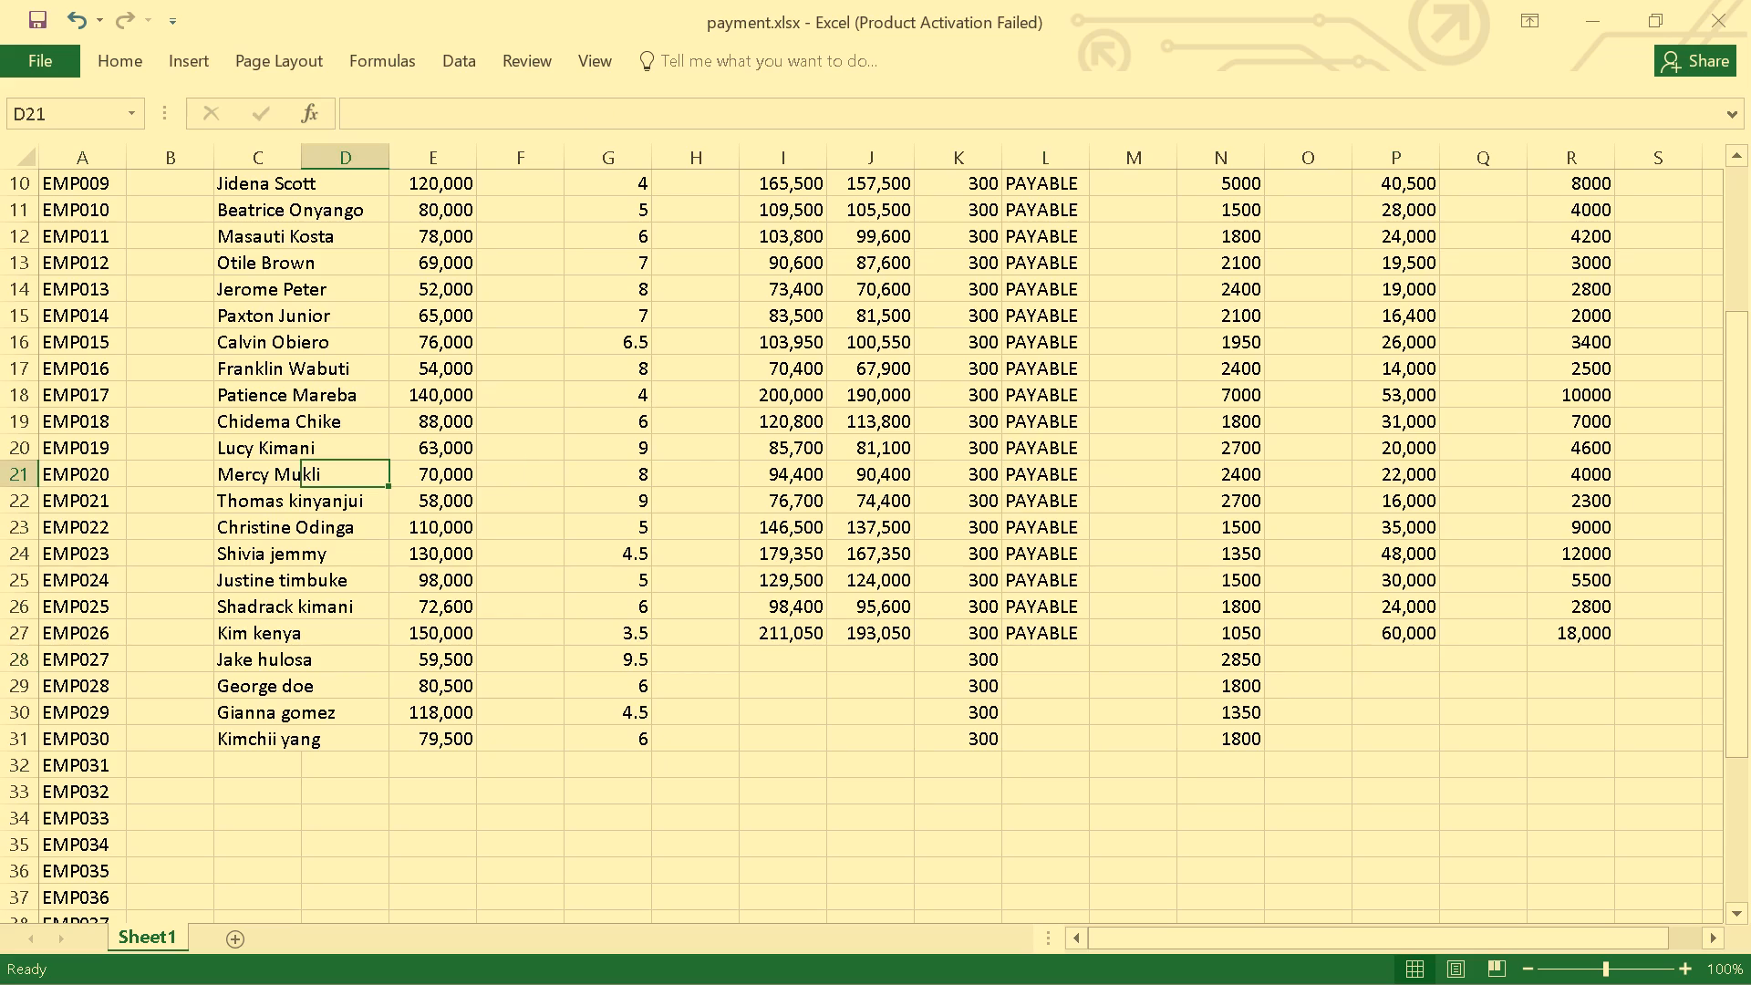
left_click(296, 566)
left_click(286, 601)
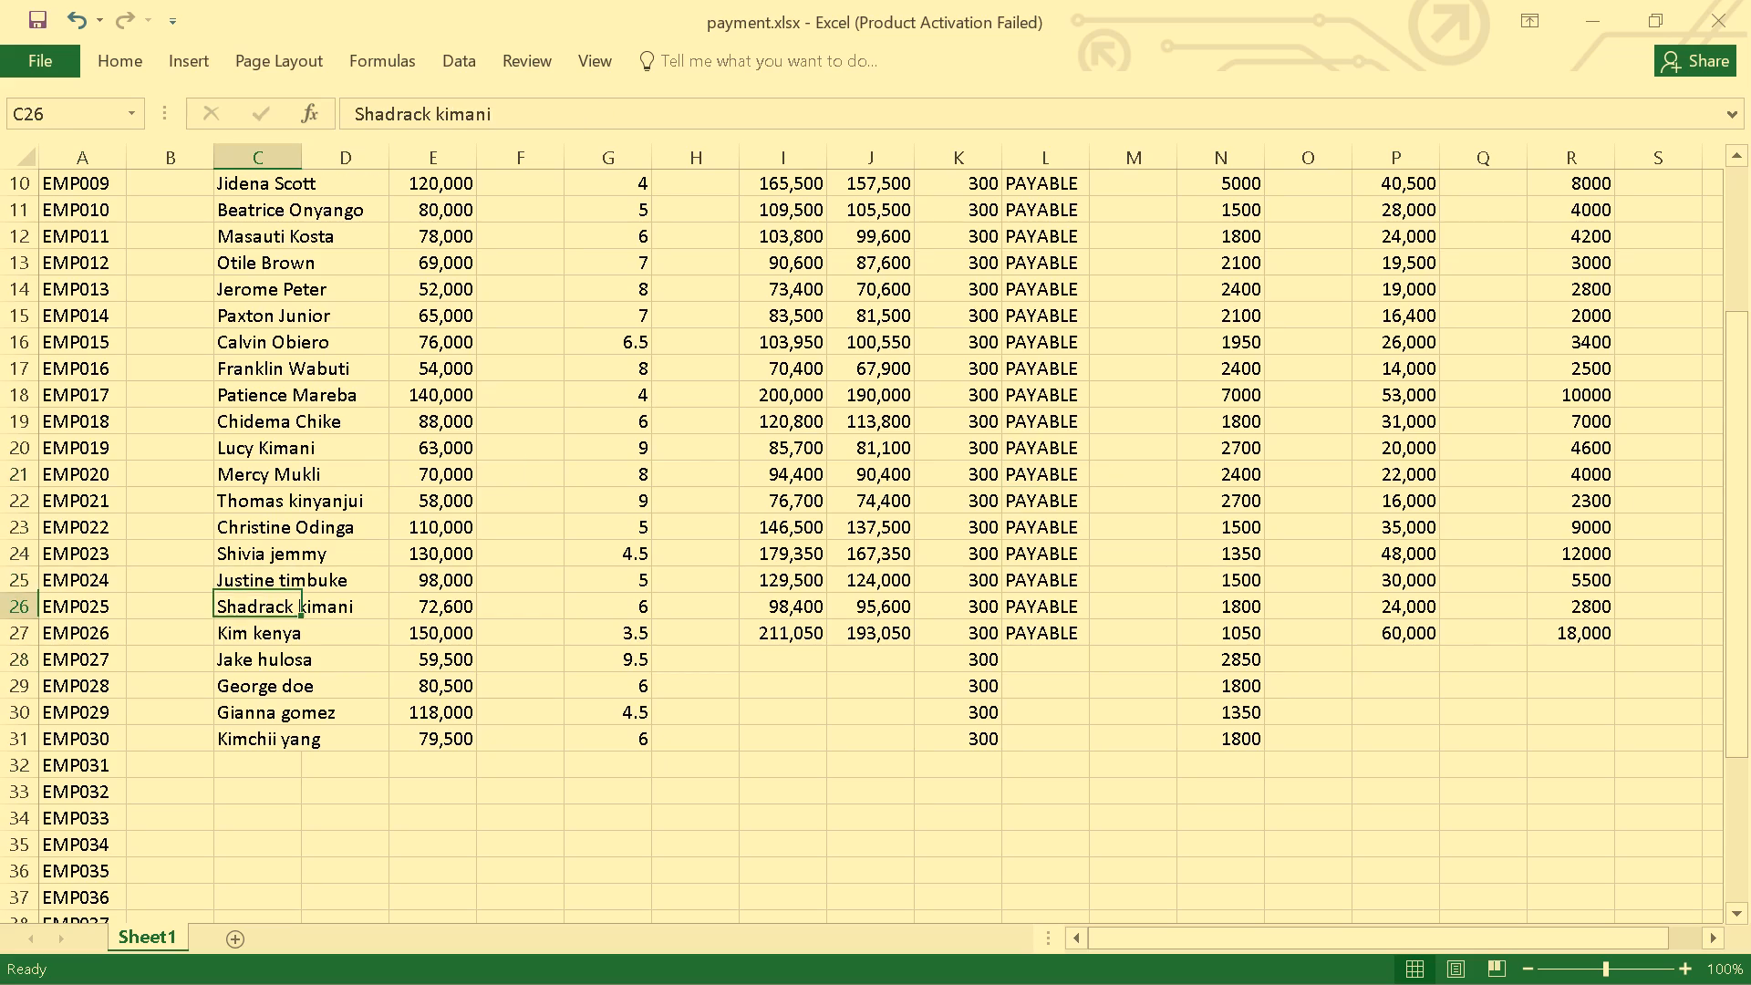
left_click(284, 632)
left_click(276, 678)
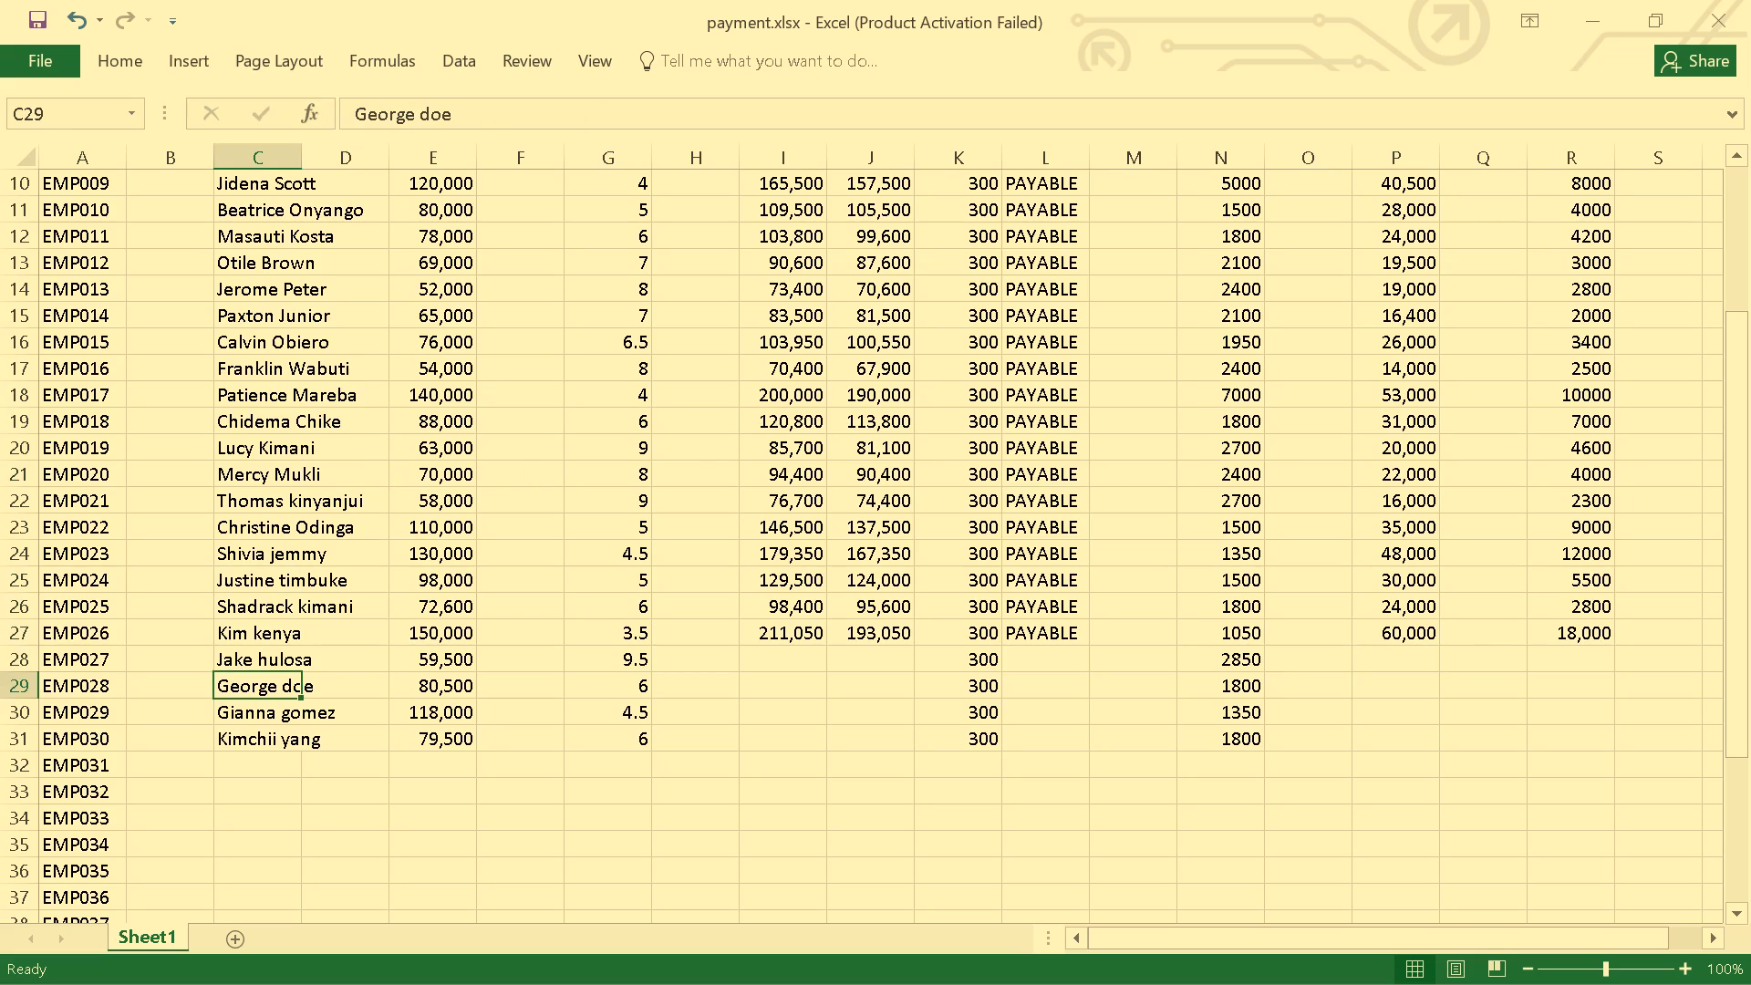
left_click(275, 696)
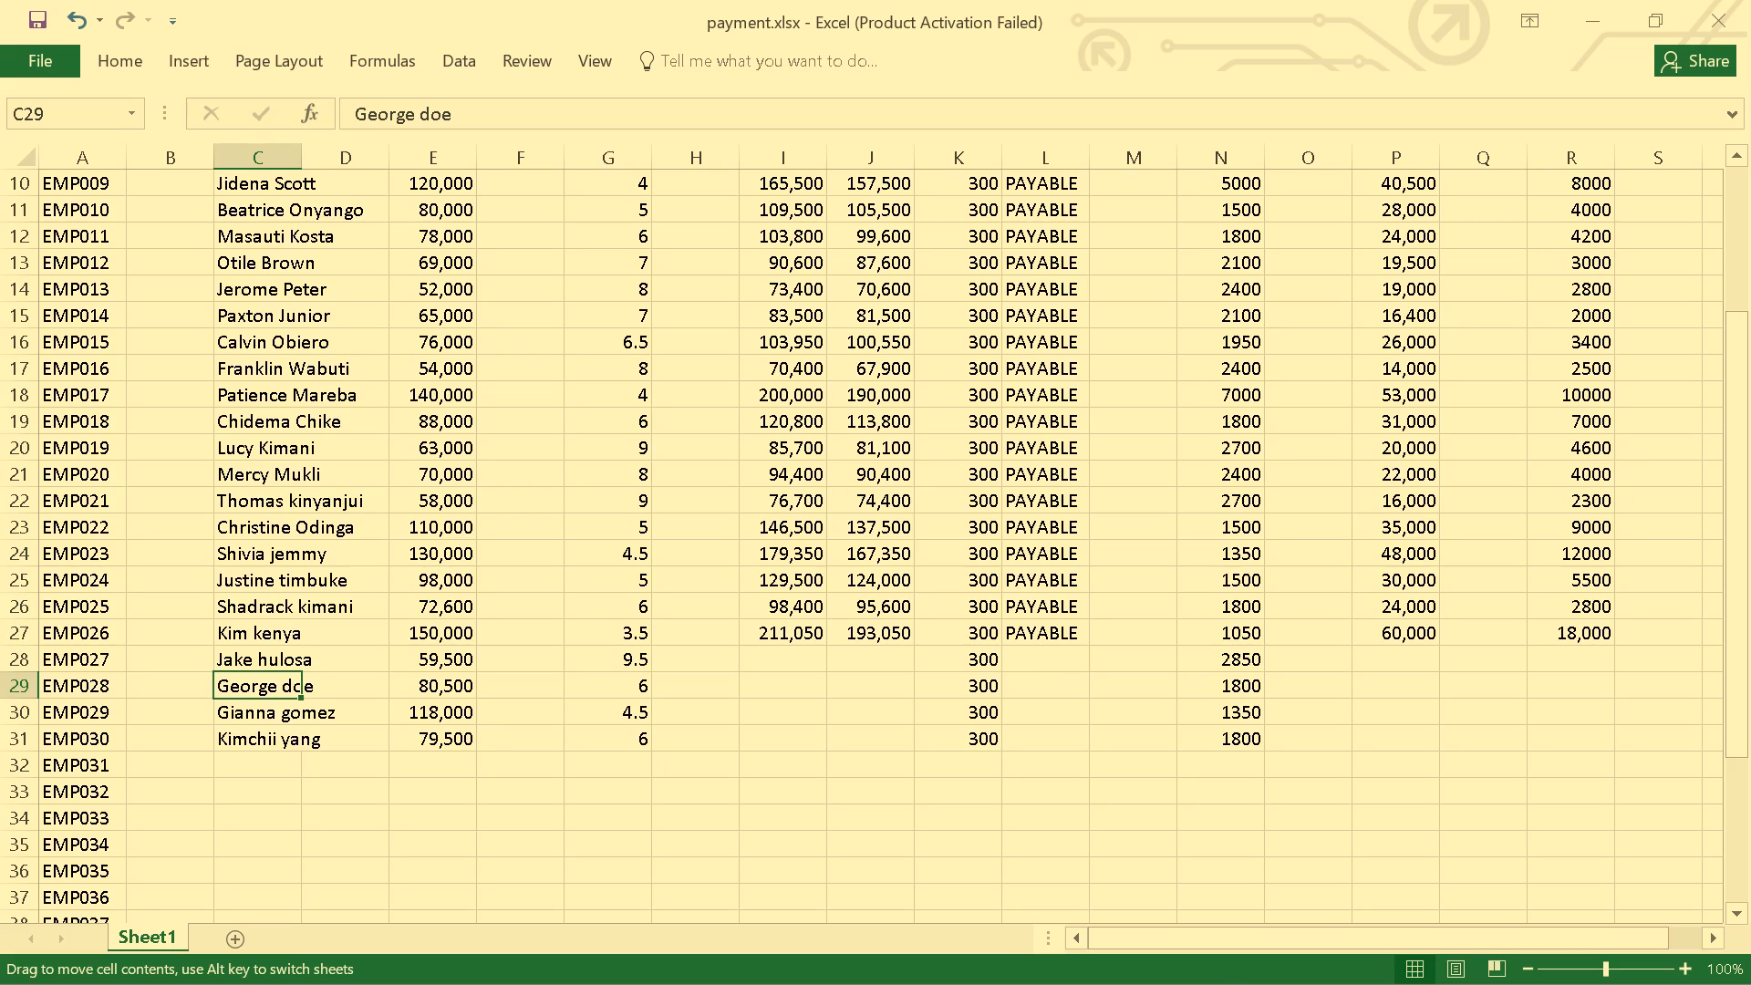
Switch to YouTube Music, search for GAL TRIP, play Girl Trip (Radio), and return to the payment.xlsx workbook.
left_click(1314, 946)
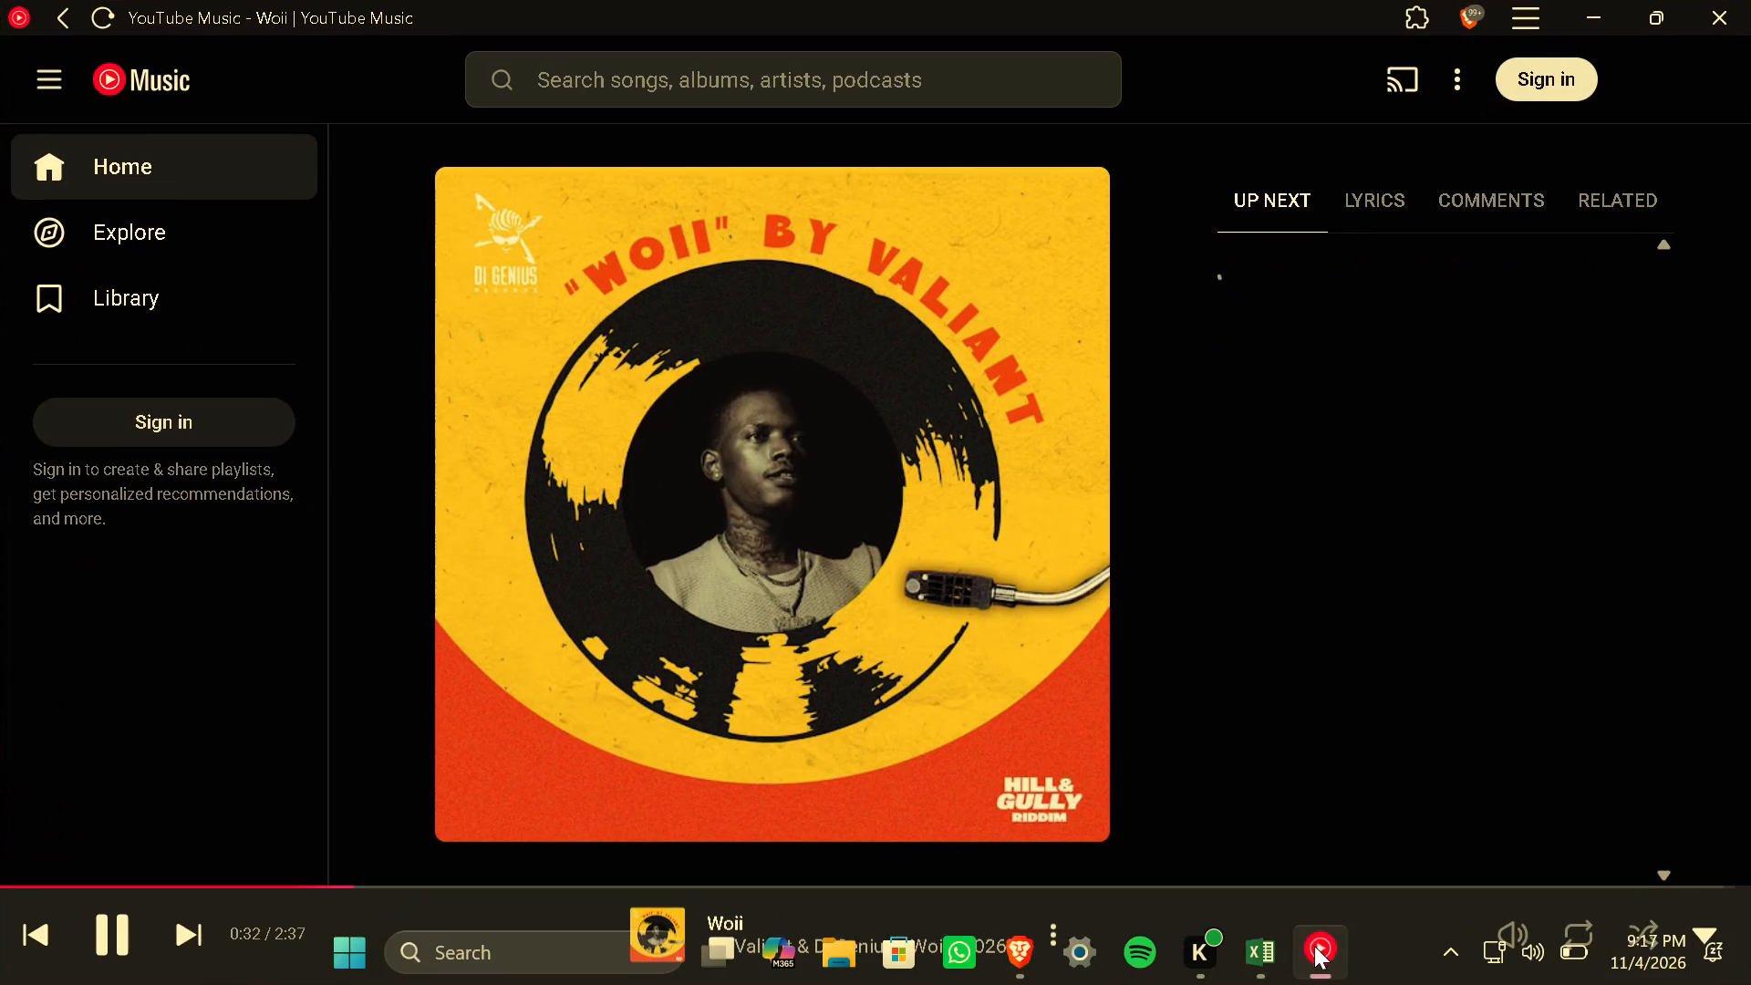
left_click(725, 84)
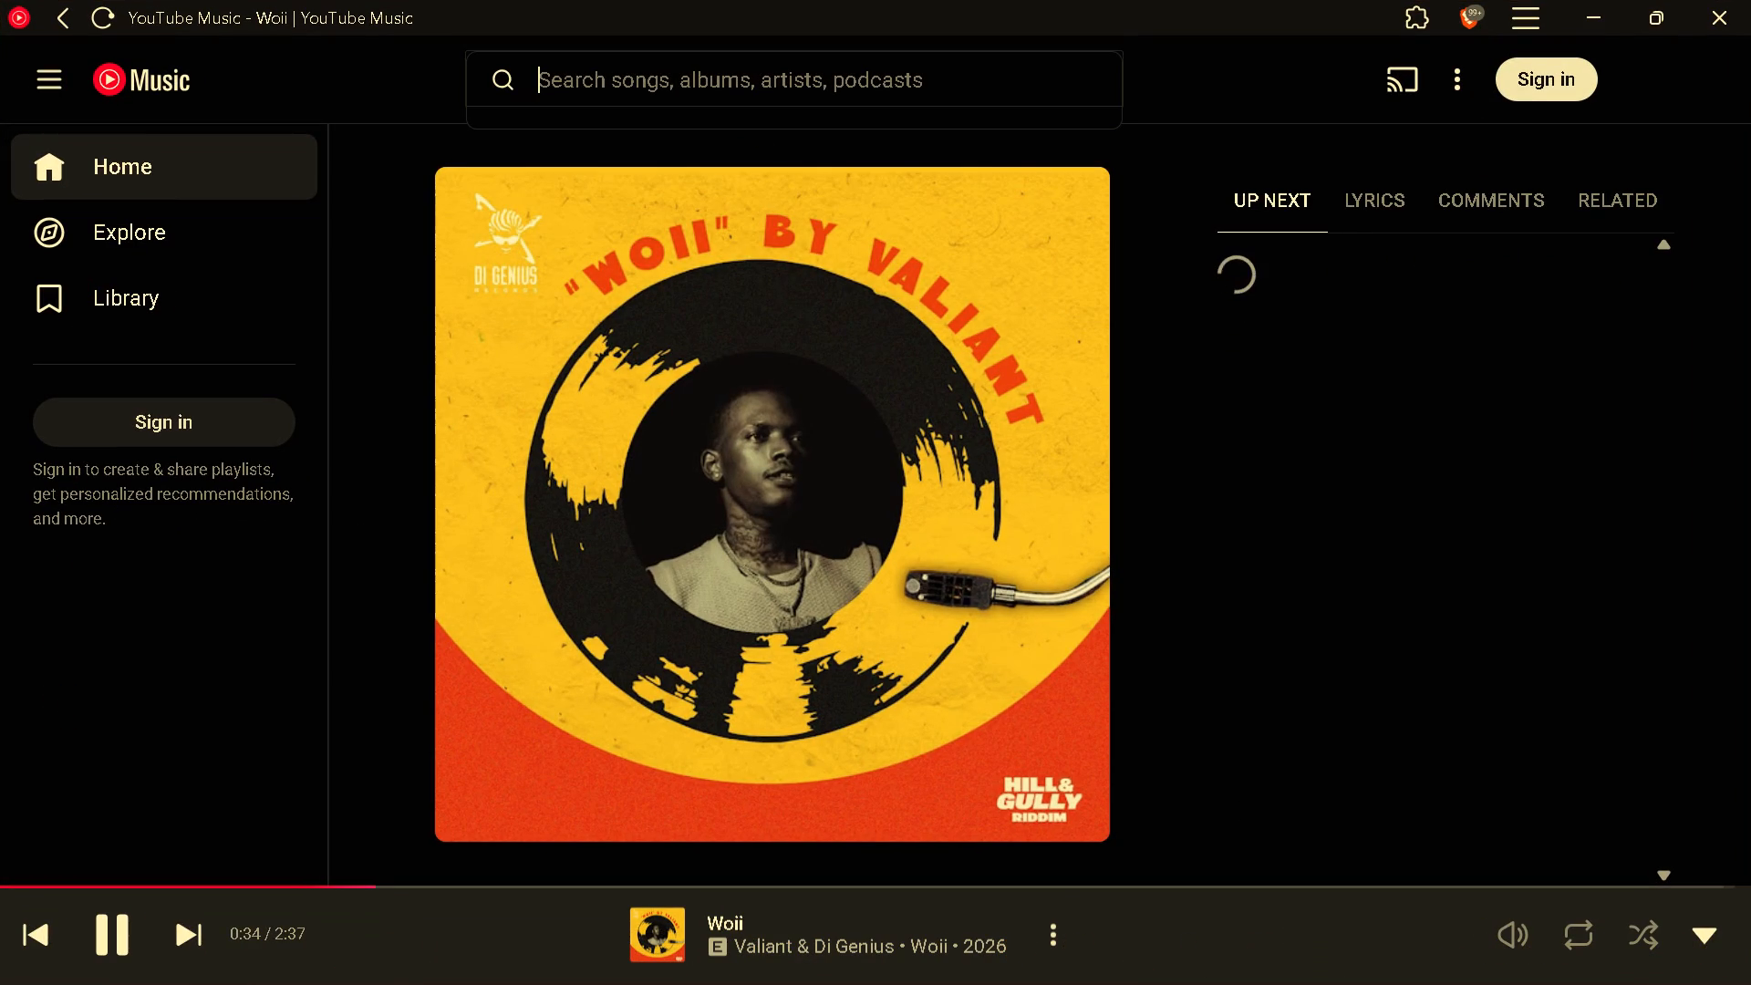
type("GAL R")
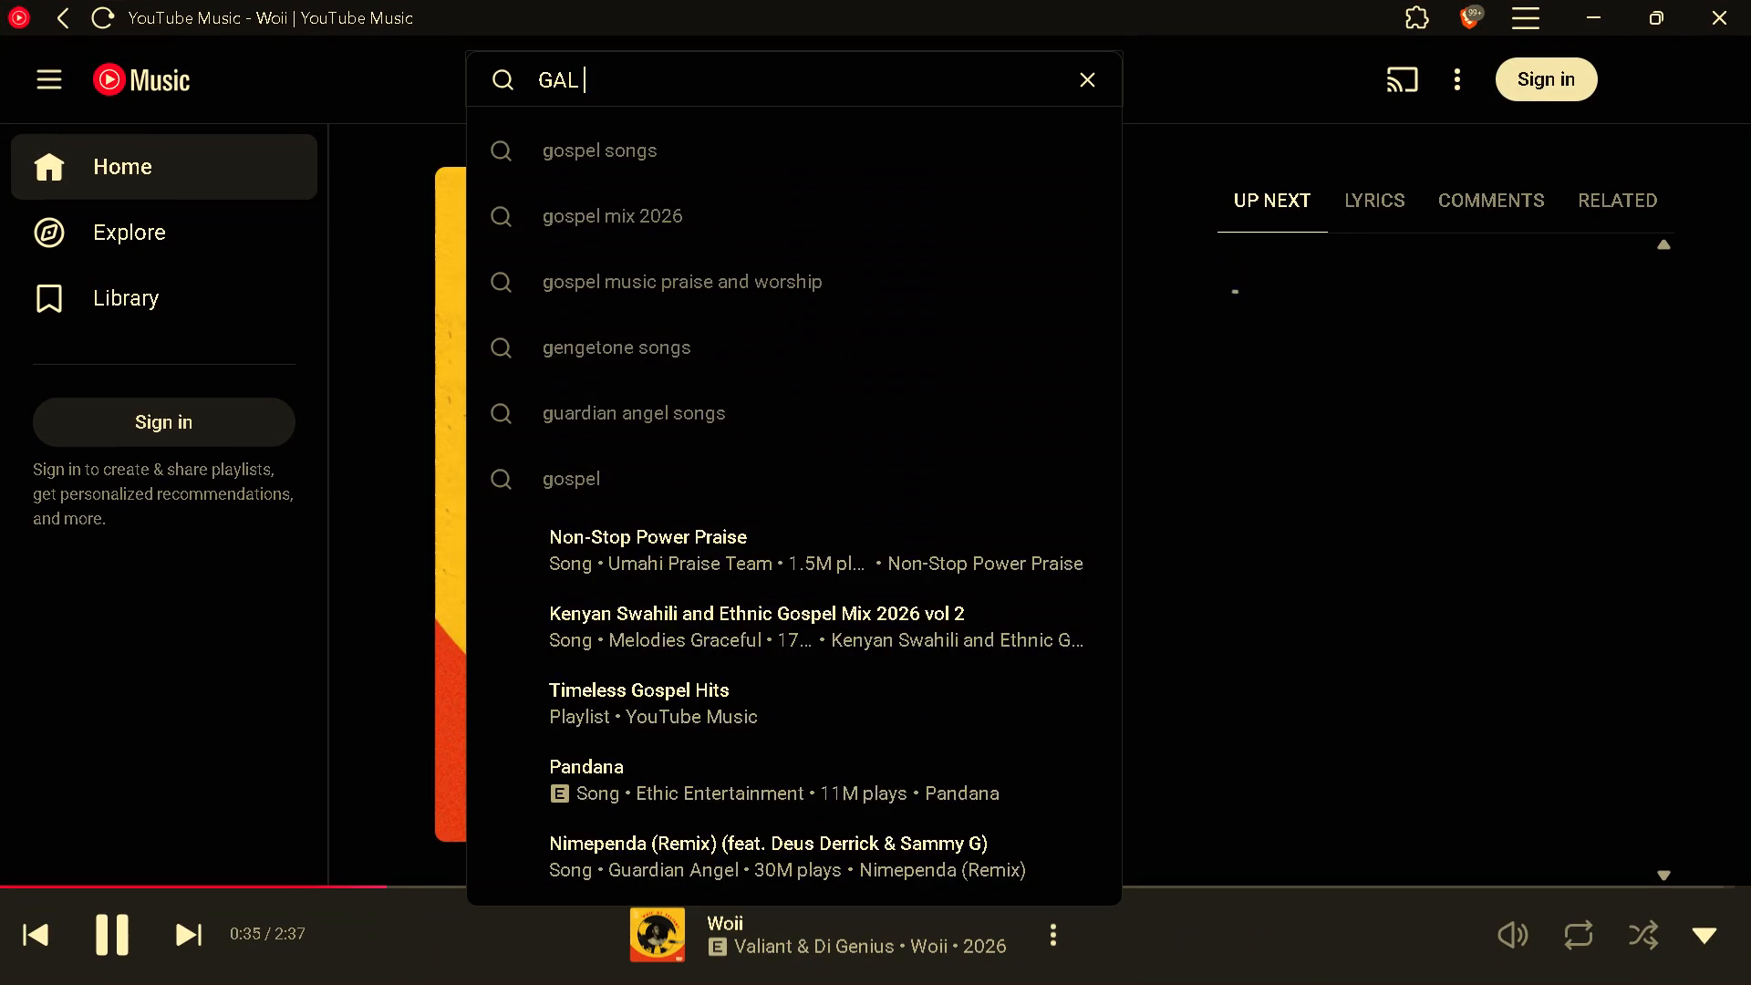
key("BackSpace")
type("TRIP")
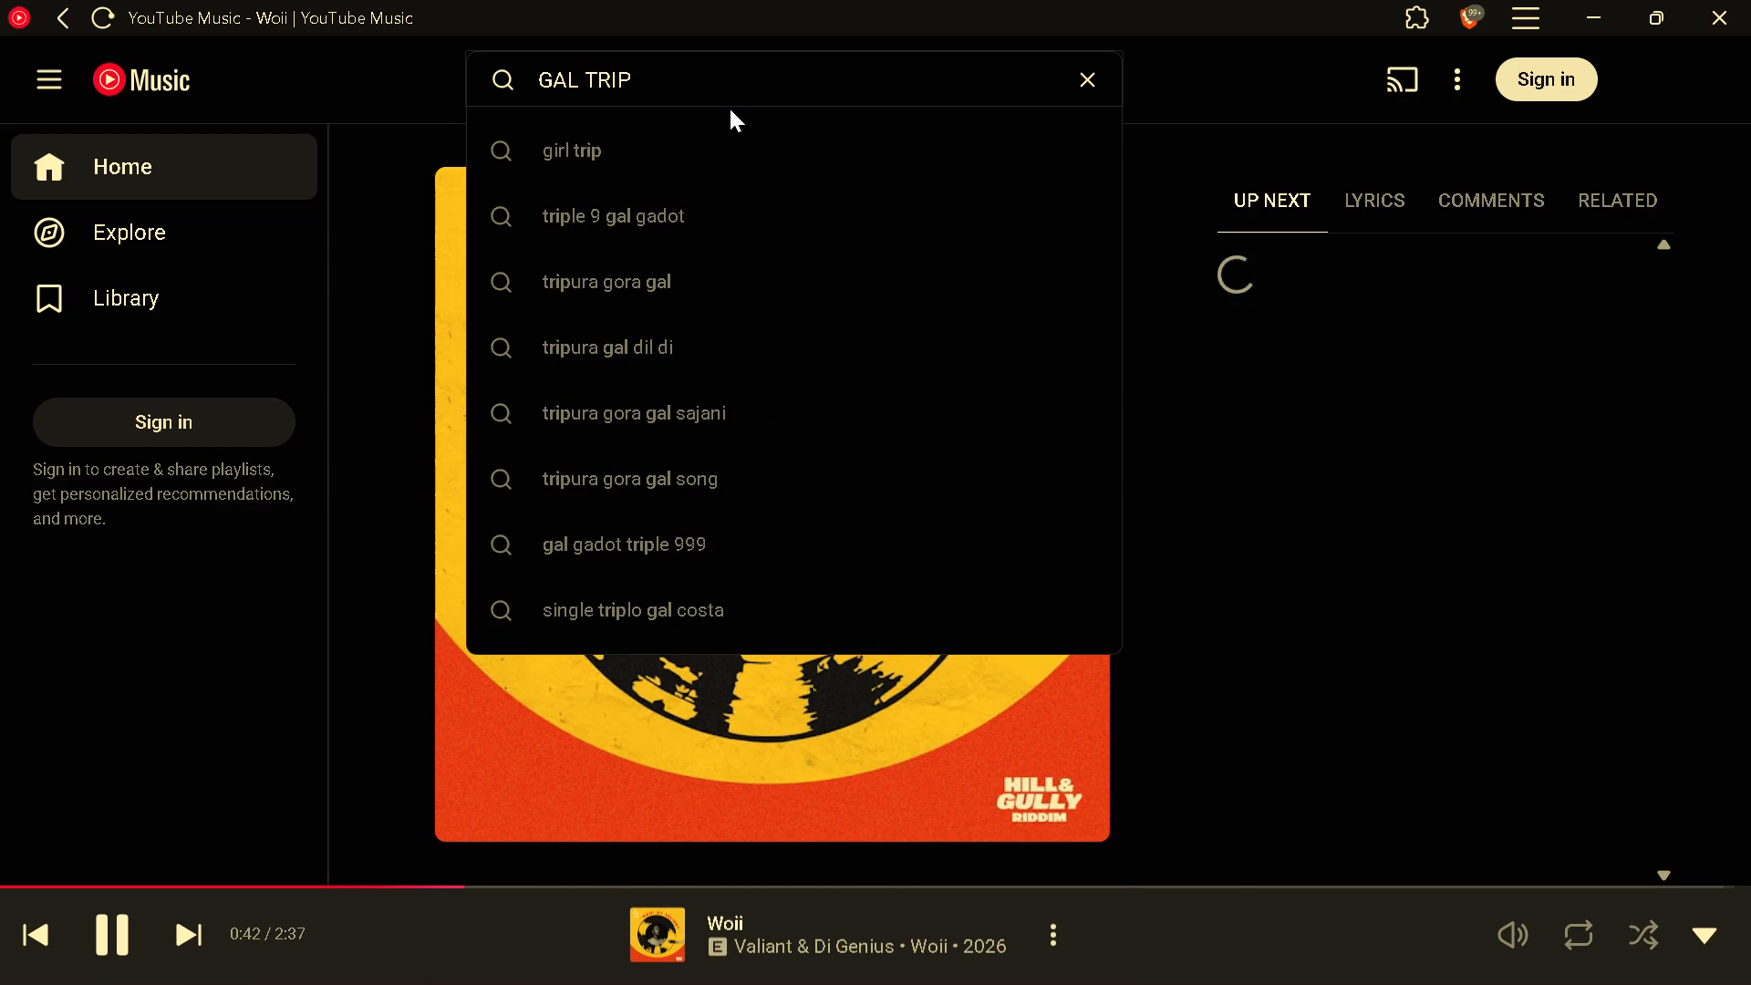
key("Return")
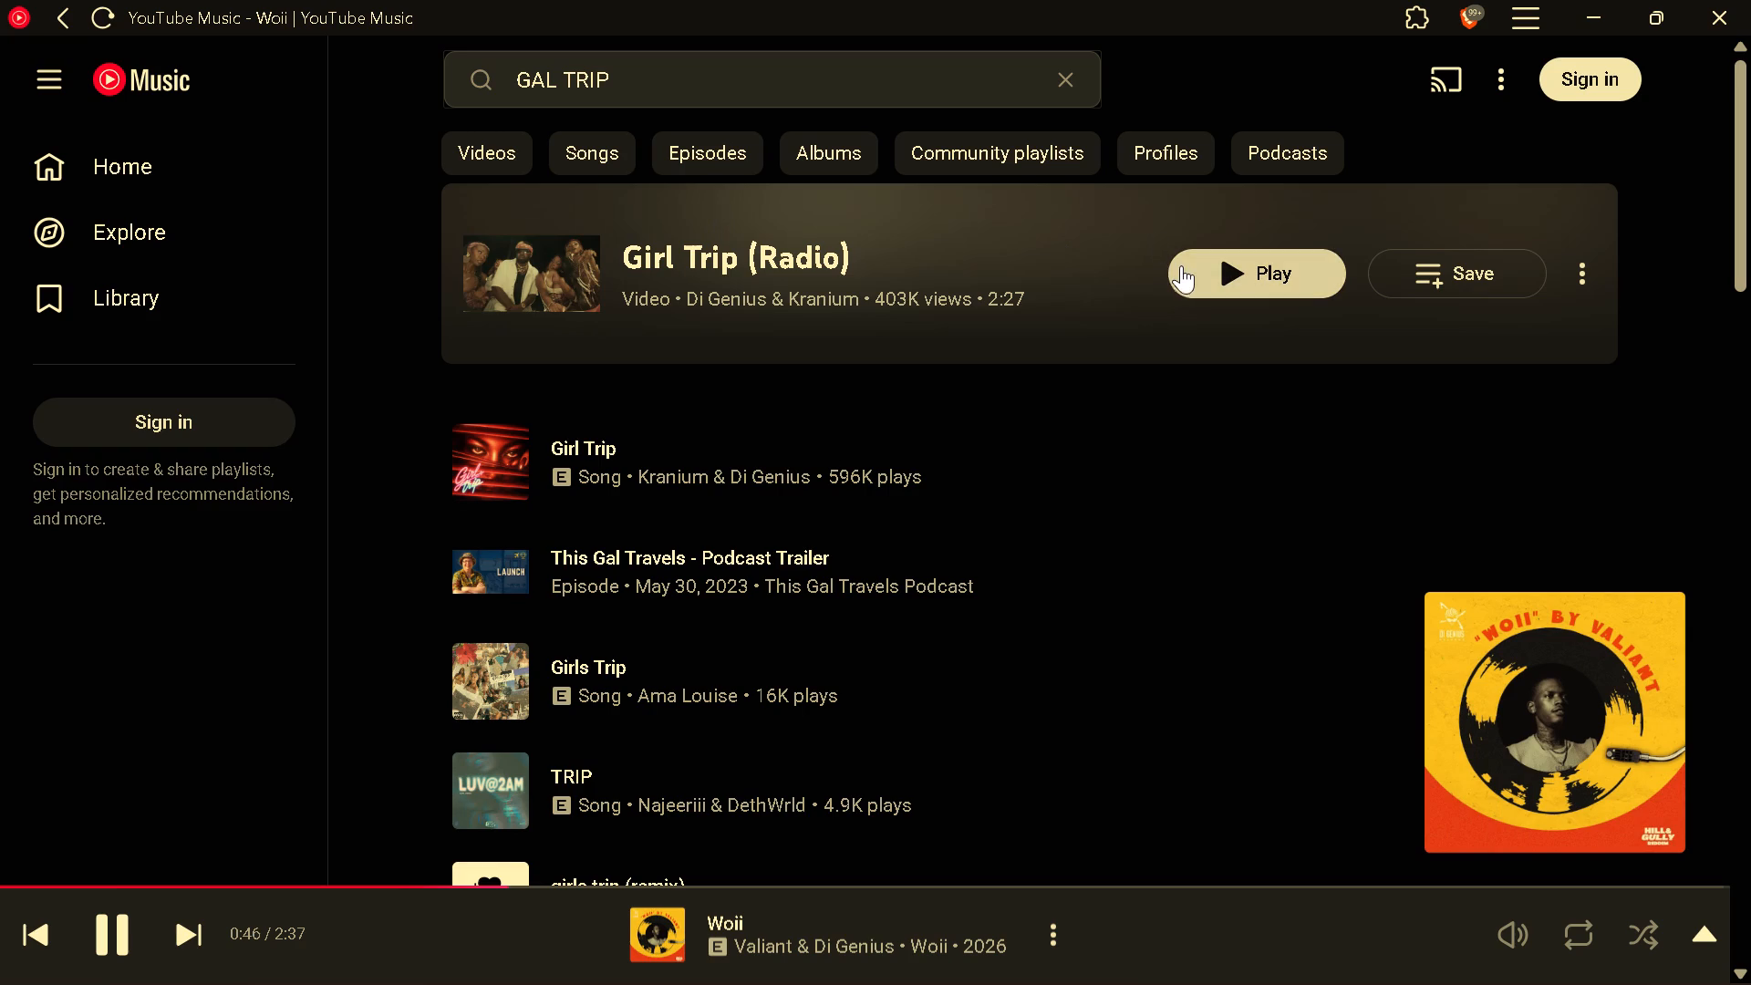
left_click(1181, 266)
left_click(1601, 0)
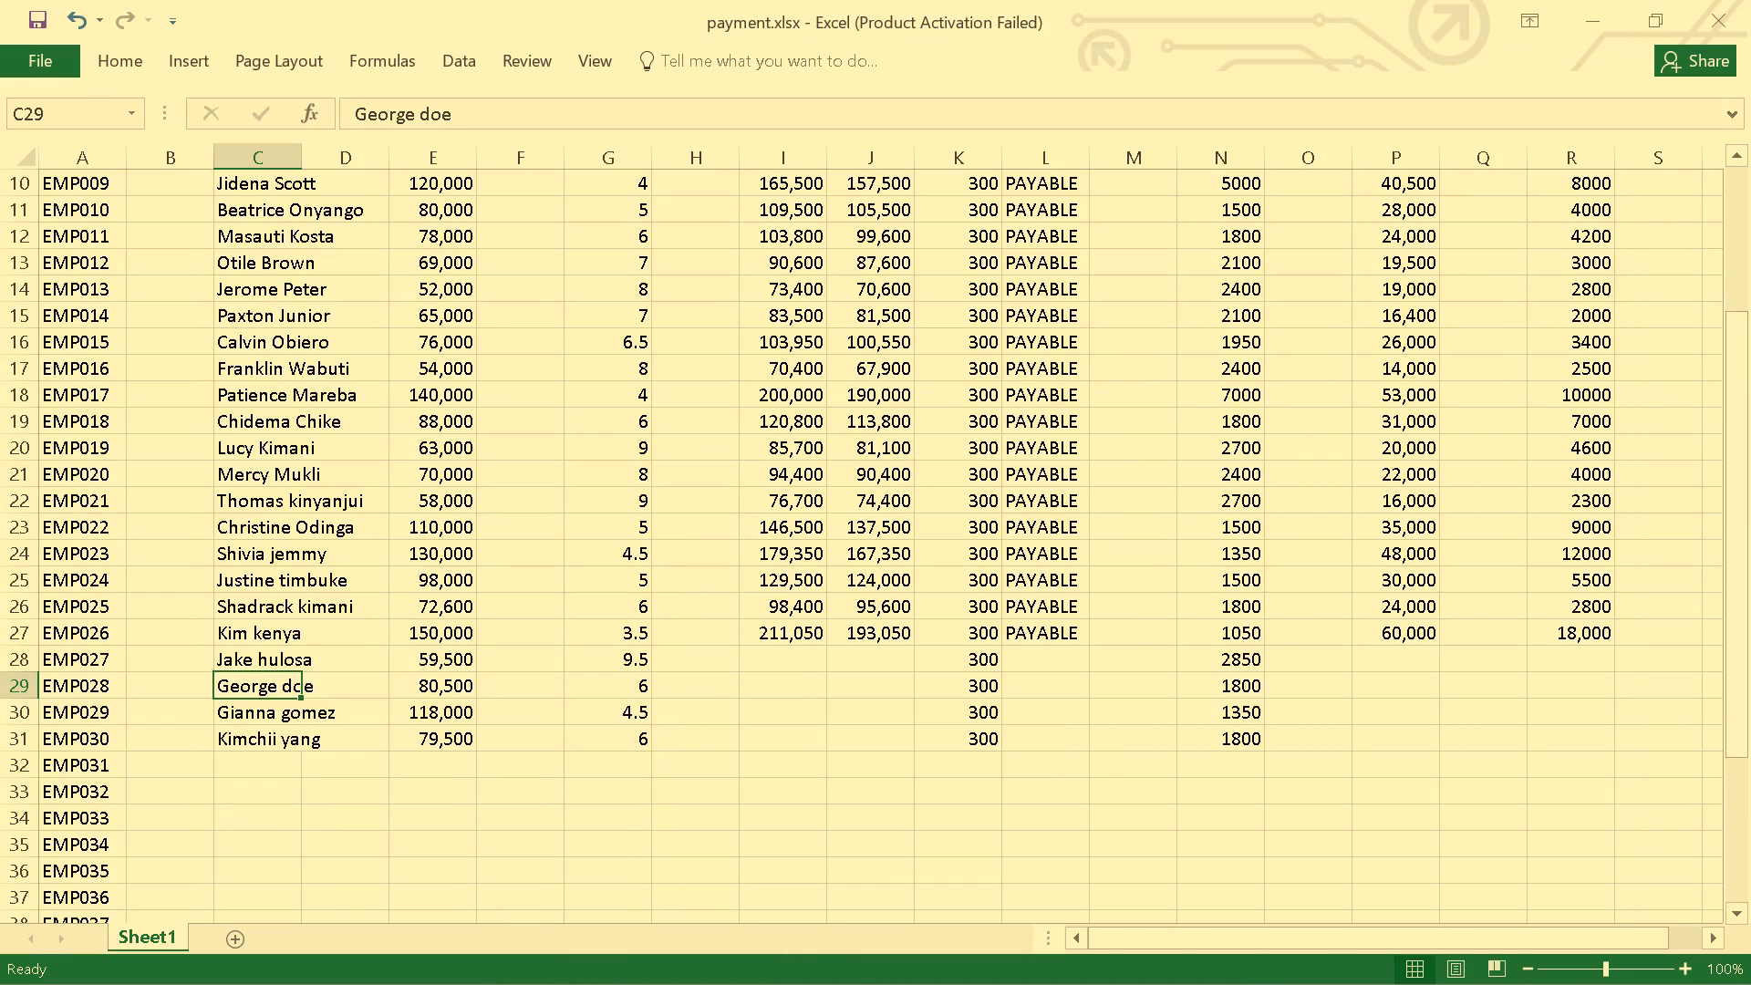
Examine the formulas of existing employees in columns L and J, starting from the empty amount cell I28 of EMP027.
left_click(819, 654)
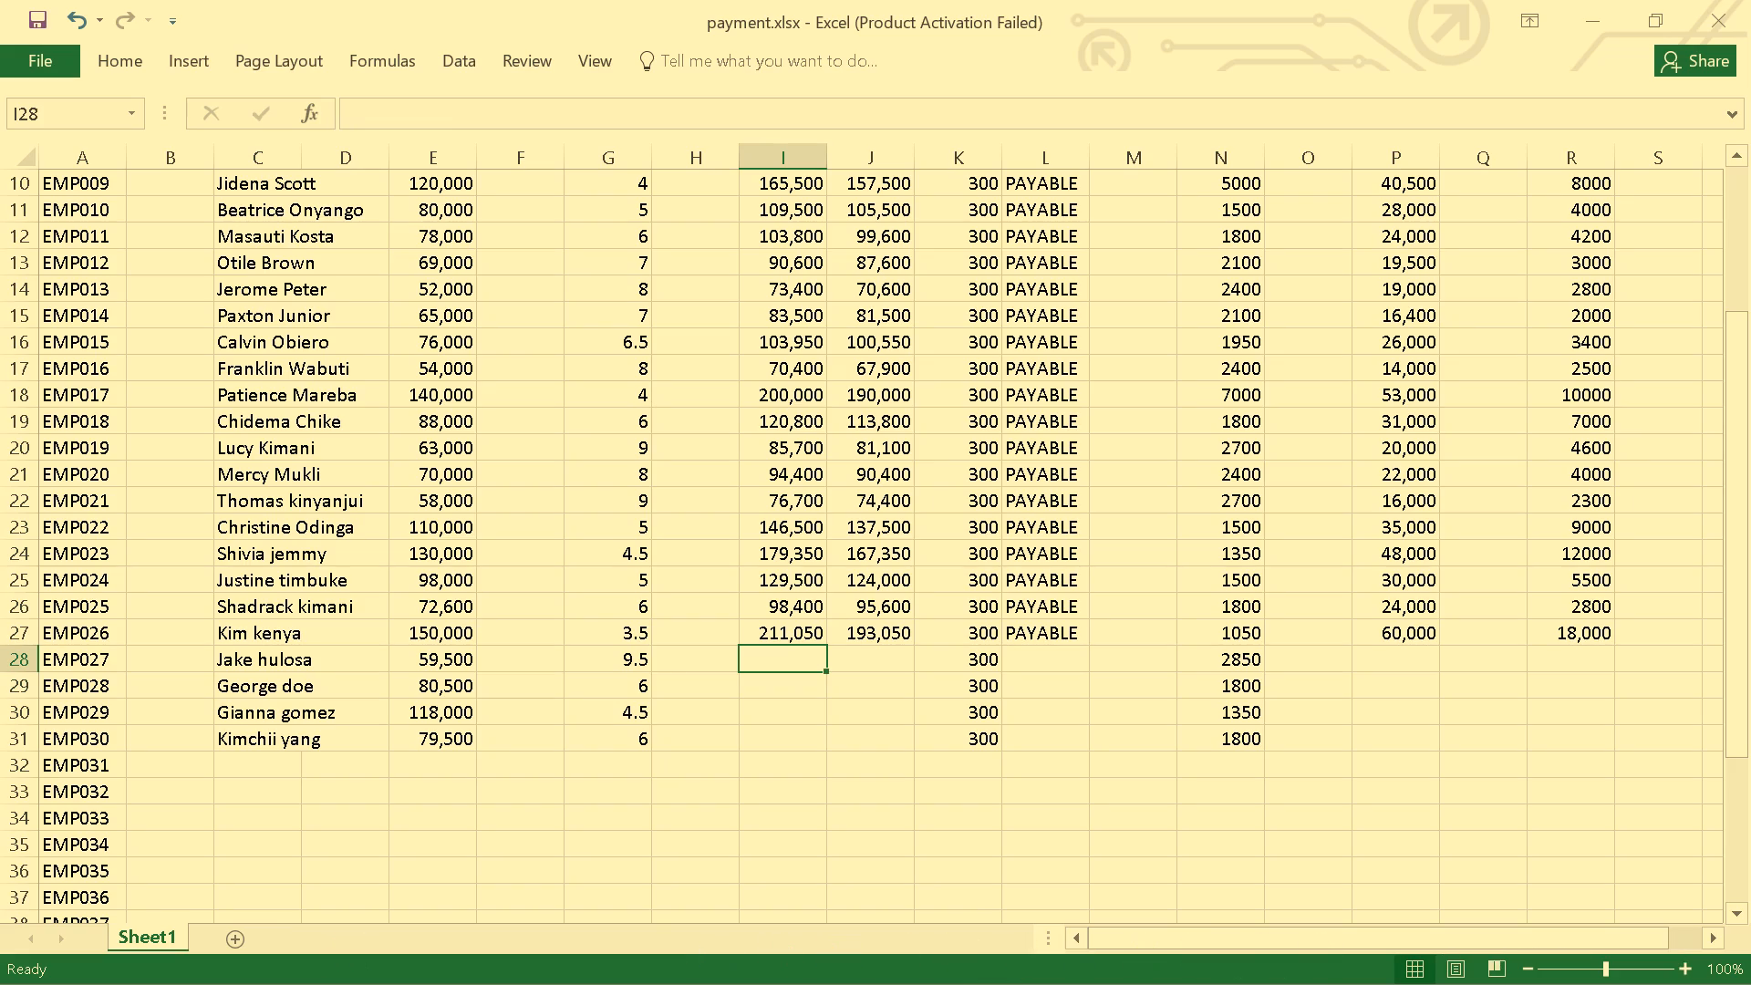
left_click(1053, 505)
left_click(1046, 585)
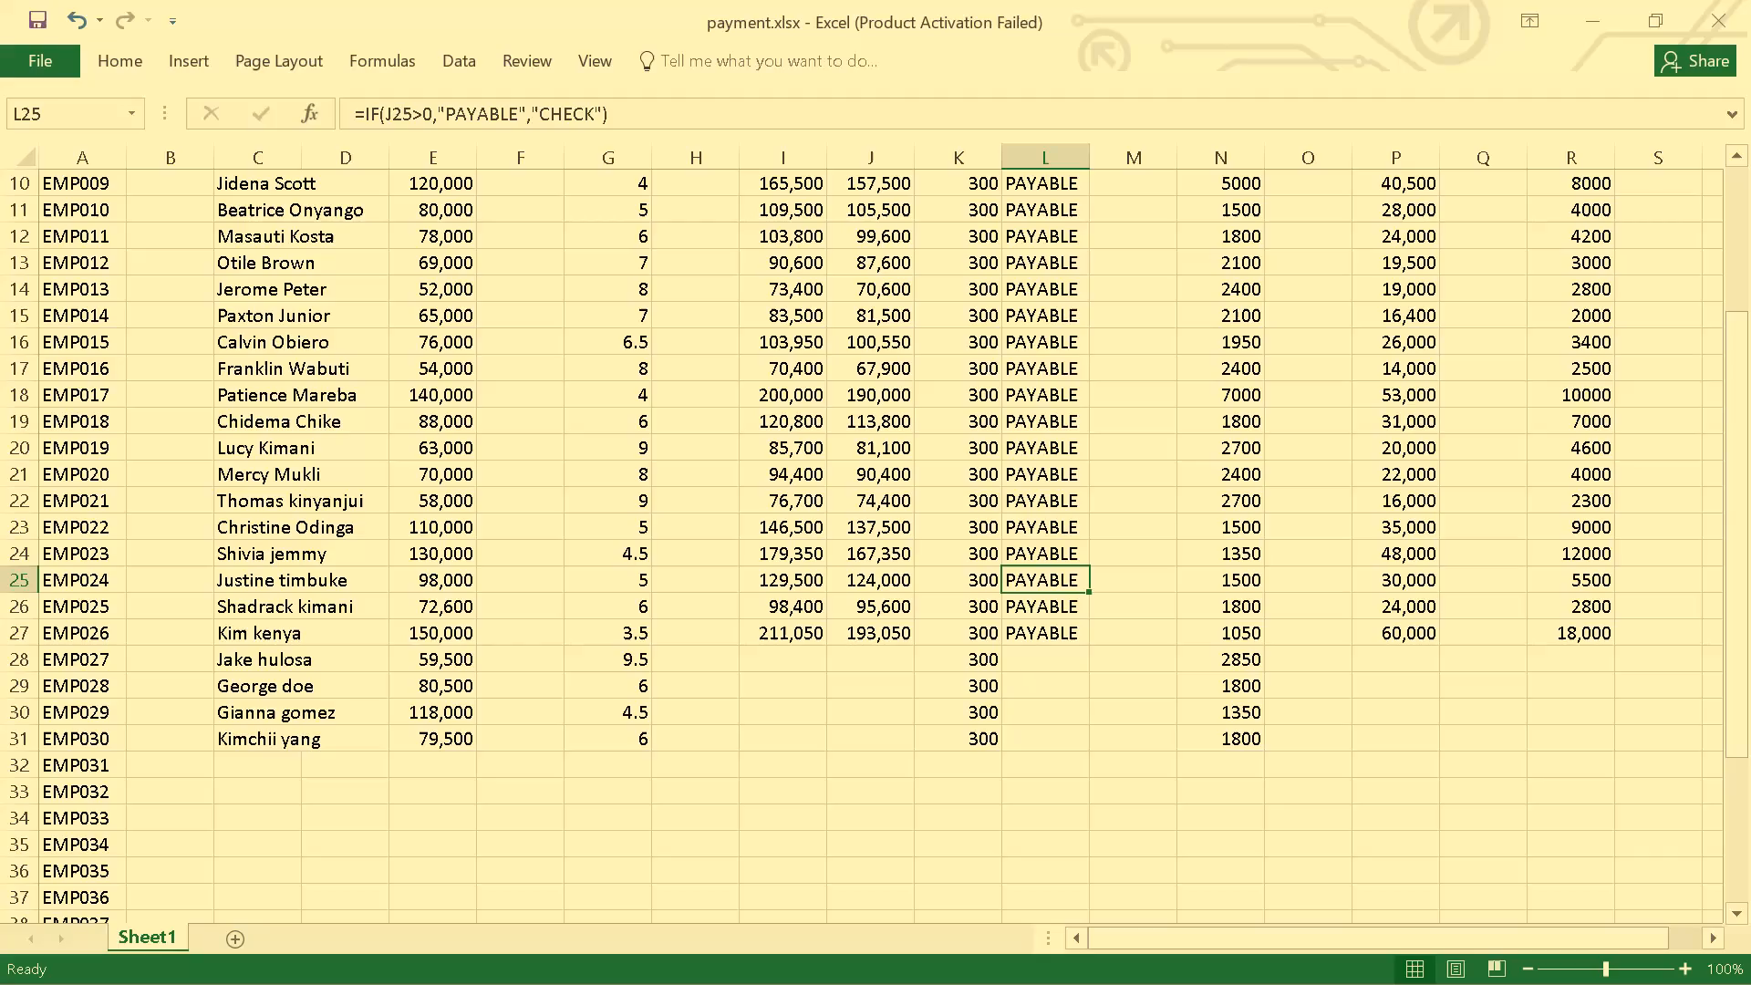
left_click(886, 517)
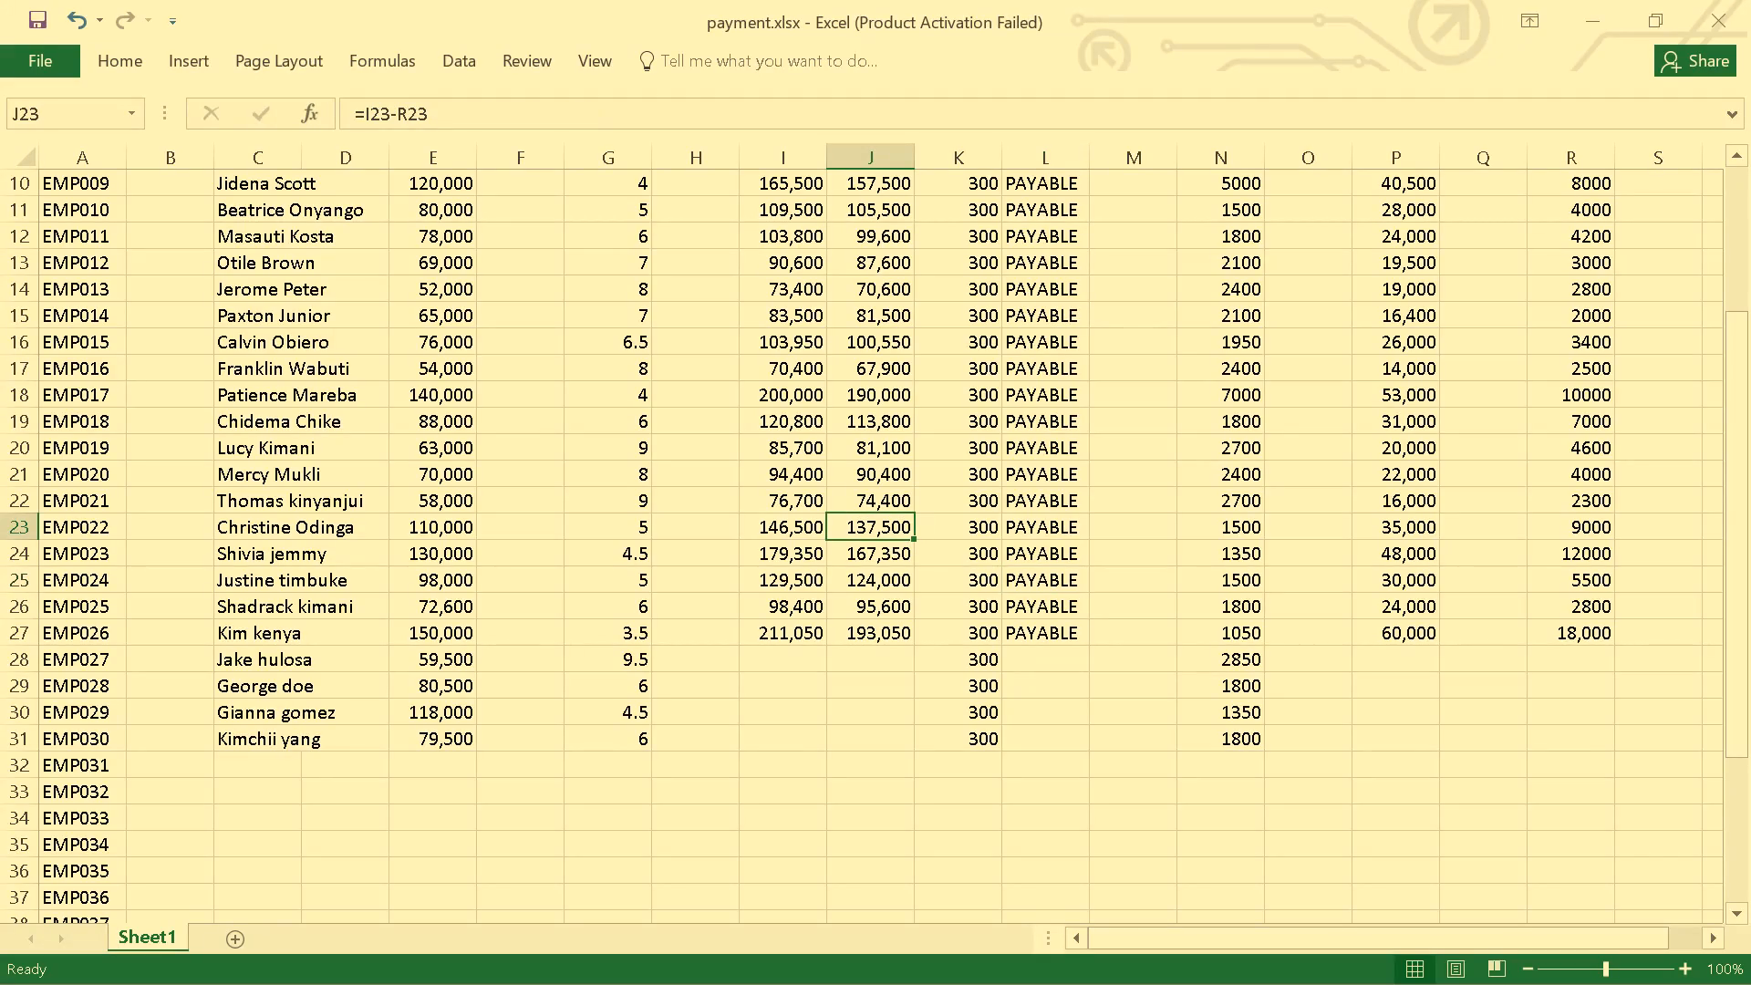